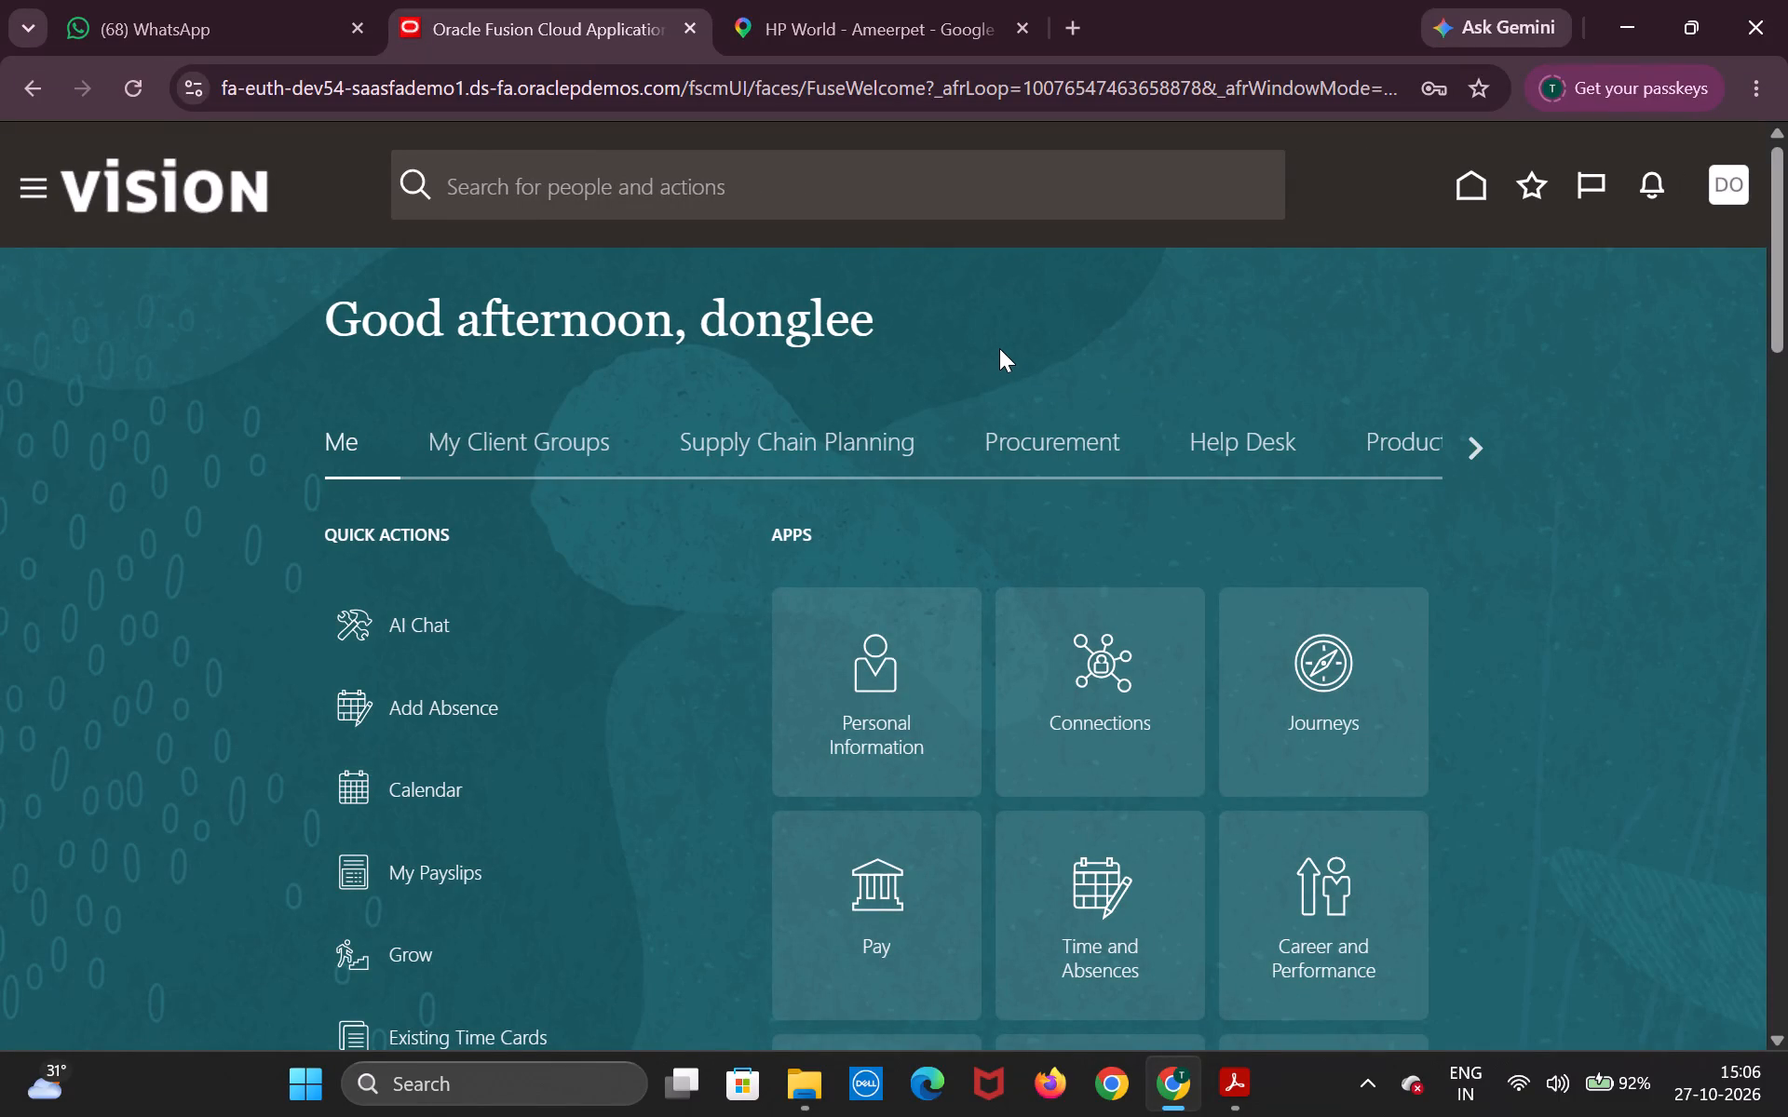
Open the Period Close page under General Accounting.
{"action": "scroll", "coordinate": [999, 348], "scroll_direction": "down", "scroll_amount": 5}
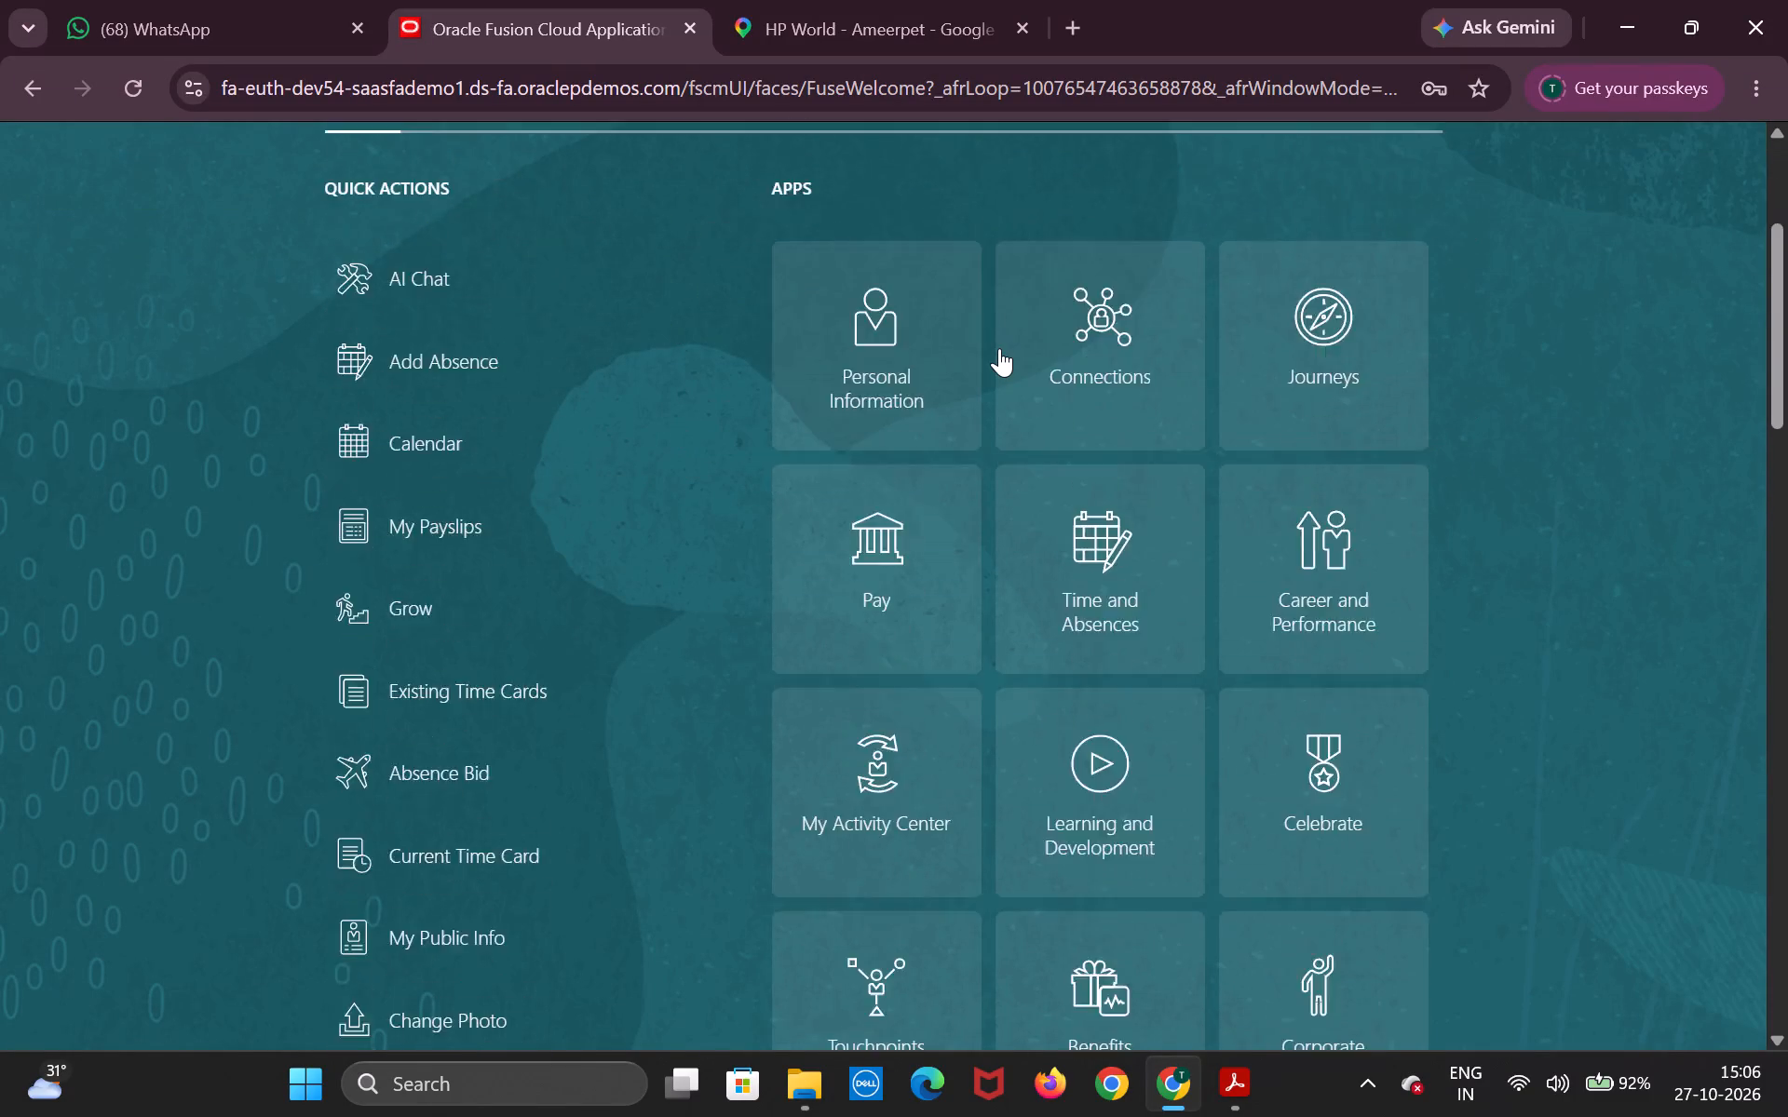
{"action": "scroll", "coordinate": [999, 348], "scroll_direction": "down", "scroll_amount": 3}
{"action": "scroll", "coordinate": [999, 348], "scroll_direction": "up", "scroll_amount": 10}
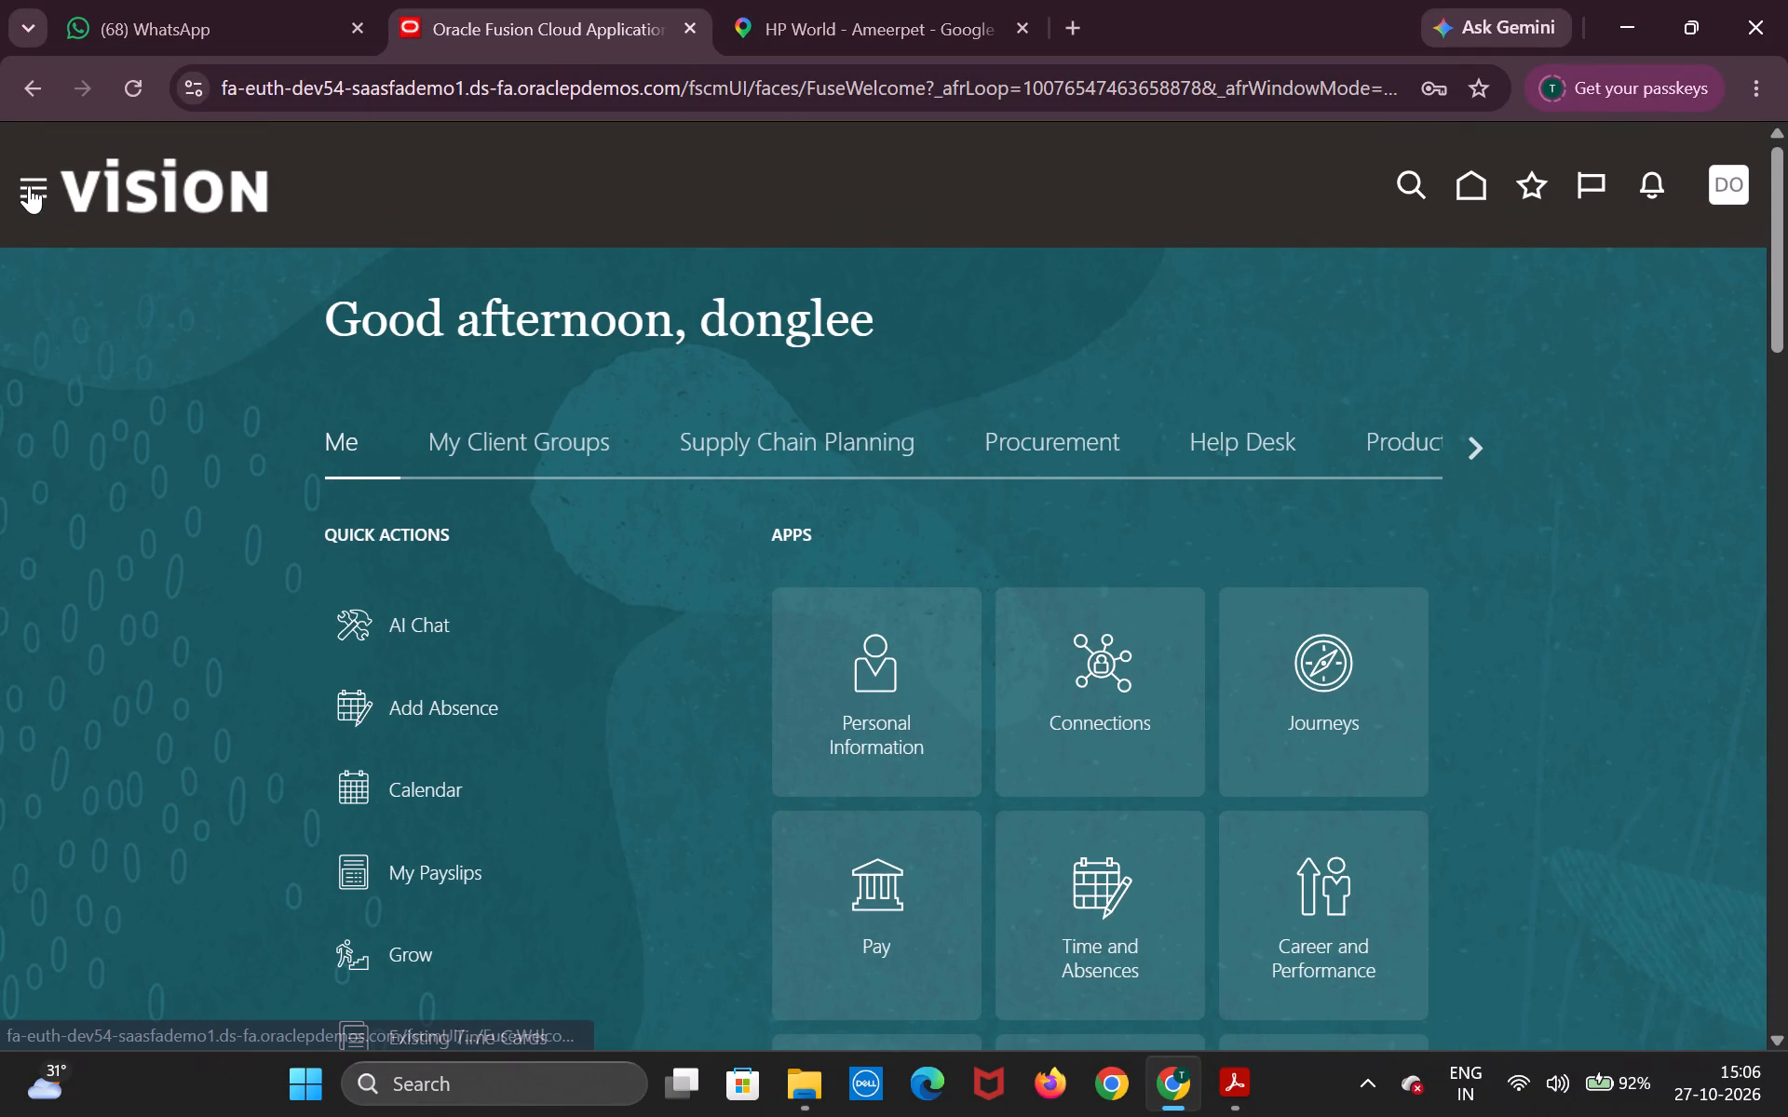
{"action": "left_click", "coordinate": [29, 185]}
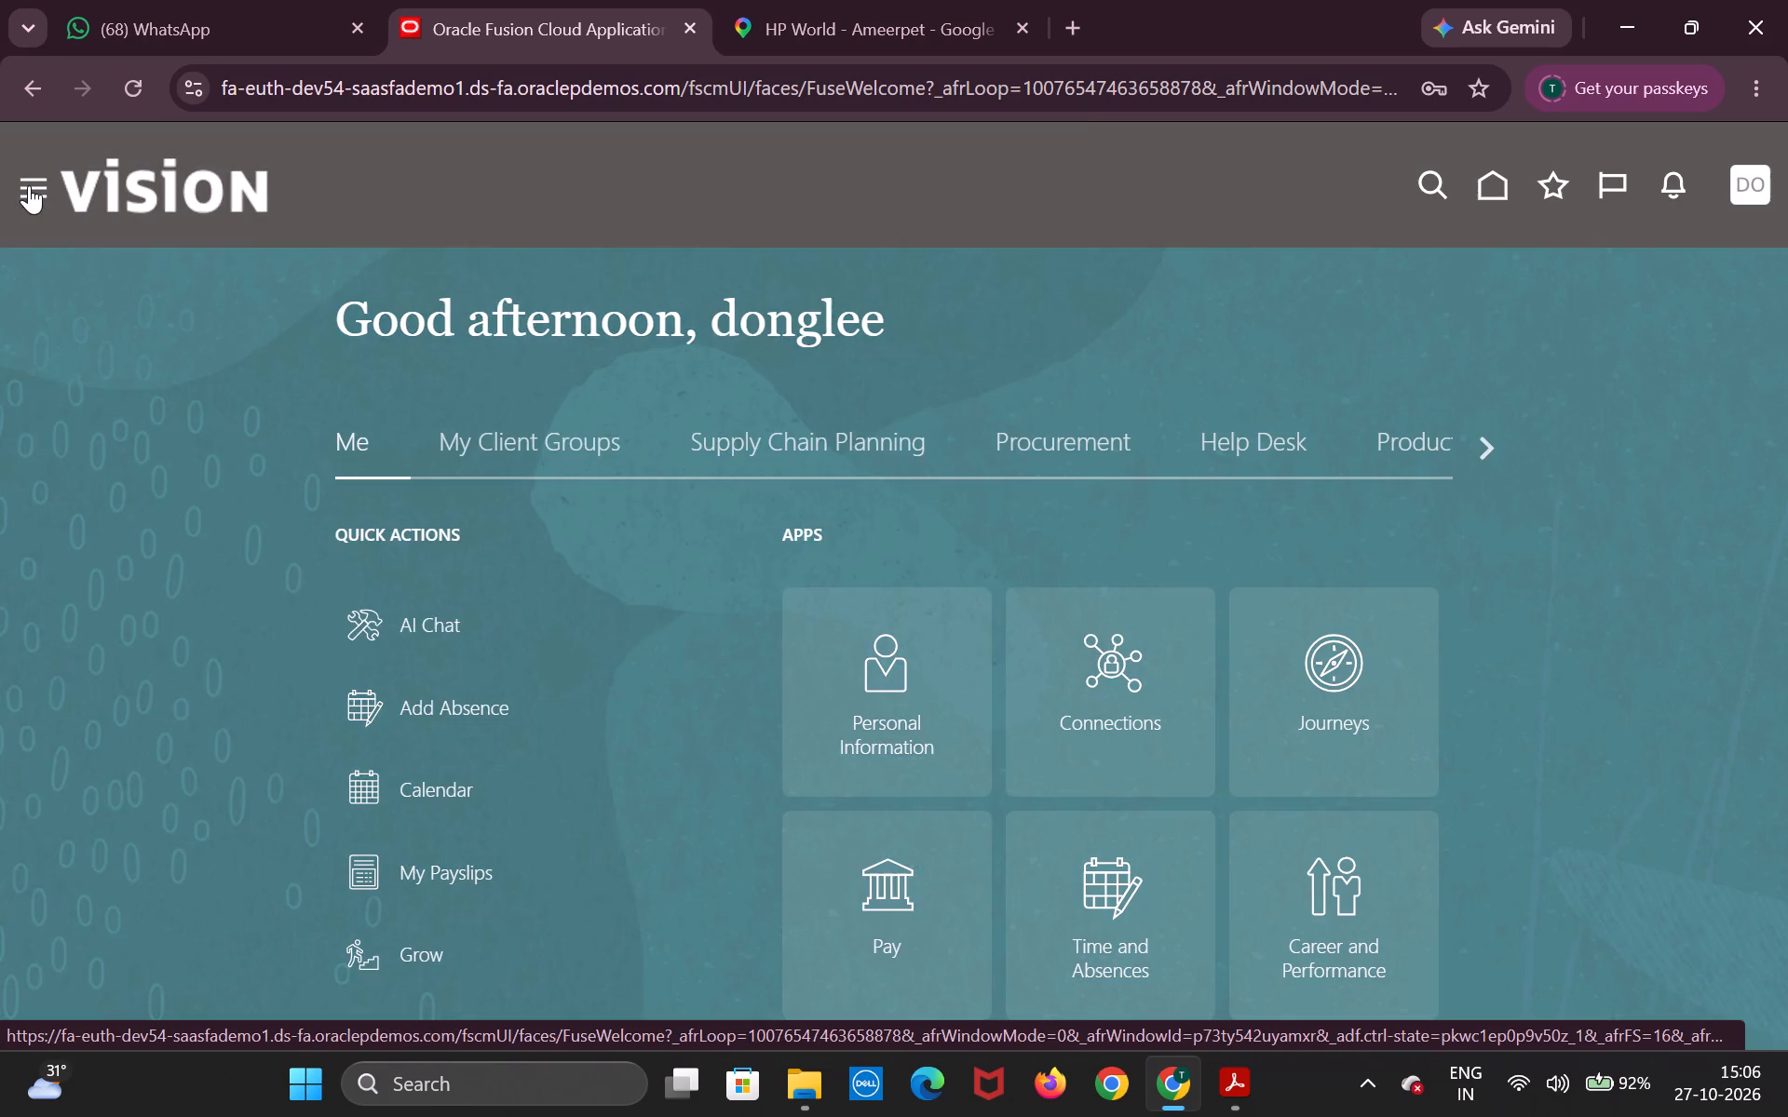
{"action": "scroll", "coordinate": [299, 607], "scroll_direction": "down", "scroll_amount": 2}
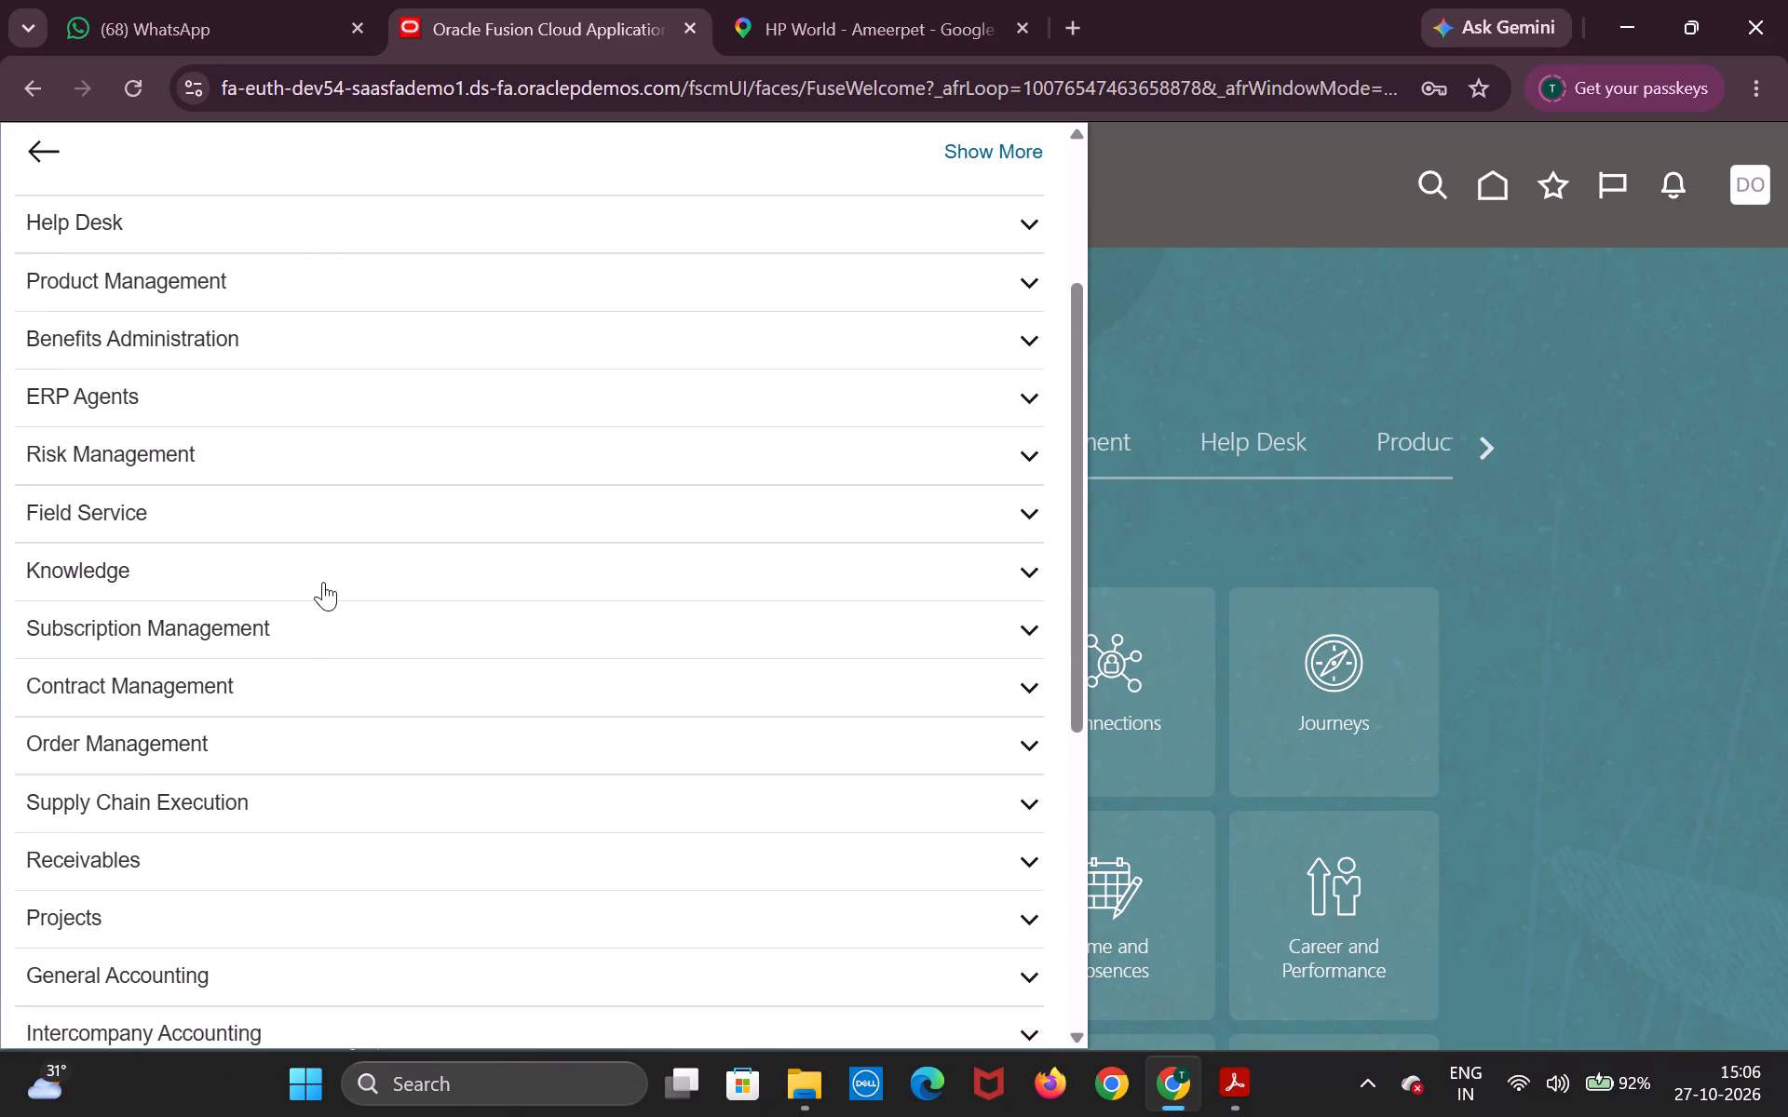
{"action": "scroll", "coordinate": [332, 572], "scroll_direction": "down", "scroll_amount": 4}
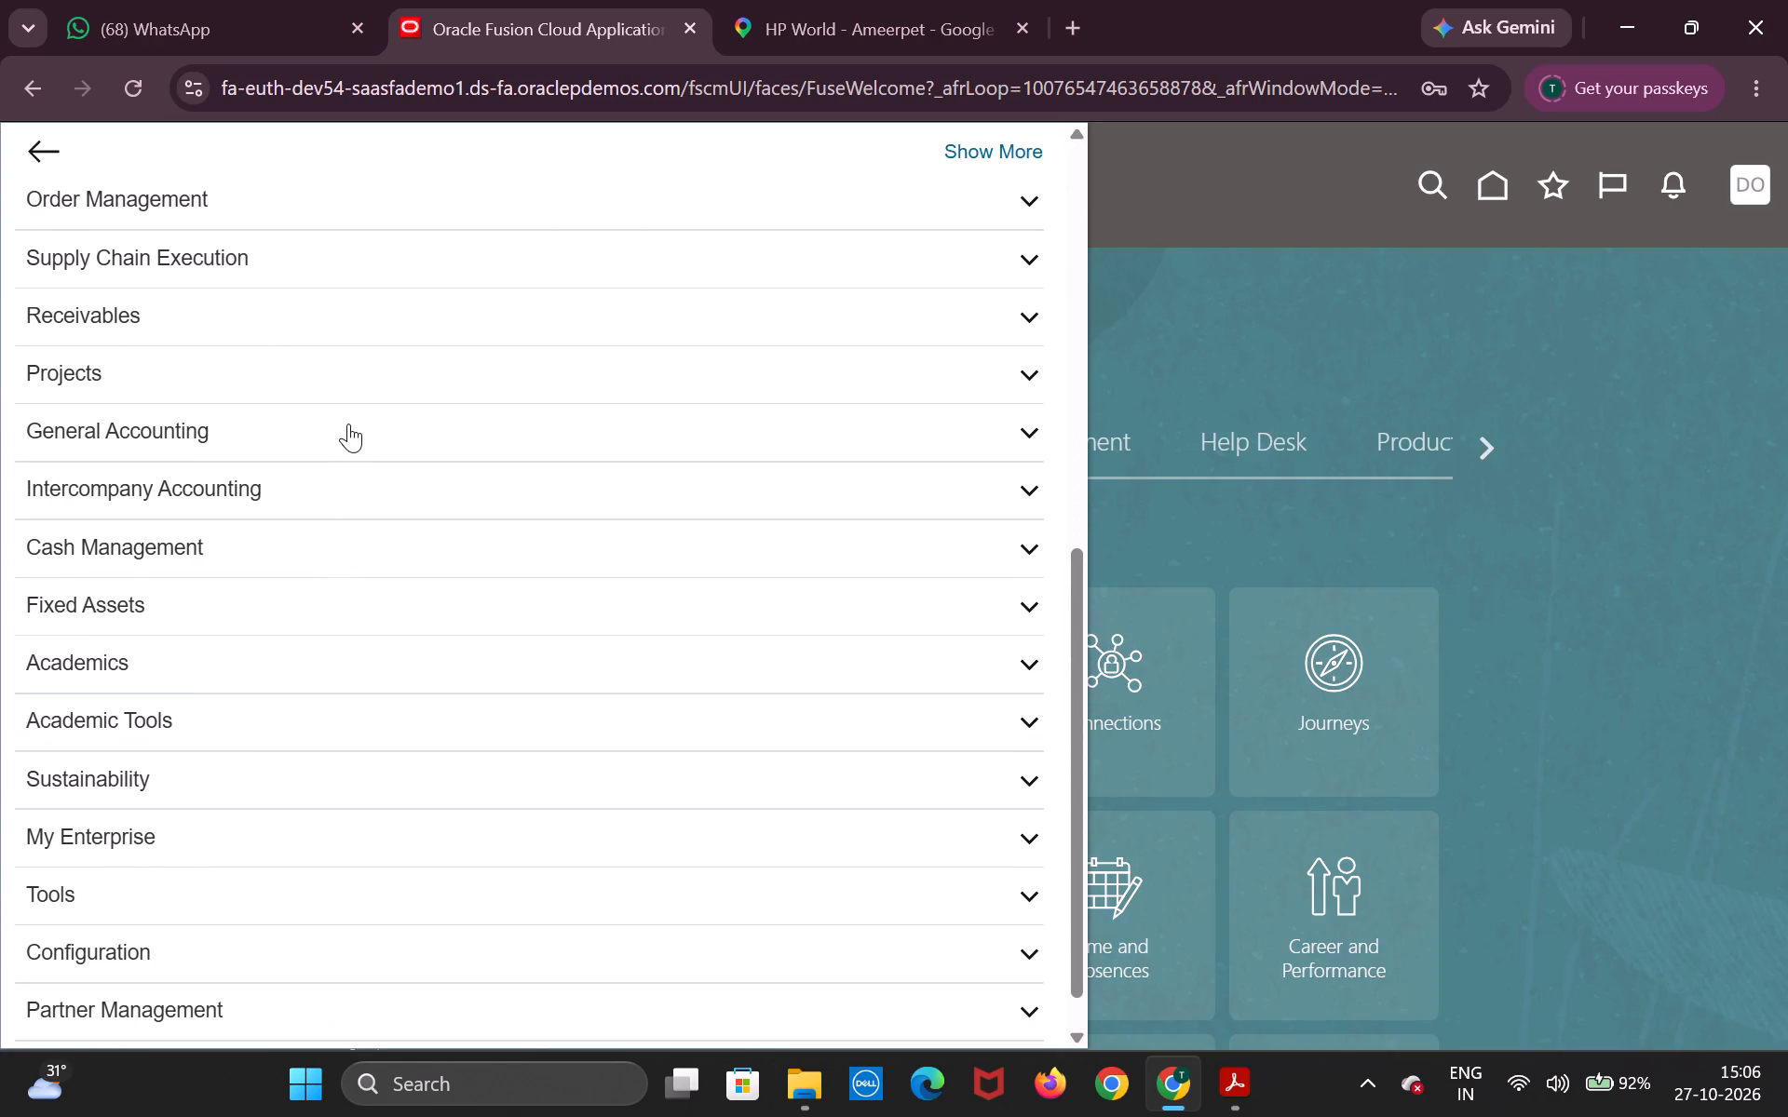
{"action": "left_click", "coordinate": [348, 424]}
{"action": "left_click", "coordinate": [813, 464]}
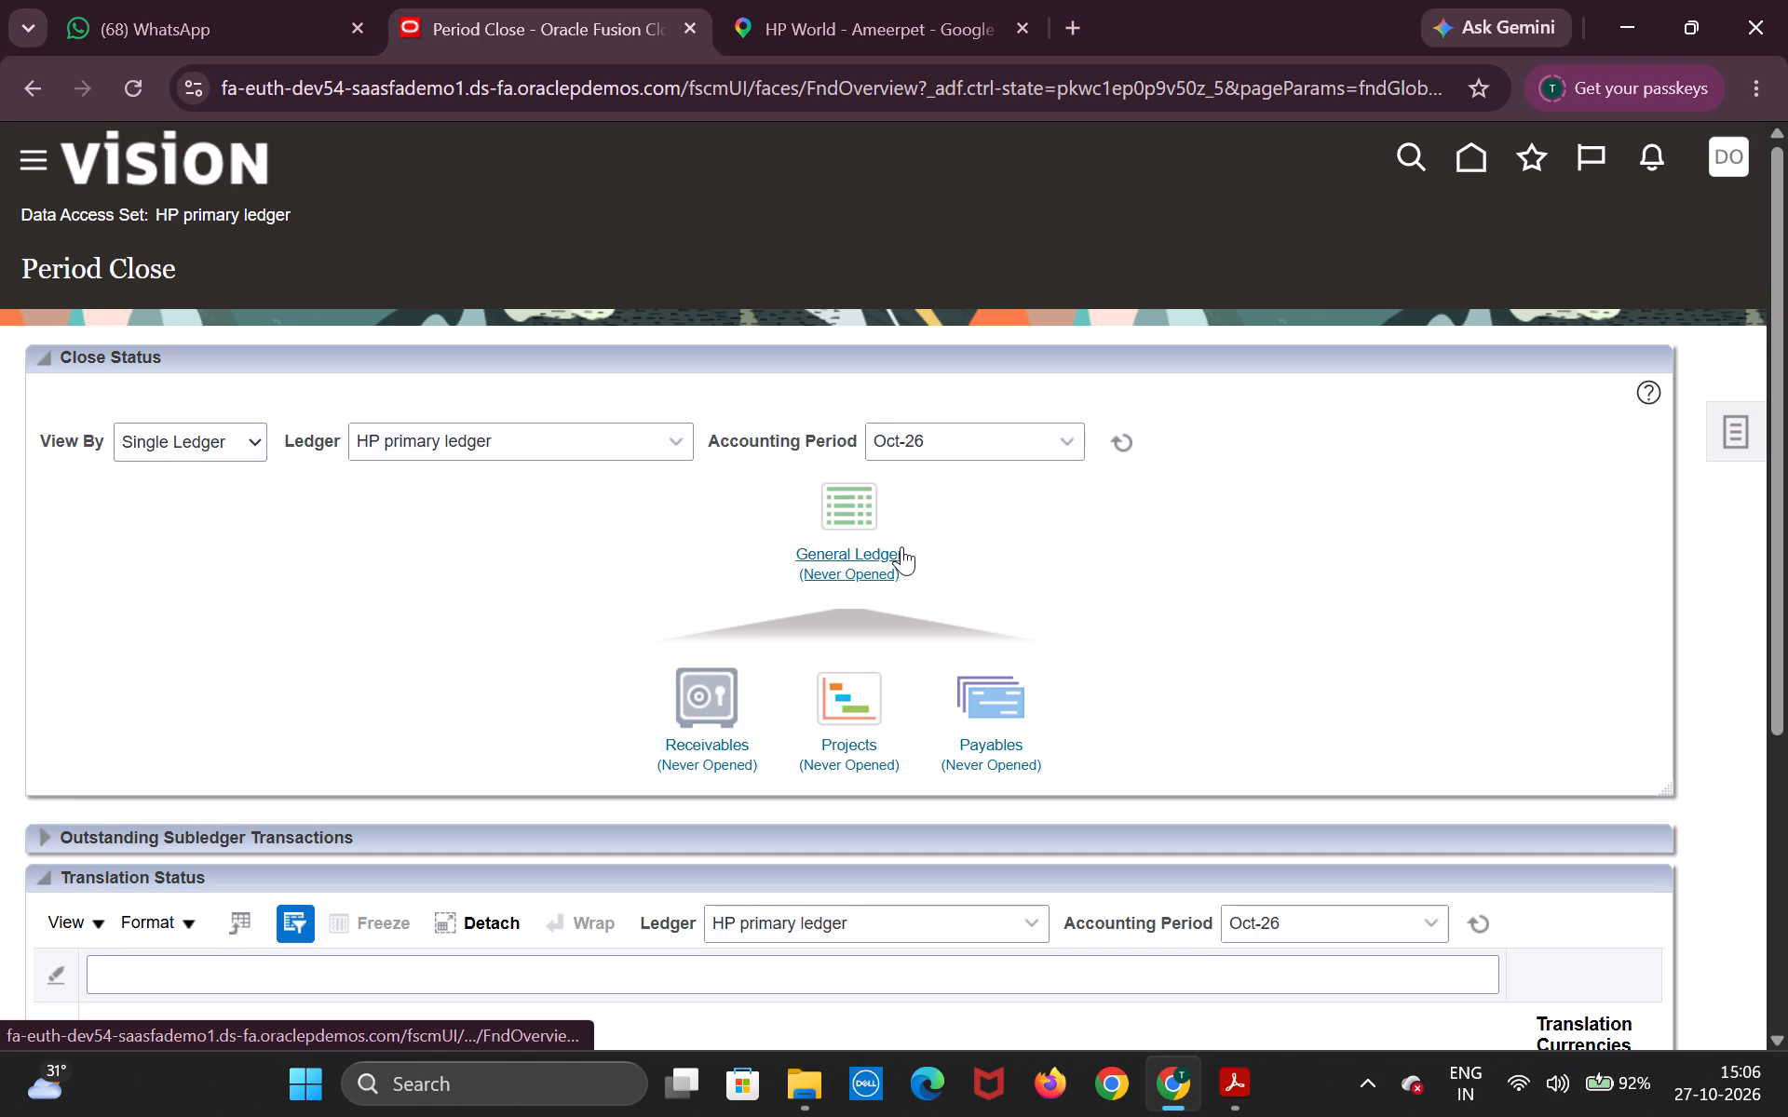
Open Oct-24 as the first General Ledger accounting period for HP primary ledger.
{"action": "left_click", "coordinate": [874, 504]}
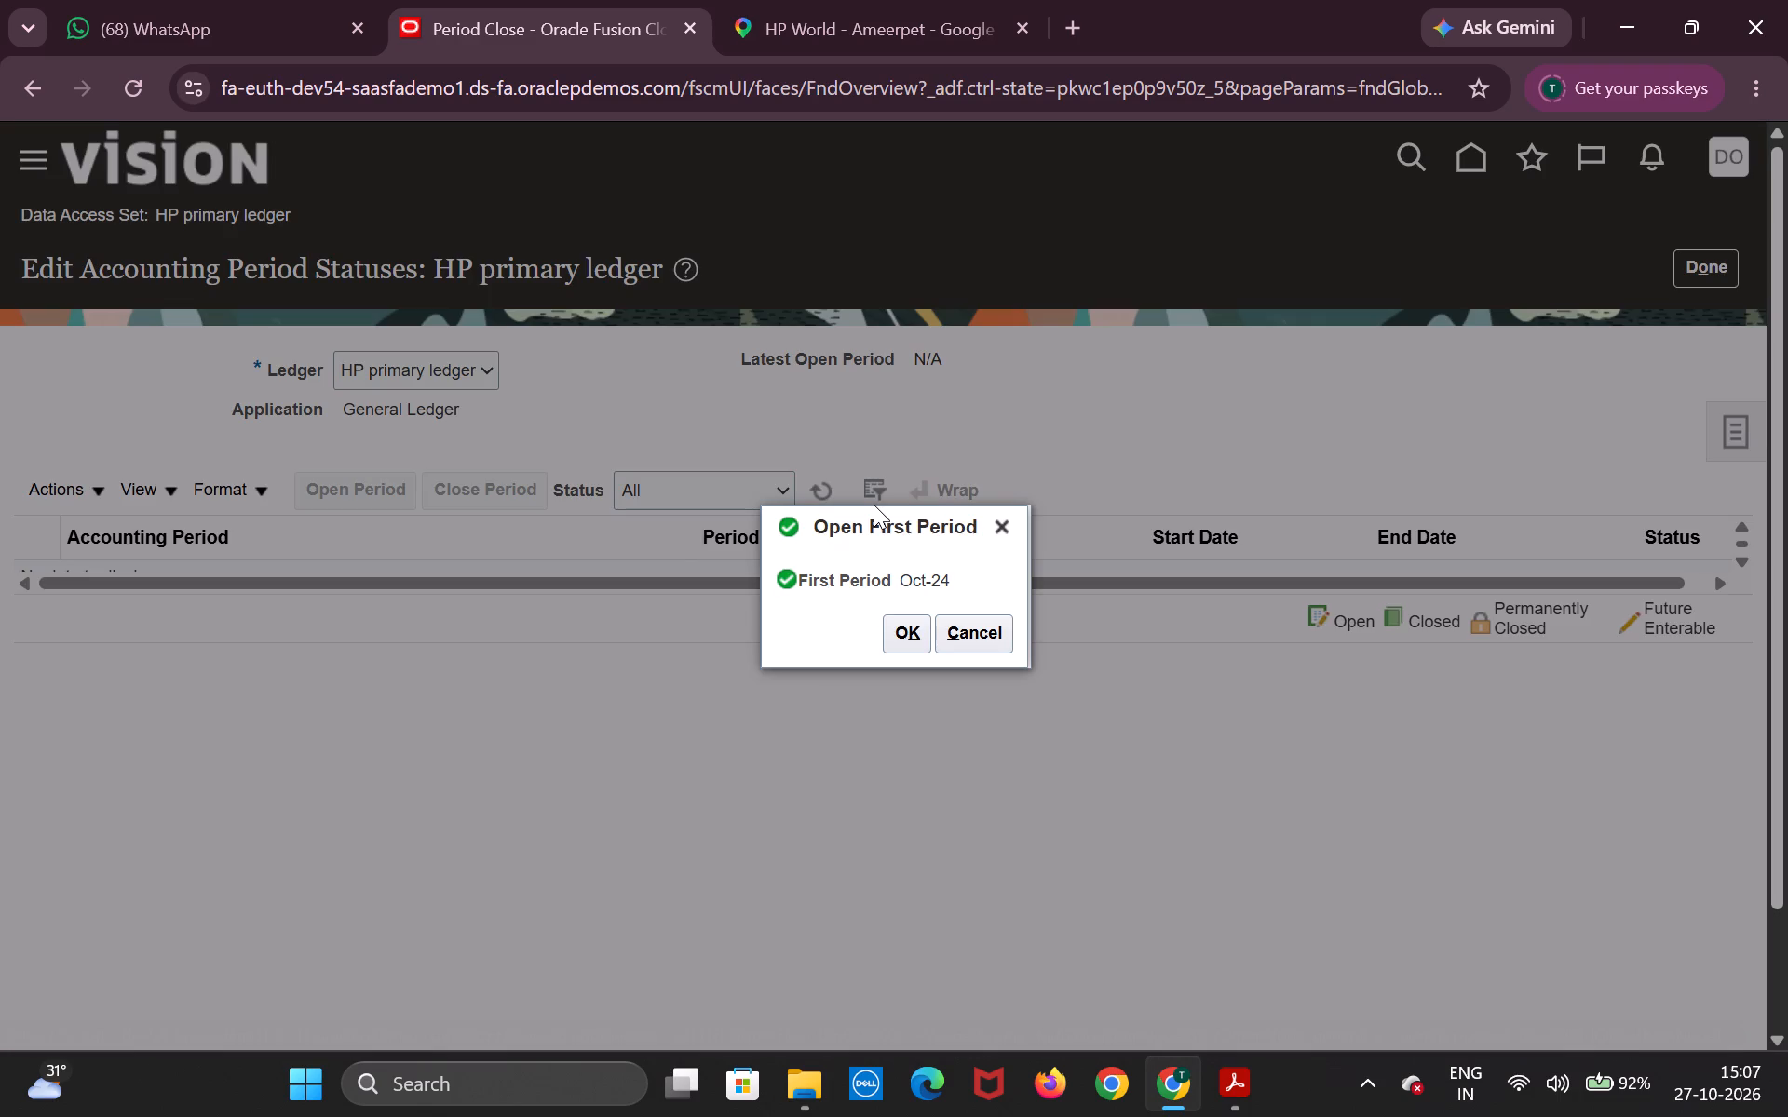
{"action": "left_click_drag", "start_coordinate": [901, 660], "coordinate": [928, 769]}
{"action": "left_click", "coordinate": [913, 633]}
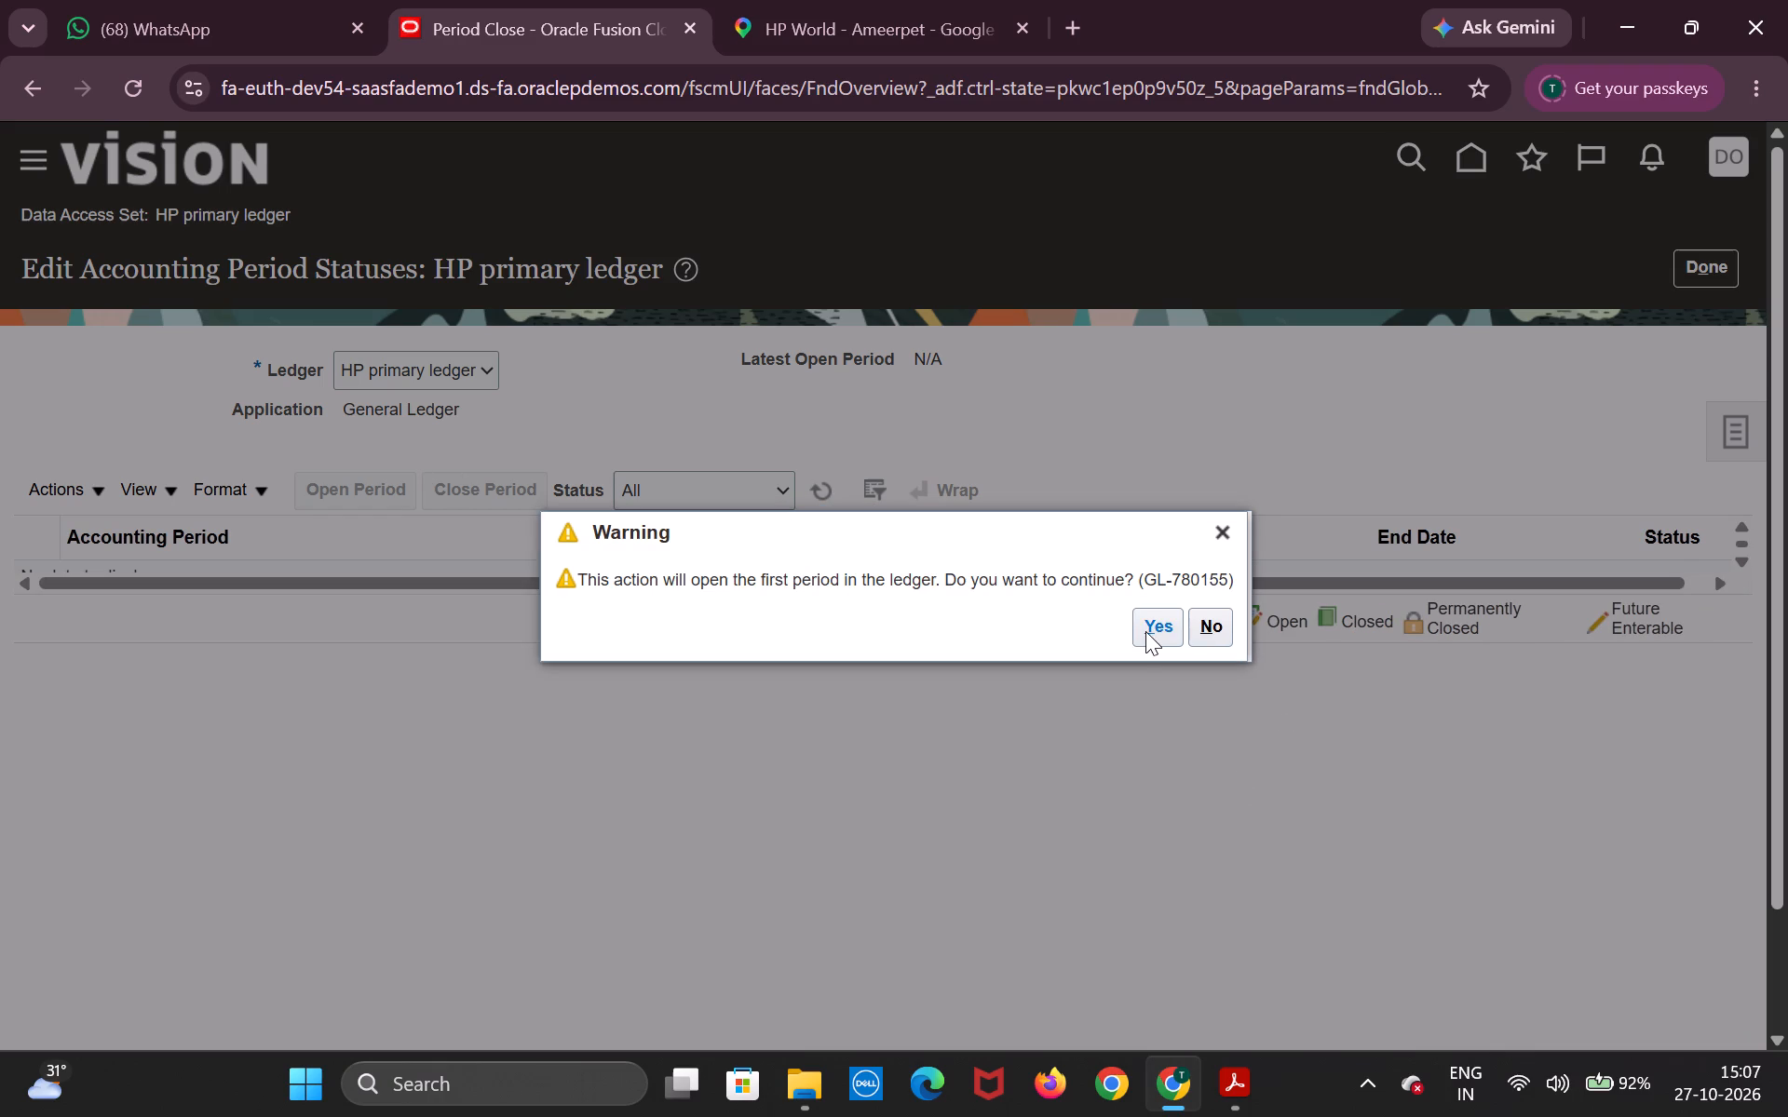
{"action": "left_click", "coordinate": [1145, 628]}
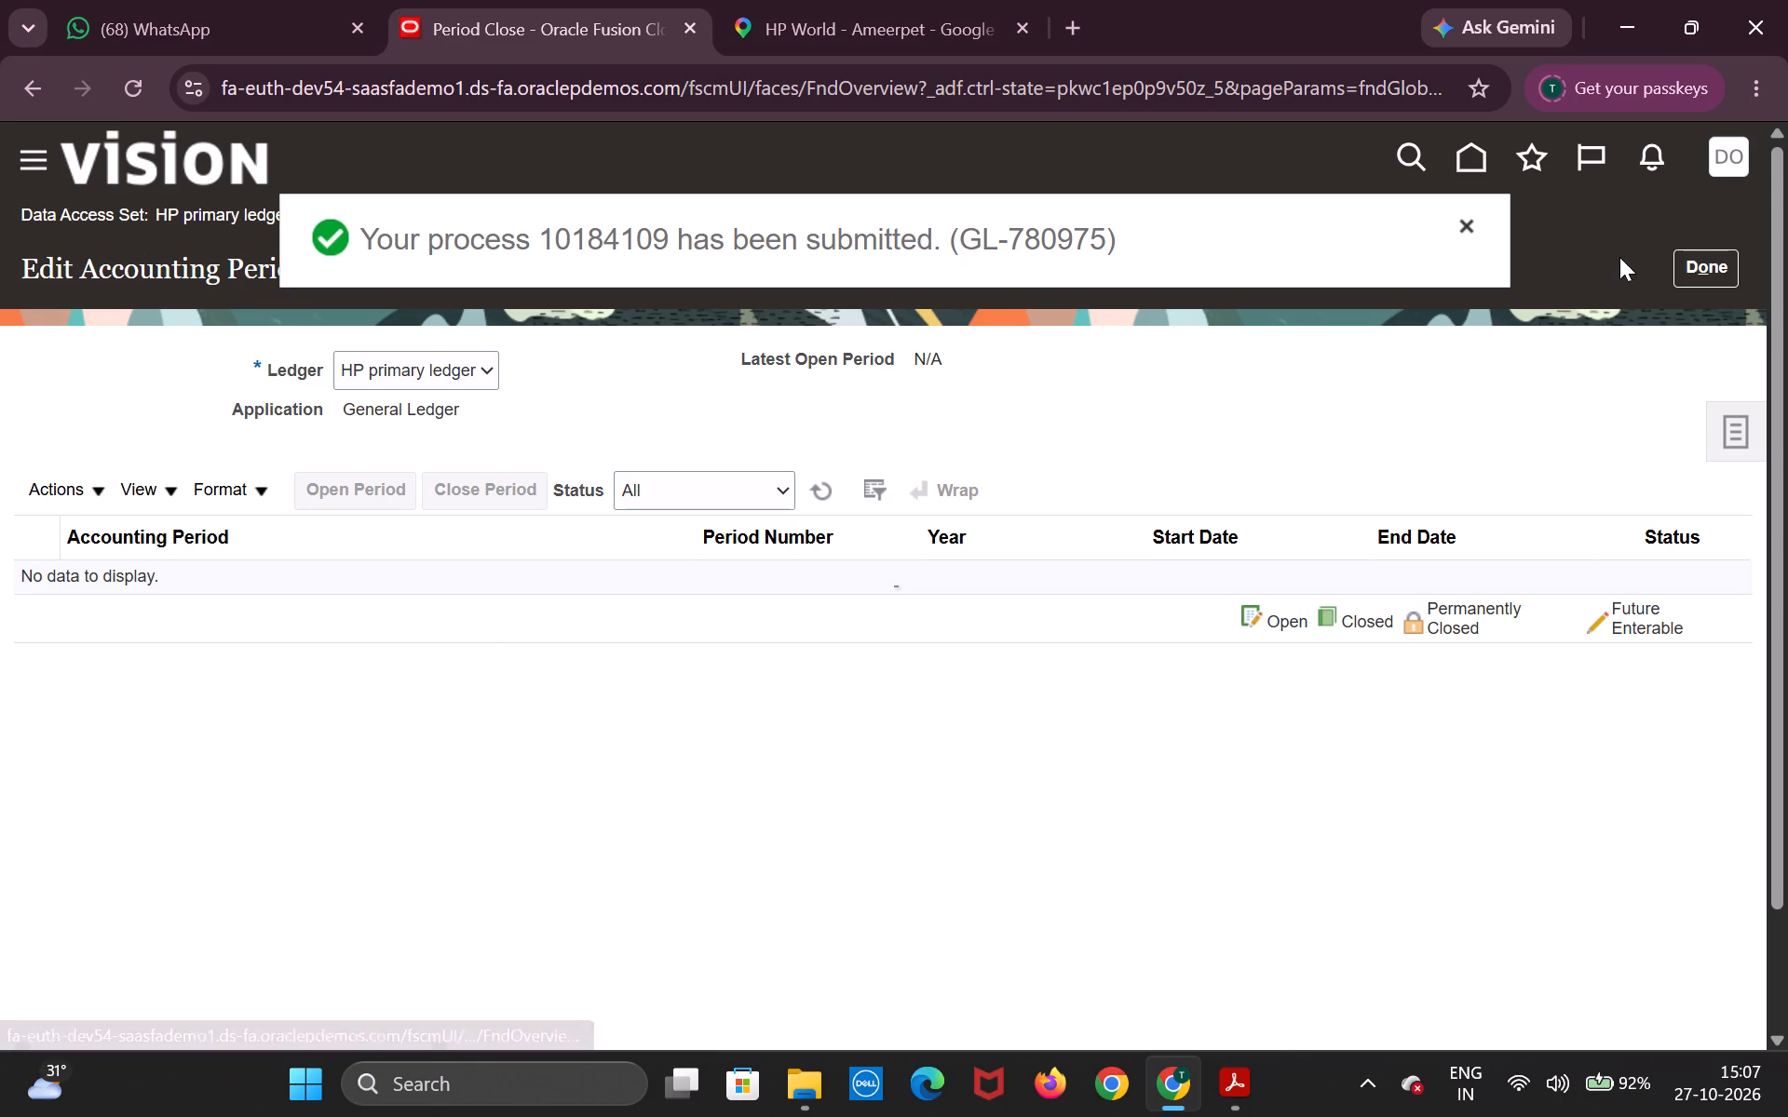
{"action": "left_click", "coordinate": [1462, 216]}
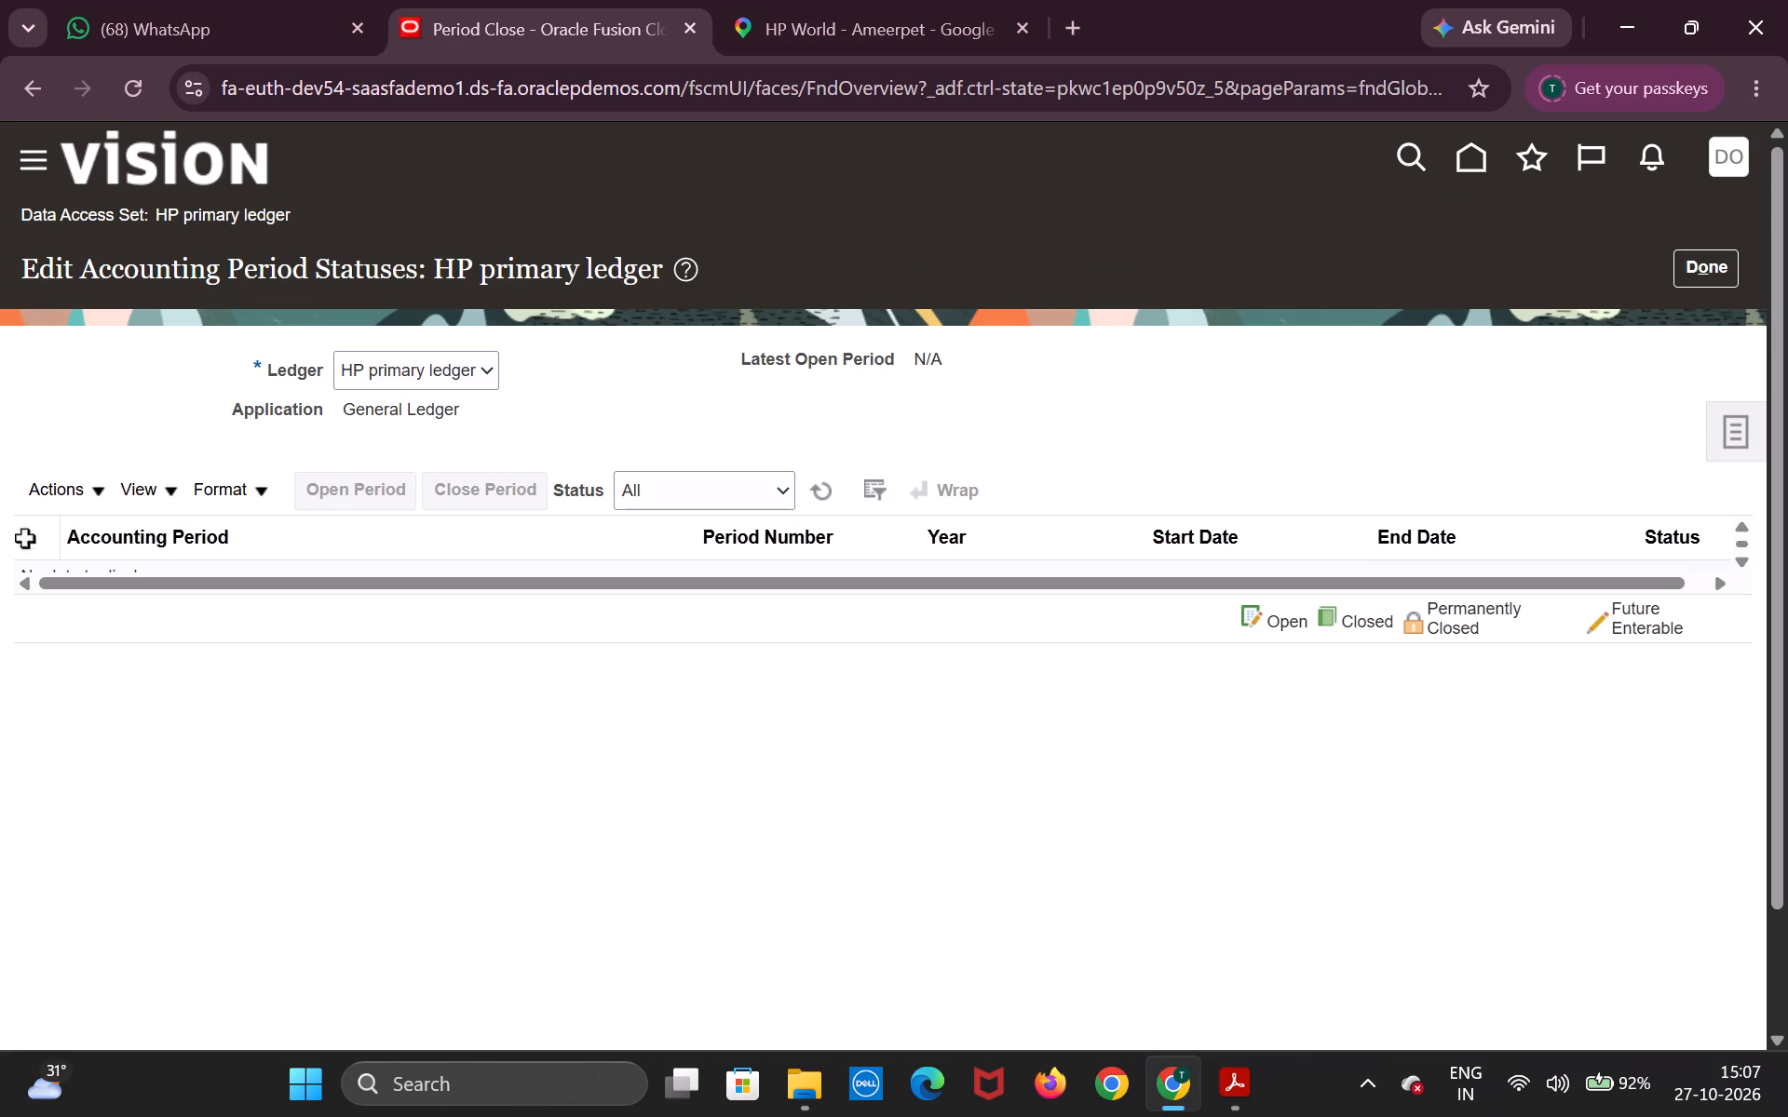
Open the General Ledger periods up to target period Nov-26 for HP primary ledger and finish editing the period statuses.
{"action": "left_click", "coordinate": [81, 490]}
{"action": "left_click", "coordinate": [169, 619]}
{"action": "left_click", "coordinate": [997, 573]}
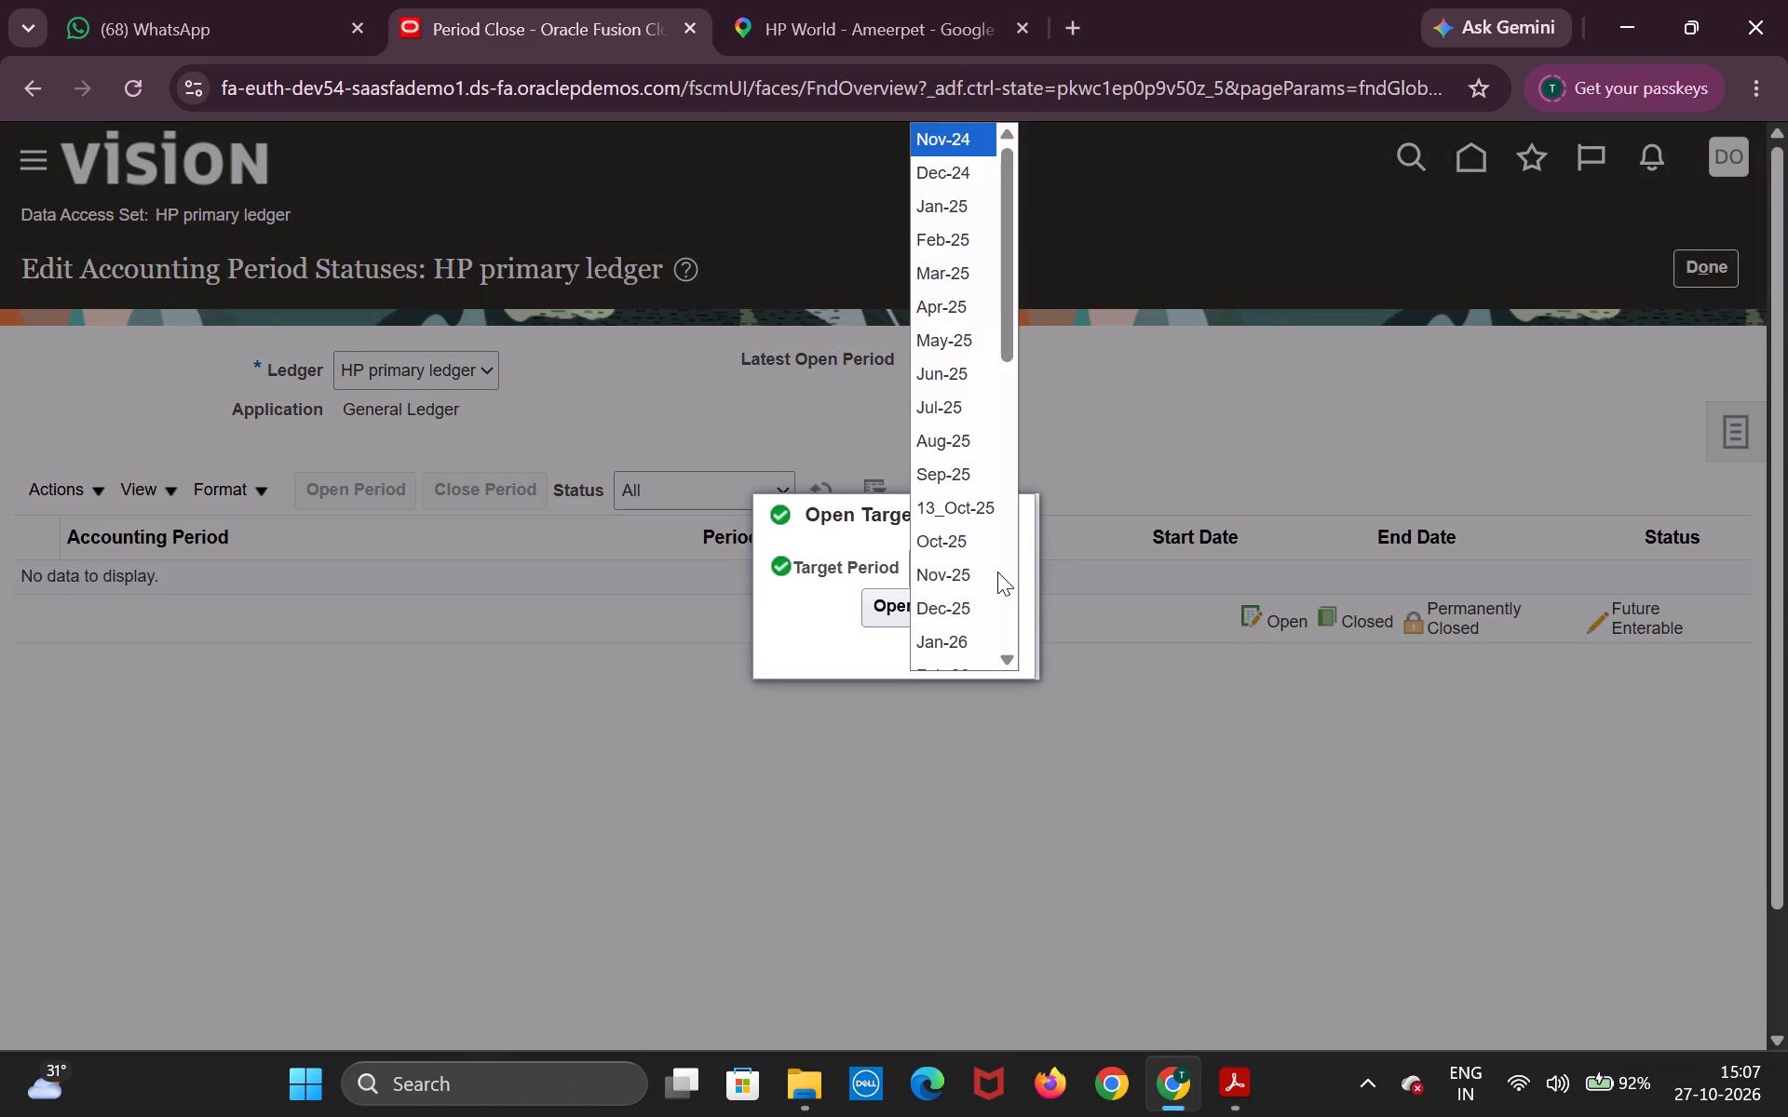
{"action": "scroll", "coordinate": [997, 572], "scroll_direction": "down", "scroll_amount": 1}
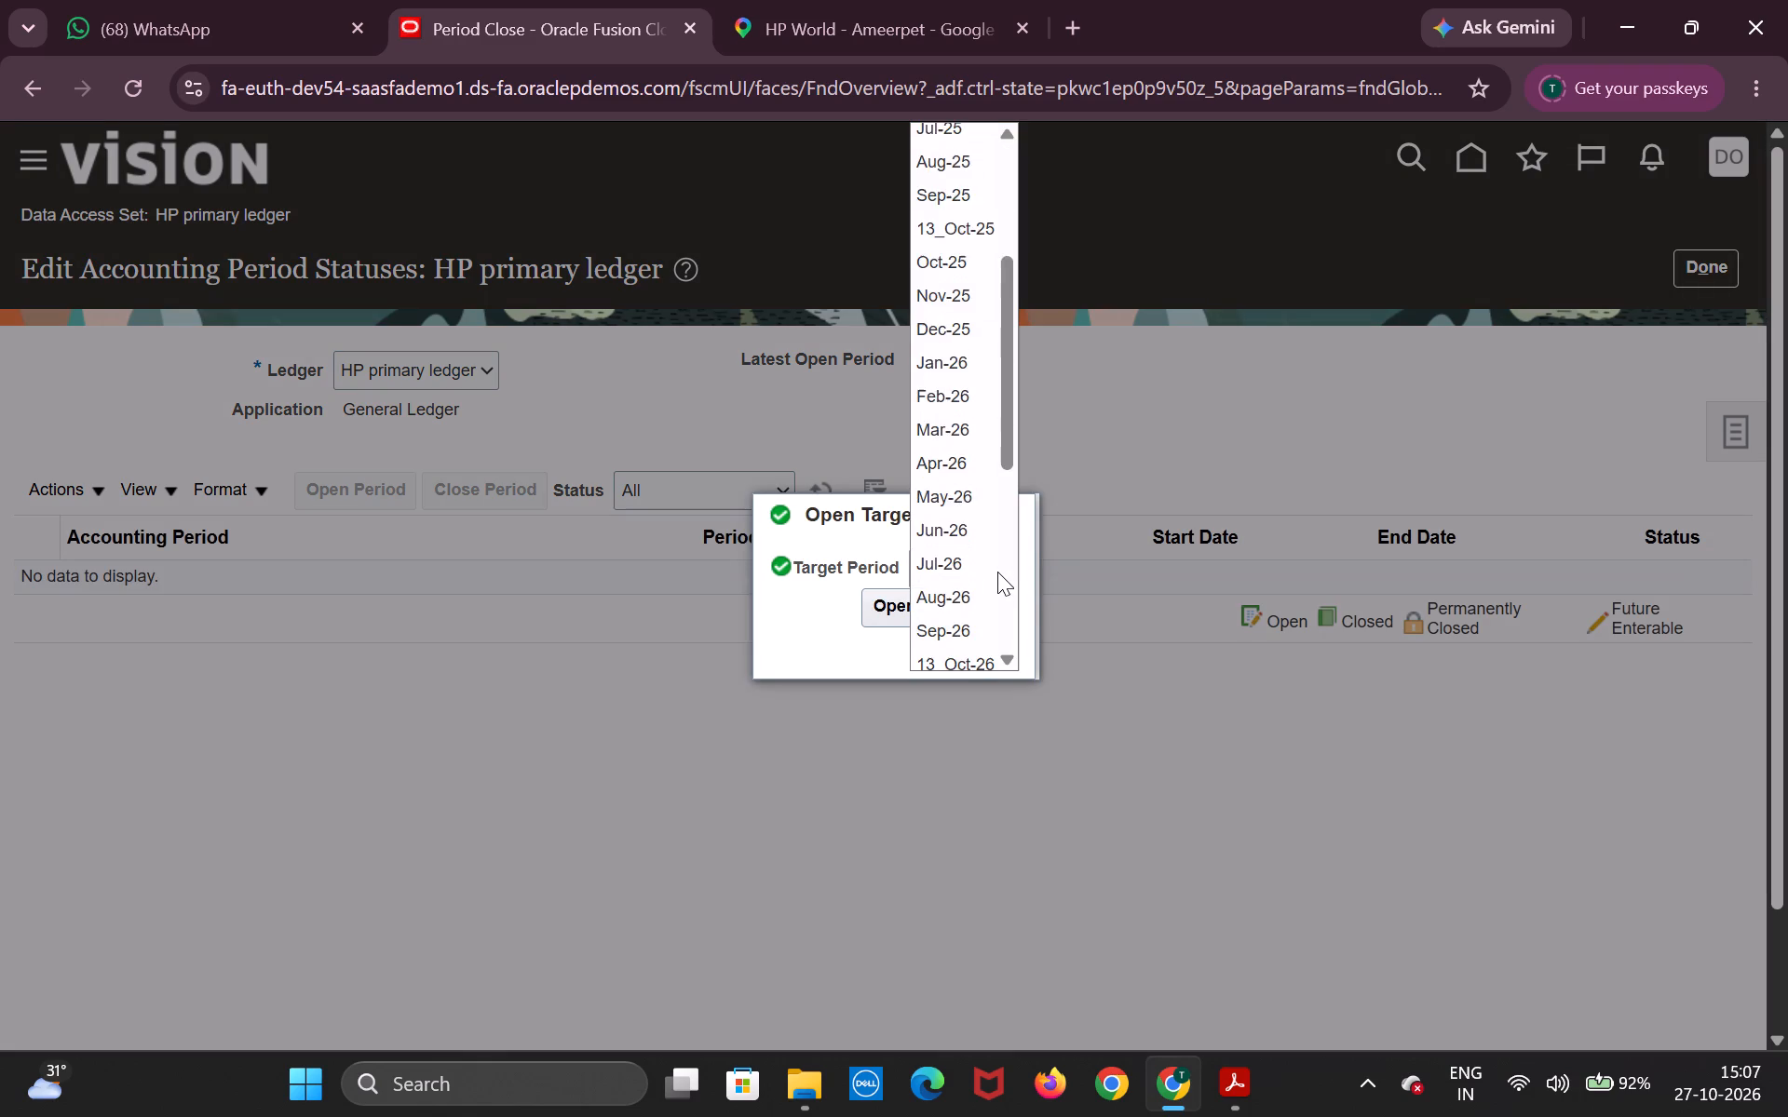
{"action": "scroll", "coordinate": [997, 572], "scroll_direction": "down", "scroll_amount": 6}
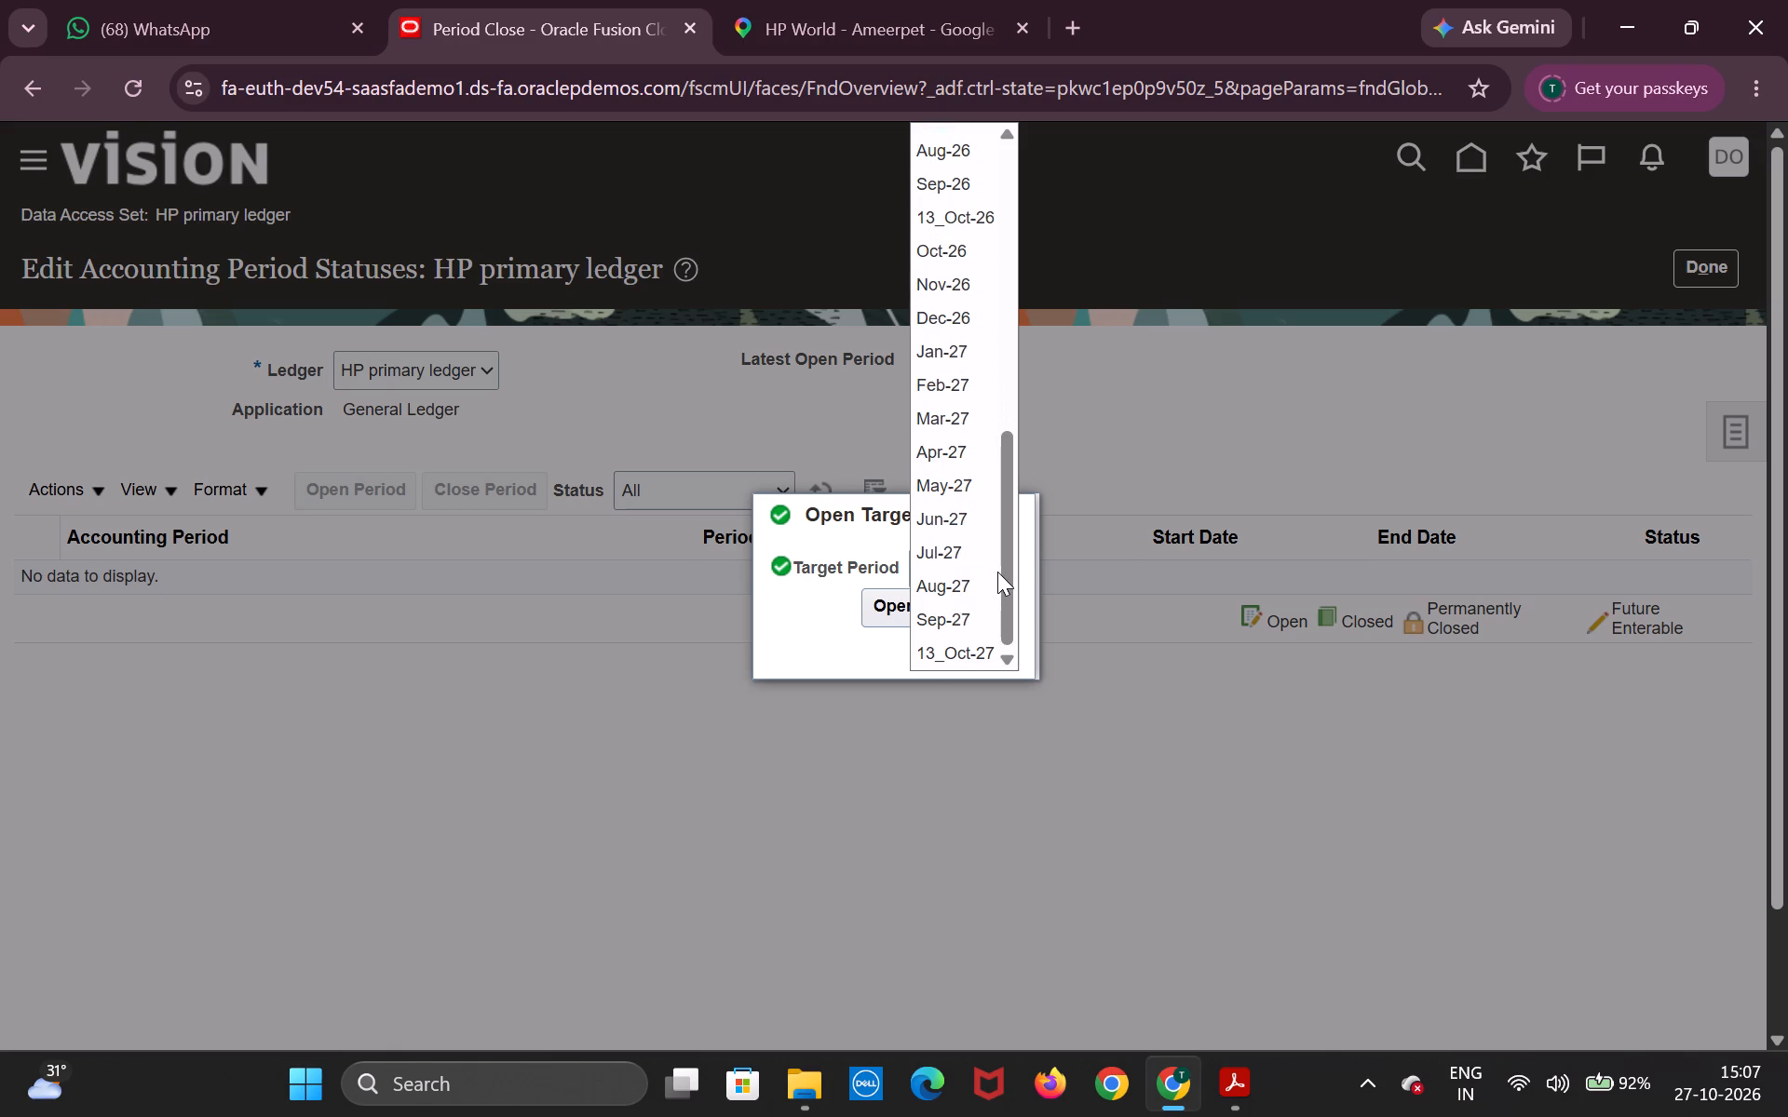
{"action": "scroll", "coordinate": [997, 572], "scroll_direction": "down", "scroll_amount": 1}
{"action": "scroll", "coordinate": [1003, 560], "scroll_direction": "up", "scroll_amount": 1}
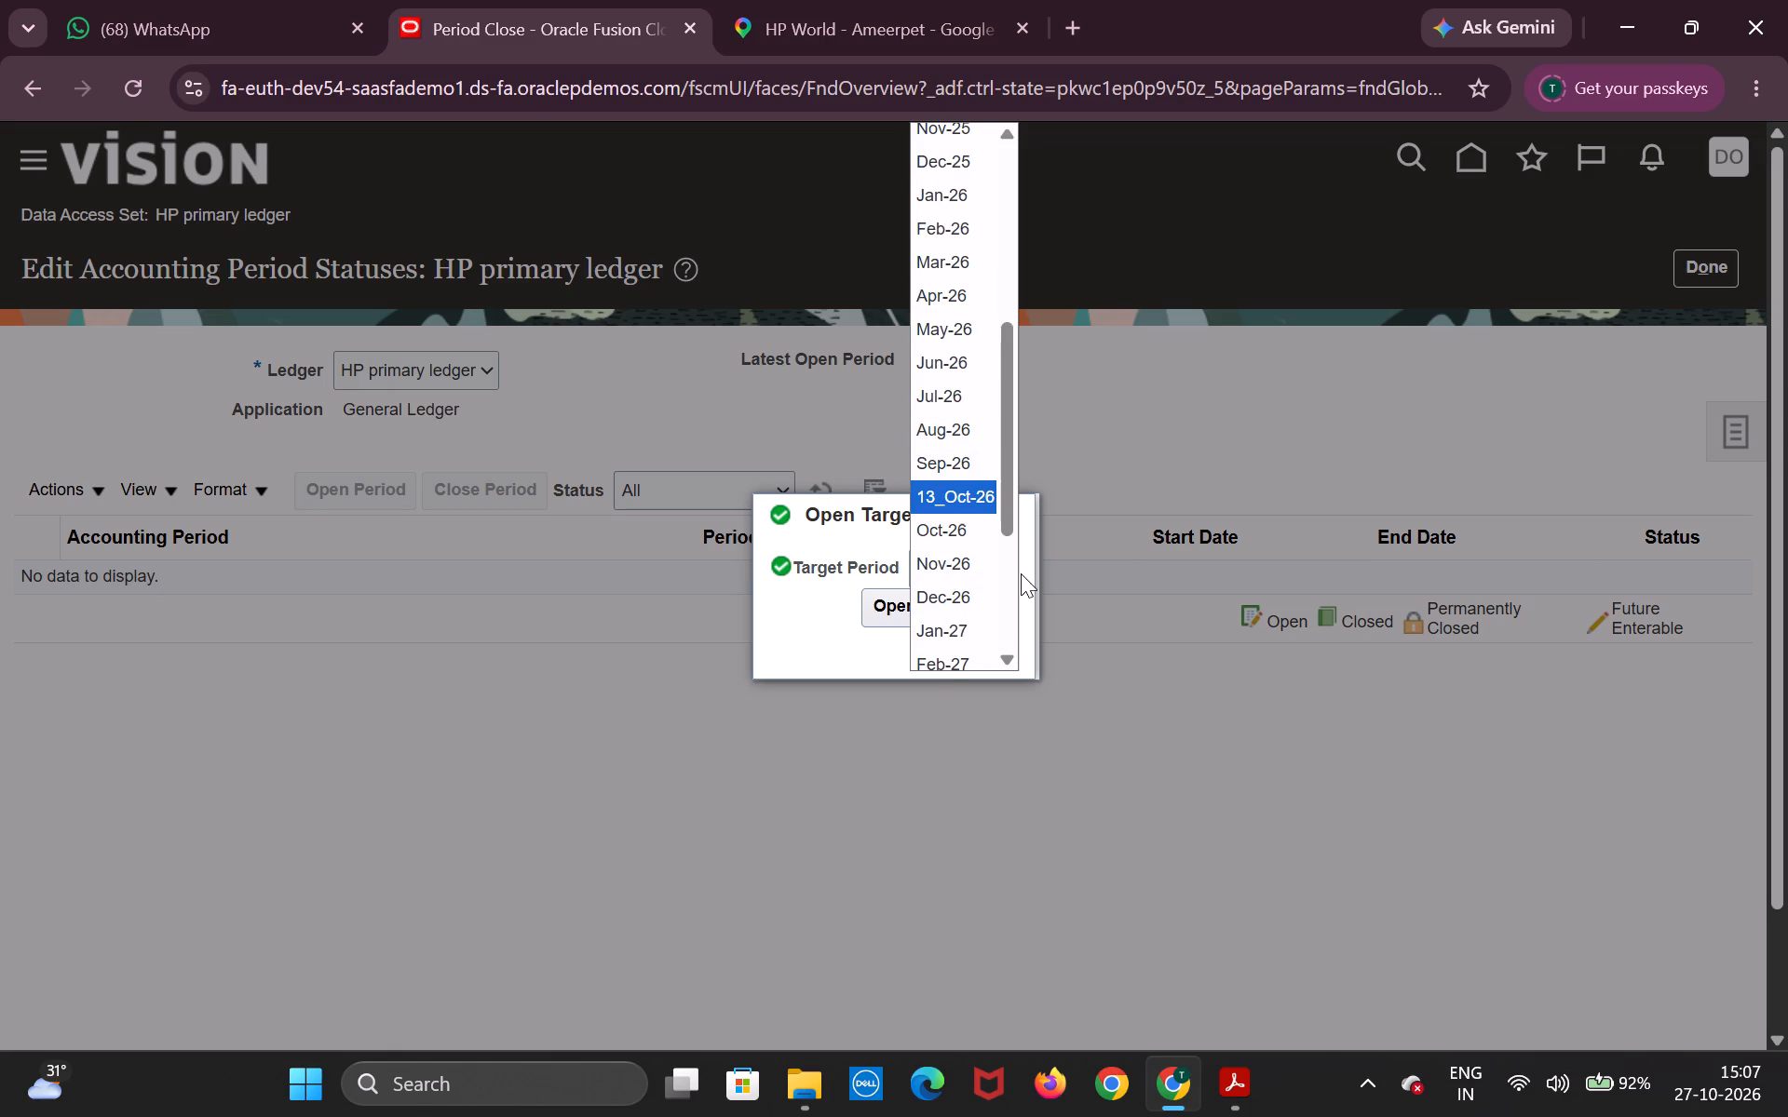
{"action": "left_click", "coordinate": [971, 572]}
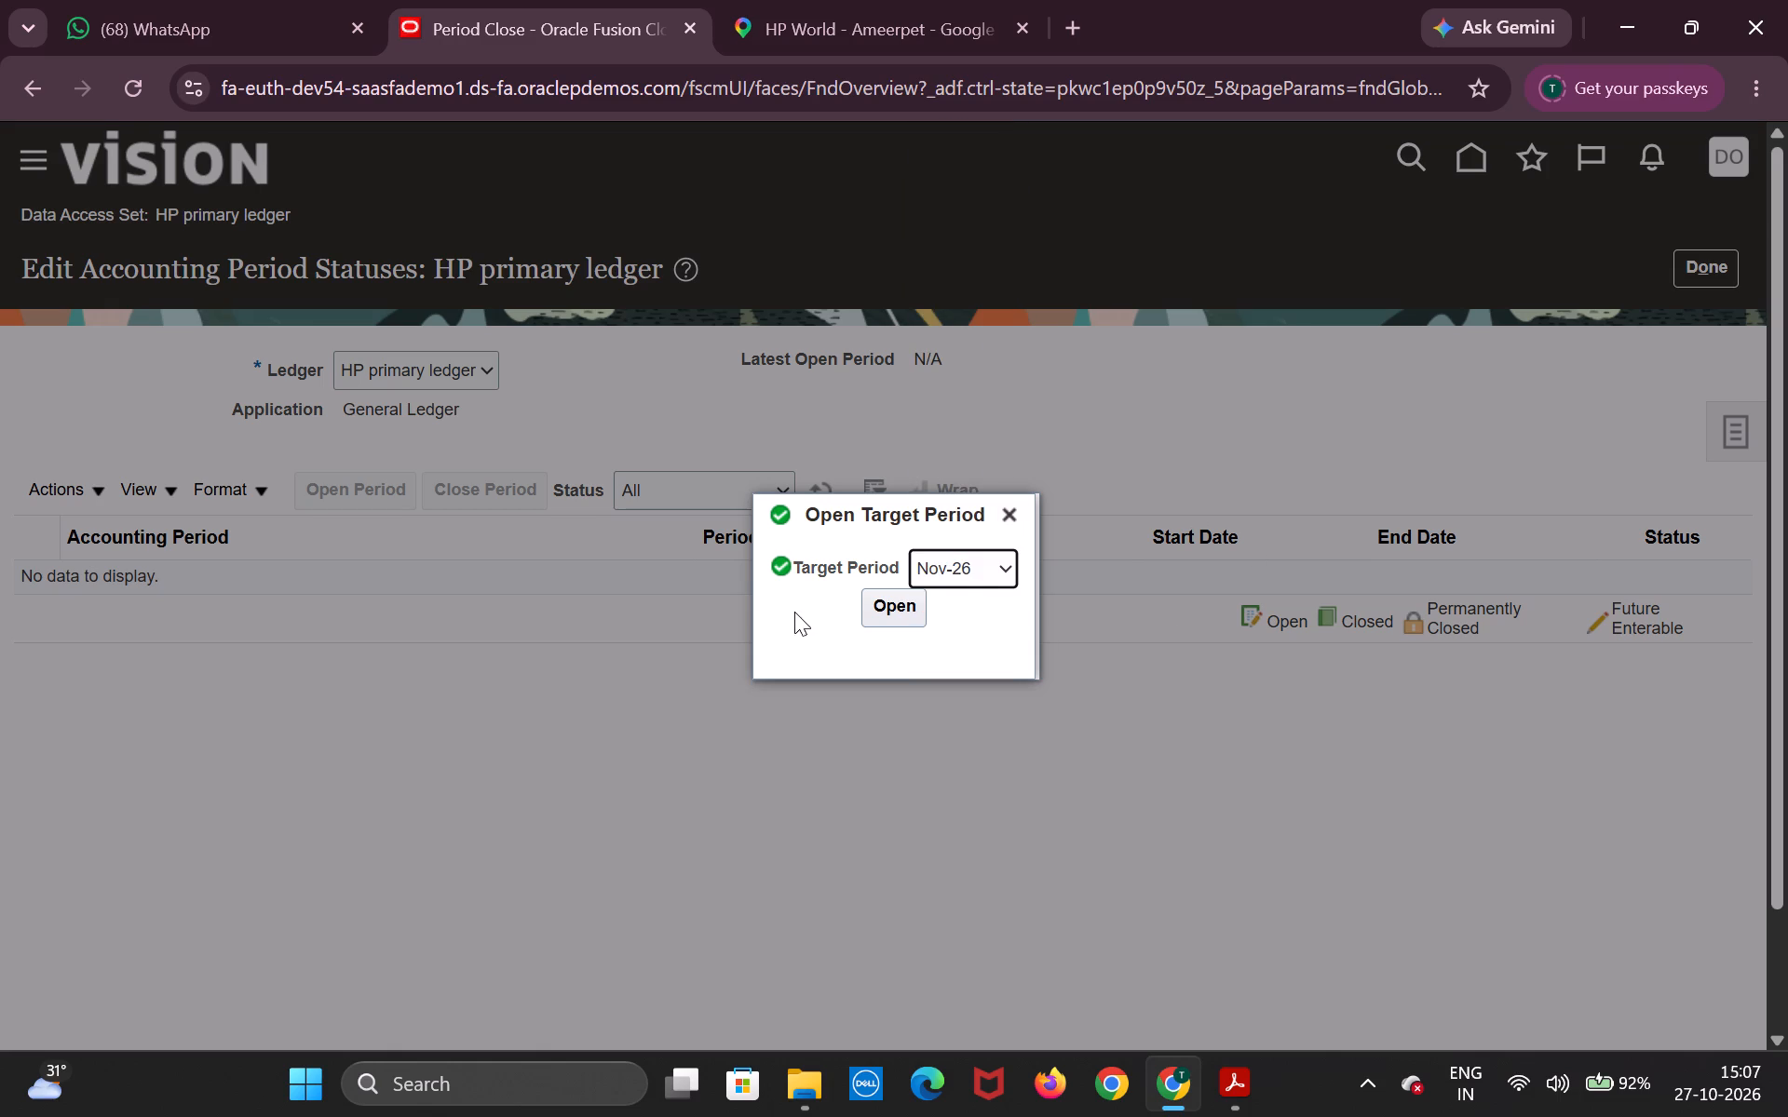
{"action": "left_click", "coordinate": [918, 608]}
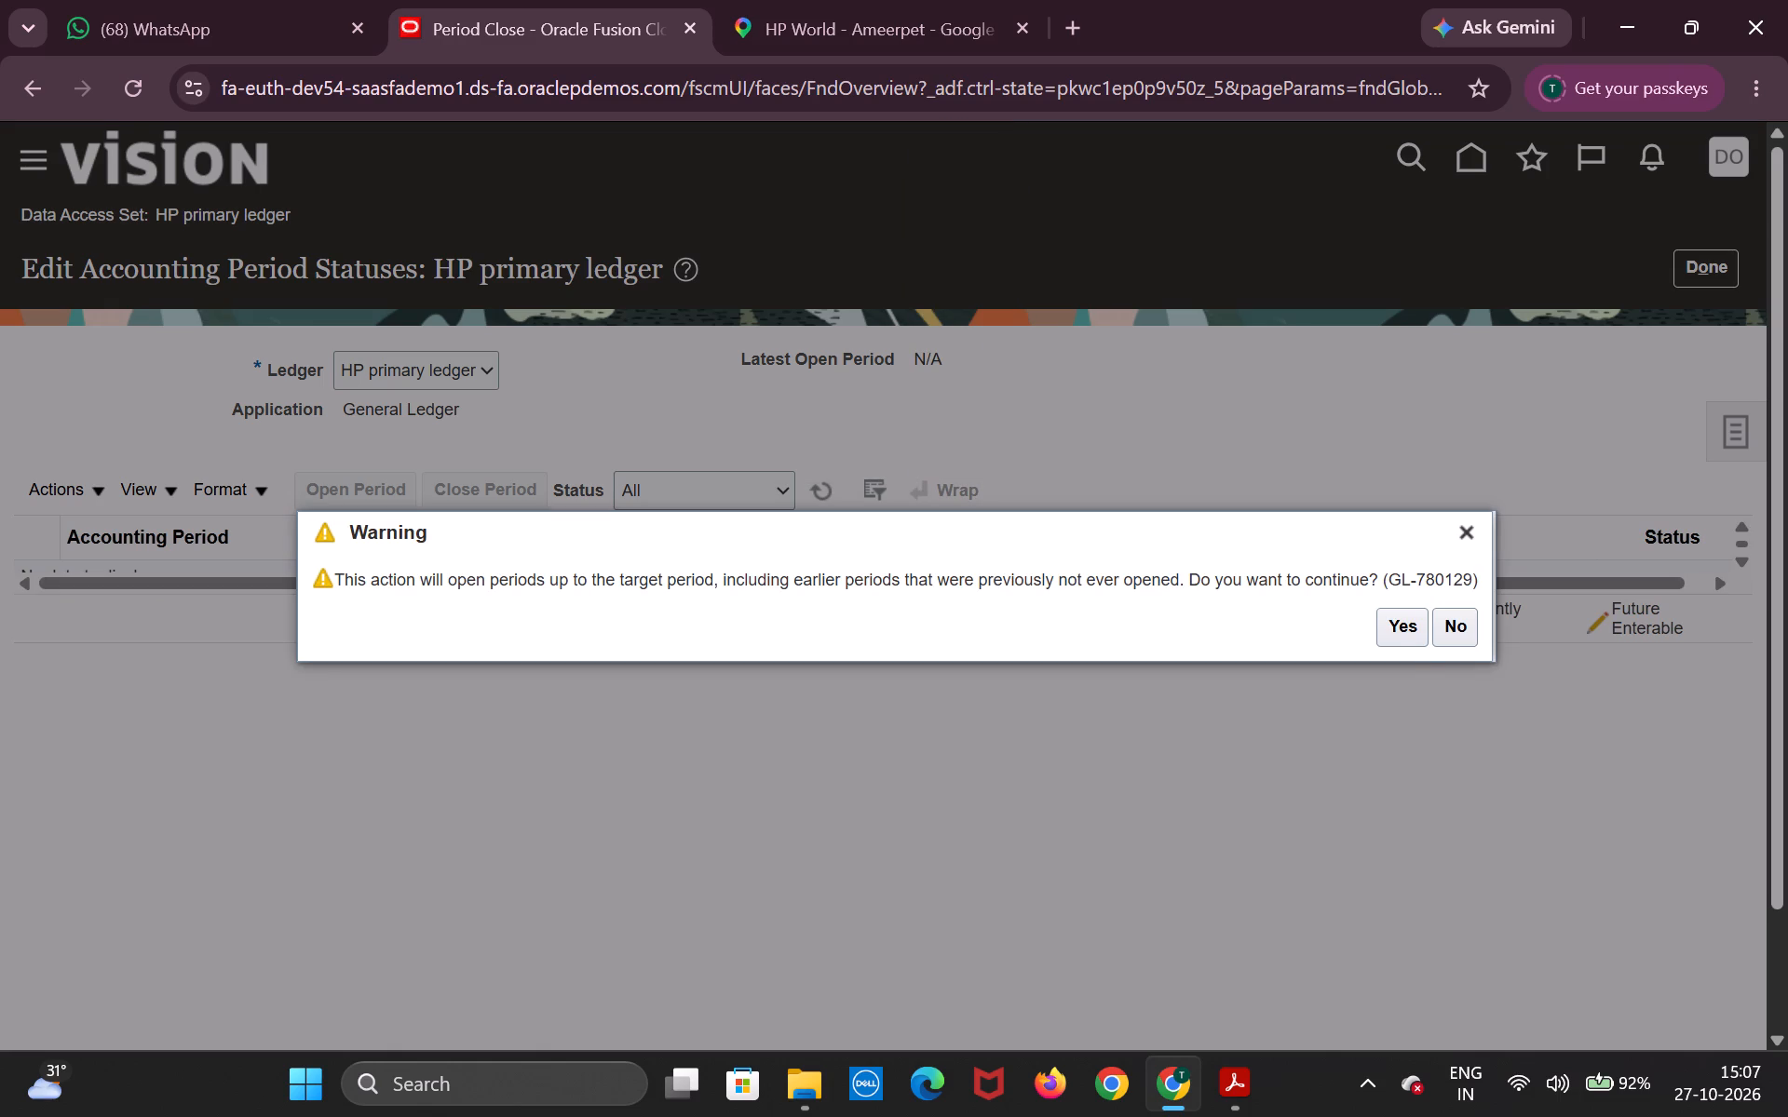
{"action": "left_click", "coordinate": [1415, 629]}
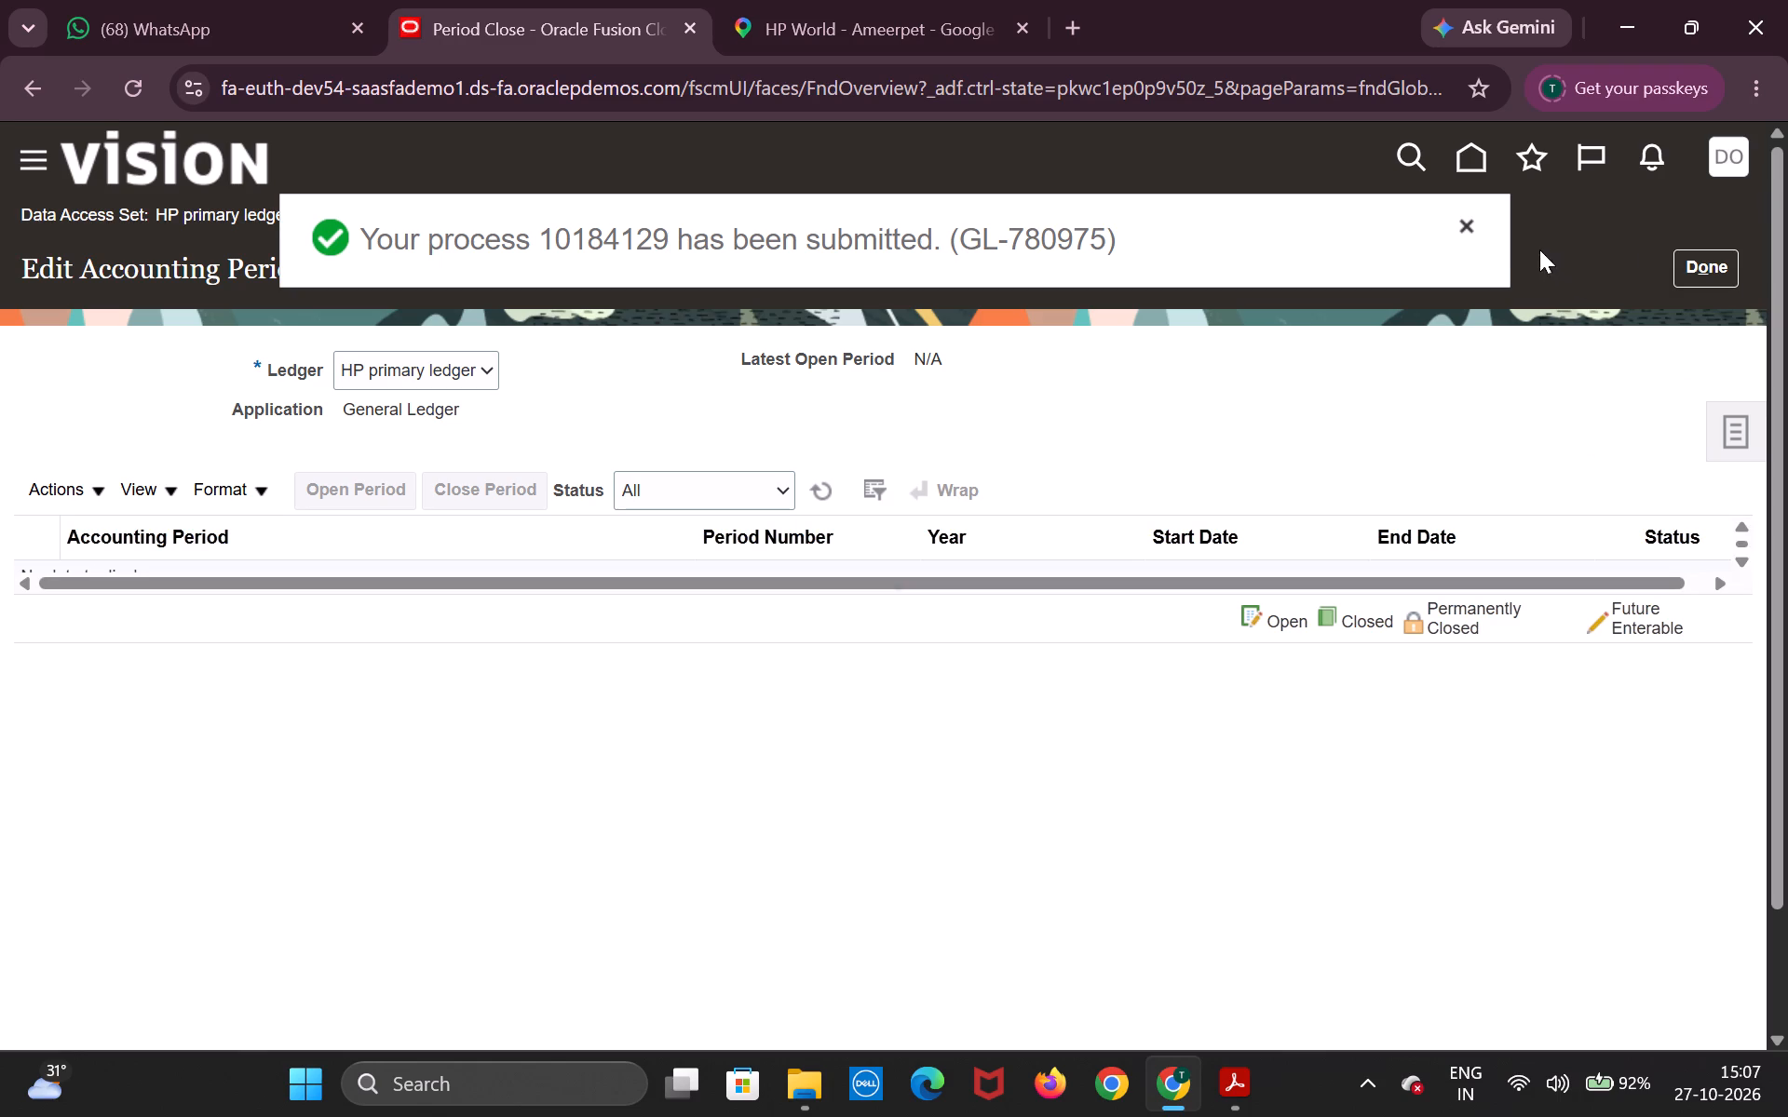
{"action": "left_click", "coordinate": [1470, 227]}
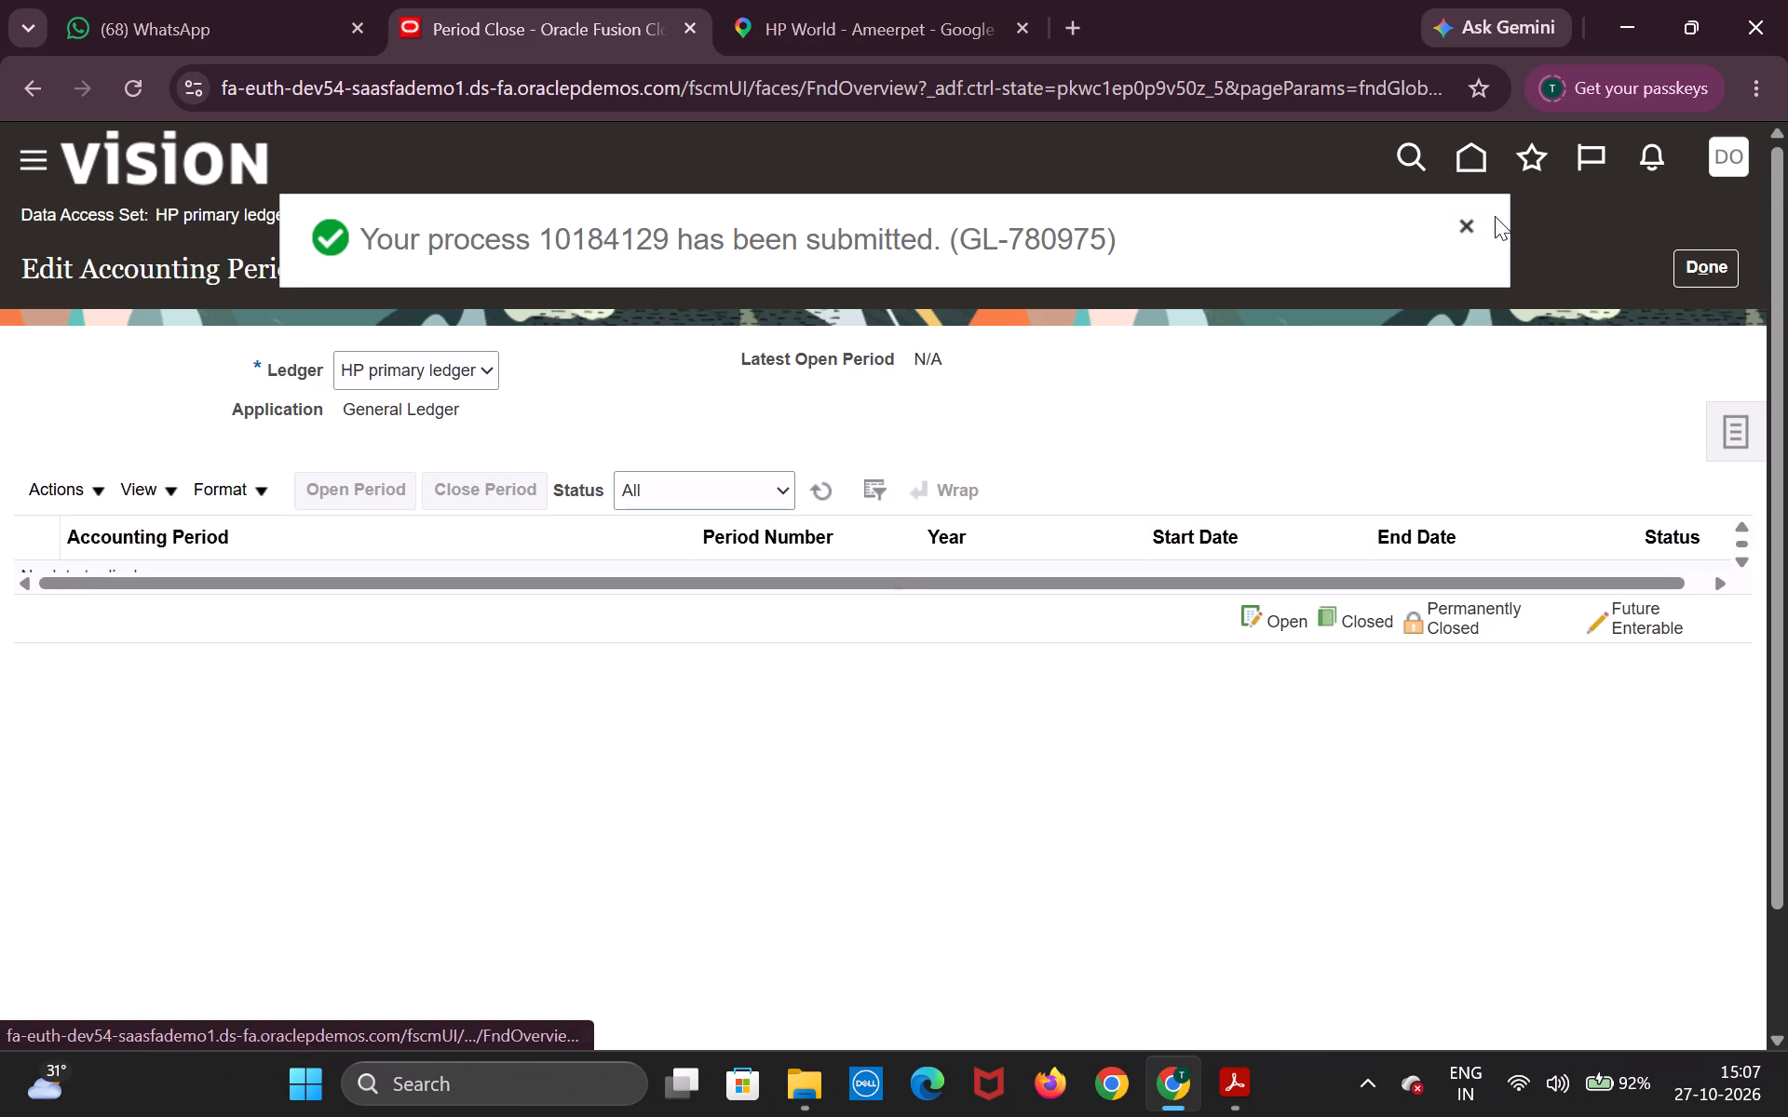
{"action": "left_click", "coordinate": [1691, 275]}
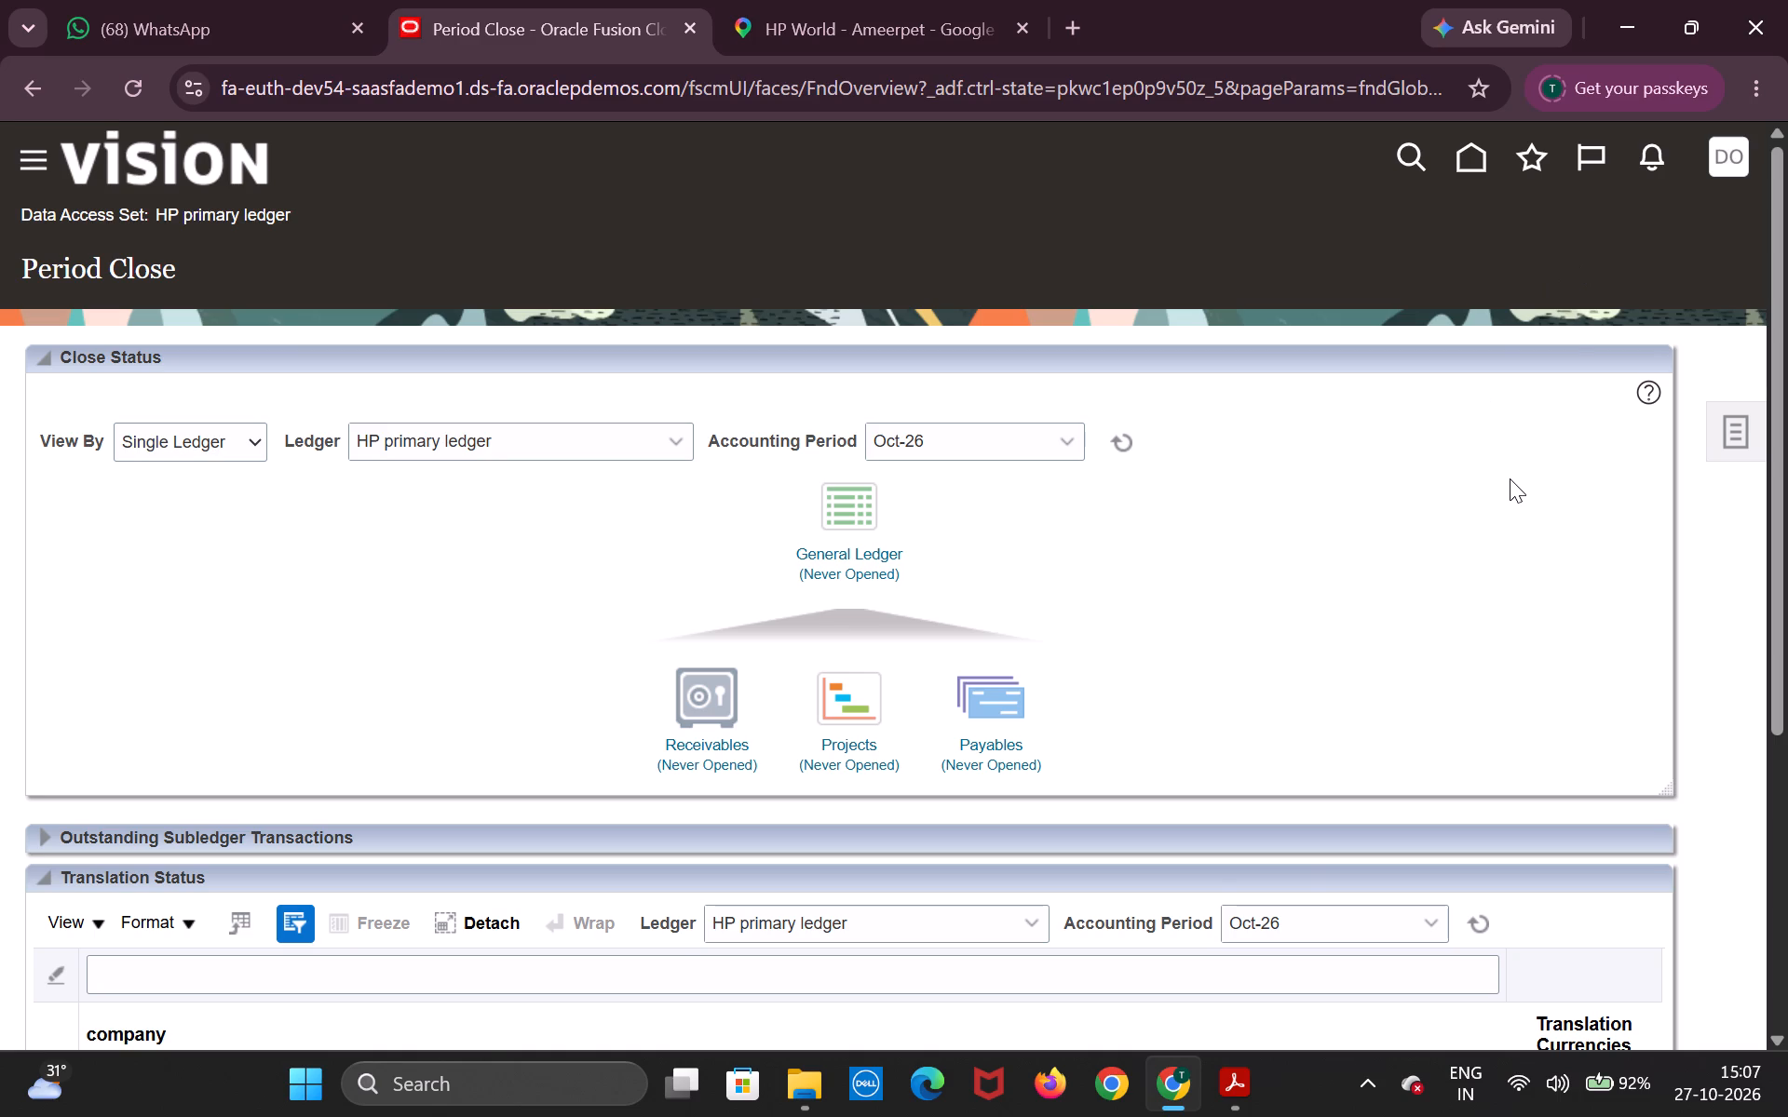
Switch to the General Ledger PDF guide in Adobe Acrobat and review the open periods, period statuses and journal creation instructions.
{"action": "scroll", "coordinate": [1510, 478], "scroll_direction": "down", "scroll_amount": 7}
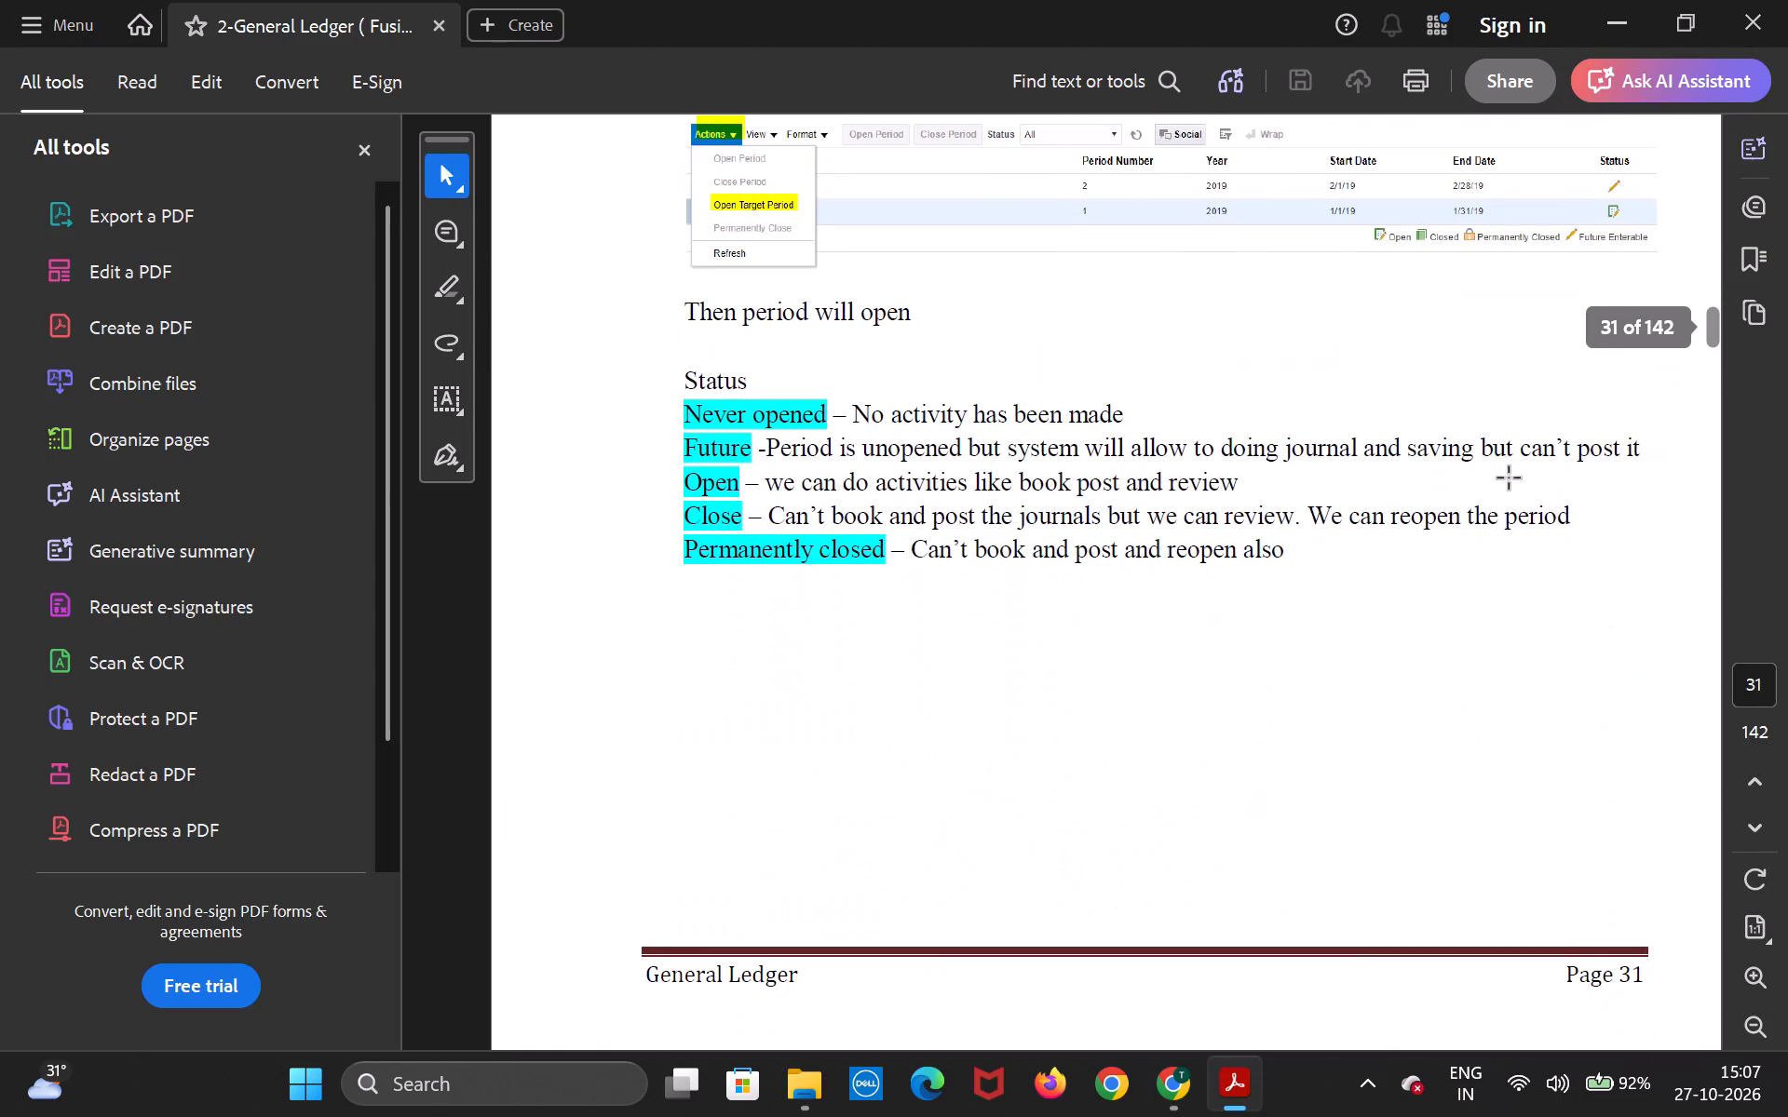
{"action": "scroll", "coordinate": [1529, 469], "scroll_direction": "up", "scroll_amount": 8}
{"action": "scroll", "coordinate": [1529, 469], "scroll_direction": "down", "scroll_amount": 1}
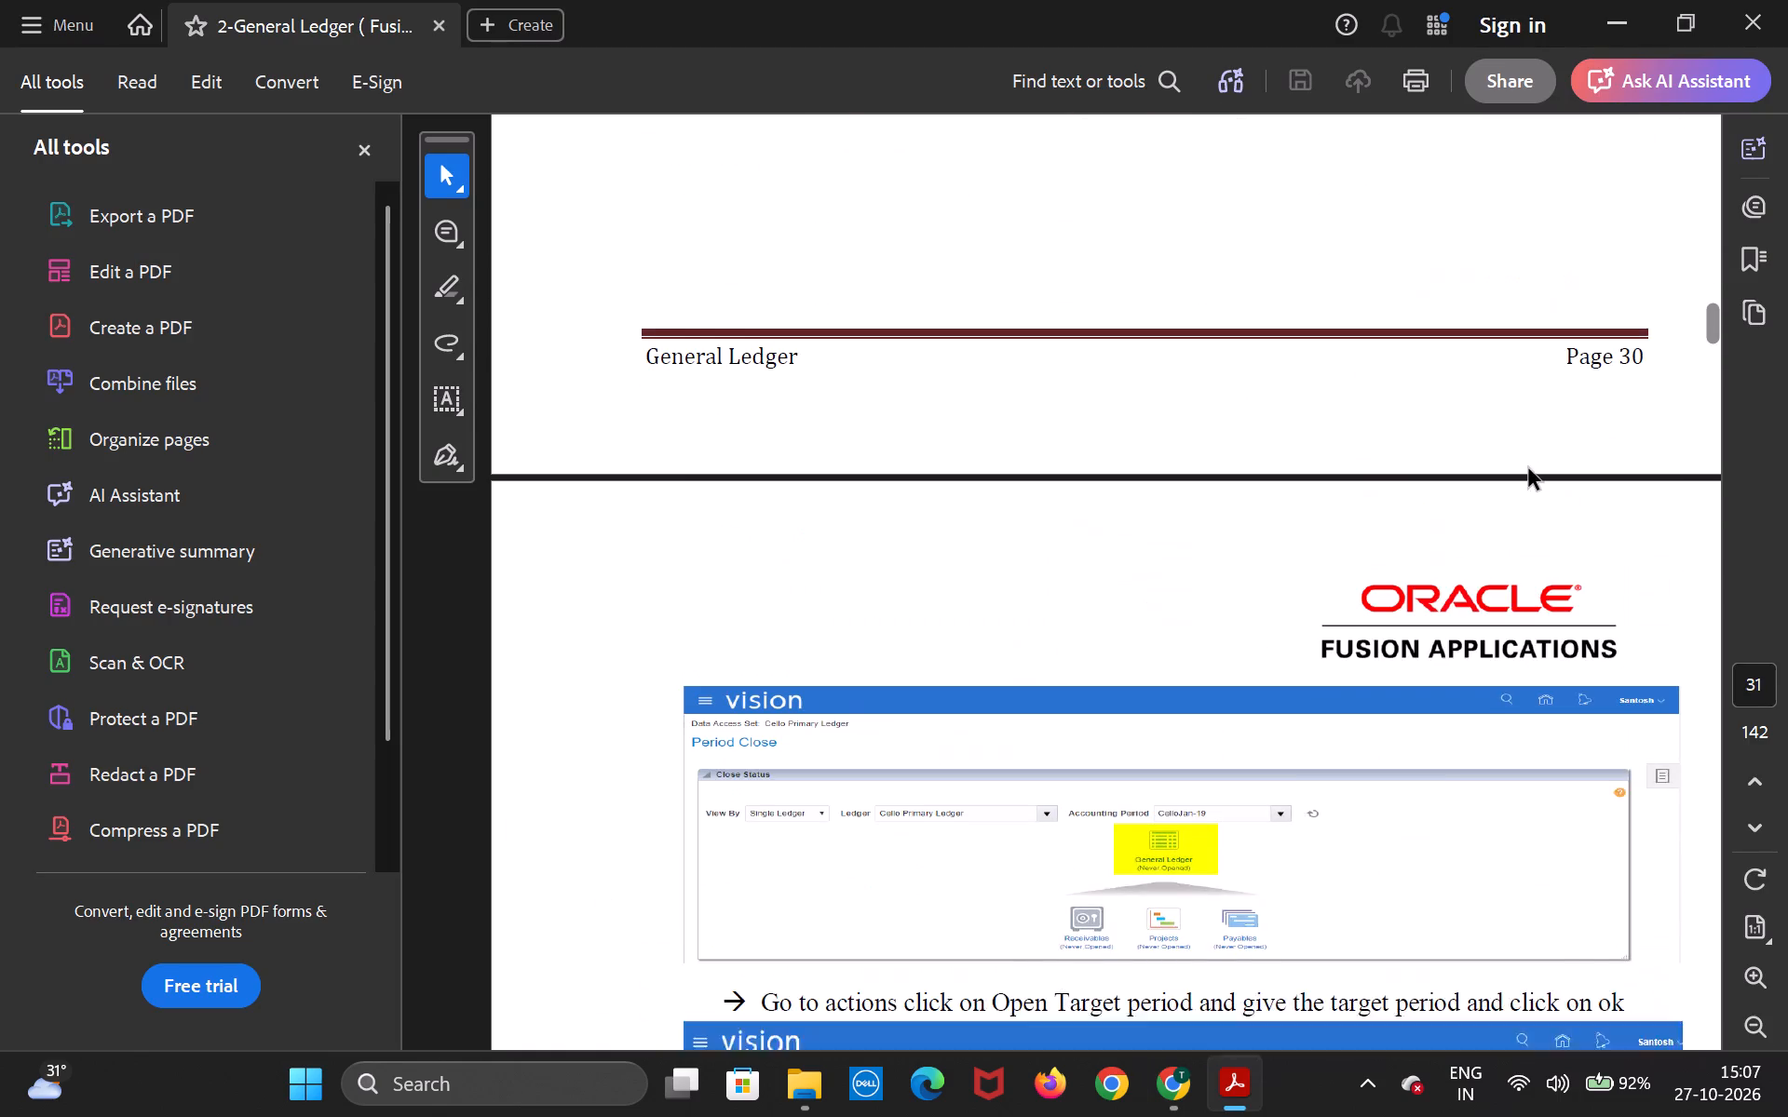
{"action": "scroll", "coordinate": [1529, 469], "scroll_direction": "down", "scroll_amount": 9}
{"action": "scroll", "coordinate": [1529, 469], "scroll_direction": "up", "scroll_amount": 4}
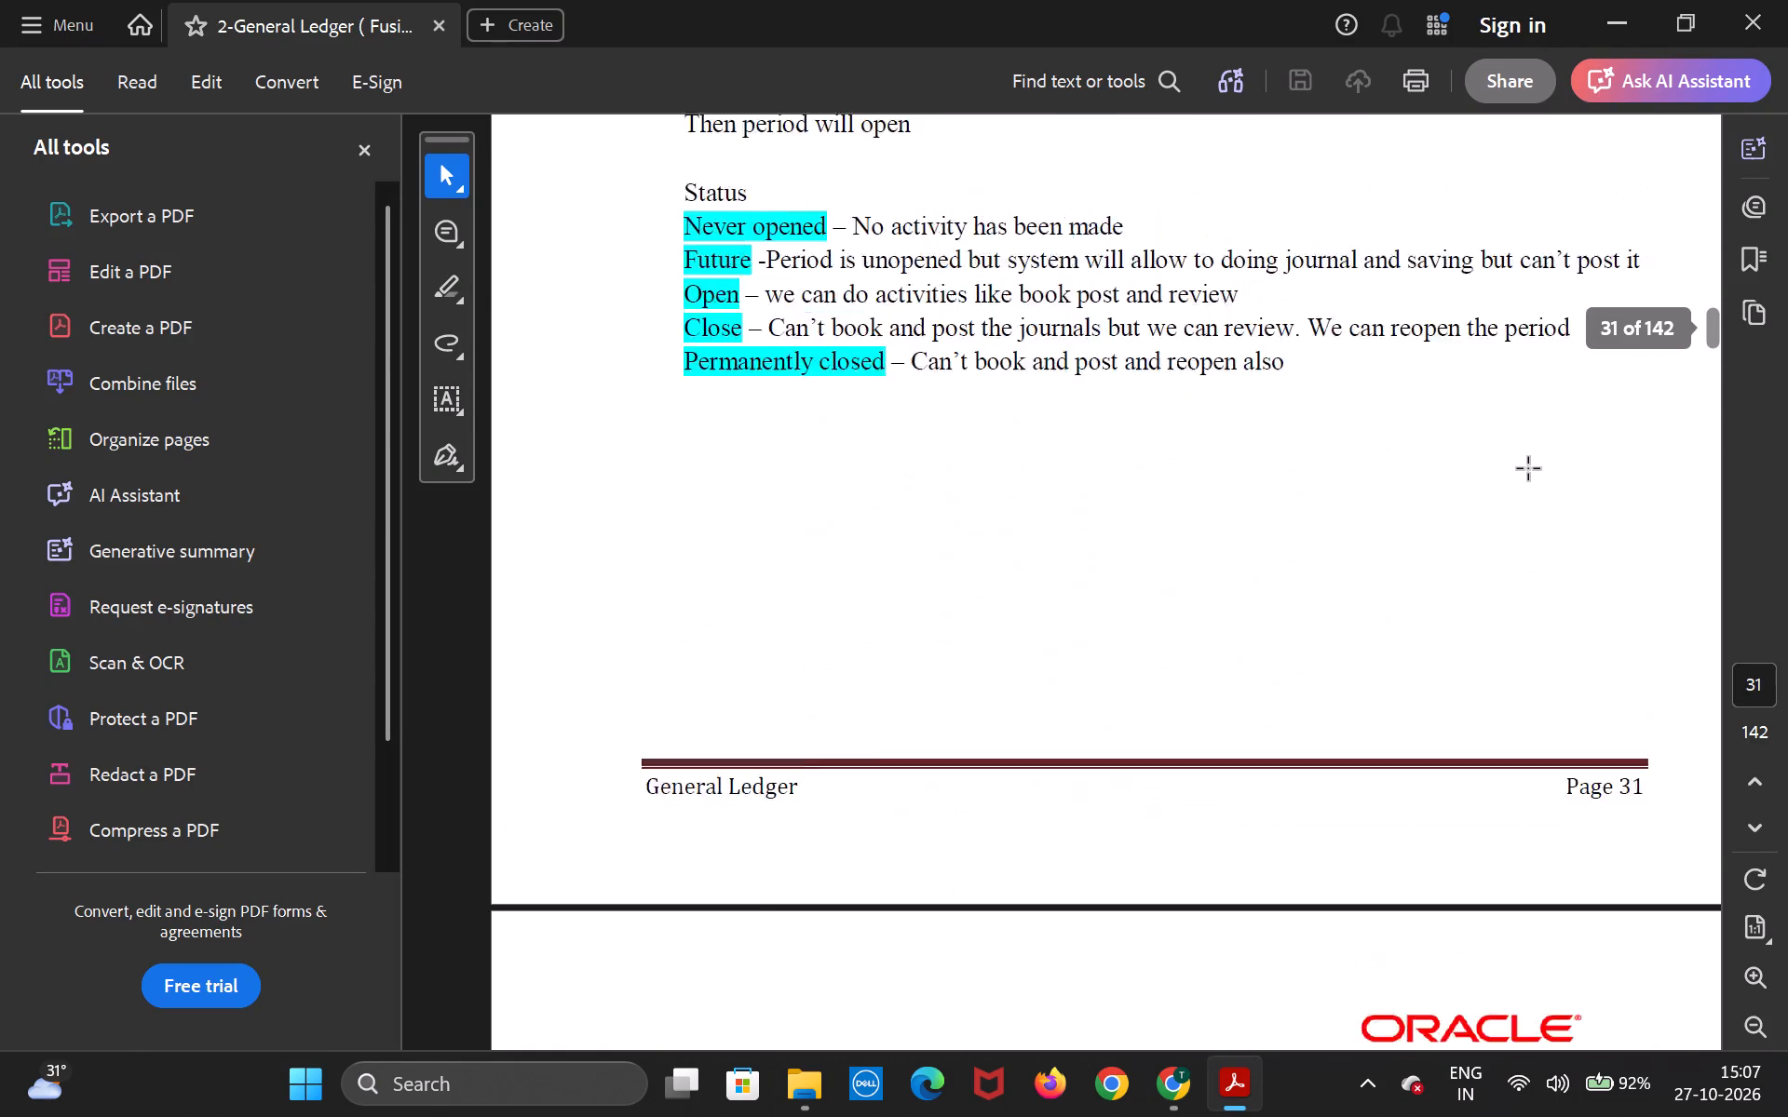
{"action": "scroll", "coordinate": [1529, 469], "scroll_direction": "up", "scroll_amount": 13}
{"action": "scroll", "coordinate": [1529, 469], "scroll_direction": "down", "scroll_amount": 1}
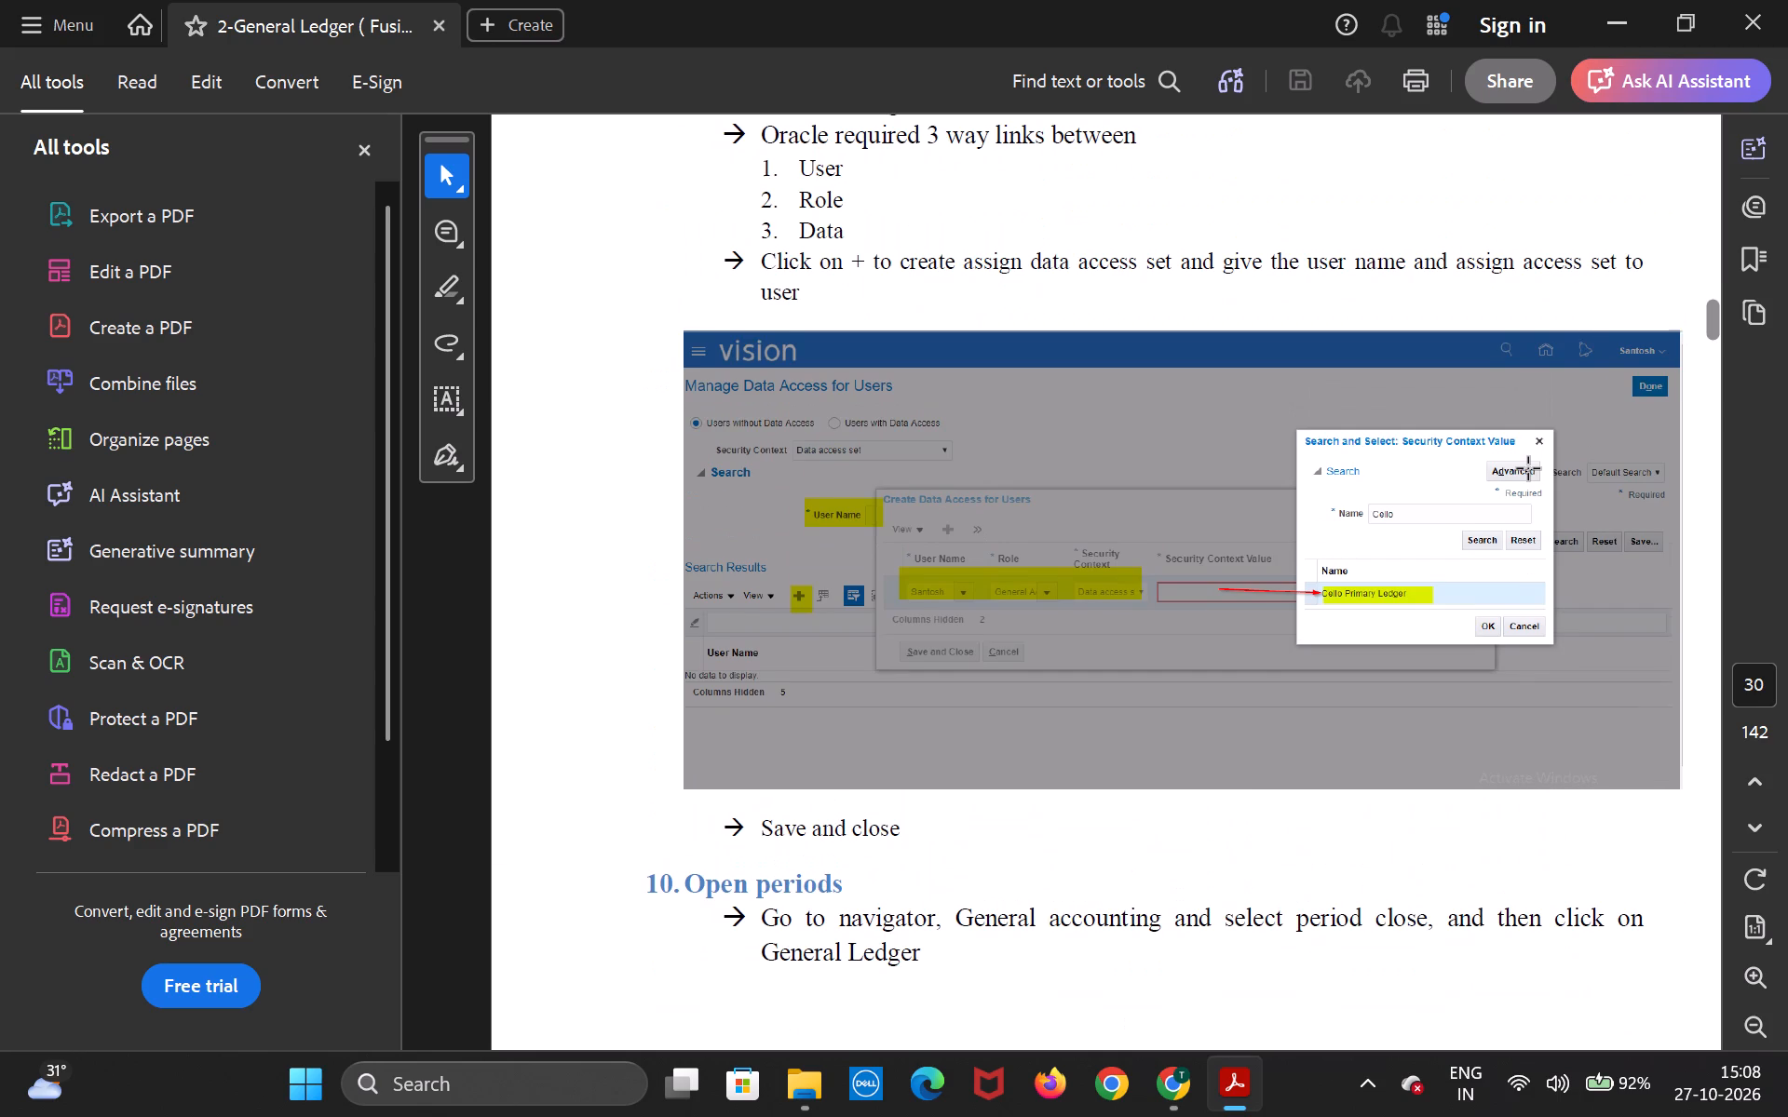
{"action": "scroll", "coordinate": [1529, 469], "scroll_direction": "down", "scroll_amount": 9}
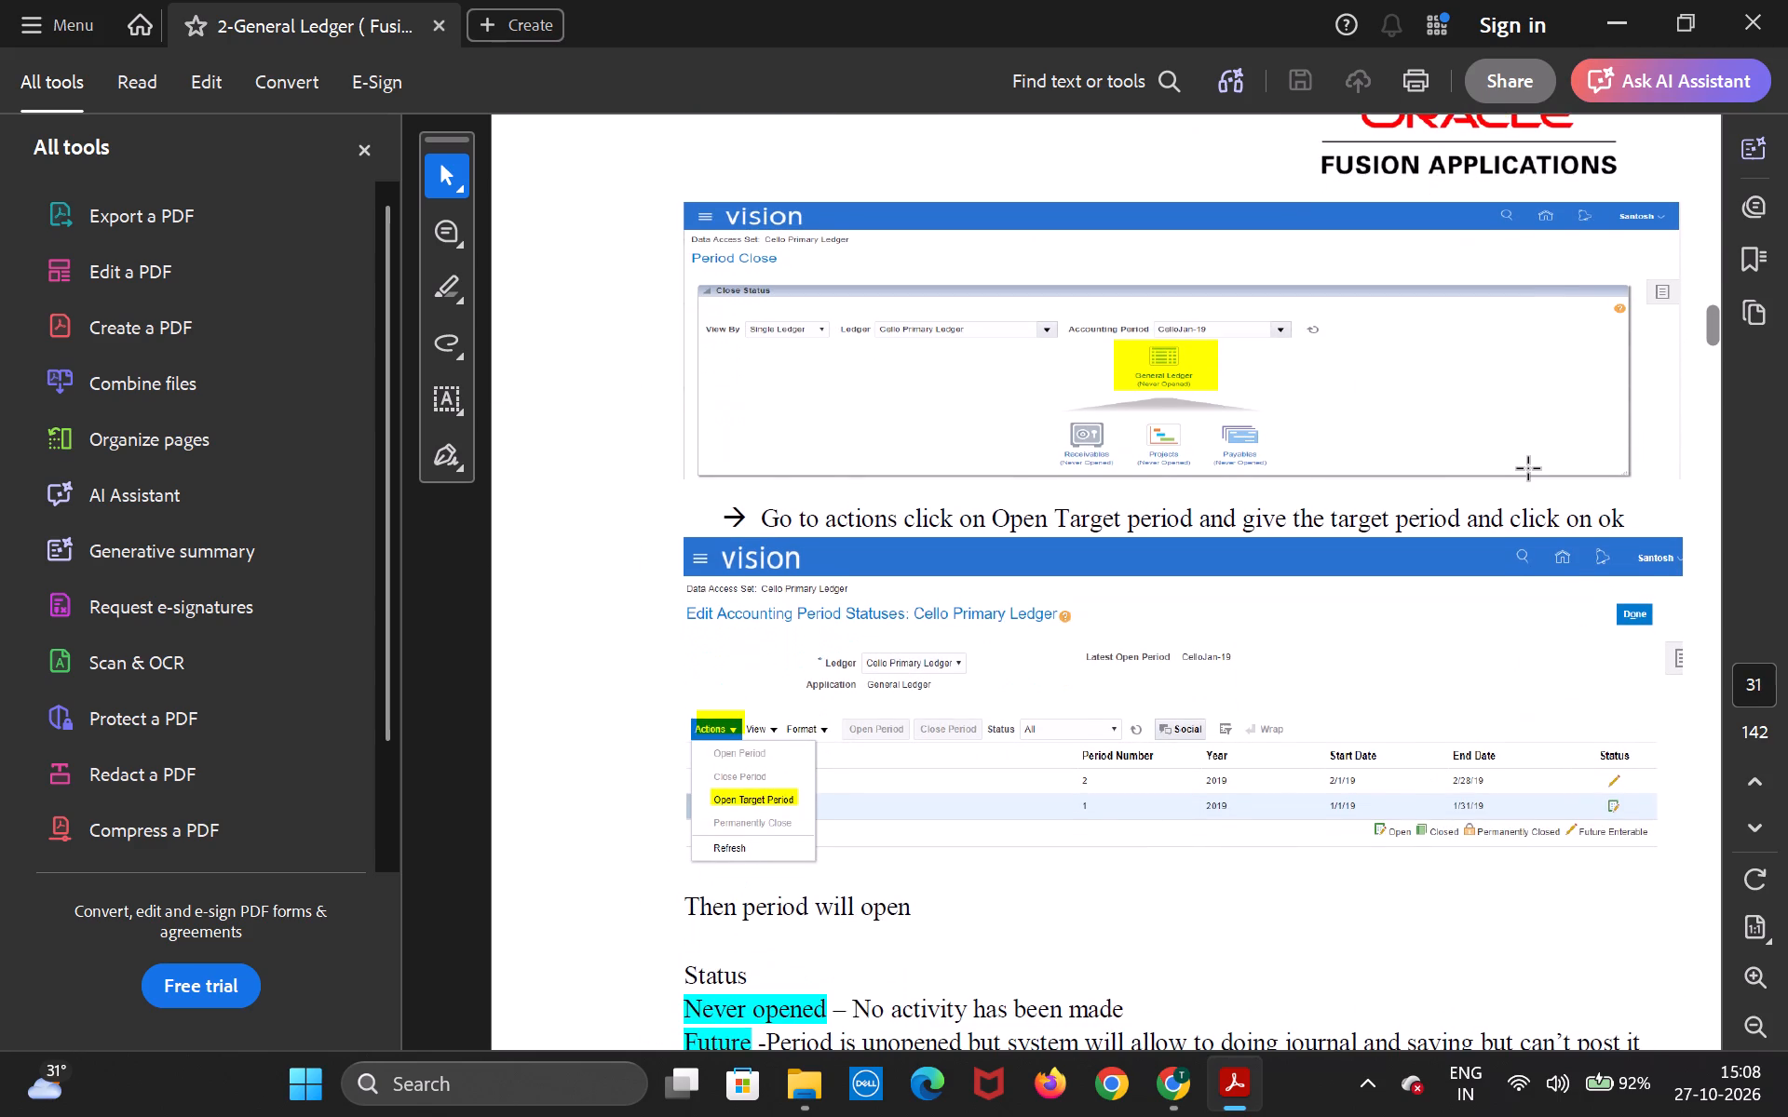
{"action": "scroll", "coordinate": [1529, 469], "scroll_direction": "down", "scroll_amount": 10}
{"action": "scroll", "coordinate": [1529, 469], "scroll_direction": "up", "scroll_amount": 10}
{"action": "scroll", "coordinate": [1529, 469], "scroll_direction": "down", "scroll_amount": 10}
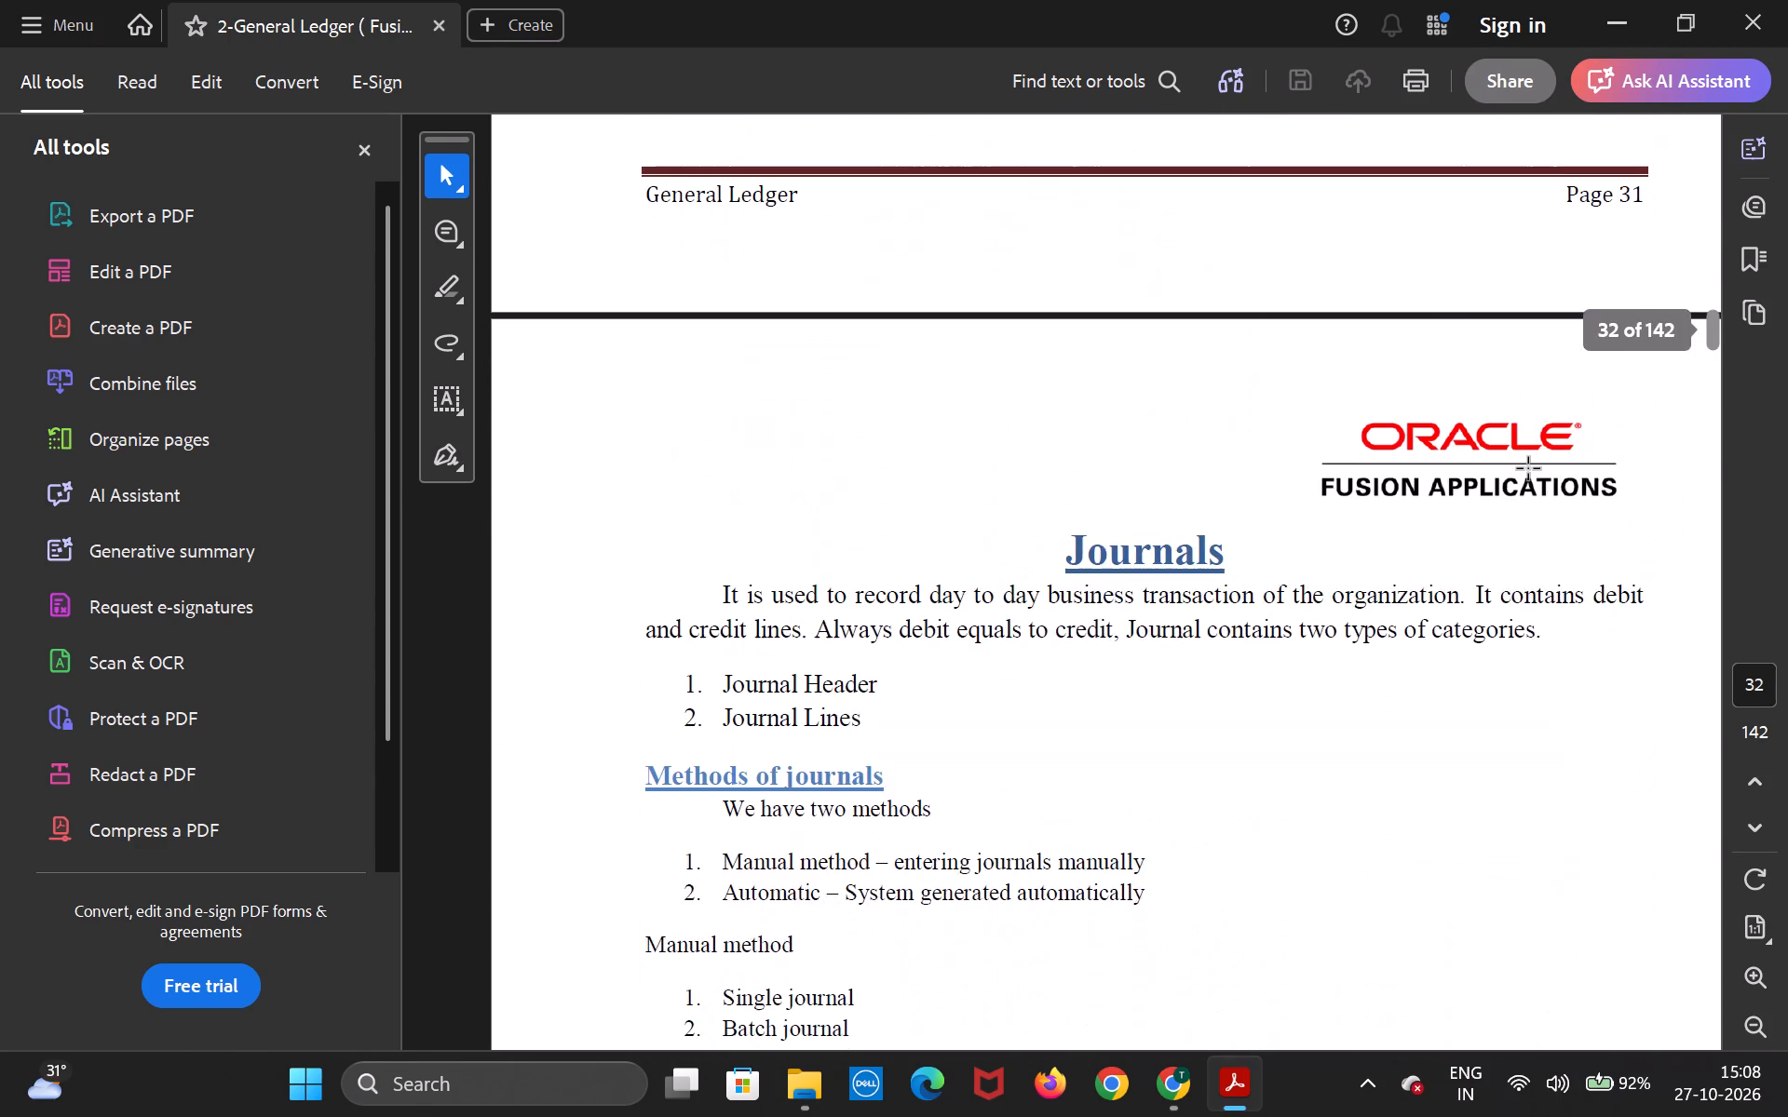
{"action": "scroll", "coordinate": [1529, 469], "scroll_direction": "down", "scroll_amount": 14}
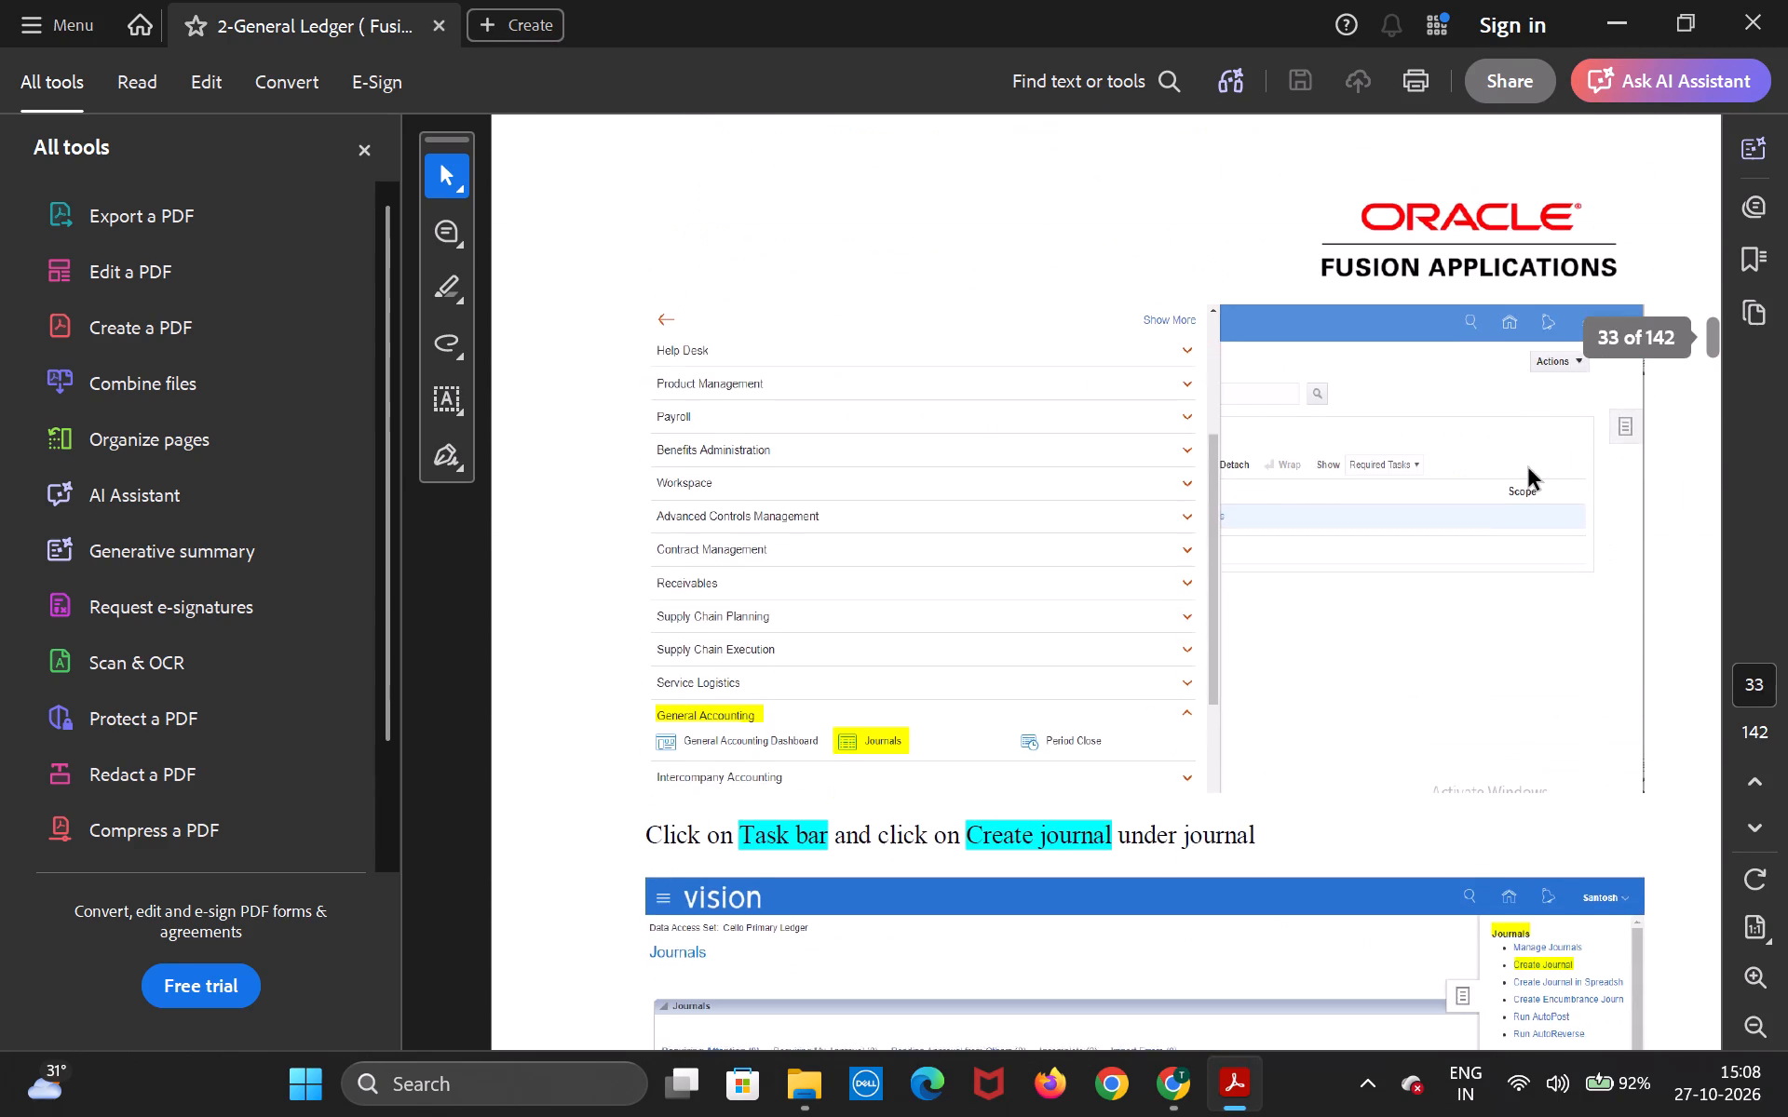
{"action": "scroll", "coordinate": [1529, 469], "scroll_direction": "up", "scroll_amount": 4}
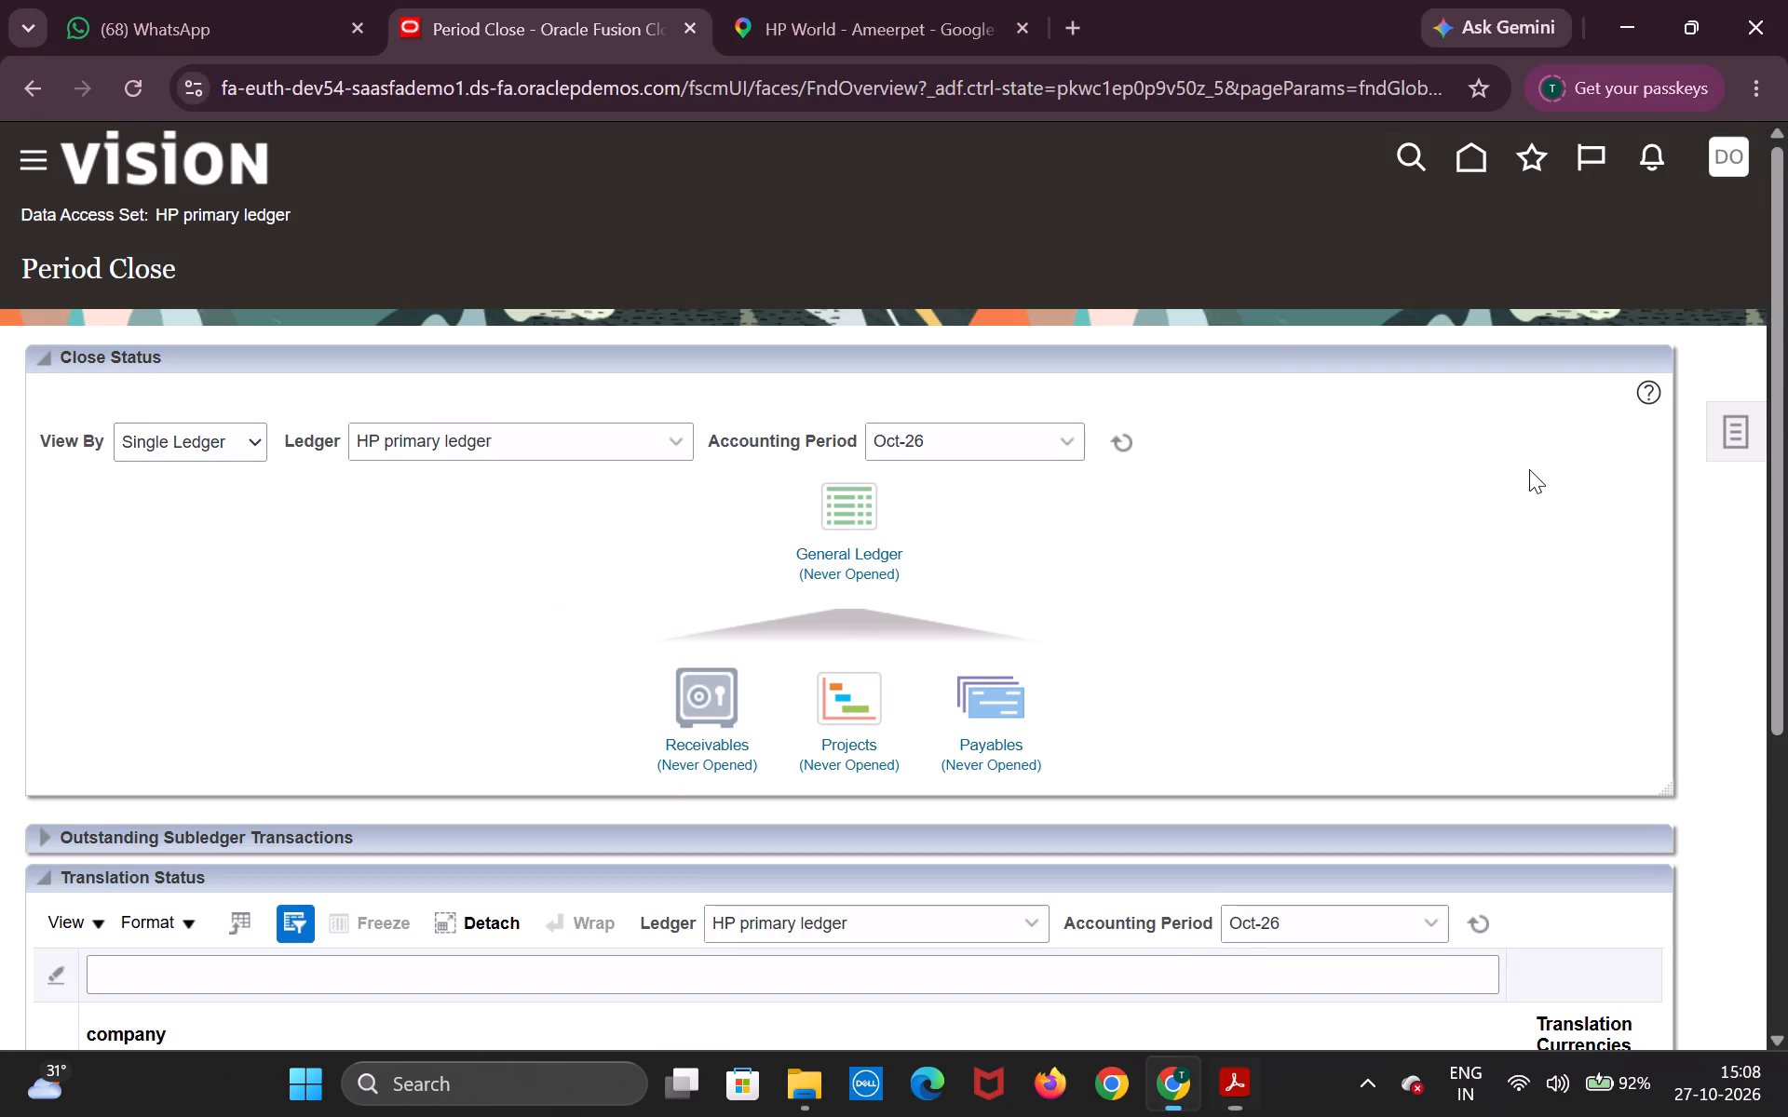
Switch back to Oracle Fusion in Chrome and start a new journal from the General Accounting Journals page.
{"action": "left_click", "coordinate": [46, 169]}
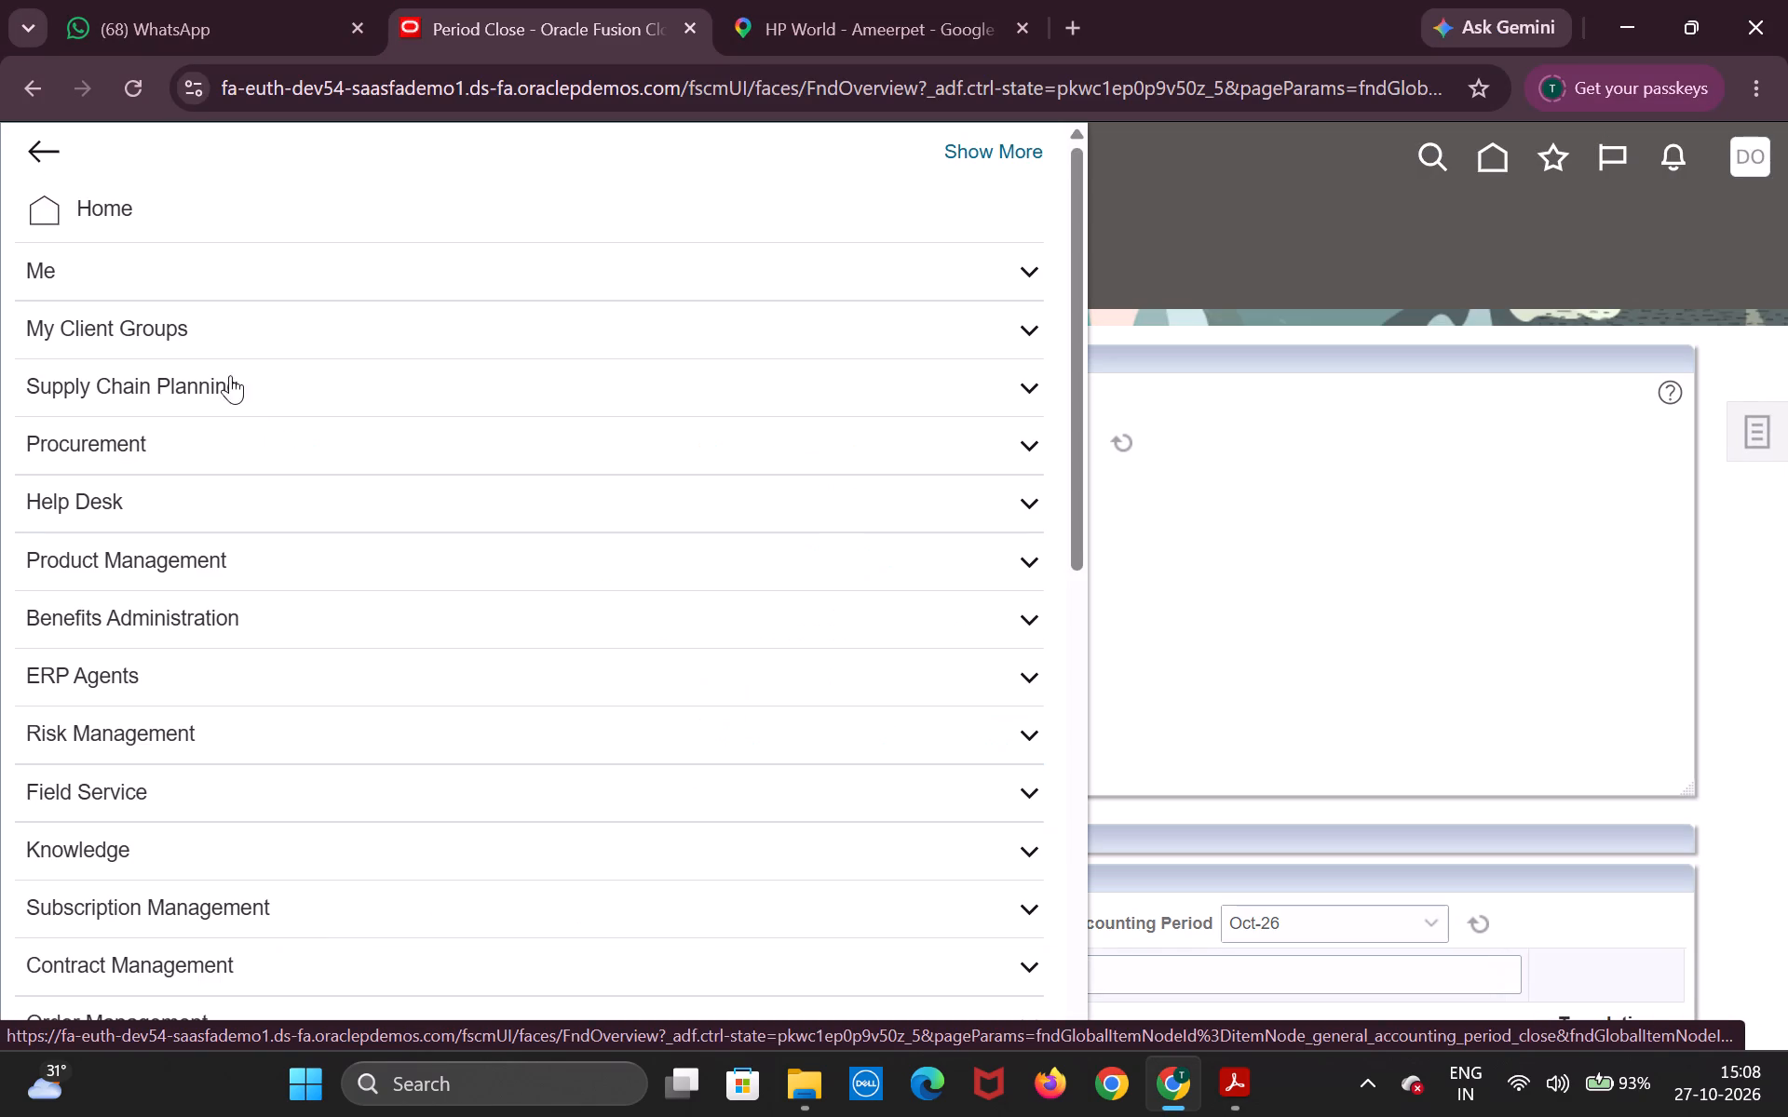
{"action": "scroll", "coordinate": [706, 657], "scroll_direction": "down", "scroll_amount": 3}
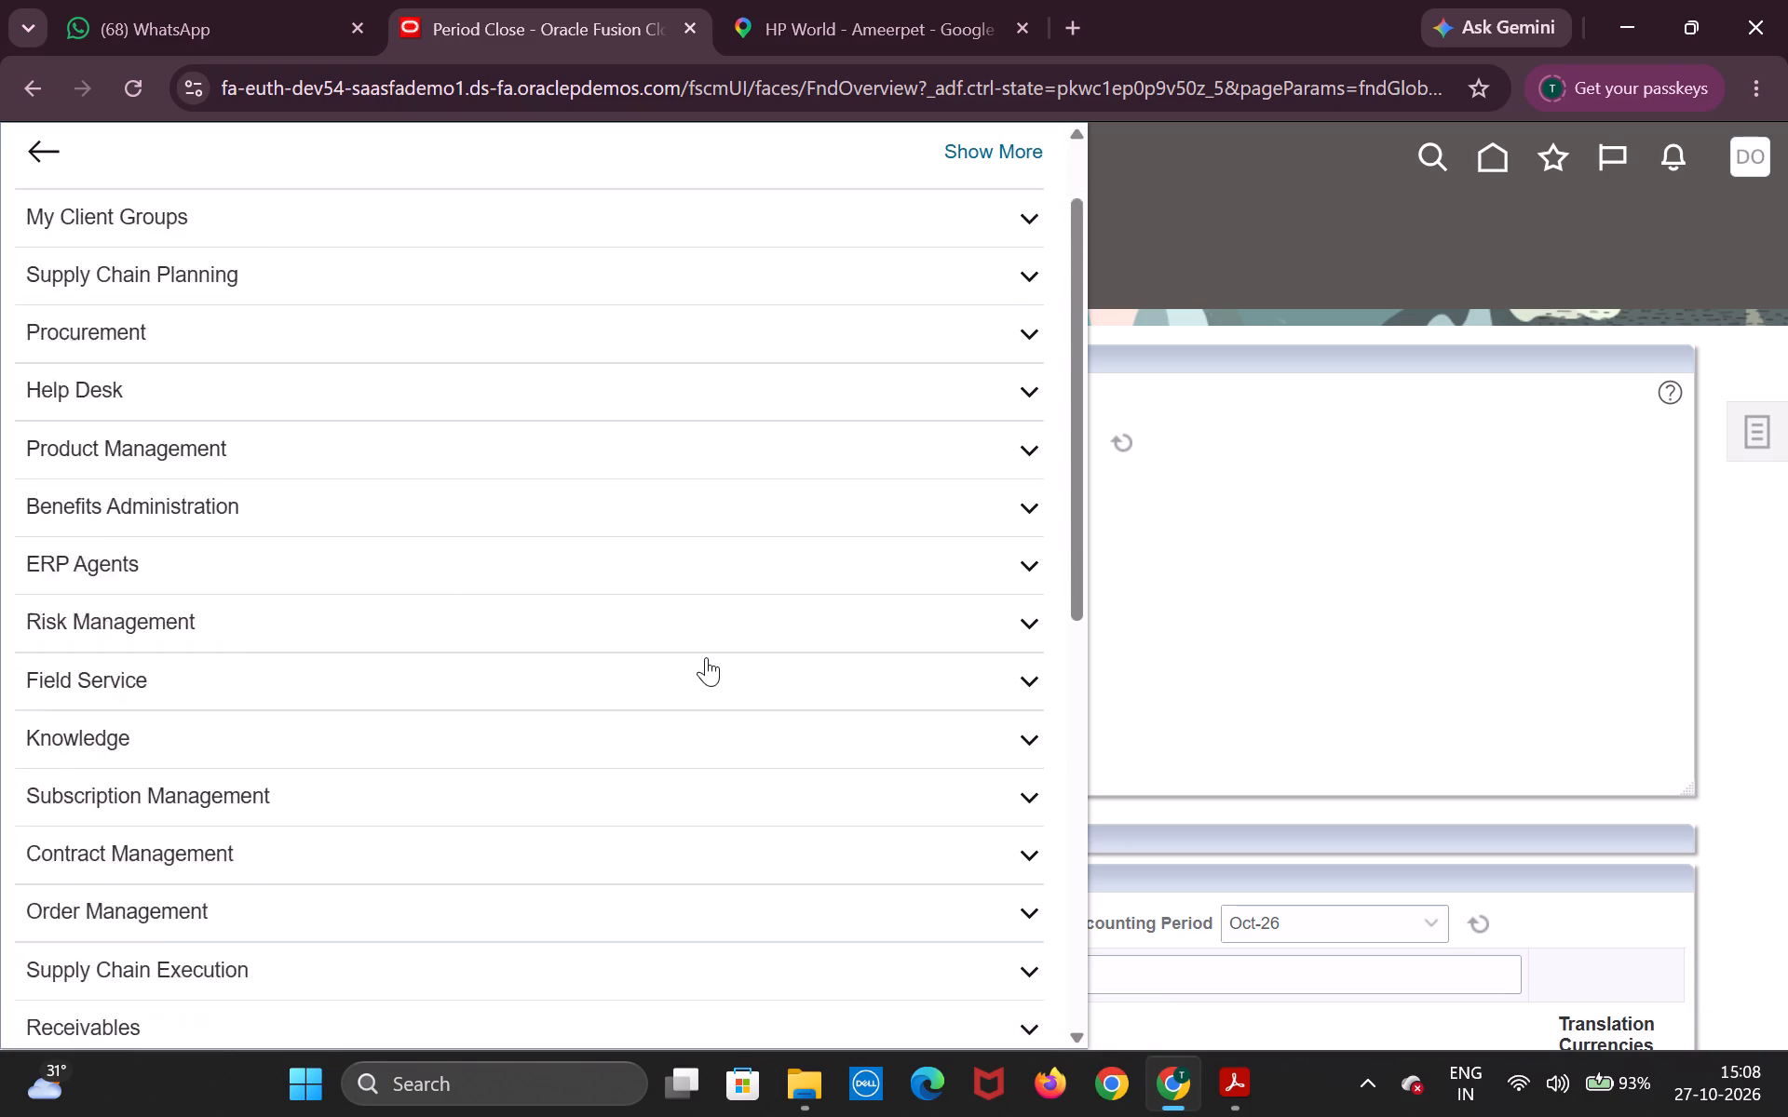
{"action": "left_click", "coordinate": [450, 885]}
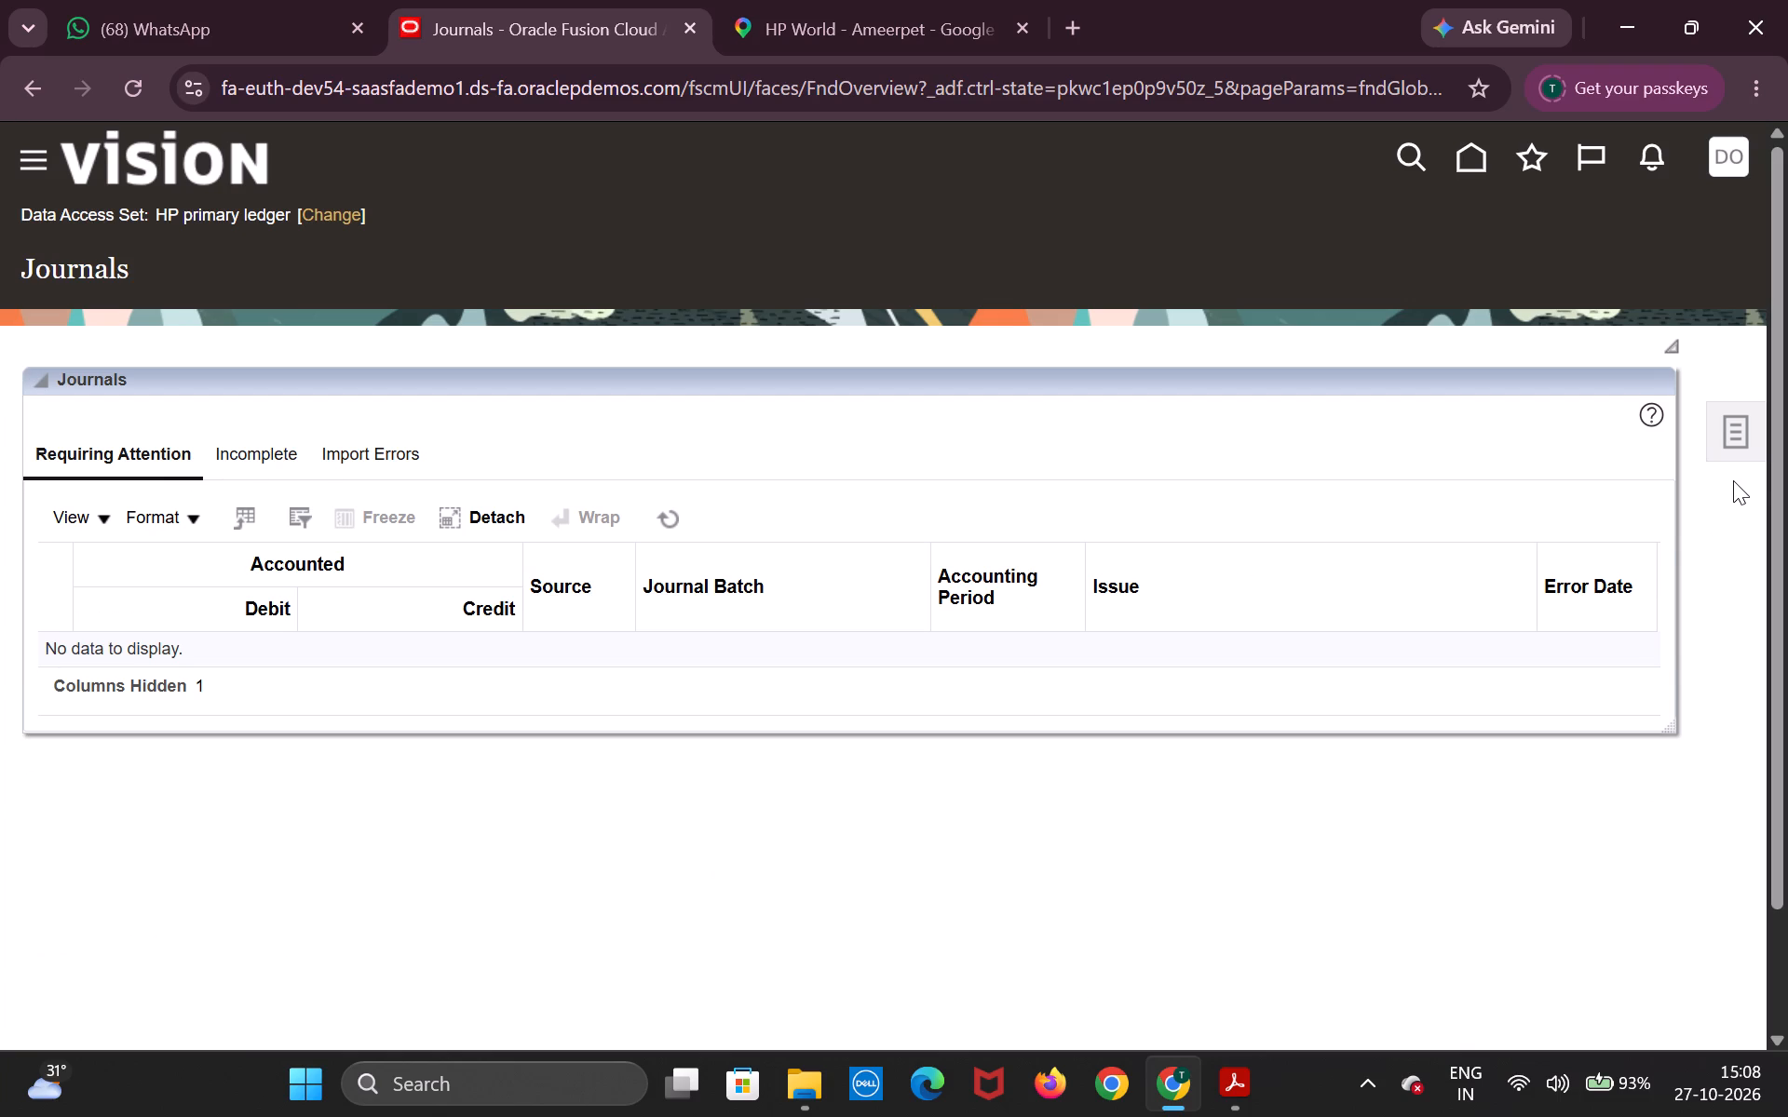
{"action": "left_click", "coordinate": [1744, 427]}
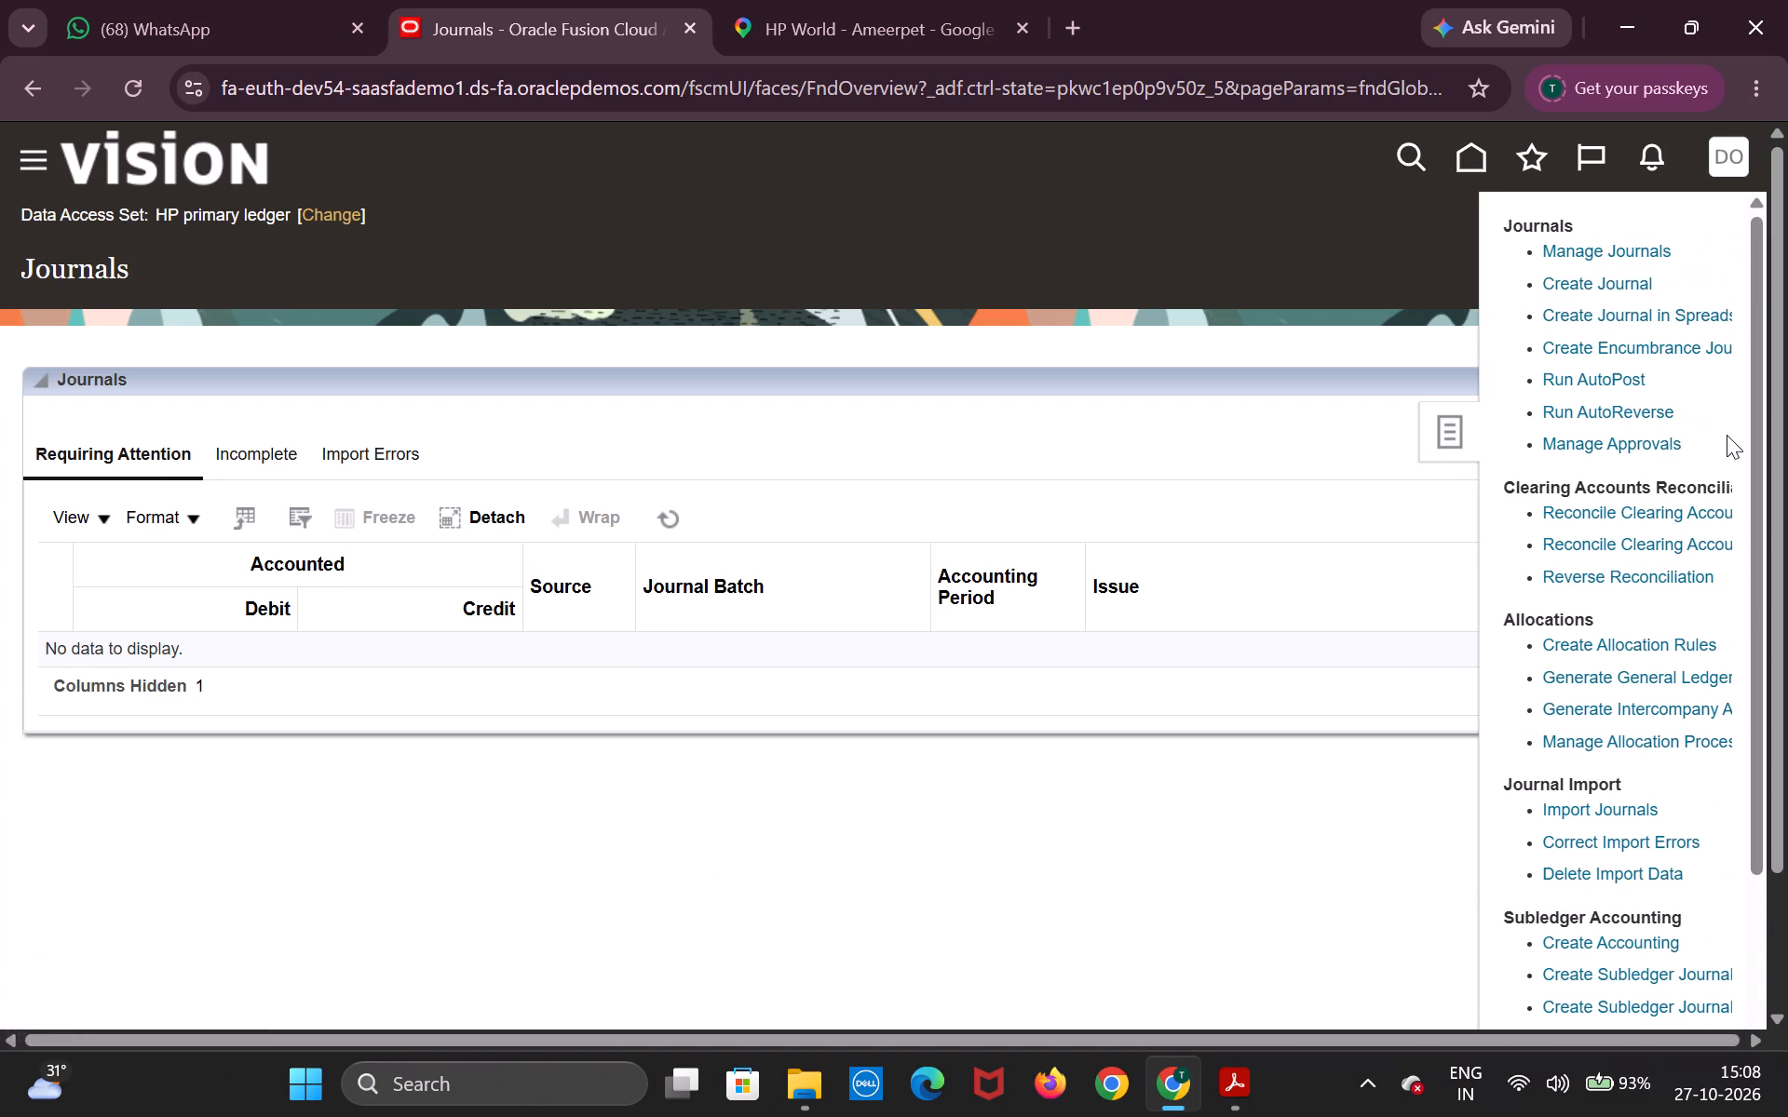
{"action": "left_click", "coordinate": [1598, 291]}
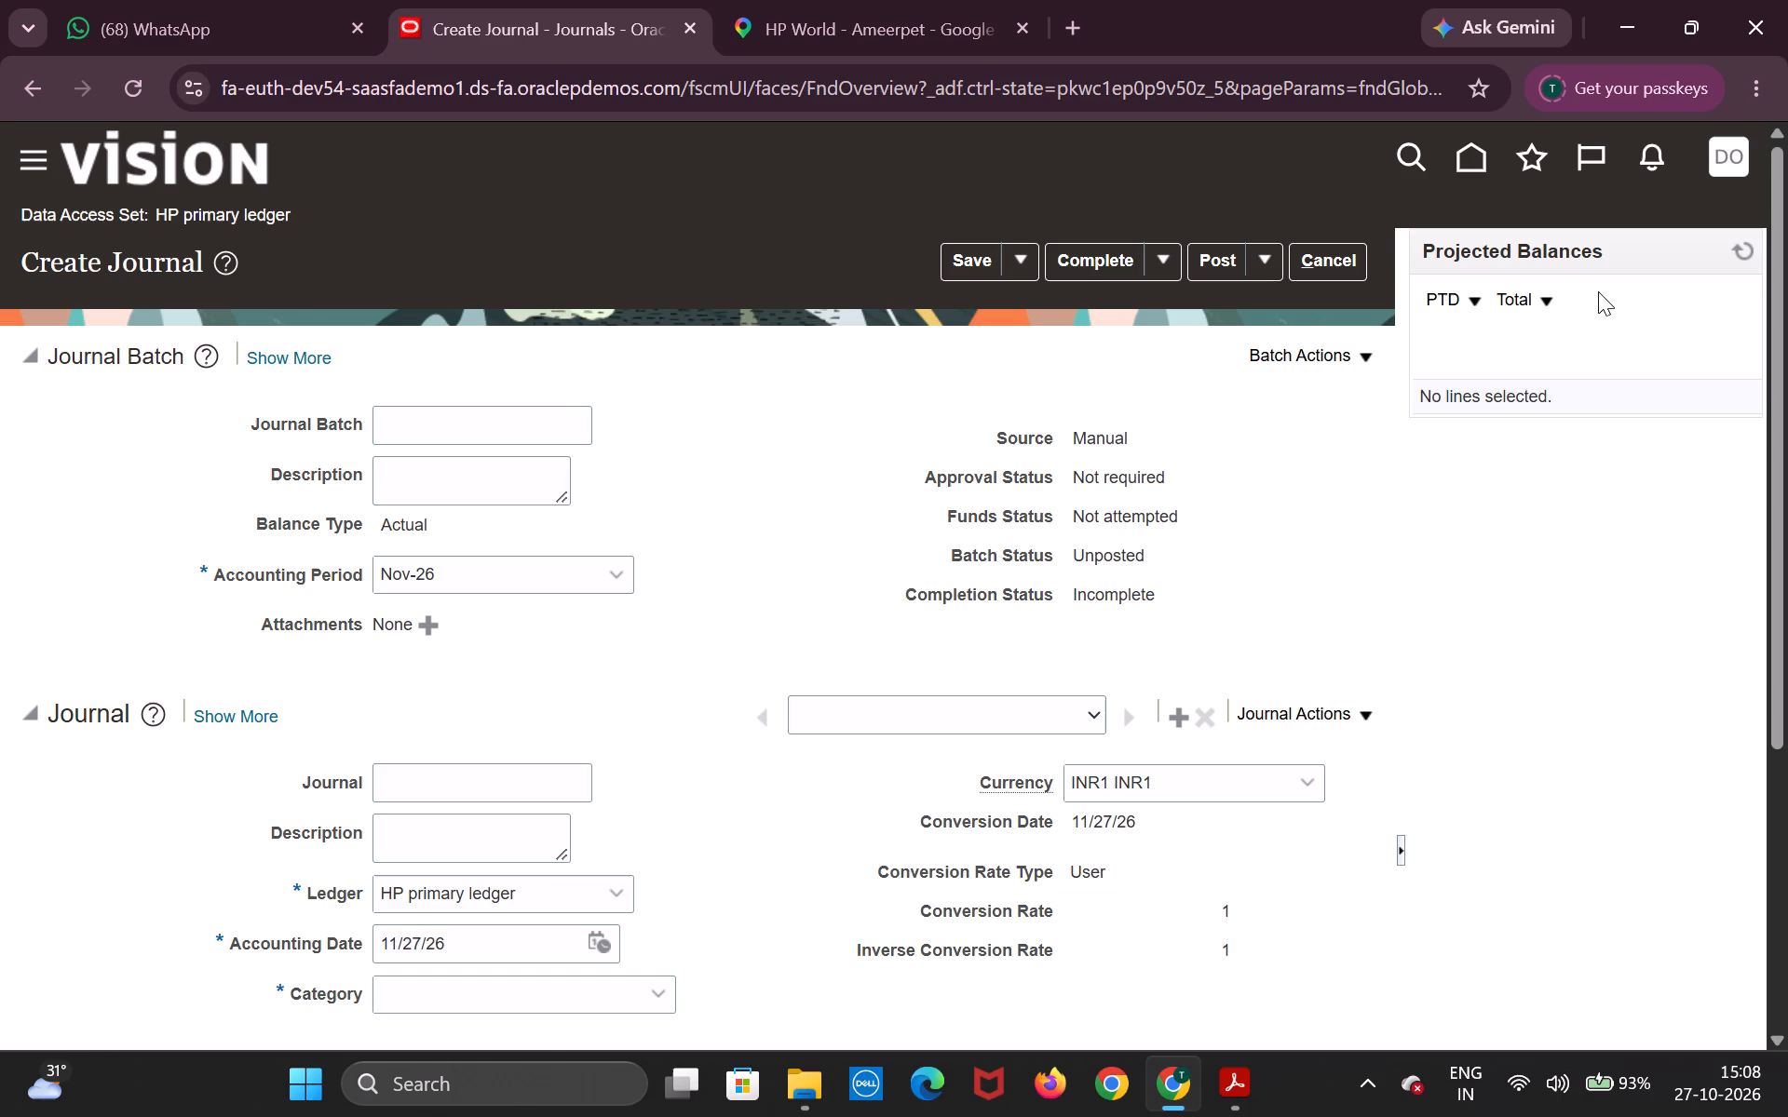
Enter Telephone expenses as the journal name.
{"action": "left_click", "coordinate": [502, 792]}
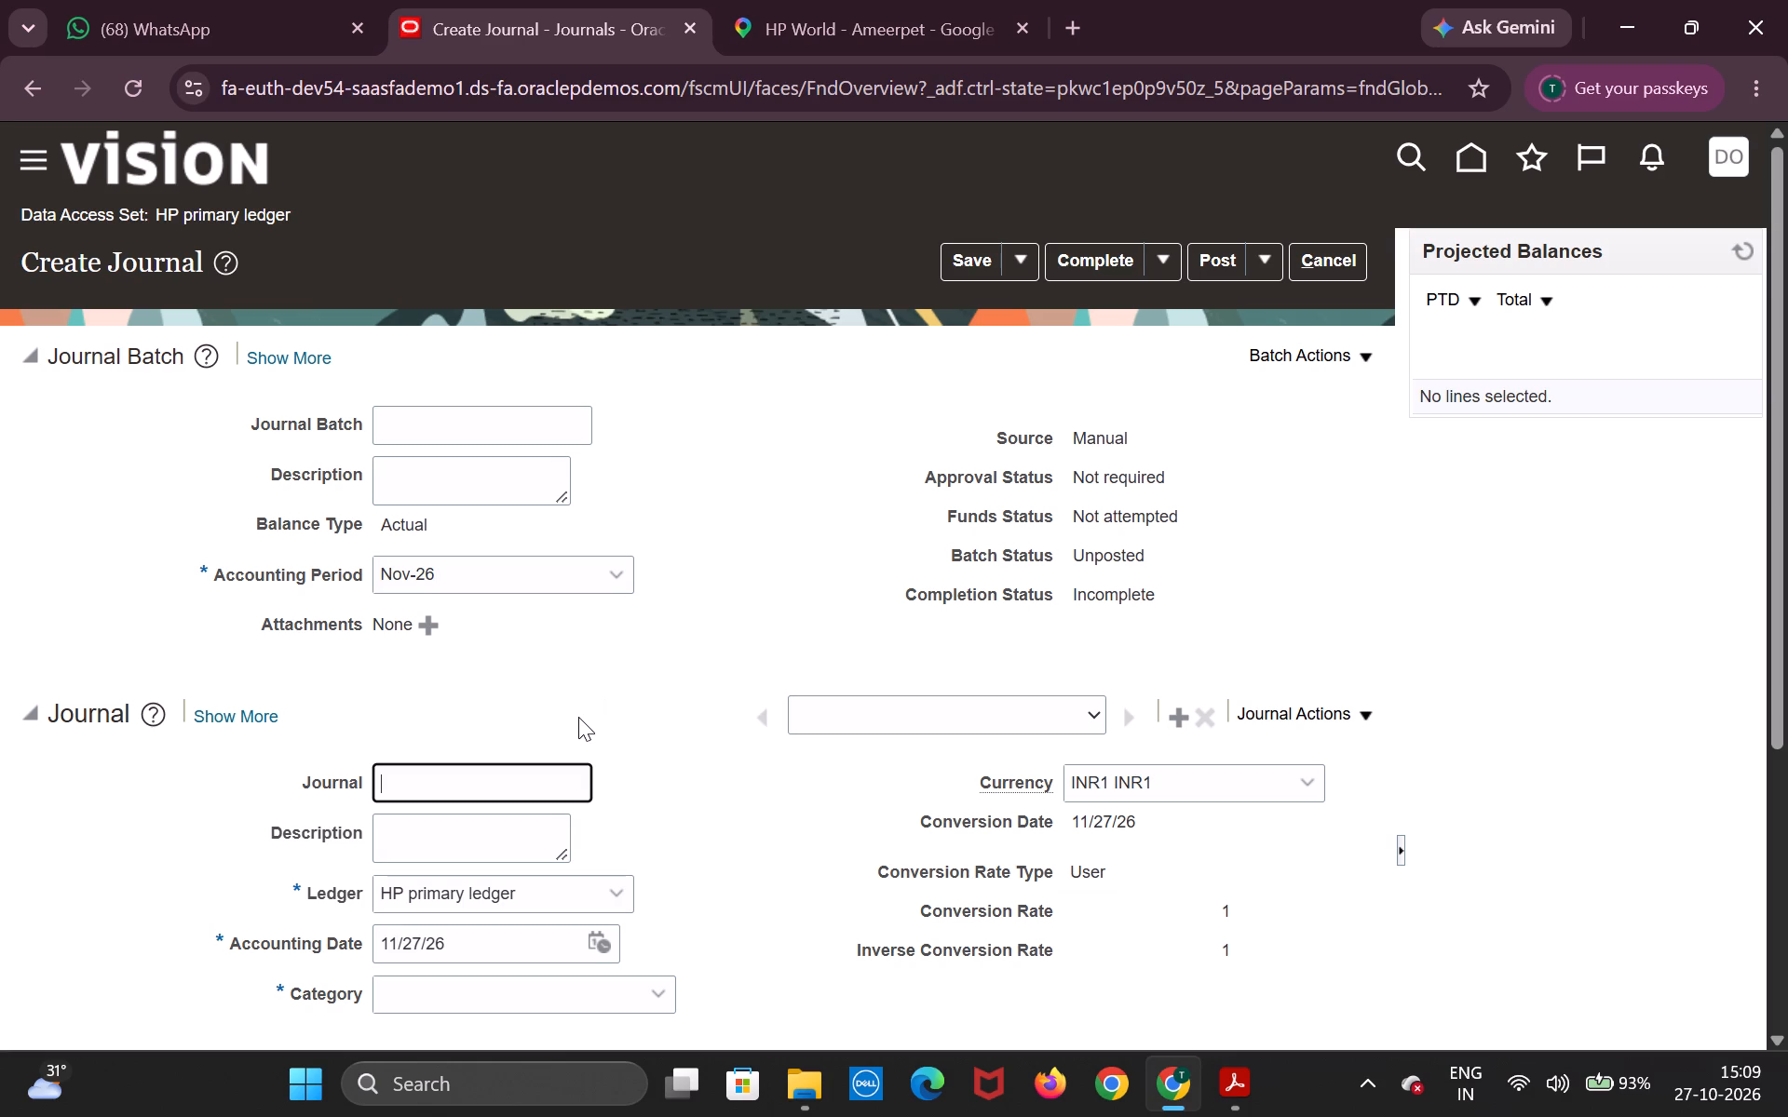
{"action": "type", "text": "Te"}
{"action": "type", "text": "le"}
{"action": "key", "text": "p"}
{"action": "type", "text": "hone expen"}
{"action": "type", "text": "ses"}
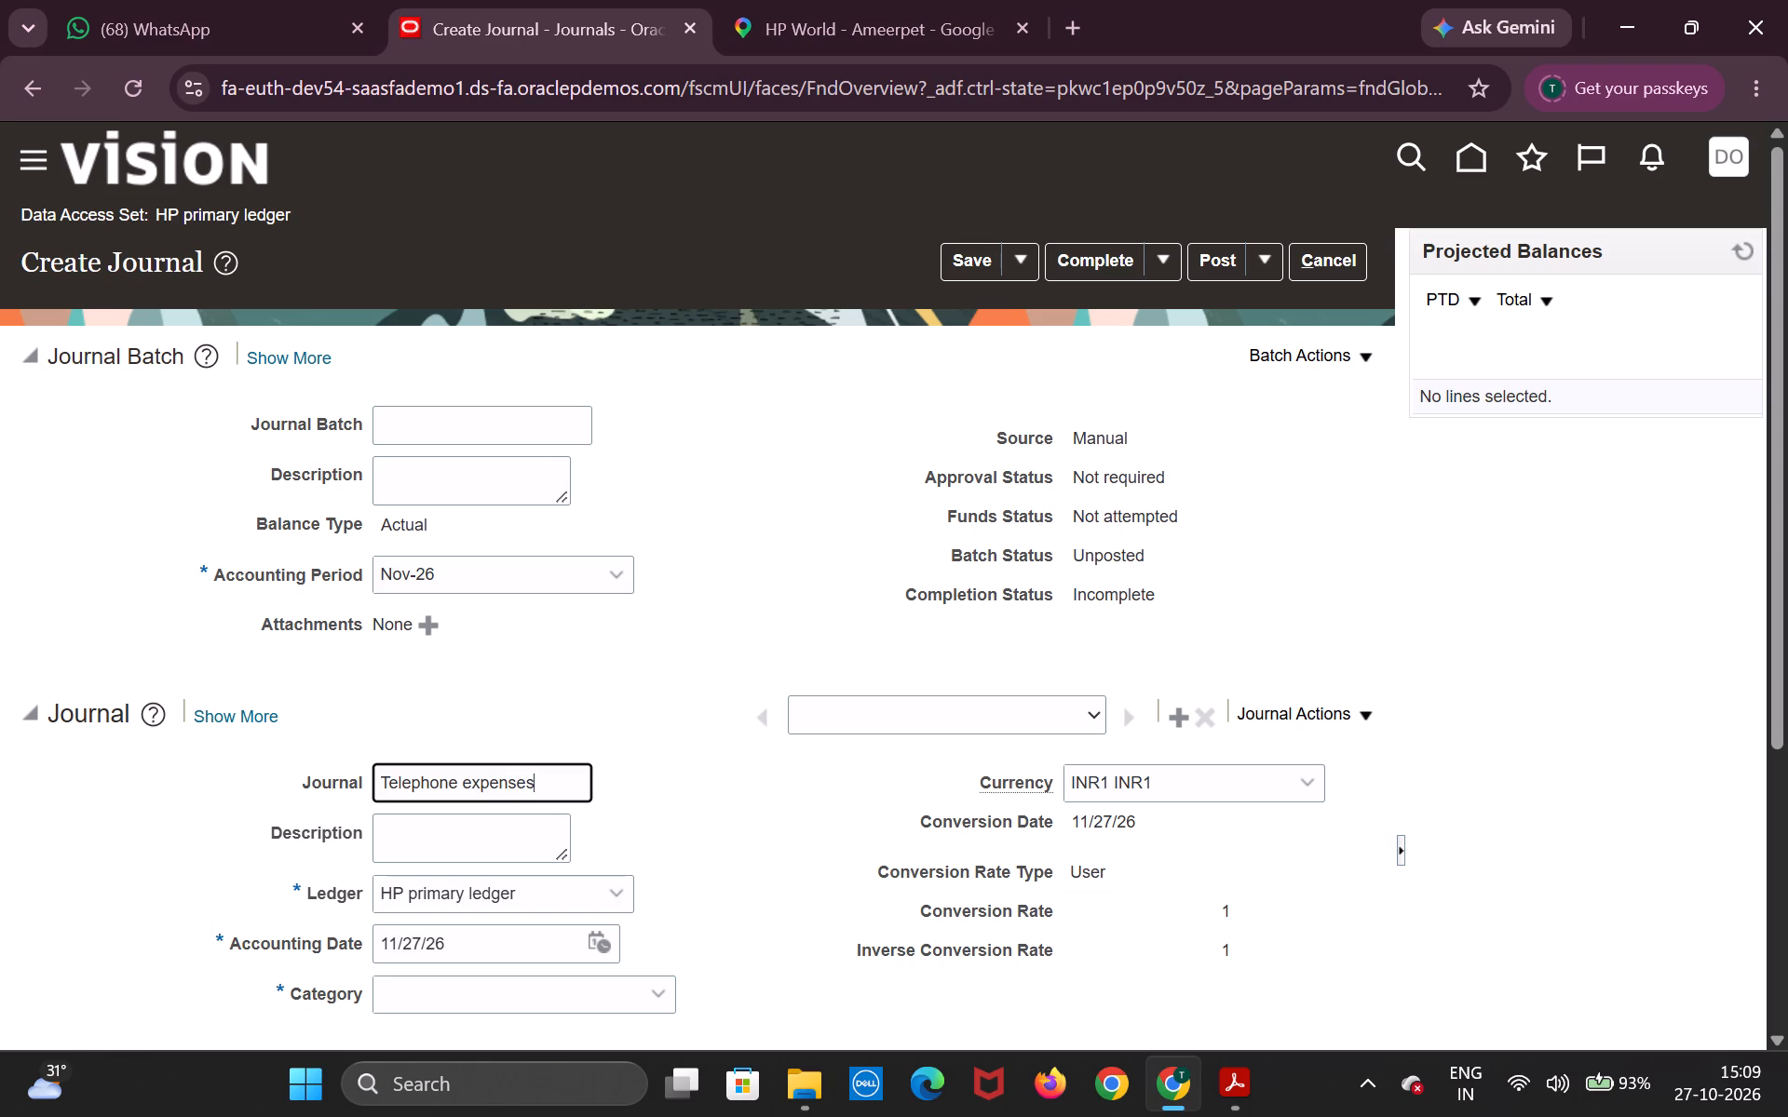
Set the category of the Telephone expenses journal to Adjustment.
{"action": "scroll", "coordinate": [578, 717], "scroll_direction": "down", "scroll_amount": 2}
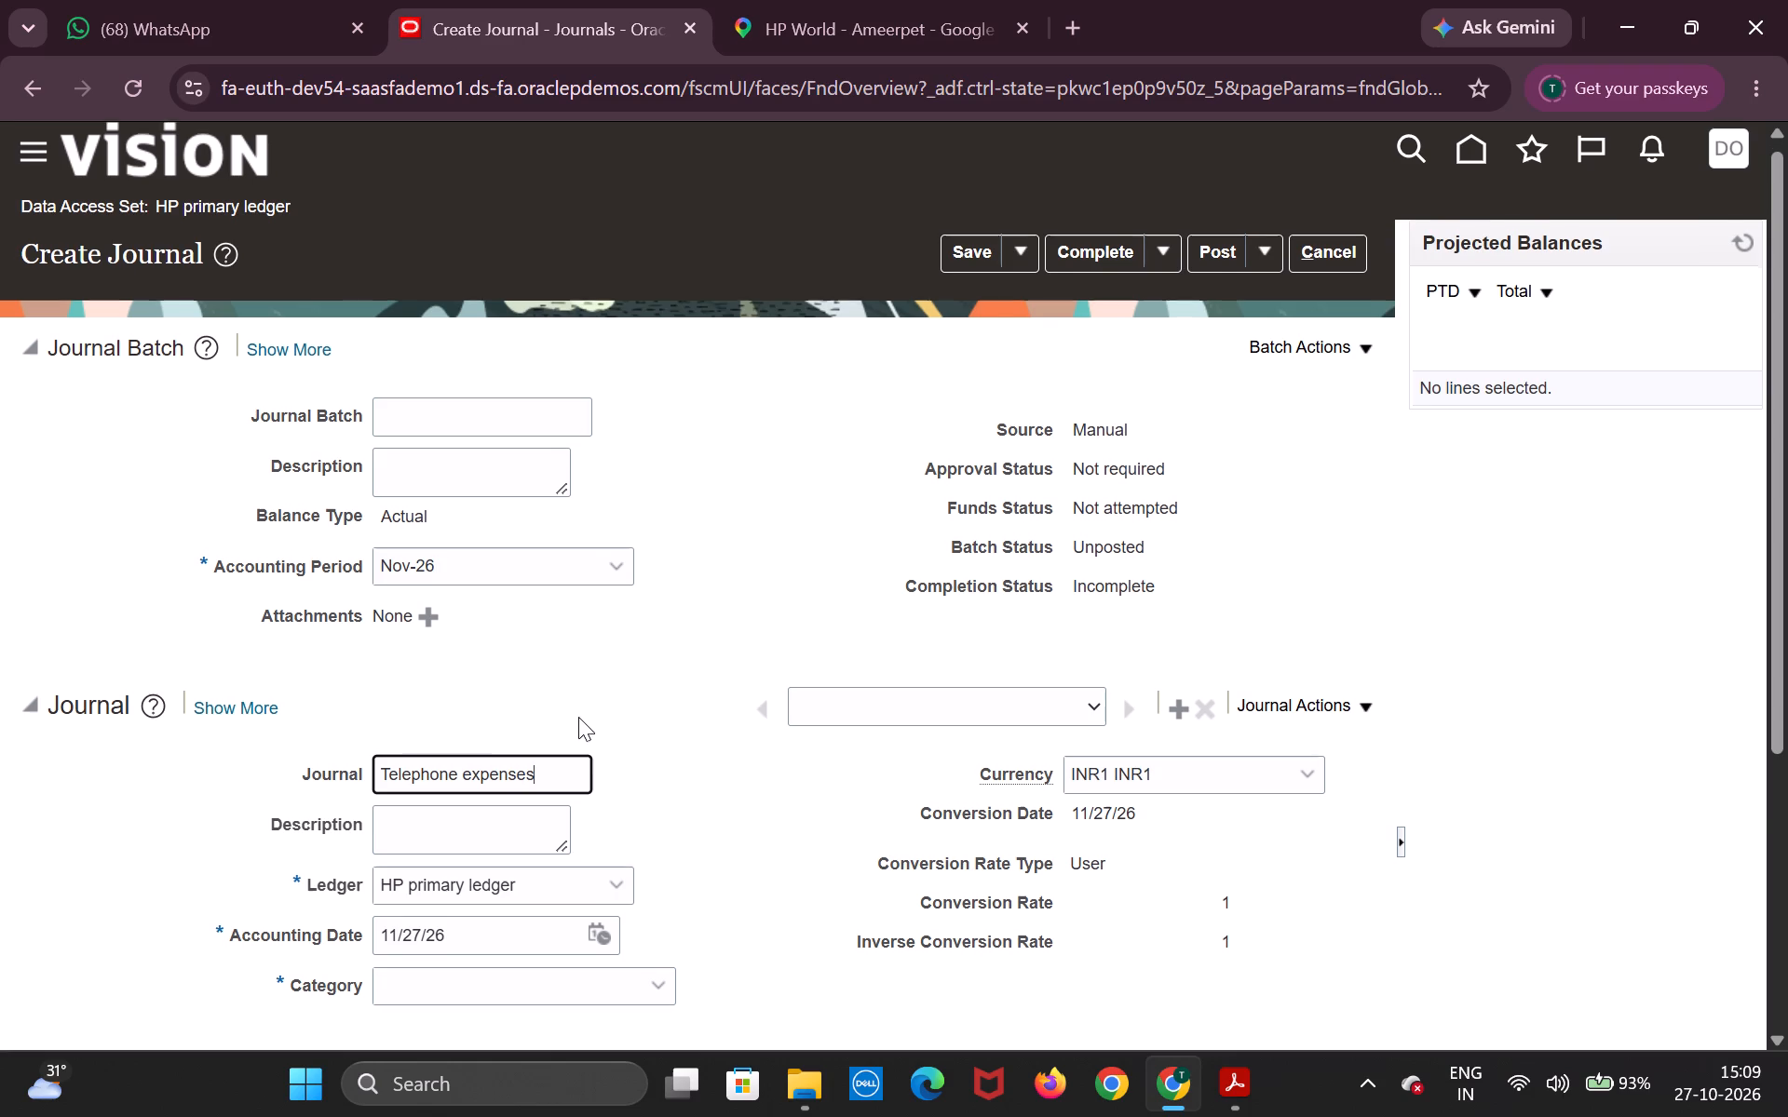
{"action": "scroll", "coordinate": [578, 717], "scroll_direction": "down", "scroll_amount": 2}
{"action": "scroll", "coordinate": [578, 717], "scroll_direction": "up", "scroll_amount": 3}
{"action": "scroll", "coordinate": [578, 717], "scroll_direction": "down", "scroll_amount": 3}
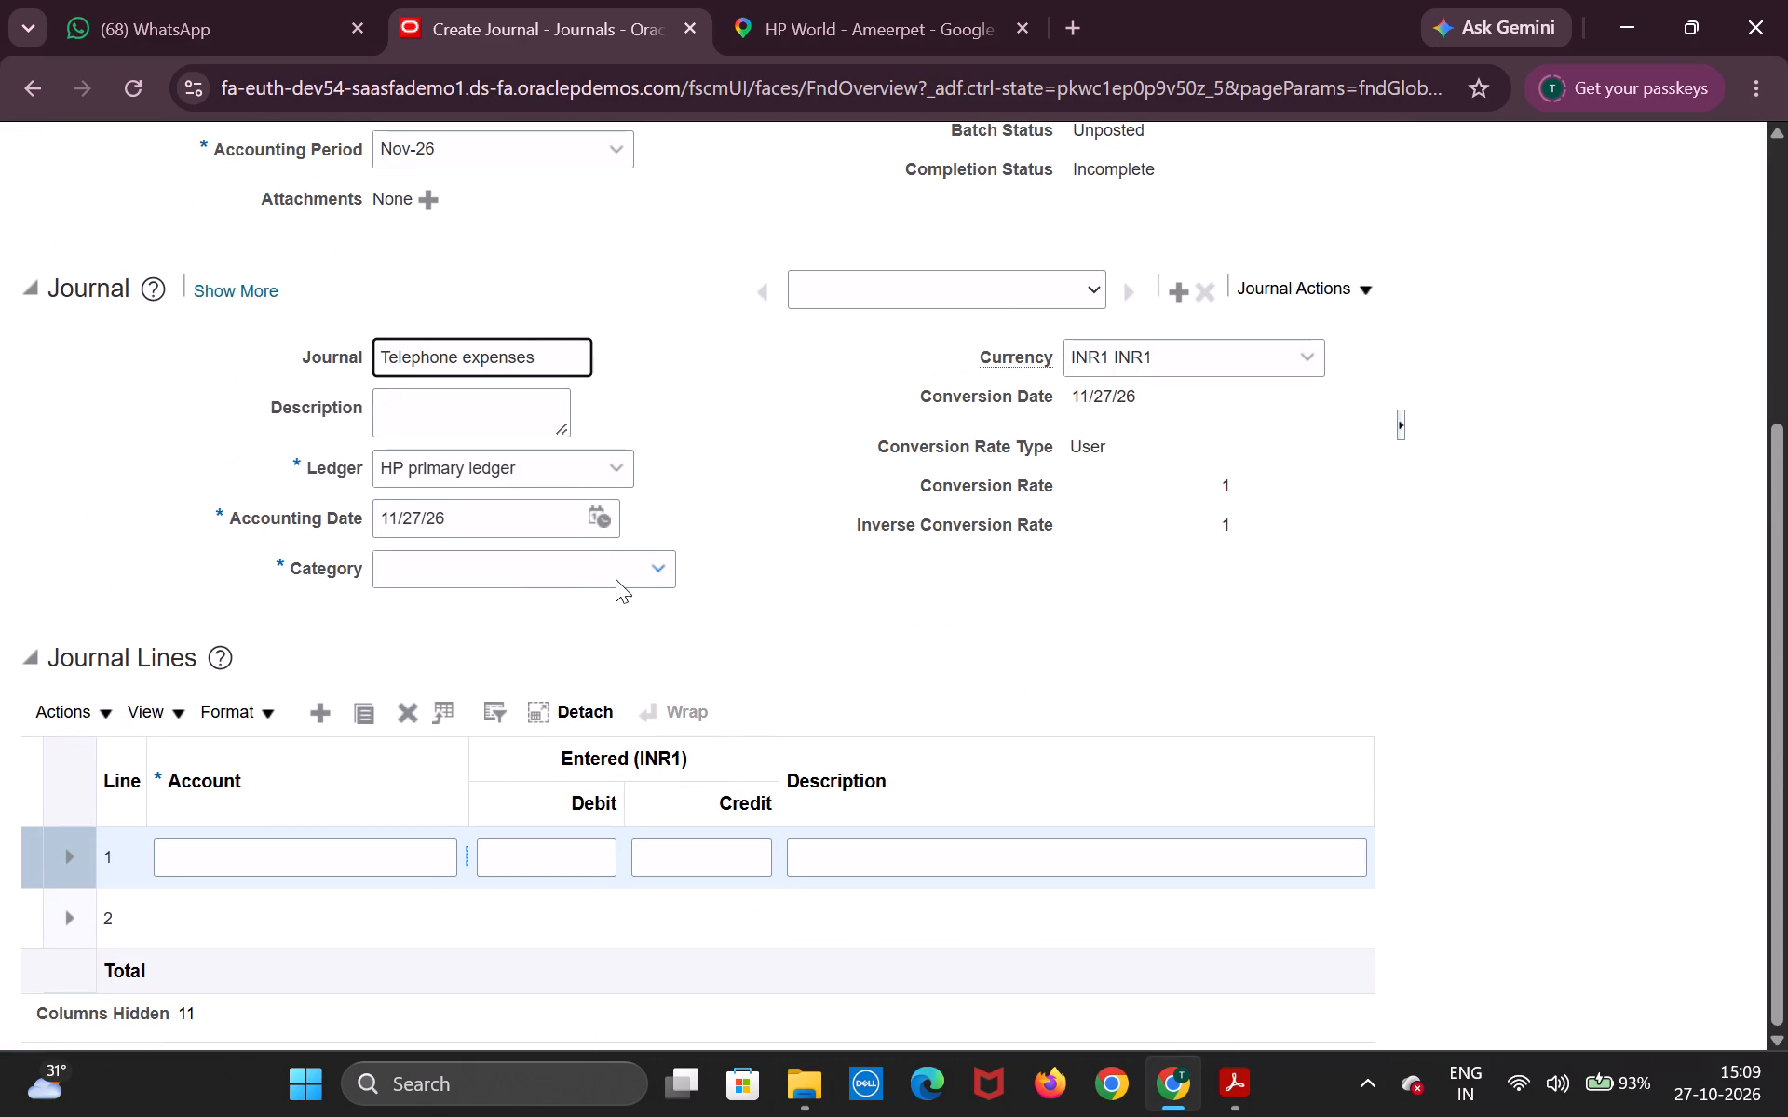
{"action": "left_click", "coordinate": [642, 561]}
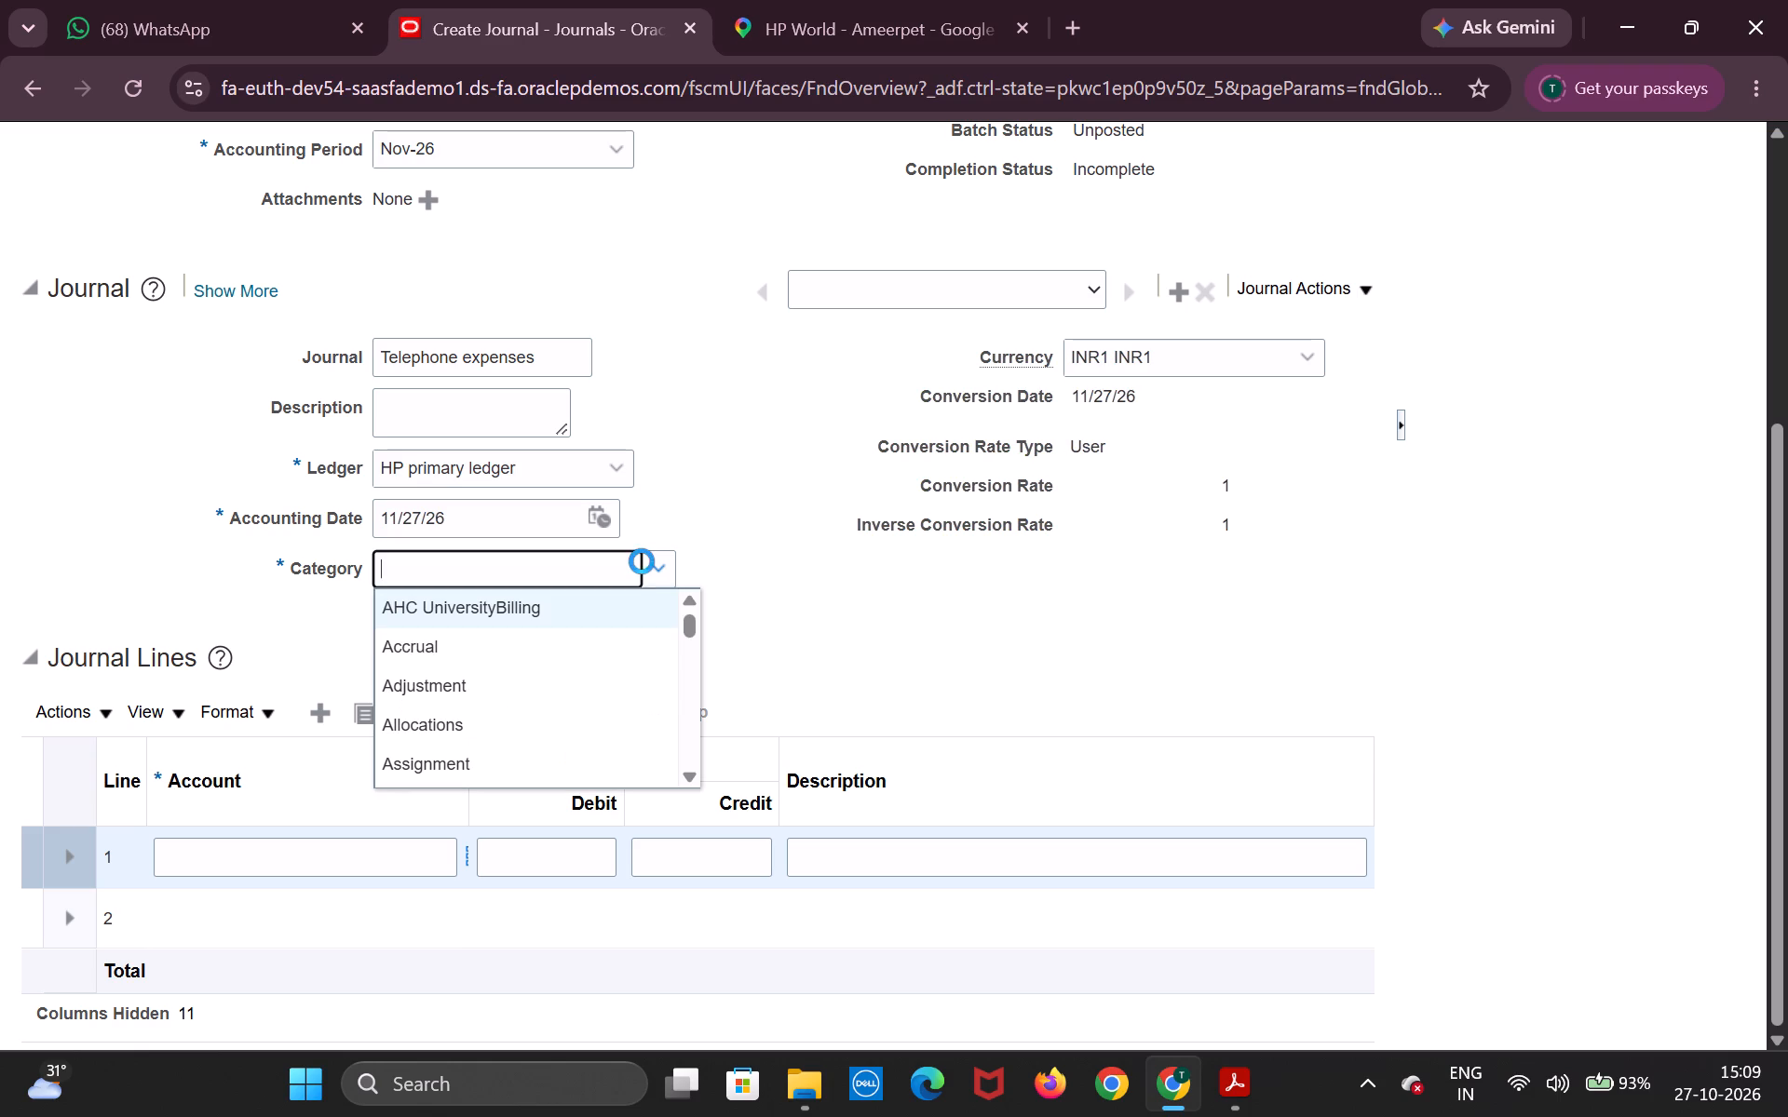
{"action": "left_click", "coordinate": [630, 686]}
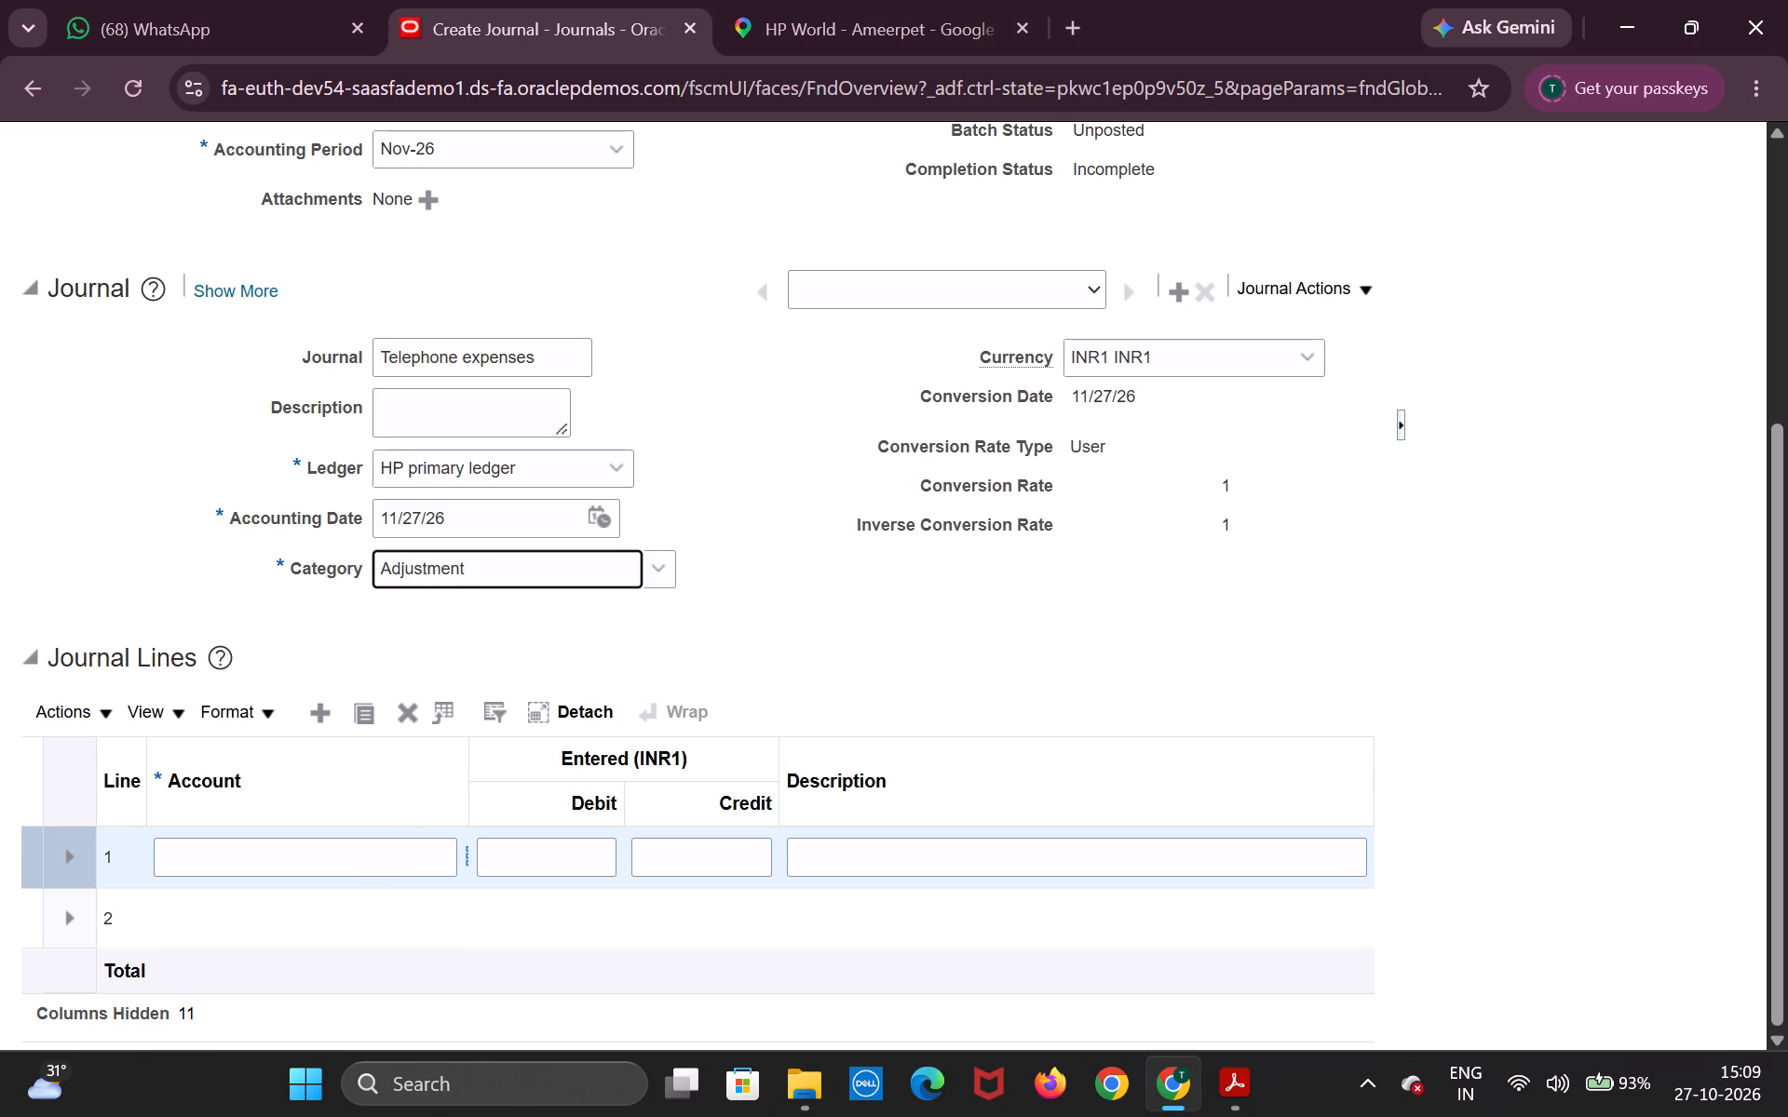
Set journal line 1's account to company 105 india, department 0000 default and account 11501 Clearing USBNK Checking Account.
{"action": "left_click_drag", "start_coordinate": [467, 774], "coordinate": [508, 776]}
{"action": "left_click_drag", "start_coordinate": [508, 776], "coordinate": [490, 775]}
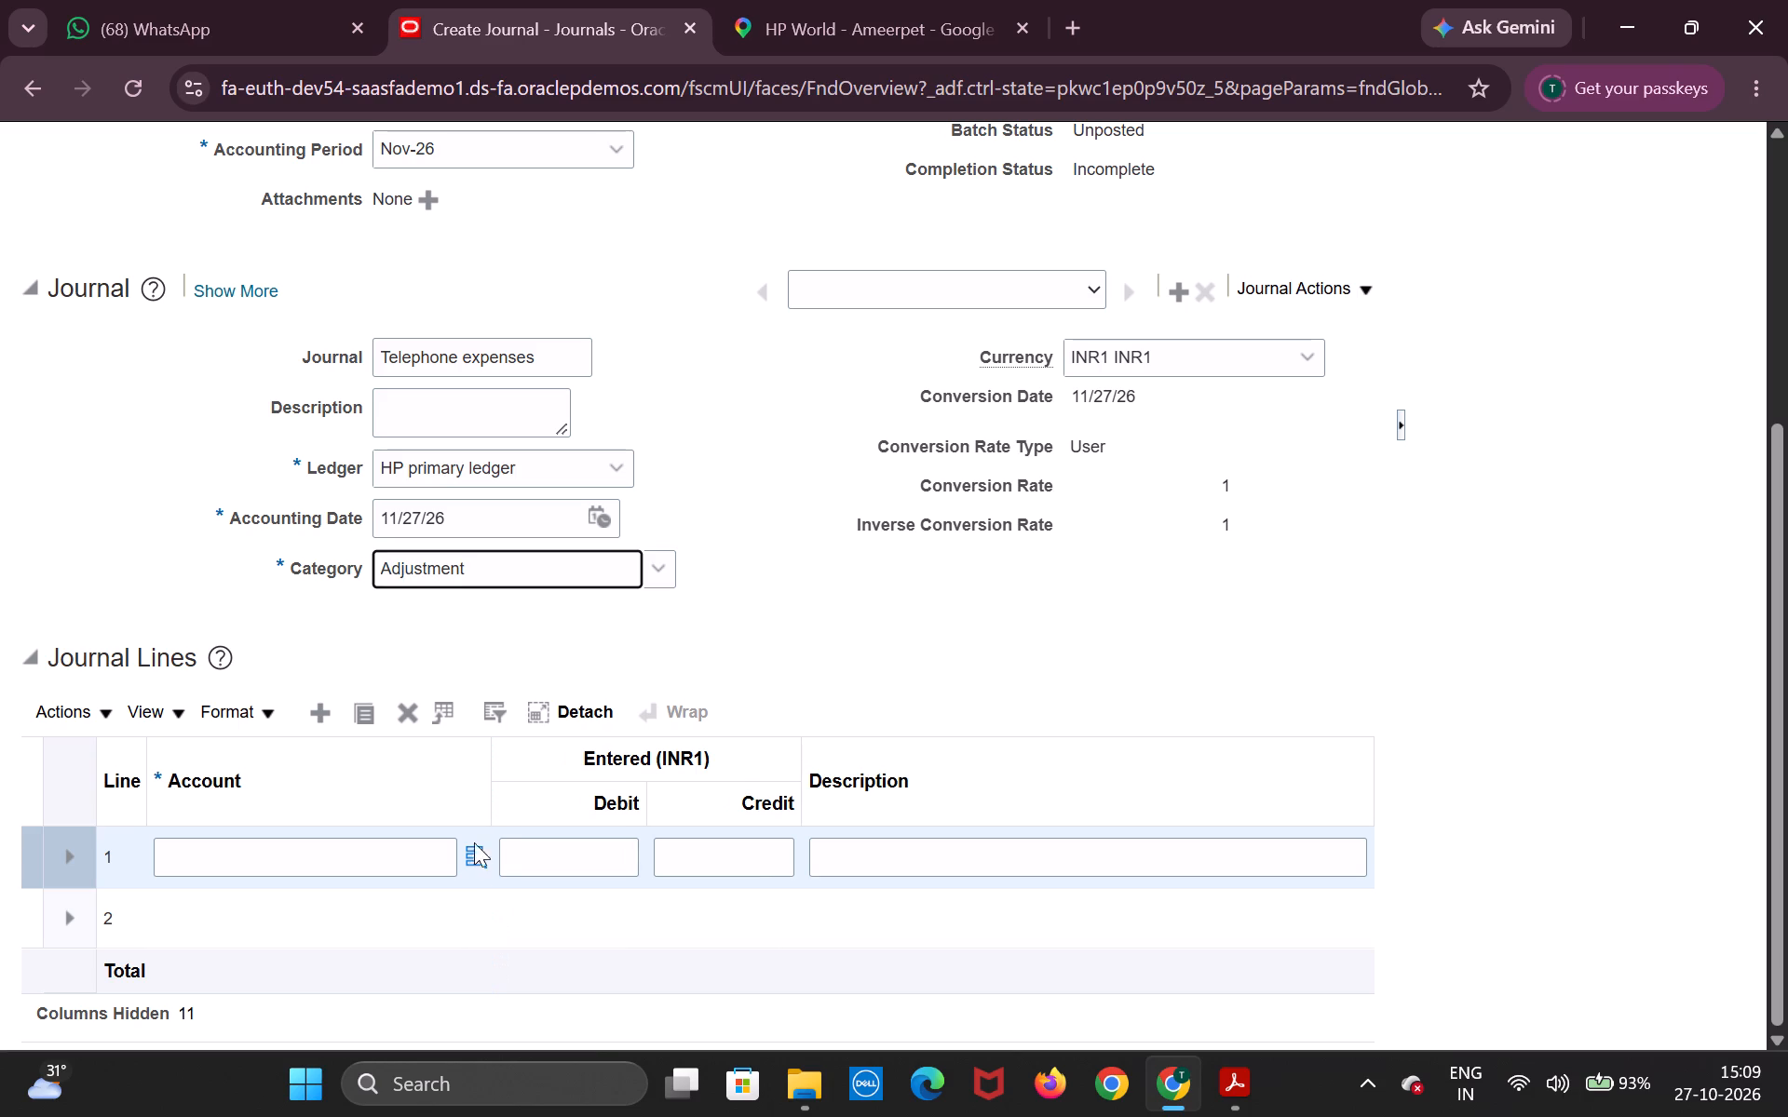
{"action": "left_click", "coordinate": [474, 856]}
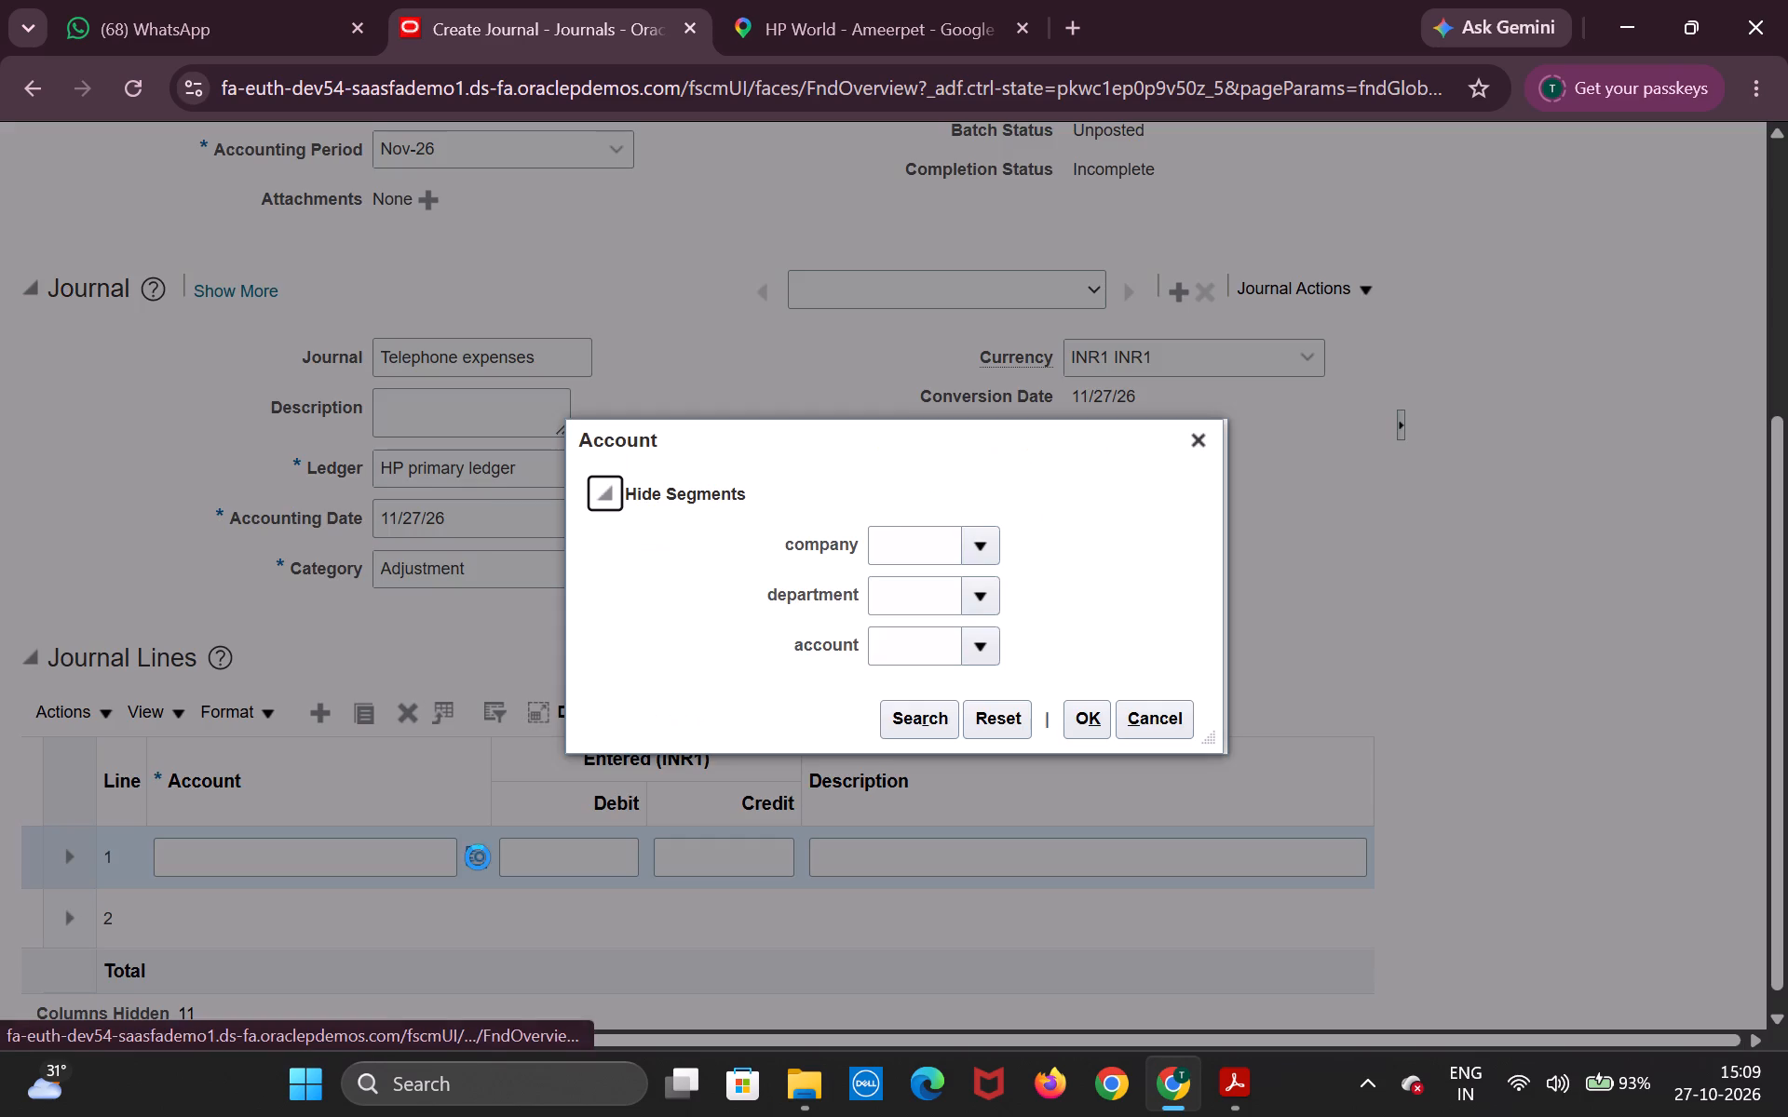
{"action": "left_click", "coordinate": [985, 545]}
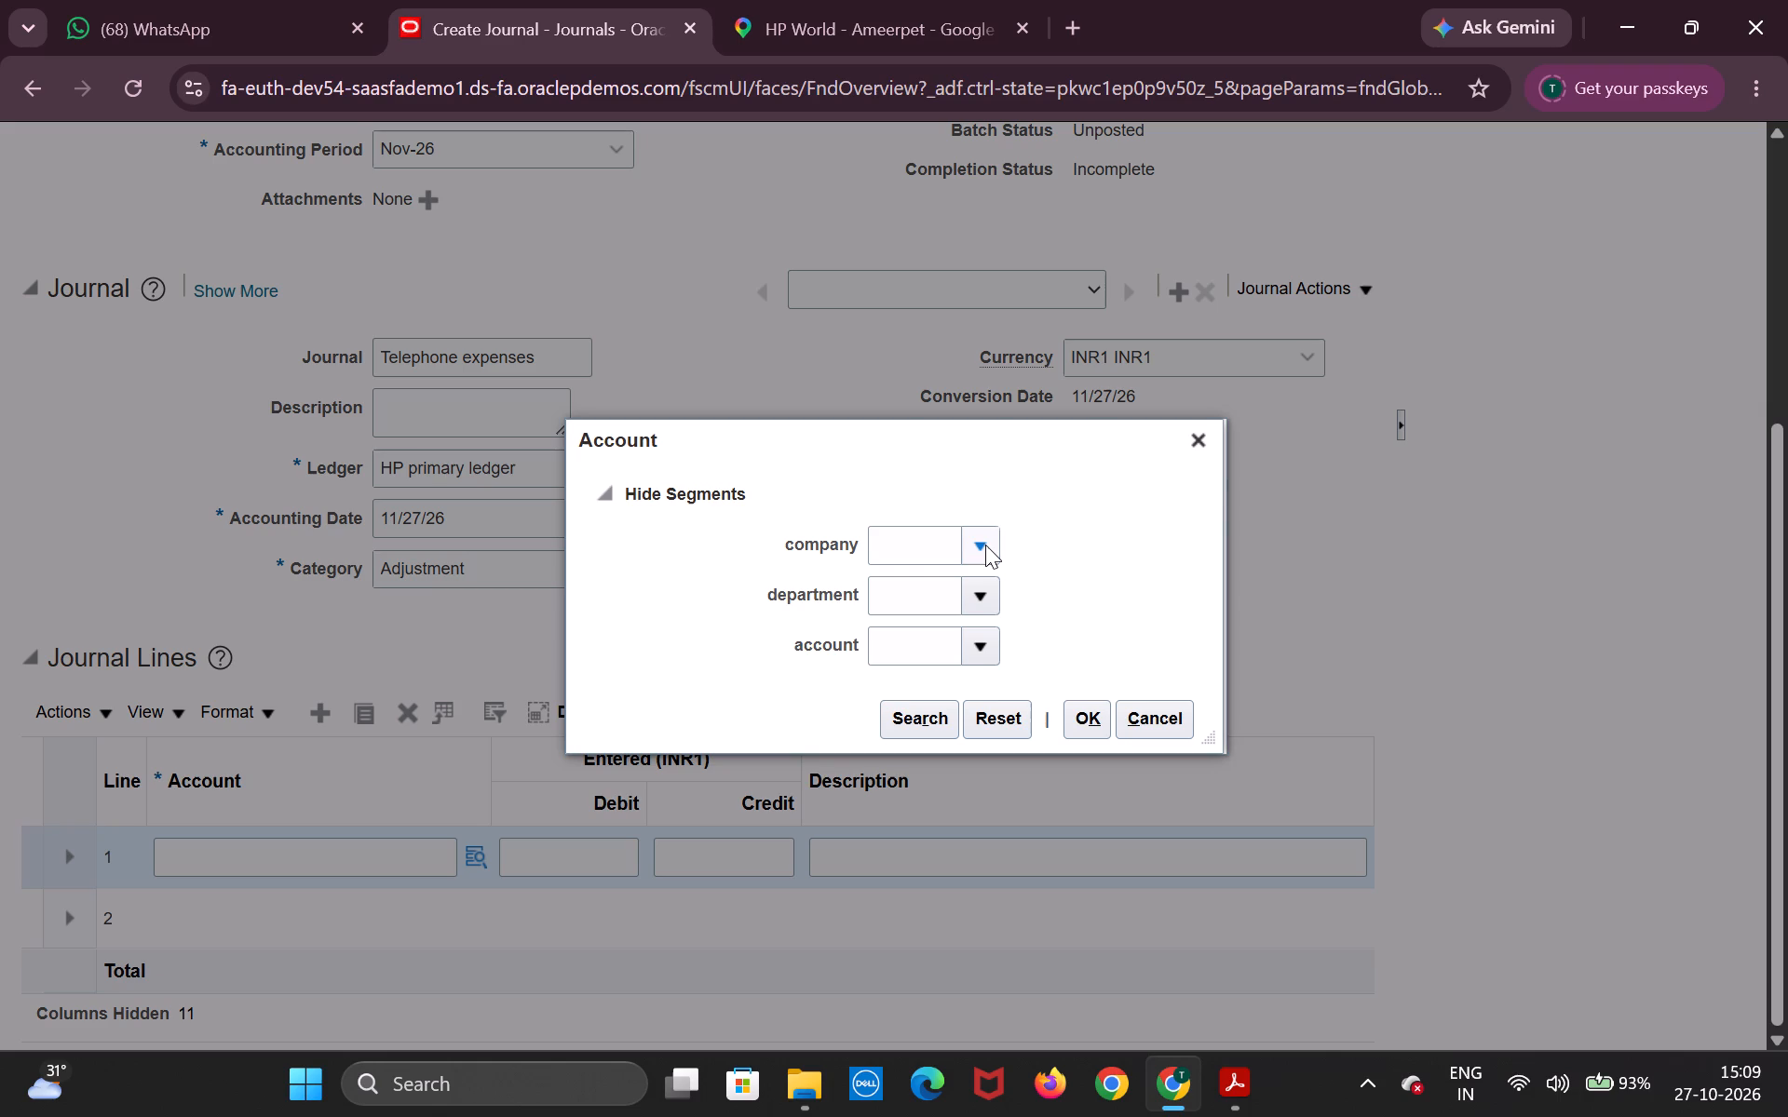
{"action": "left_click", "coordinate": [985, 545]}
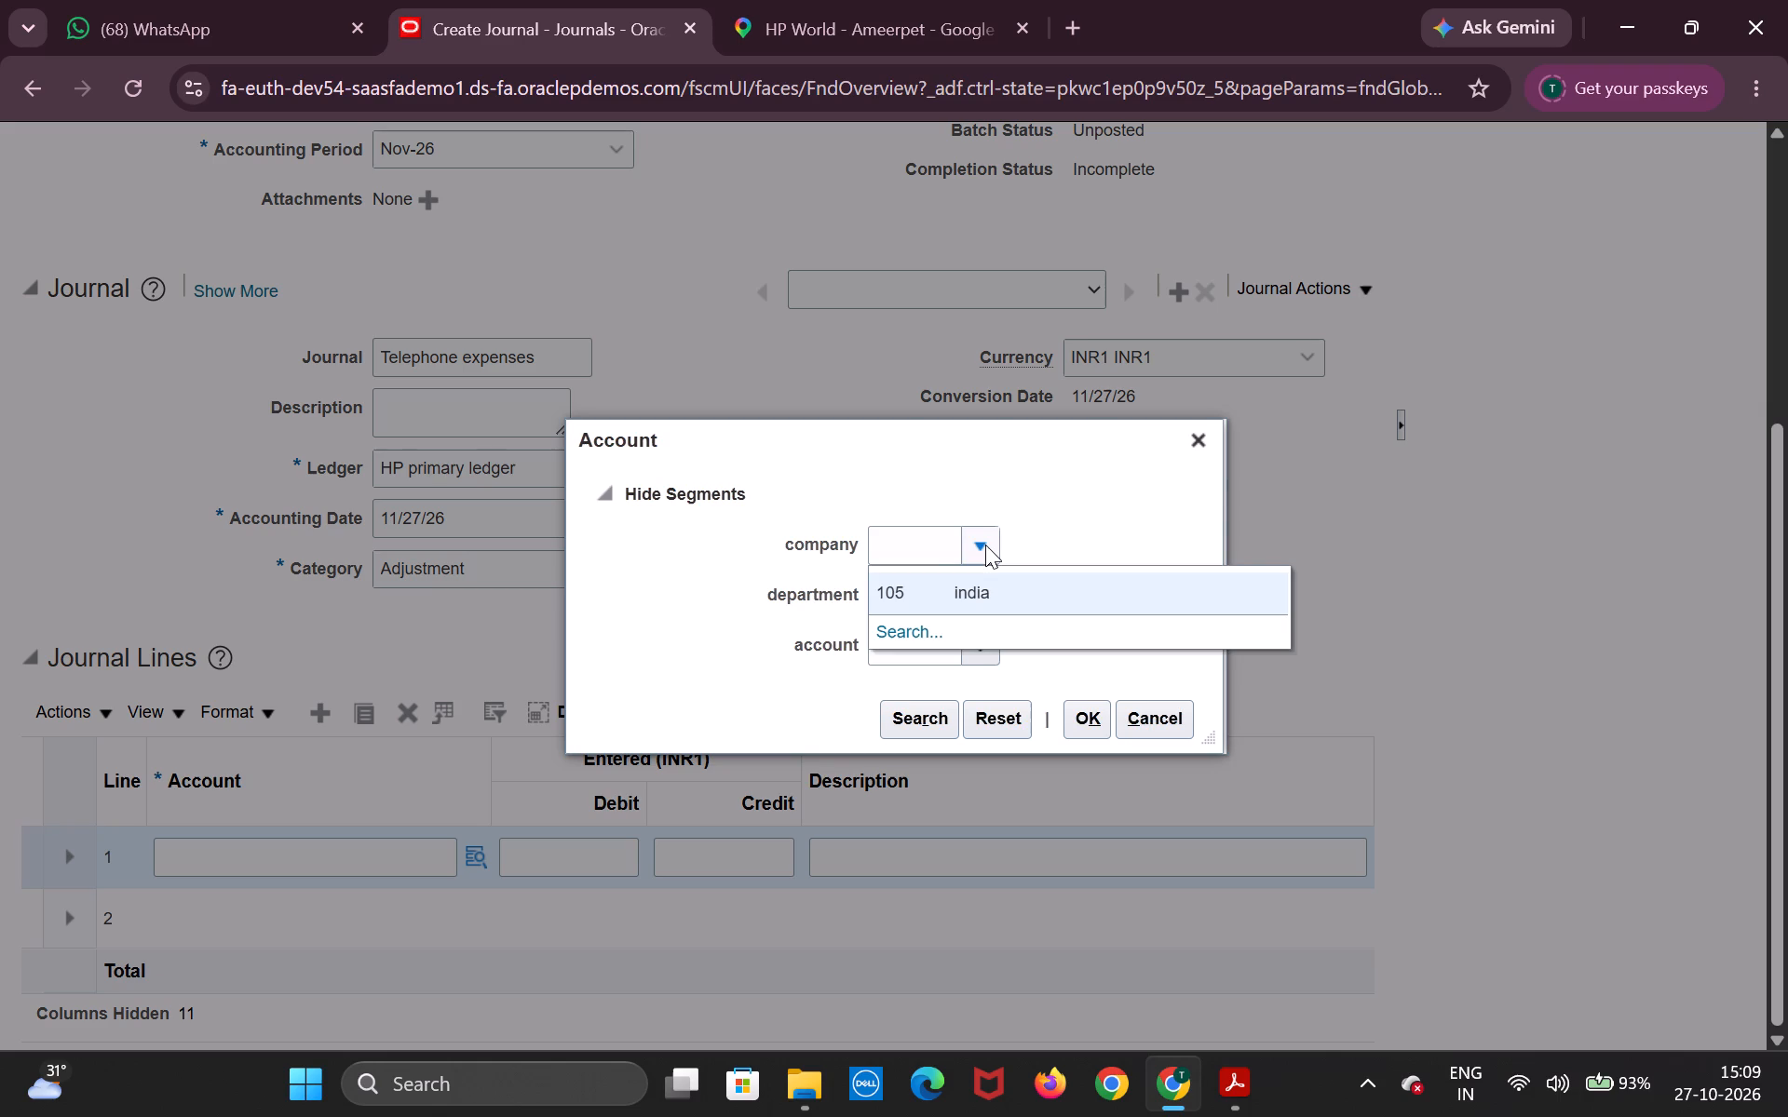
{"action": "left_click", "coordinate": [1008, 599]}
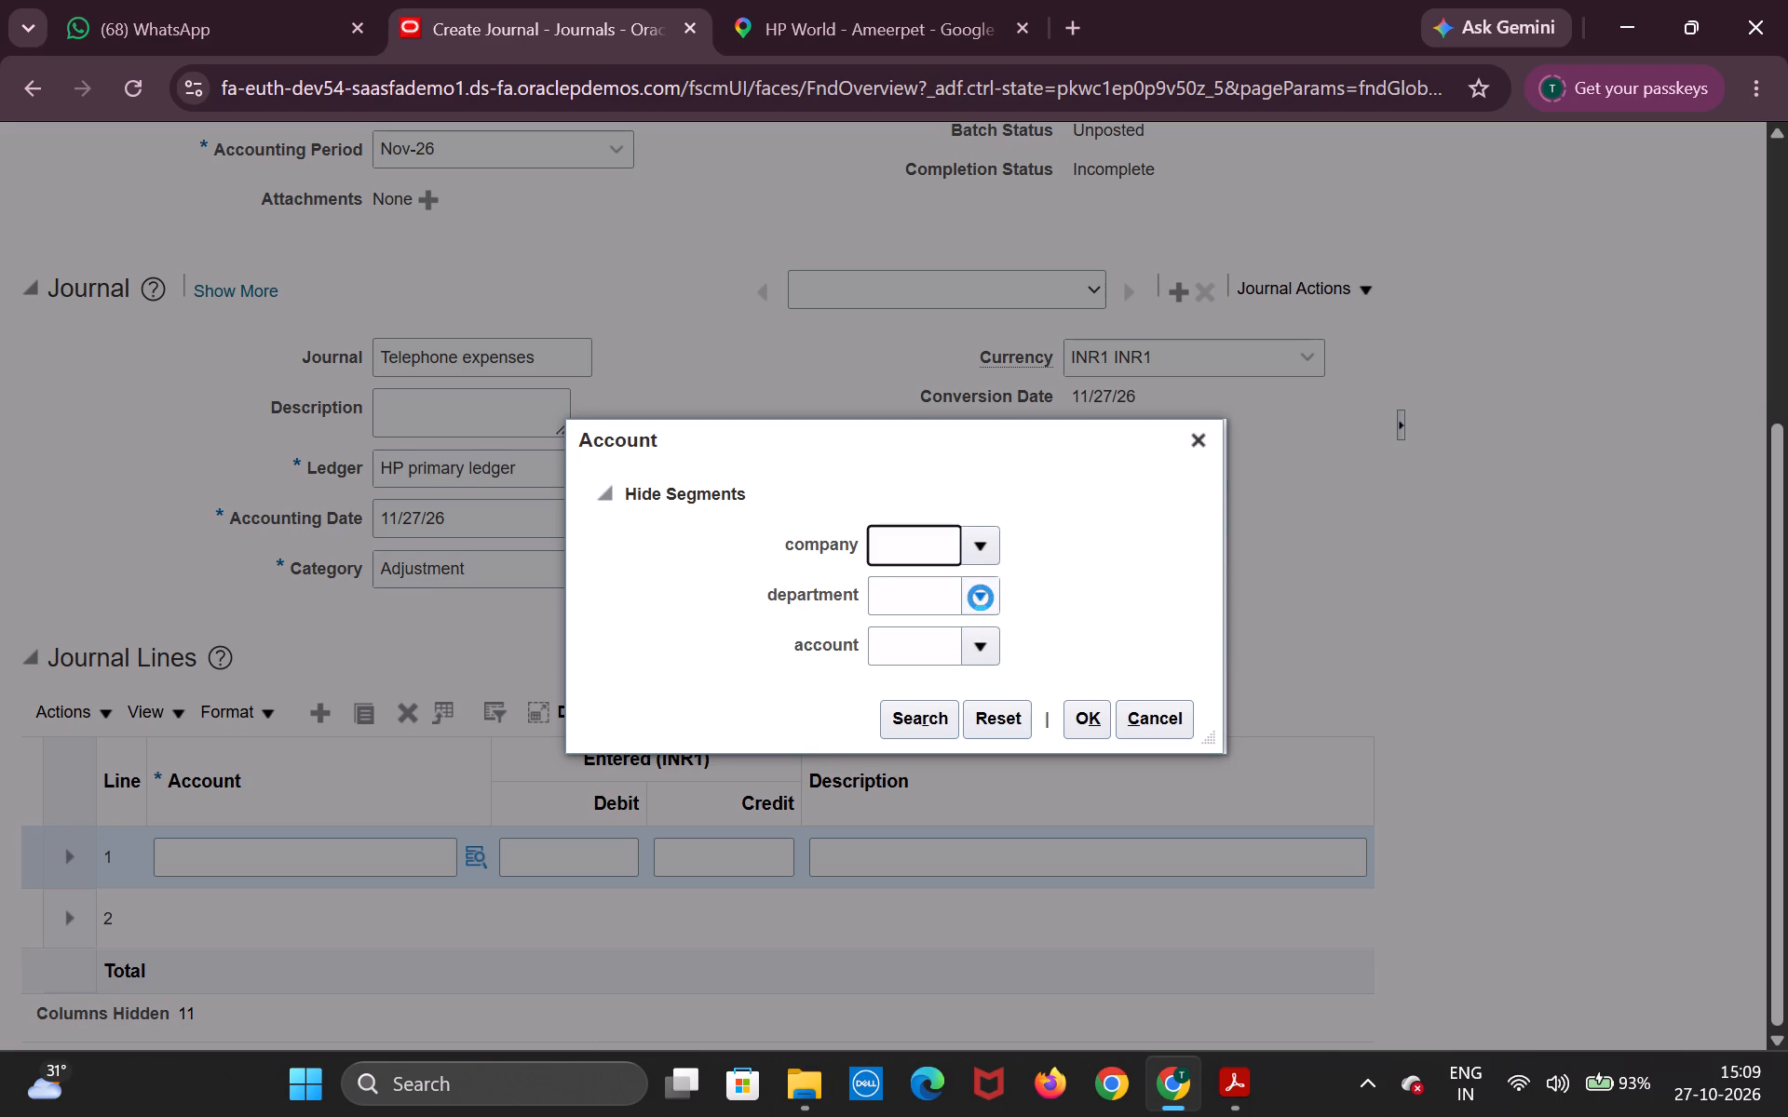
{"action": "left_click", "coordinate": [979, 596]}
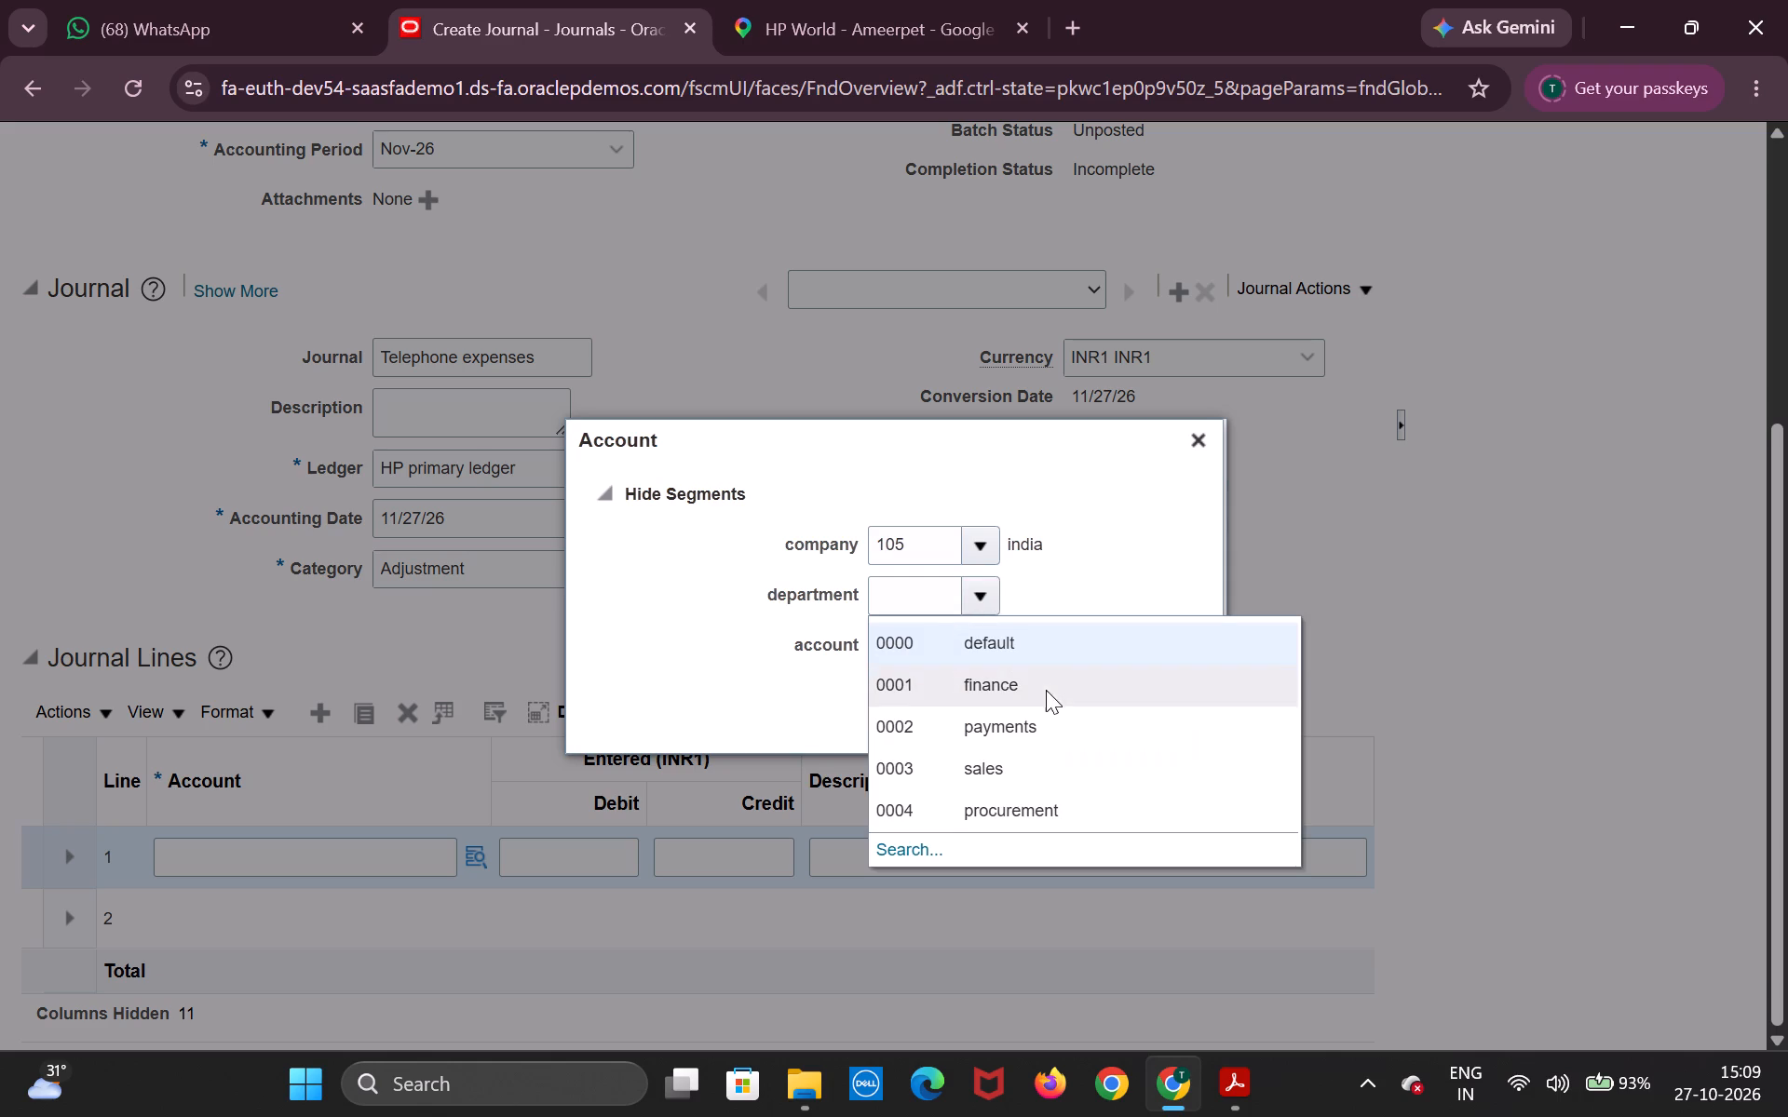
{"action": "left_click", "coordinate": [1031, 639]}
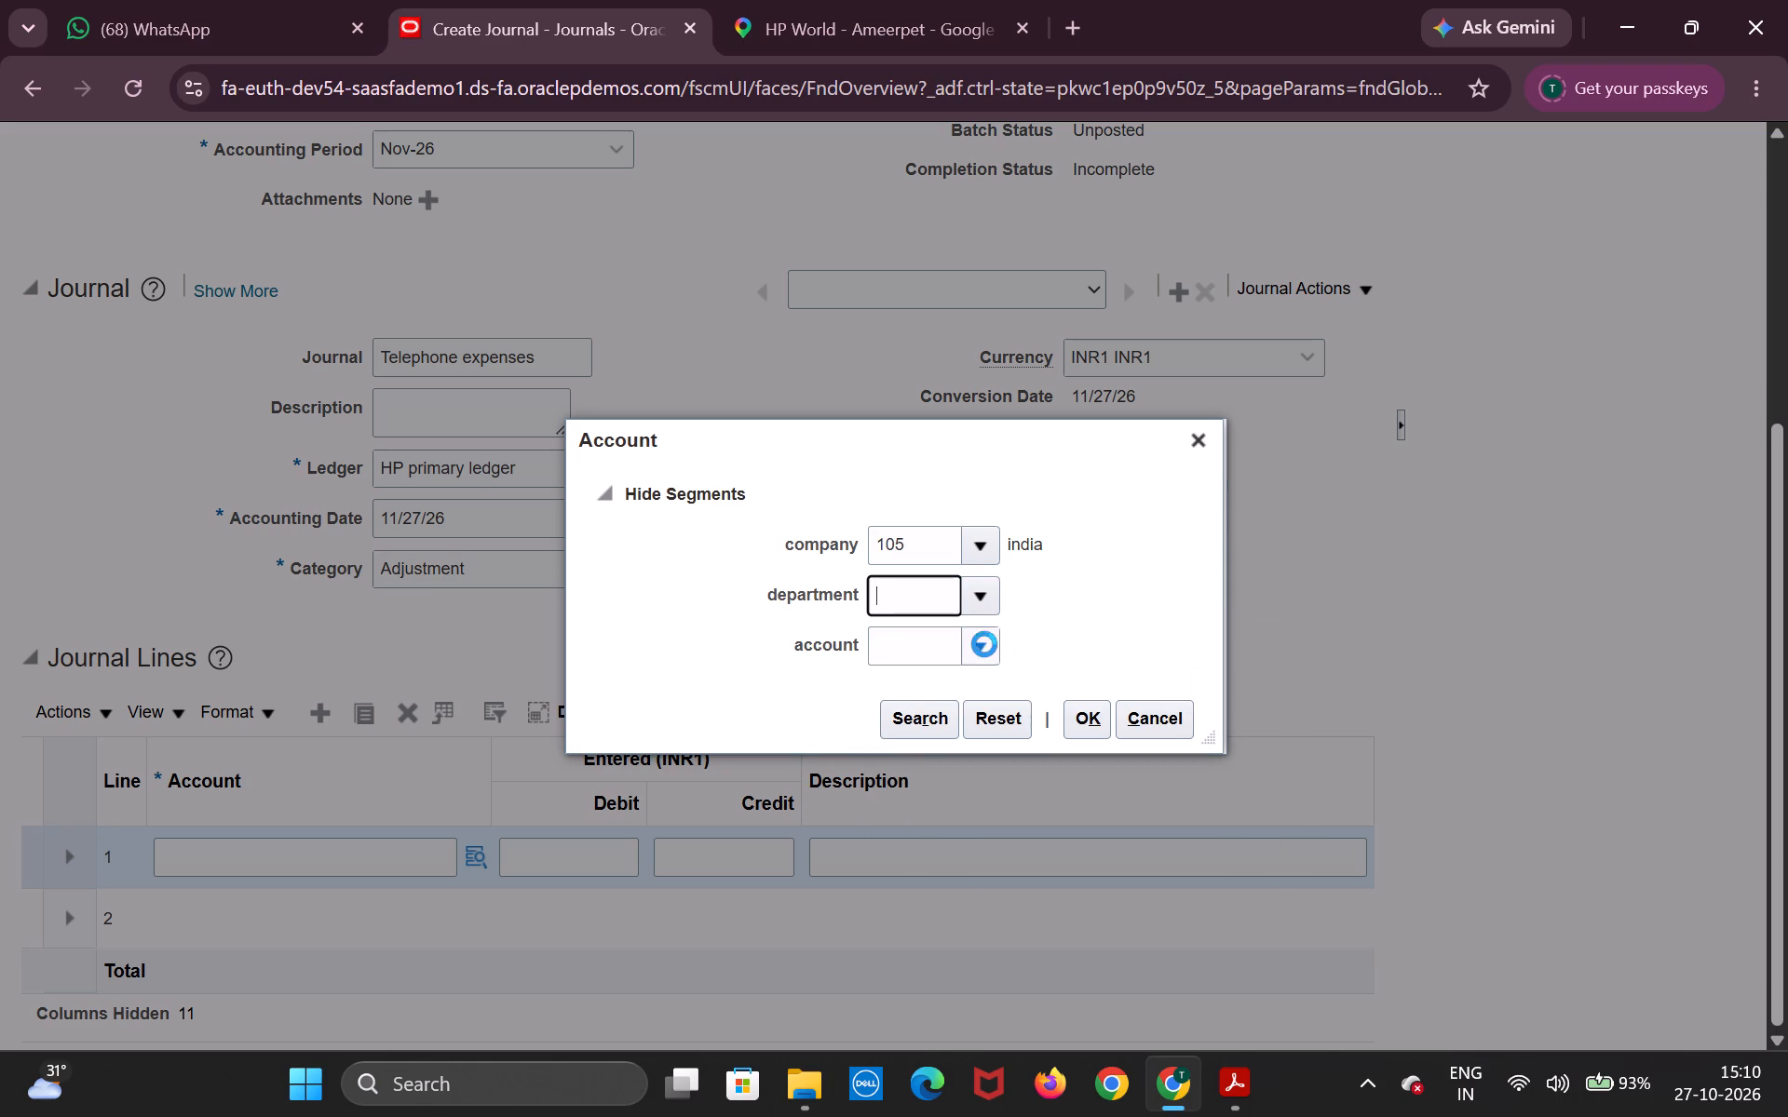
{"action": "left_click", "coordinate": [984, 644]}
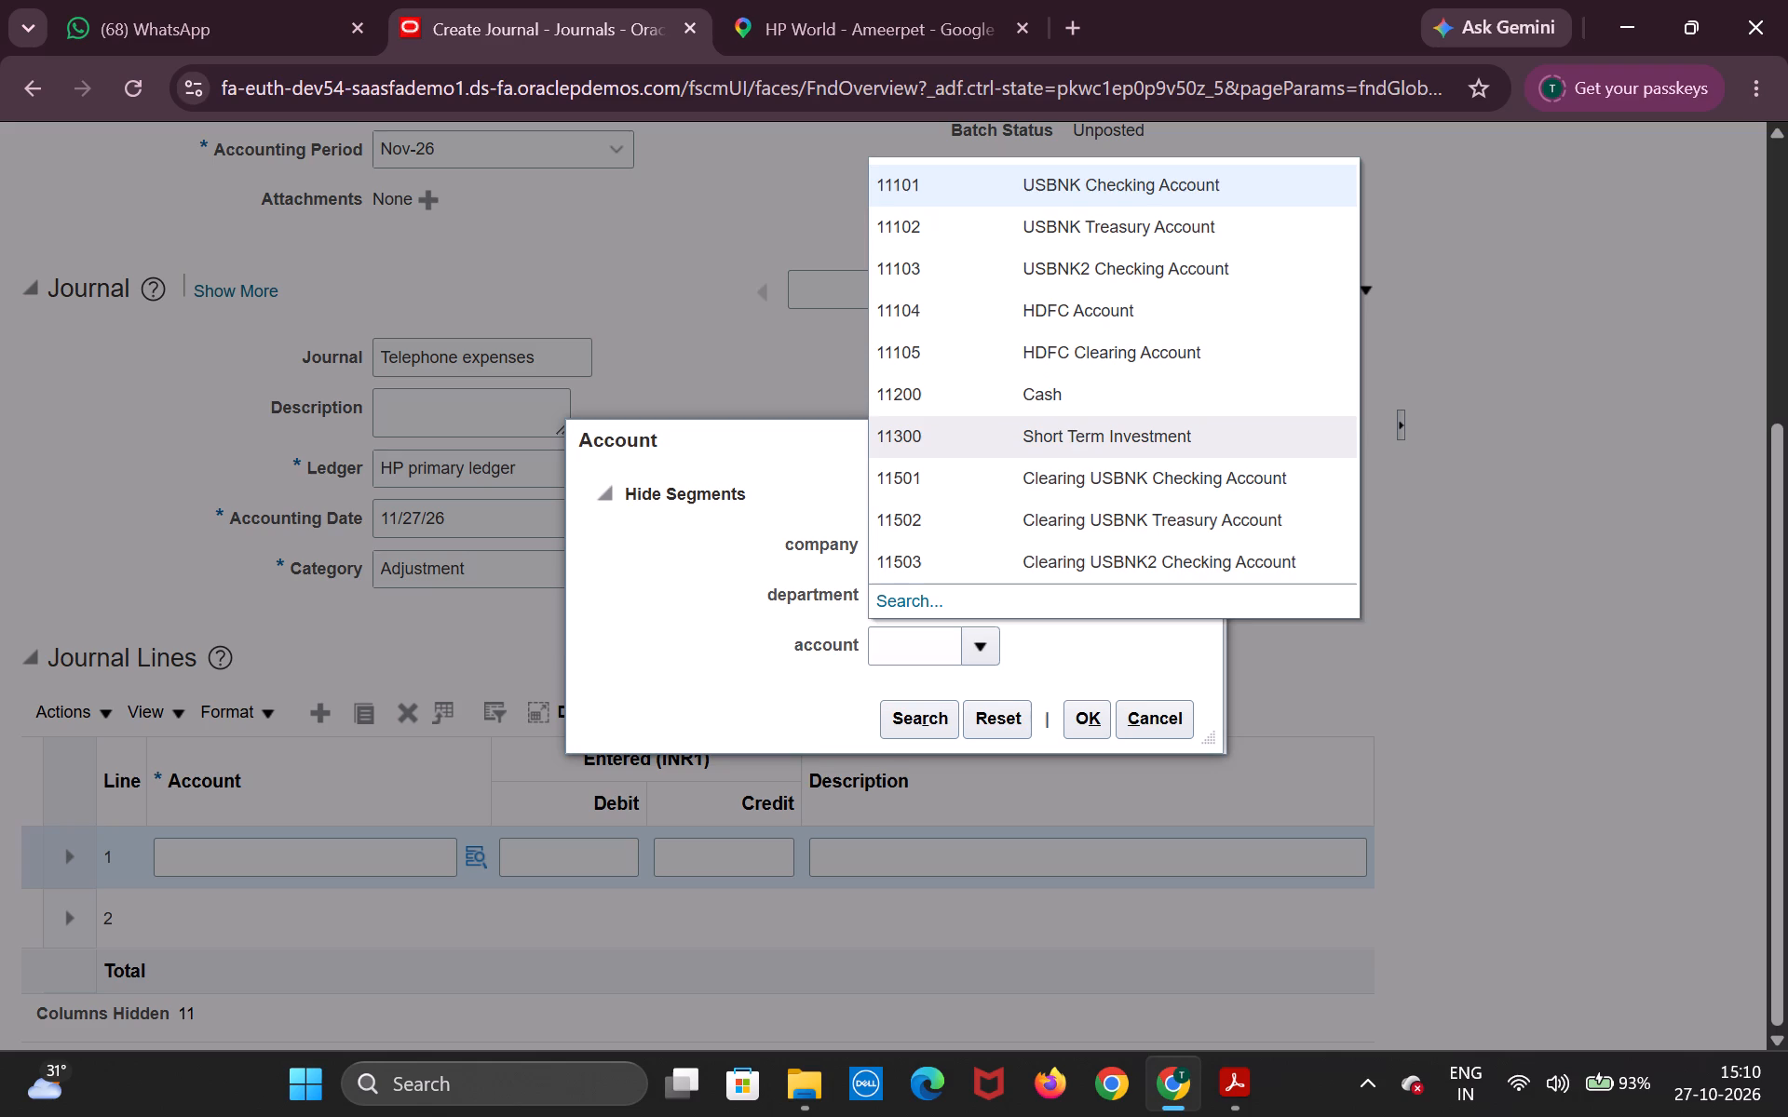
{"action": "left_click", "coordinate": [1098, 478]}
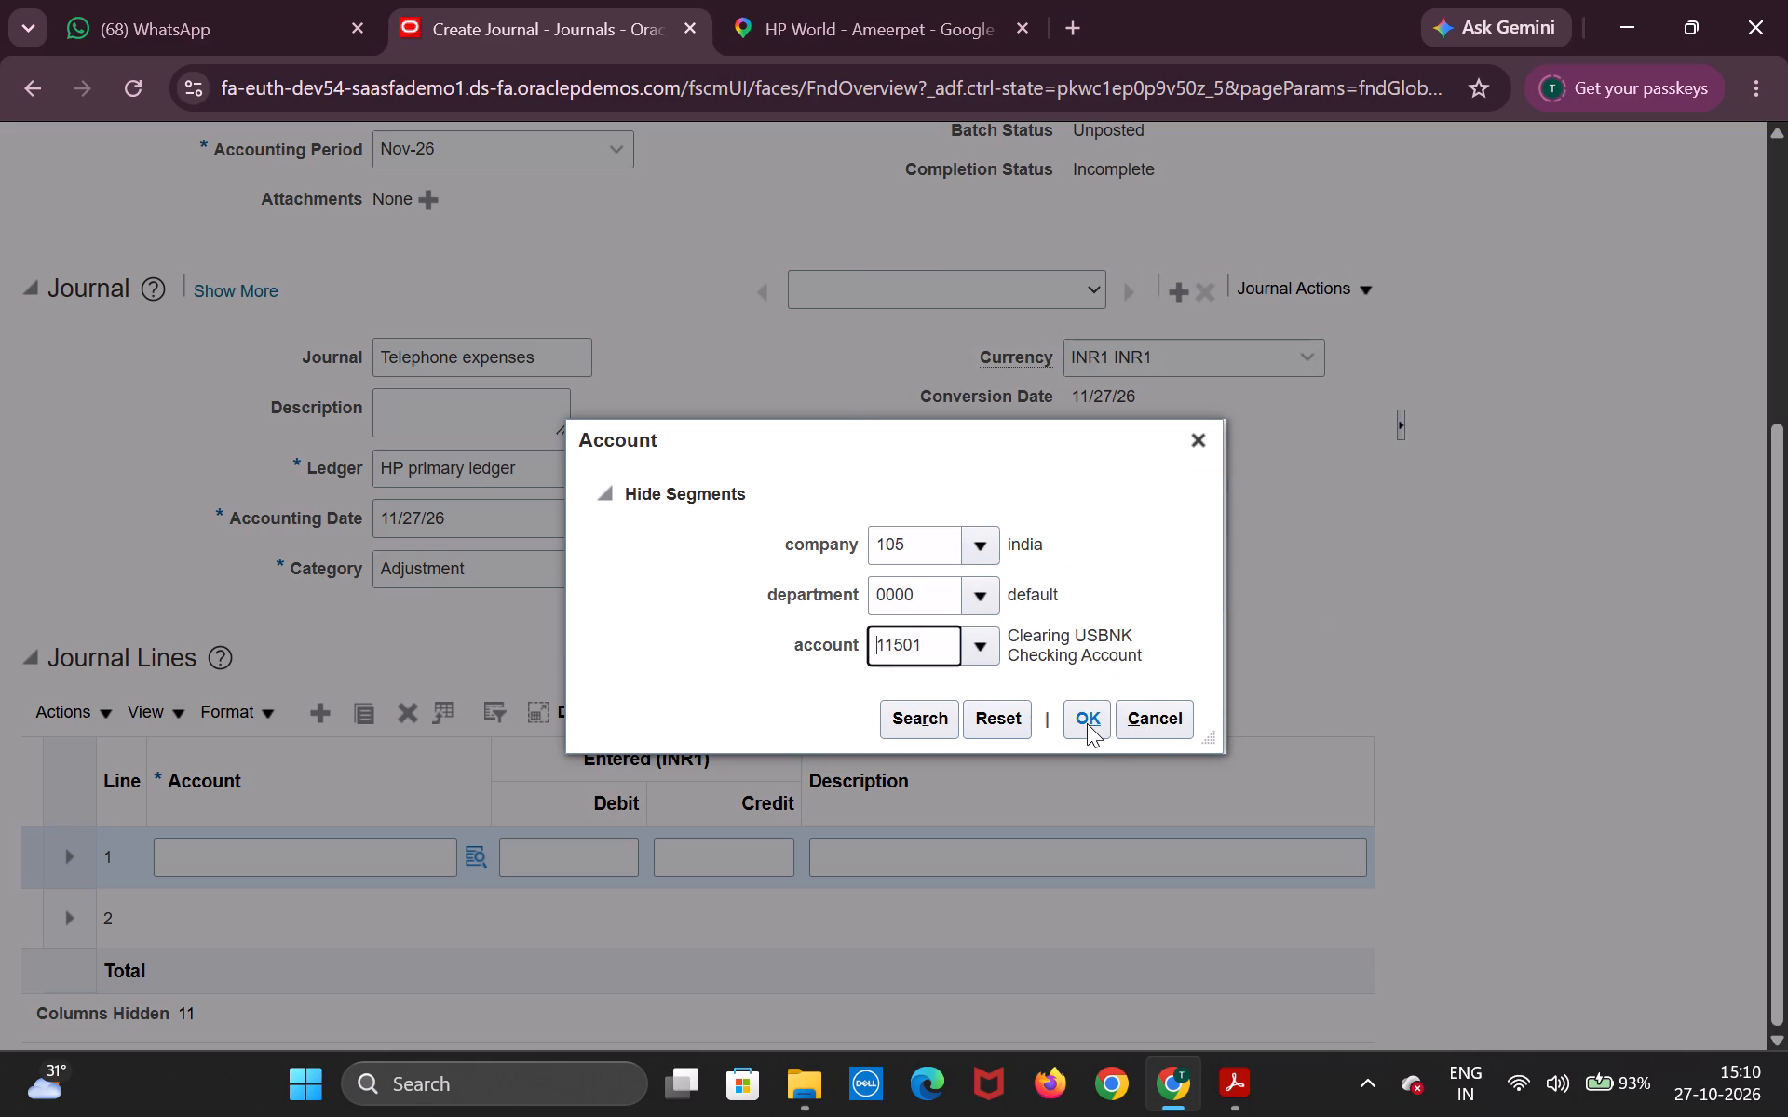
{"action": "left_click", "coordinate": [1087, 723]}
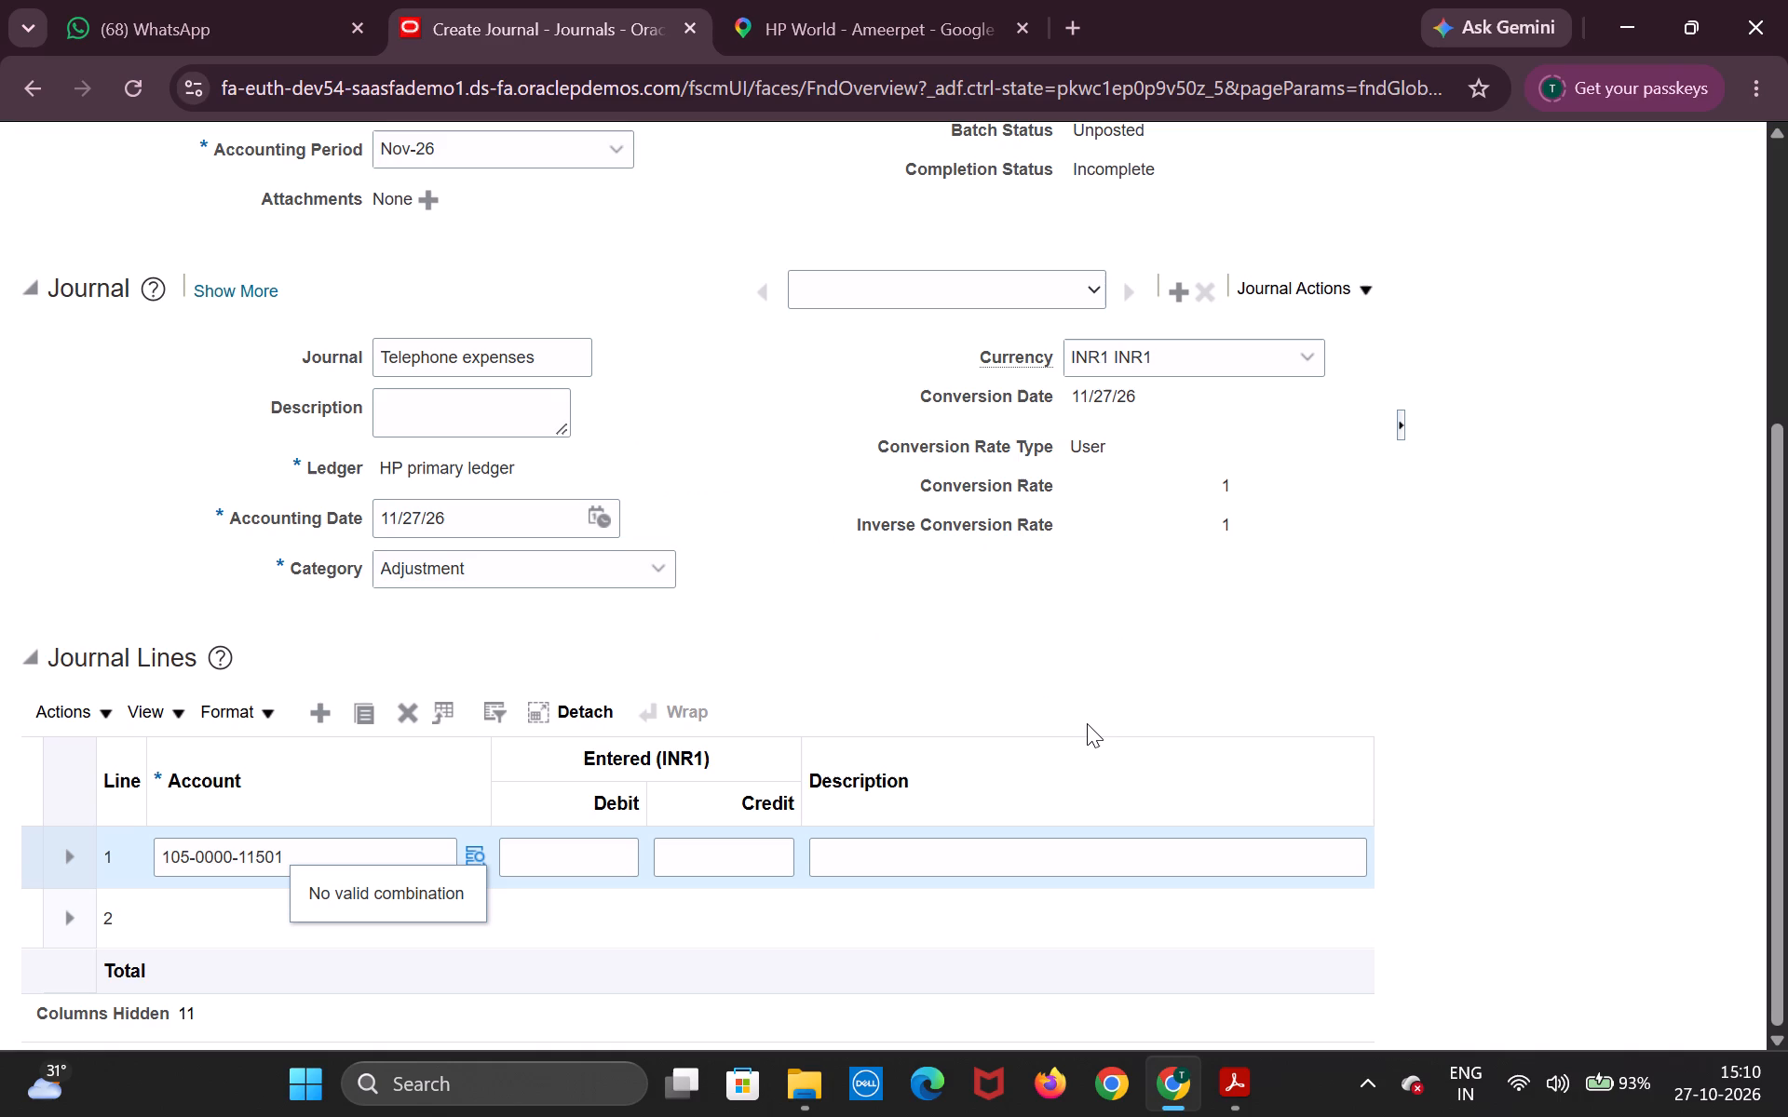
Enter a debit amount of 6000 on journal line 1.
{"action": "left_click", "coordinate": [585, 853]}
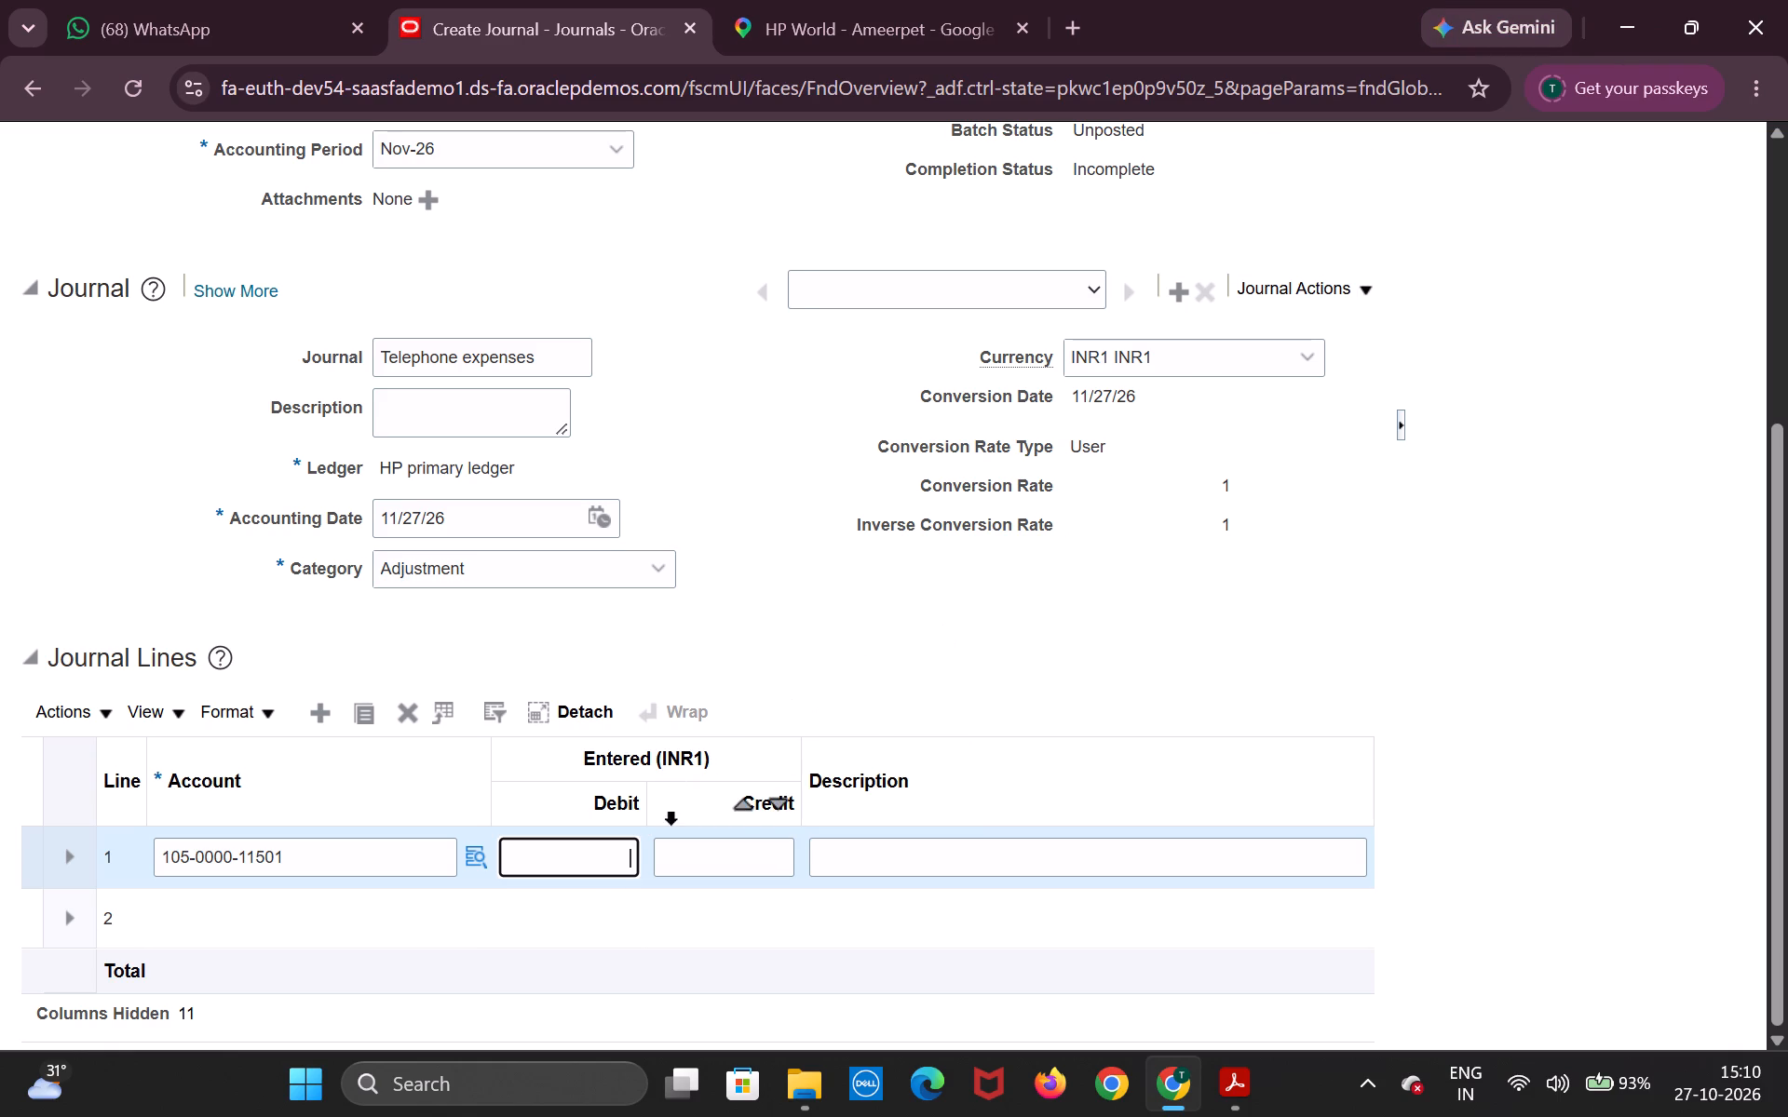
{"action": "left_click", "coordinate": [605, 862]}
{"action": "type", "text": "6000"}
{"action": "key", "text": "Return"}
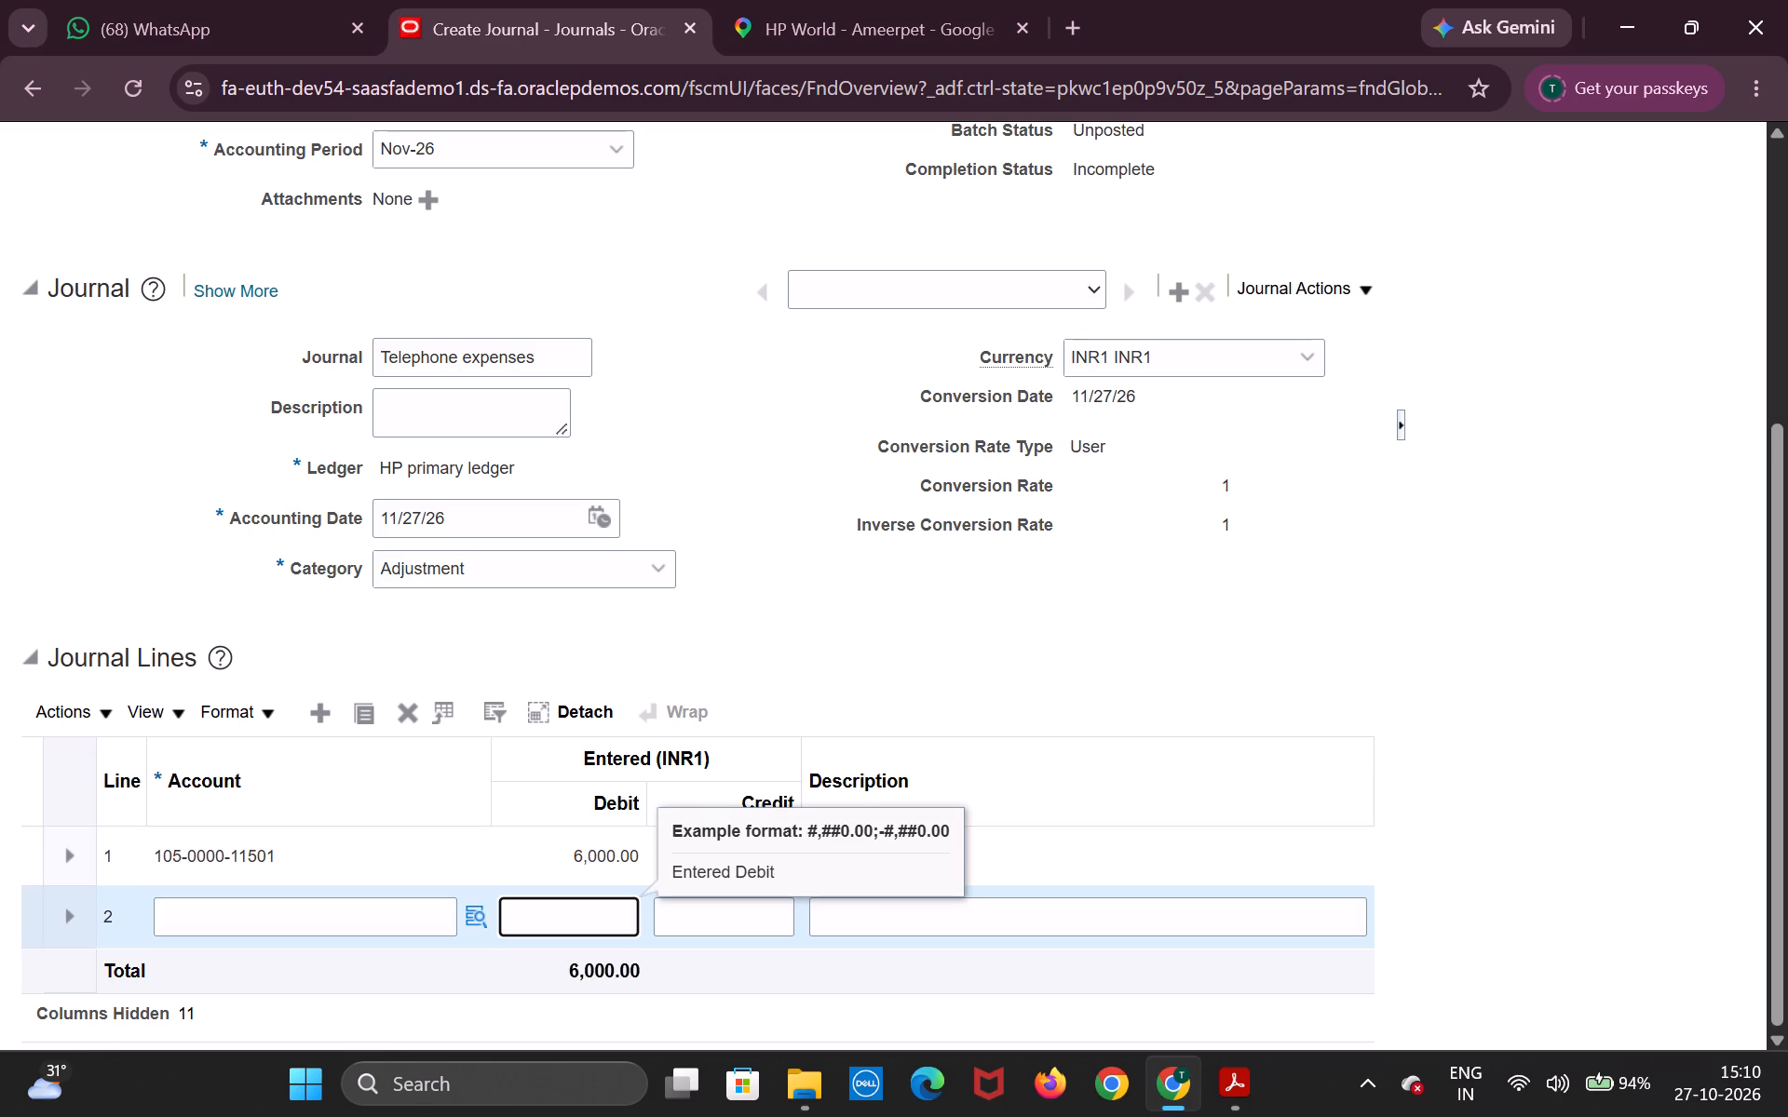
Set journal line 2's account to company 105 india, department 0000 default and account 11104 HDFC Account.
{"action": "scroll", "coordinate": [515, 1016], "scroll_direction": "down", "scroll_amount": 3}
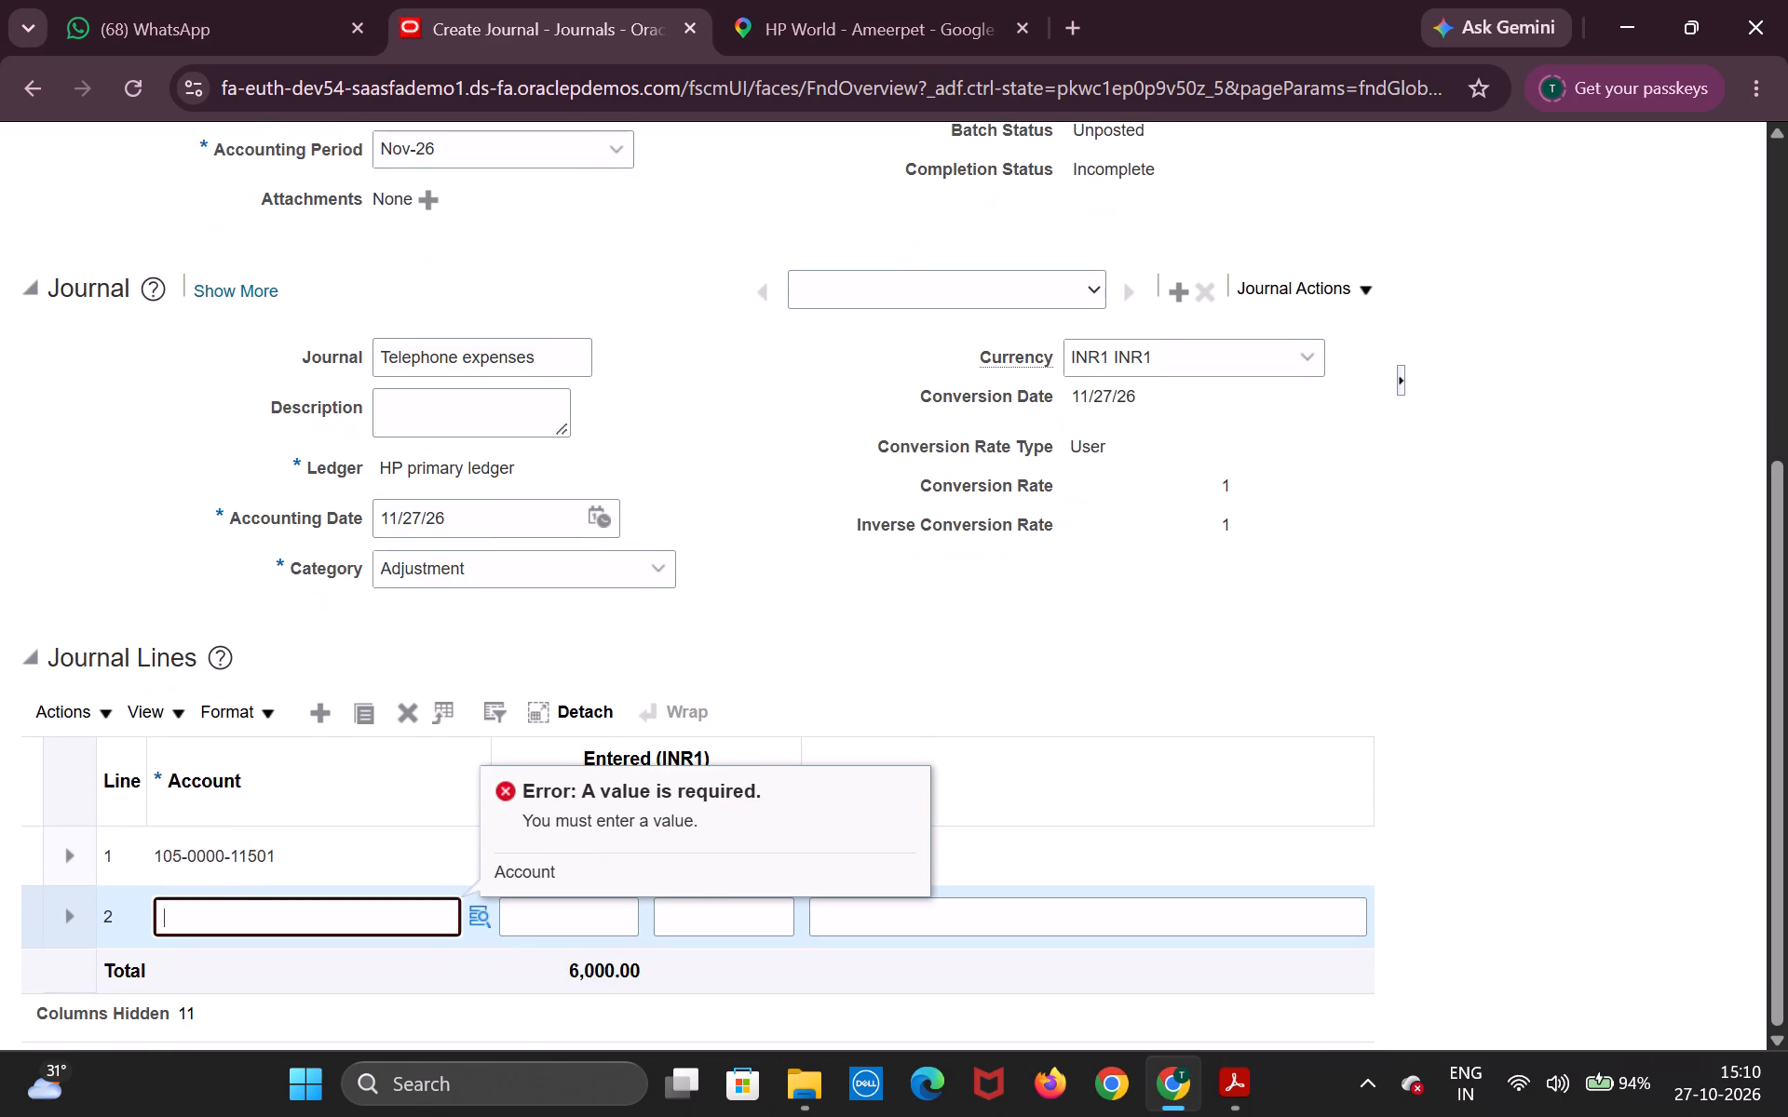
{"action": "left_click", "coordinate": [475, 924]}
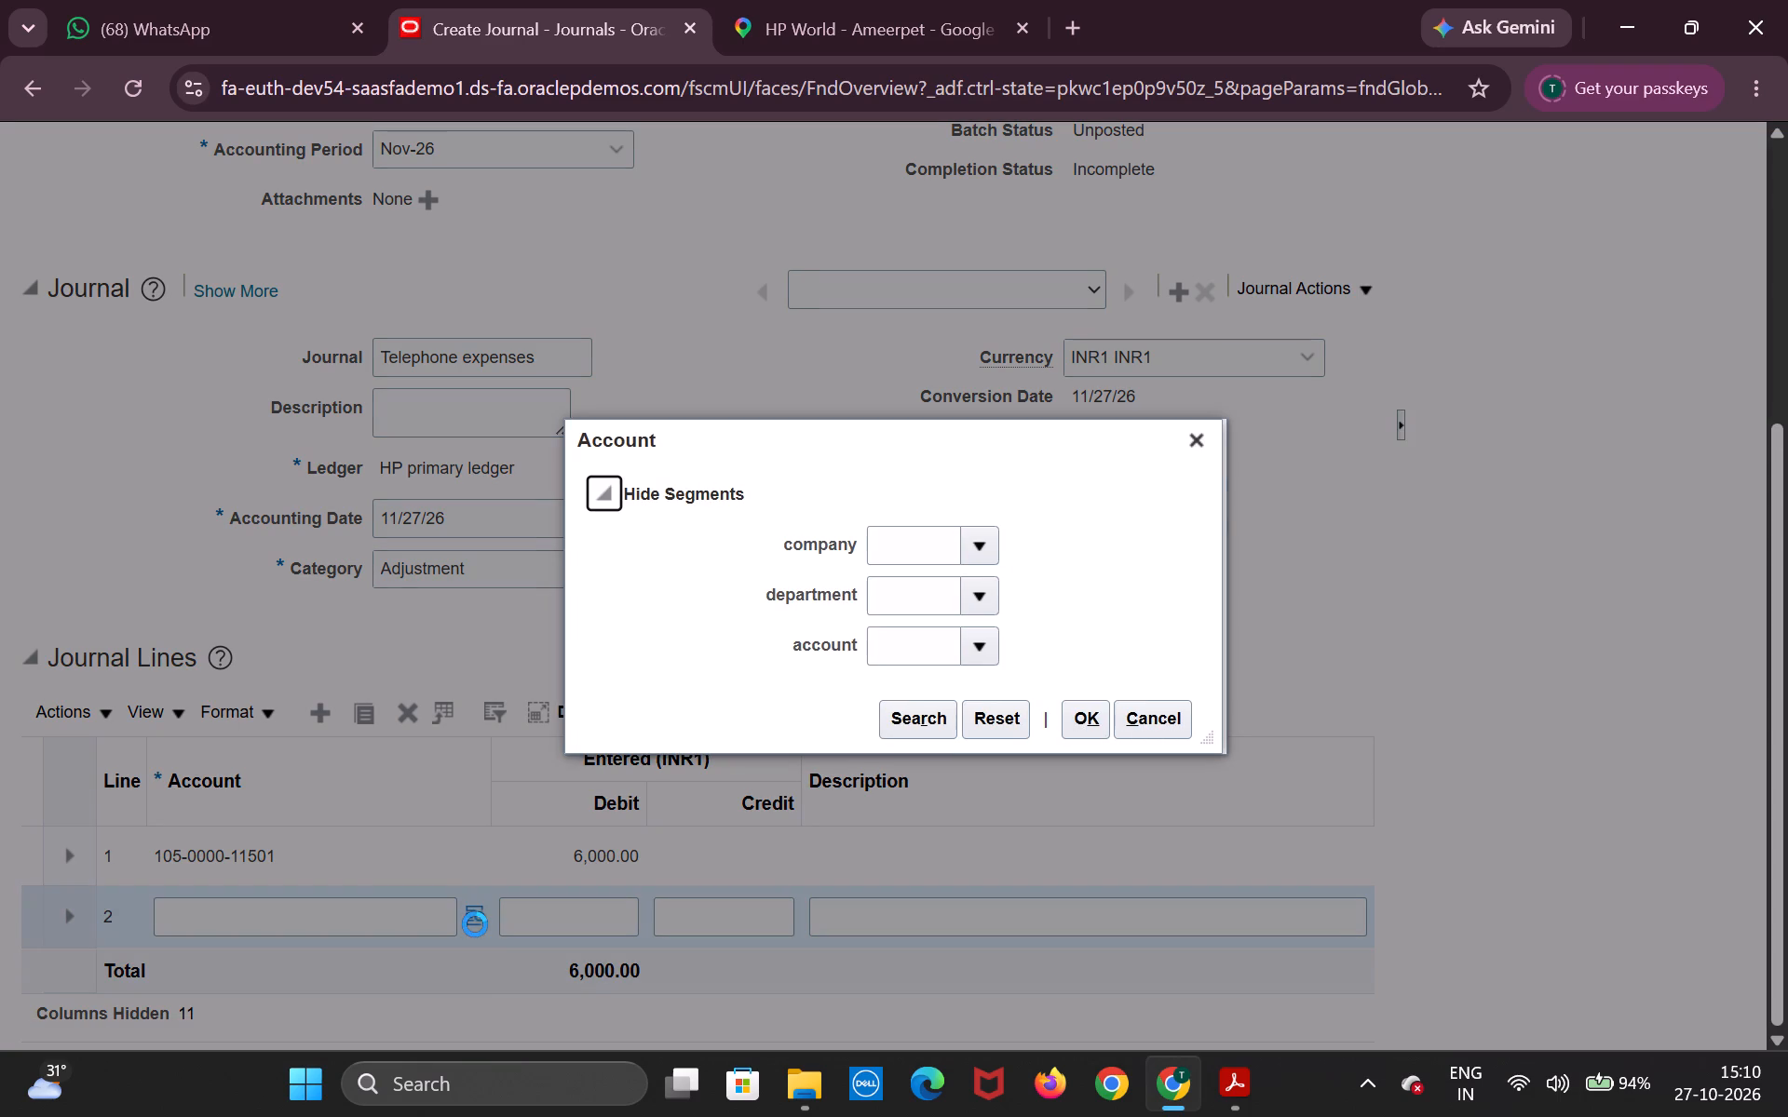
{"action": "left_click", "coordinate": [991, 547]}
{"action": "left_click", "coordinate": [991, 587]}
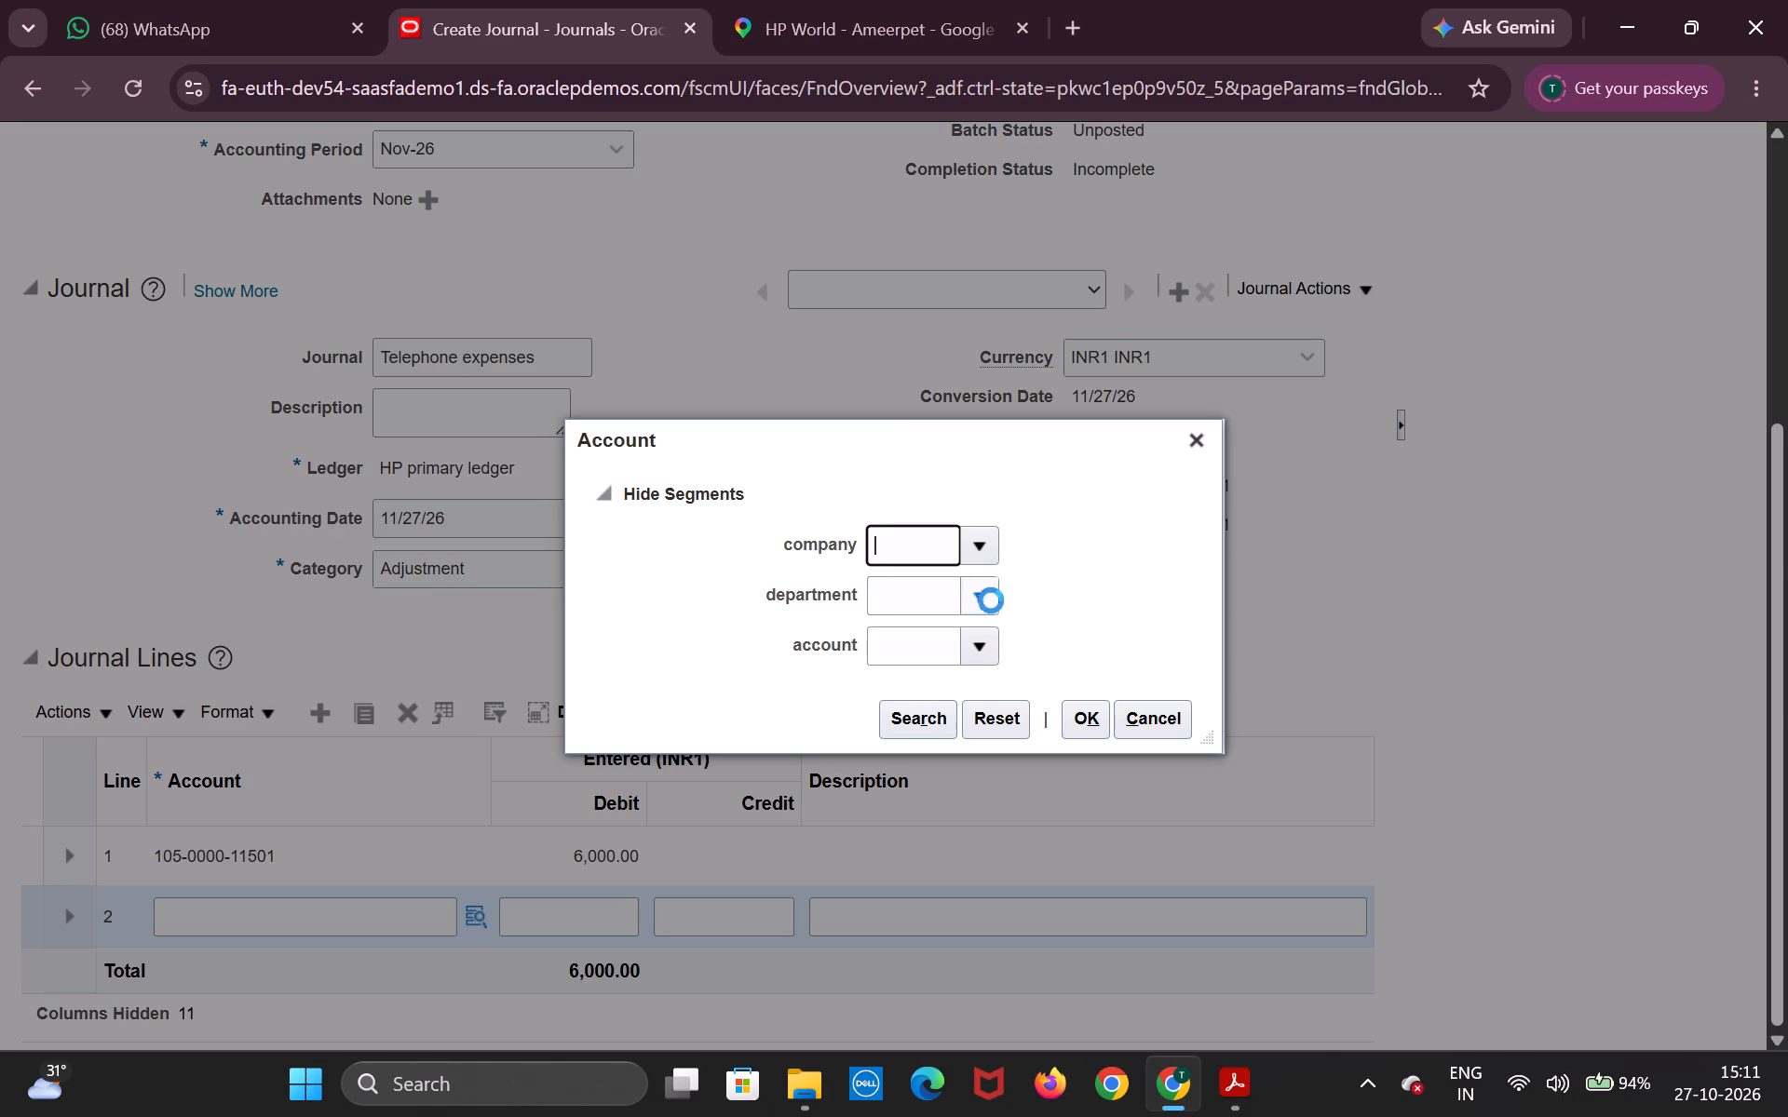
{"action": "left_click", "coordinate": [982, 603]}
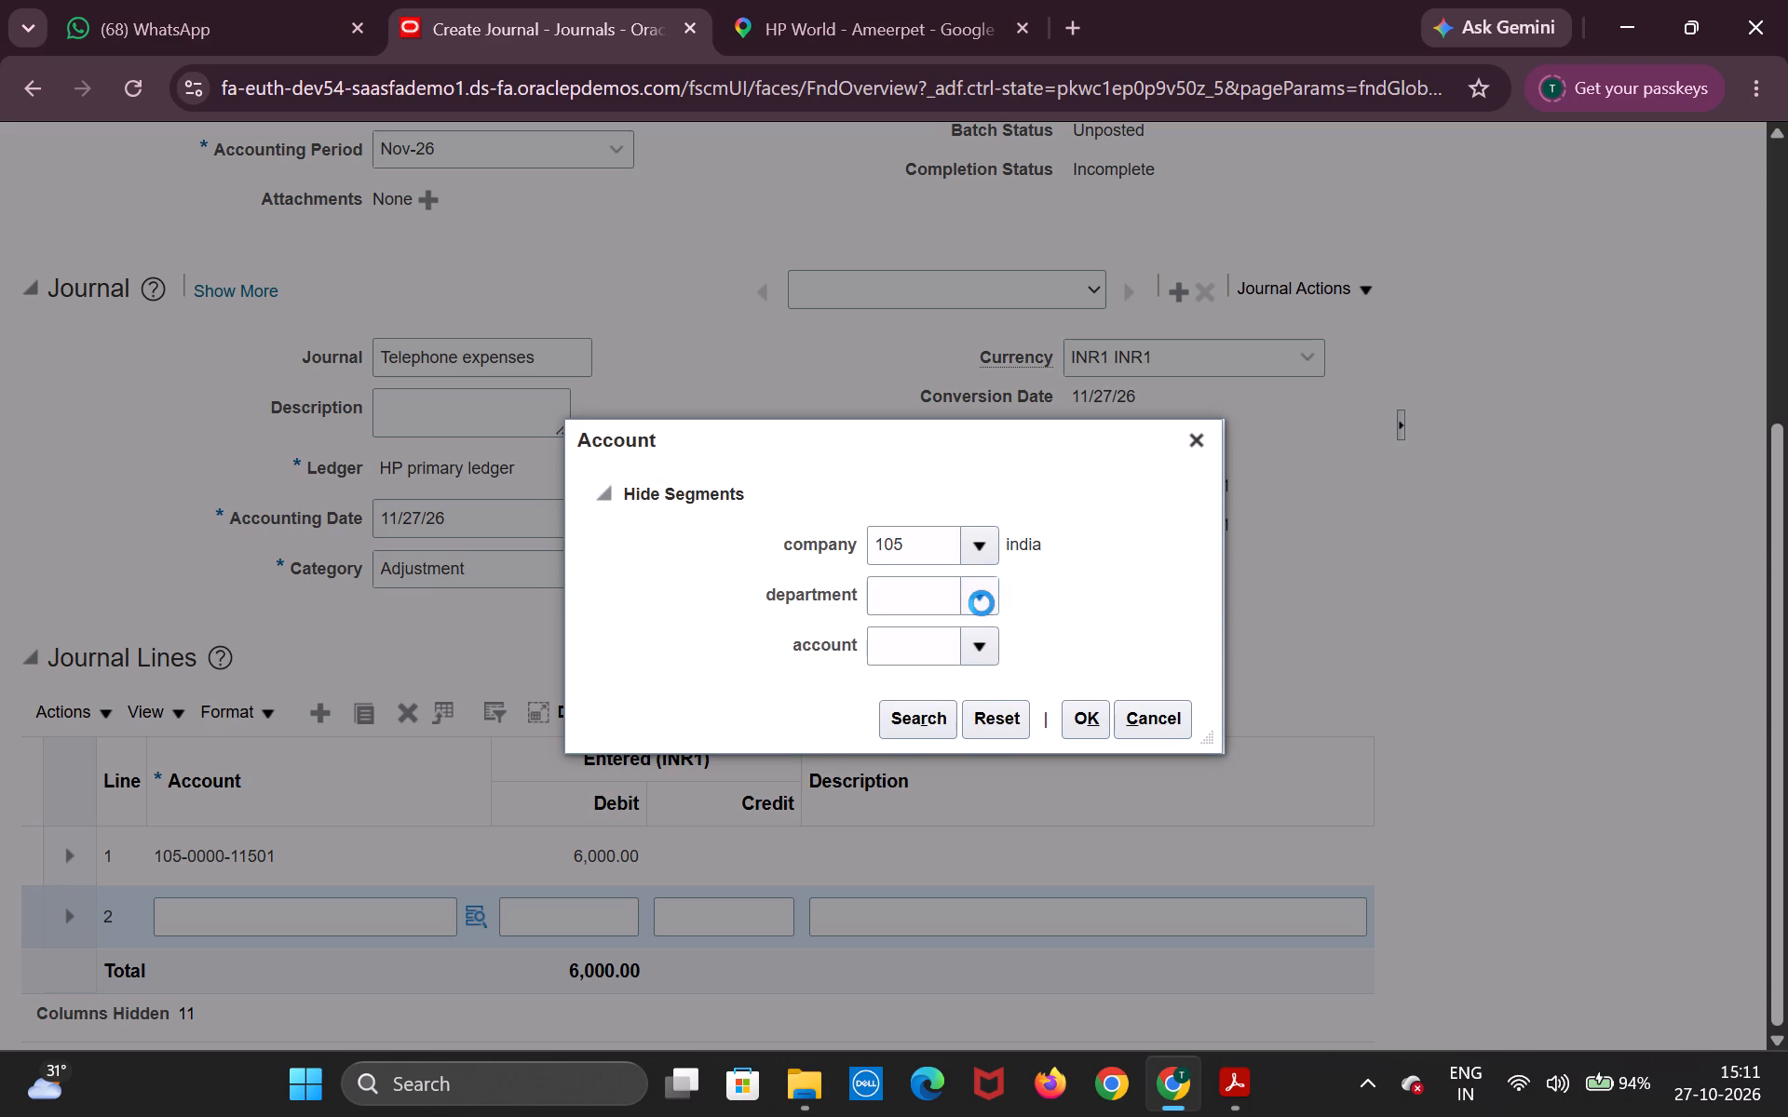
{"action": "left_click", "coordinate": [987, 634]}
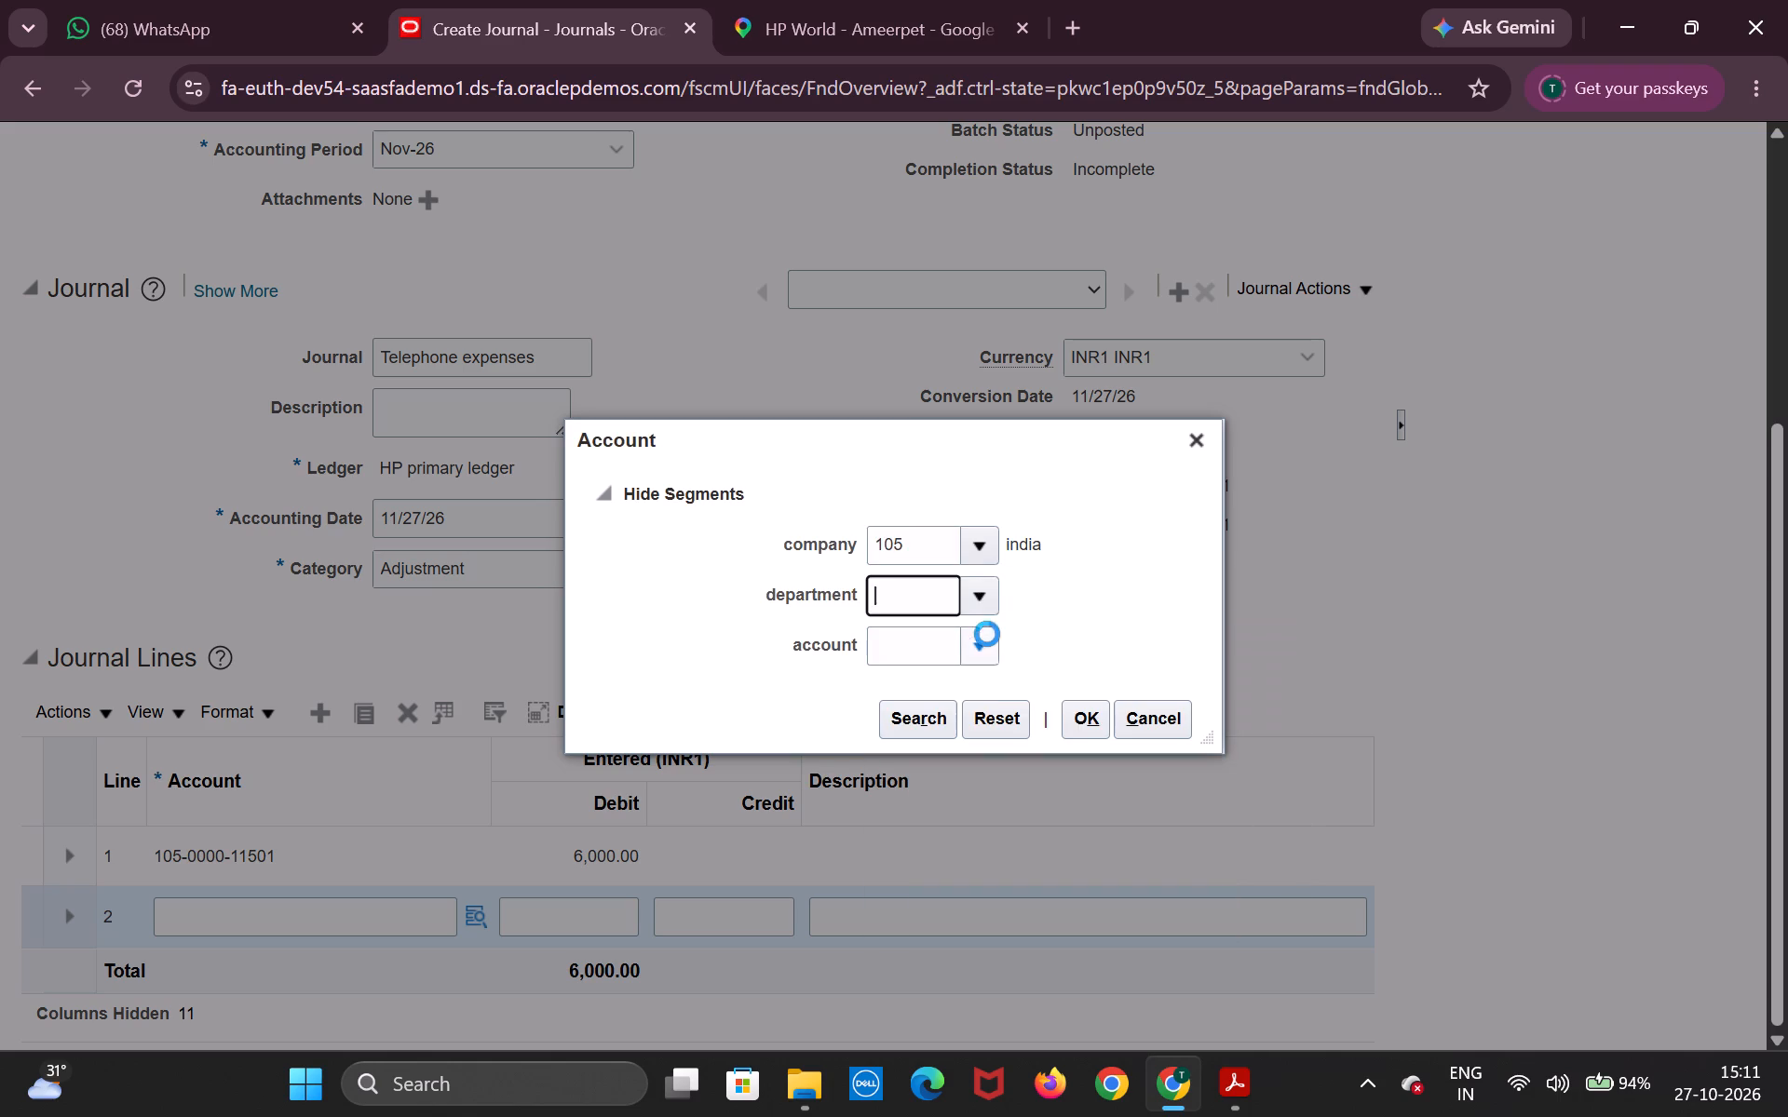
{"action": "left_click", "coordinate": [987, 658]}
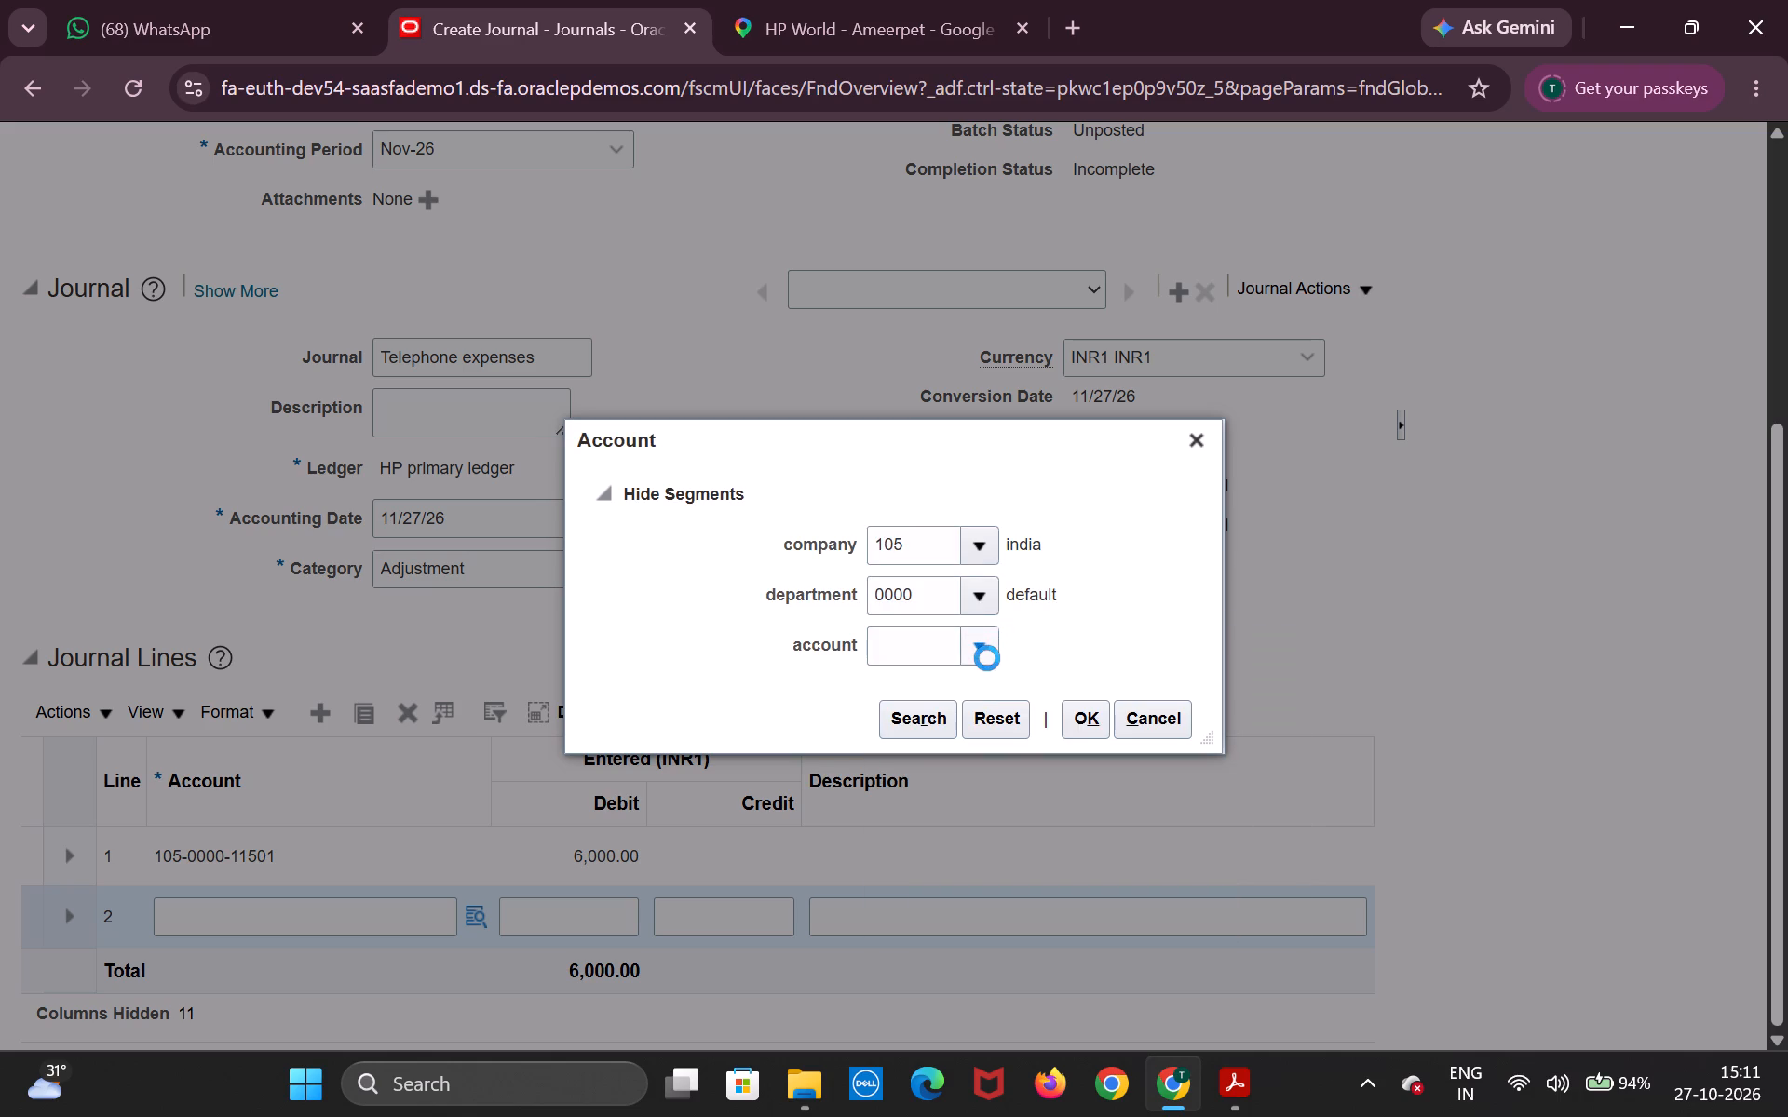
{"action": "left_click", "coordinate": [982, 648]}
{"action": "left_click", "coordinate": [982, 648]}
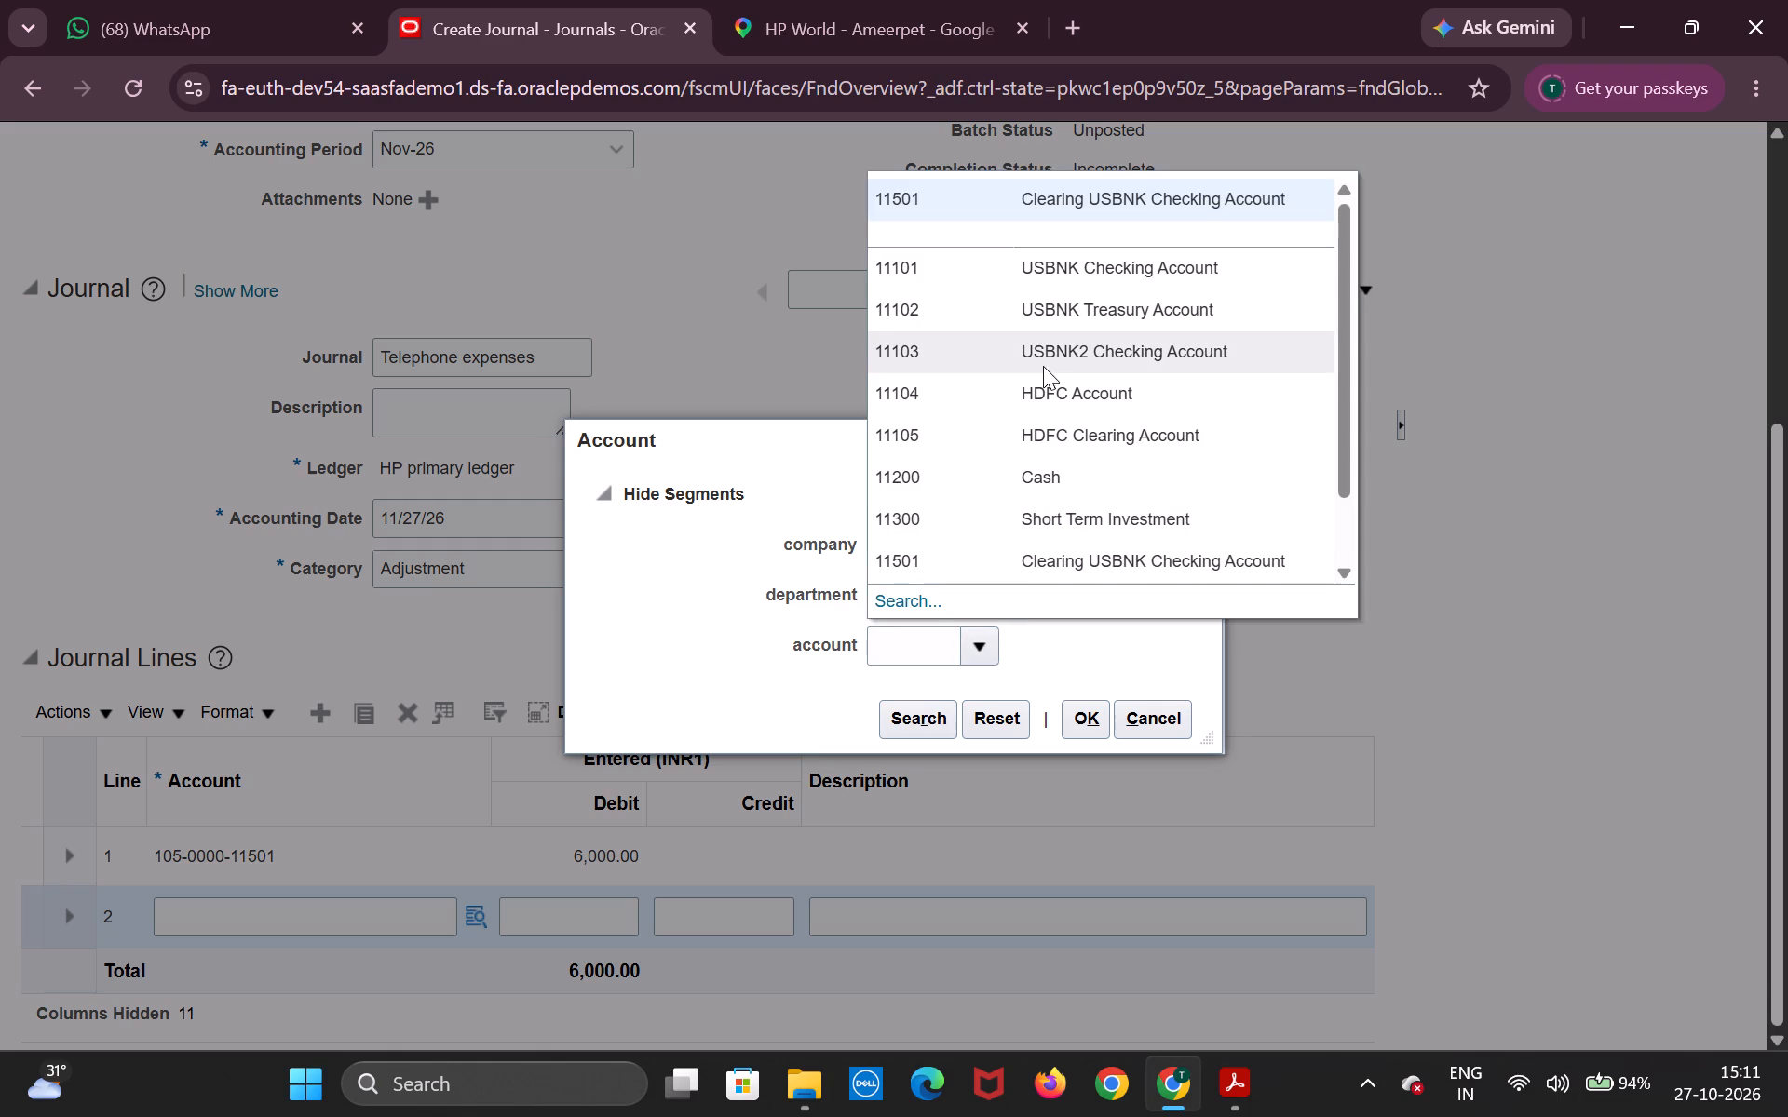
{"action": "left_click", "coordinate": [1075, 385]}
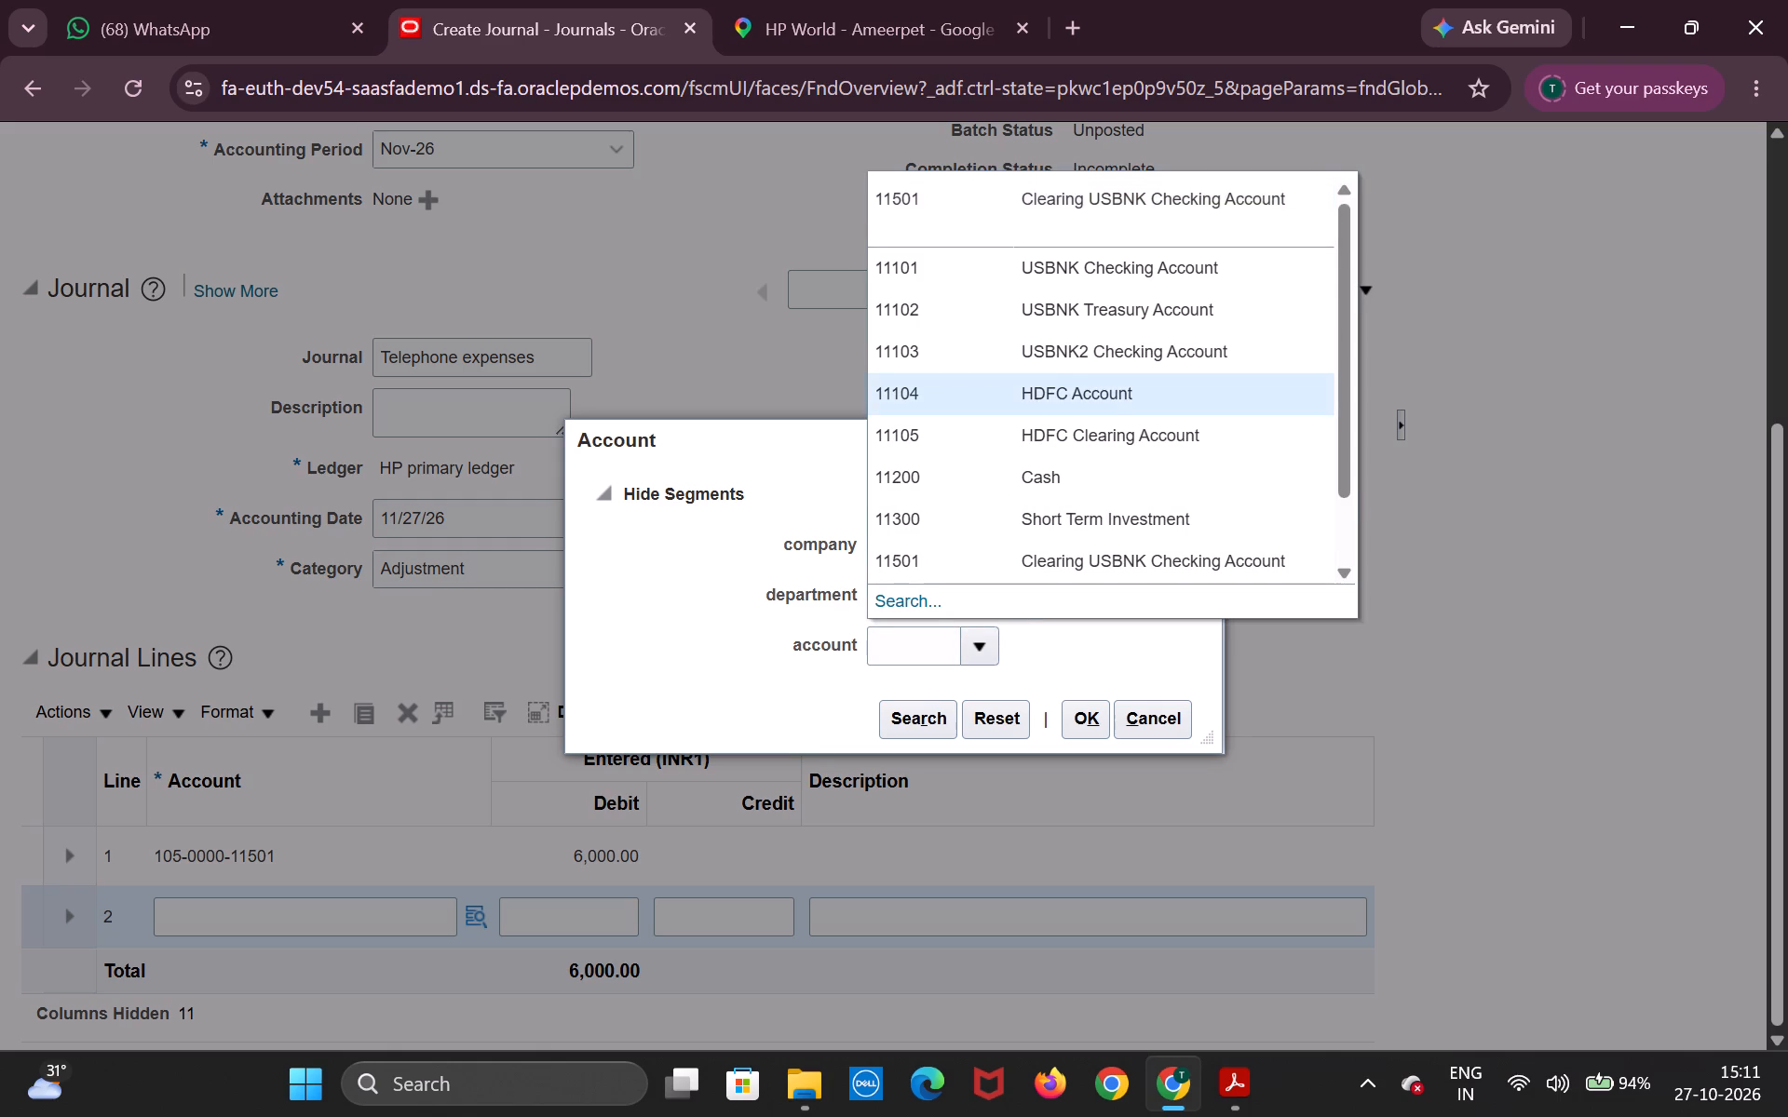
{"action": "left_click", "coordinate": [1093, 729]}
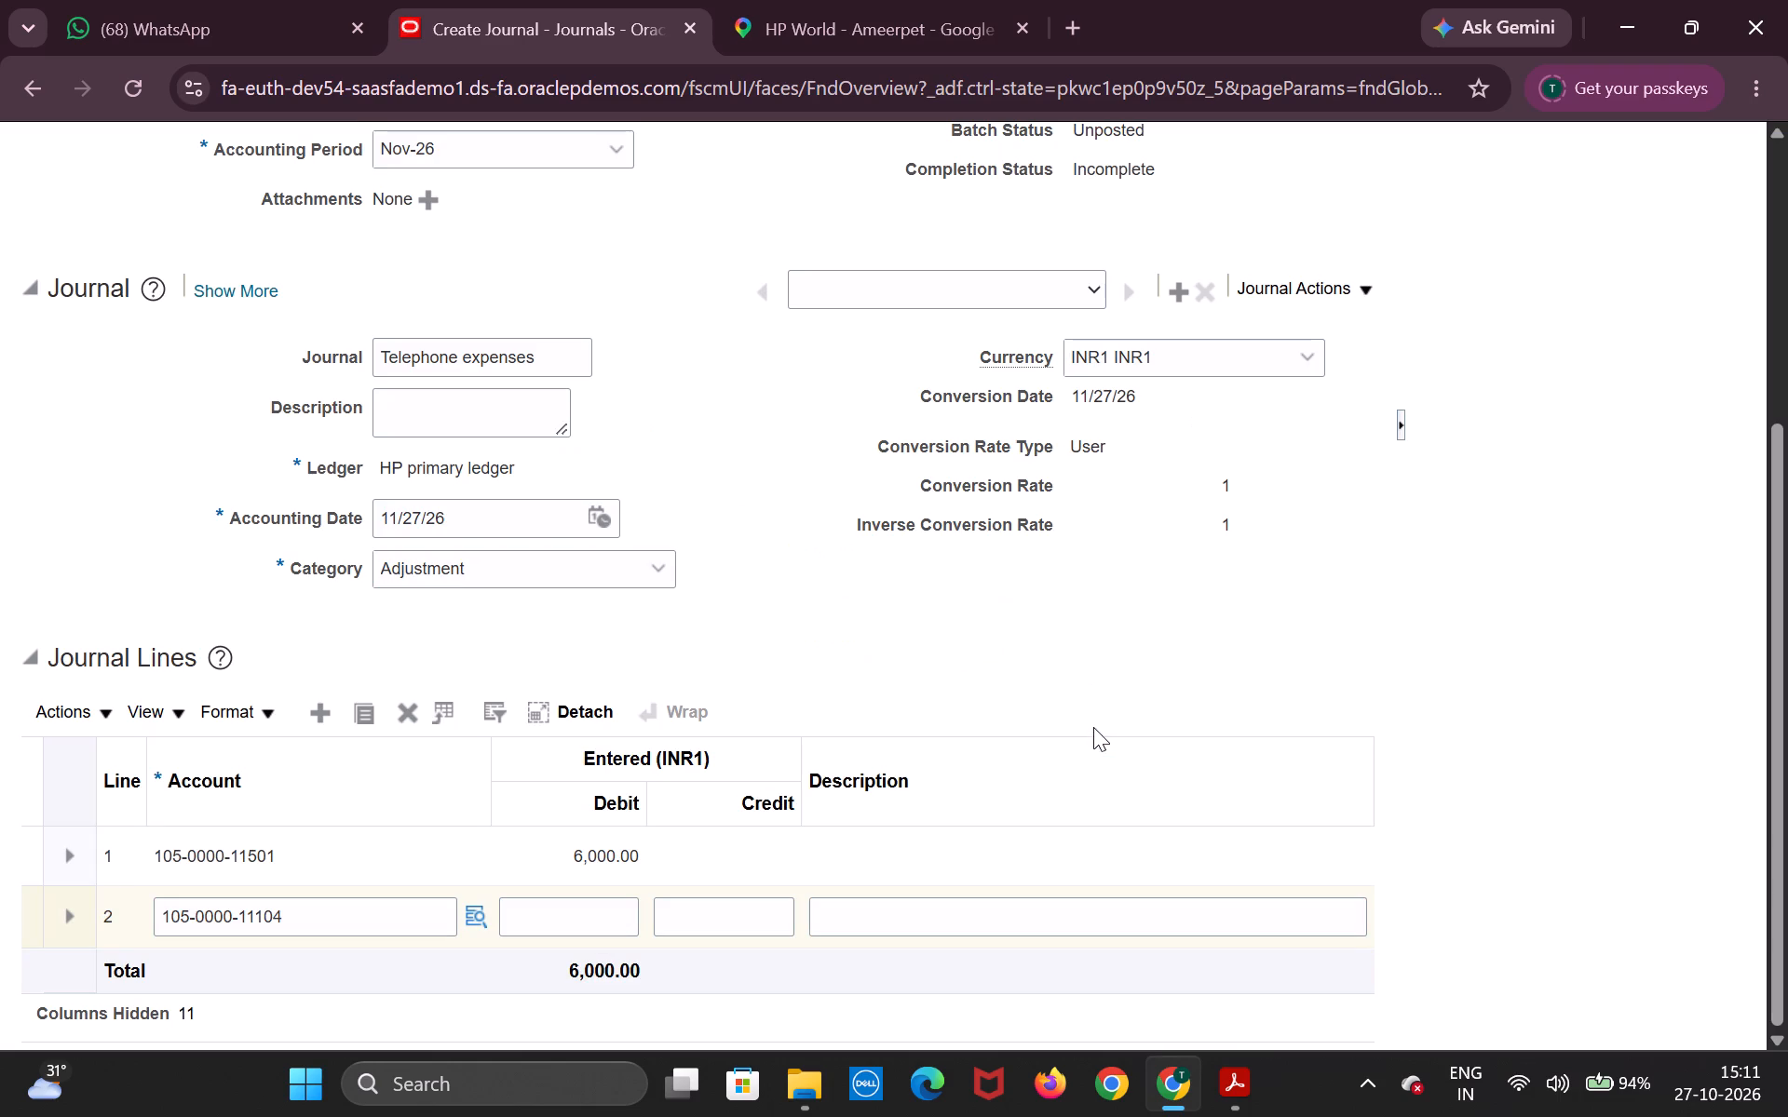
{"action": "left_click", "coordinate": [740, 929]}
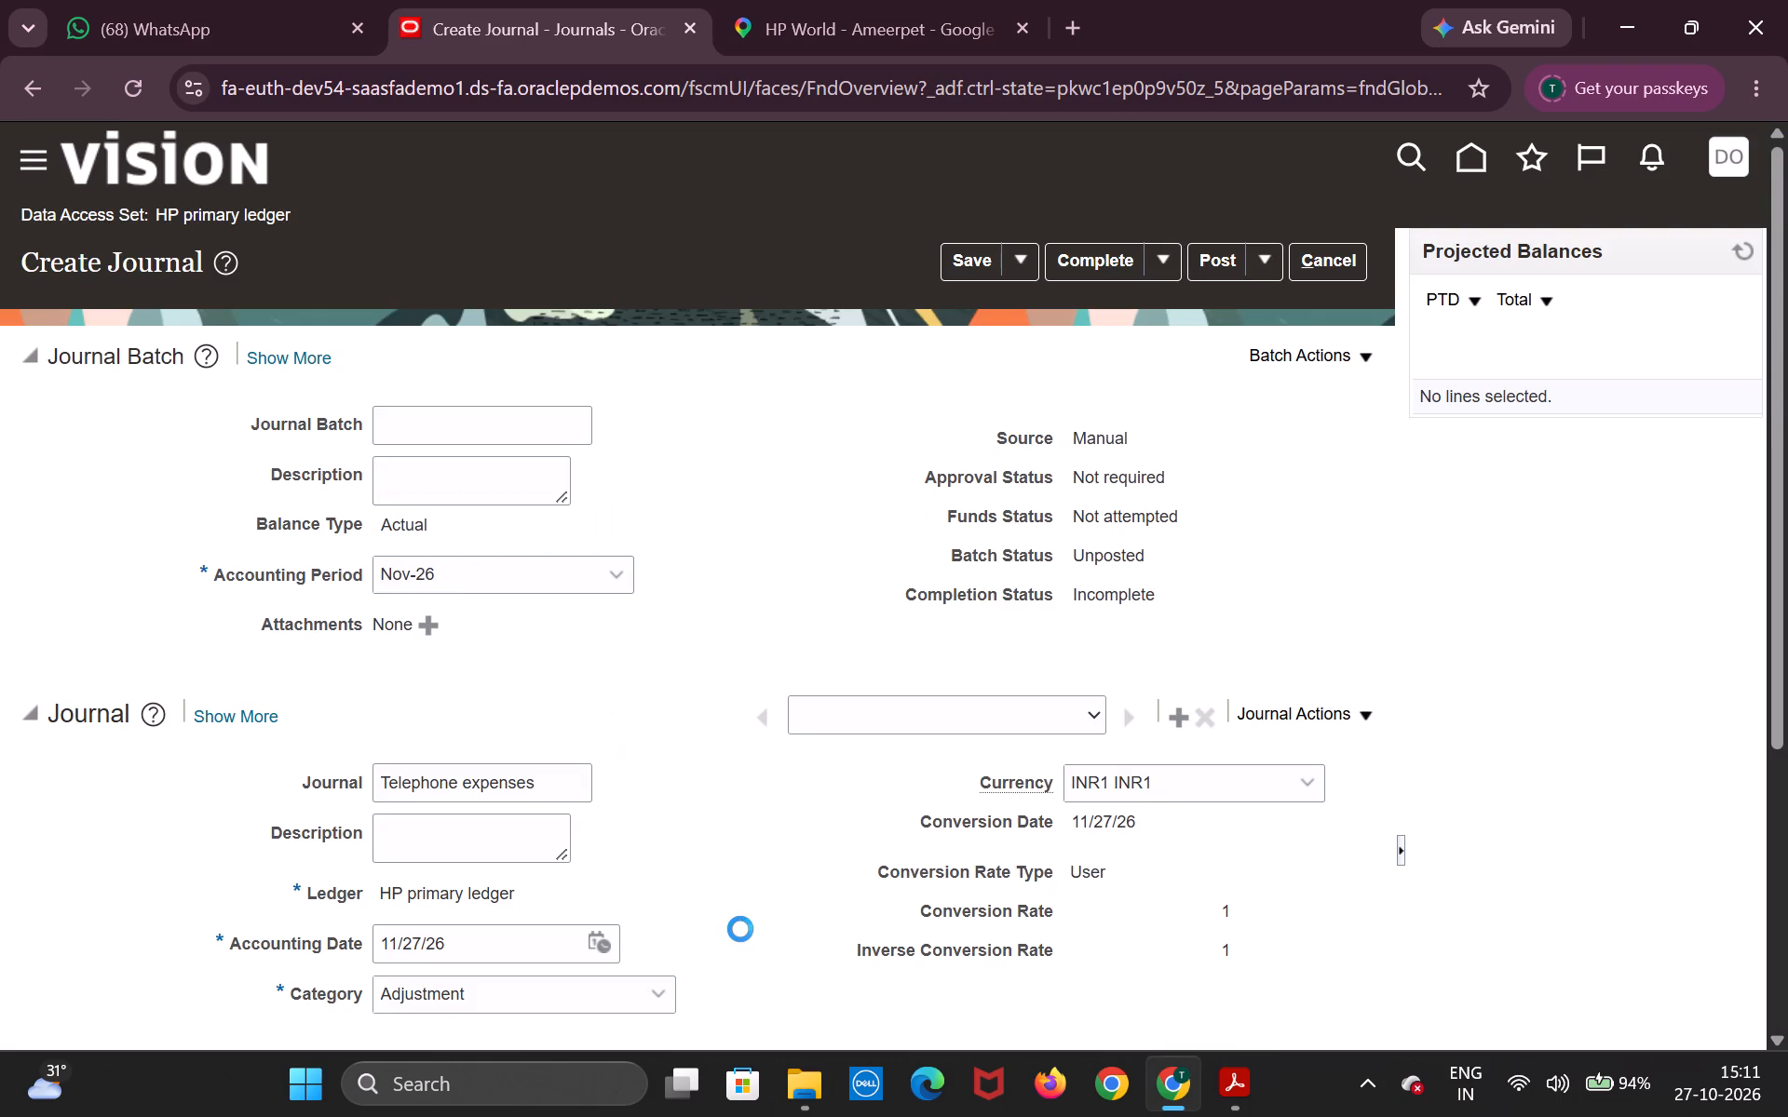
{"action": "scroll", "coordinate": [740, 929], "scroll_direction": "down", "scroll_amount": 6}
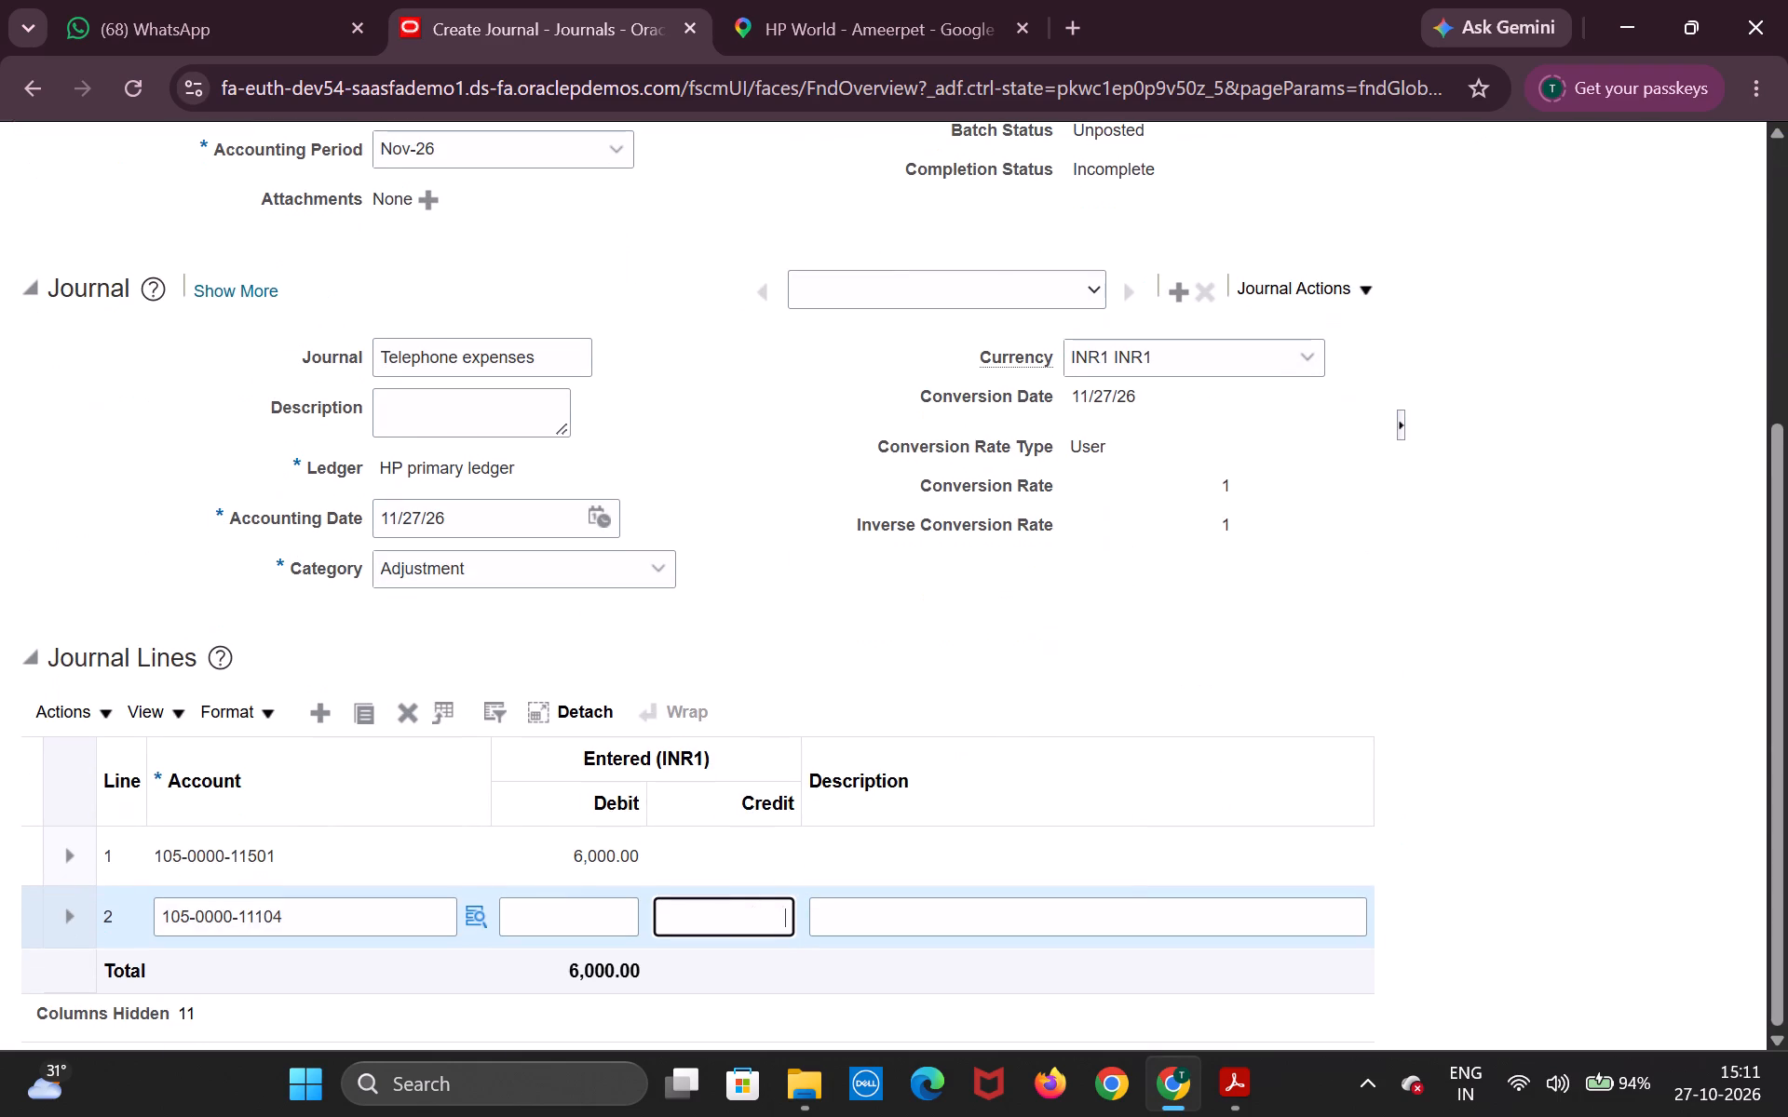
{"action": "type", "text": "6000"}
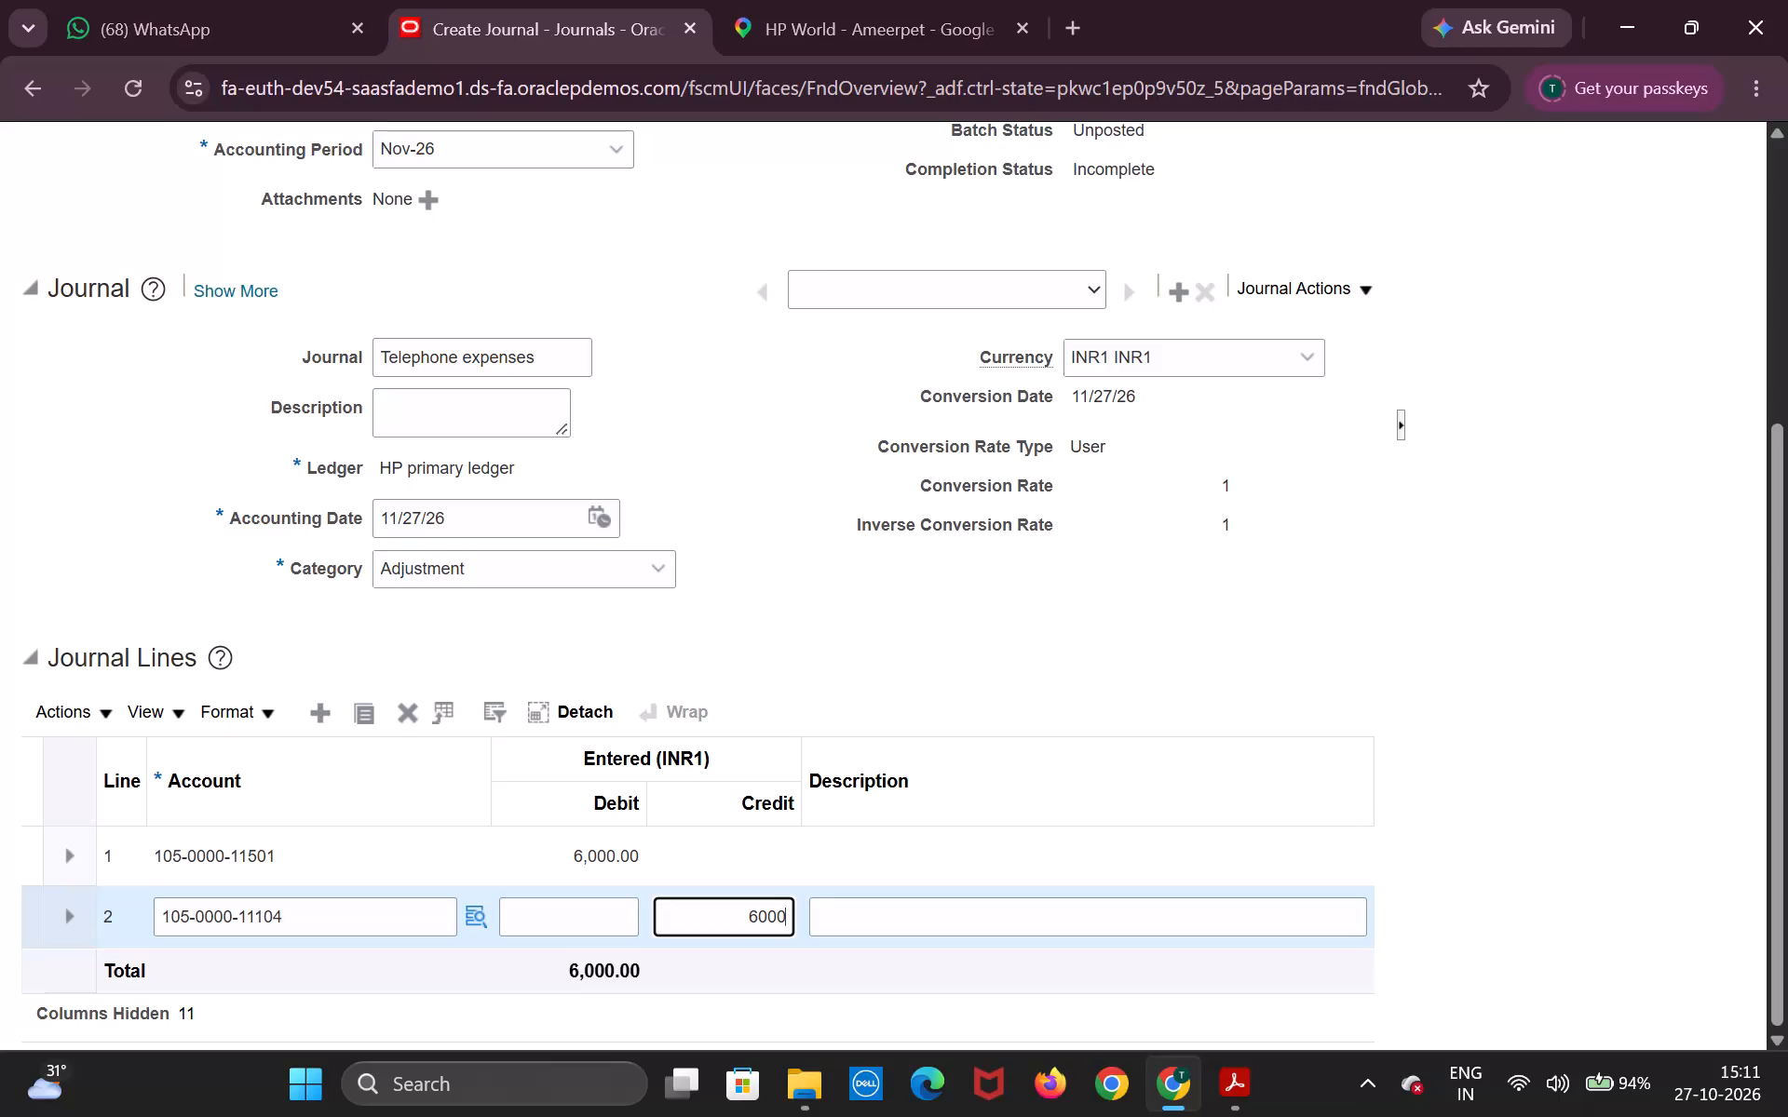
{"action": "key", "text": "Return"}
{"action": "key", "text": "Down"}
{"action": "key", "text": "Right"}
{"action": "key", "text": "Right"}
{"action": "key", "text": "Down"}
{"action": "key", "text": "Up"}
{"action": "key", "text": "Down"}
{"action": "key", "text": "Left"}
{"action": "key", "text": "Right"}
{"action": "left_click", "coordinate": [795, 910]}
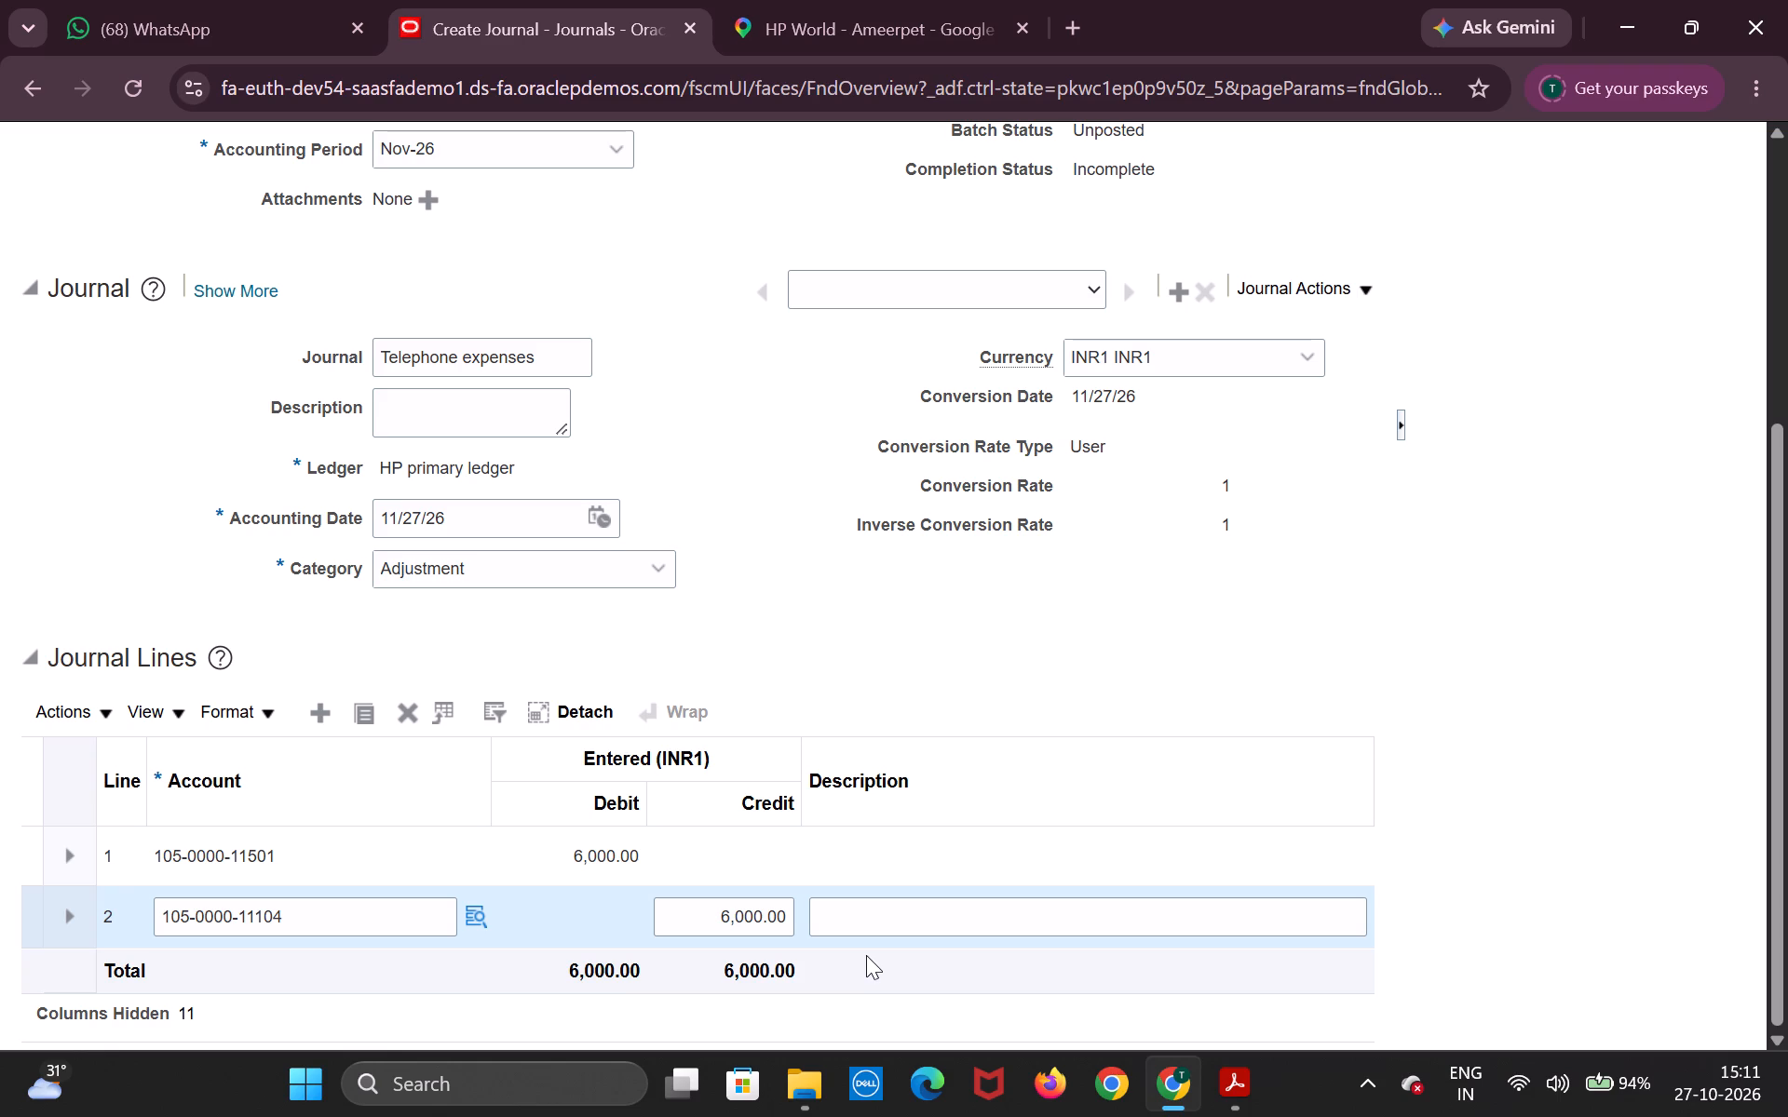
Save the Telephone expenses journal and mark it as complete.
{"action": "scroll", "coordinate": [866, 955], "scroll_direction": "down", "scroll_amount": 13}
{"action": "scroll", "coordinate": [866, 955], "scroll_direction": "up", "scroll_amount": 7}
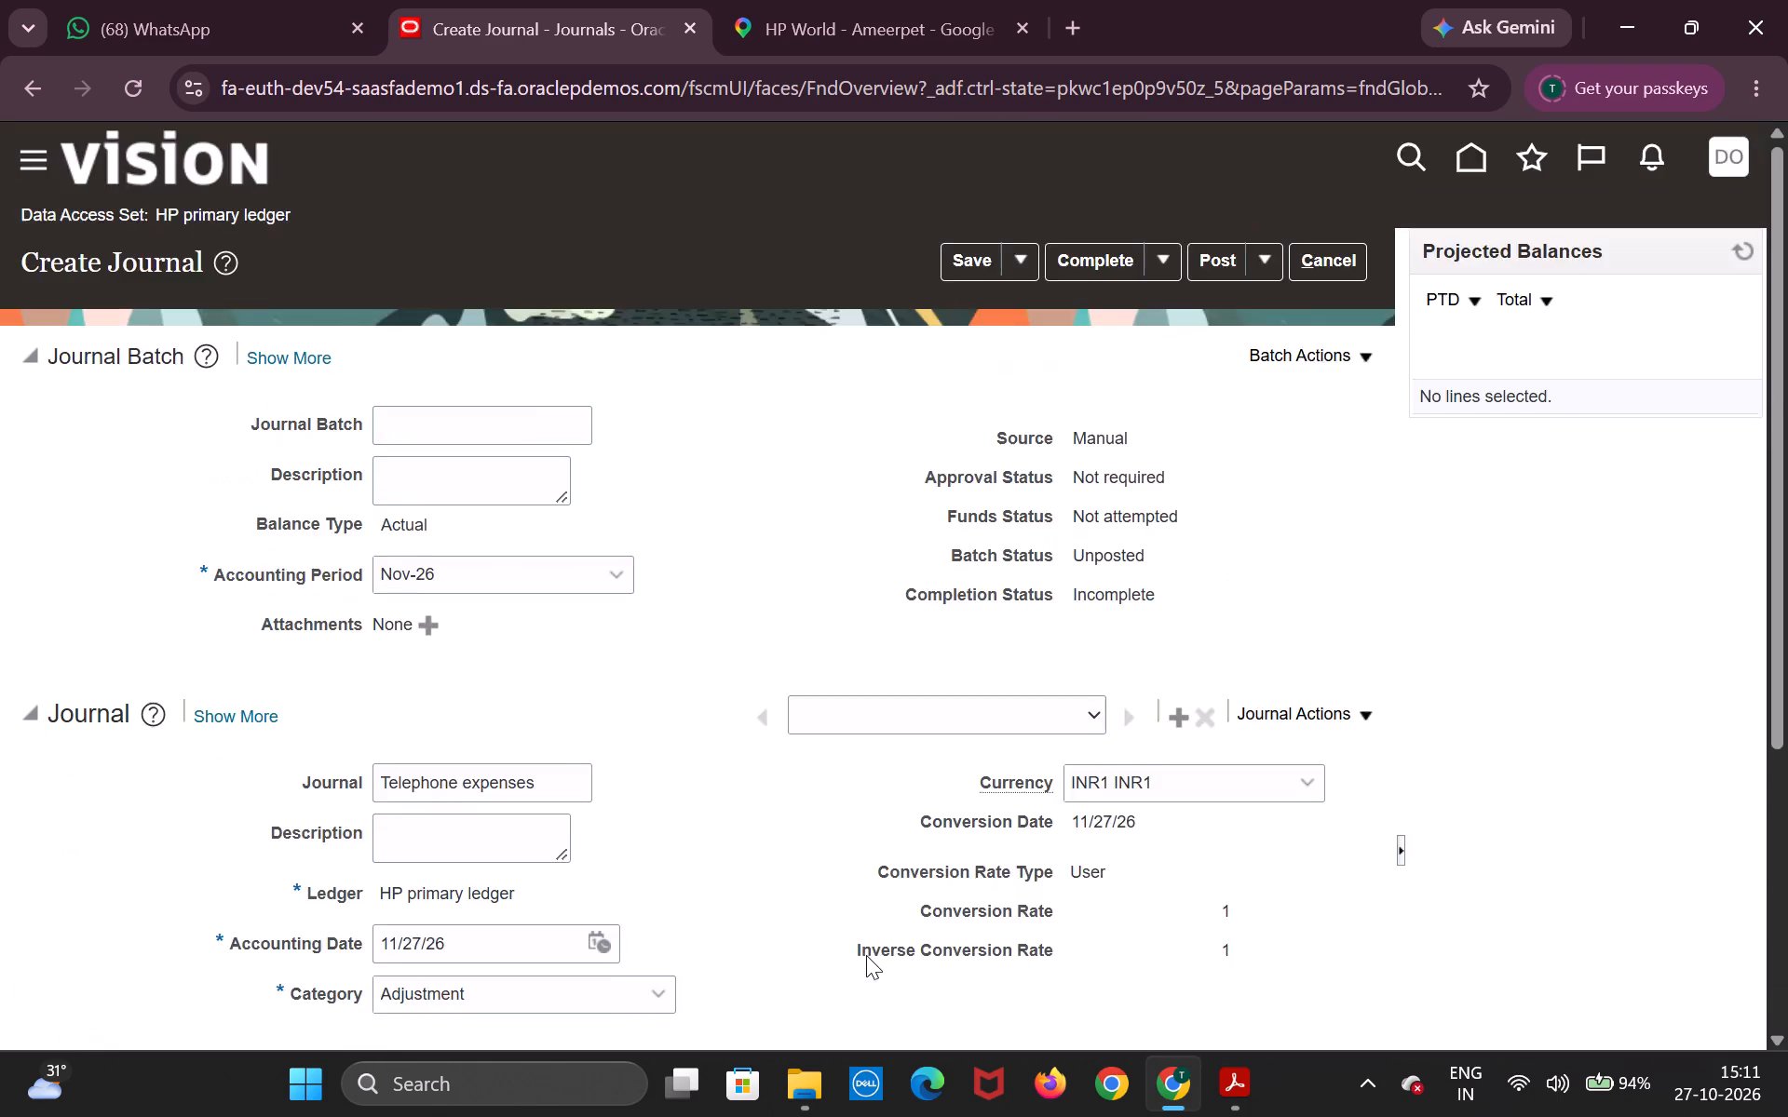
{"action": "scroll", "coordinate": [866, 955], "scroll_direction": "down", "scroll_amount": 12}
{"action": "scroll", "coordinate": [858, 968], "scroll_direction": "up", "scroll_amount": 8}
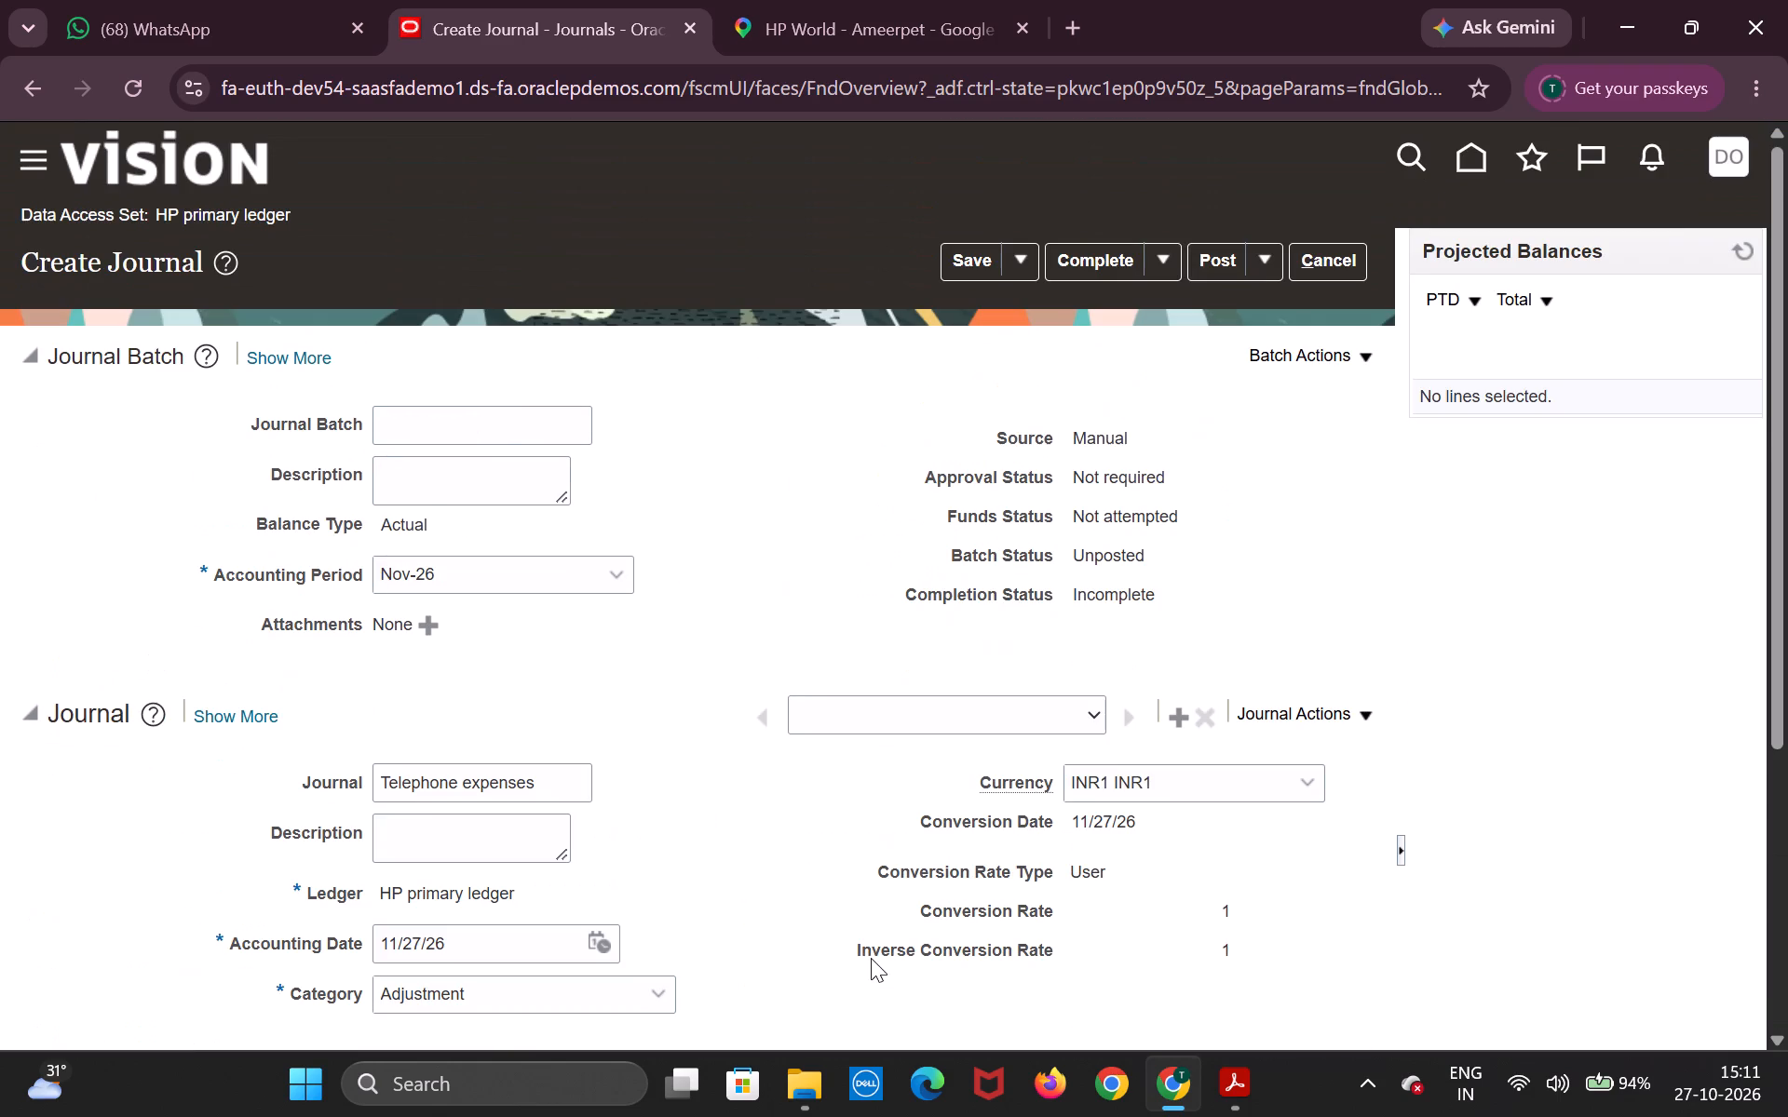
{"action": "scroll", "coordinate": [871, 958], "scroll_direction": "up", "scroll_amount": 2}
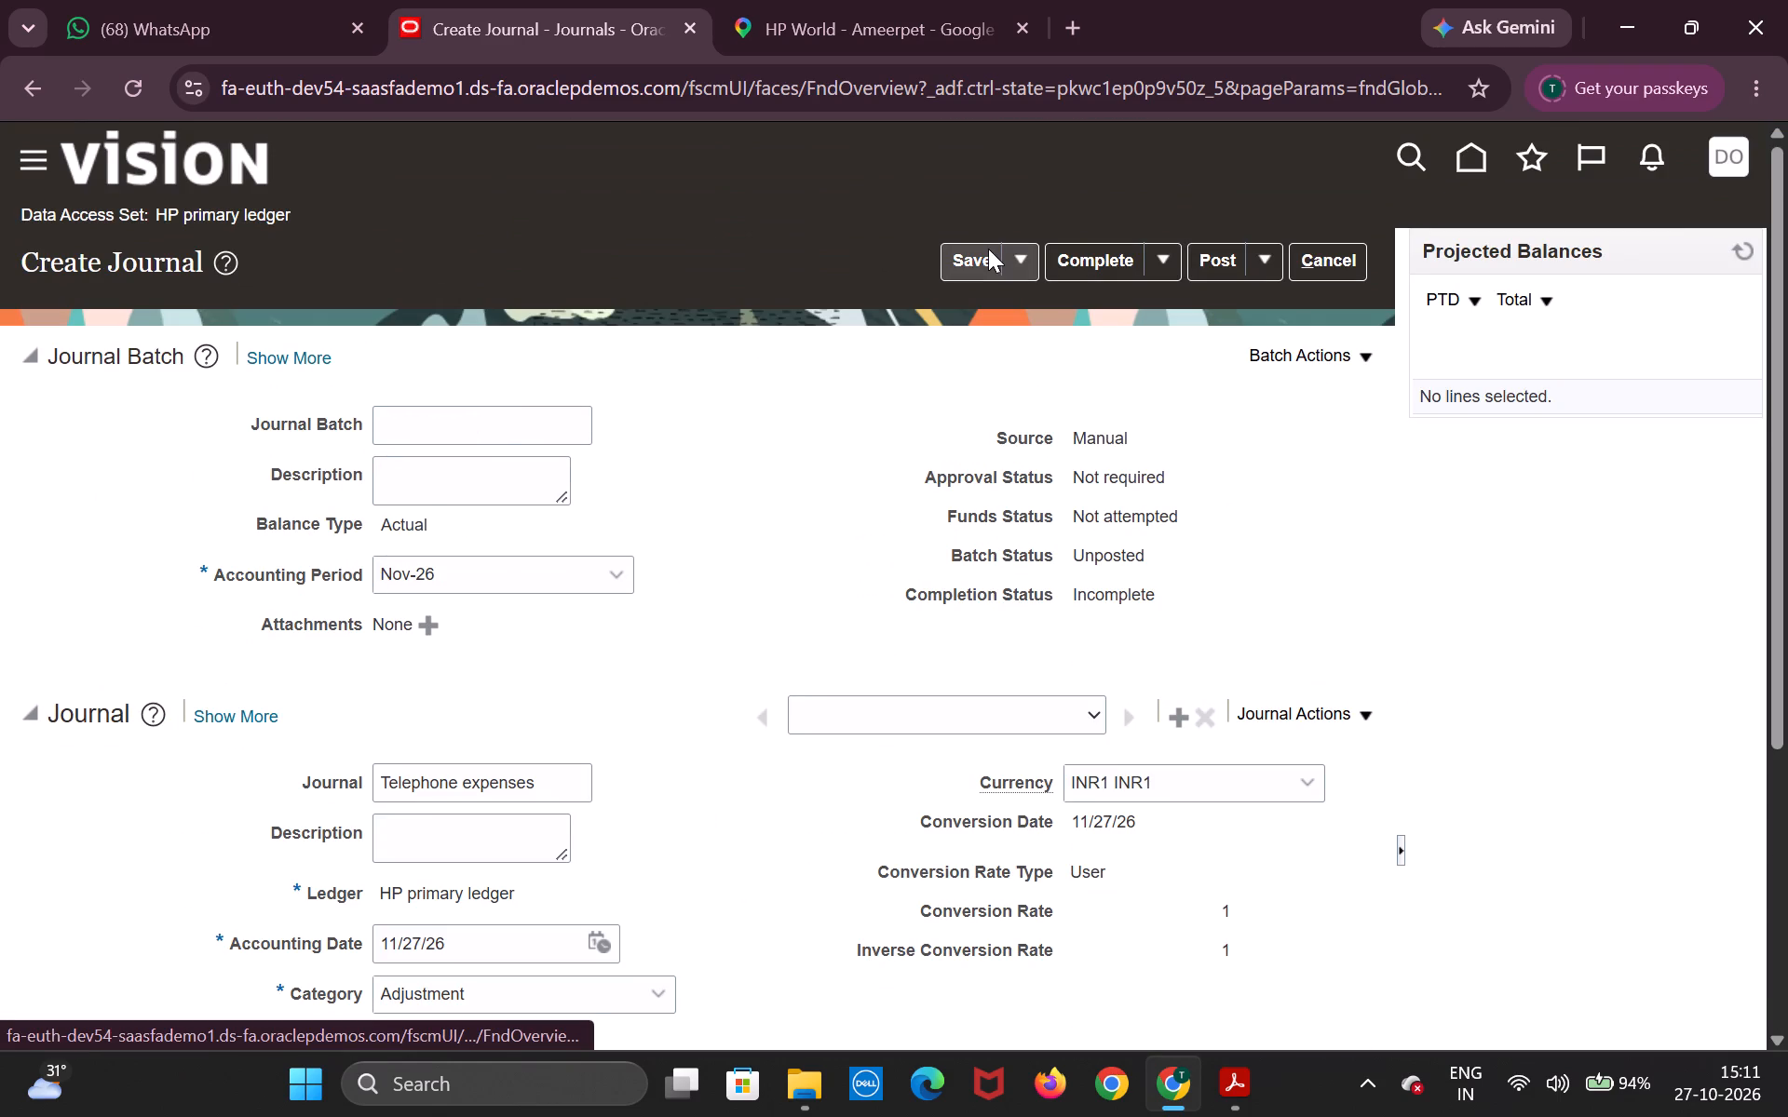
{"action": "left_click", "coordinate": [988, 249]}
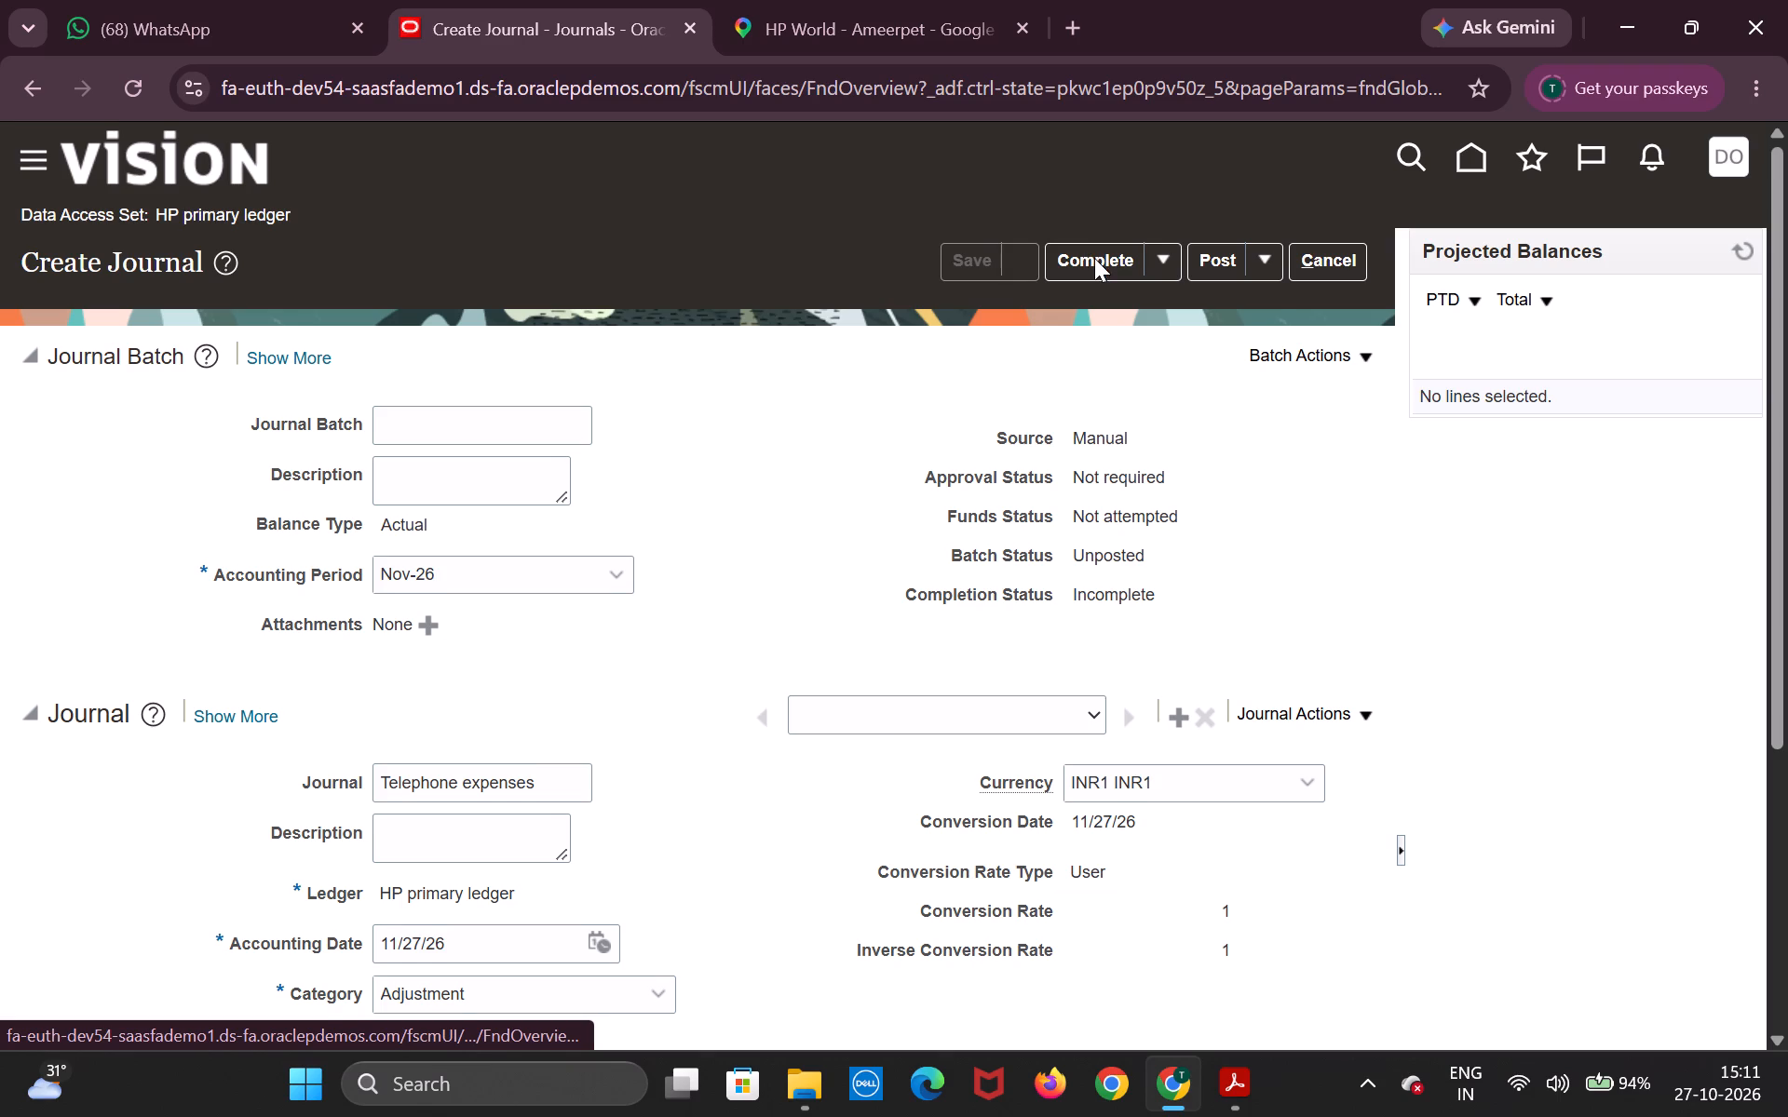
{"action": "left_click", "coordinate": [1105, 267]}
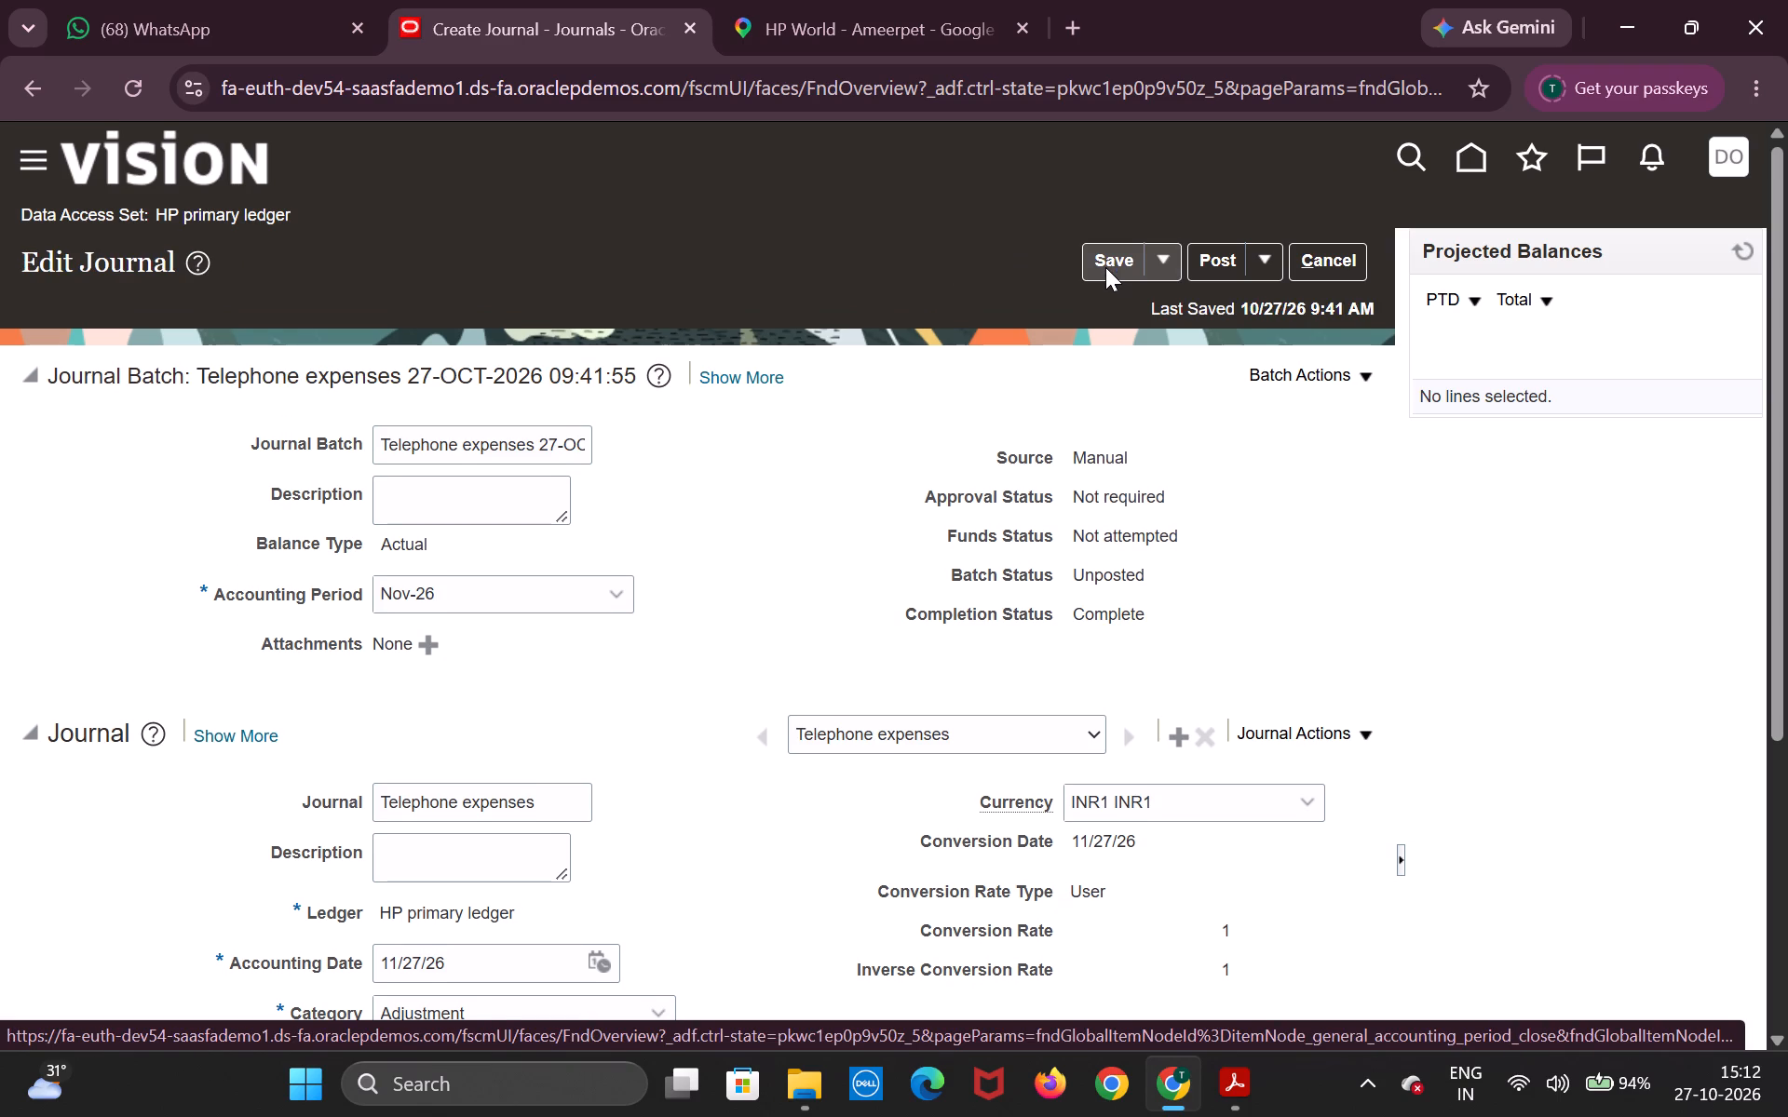
Post the Telephone expenses journal batch and leave the journal to return to the Journals overview.
{"action": "left_click", "coordinate": [1232, 272]}
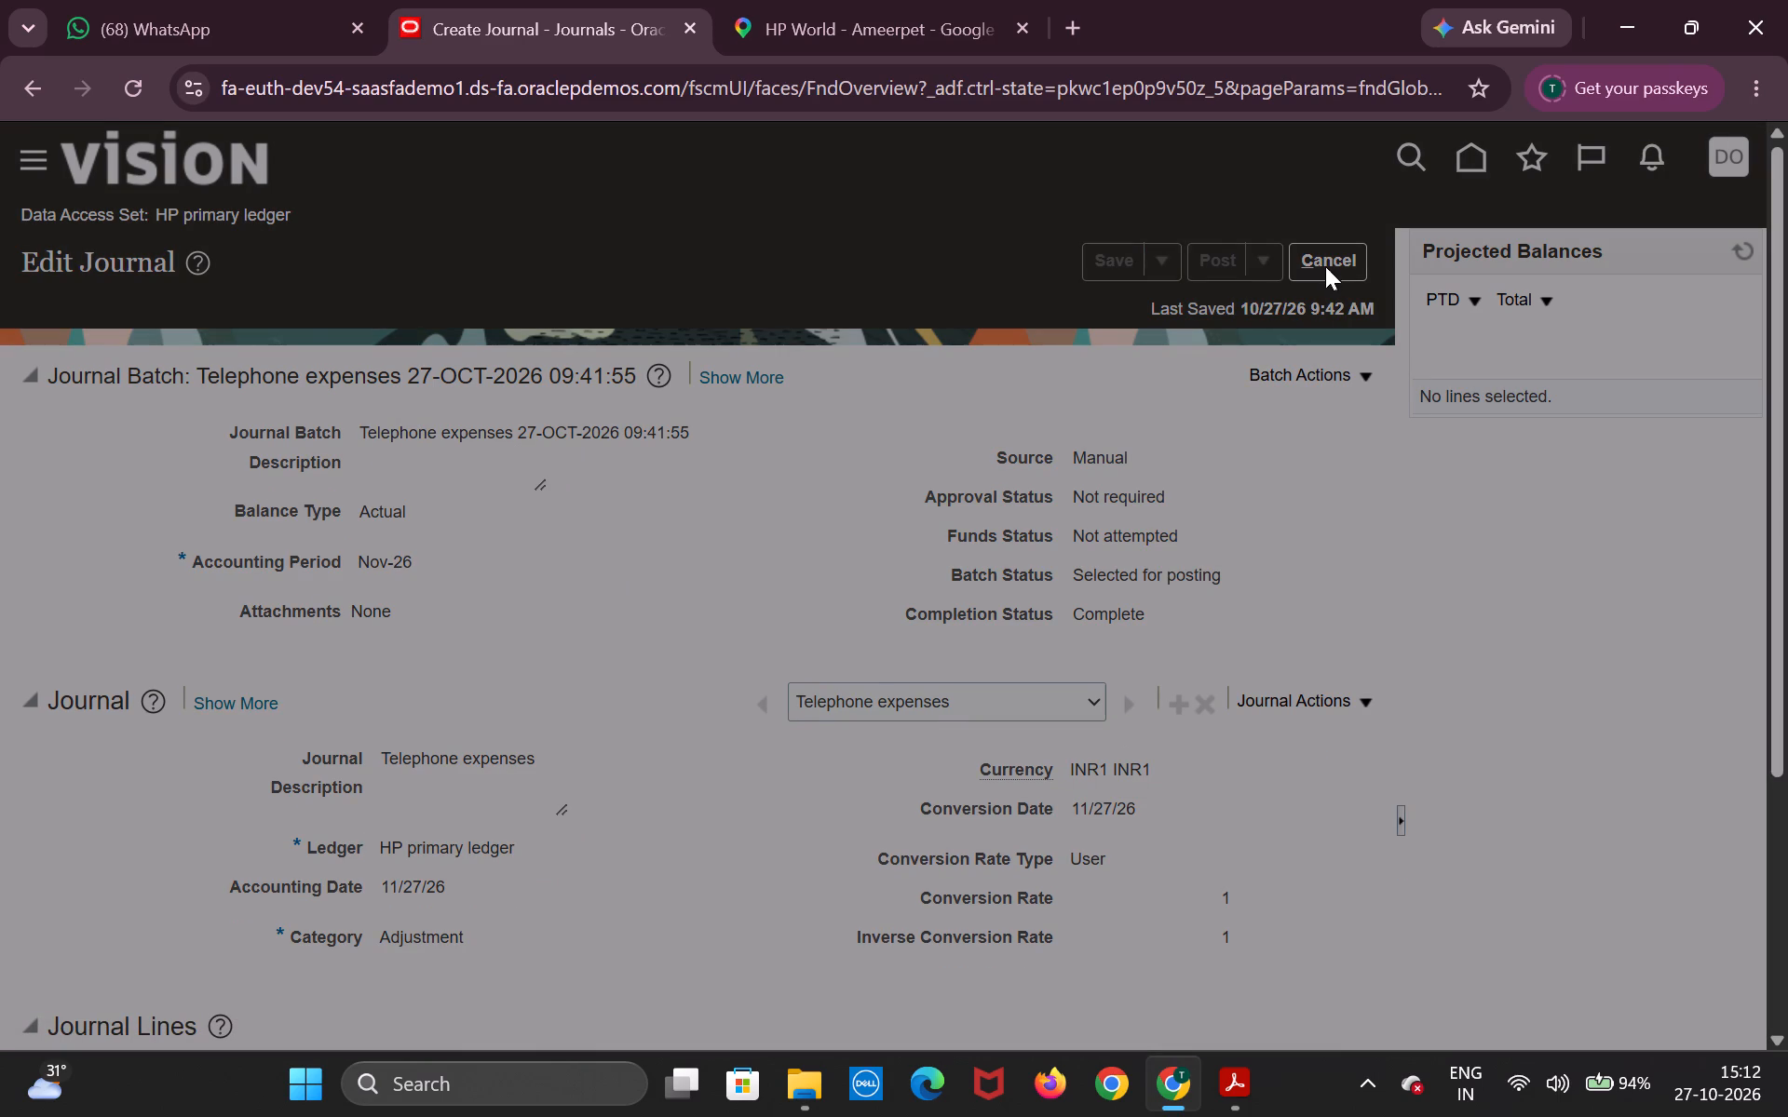
{"action": "left_click", "coordinate": [1030, 612]}
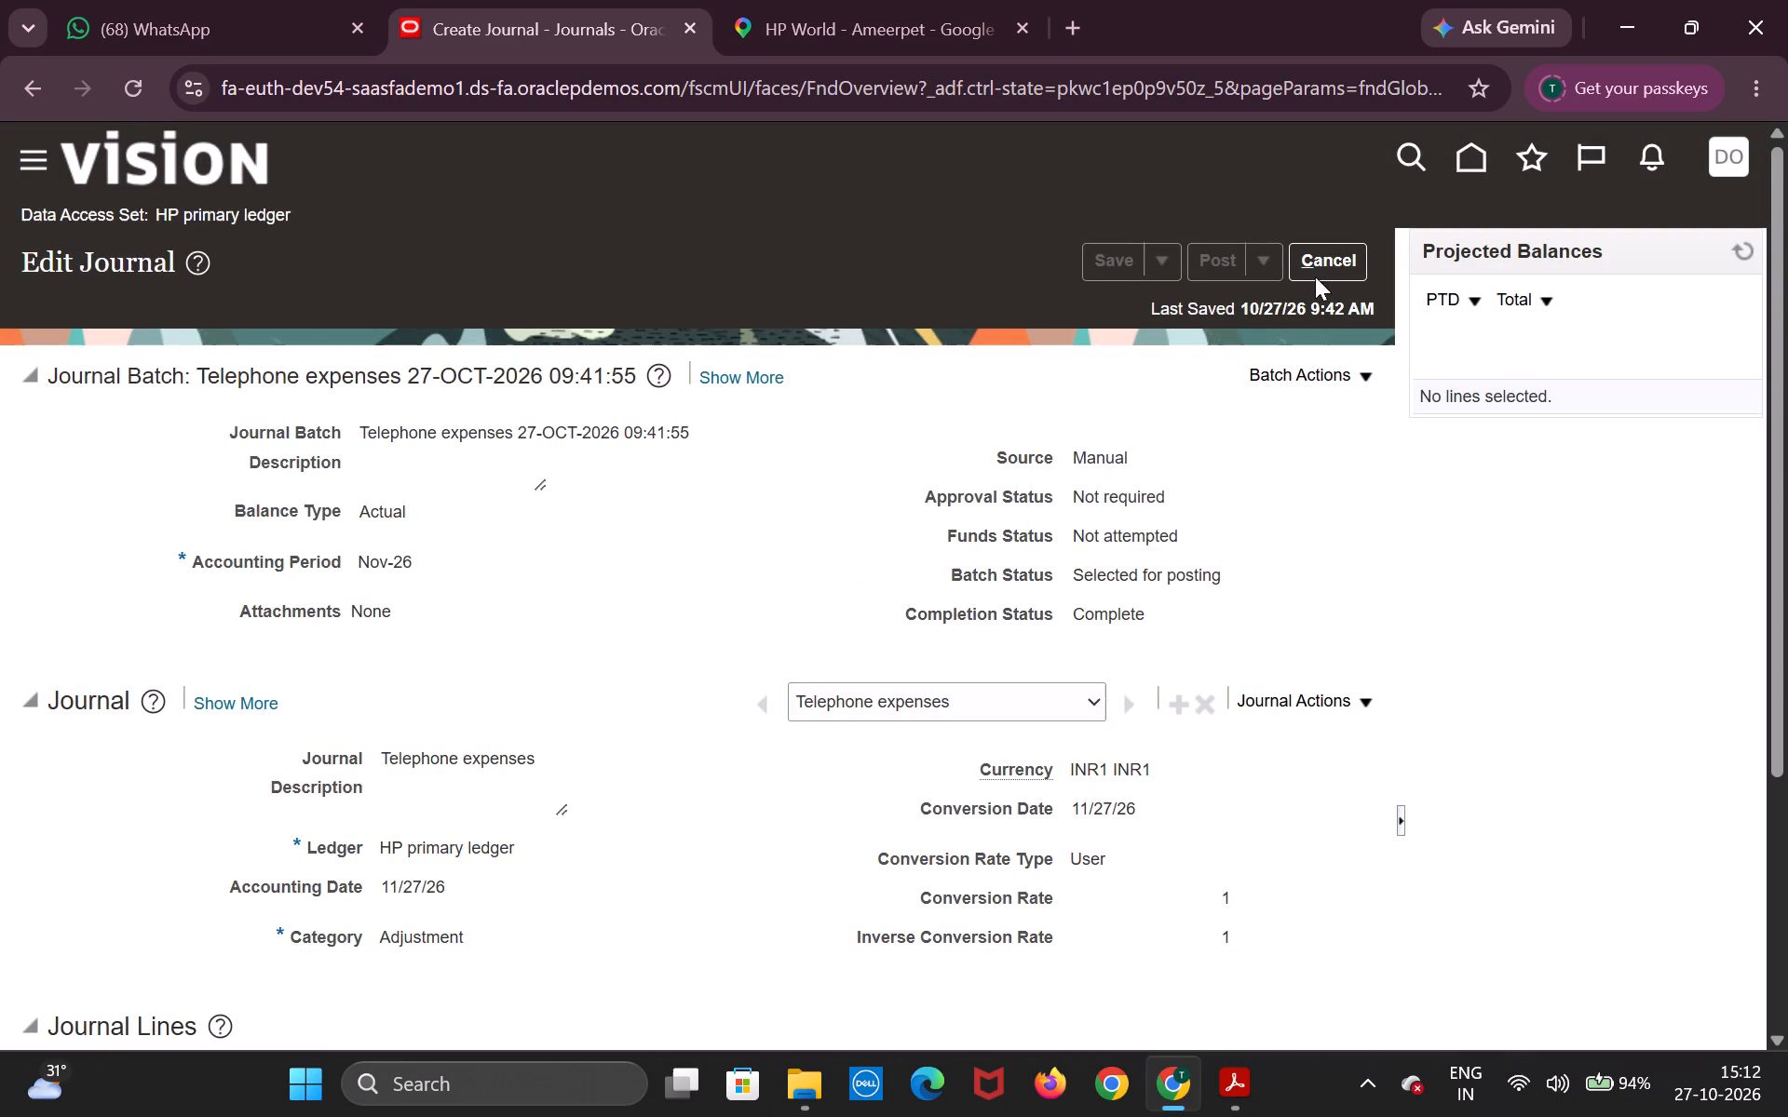
{"action": "left_click", "coordinate": [1354, 246]}
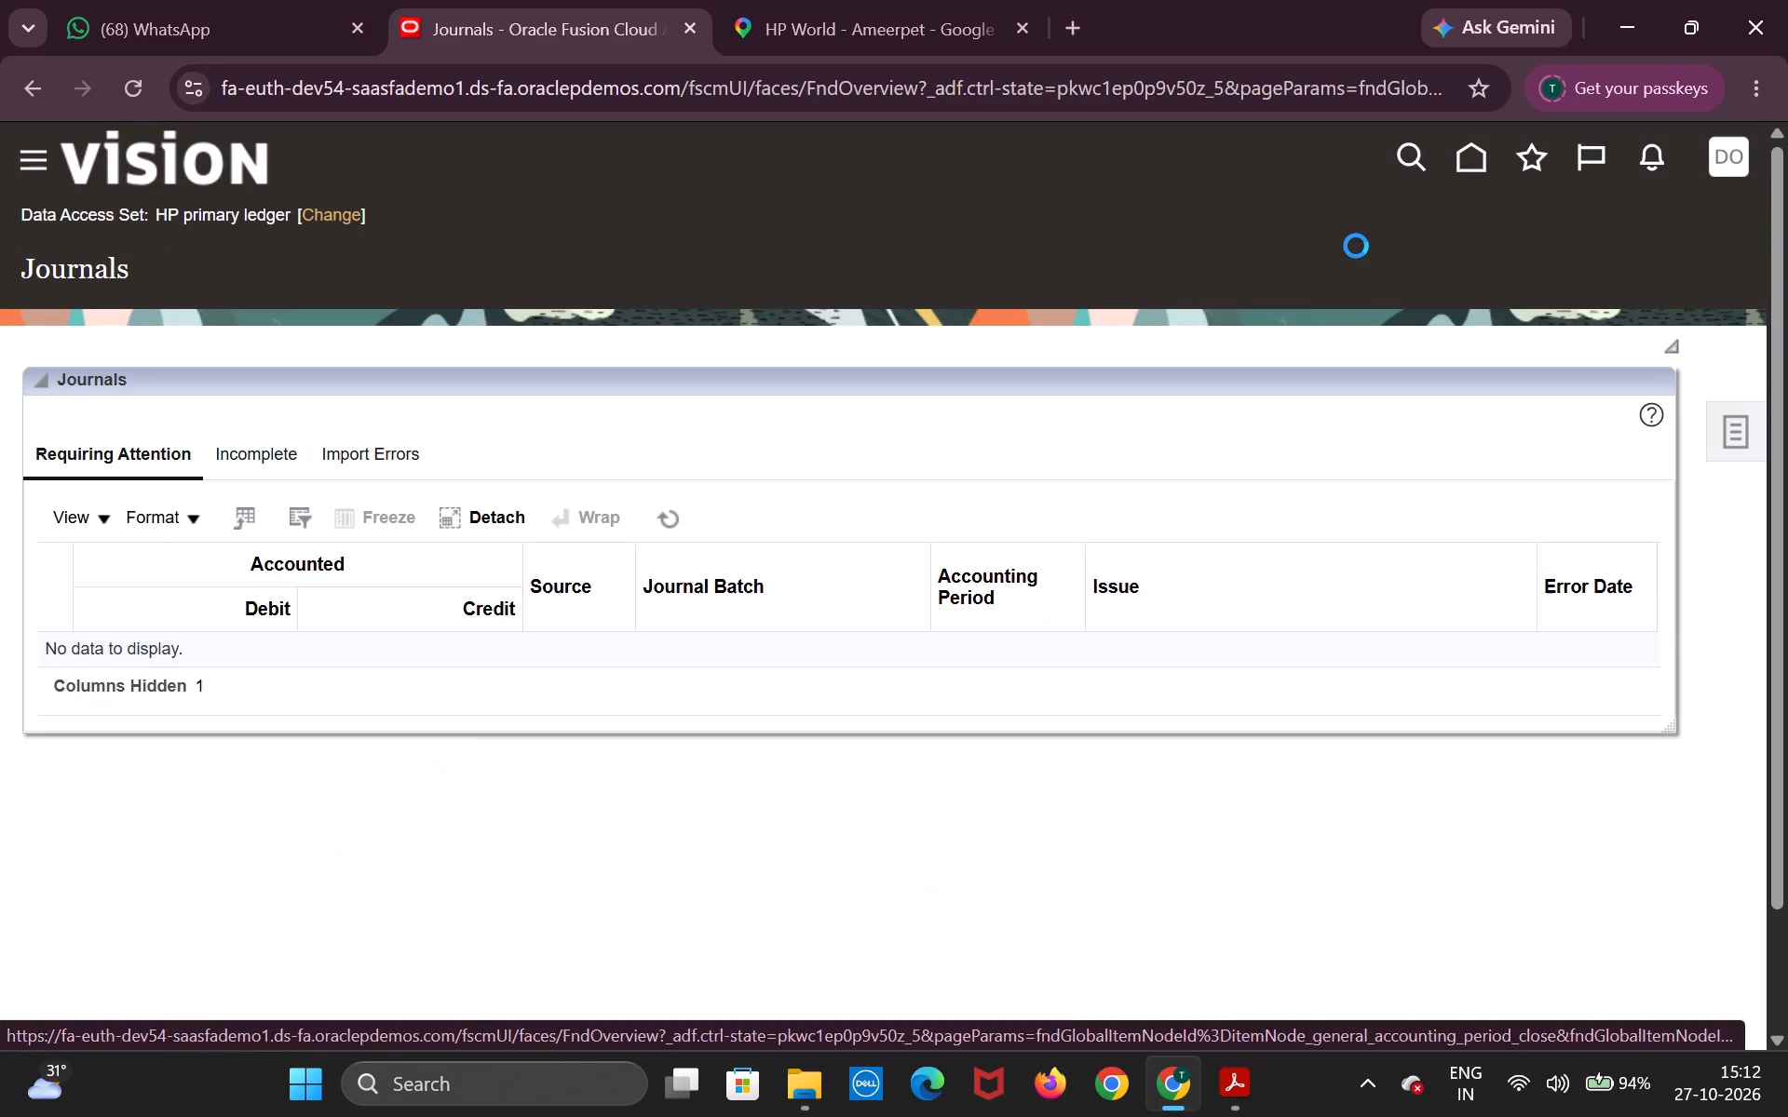
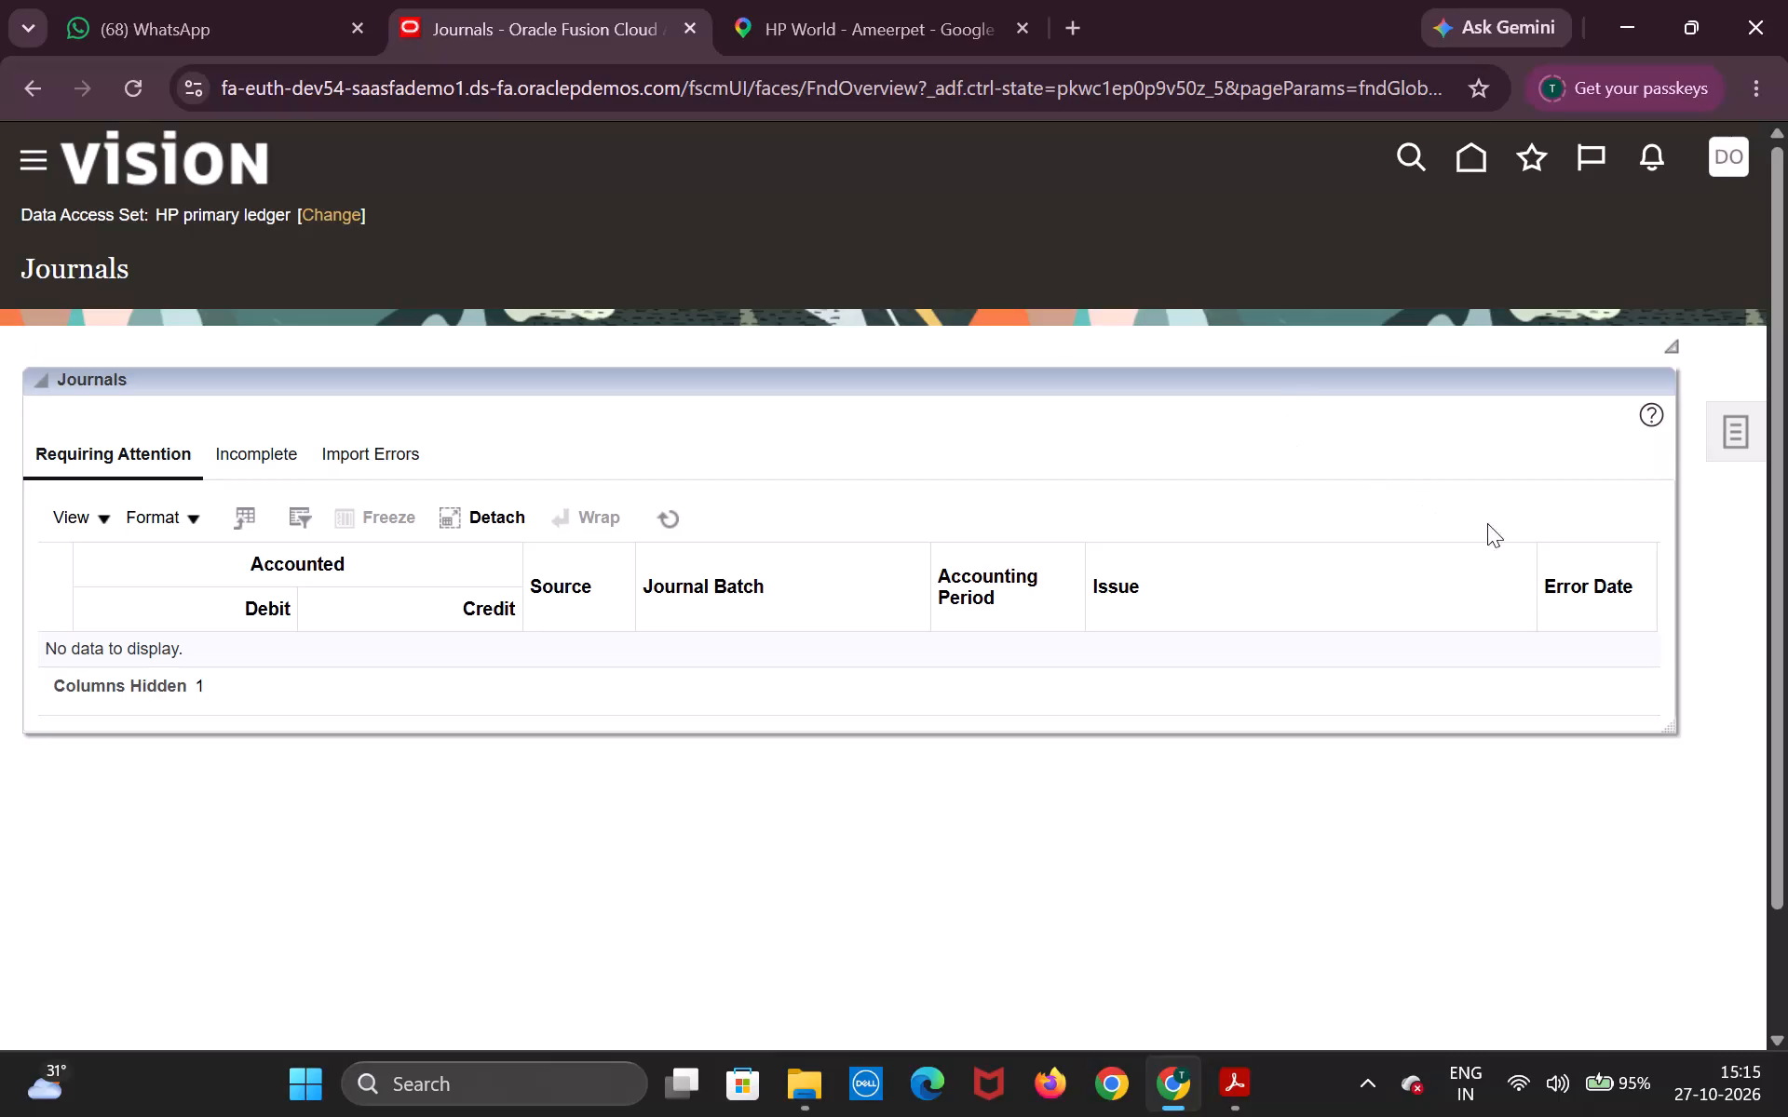
Download the Create Journal in Spreadsheet workbook from the Journals tasks and open JournalEntry (16).xlsx in Excel.
{"action": "left_click", "coordinate": [1747, 452]}
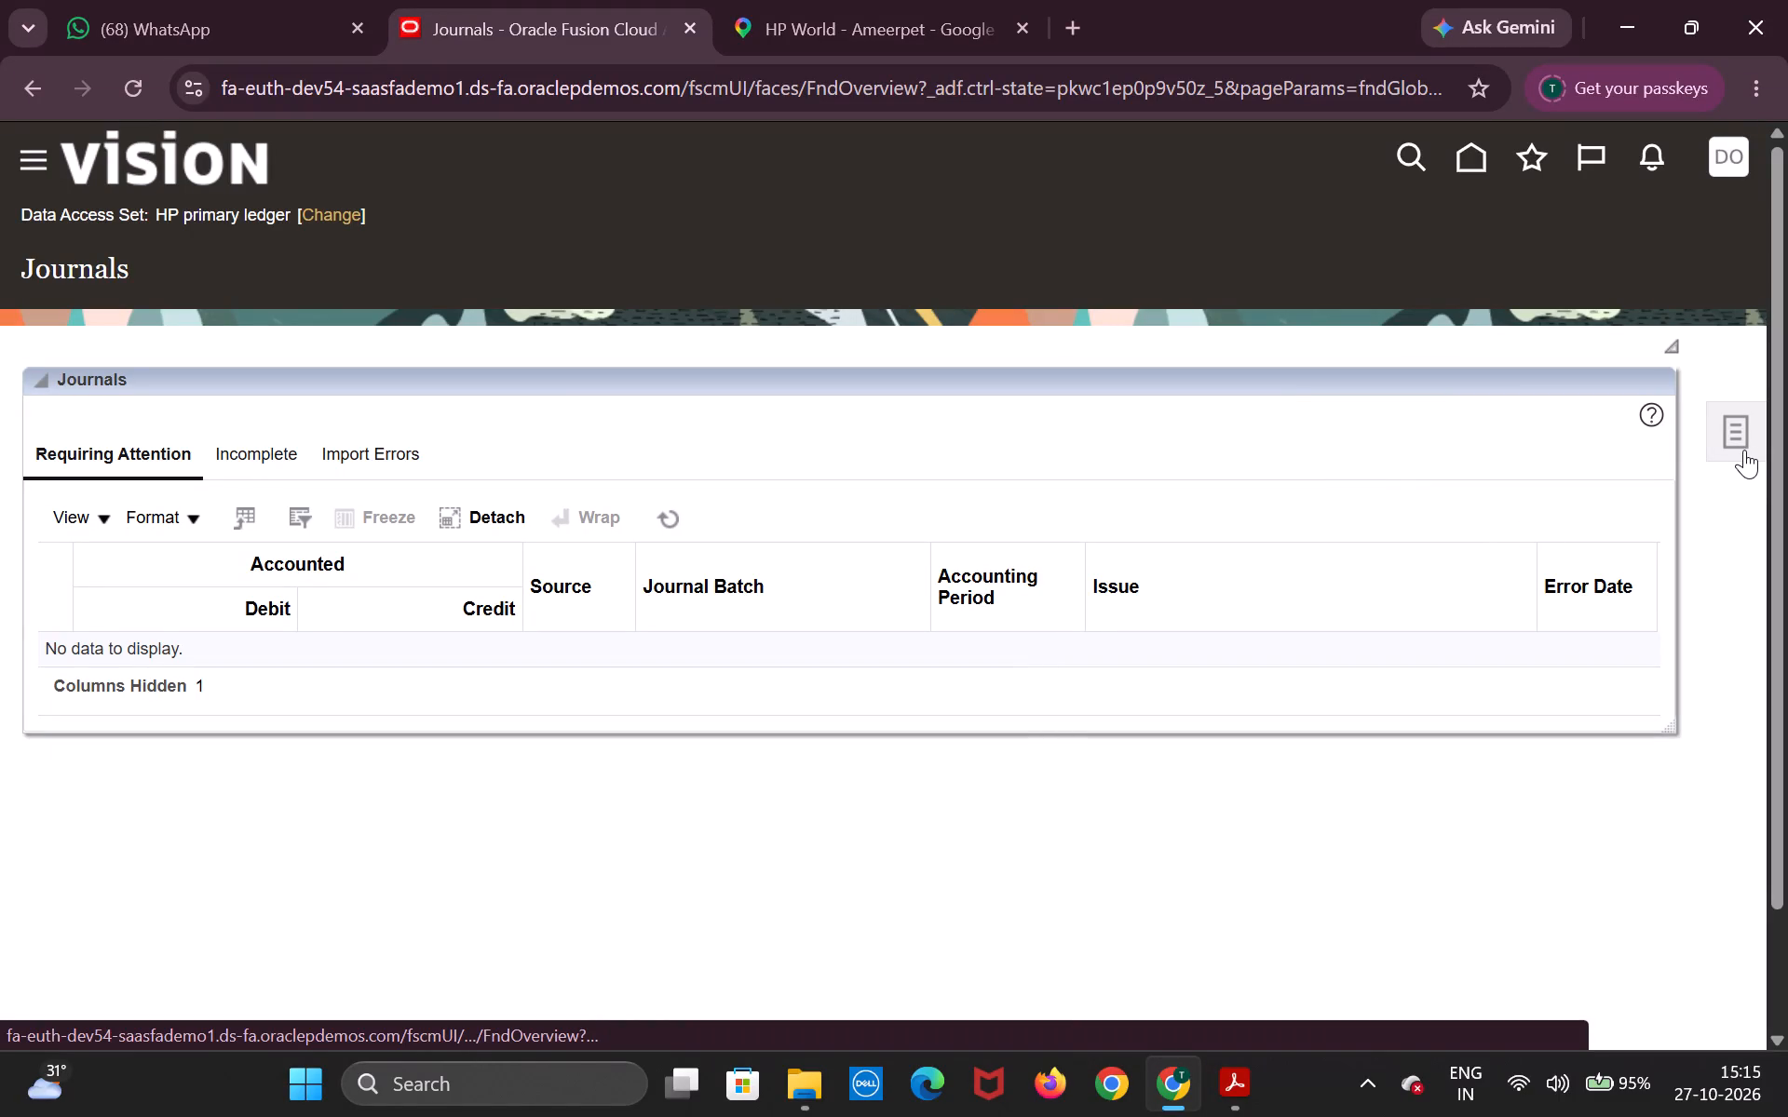
{"action": "left_click", "coordinate": [1744, 450]}
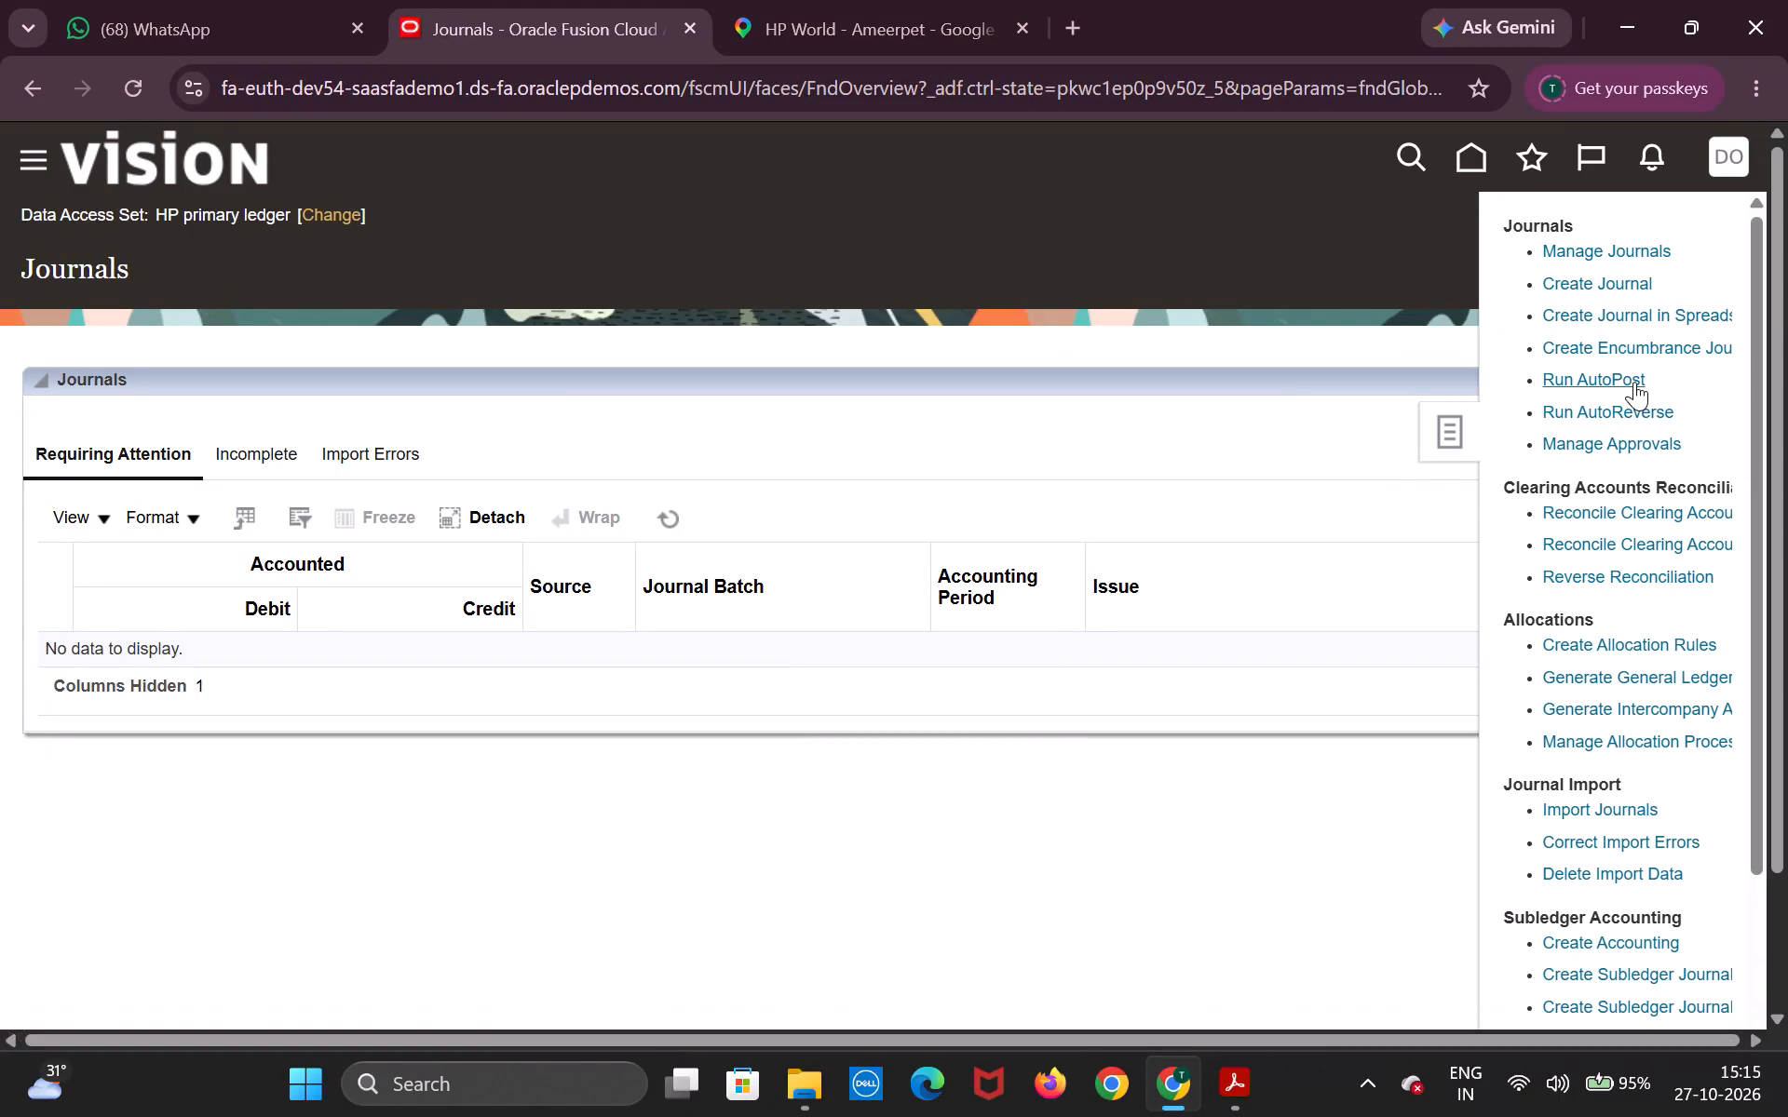
{"action": "left_click", "coordinate": [1631, 307]}
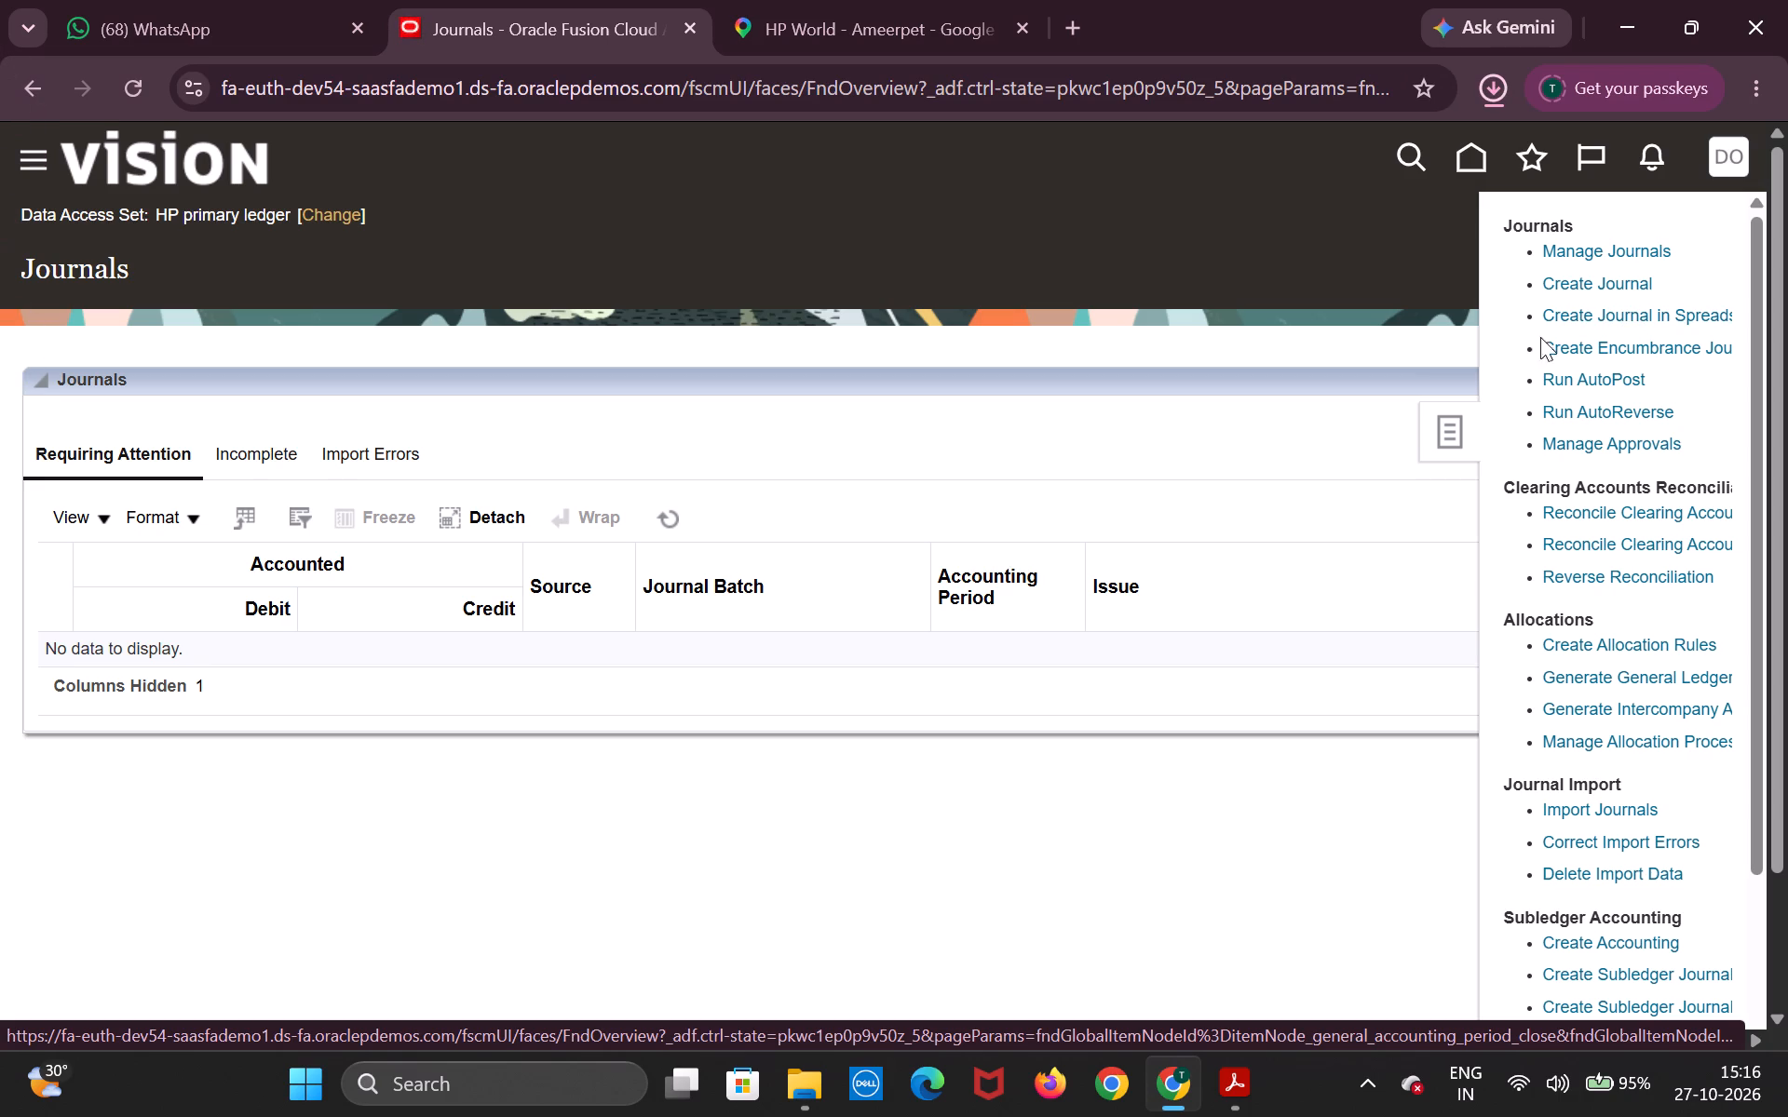
{"action": "left_click", "coordinate": [1296, 388]}
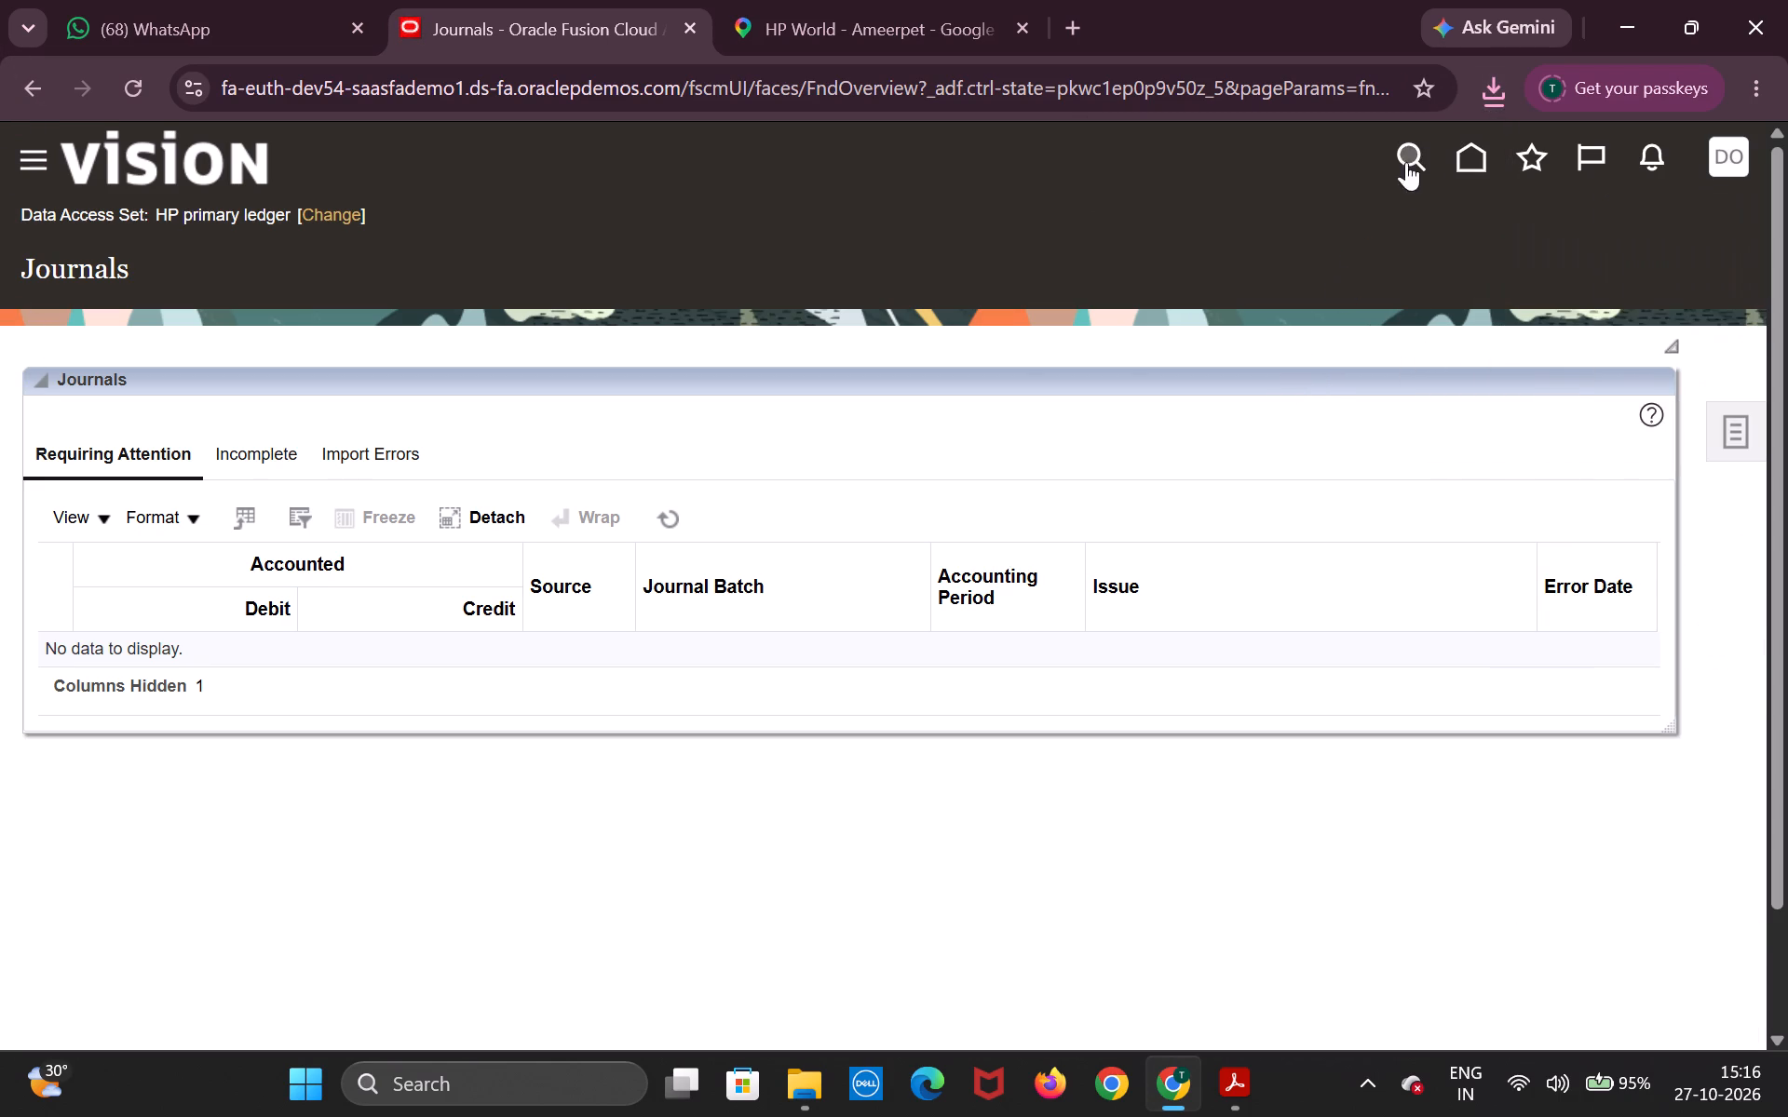
{"action": "left_click", "coordinate": [1491, 93]}
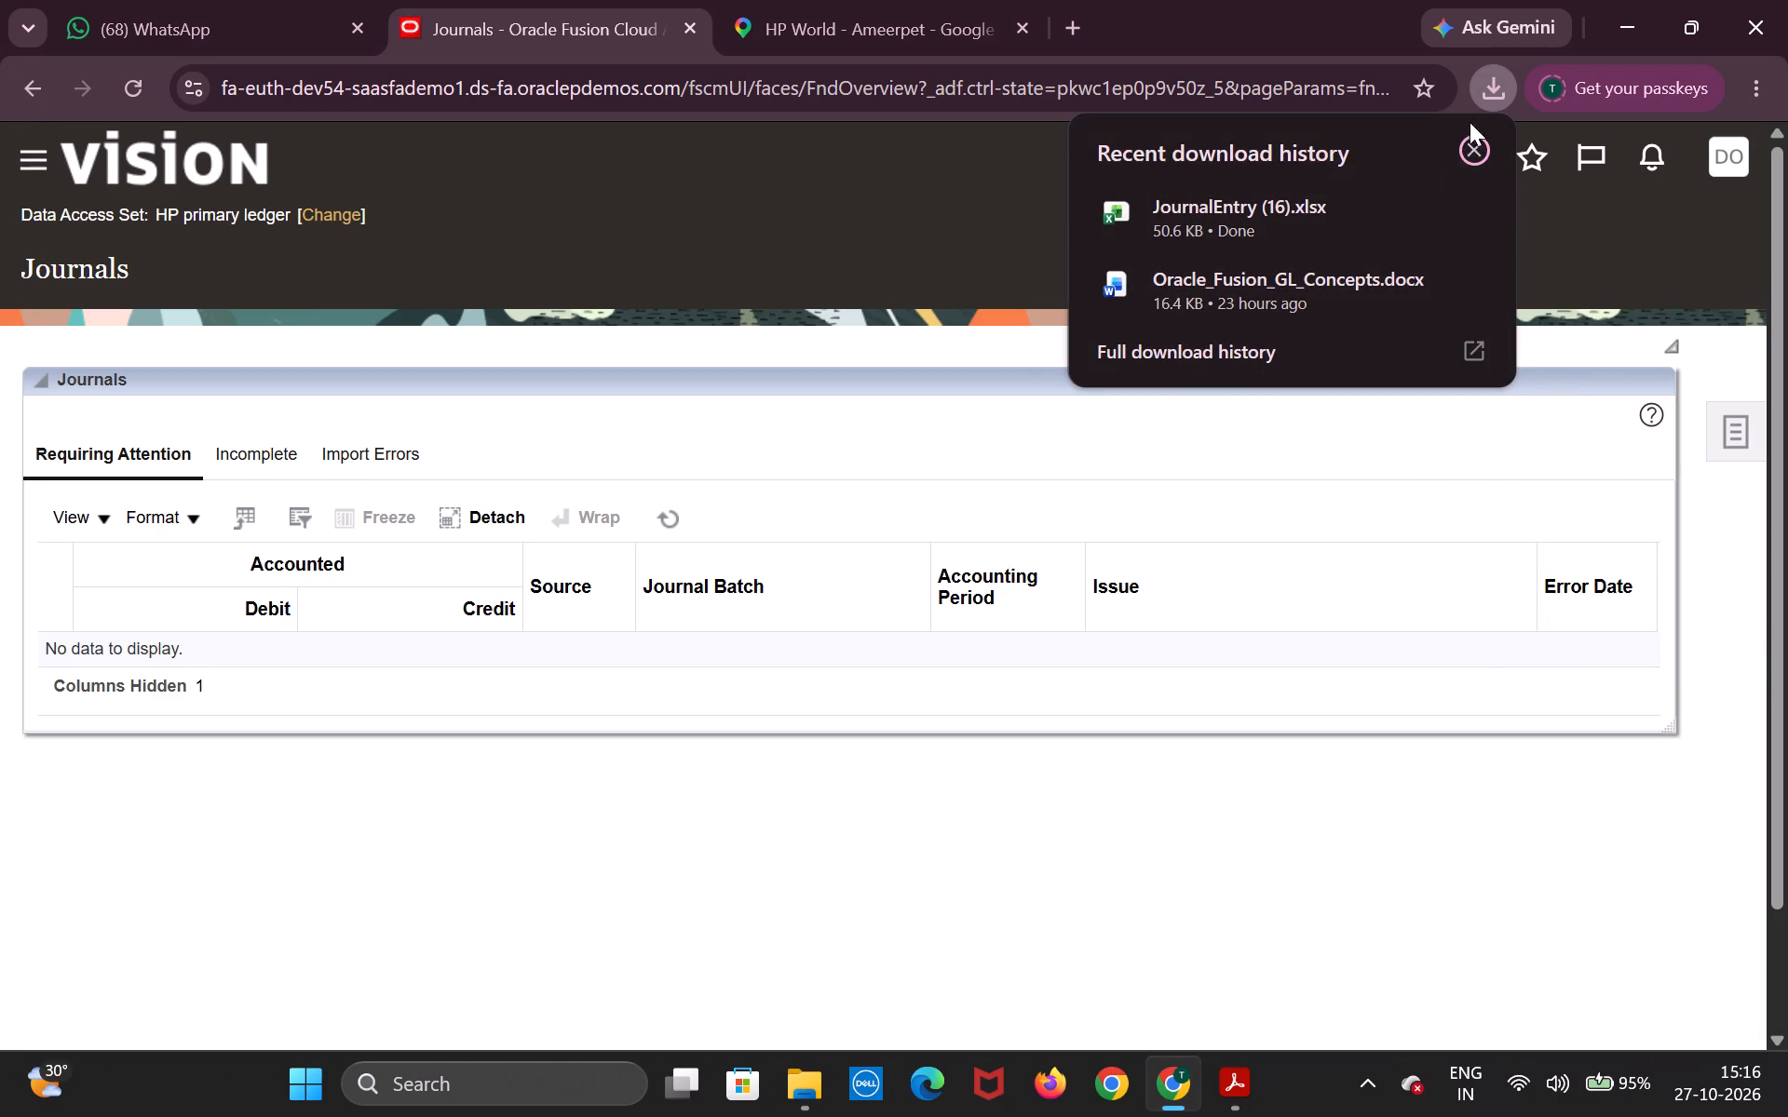
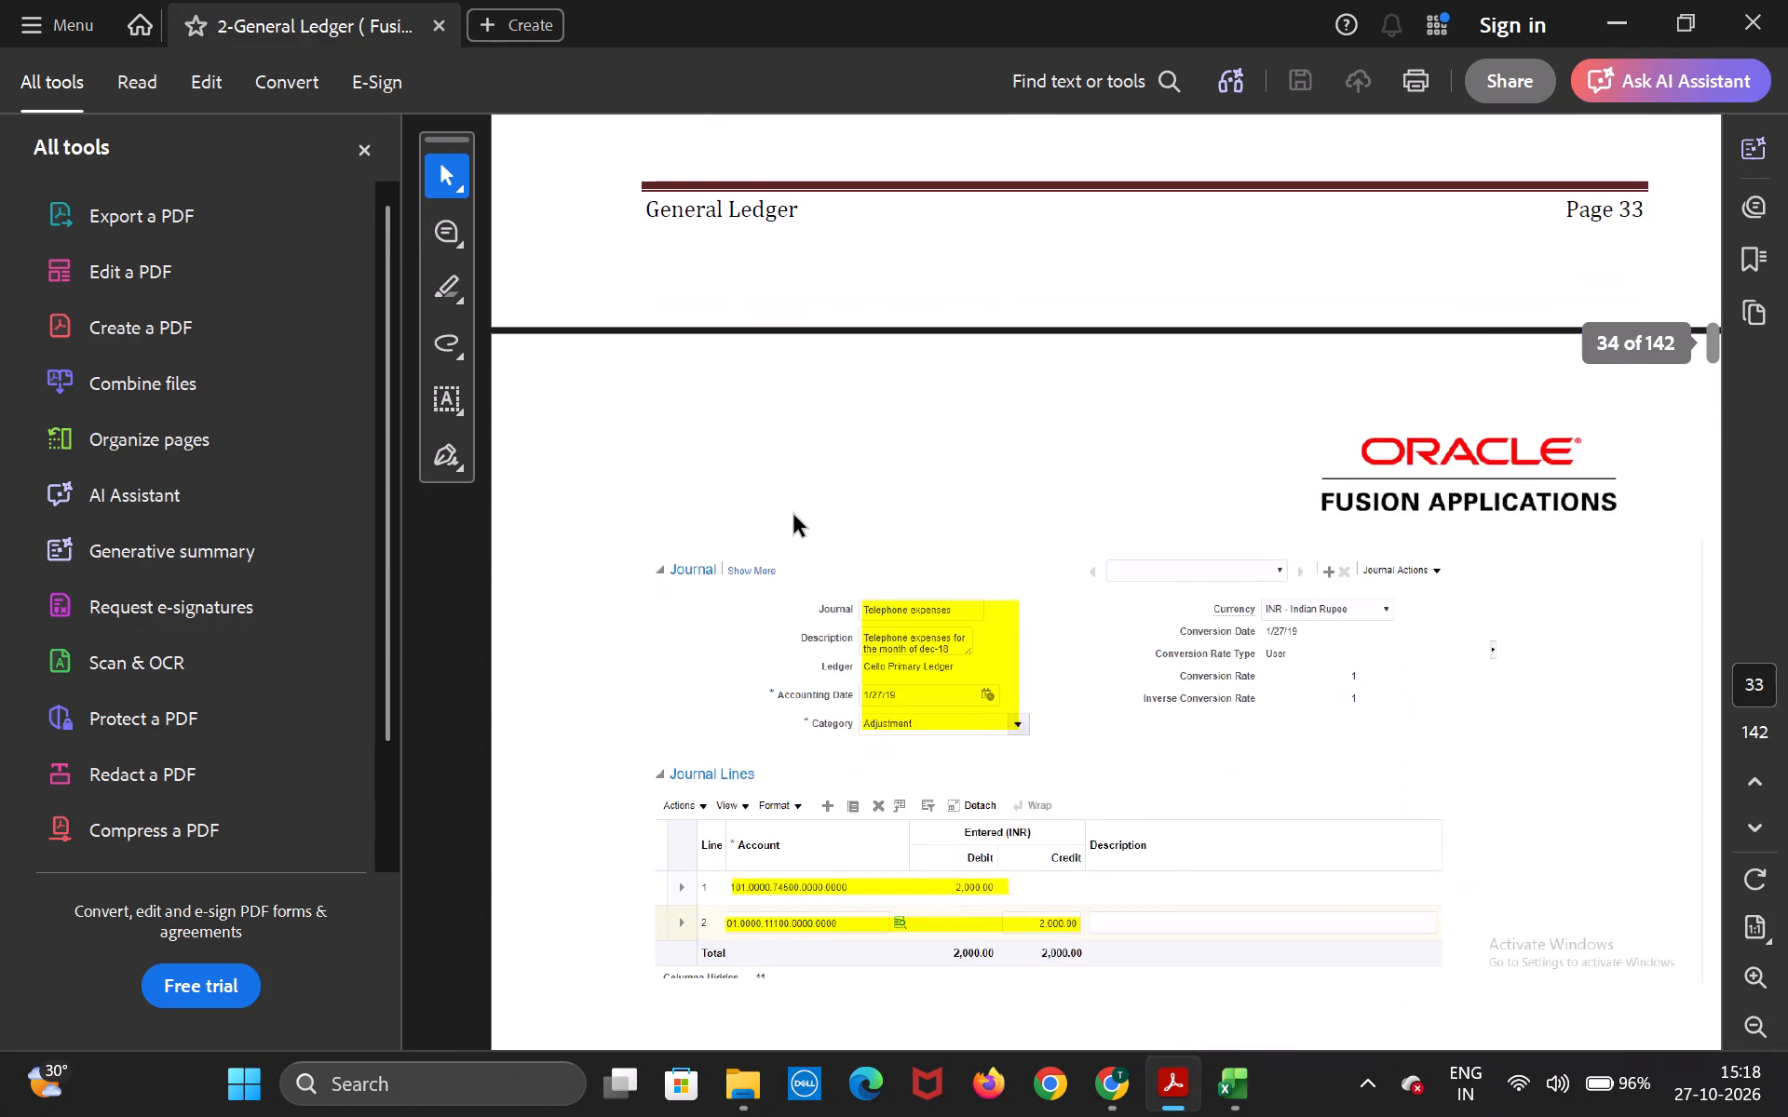
Review the PDF guide's section on entering journals with a spreadsheet, including the Single Journal instructions.
{"action": "scroll", "coordinate": [794, 516], "scroll_direction": "down", "scroll_amount": 14}
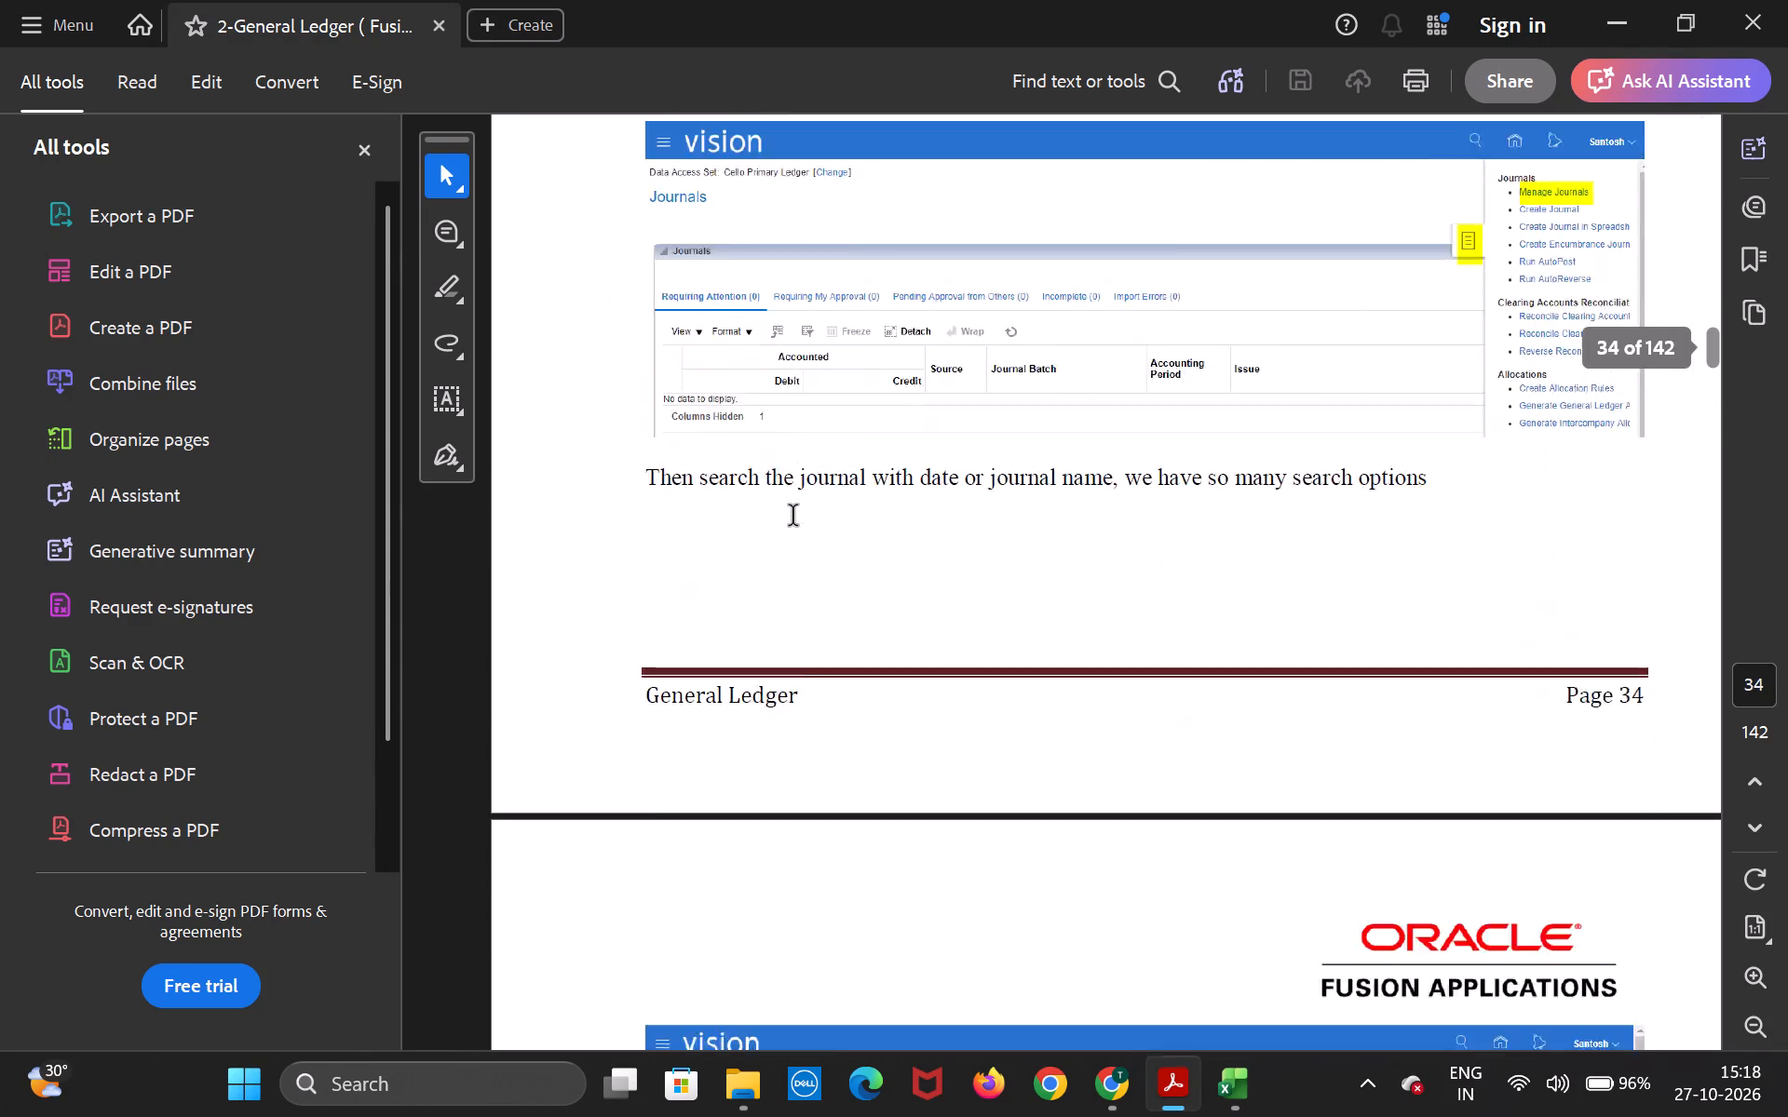
{"action": "scroll", "coordinate": [794, 517], "scroll_direction": "down", "scroll_amount": 9}
{"action": "scroll", "coordinate": [794, 517], "scroll_direction": "up", "scroll_amount": 6}
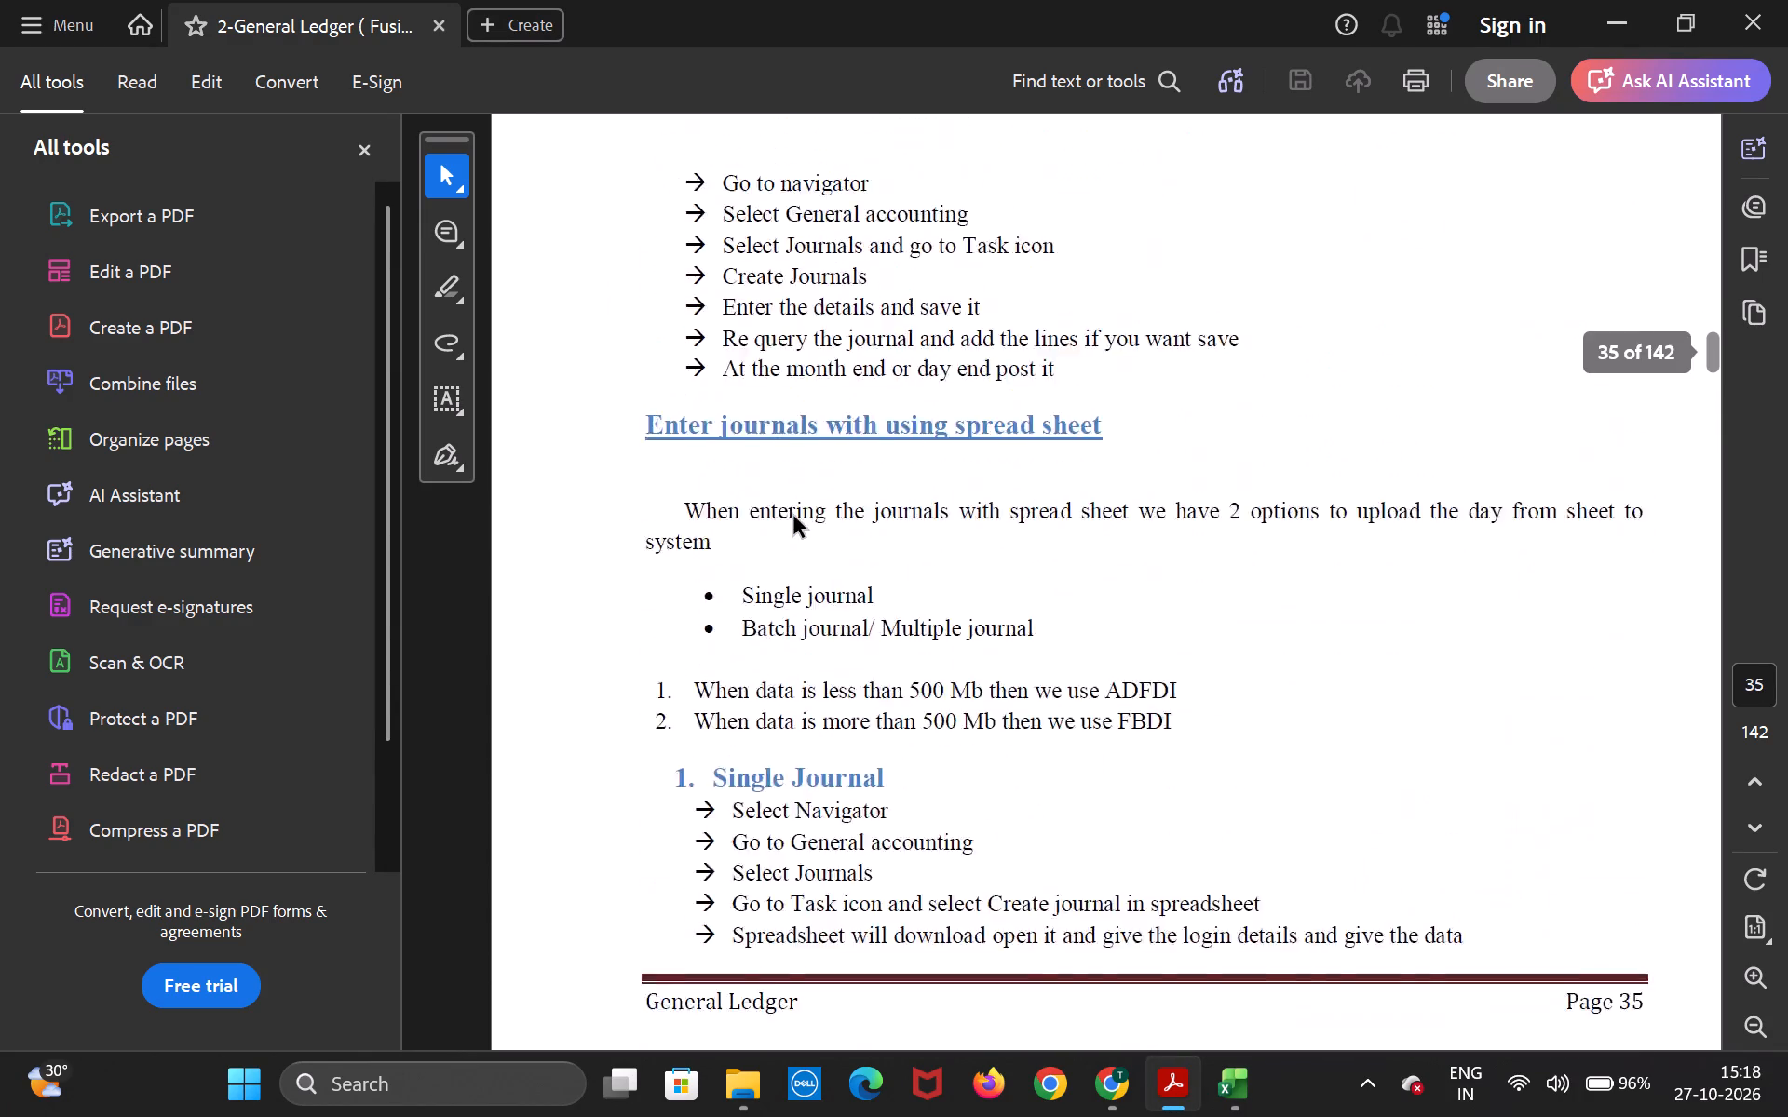
{"action": "scroll", "coordinate": [794, 517], "scroll_direction": "up", "scroll_amount": 8}
{"action": "scroll", "coordinate": [794, 517], "scroll_direction": "down", "scroll_amount": 12}
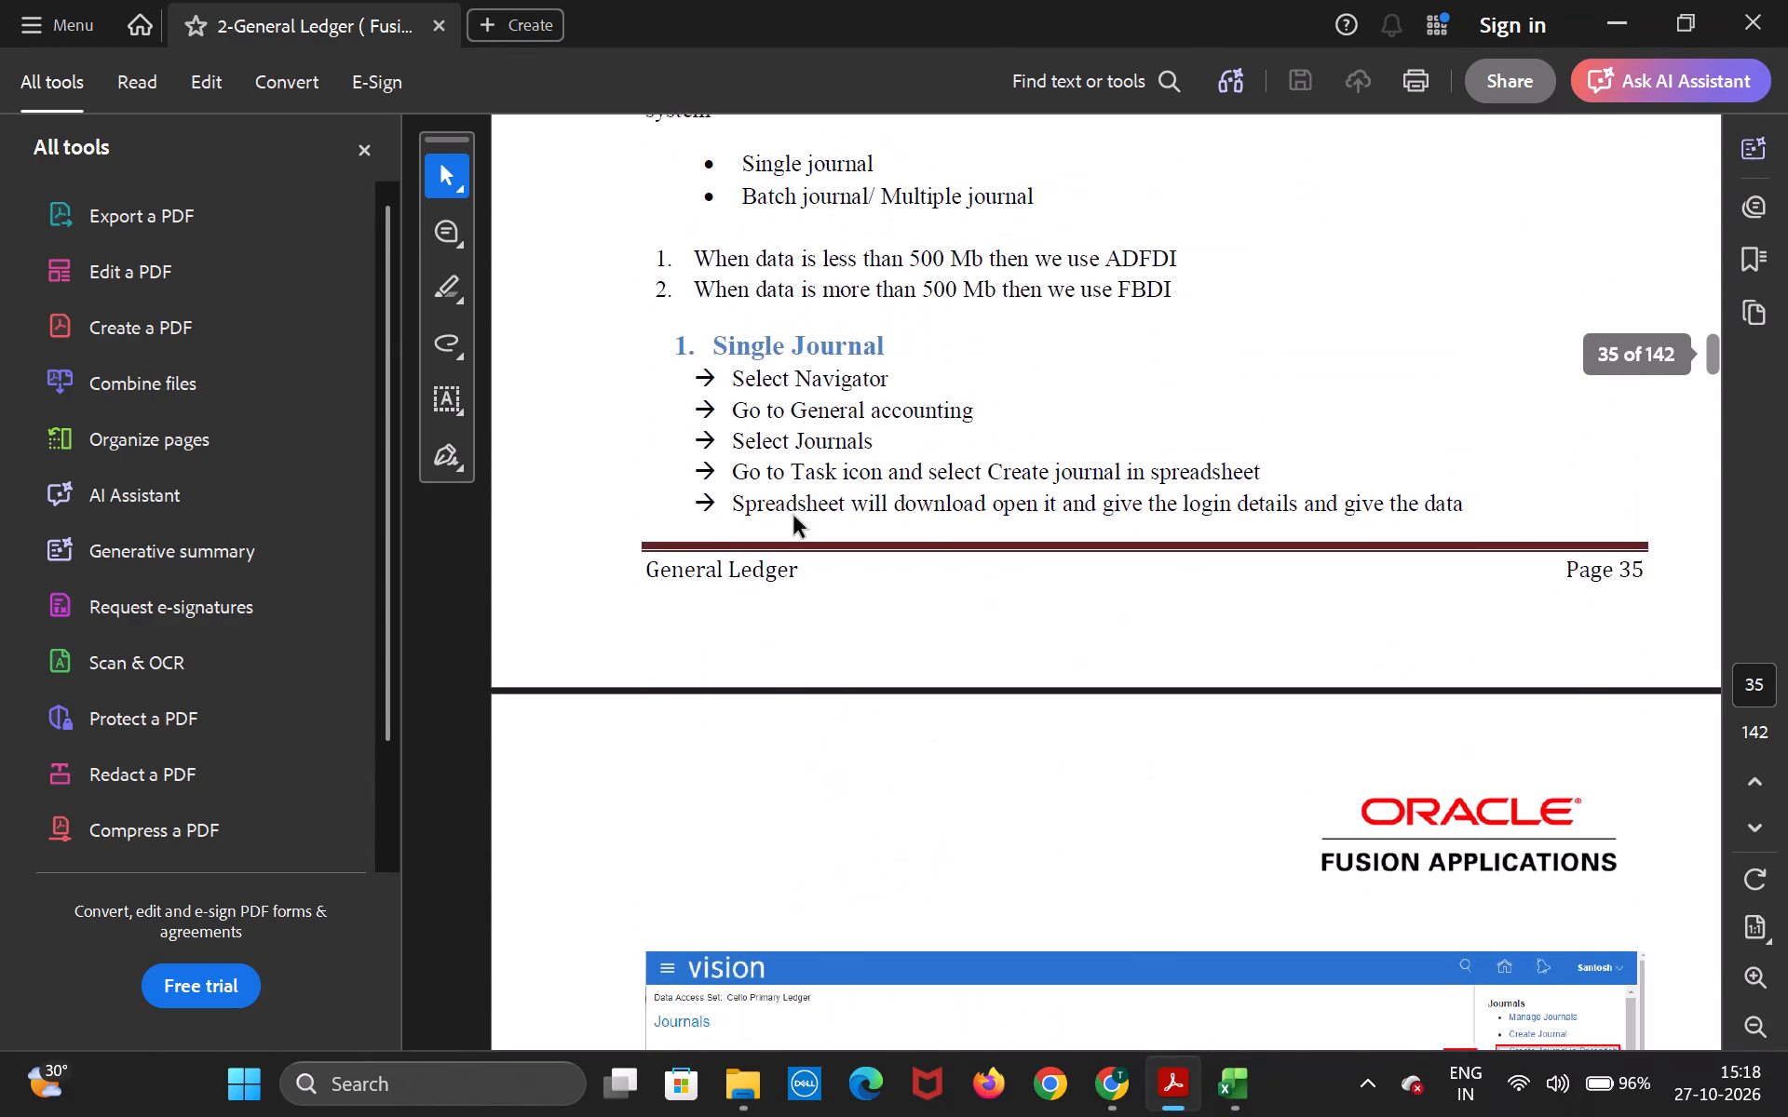
{"action": "scroll", "coordinate": [794, 517], "scroll_direction": "down", "scroll_amount": 9}
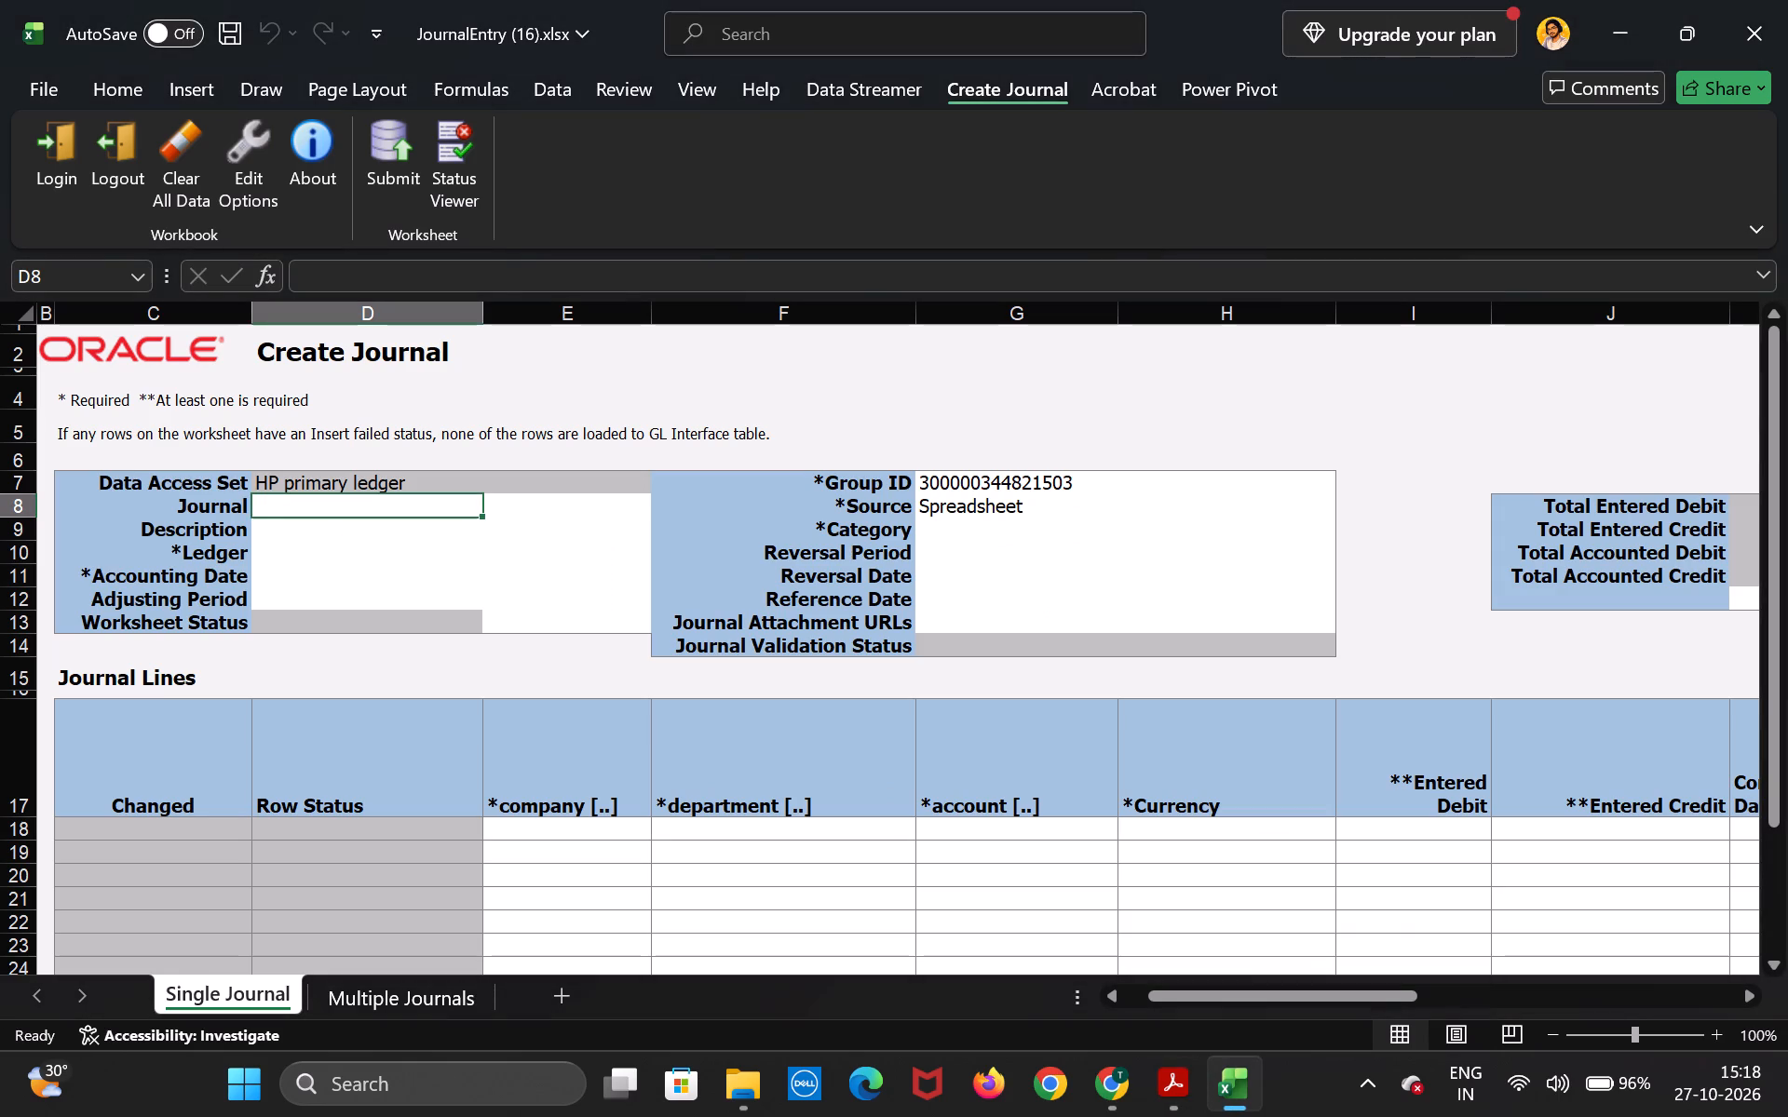
In the Excel Single Journal sheet, enter "Single JV (SS)" as the journal name.
{"action": "key", "text": "shift+s"}
{"action": "type", "text": "inglw"}
{"action": "key", "text": "BackSpace"}
{"action": "type", "text": "e"}
{"action": "key", "text": "space"}
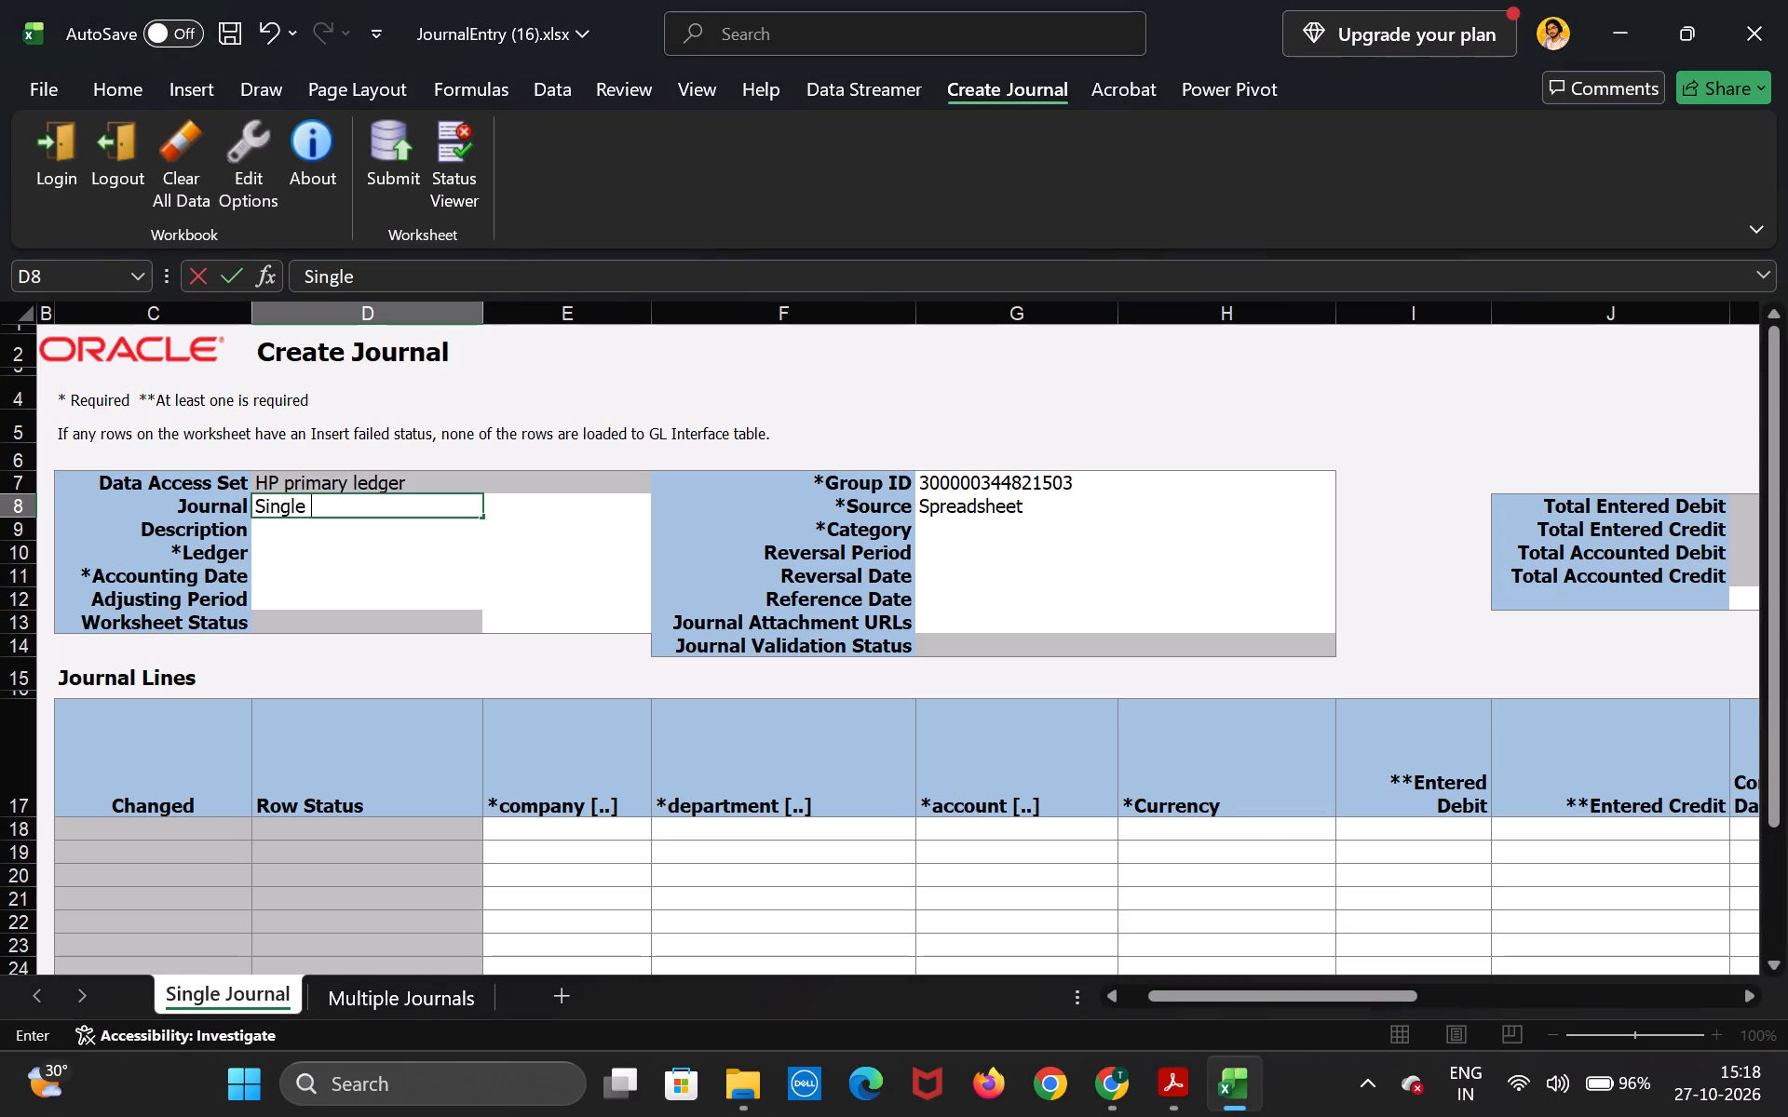
{"action": "type", "text": "JV"}
{"action": "key", "text": "space"}
{"action": "type", "text": "(SS"}
{"action": "key", "text": "shift+parenright"}
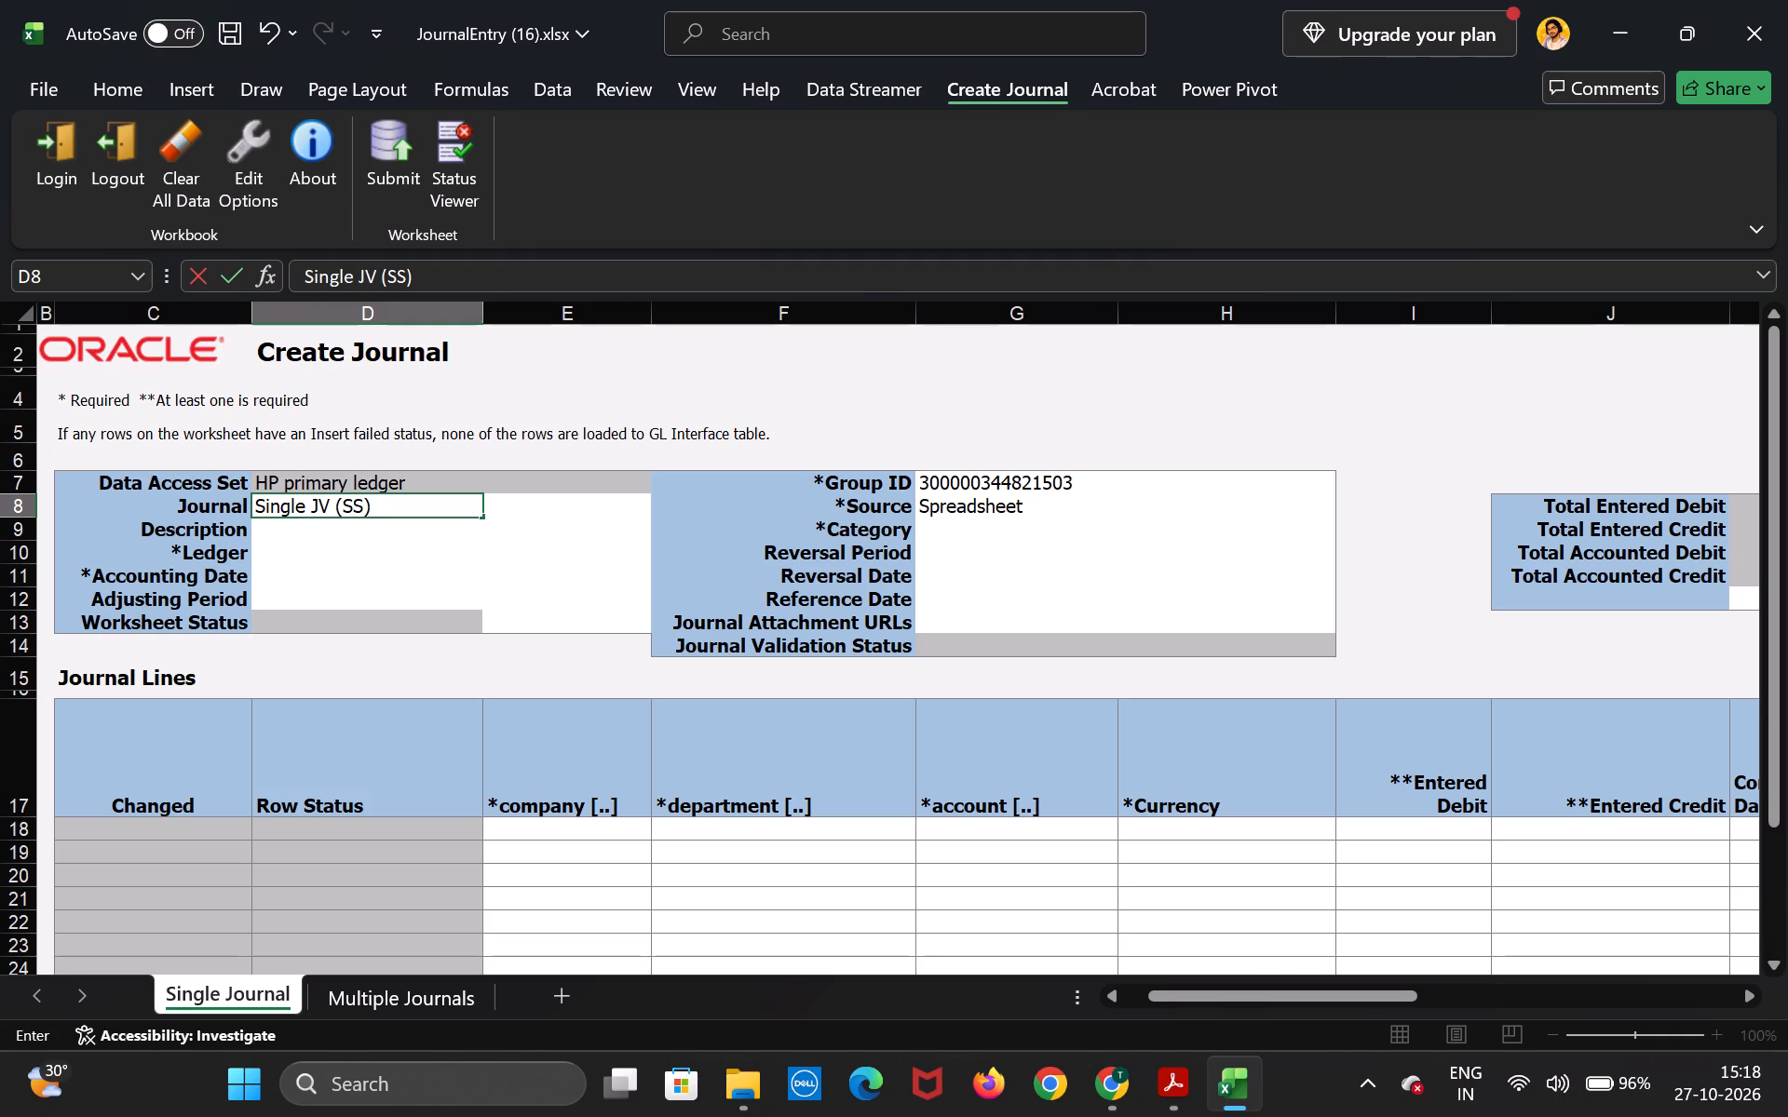
{"action": "key", "text": "Return"}
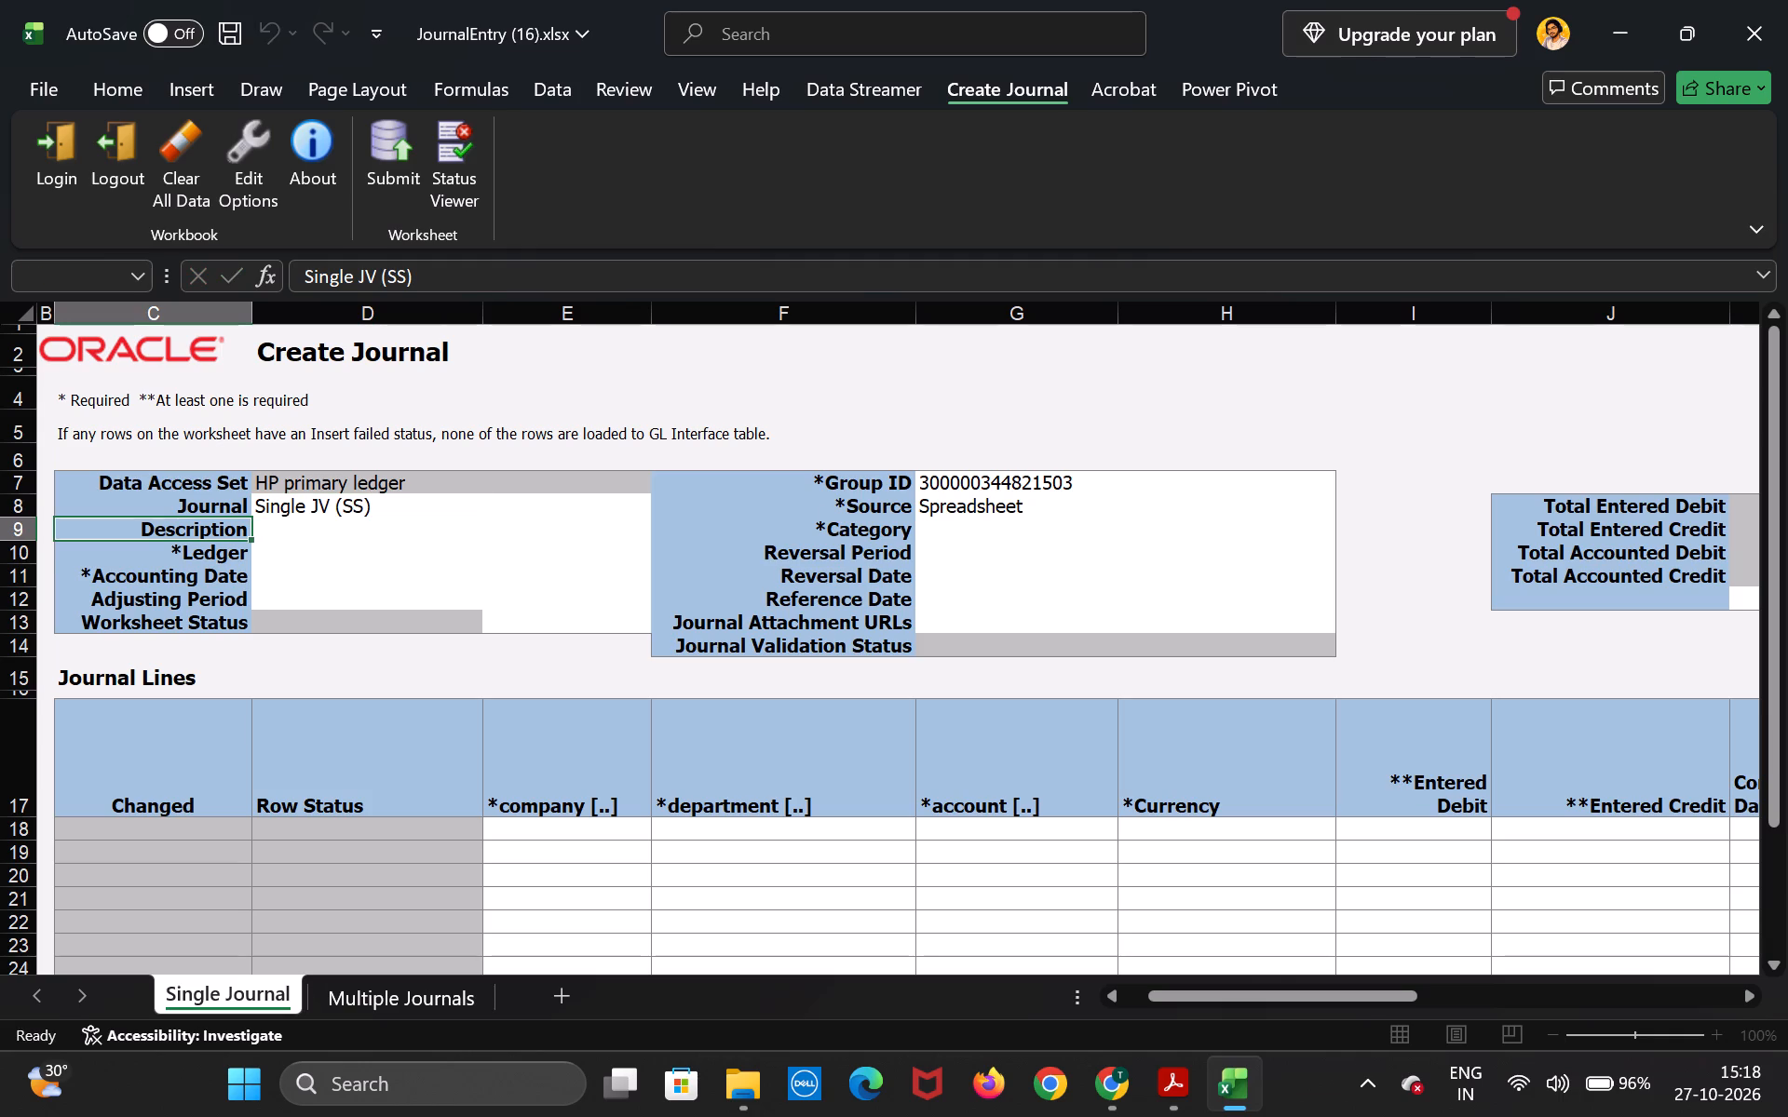
Enter "Single JV Spread Sheet" as the journal description.
{"action": "key", "text": "Right"}
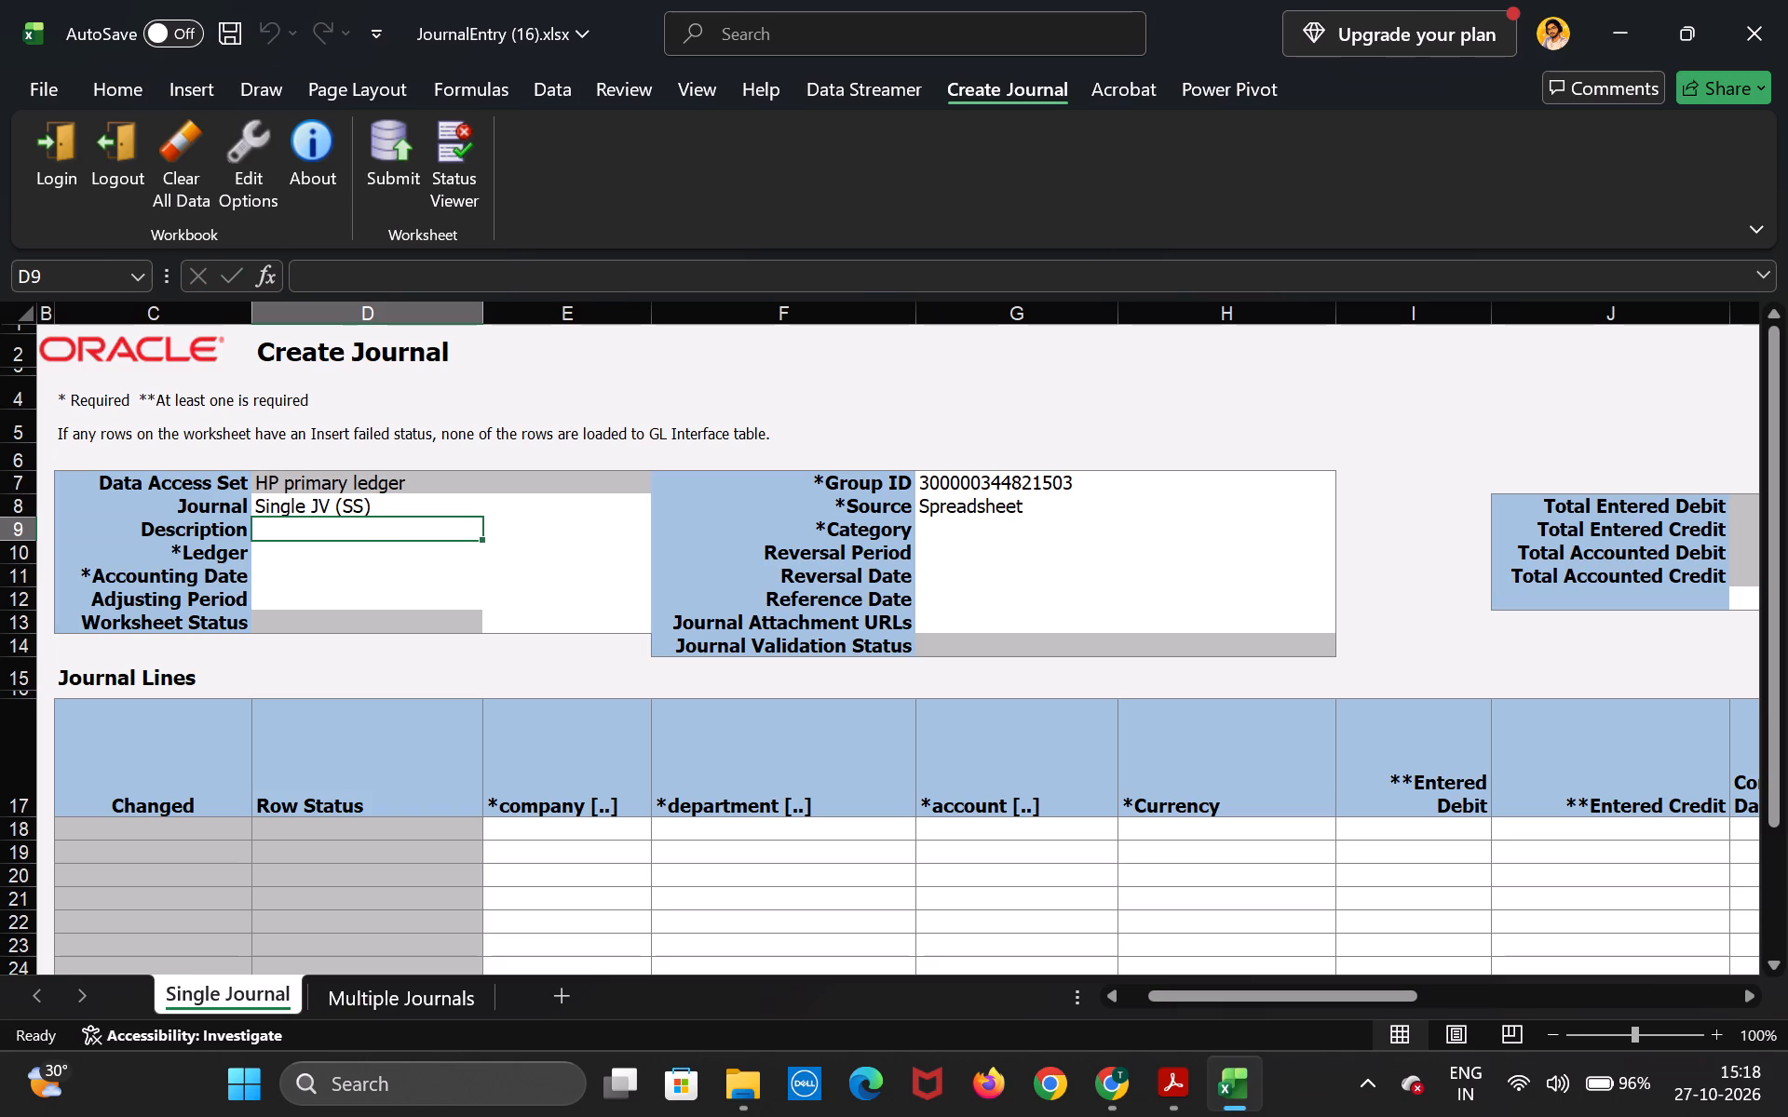
{"action": "key", "text": "shift+s"}
{"action": "key", "text": "i"}
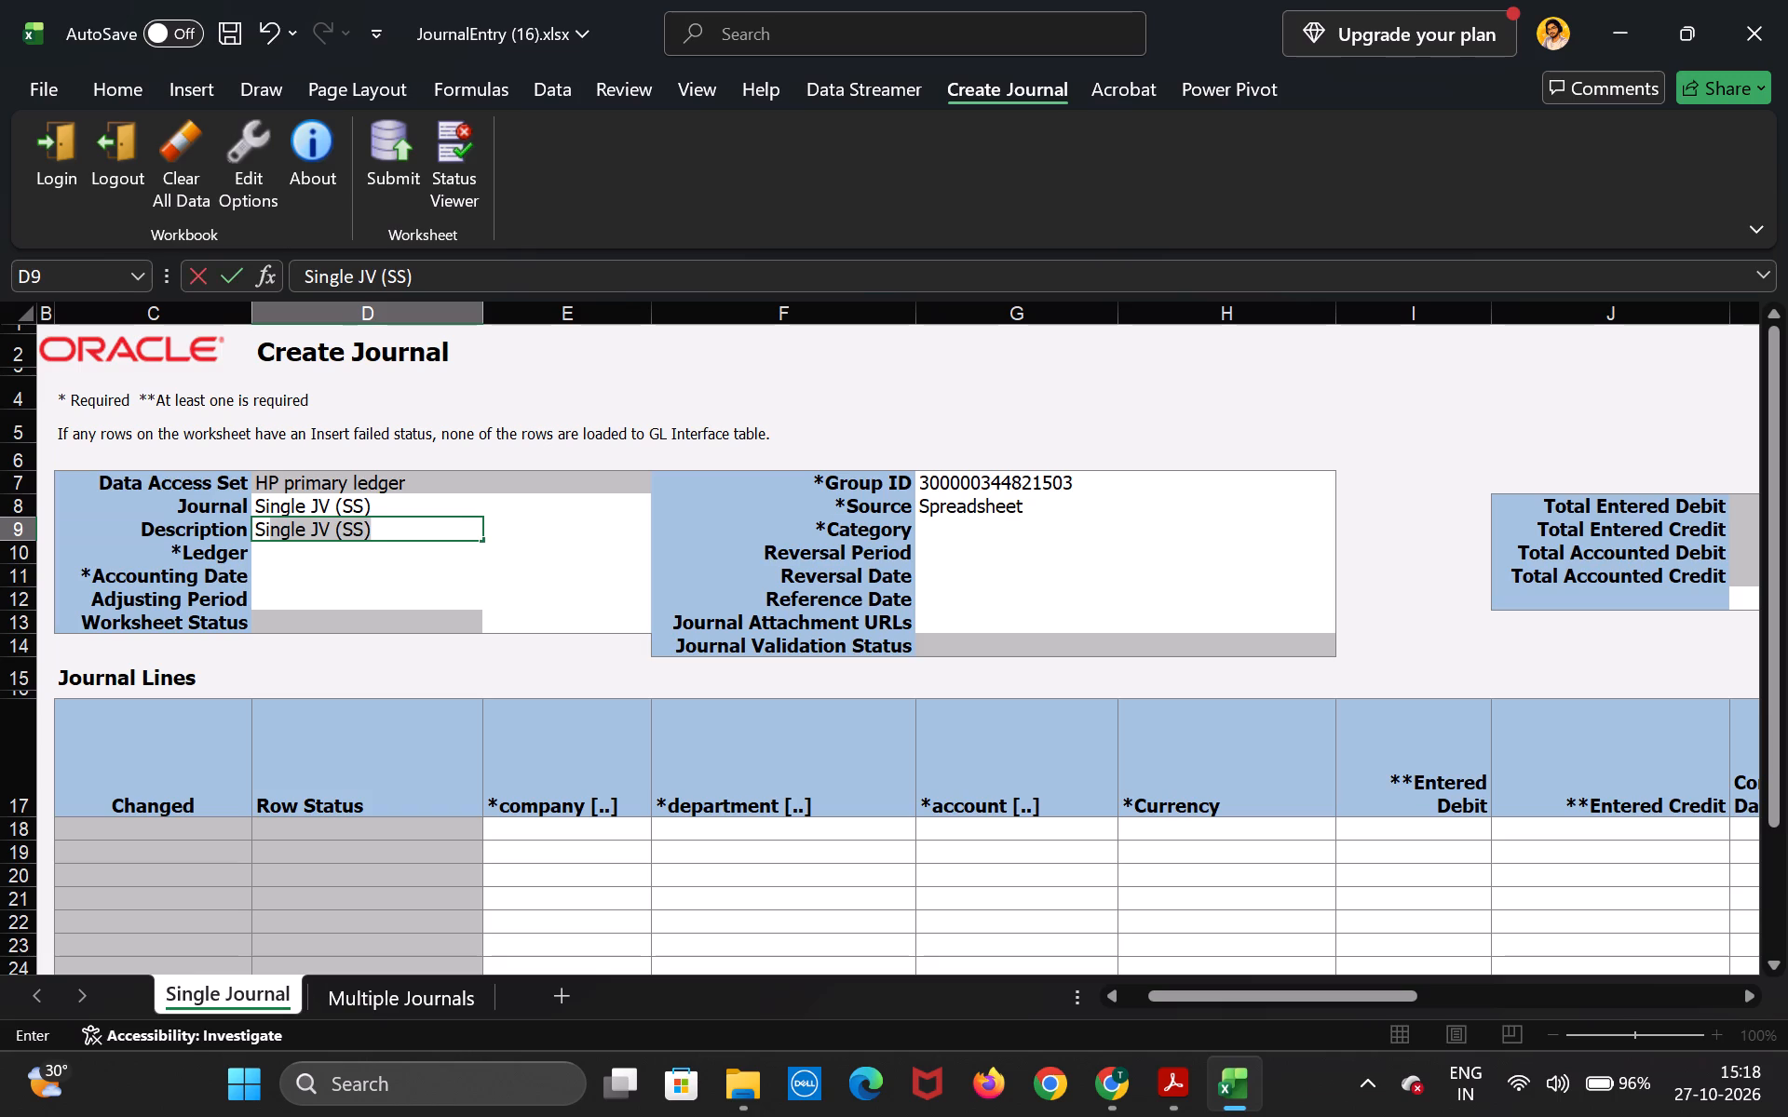
{"action": "type", "text": "ngle"}
{"action": "key", "text": "space"}
{"action": "type", "text": "JV"}
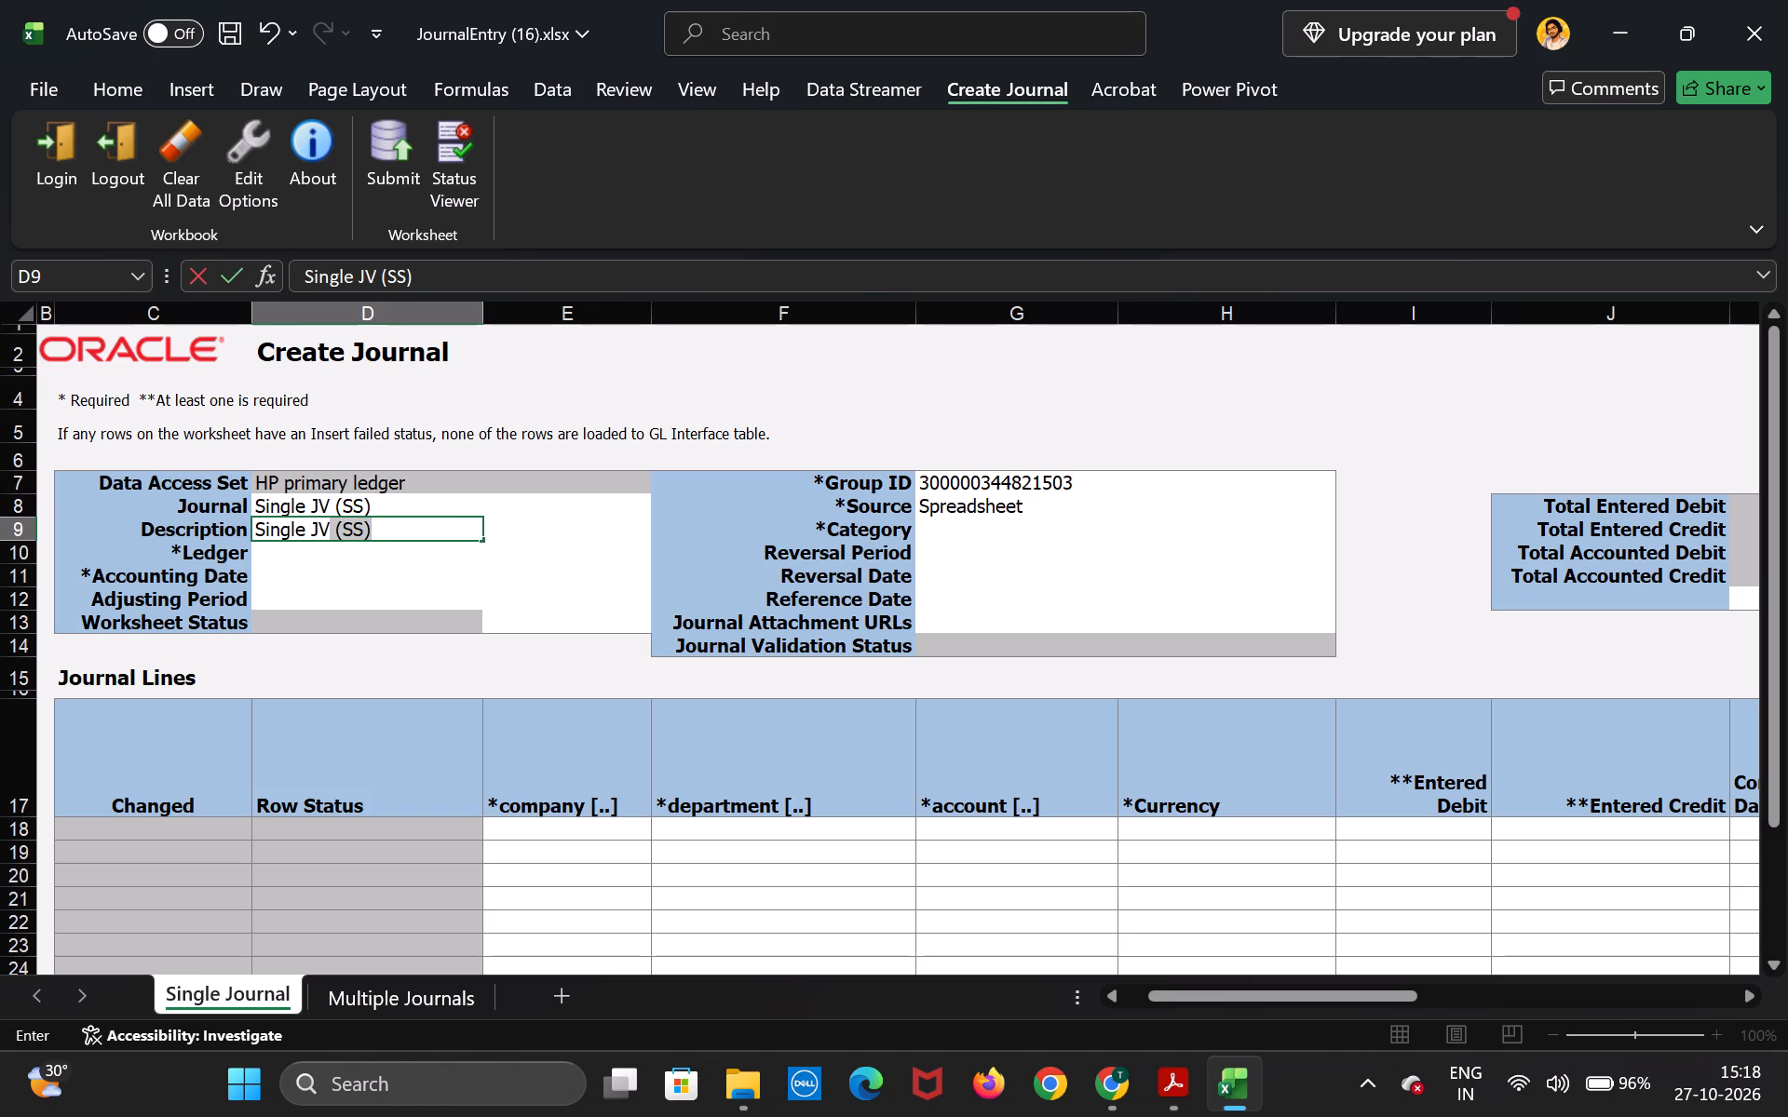
{"action": "key", "text": "space"}
{"action": "key", "text": "shift+s"}
{"action": "key", "text": "p"}
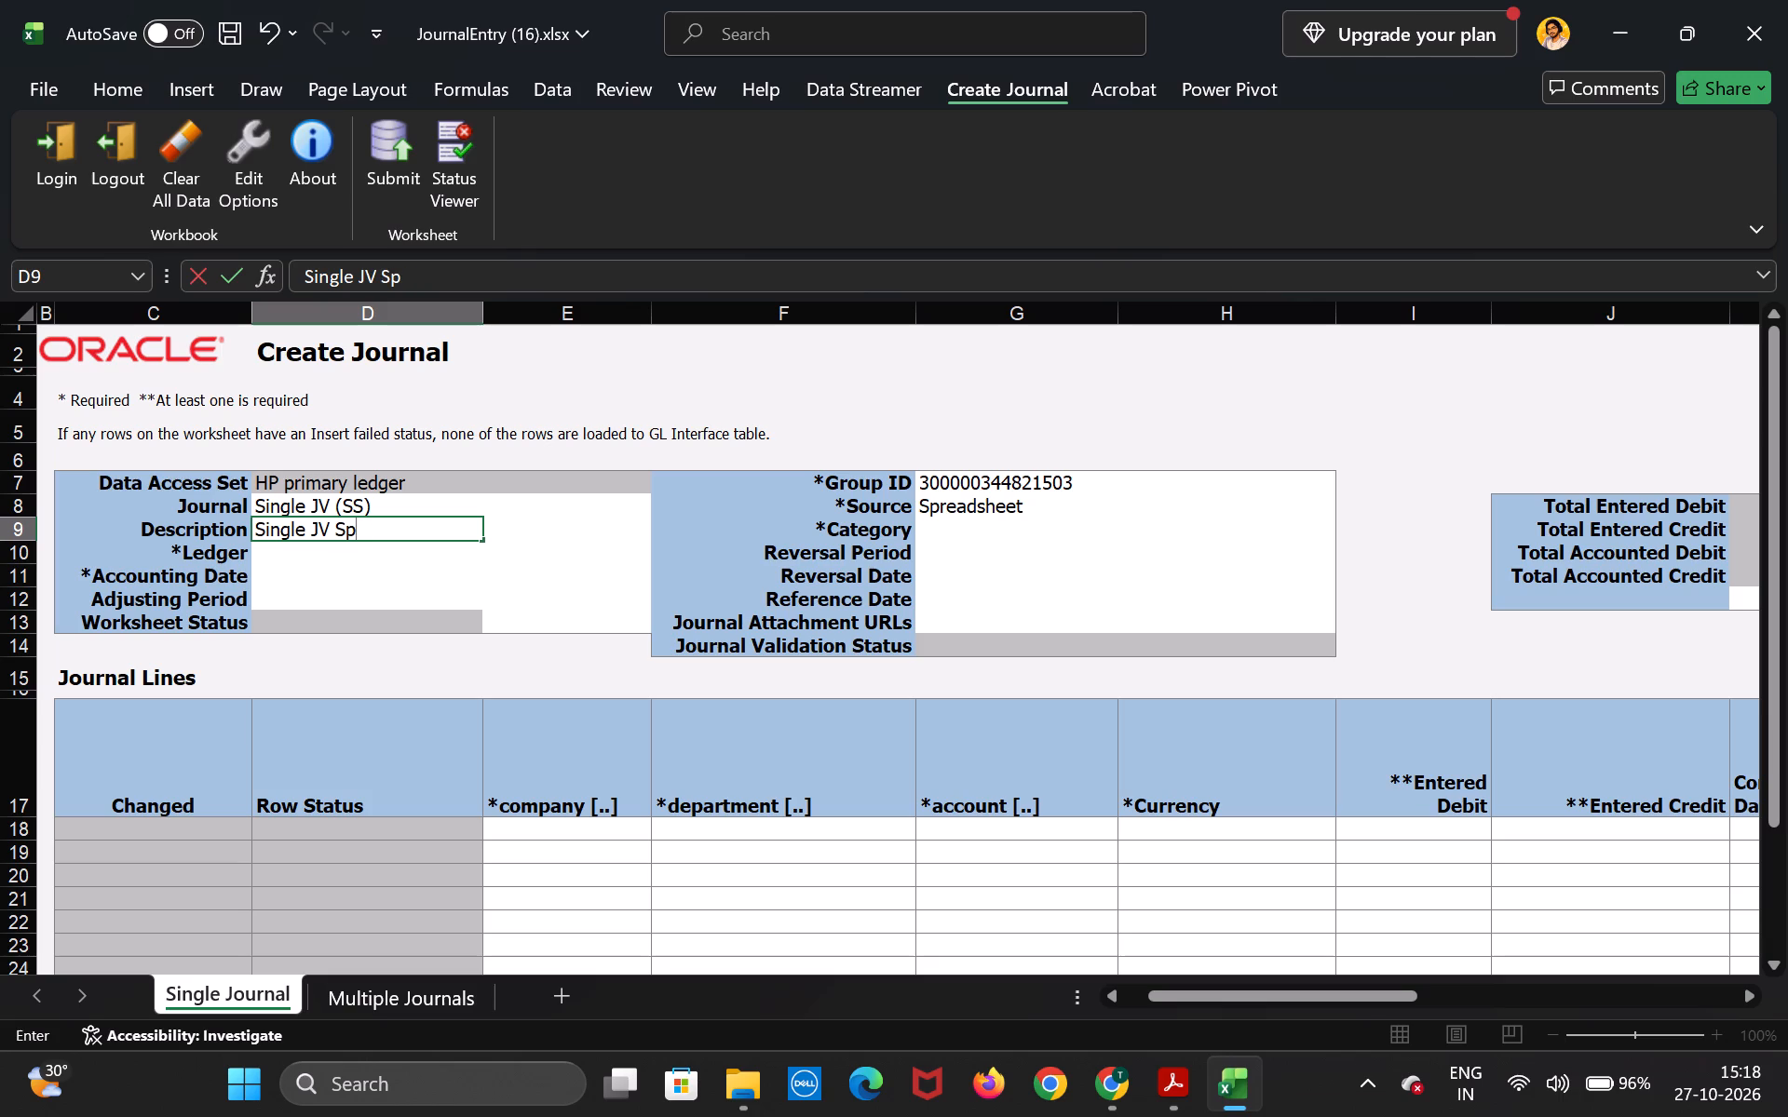
{"action": "type", "text": "re"}
{"action": "type", "text": "ad"}
{"action": "key", "text": "space"}
{"action": "key", "text": "shift+s"}
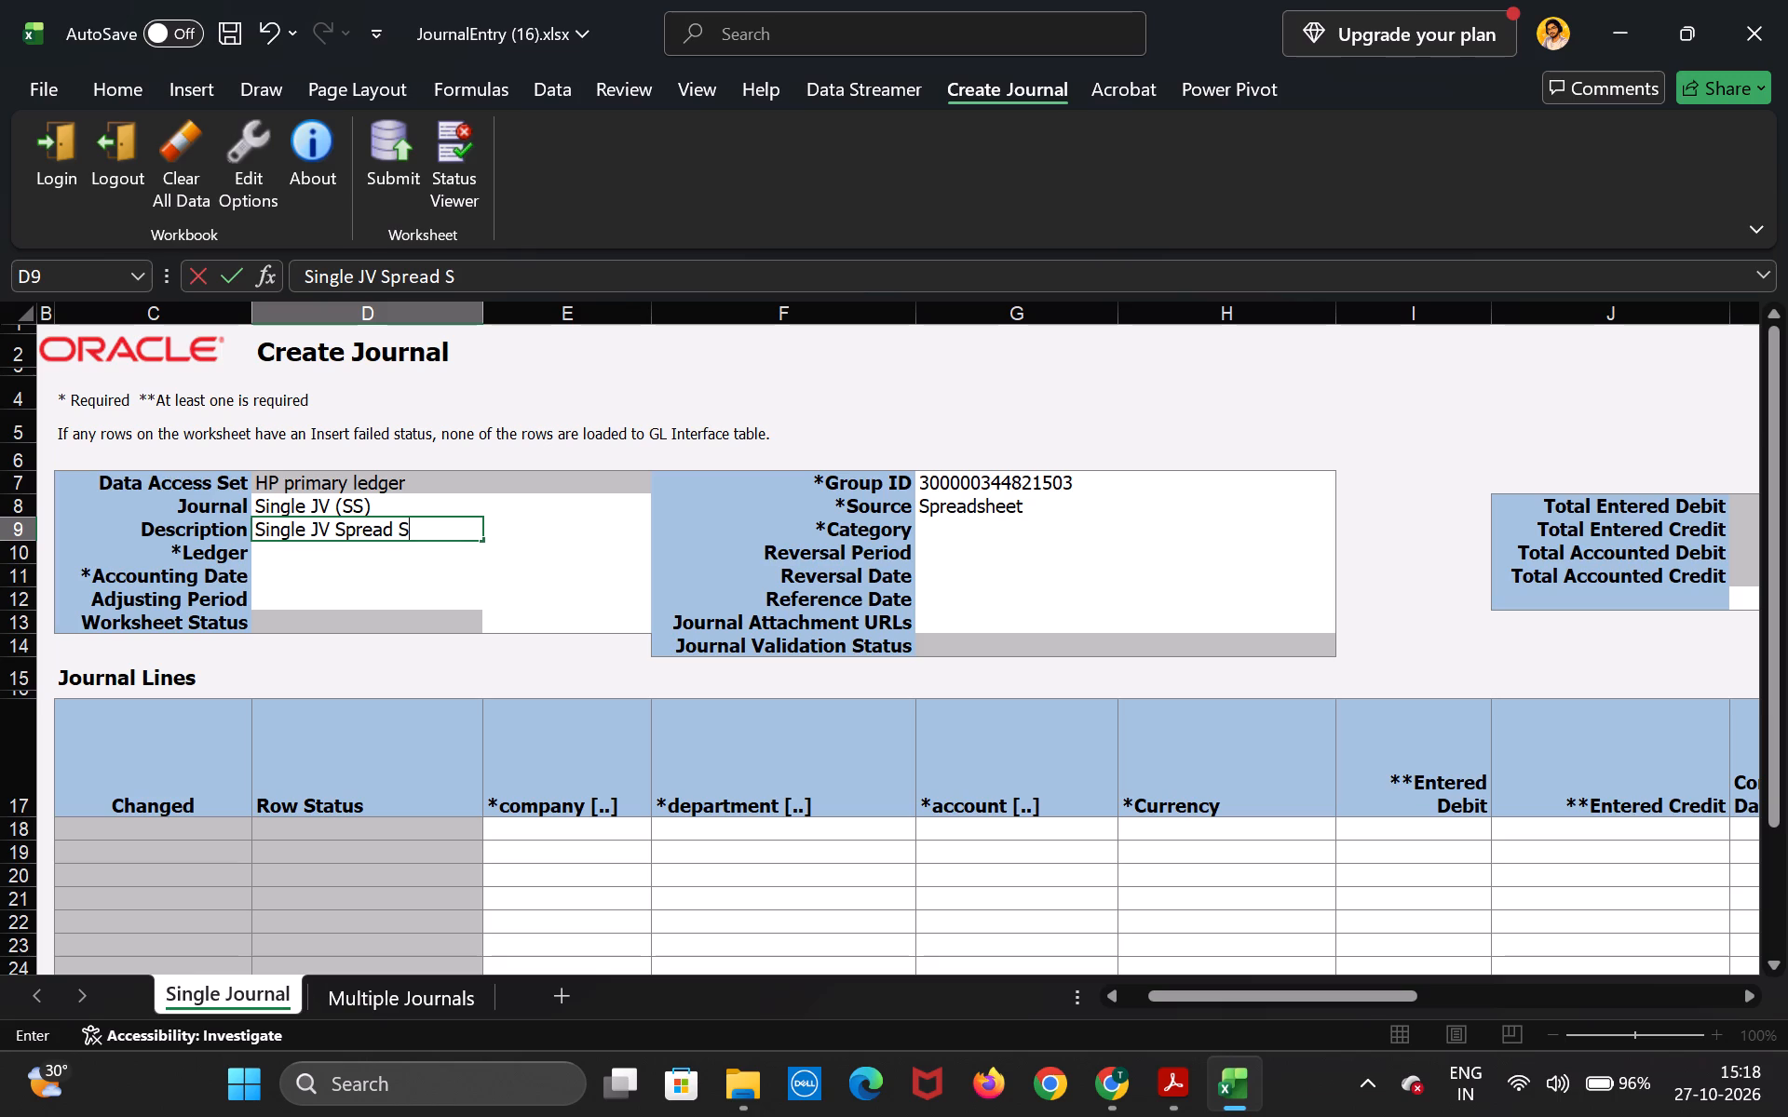
{"action": "type", "text": "heet"}
{"action": "key", "text": "Down"}
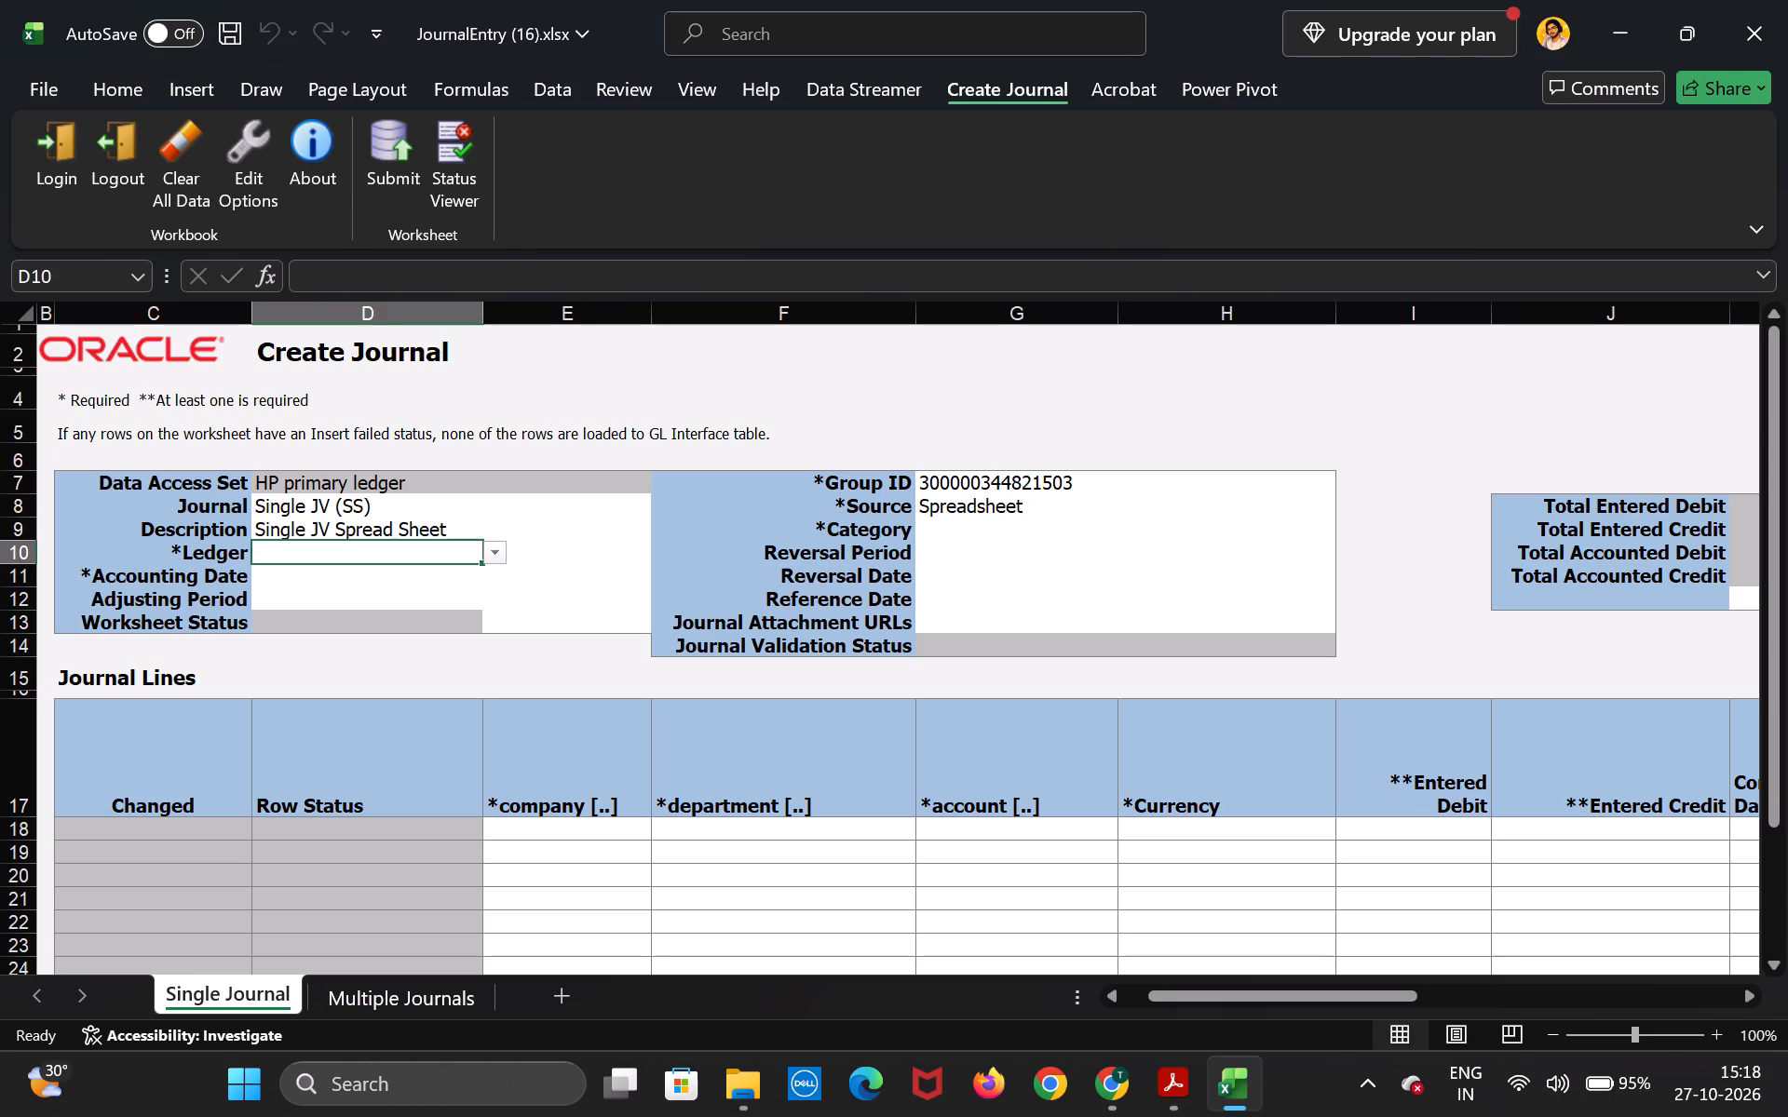
Set the journal's ledger to HP primary ledger and its accounting date to 27-10-2026.
{"action": "left_click", "coordinate": [498, 558]}
{"action": "left_click", "coordinate": [482, 571]}
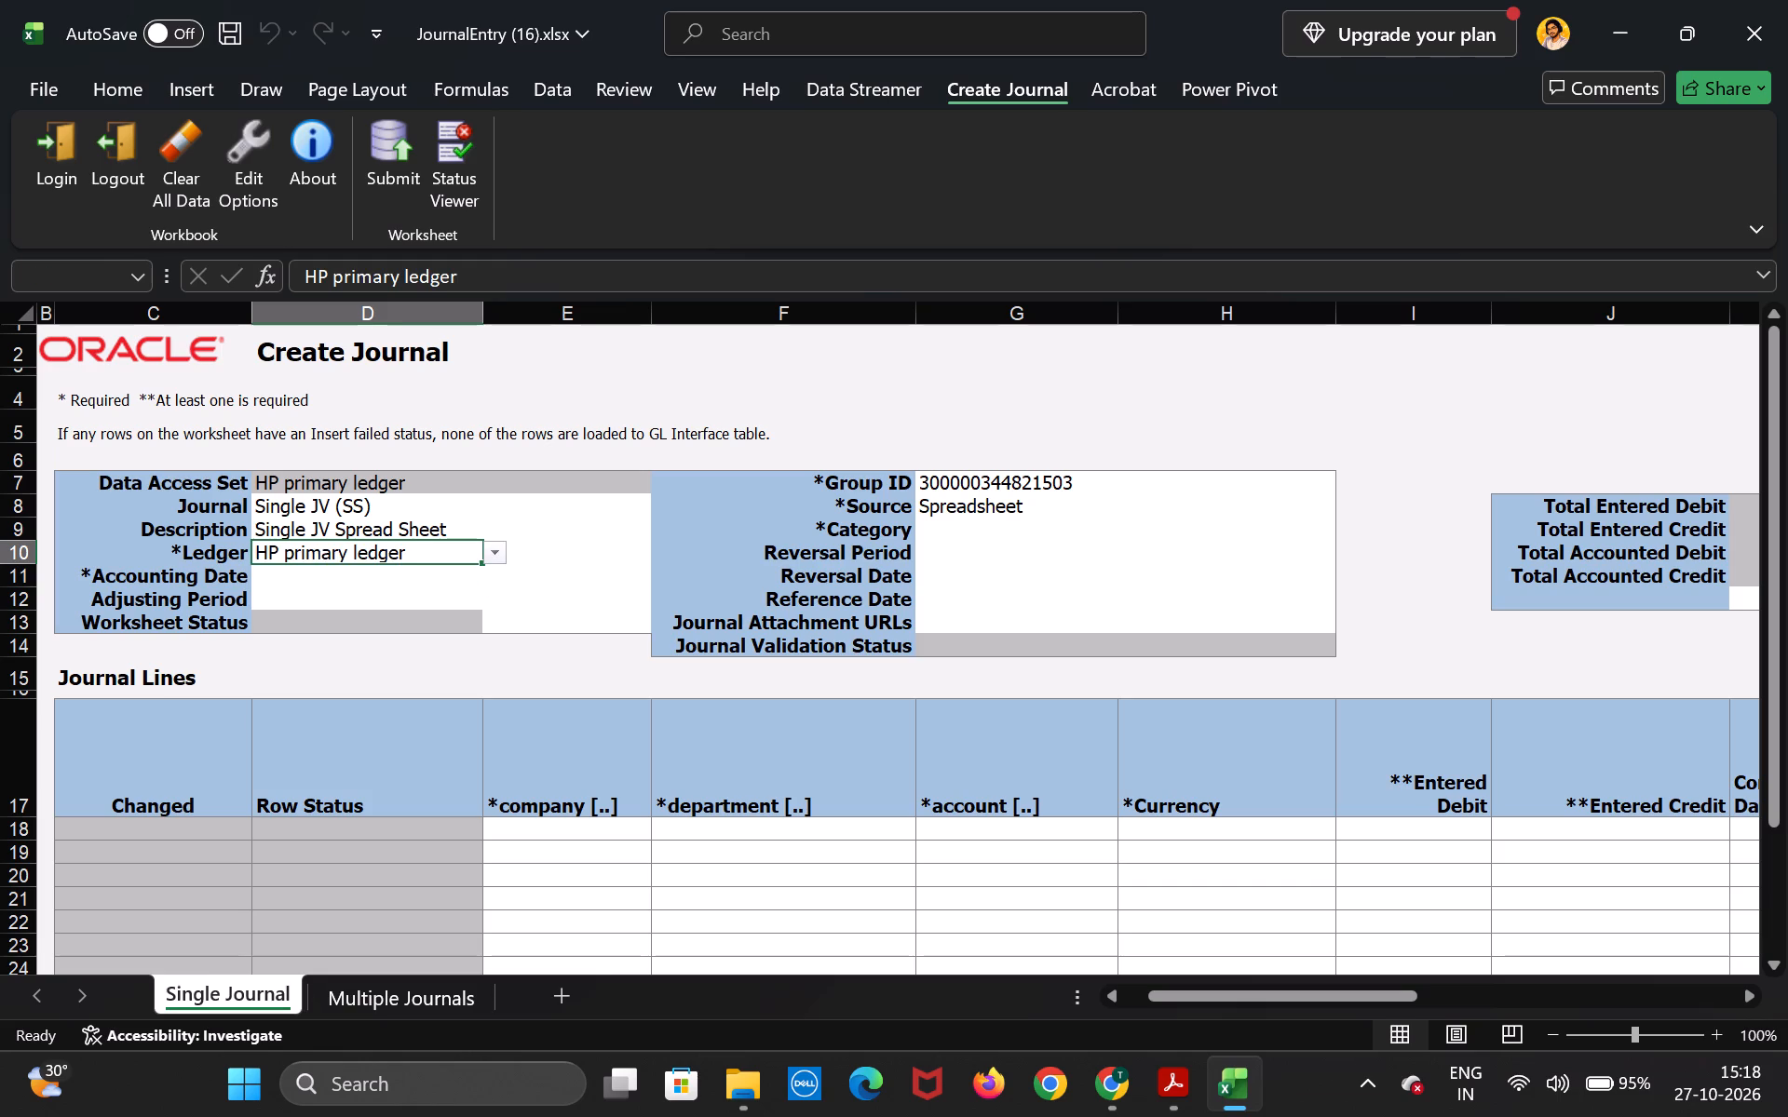
{"action": "left_click", "coordinate": [464, 583]}
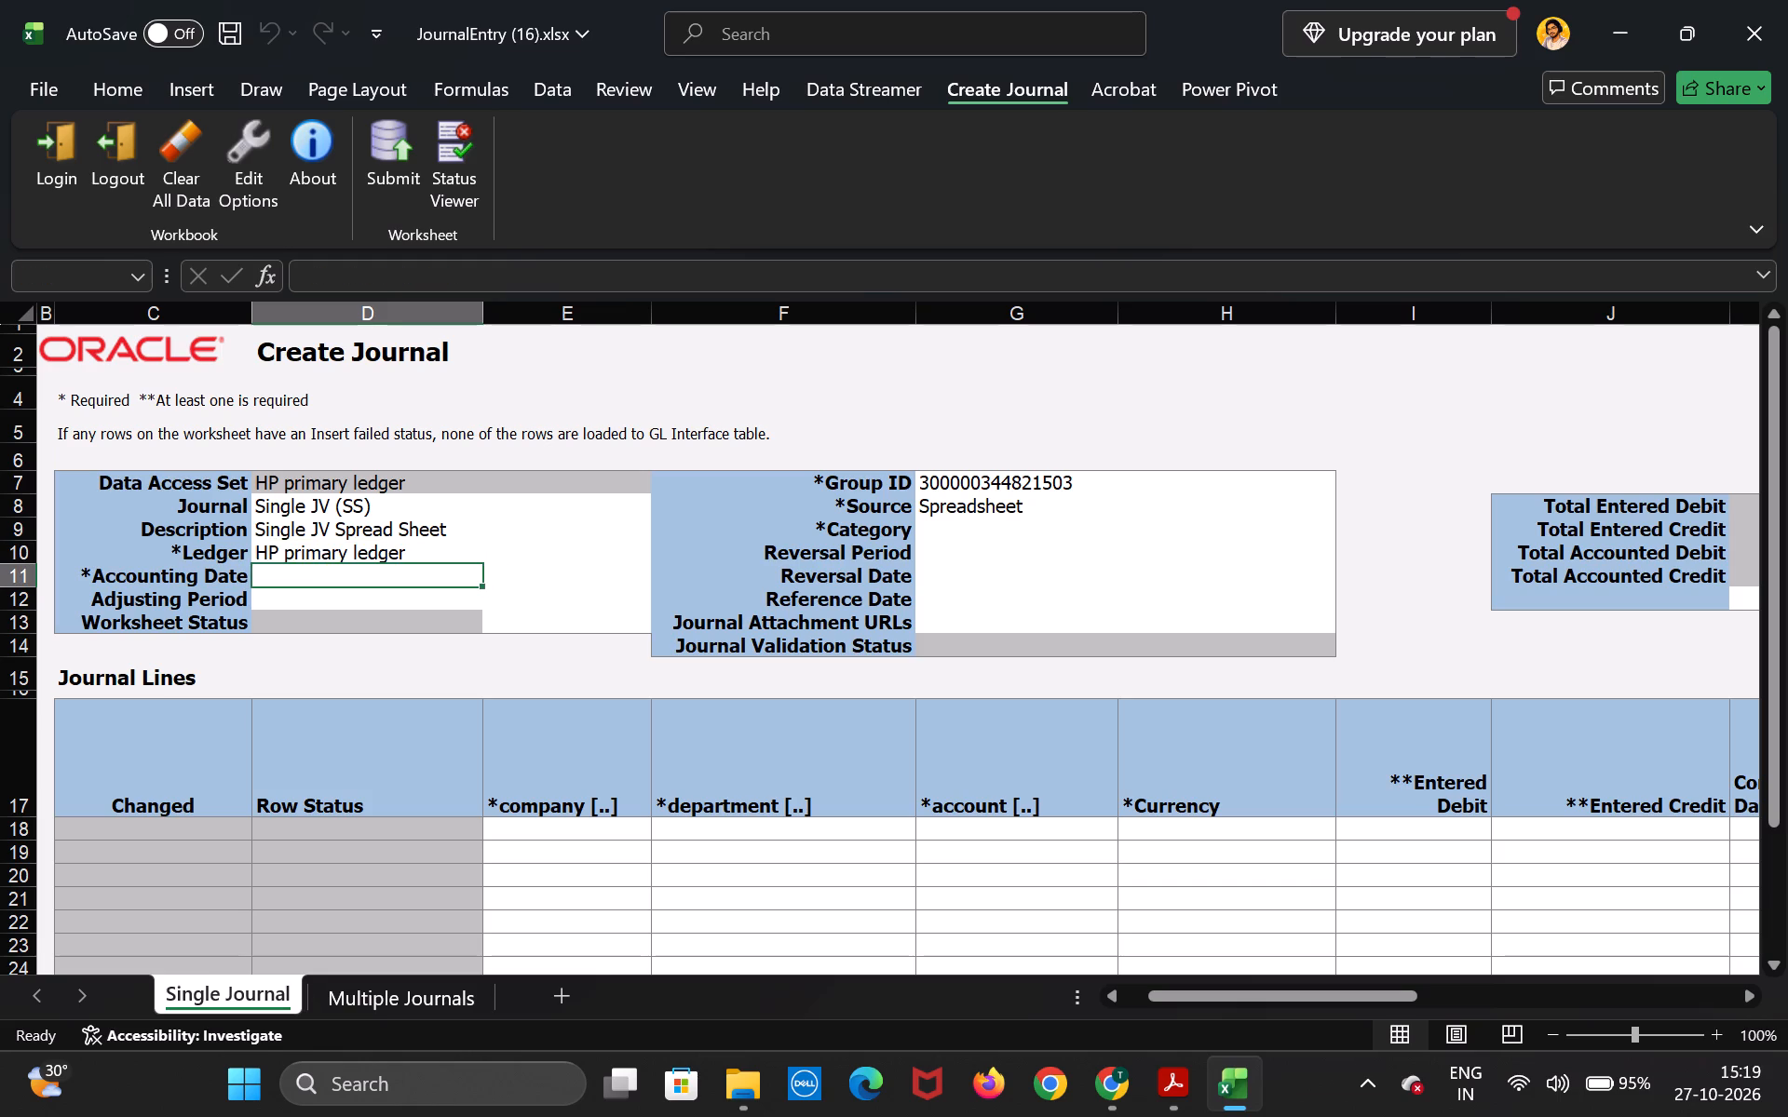
{"action": "key", "text": "2"}
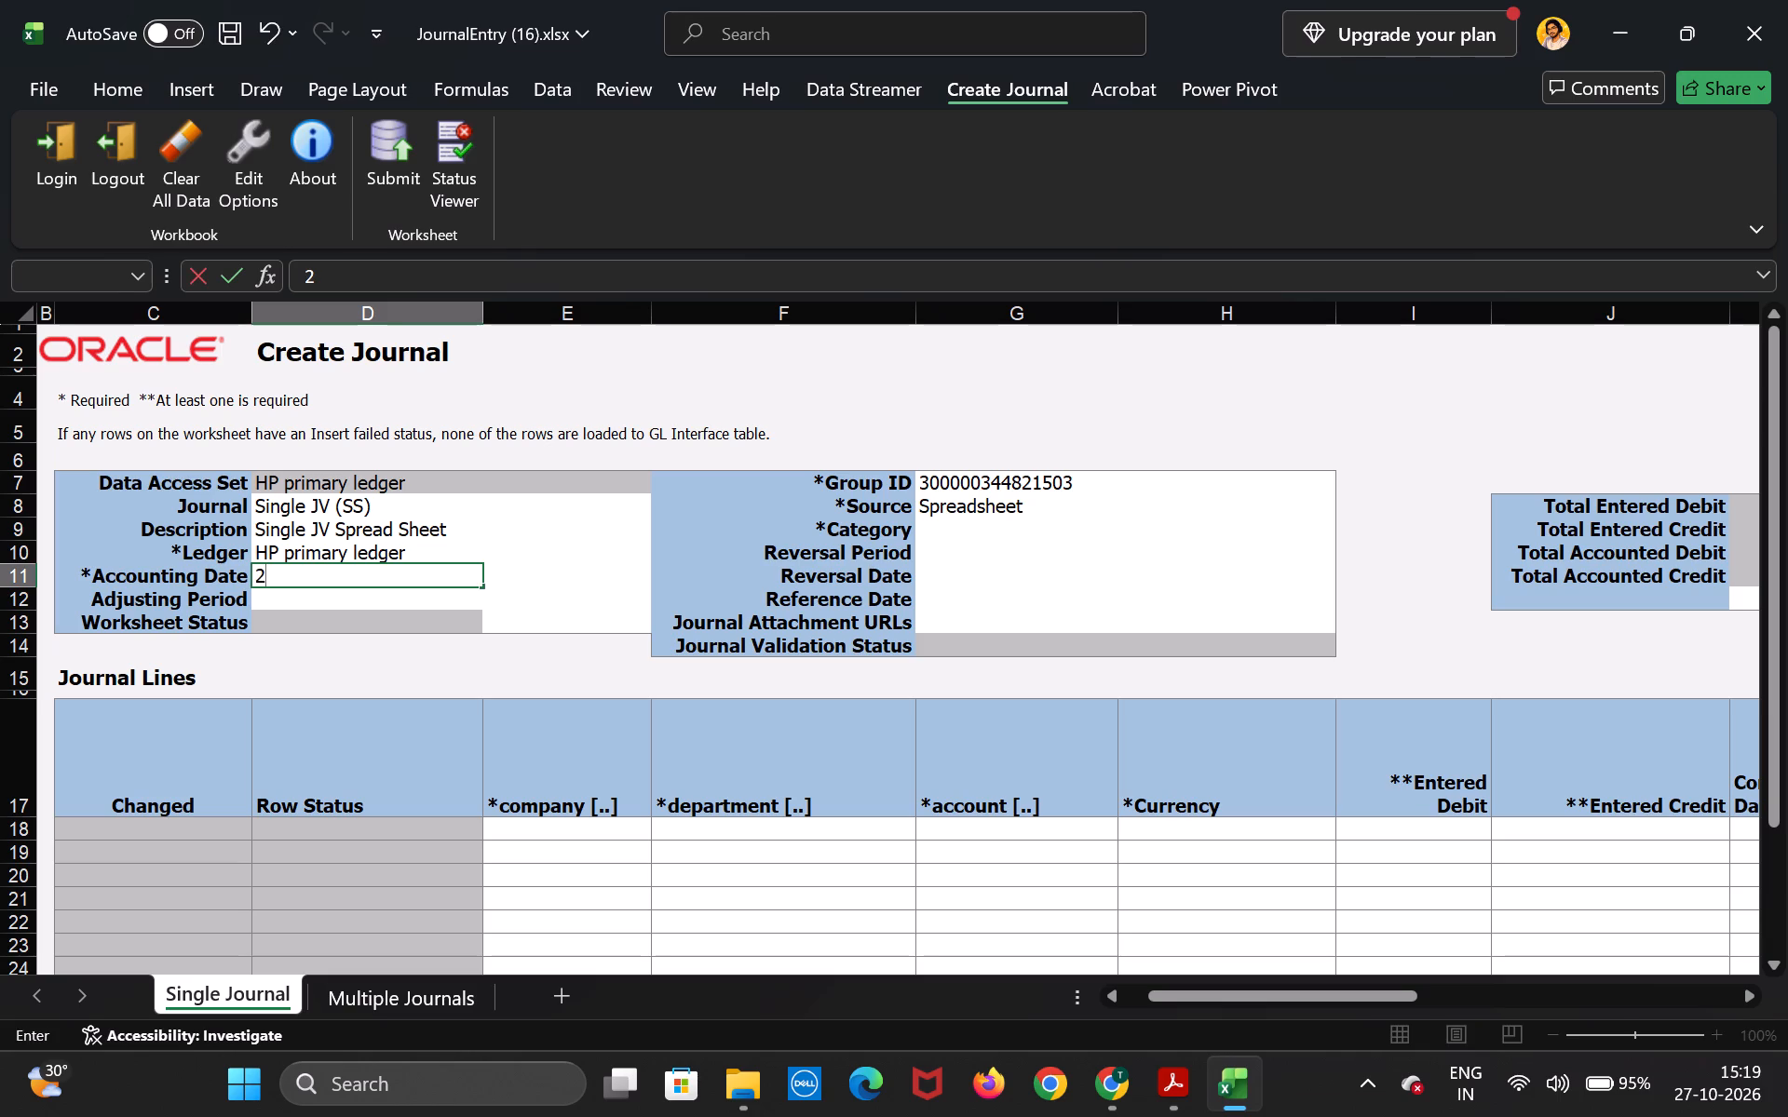
{"action": "key", "text": "7"}
{"action": "key", "text": "minus"}
{"action": "type", "text": "10-"}
{"action": "key", "text": "2"}
{"action": "key", "text": "0"}
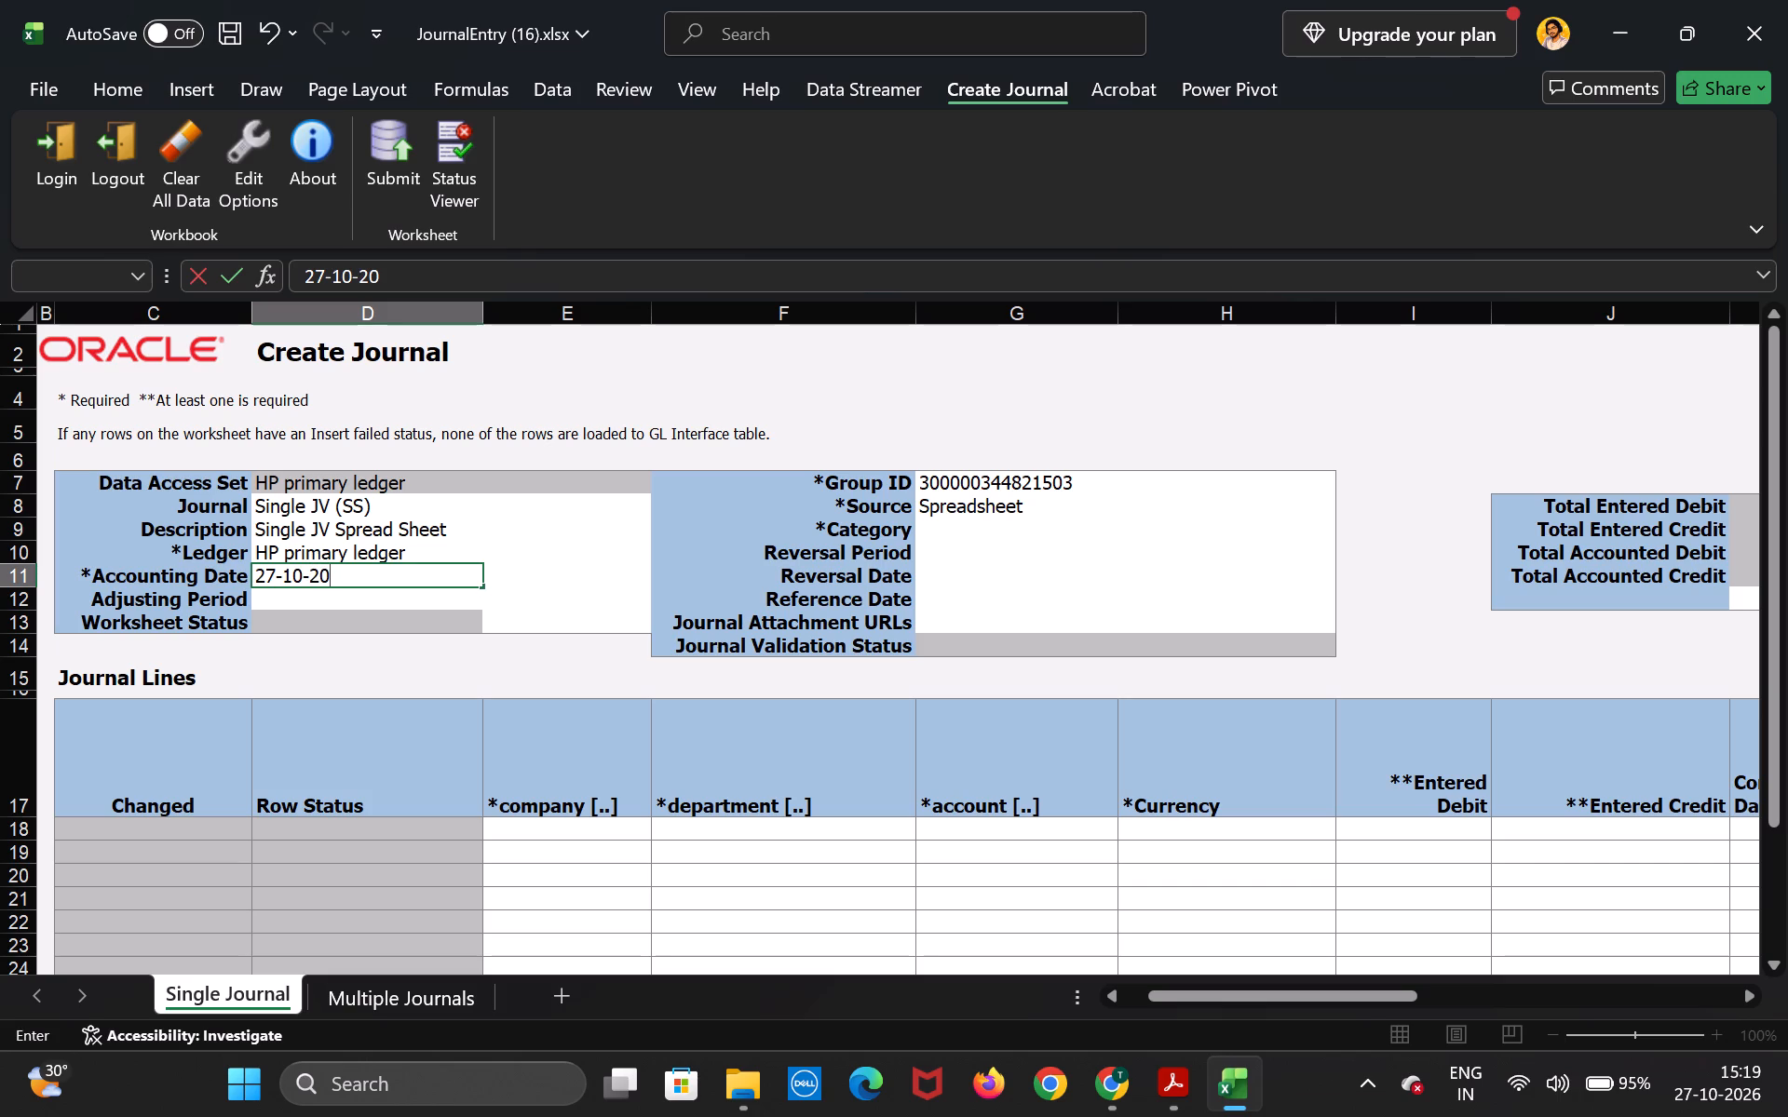
{"action": "type", "text": "26"}
{"action": "key", "text": "Down"}
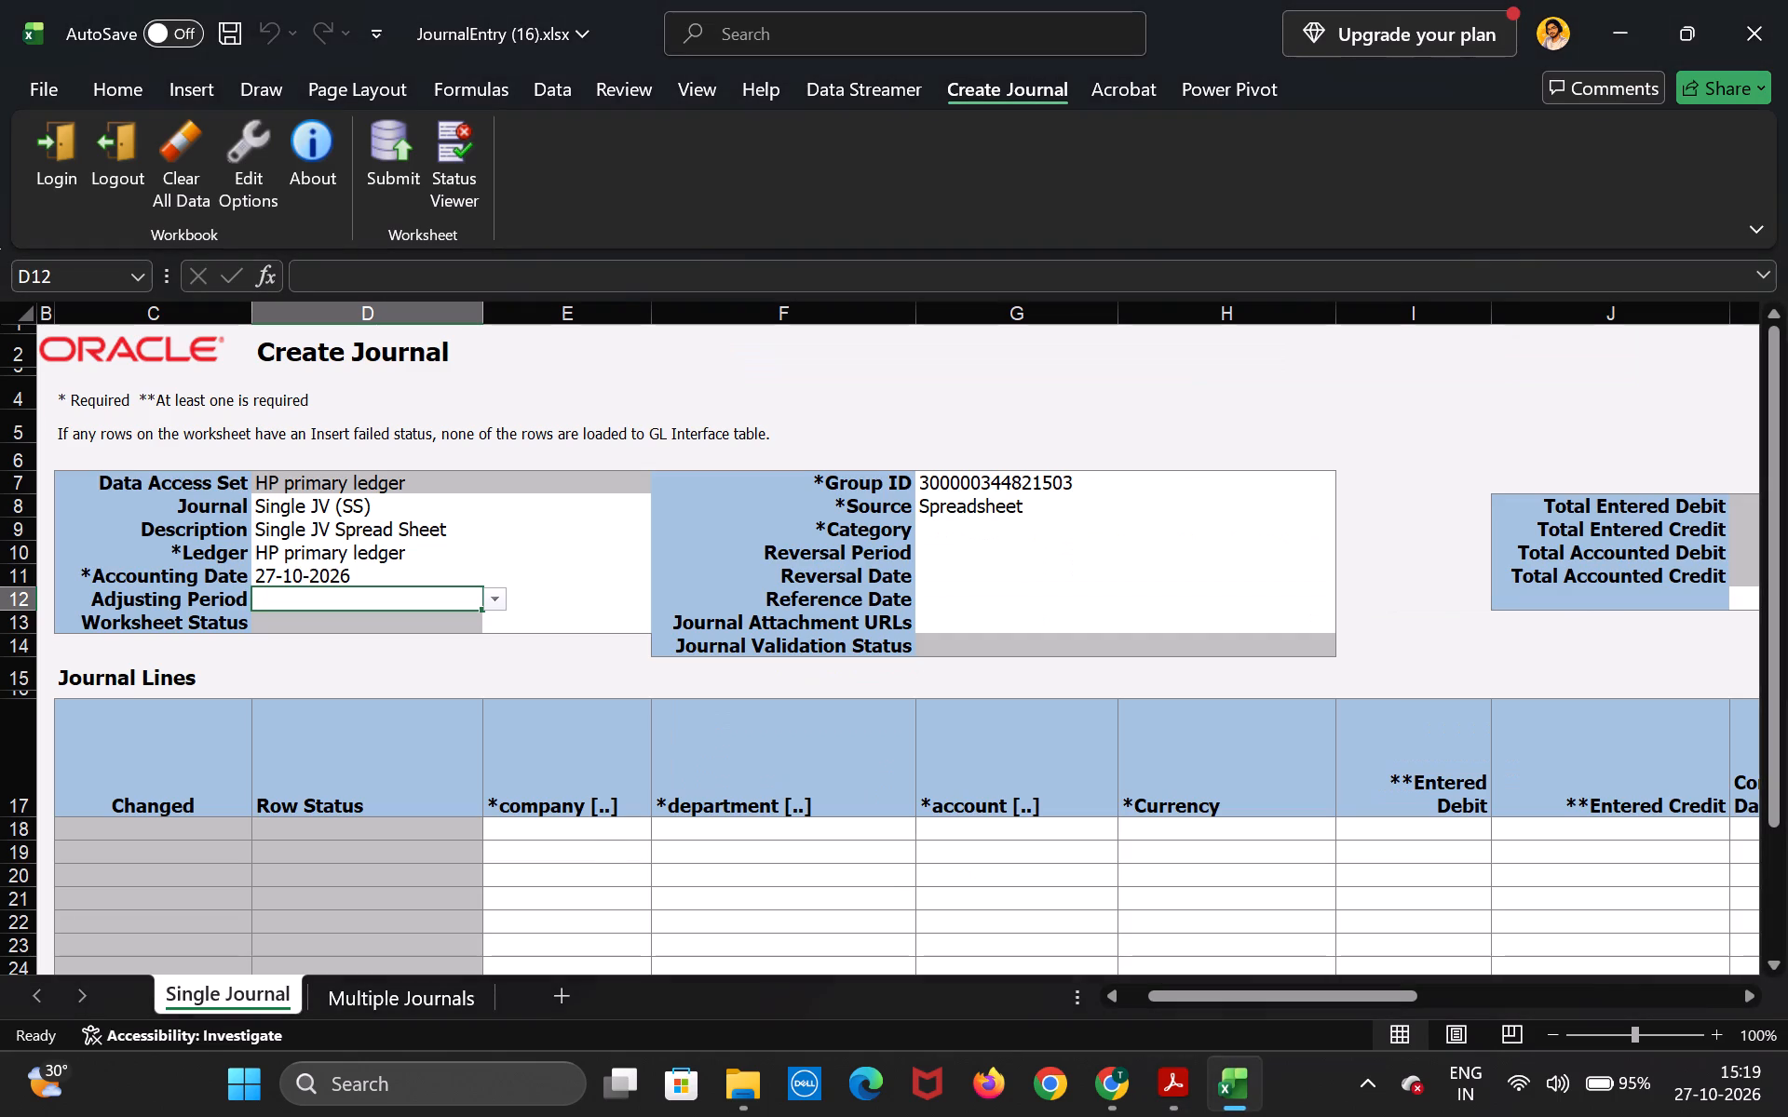
Set the journal category to Adjustment.
{"action": "key", "text": "Right"}
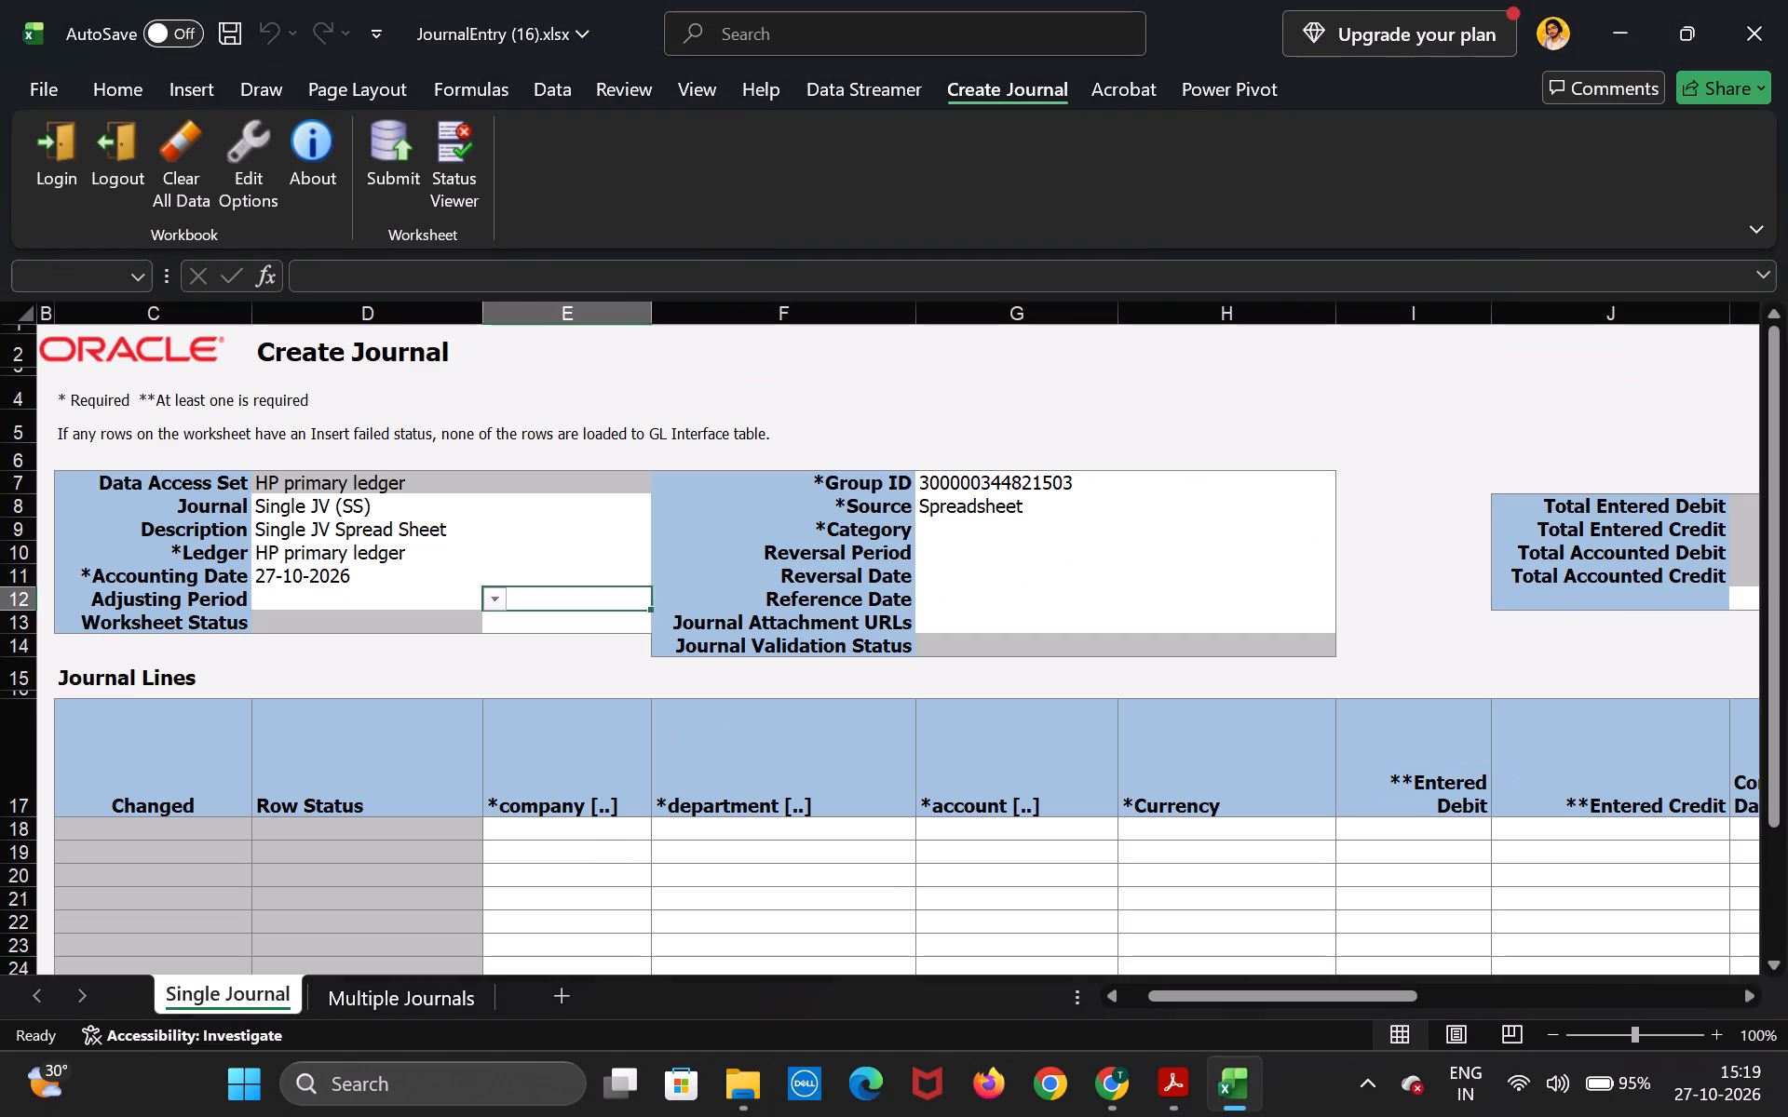
{"action": "key", "text": "Right"}
{"action": "key", "text": "Right"}
{"action": "key", "text": "Up"}
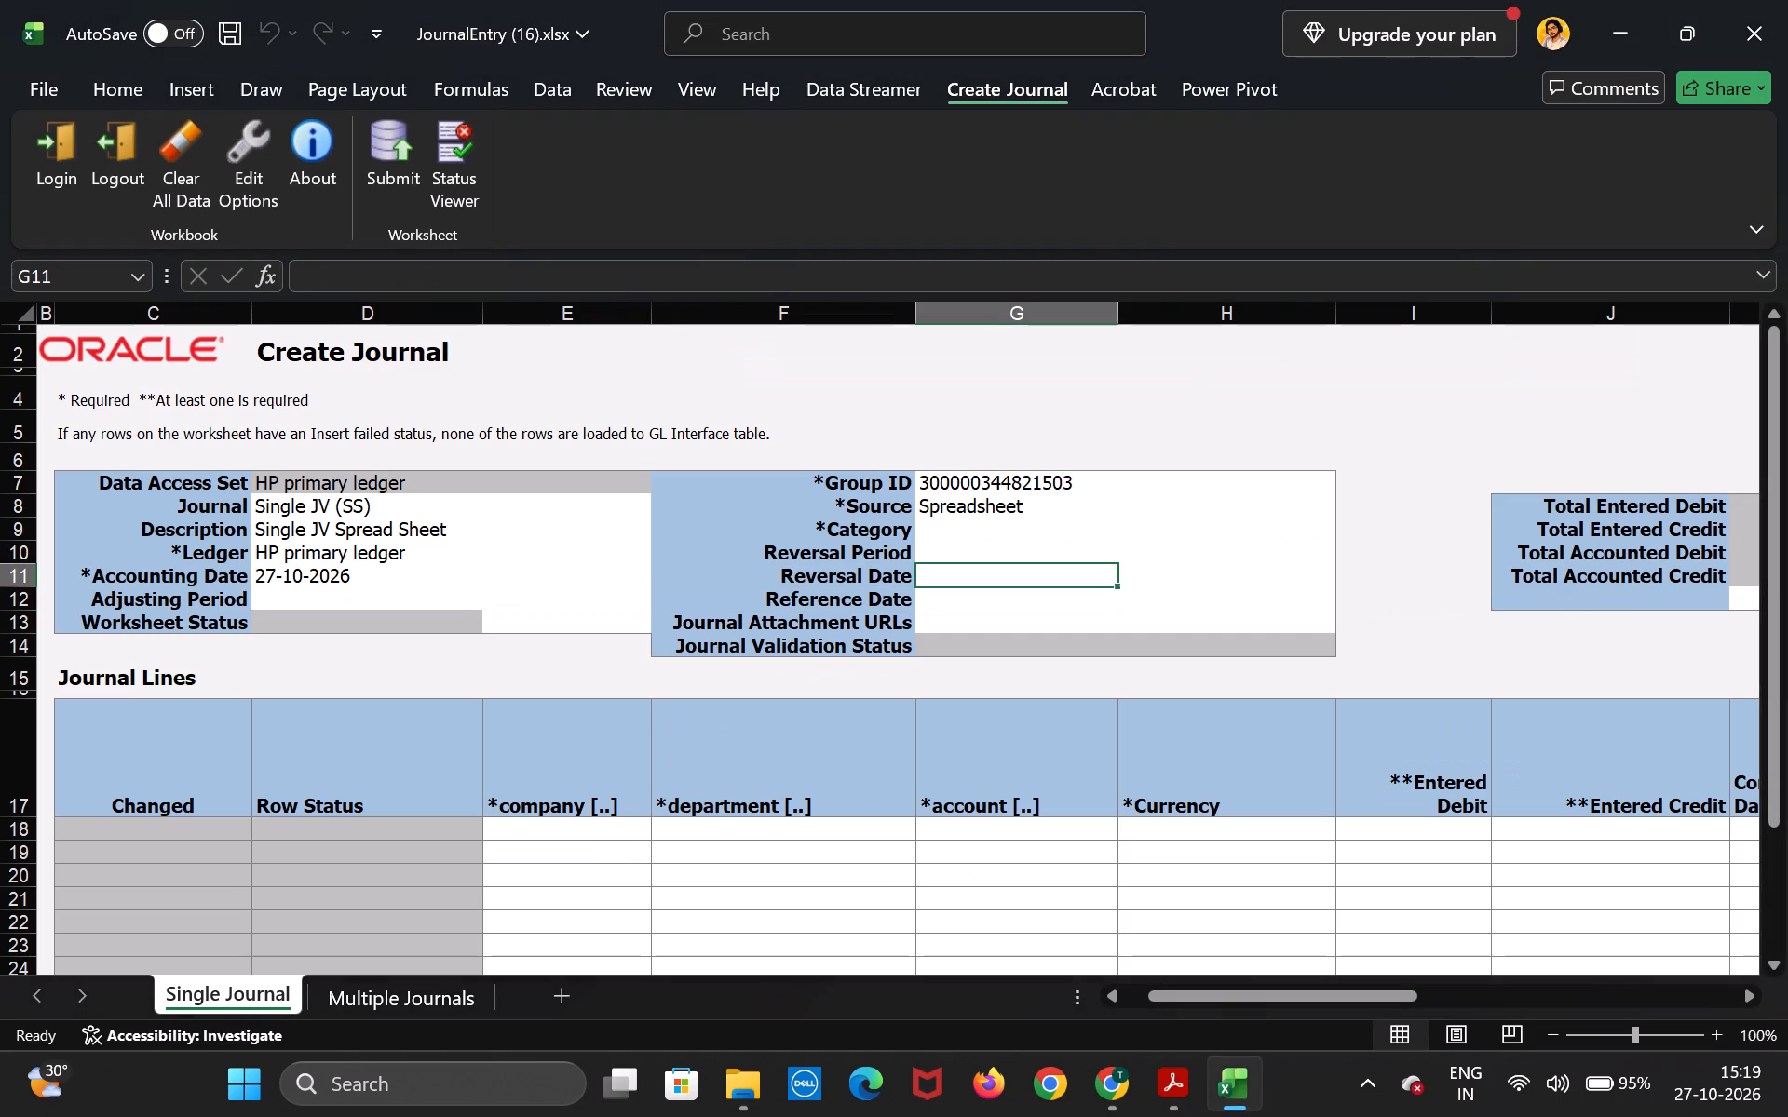
{"action": "key", "text": "Up"}
{"action": "key", "text": "Up"}
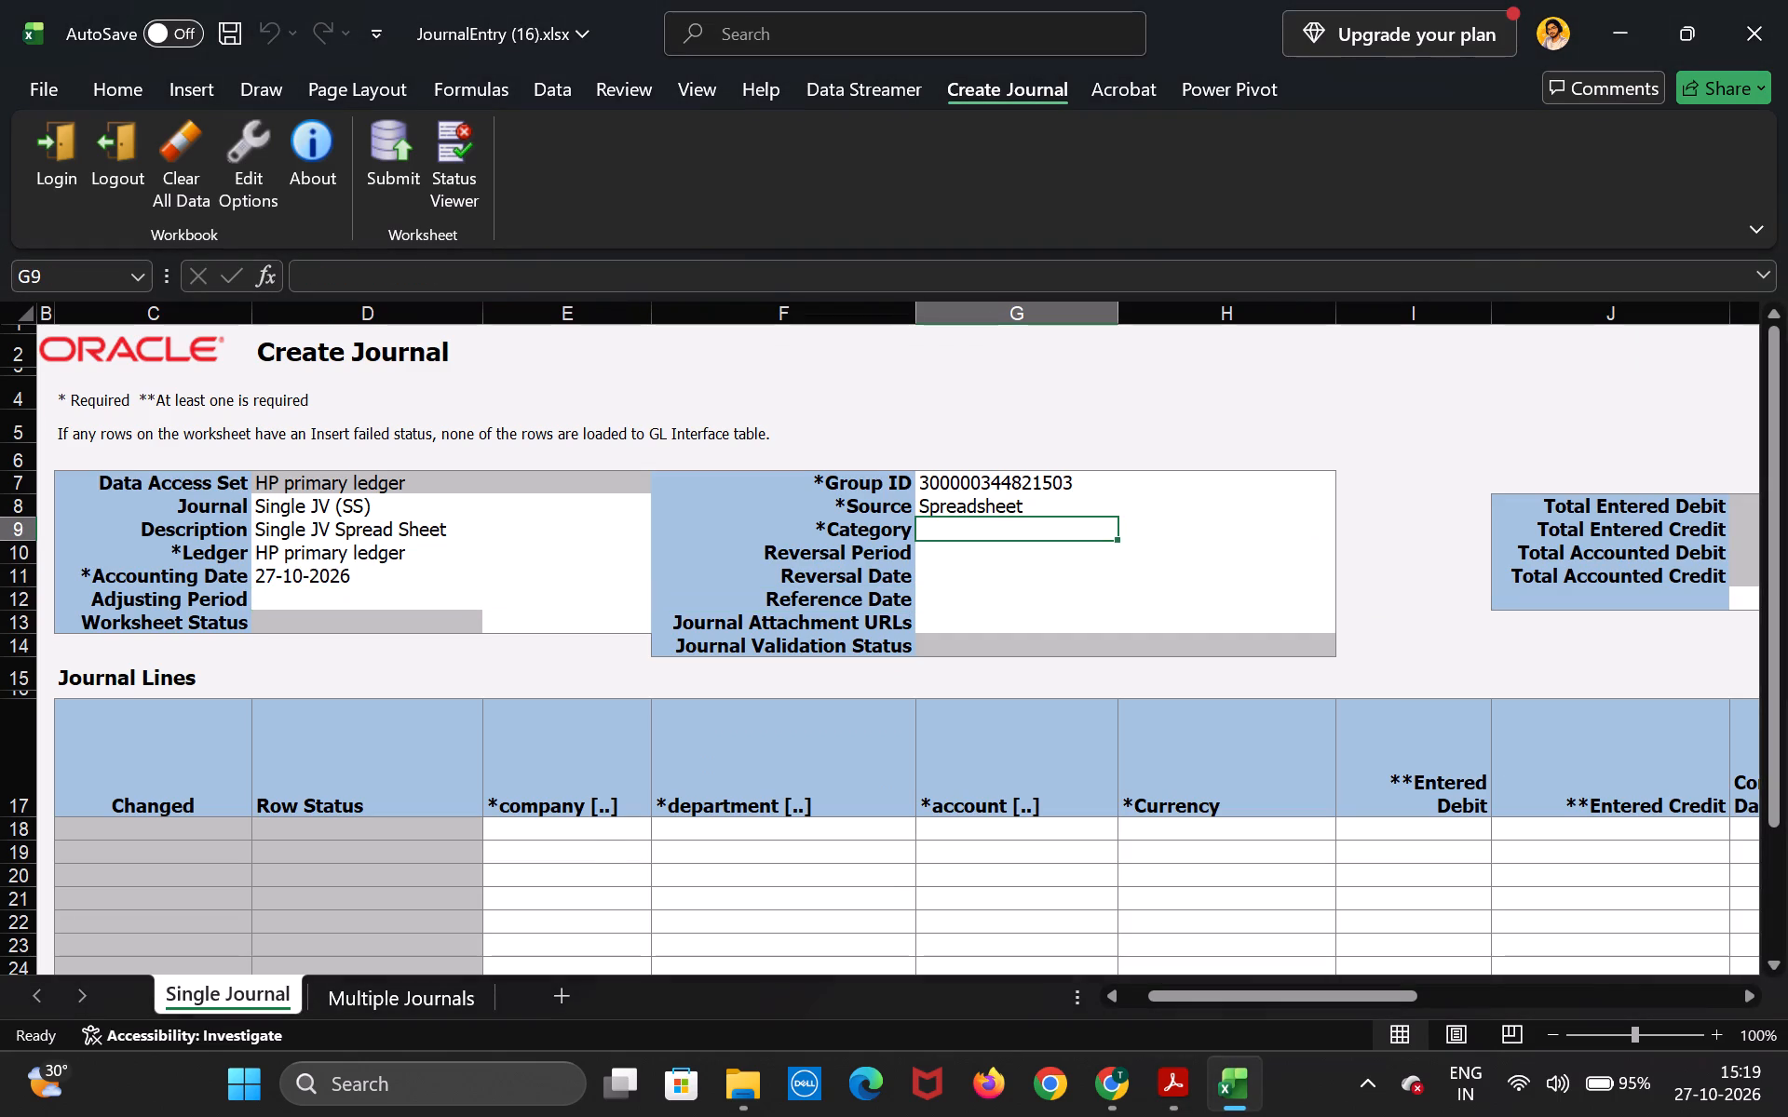
{"action": "key", "text": "a"}
{"action": "key", "text": "BackSpace"}
{"action": "type", "text": "Adjust"}
{"action": "type", "text": "ment"}
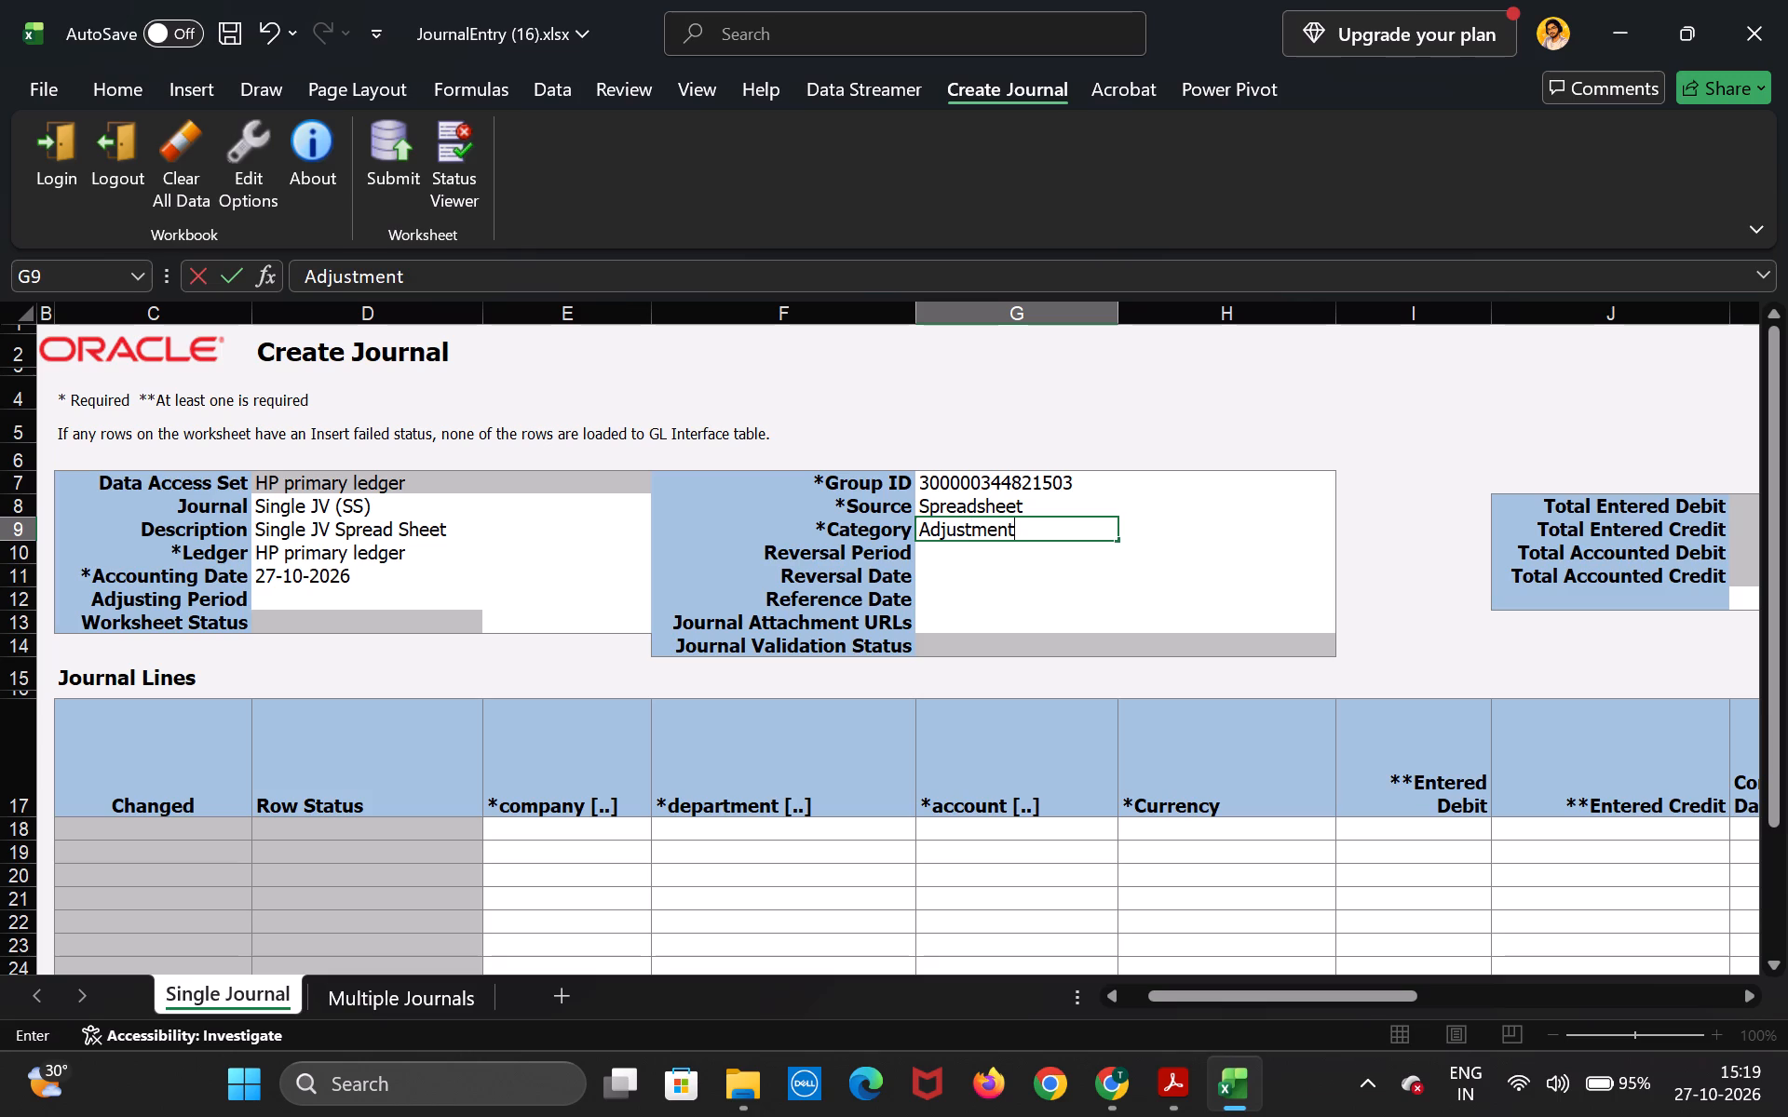
Set the first journal line's account combination to company 105, department 0000 and account 11200 (Cash).
{"action": "left_click", "coordinate": [586, 838]}
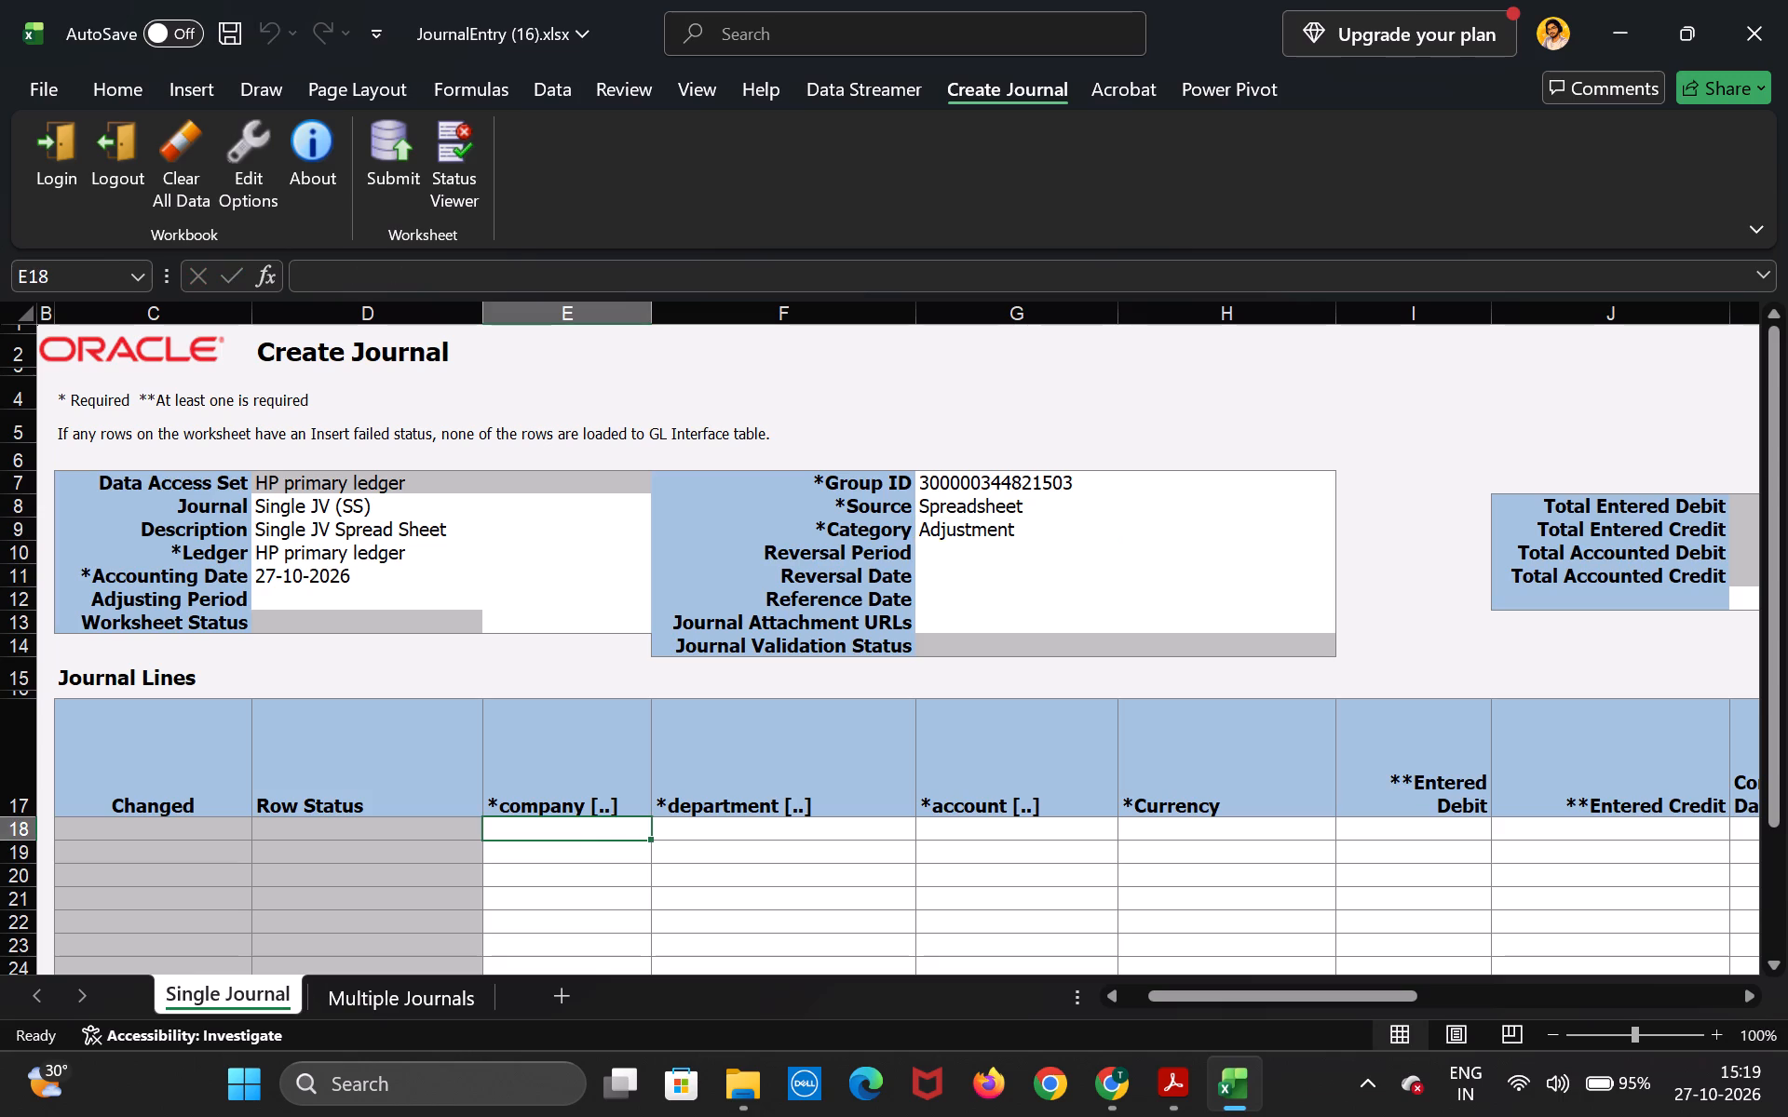
{"action": "double_click", "coordinate": [595, 822]}
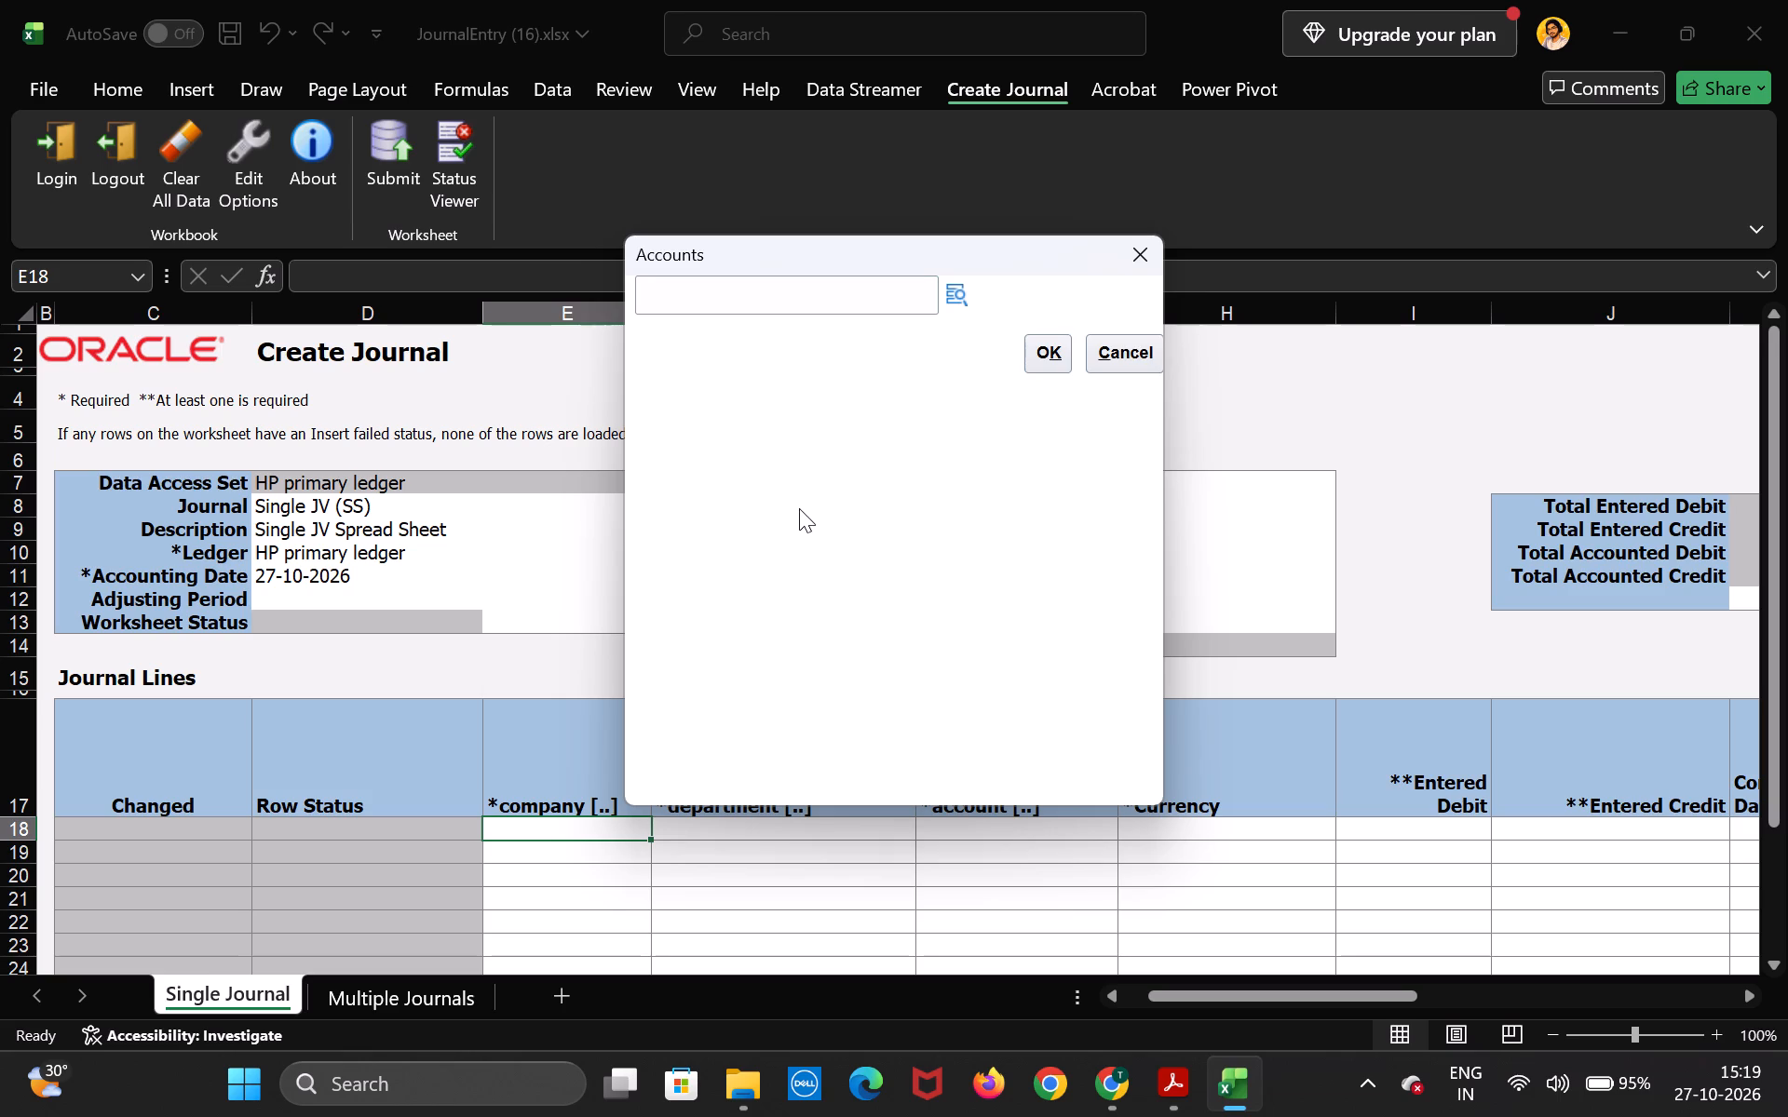
{"action": "left_click", "coordinate": [962, 303]}
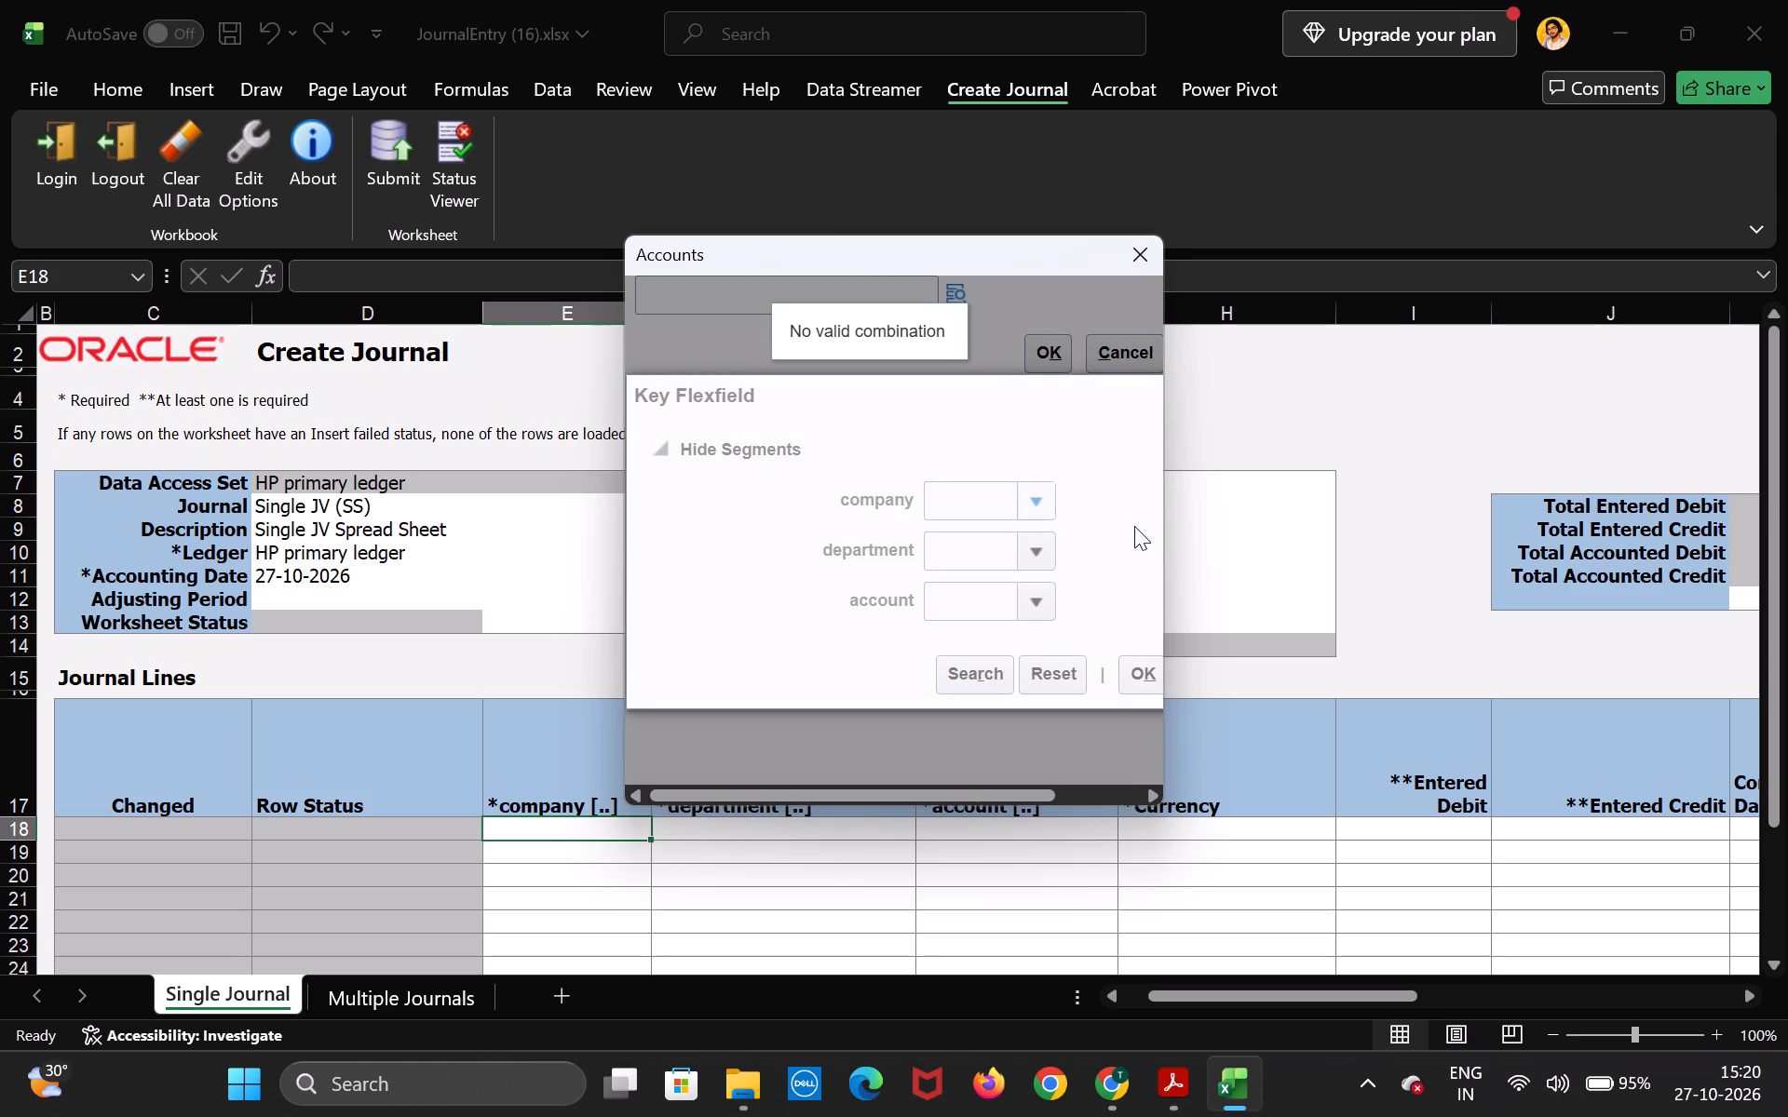
{"action": "left_click", "coordinate": [1090, 490]}
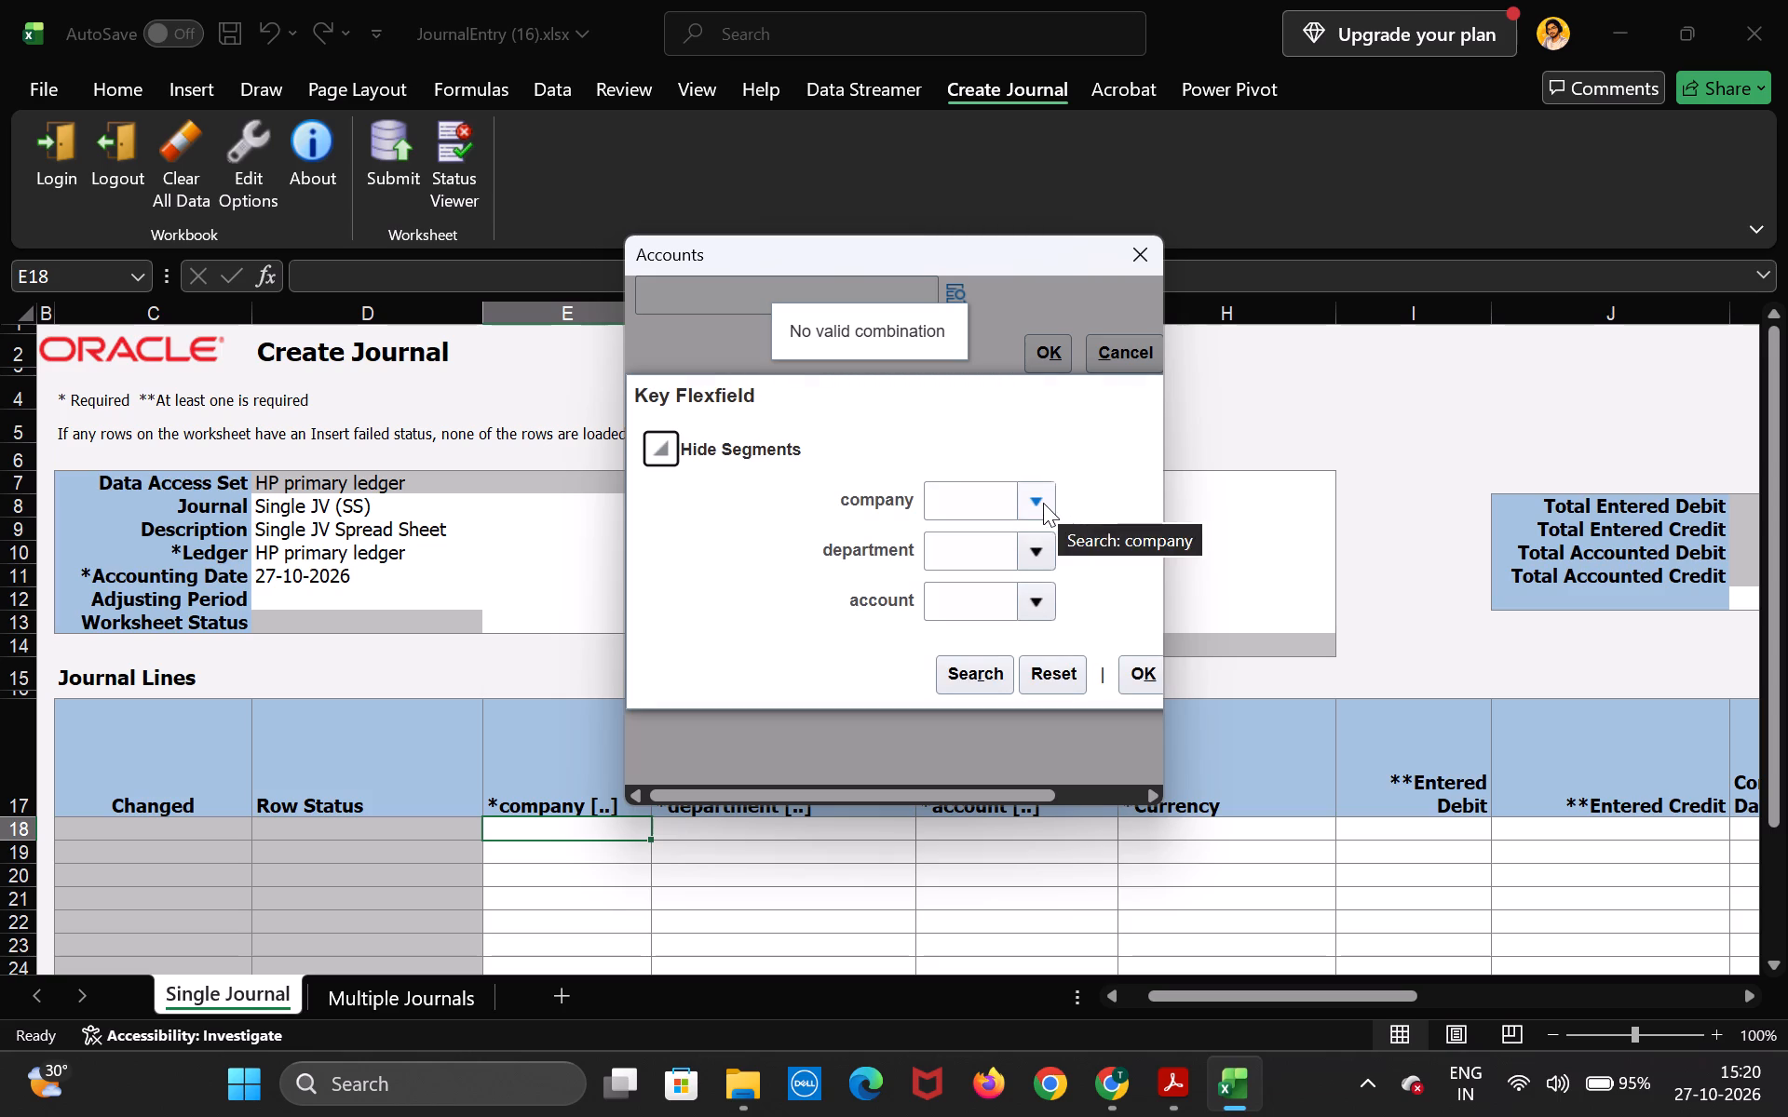
{"action": "left_click", "coordinate": [1043, 501]}
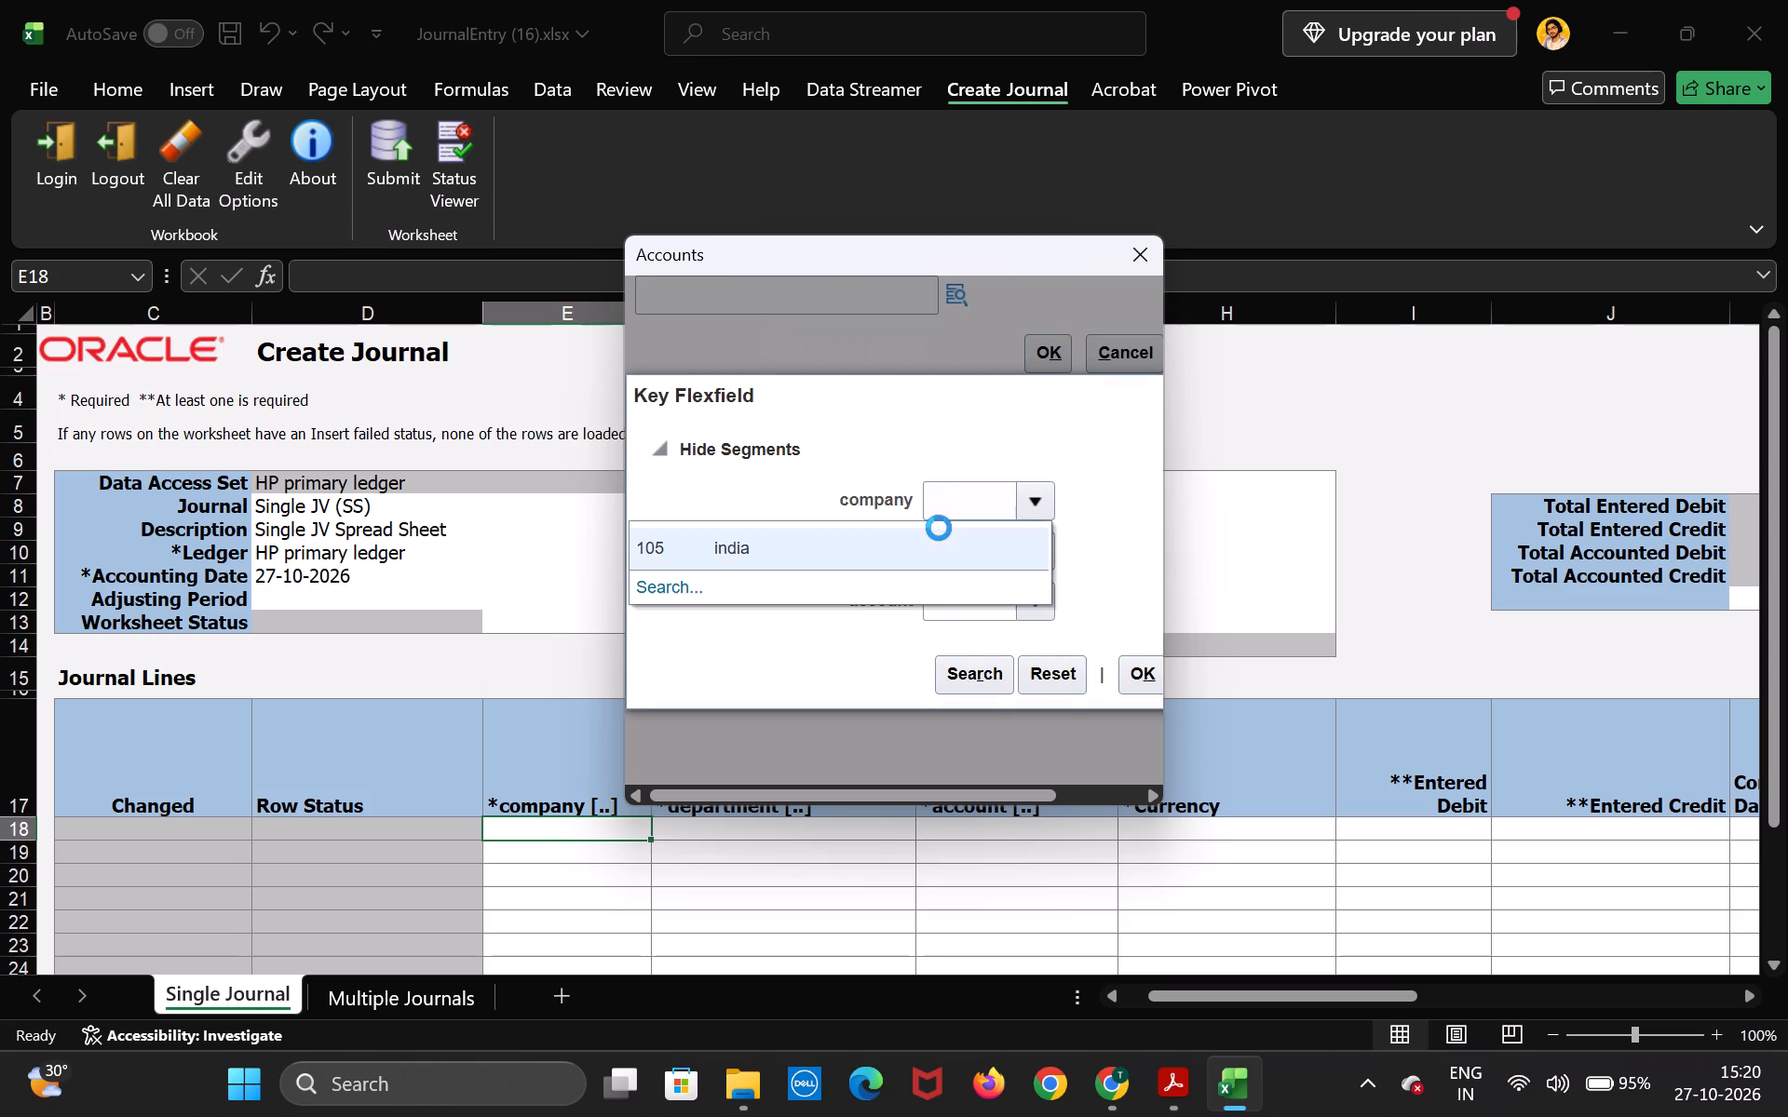
{"action": "left_click", "coordinate": [939, 556]}
{"action": "left_click", "coordinate": [1045, 549]}
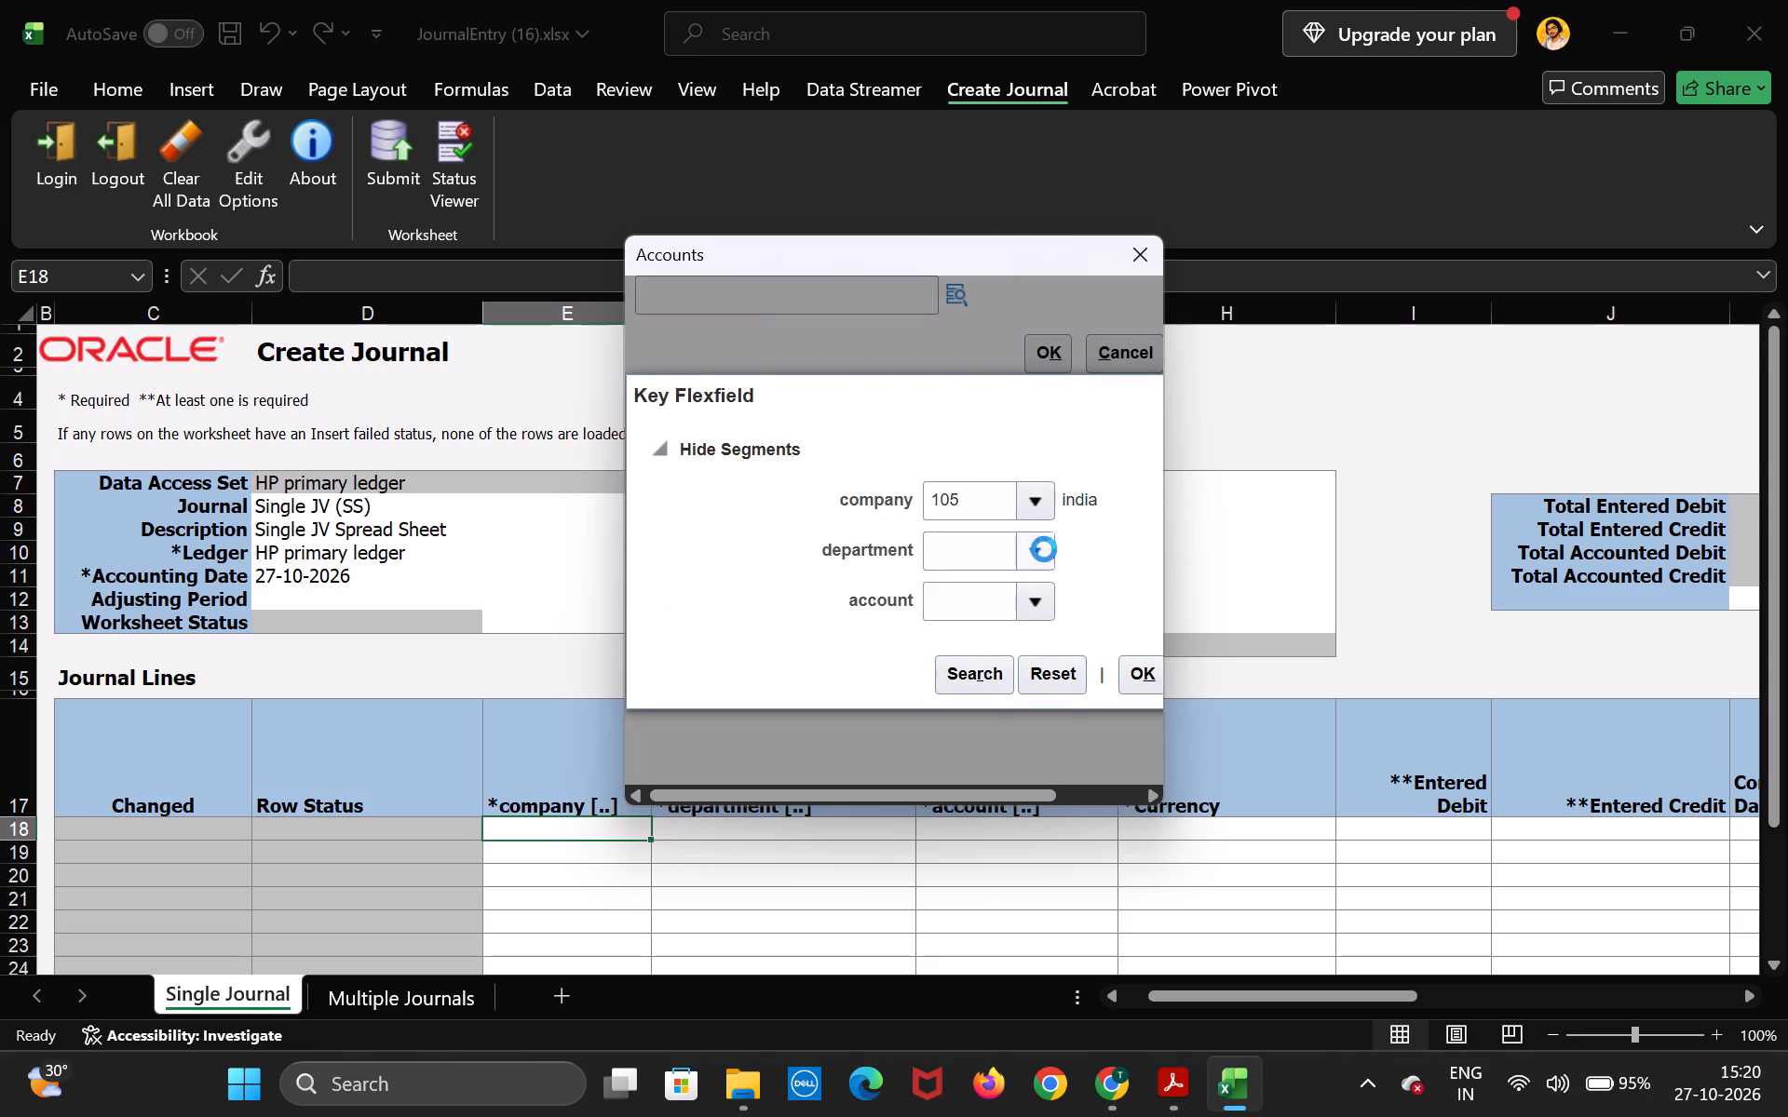
{"action": "left_click", "coordinate": [981, 594]}
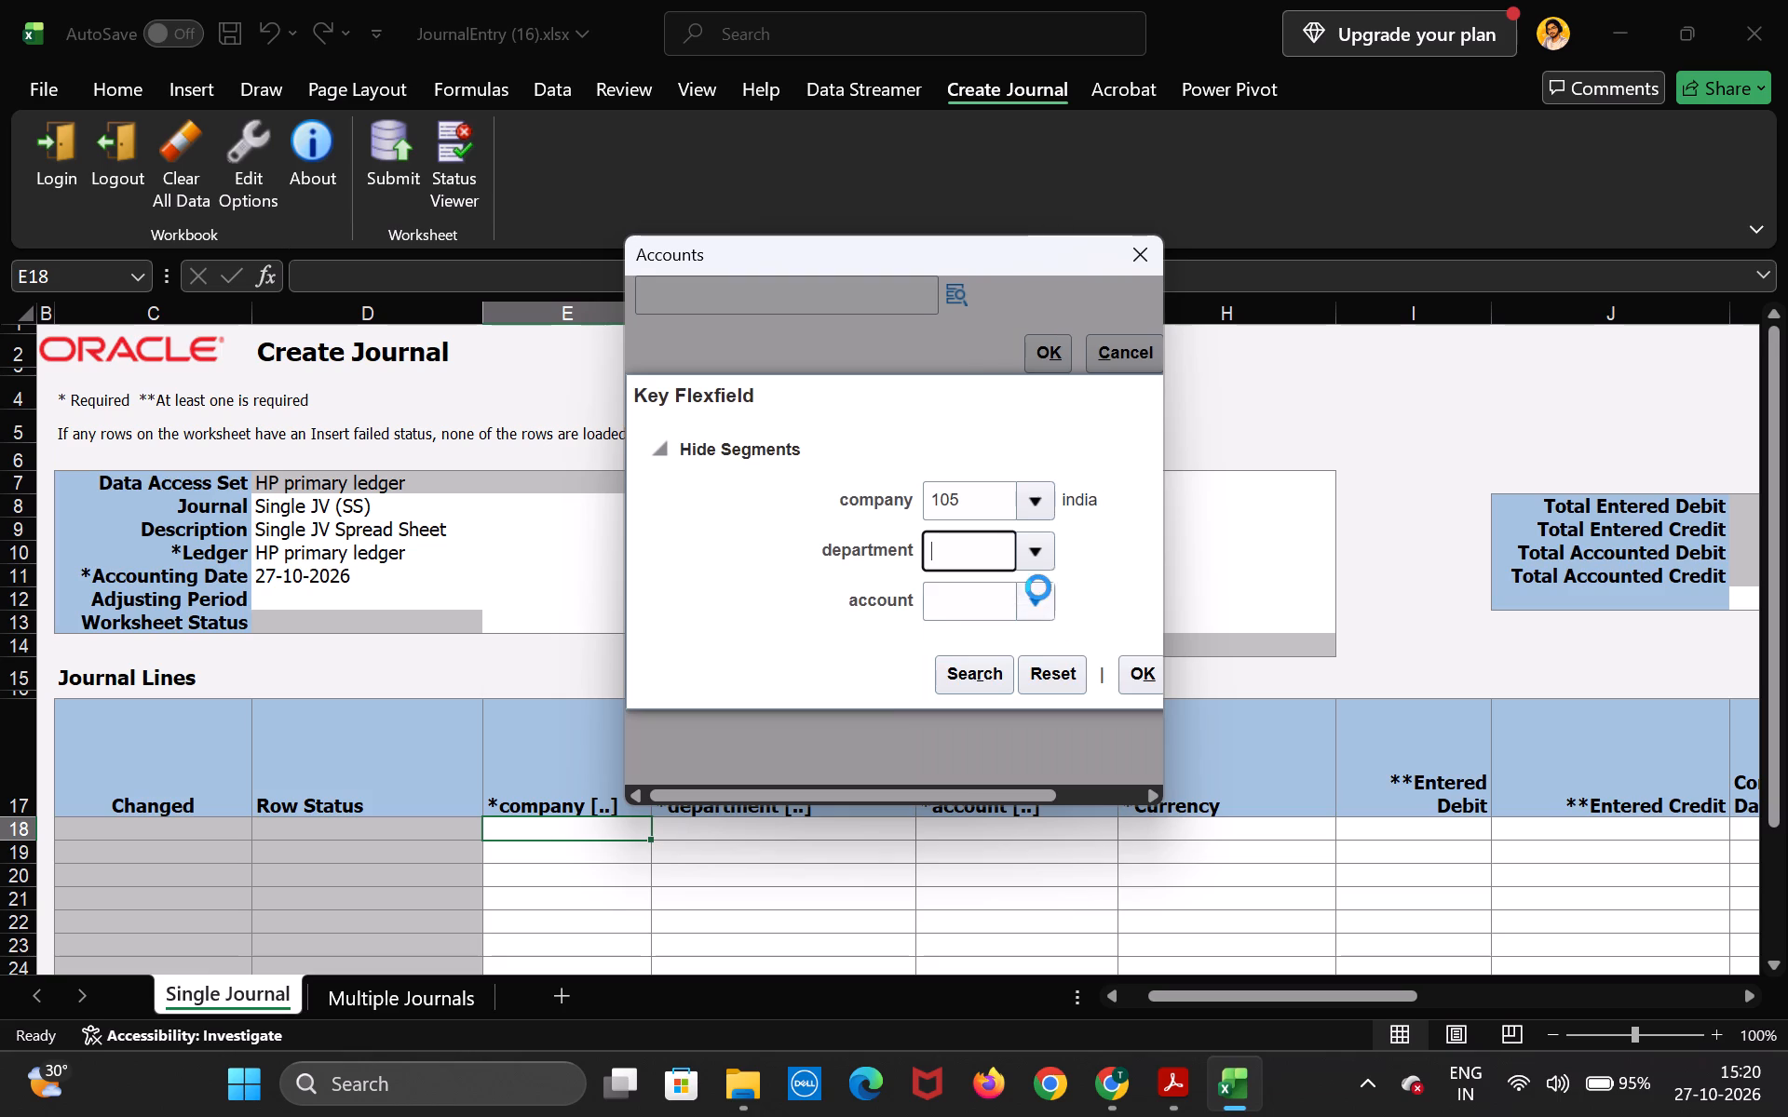
{"action": "left_click", "coordinate": [1036, 599]}
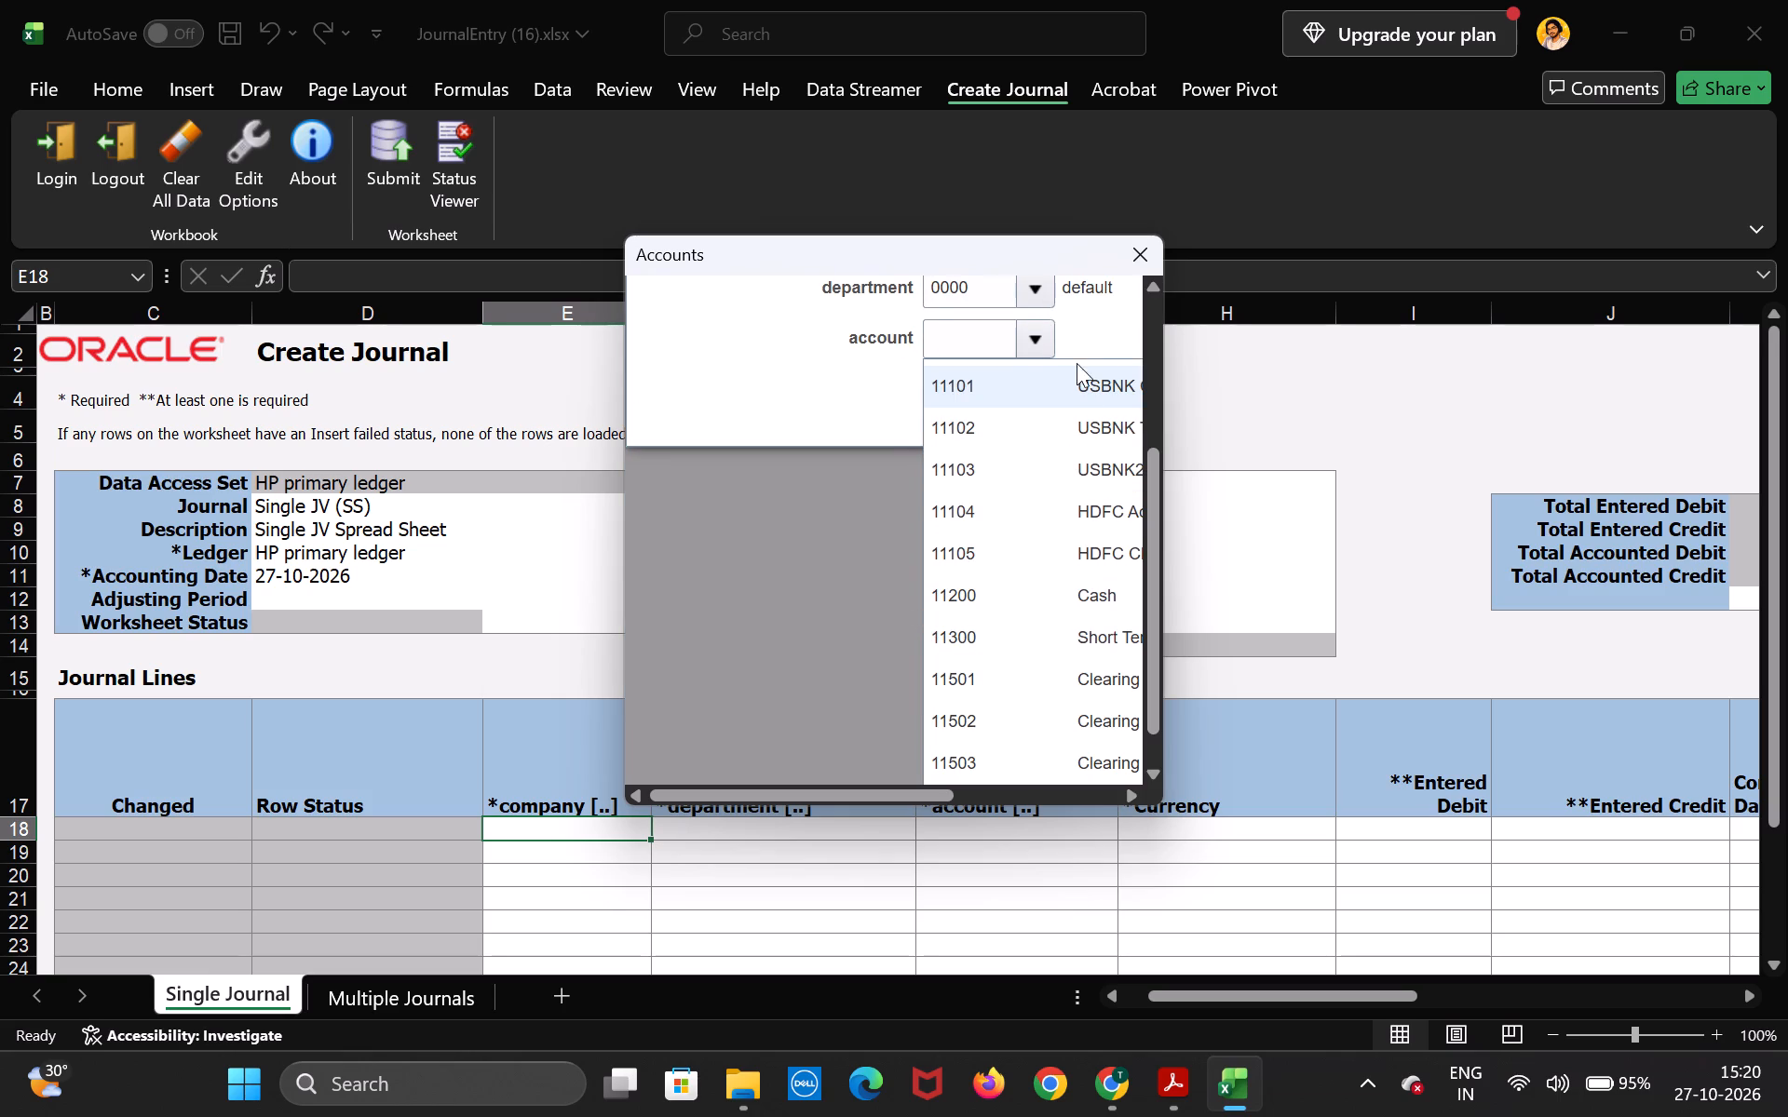
{"action": "left_click", "coordinate": [1120, 585]}
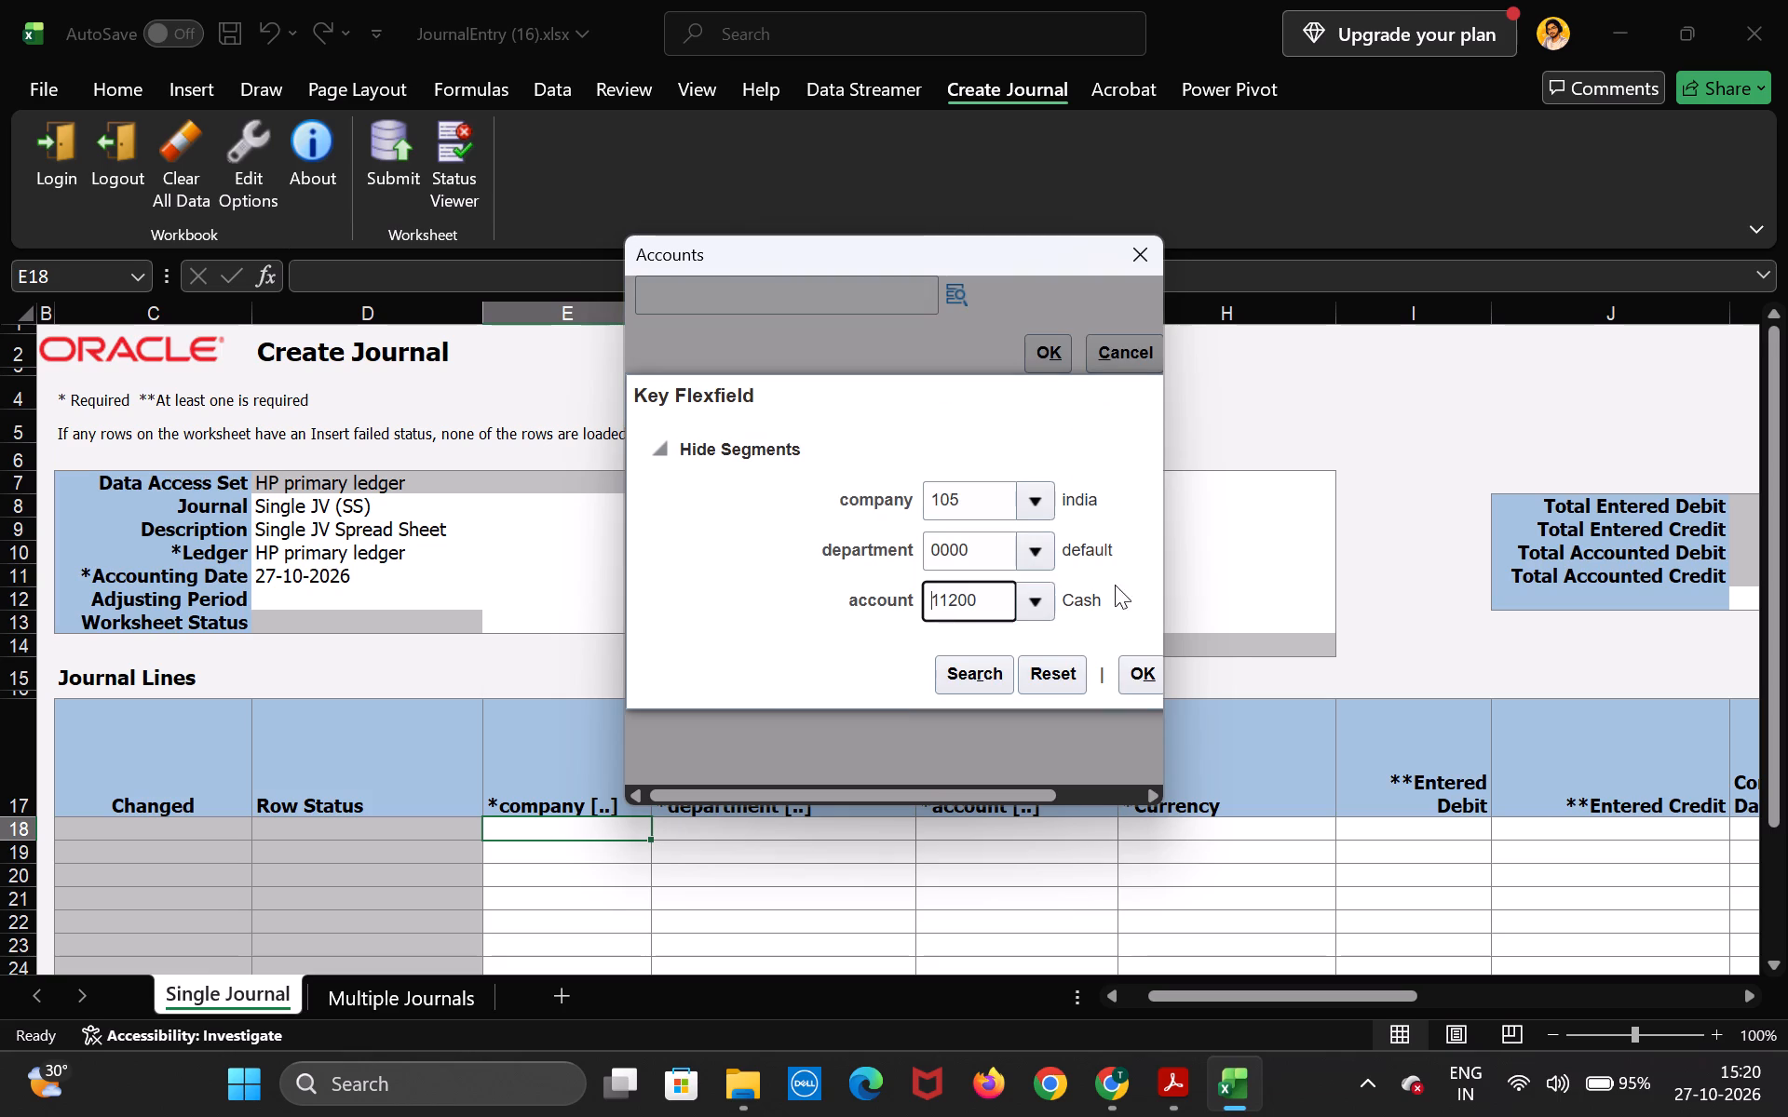
{"action": "left_click", "coordinate": [1145, 666]}
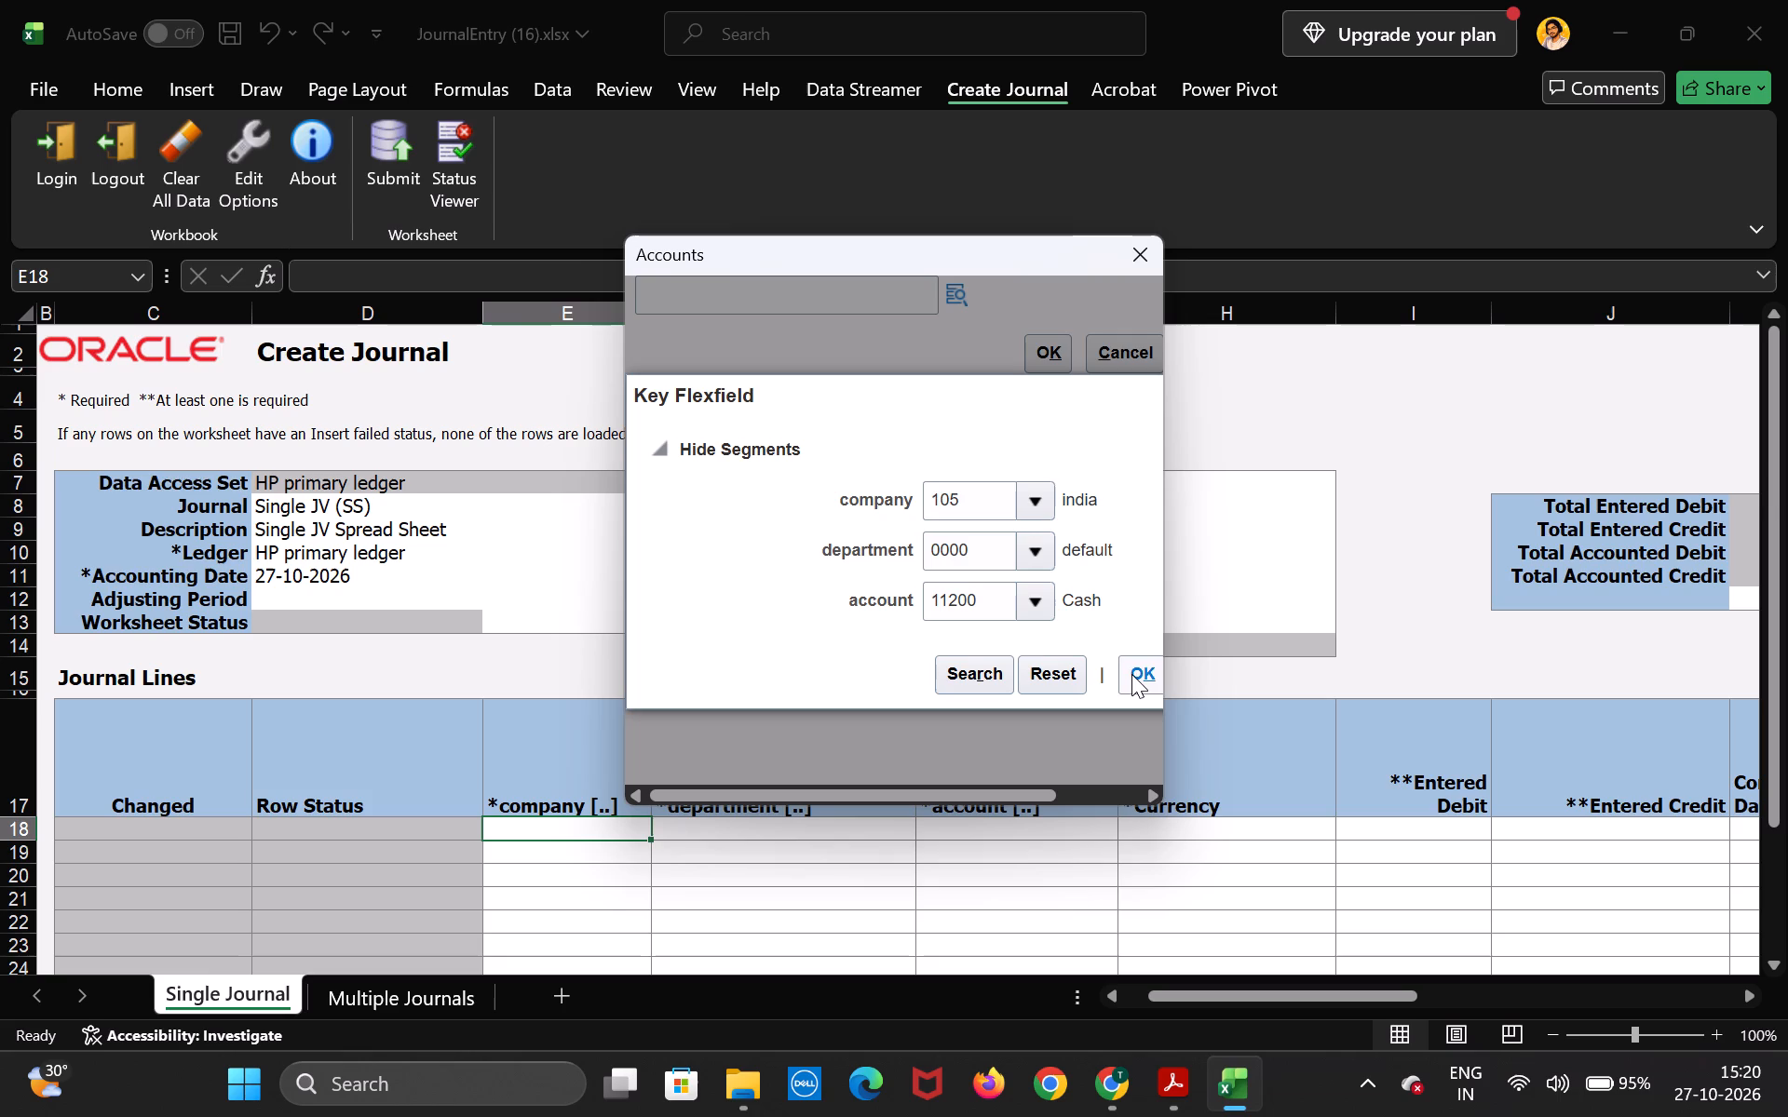
{"action": "left_click", "coordinate": [1131, 674]}
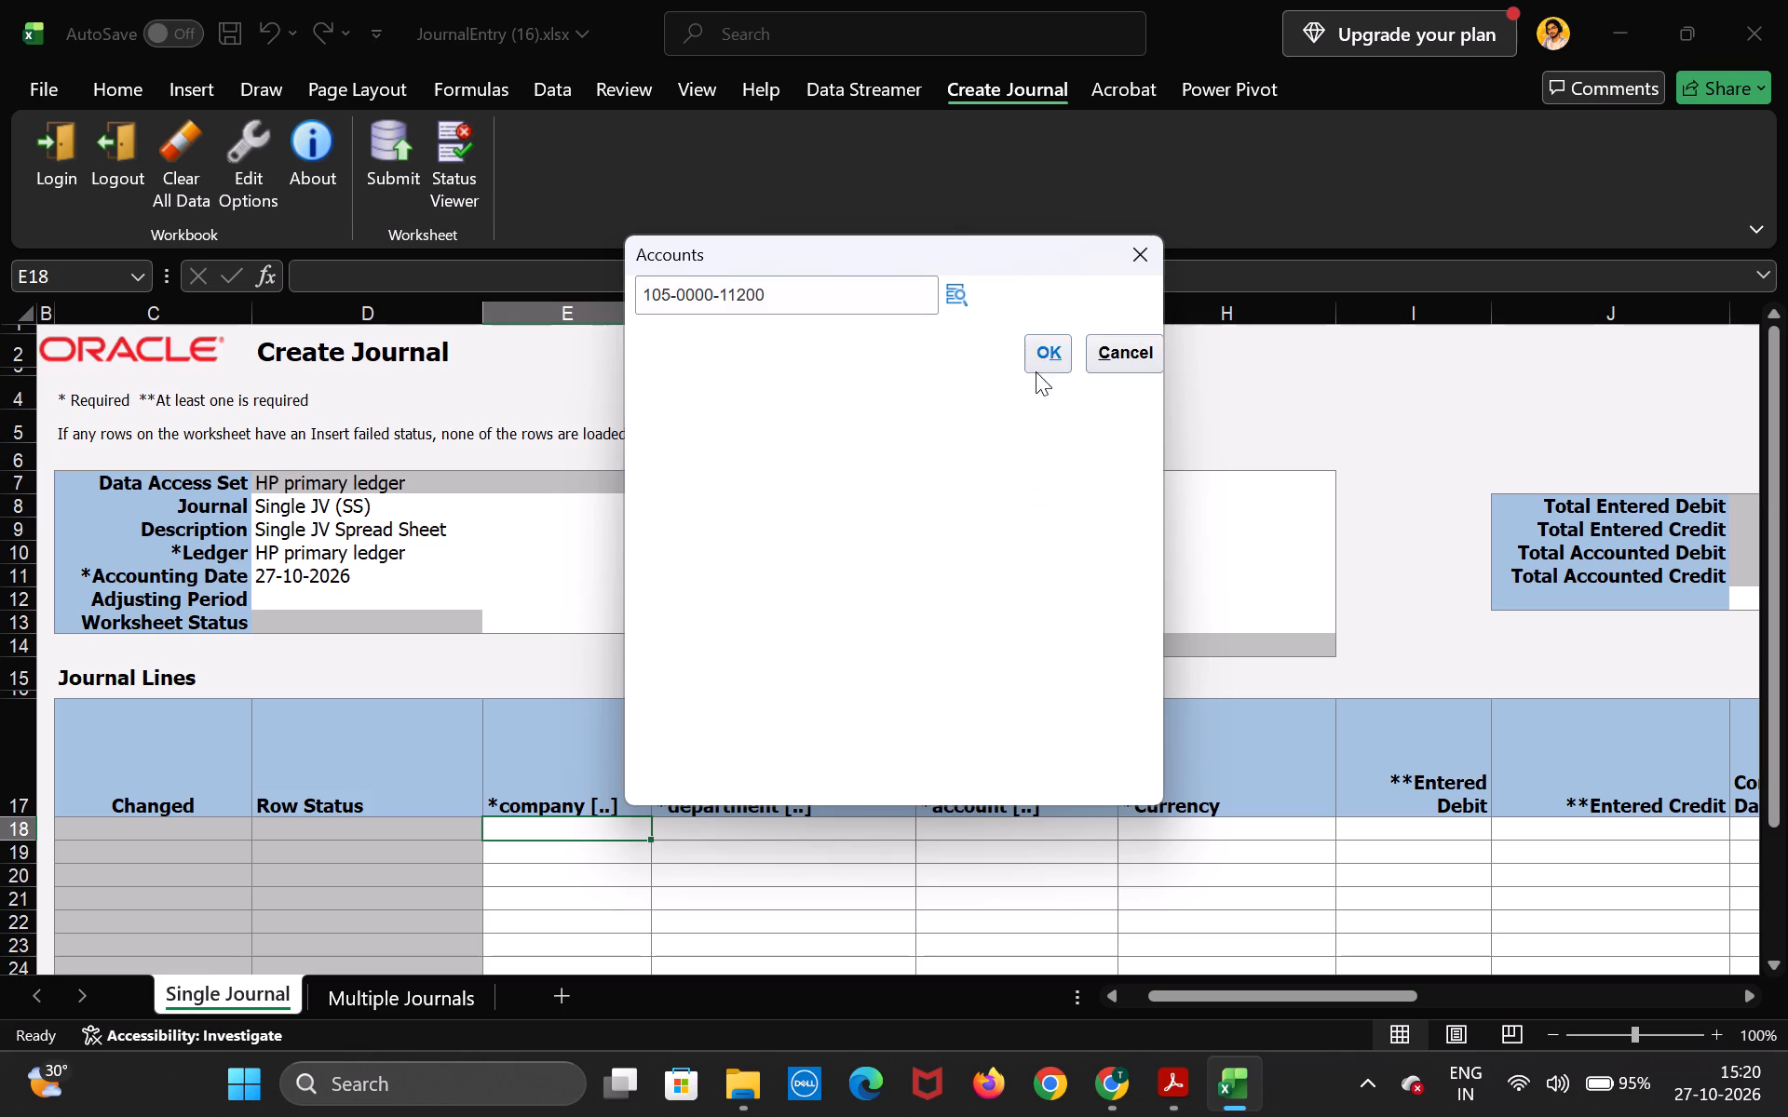
{"action": "left_click", "coordinate": [1047, 352]}
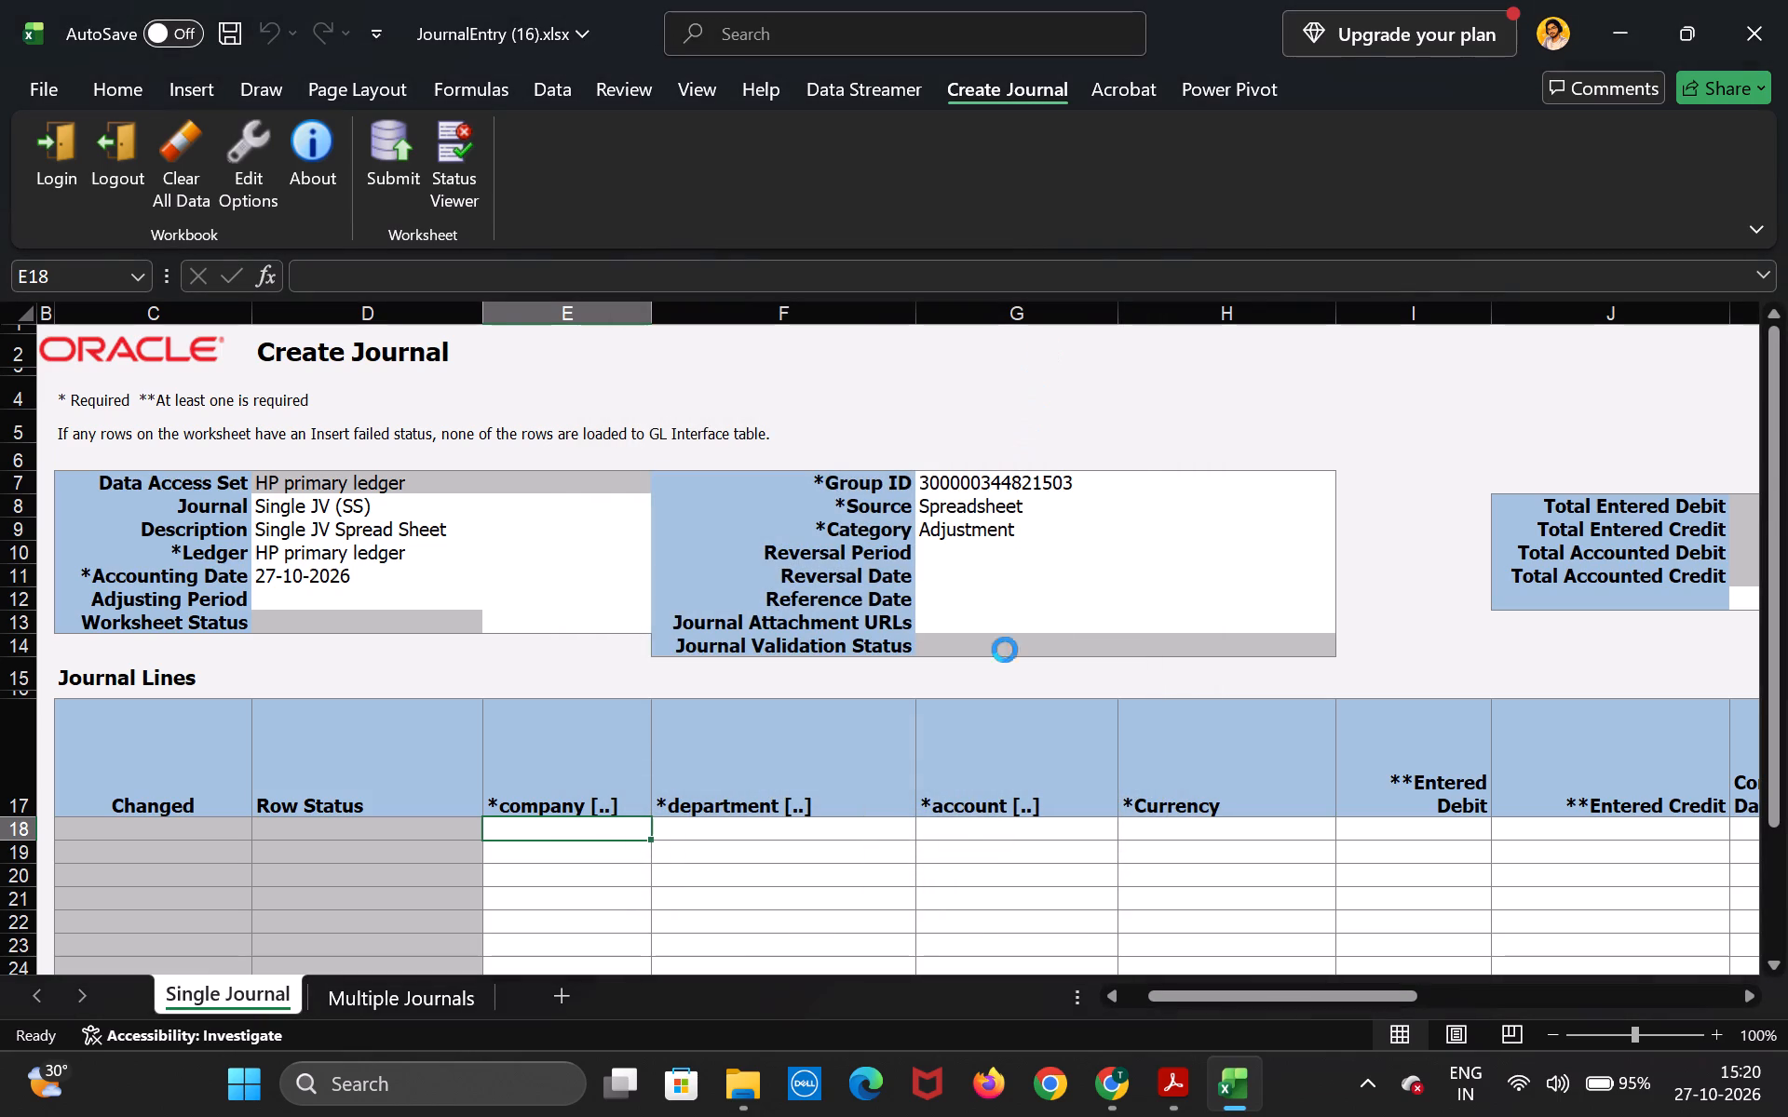
Enter currency INR and an entered debit of 8000 on the first journal line.
{"action": "left_click", "coordinate": [1178, 827]}
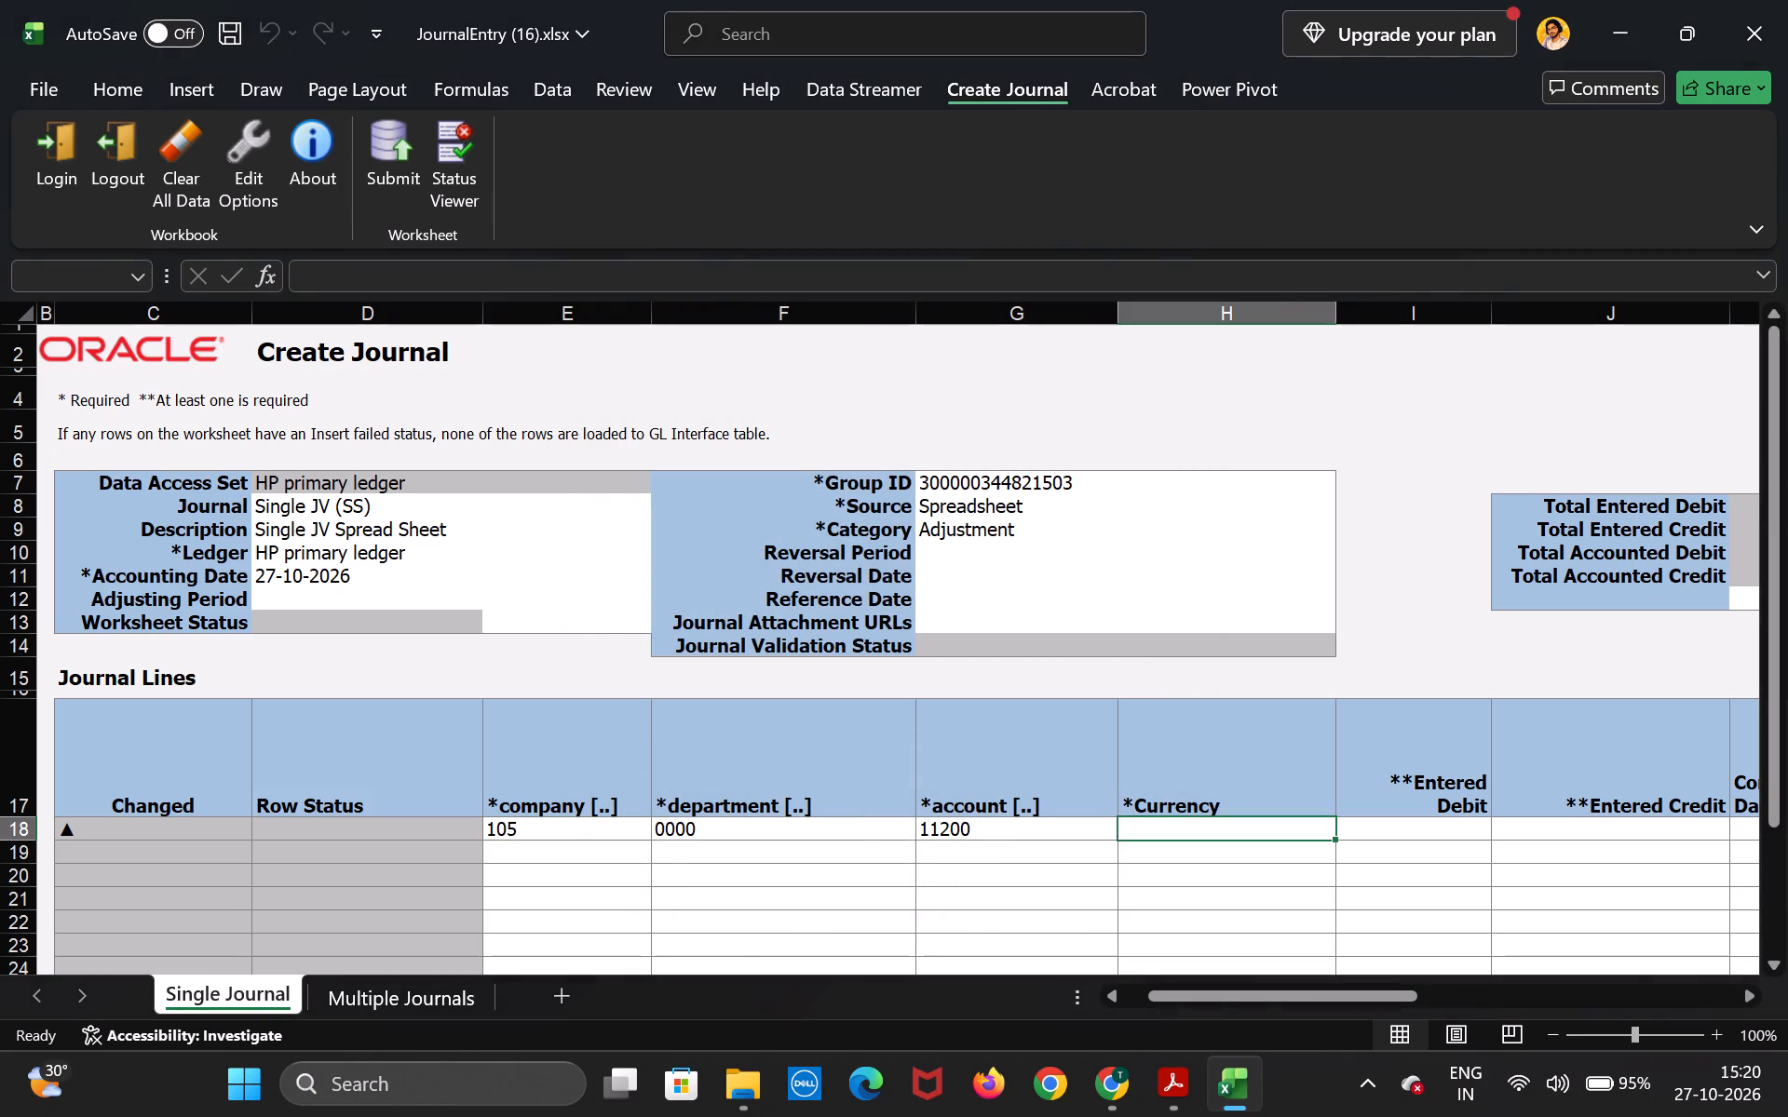
{"action": "key", "text": "shift+i"}
{"action": "type", "text": "NR"}
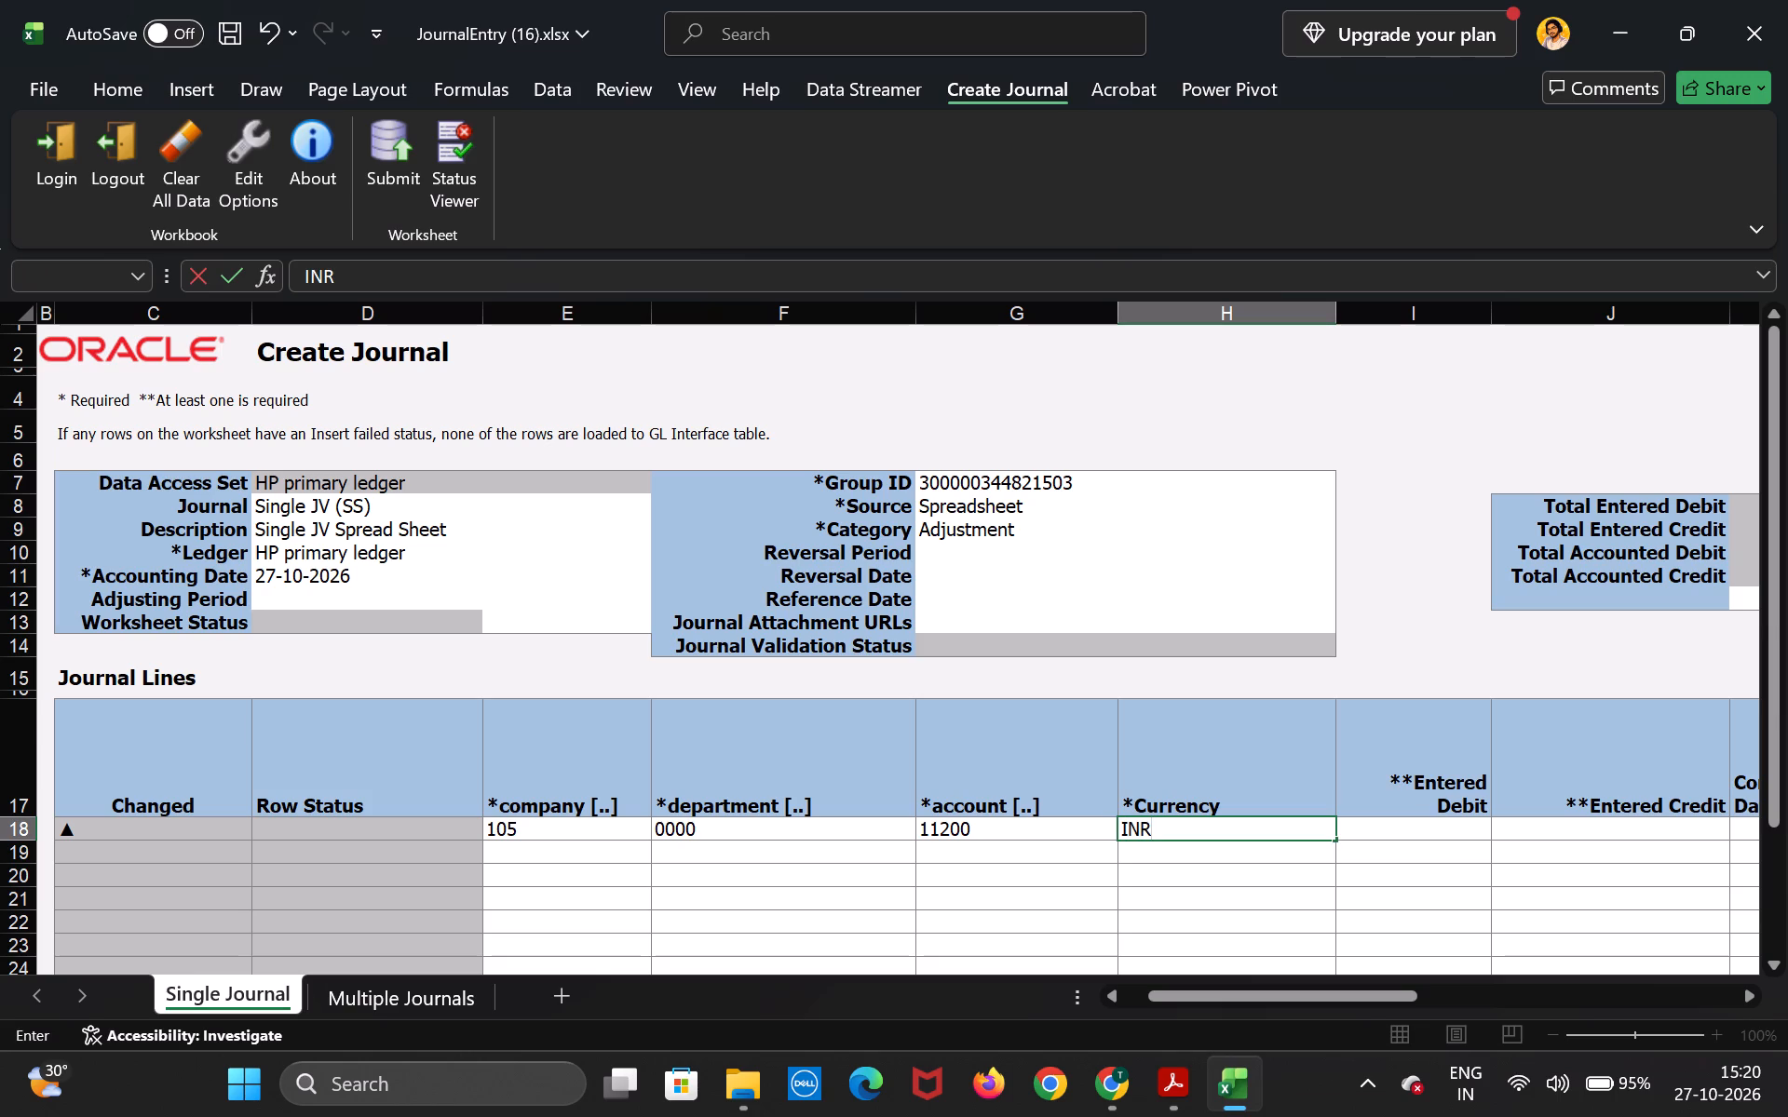
{"action": "key", "text": "Right"}
{"action": "type", "text": "8000"}
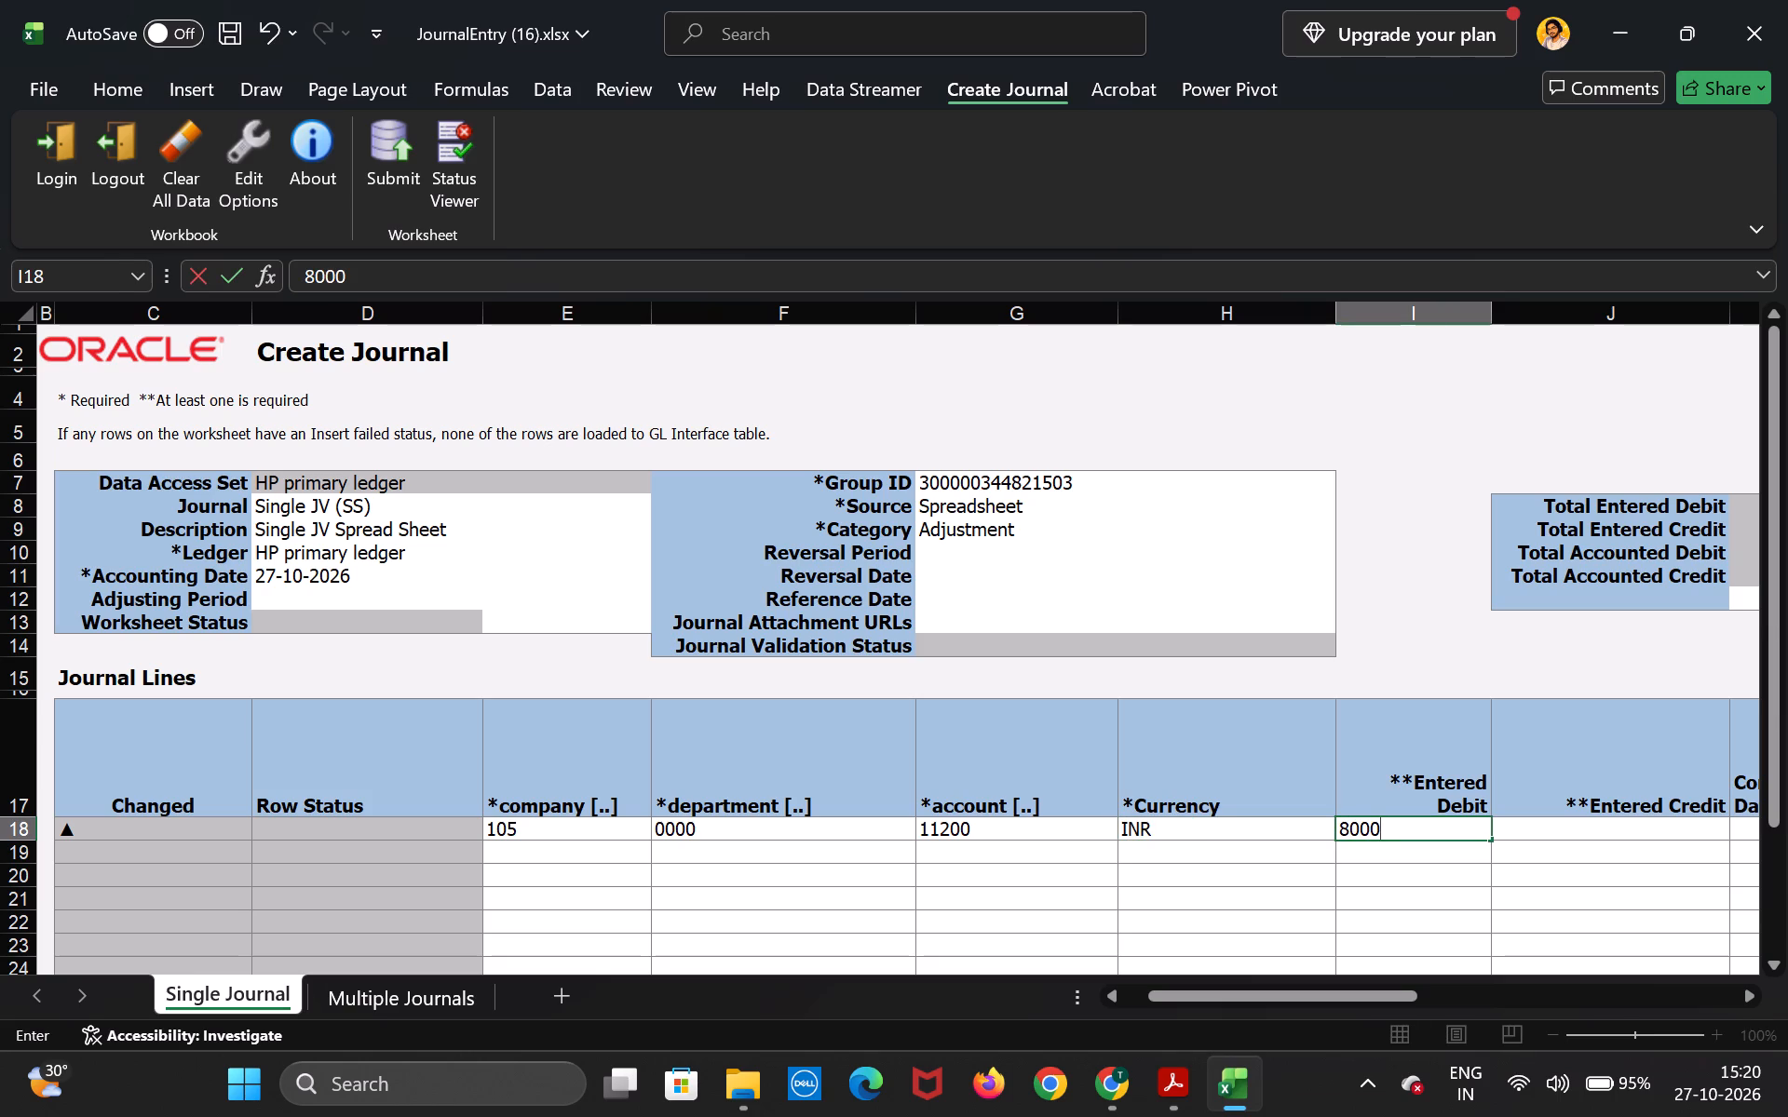
{"action": "key", "text": "Return"}
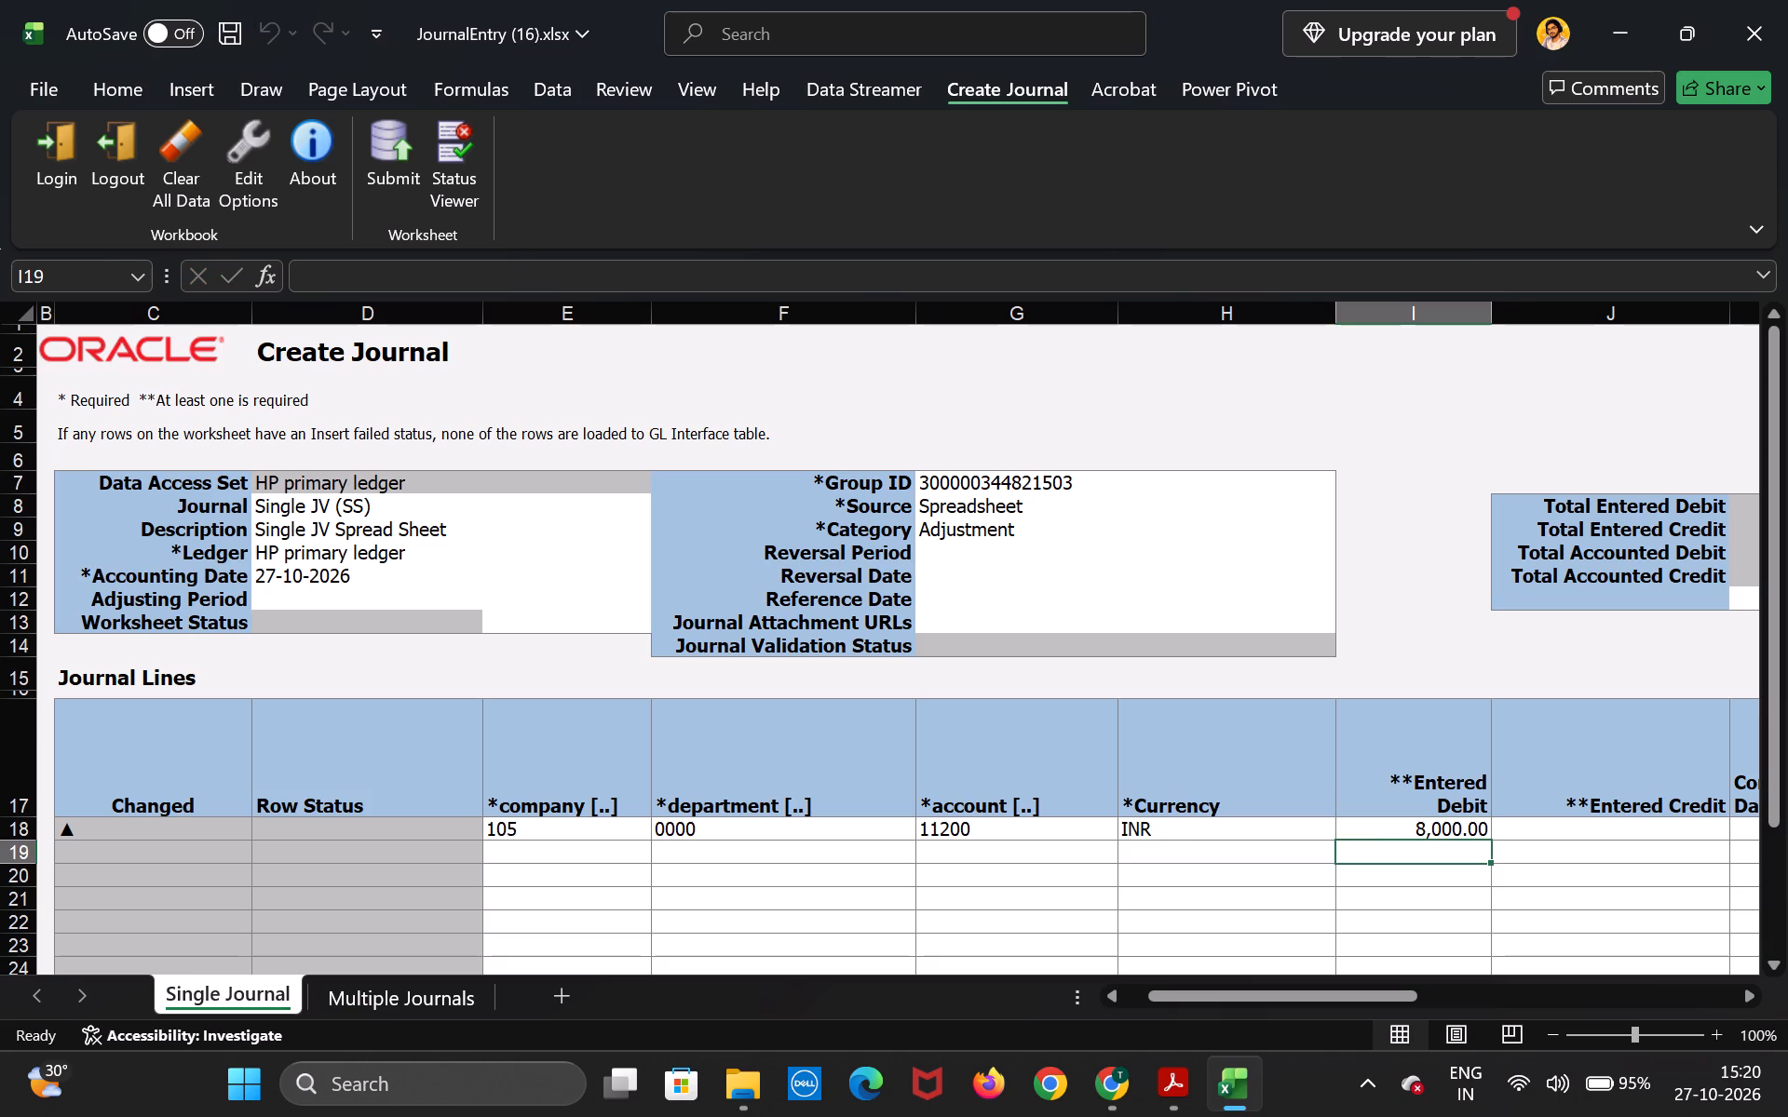
Set the second journal line's account combination to company 105, department 0000 and HDFC account 11104.
{"action": "key", "text": "Left"}
{"action": "key", "text": "Left"}
{"action": "key", "text": "Left"}
{"action": "key", "text": "Left"}
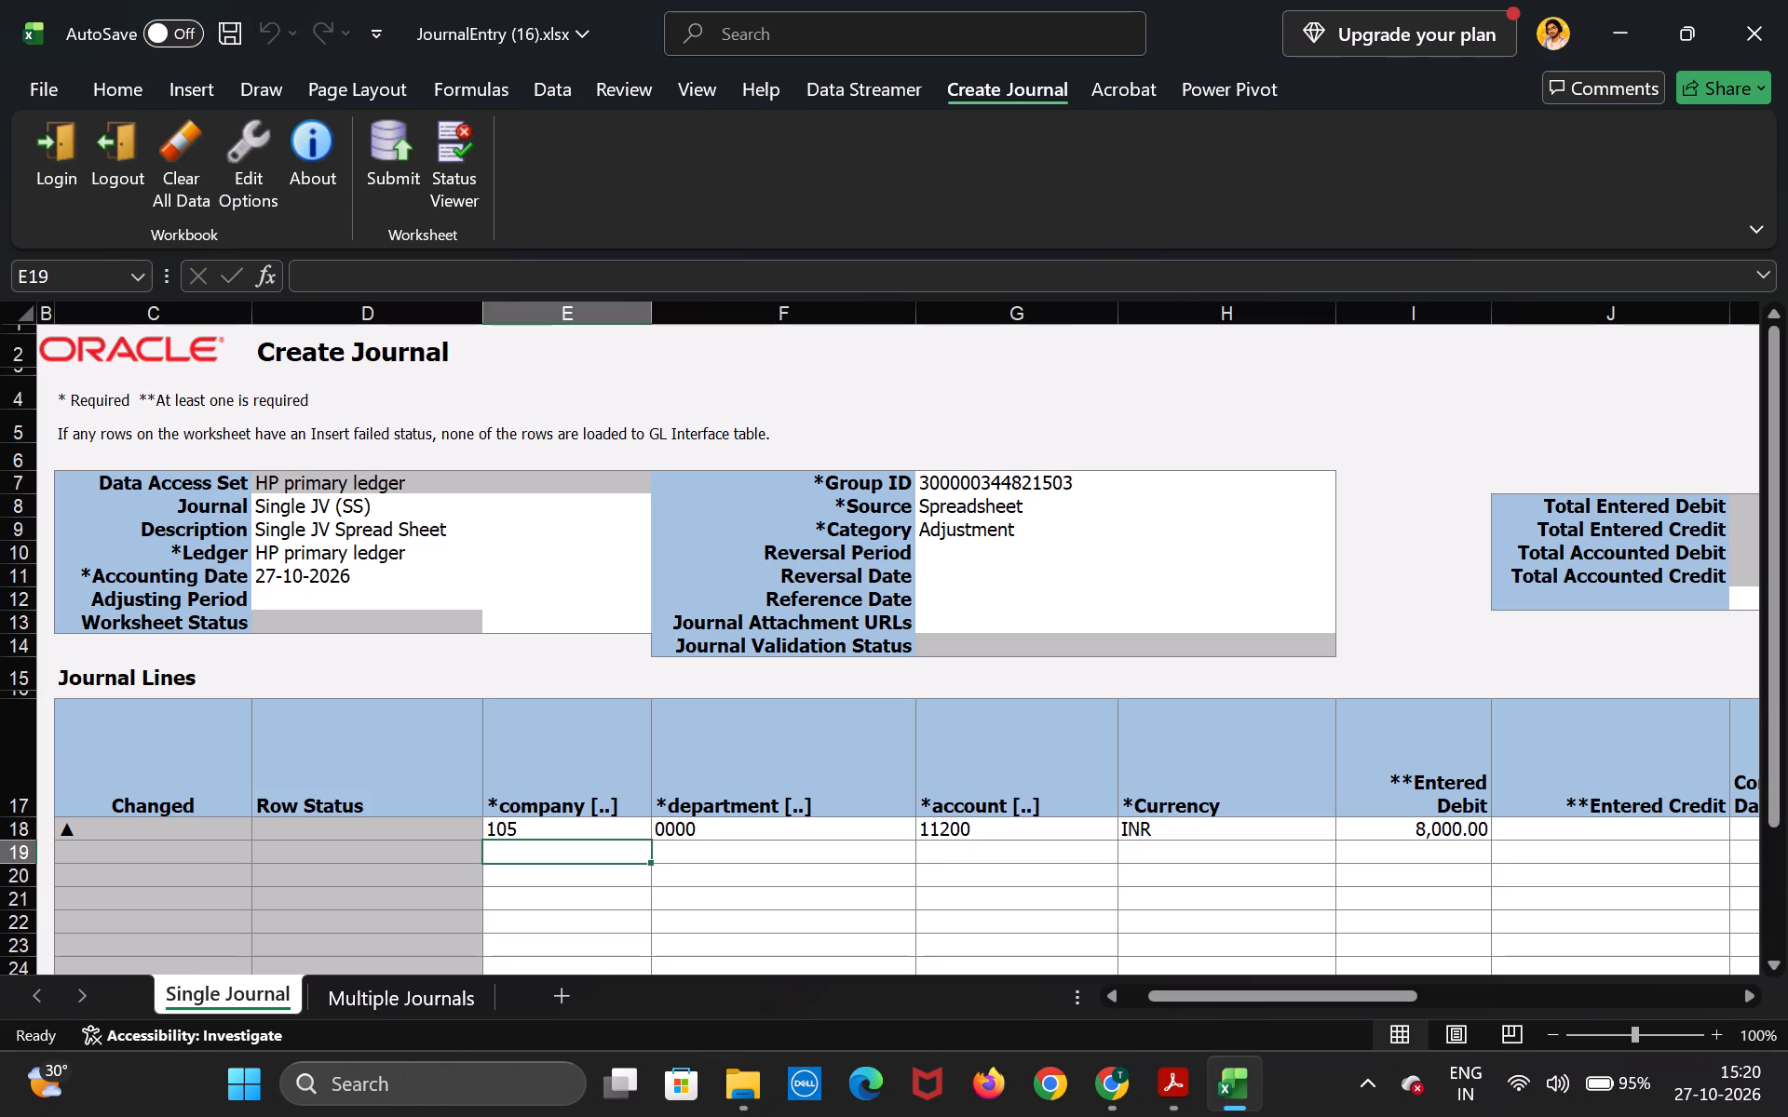
{"action": "double_click", "coordinate": [583, 857]}
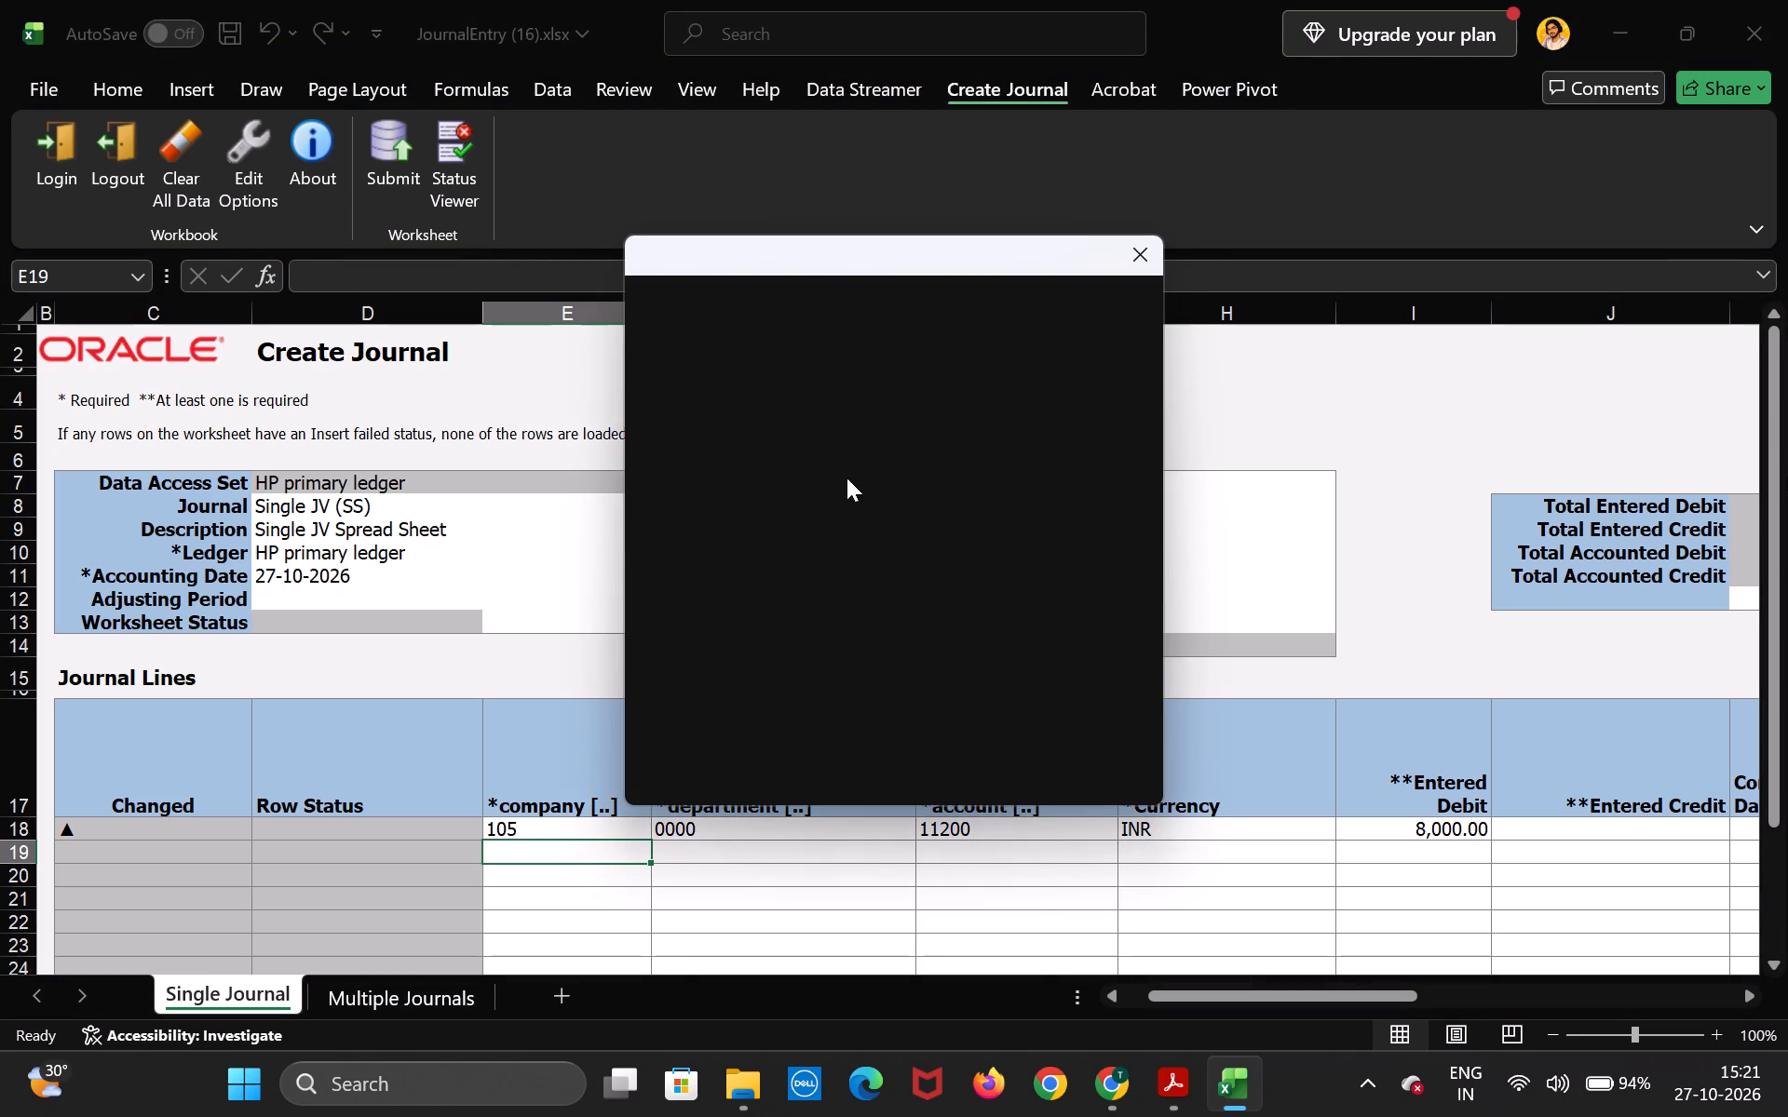
{"action": "left_click", "coordinate": [961, 284]}
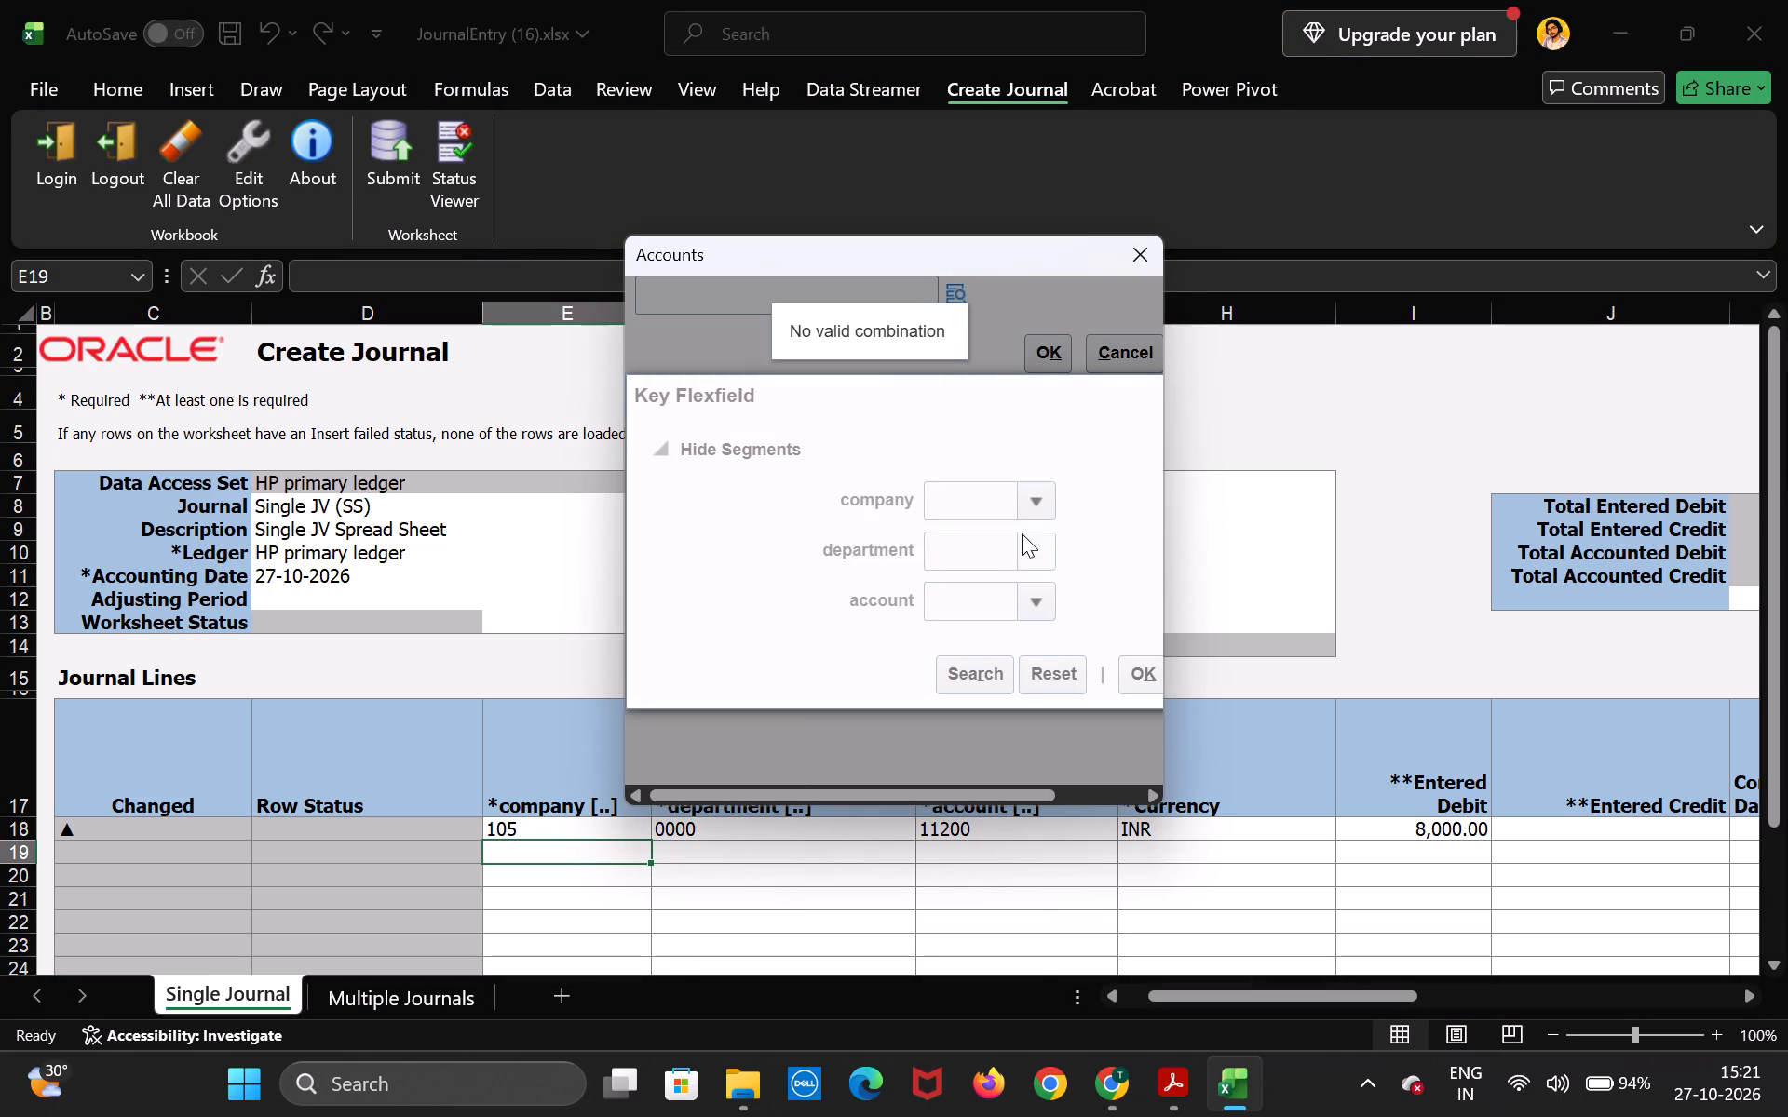
{"action": "left_click", "coordinate": [1043, 507]}
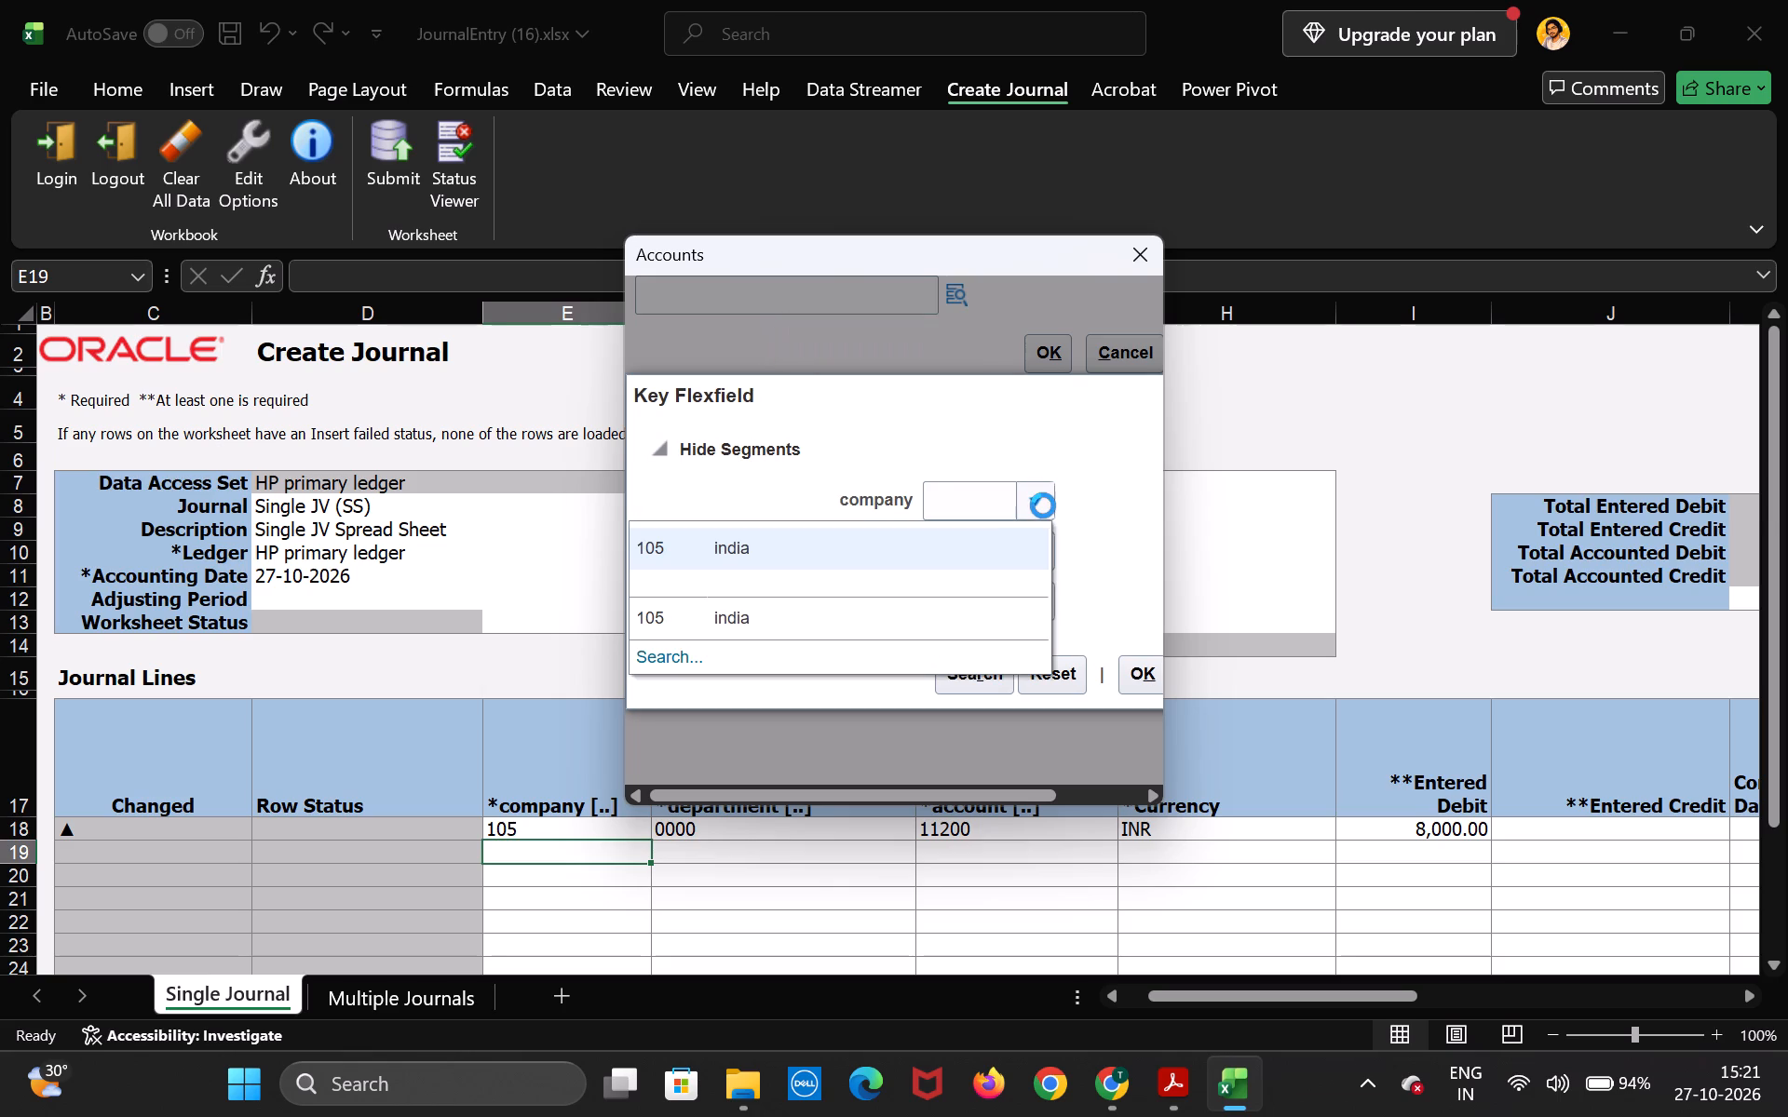
{"action": "left_click", "coordinate": [994, 540]}
{"action": "left_click", "coordinate": [1040, 553]}
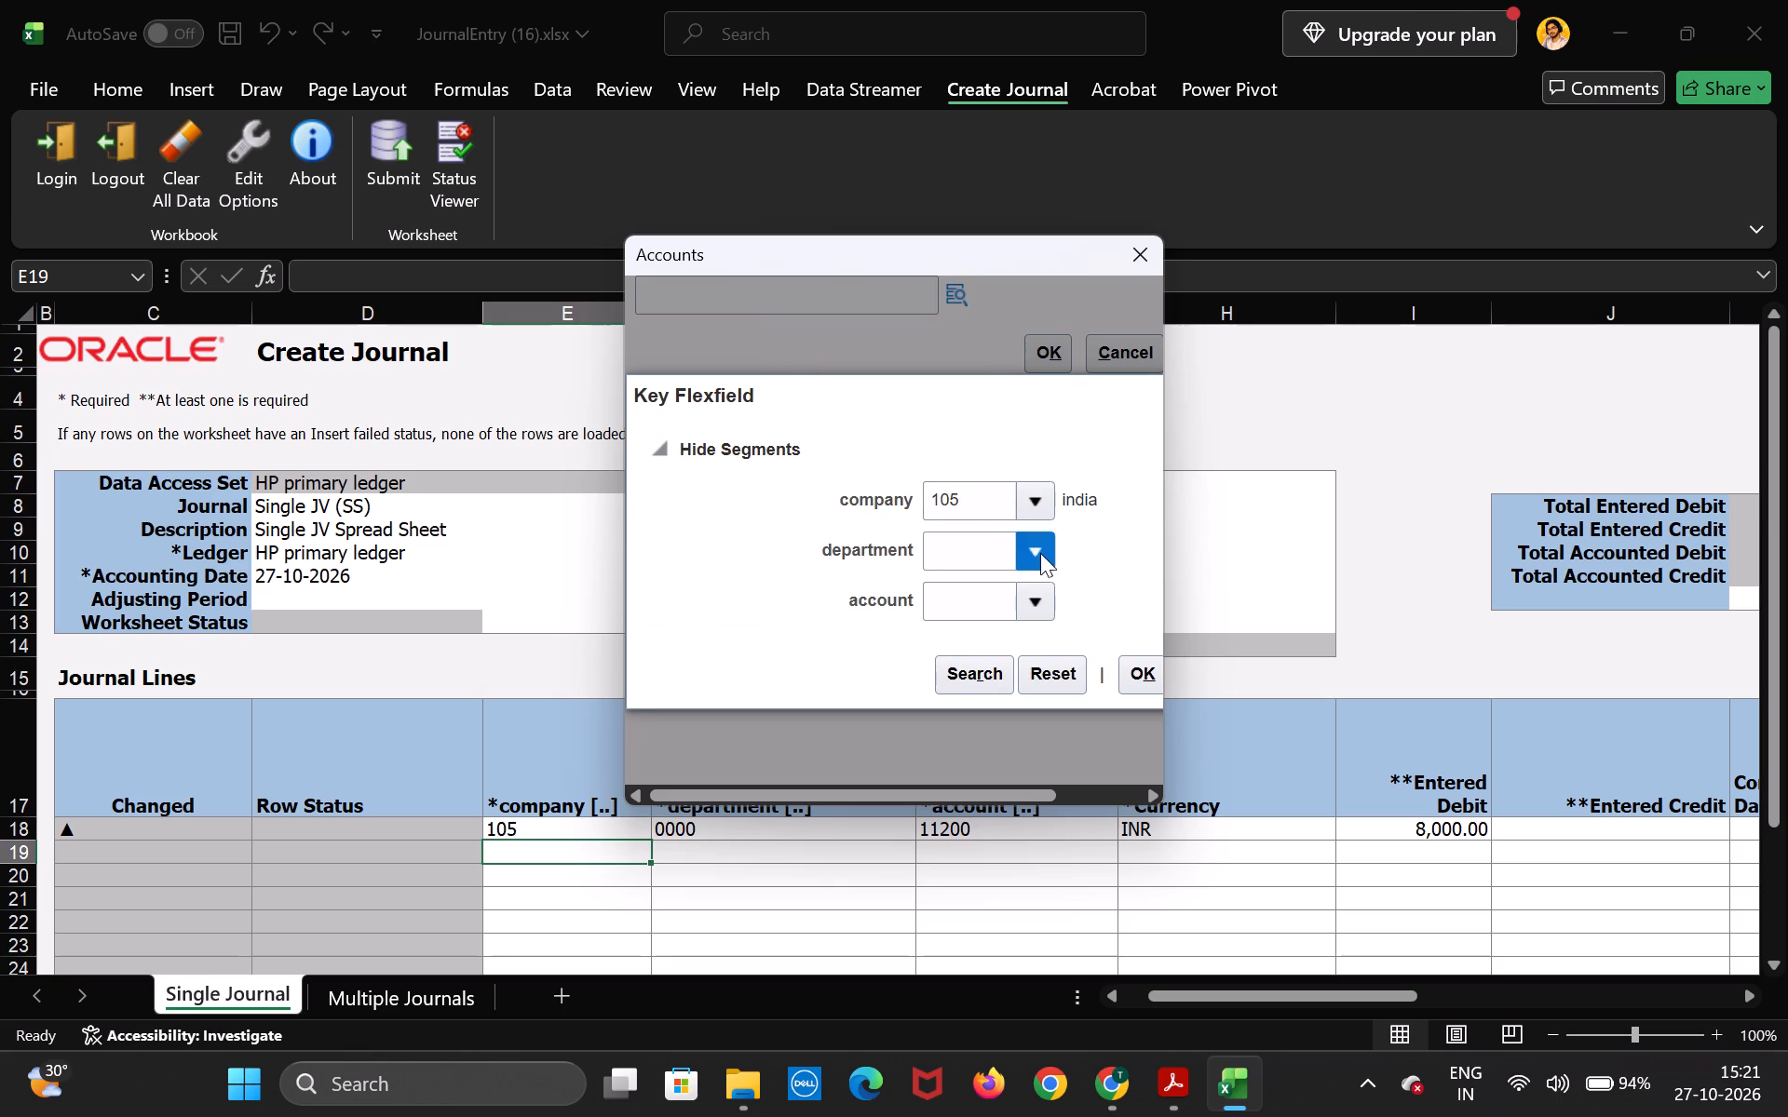
{"action": "left_click", "coordinate": [1013, 589]}
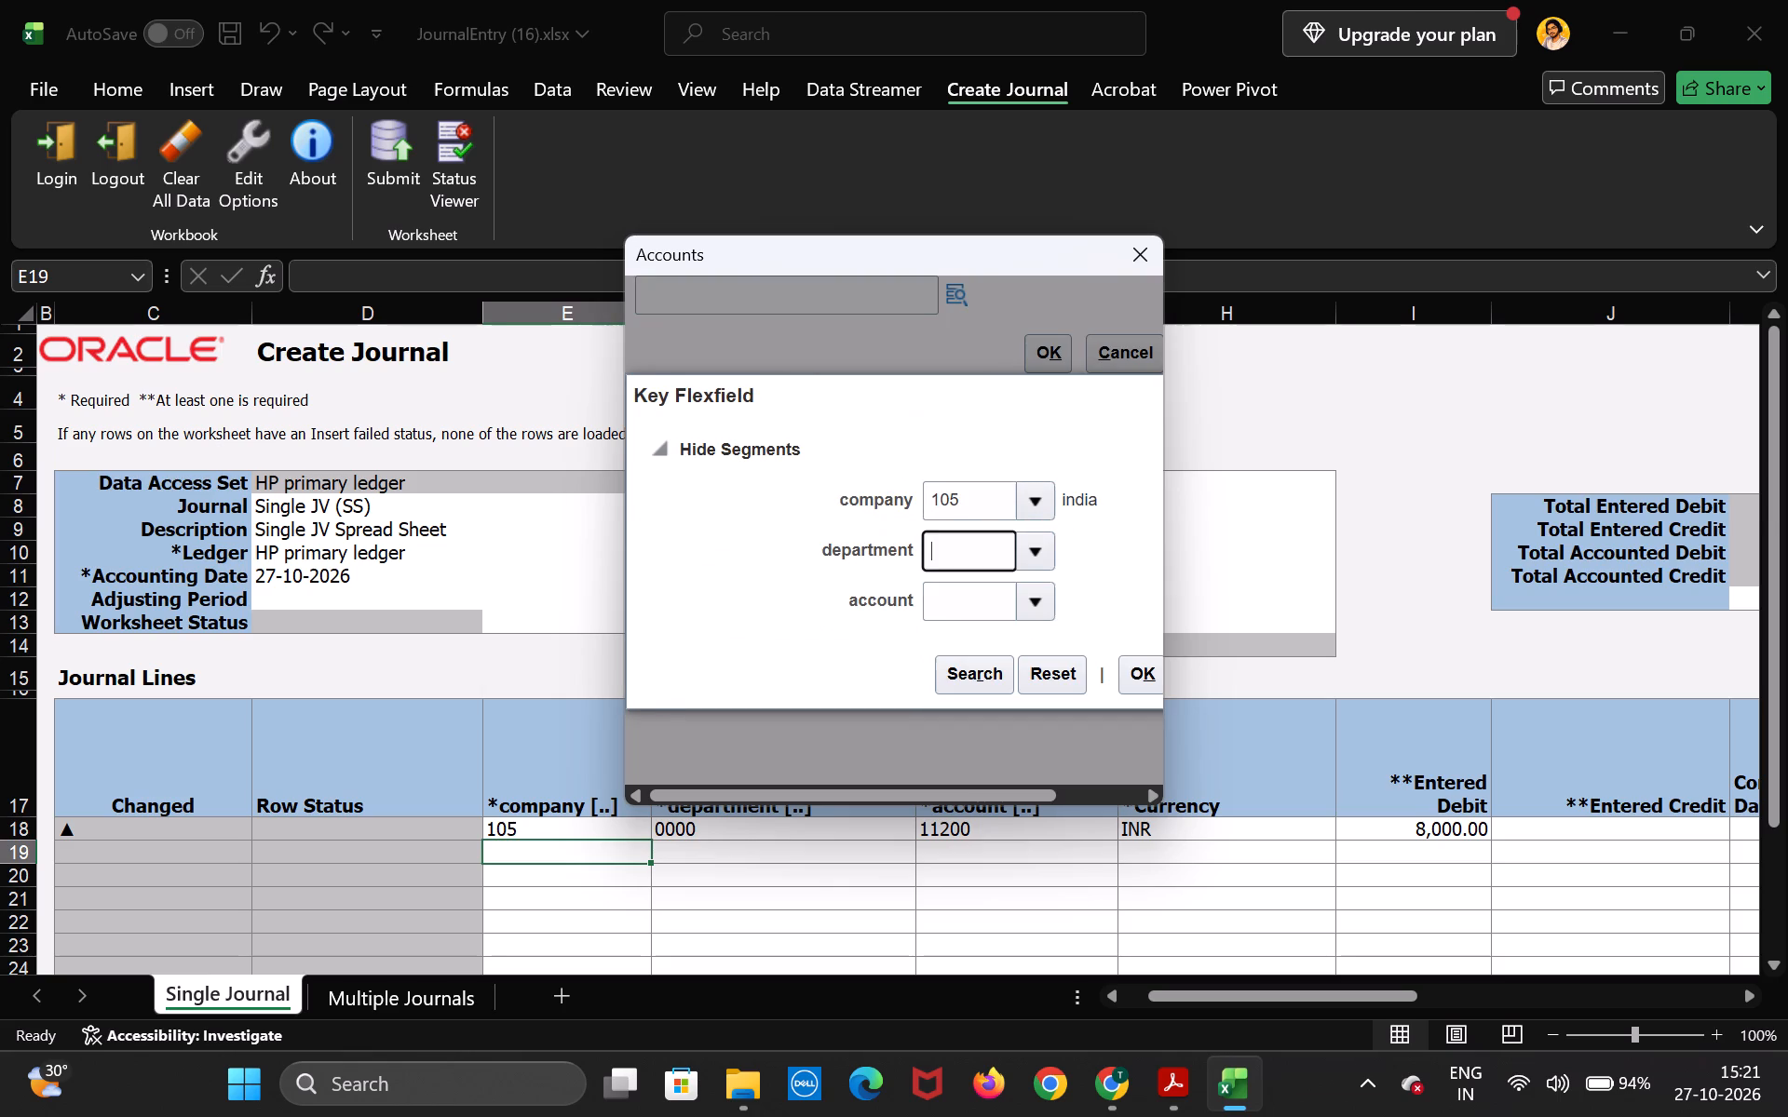
{"action": "left_click", "coordinate": [1029, 592]}
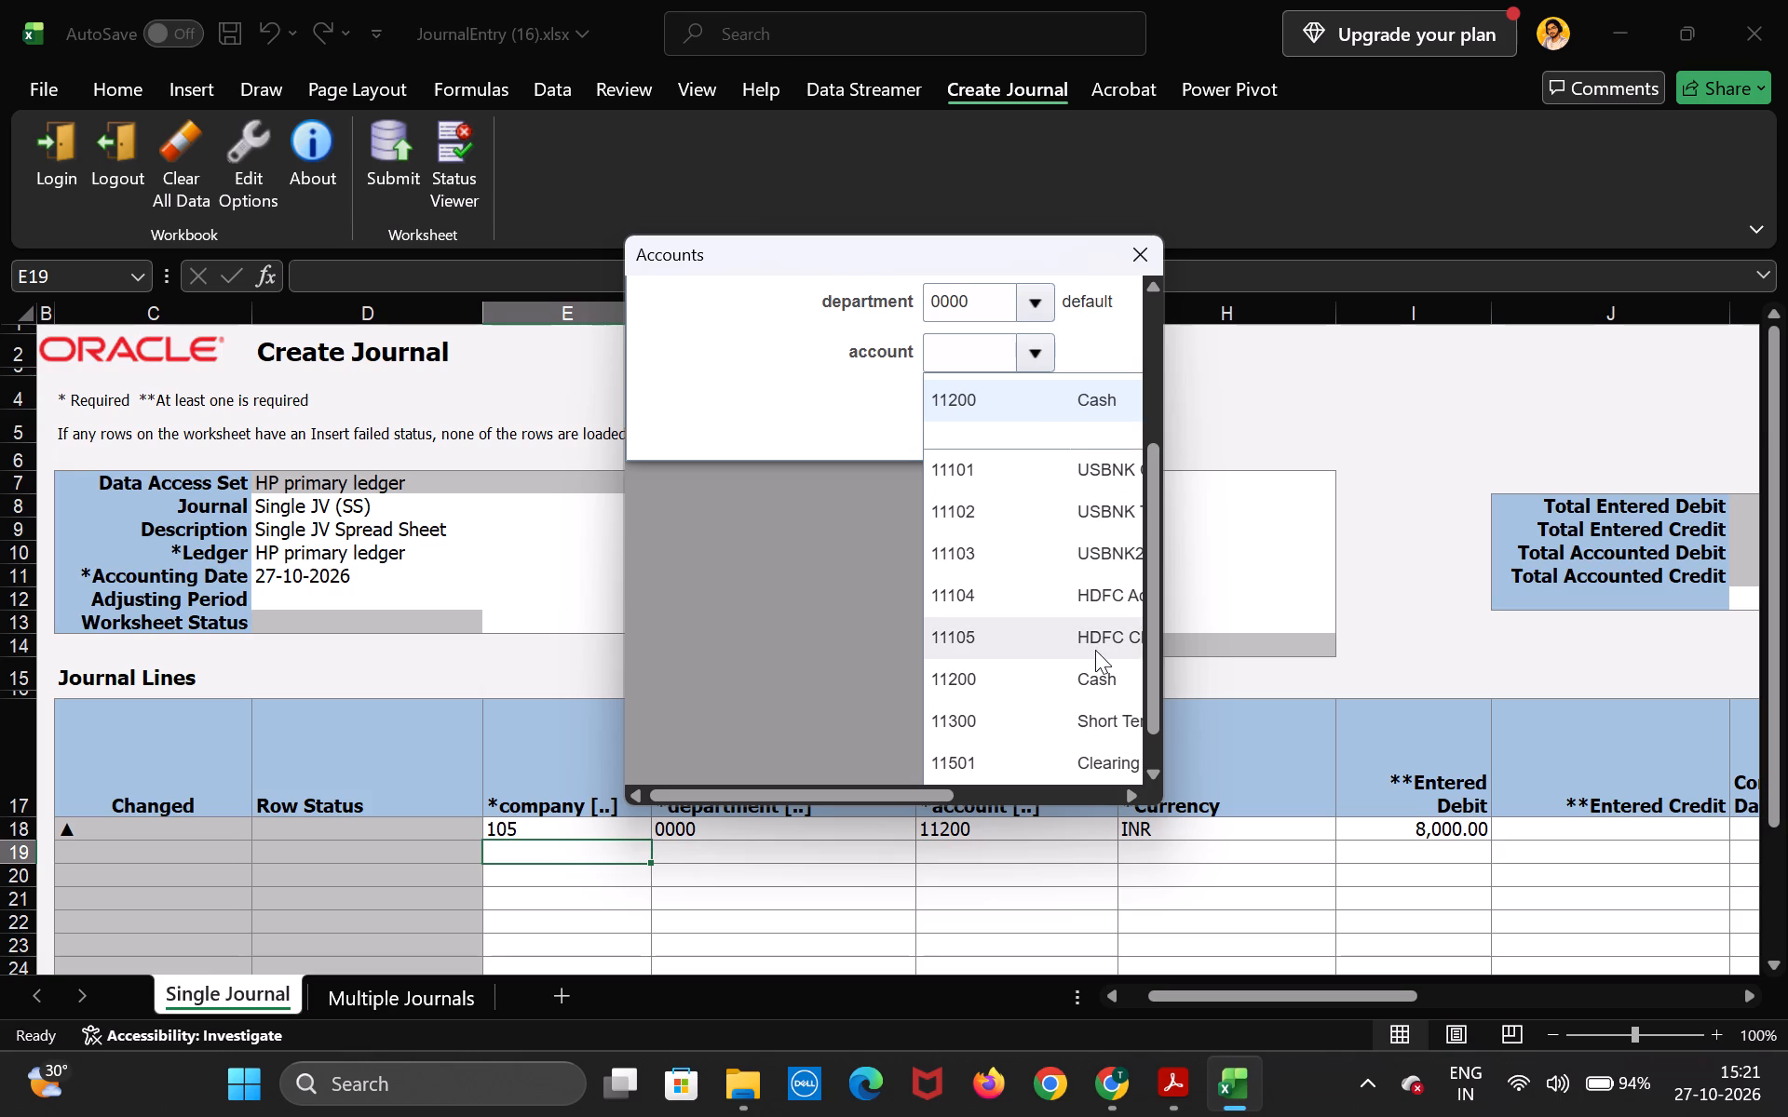
{"action": "scroll", "coordinate": [1095, 650], "scroll_direction": "down", "scroll_amount": 8}
{"action": "scroll", "coordinate": [1095, 650], "scroll_direction": "up", "scroll_amount": 8}
{"action": "scroll", "coordinate": [1107, 642], "scroll_direction": "down", "scroll_amount": 9}
{"action": "scroll", "coordinate": [1107, 643], "scroll_direction": "up", "scroll_amount": 8}
{"action": "scroll", "coordinate": [1117, 638], "scroll_direction": "down", "scroll_amount": 4}
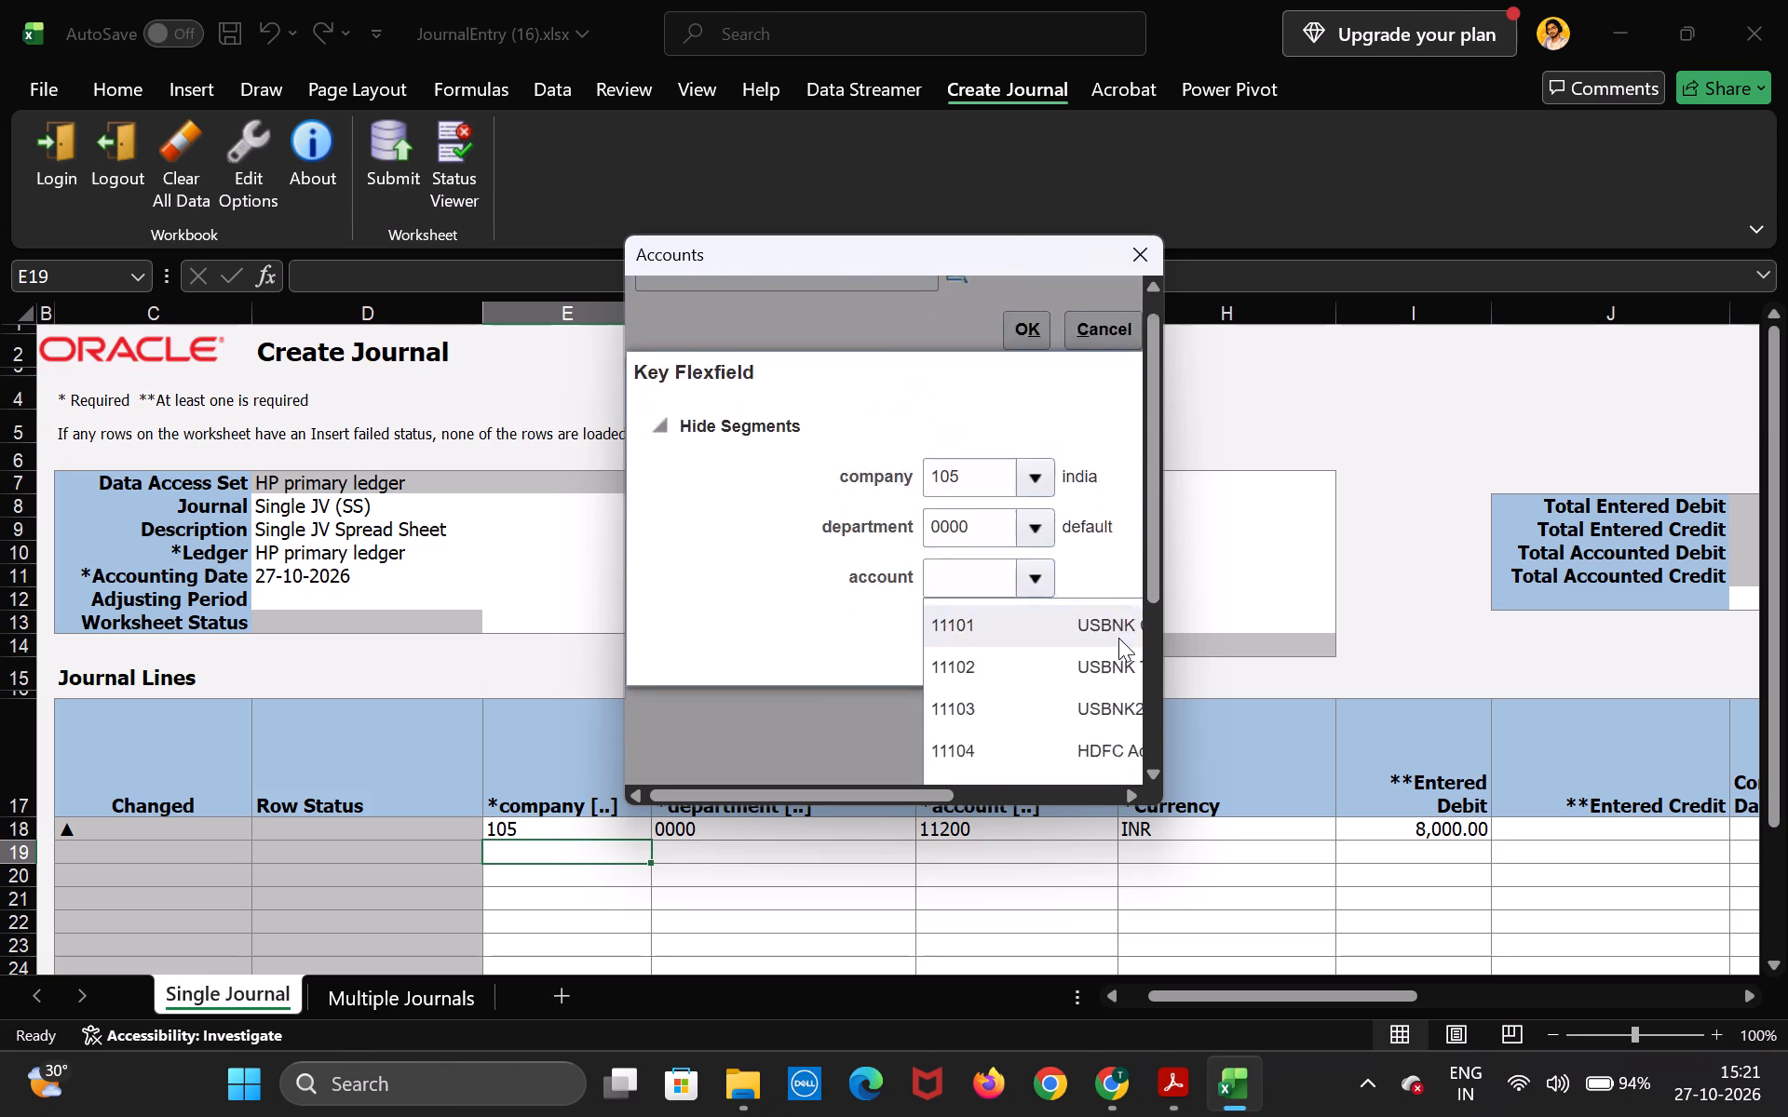
{"action": "scroll", "coordinate": [1118, 638], "scroll_direction": "down", "scroll_amount": 3}
{"action": "scroll", "coordinate": [1118, 638], "scroll_direction": "up", "scroll_amount": 7}
{"action": "scroll", "coordinate": [1118, 638], "scroll_direction": "down", "scroll_amount": 7}
{"action": "scroll", "coordinate": [1118, 638], "scroll_direction": "up", "scroll_amount": 4}
{"action": "scroll", "coordinate": [1123, 637], "scroll_direction": "down", "scroll_amount": 7}
{"action": "scroll", "coordinate": [1124, 643], "scroll_direction": "up", "scroll_amount": 7}
{"action": "scroll", "coordinate": [1125, 642], "scroll_direction": "down", "scroll_amount": 7}
{"action": "scroll", "coordinate": [1125, 643], "scroll_direction": "up", "scroll_amount": 9}
{"action": "scroll", "coordinate": [1128, 638], "scroll_direction": "down", "scroll_amount": 9}
{"action": "scroll", "coordinate": [1128, 639], "scroll_direction": "up", "scroll_amount": 7}
{"action": "scroll", "coordinate": [1134, 638], "scroll_direction": "down", "scroll_amount": 7}
{"action": "scroll", "coordinate": [1134, 637], "scroll_direction": "up", "scroll_amount": 8}
{"action": "scroll", "coordinate": [1136, 637], "scroll_direction": "down", "scroll_amount": 6}
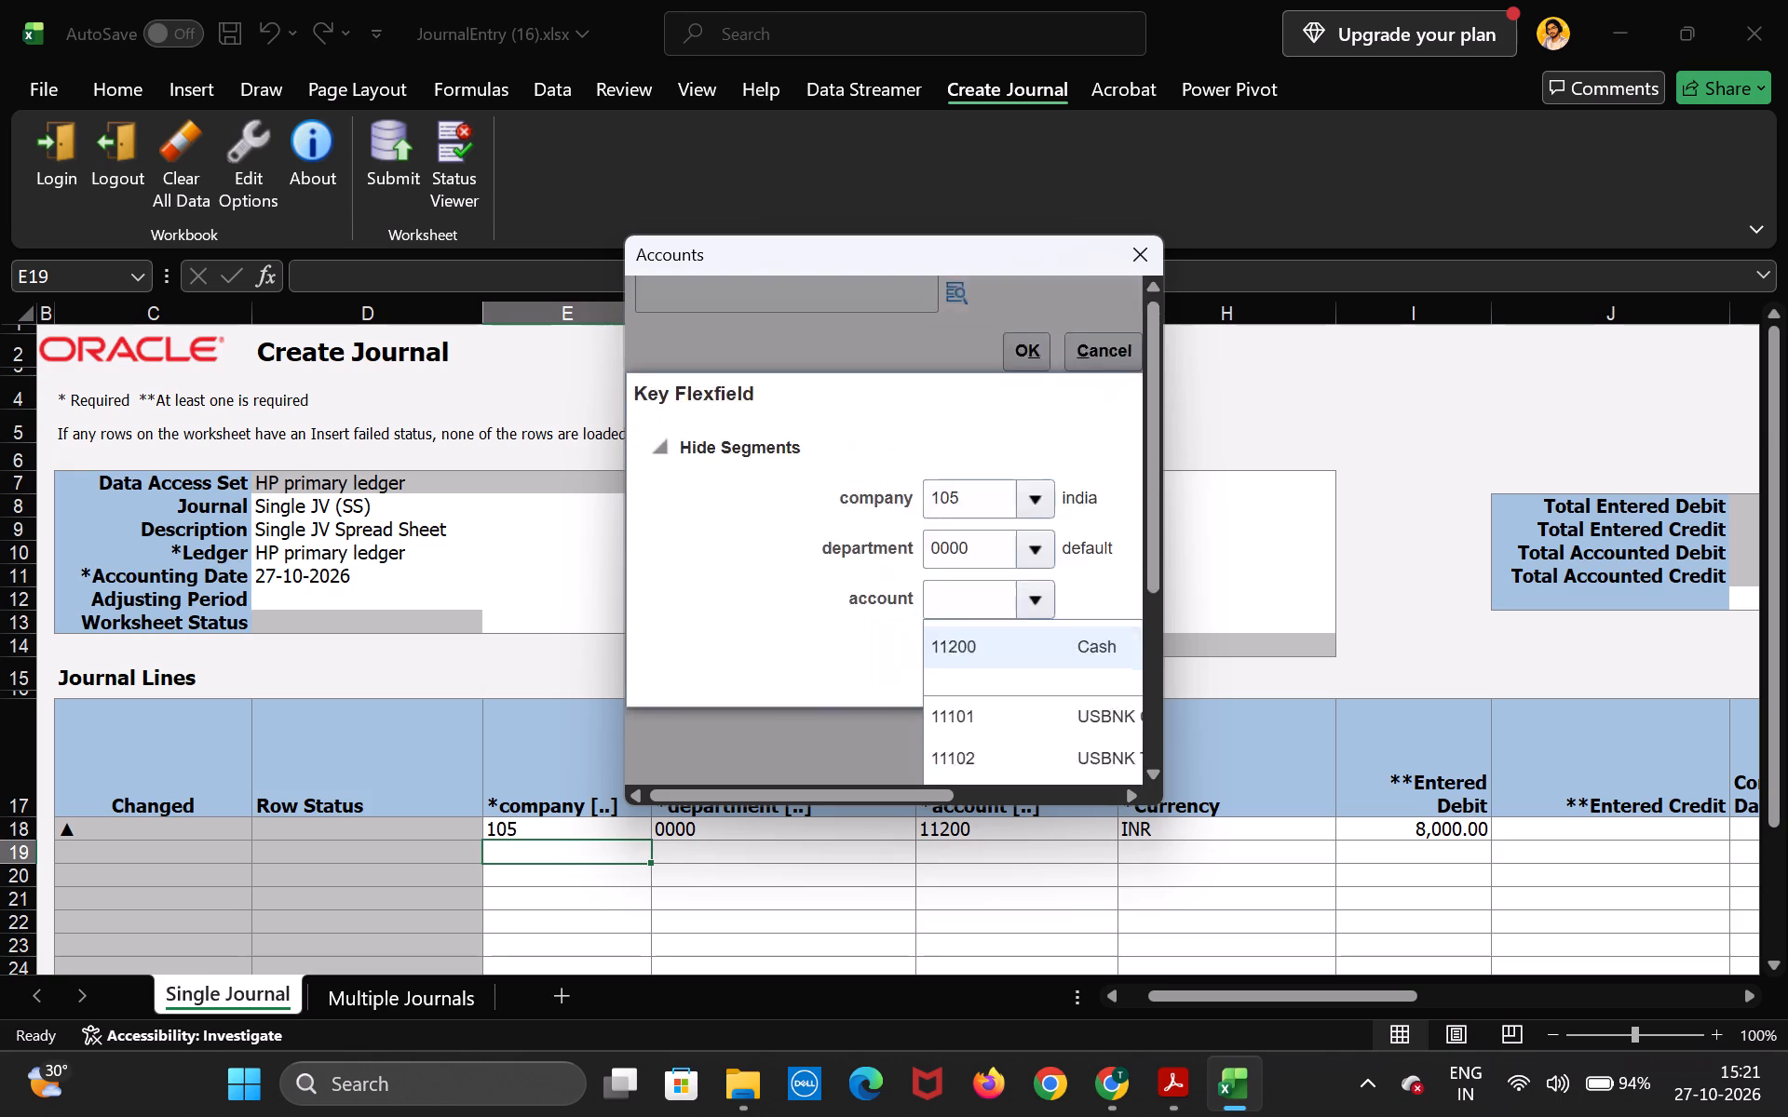
{"action": "scroll", "coordinate": [1136, 633], "scroll_direction": "down", "scroll_amount": 3}
{"action": "scroll", "coordinate": [1136, 639], "scroll_direction": "up", "scroll_amount": 5}
{"action": "scroll", "coordinate": [1136, 640], "scroll_direction": "down", "scroll_amount": 8}
{"action": "scroll", "coordinate": [1136, 640], "scroll_direction": "up", "scroll_amount": 5}
{"action": "scroll", "coordinate": [1136, 641], "scroll_direction": "down", "scroll_amount": 7}
{"action": "scroll", "coordinate": [1136, 641], "scroll_direction": "up", "scroll_amount": 7}
{"action": "scroll", "coordinate": [1136, 641], "scroll_direction": "down", "scroll_amount": 9}
{"action": "scroll", "coordinate": [1136, 641], "scroll_direction": "up", "scroll_amount": 12}
{"action": "scroll", "coordinate": [1143, 643], "scroll_direction": "down", "scroll_amount": 11}
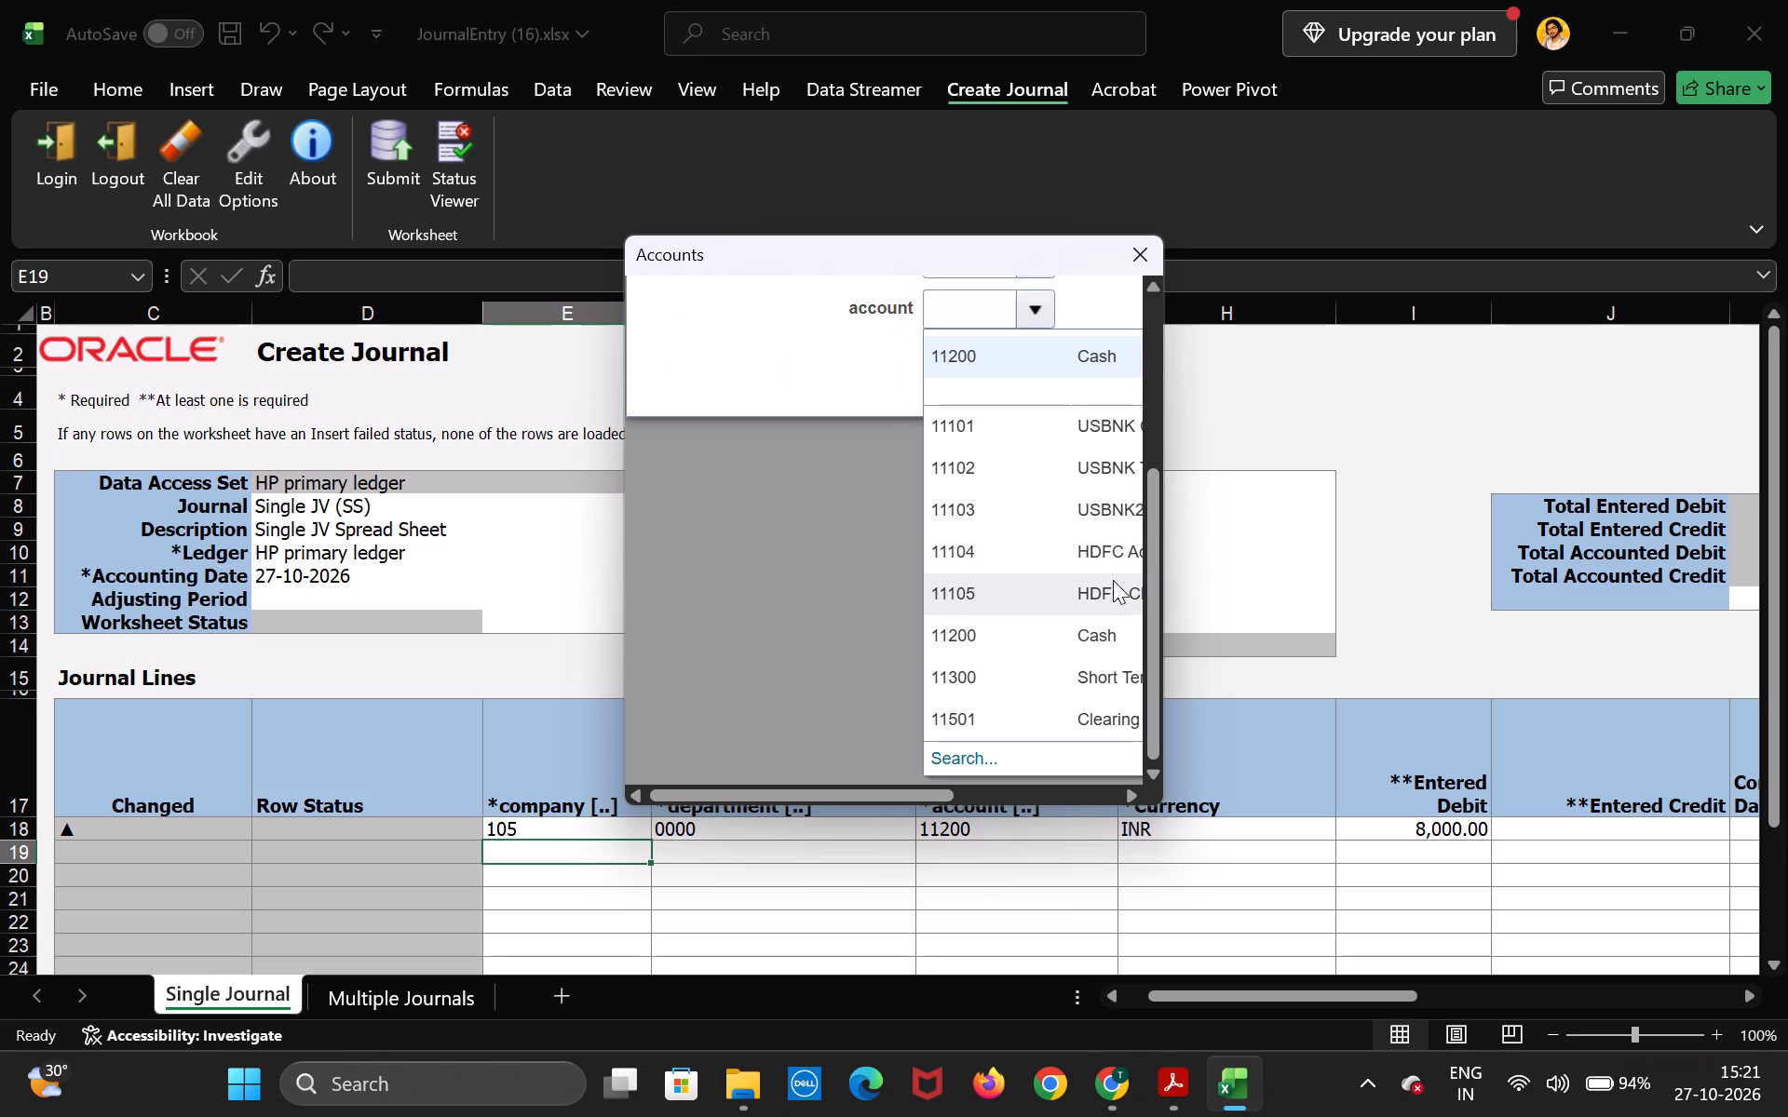
{"action": "left_click", "coordinate": [1094, 547]}
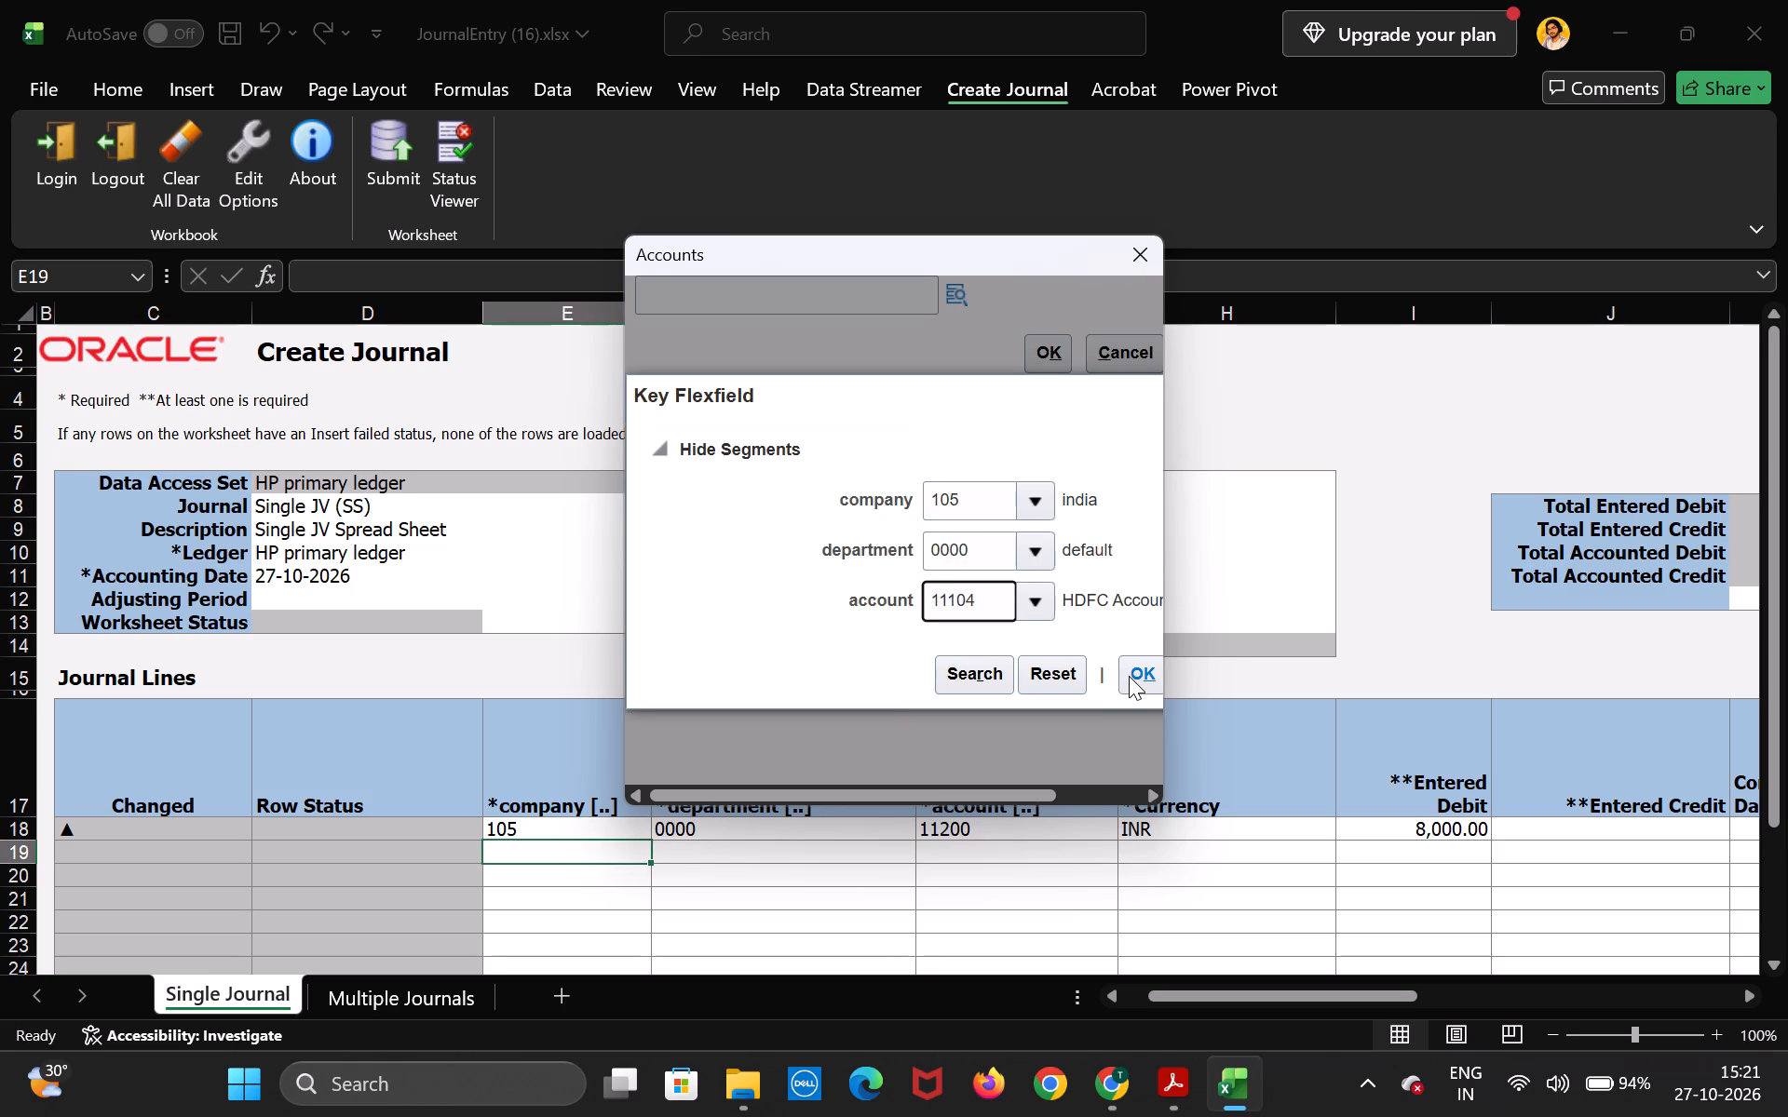
{"action": "left_click", "coordinate": [1129, 676]}
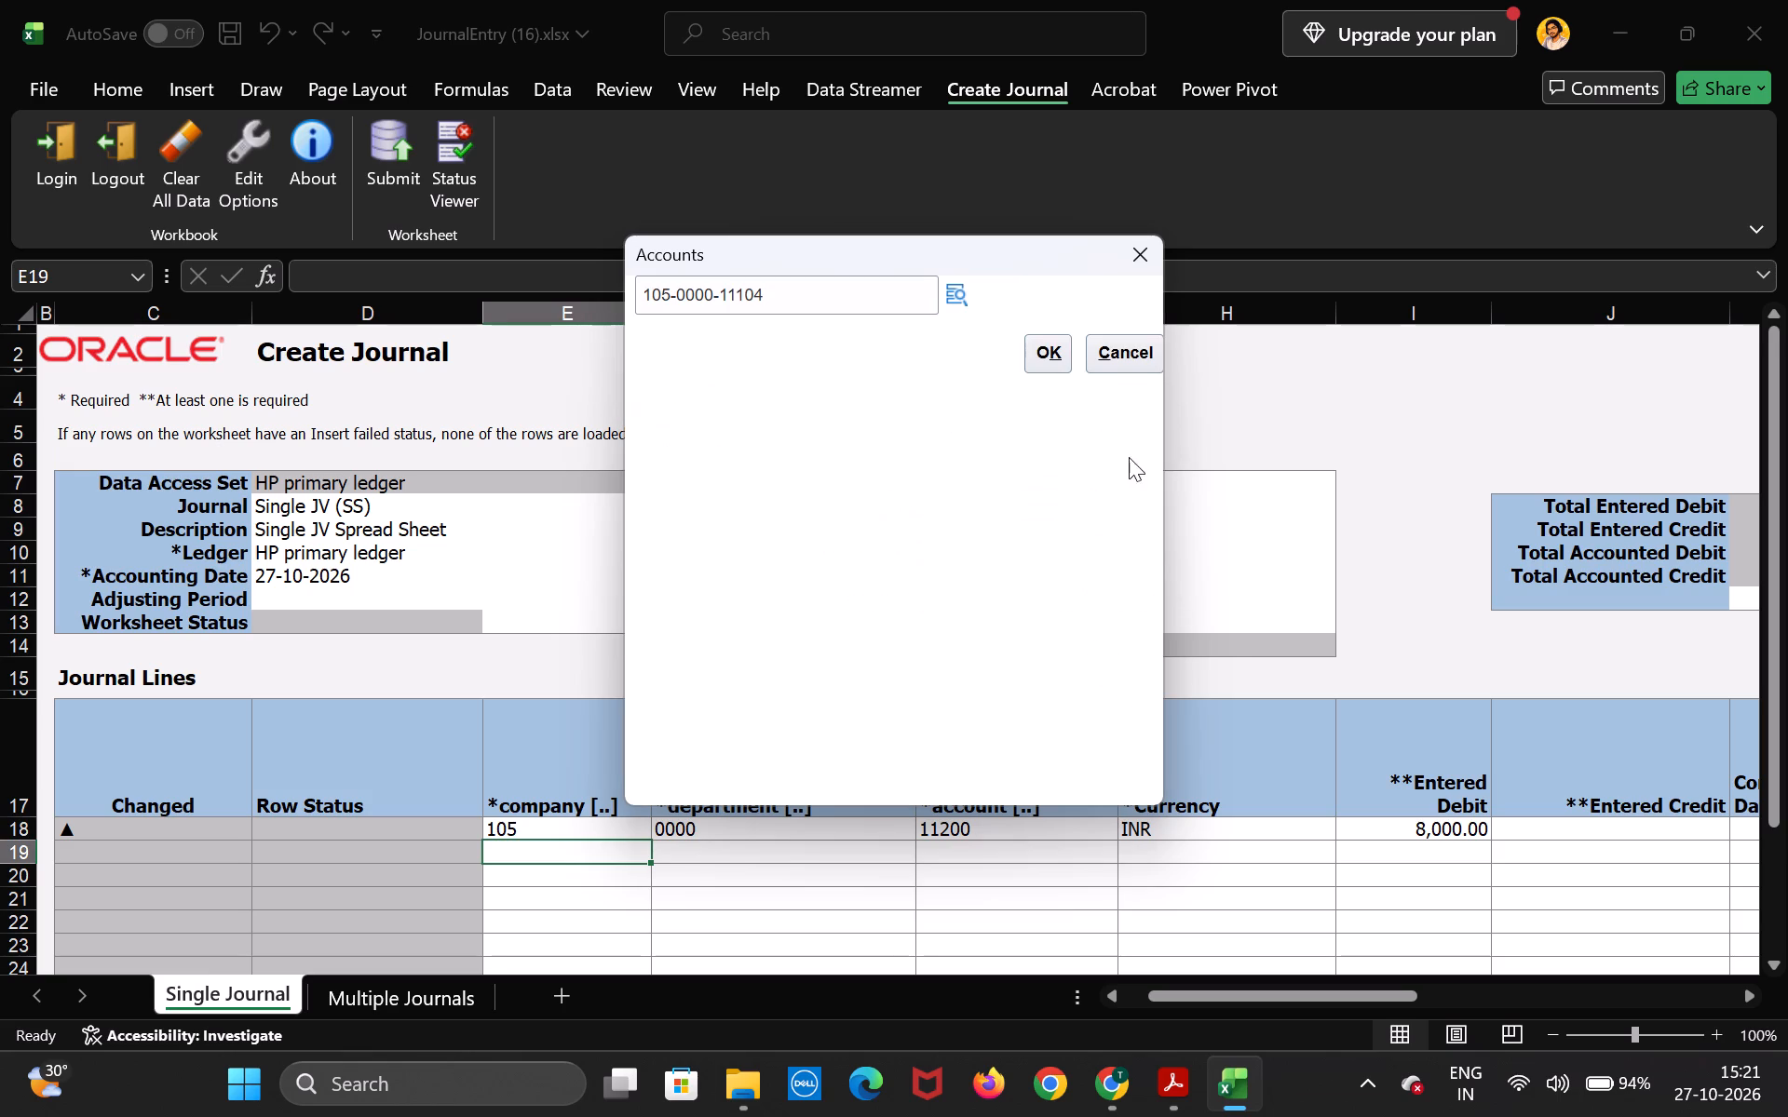
{"action": "double_click", "coordinate": [1044, 365]}
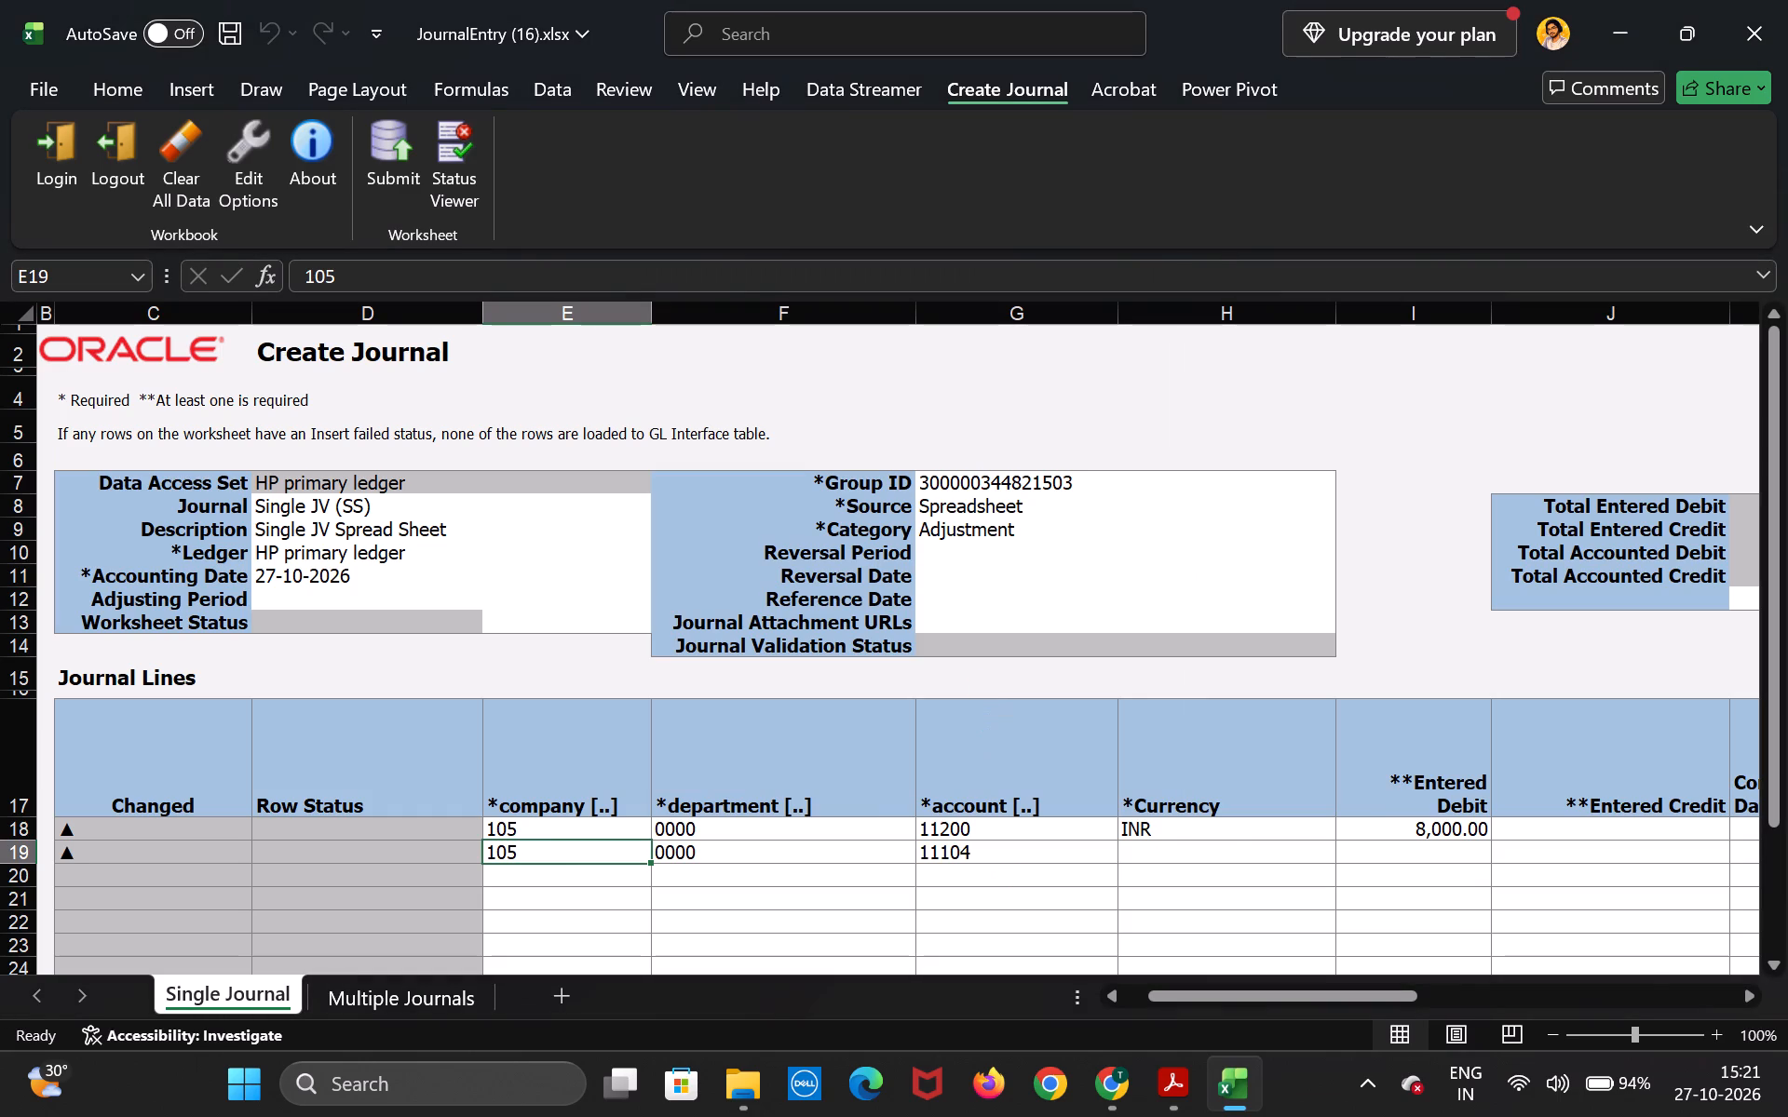
Enter currency INR and an entered credit of 8000 on the second journal line.
{"action": "left_click", "coordinate": [1177, 849]}
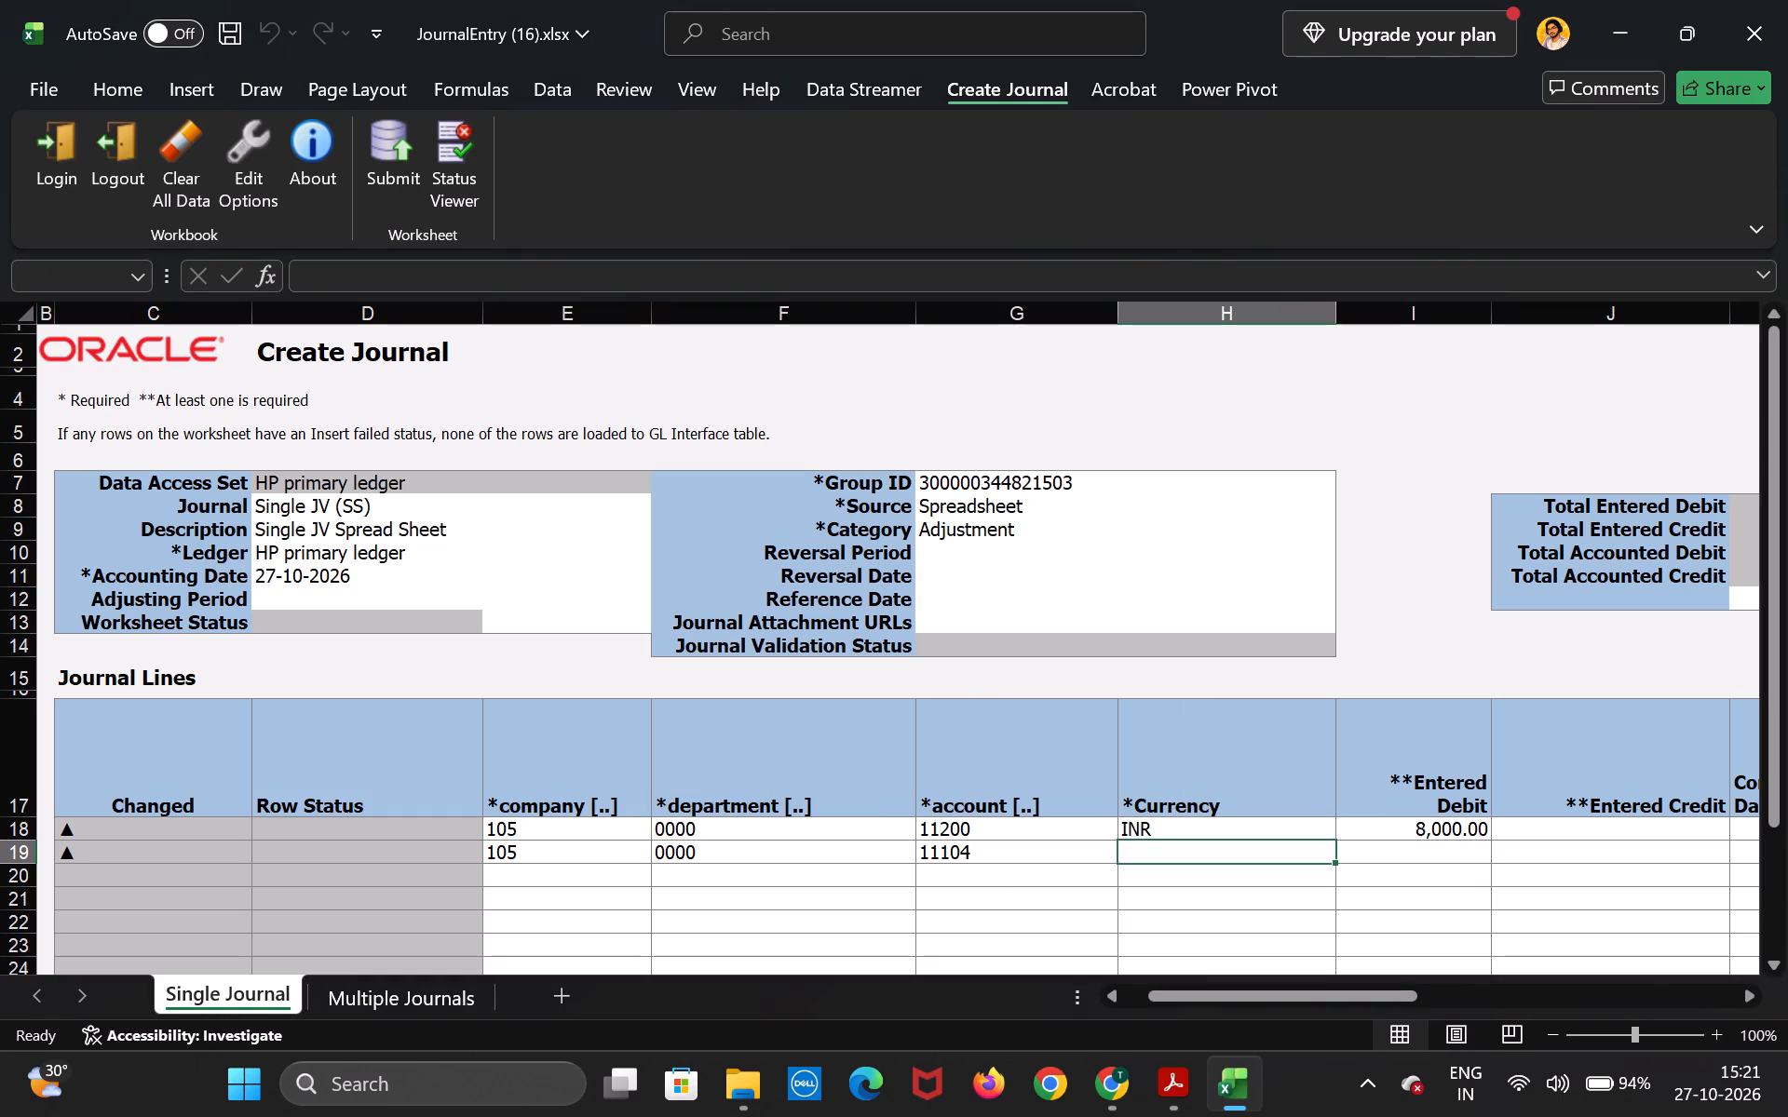
{"action": "type", "text": "IN"}
{"action": "key", "text": "shift+r"}
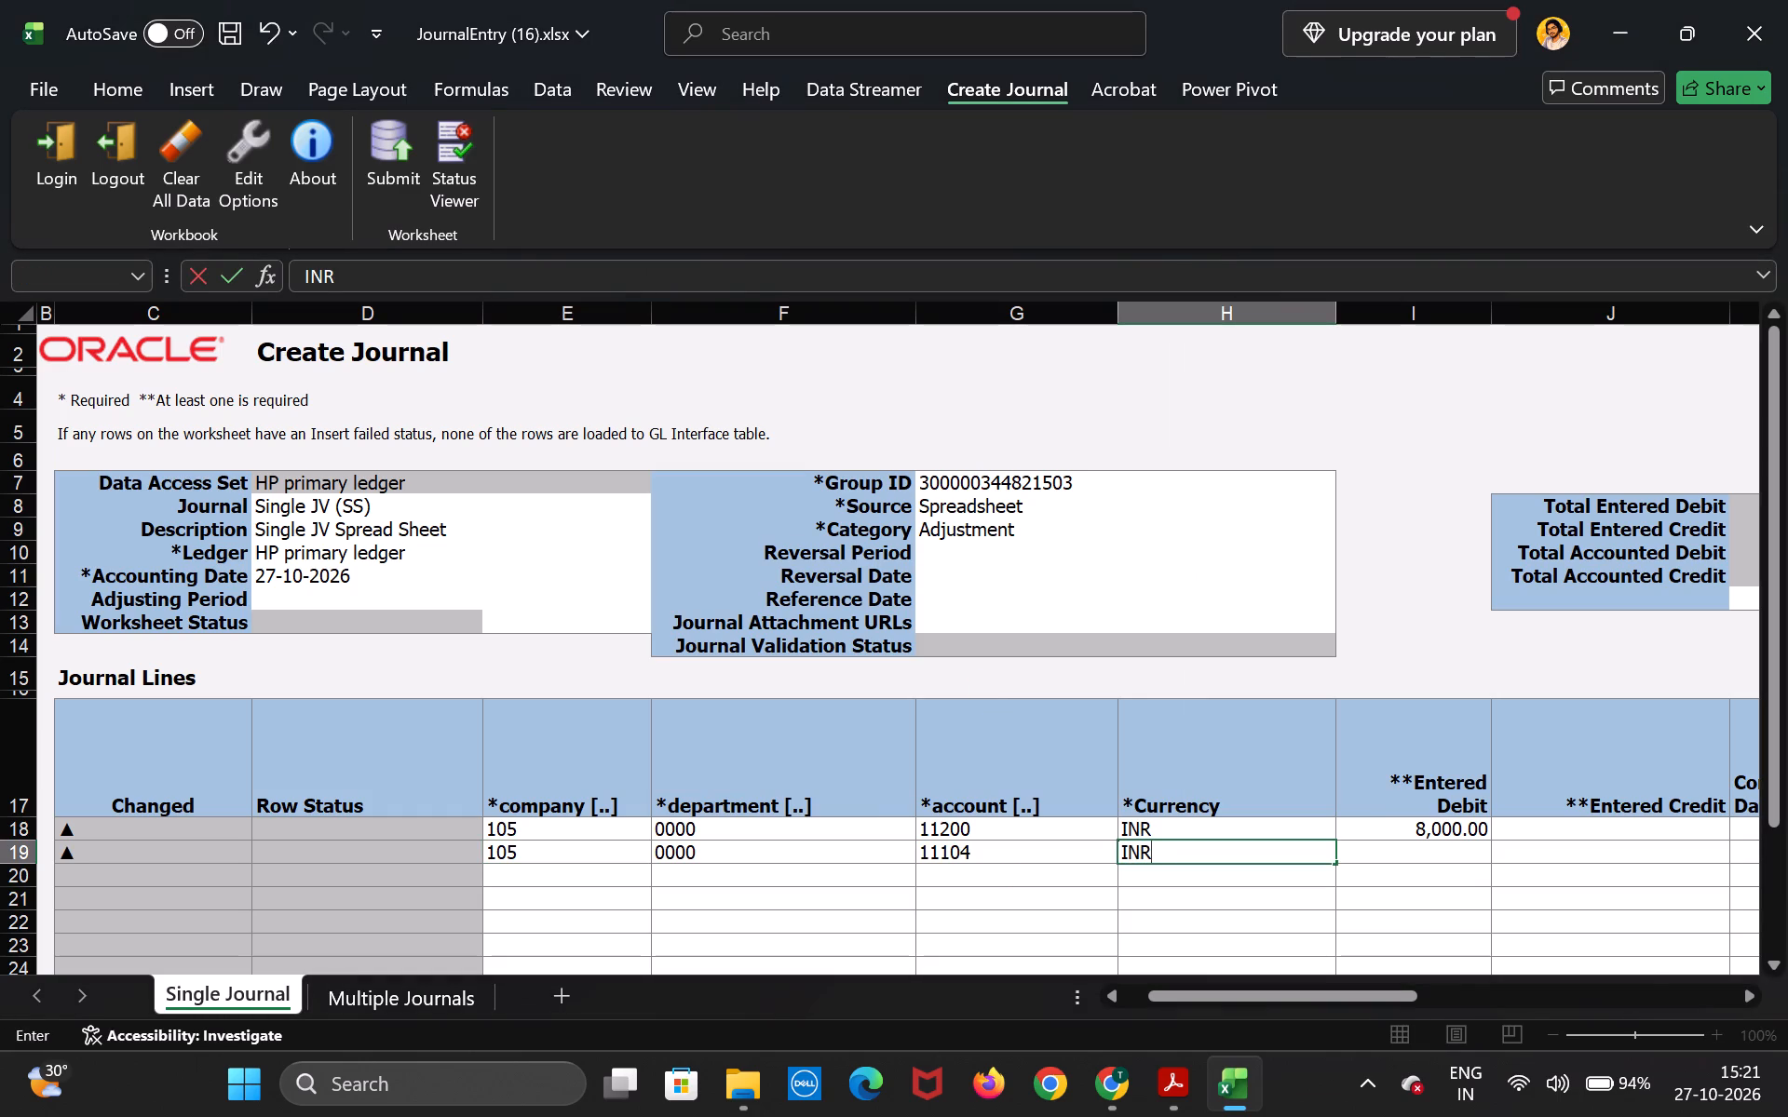
{"action": "key", "text": "Tab"}
{"action": "key", "text": "Tab"}
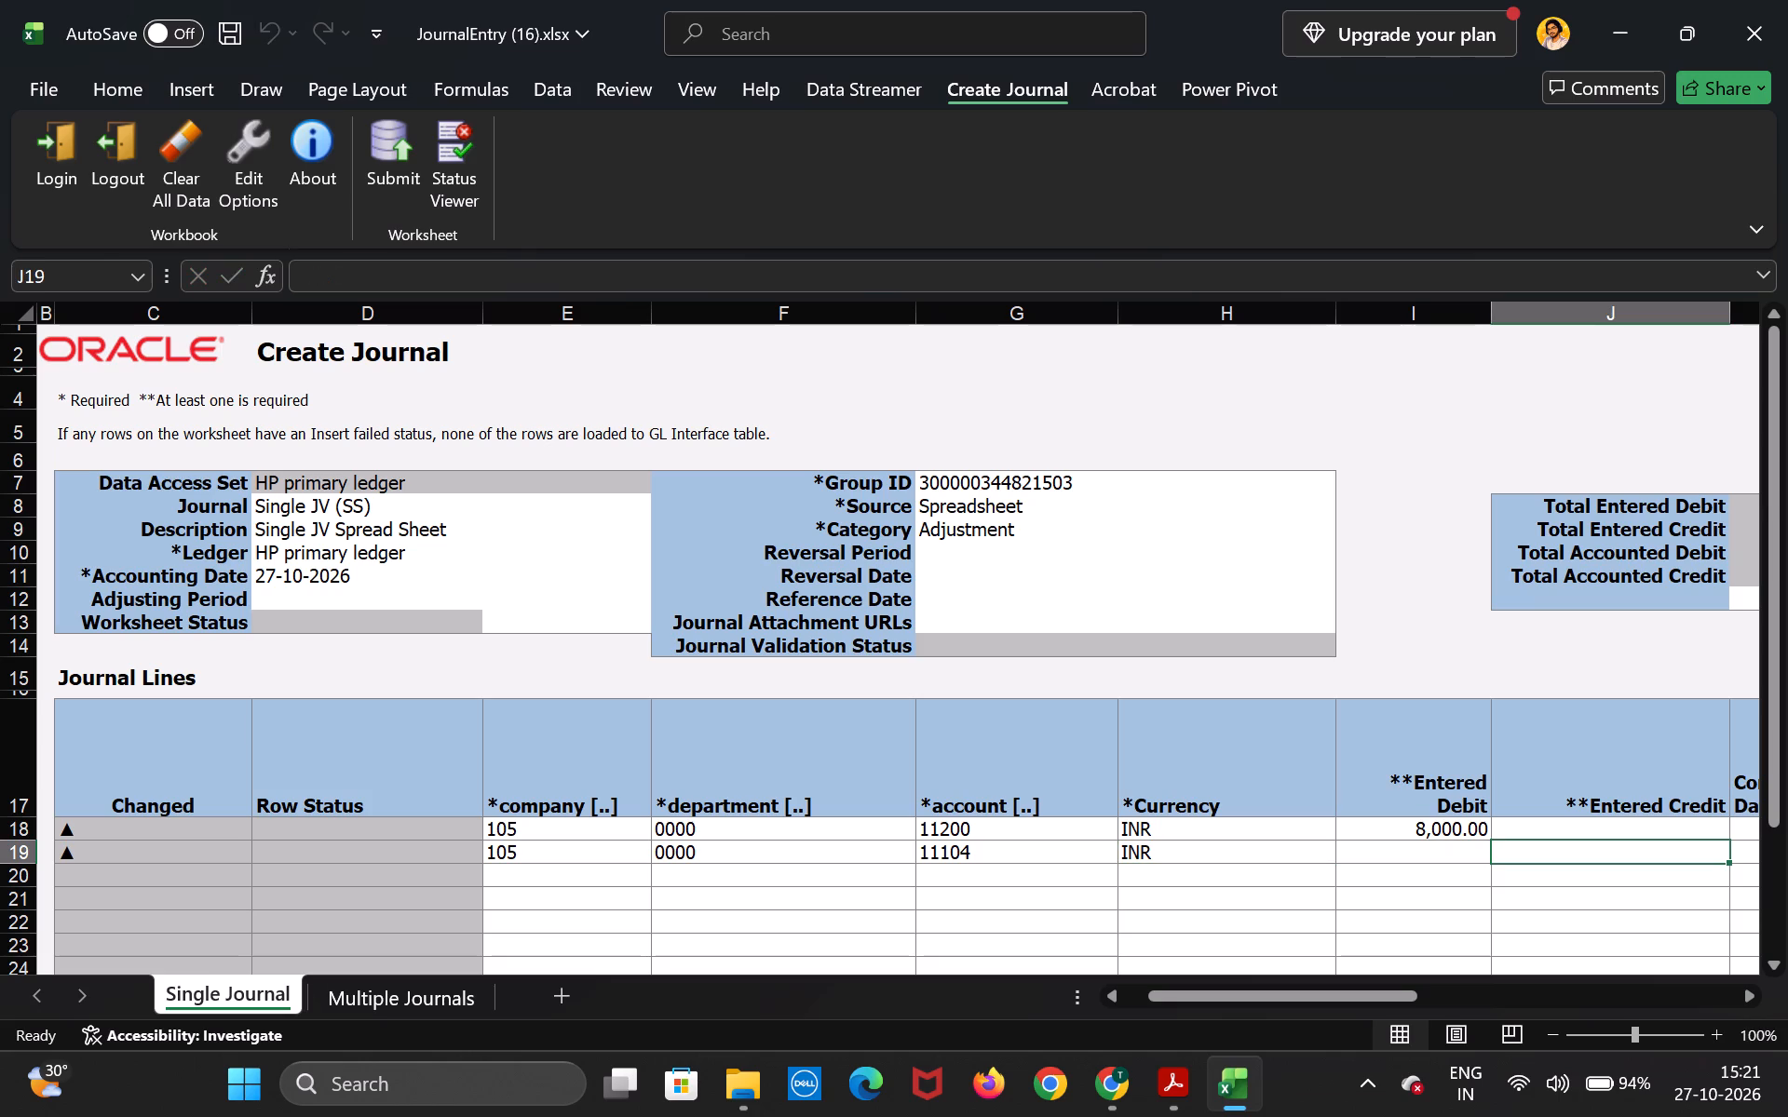
{"action": "type", "text": "8000"}
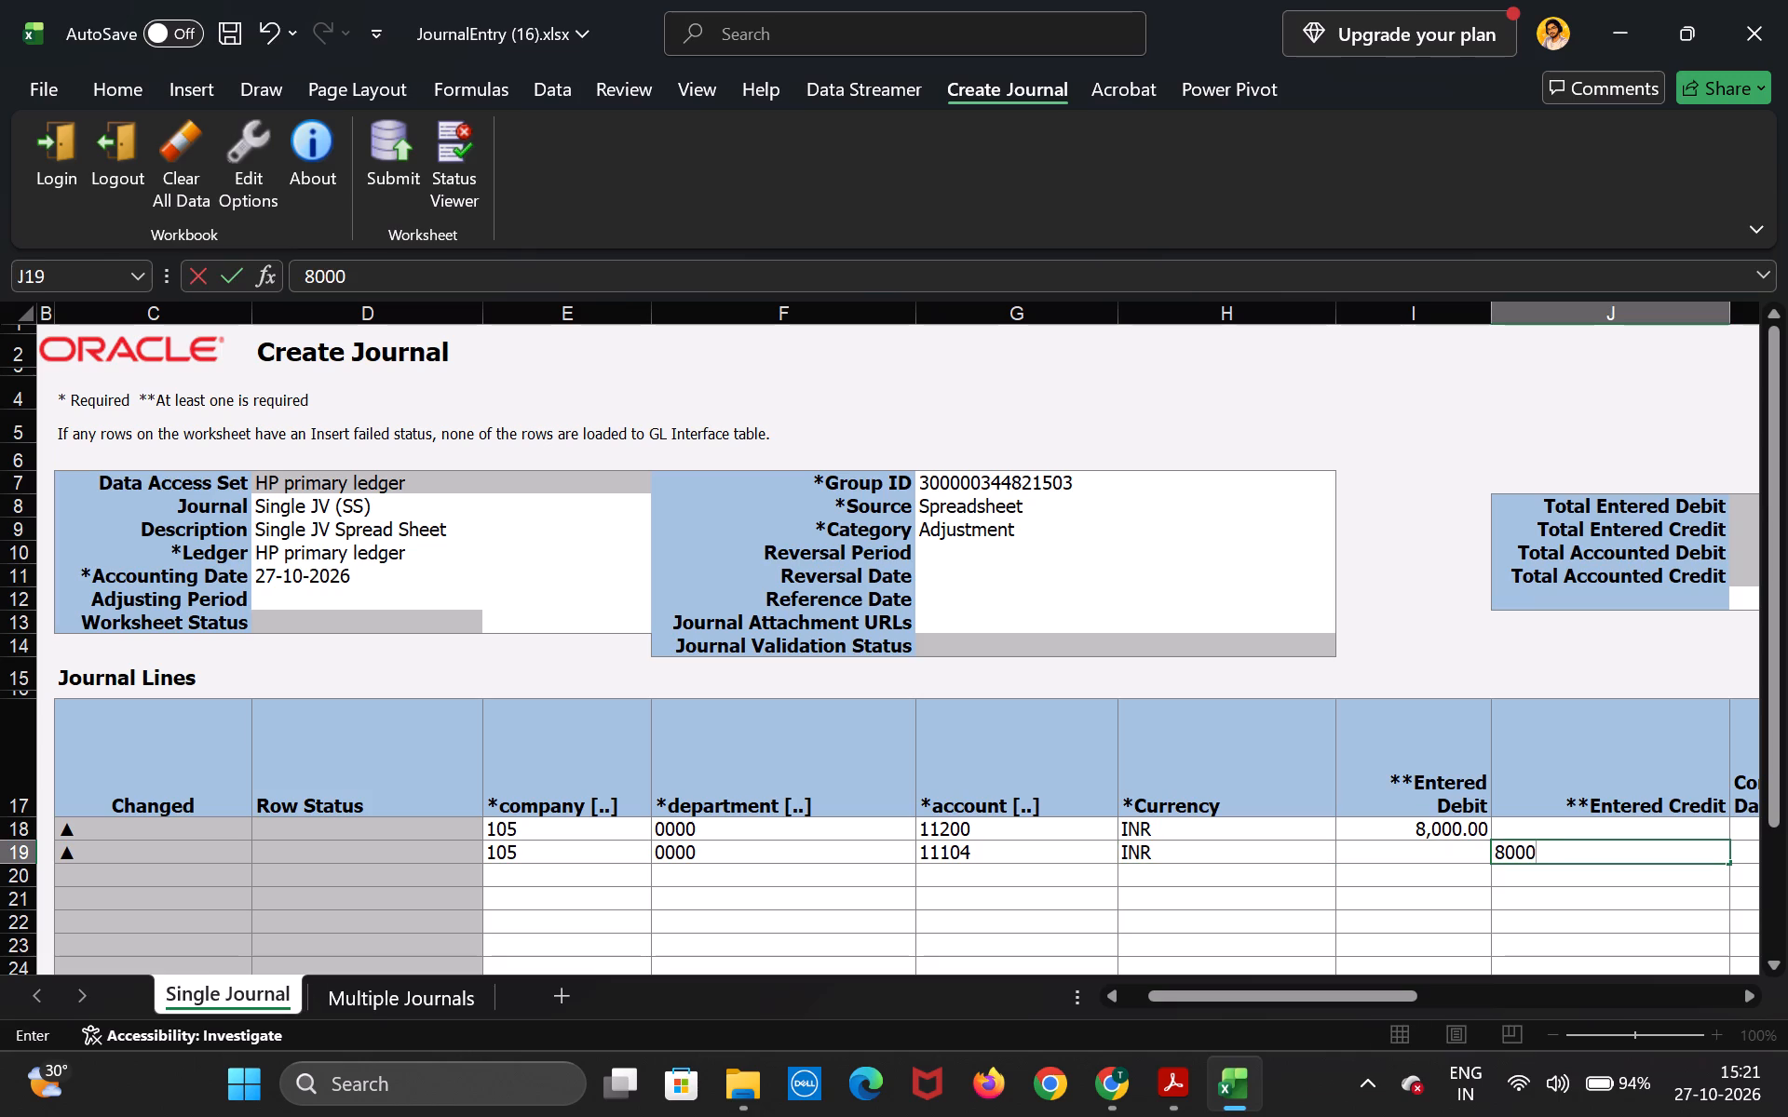
{"action": "key", "text": "Return"}
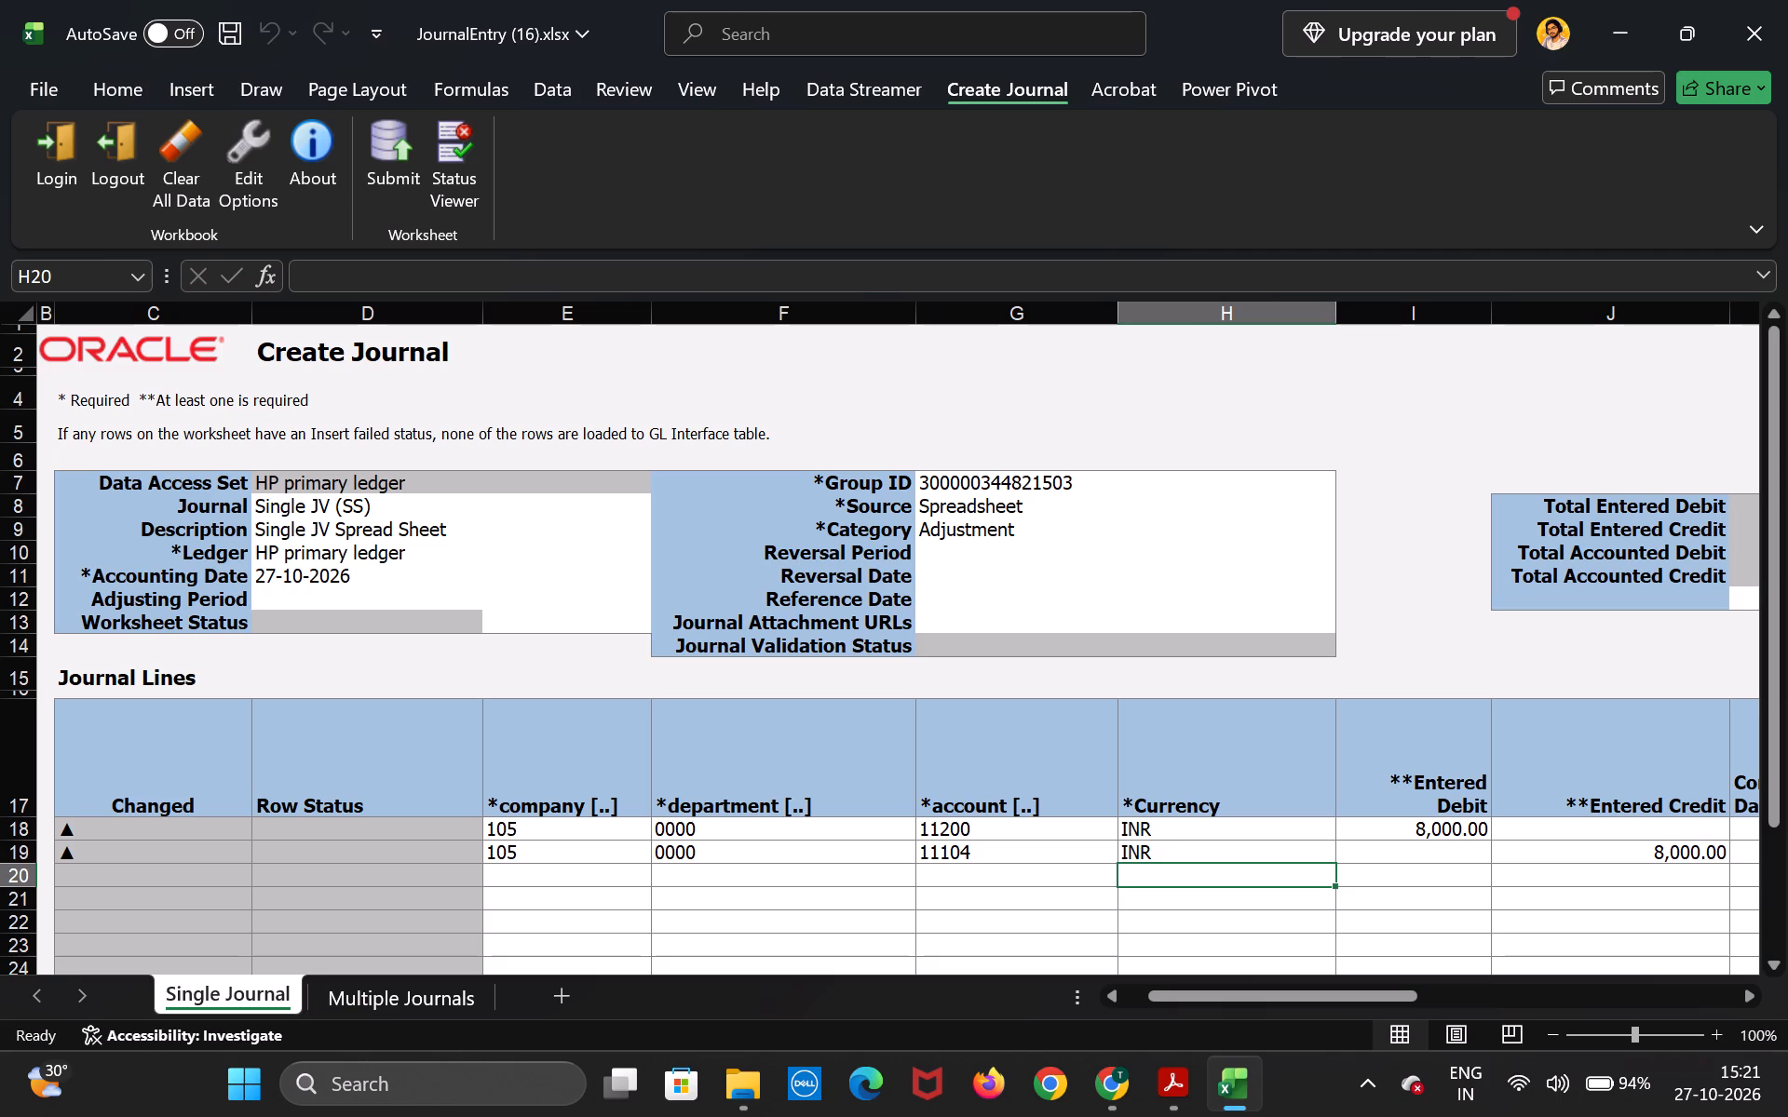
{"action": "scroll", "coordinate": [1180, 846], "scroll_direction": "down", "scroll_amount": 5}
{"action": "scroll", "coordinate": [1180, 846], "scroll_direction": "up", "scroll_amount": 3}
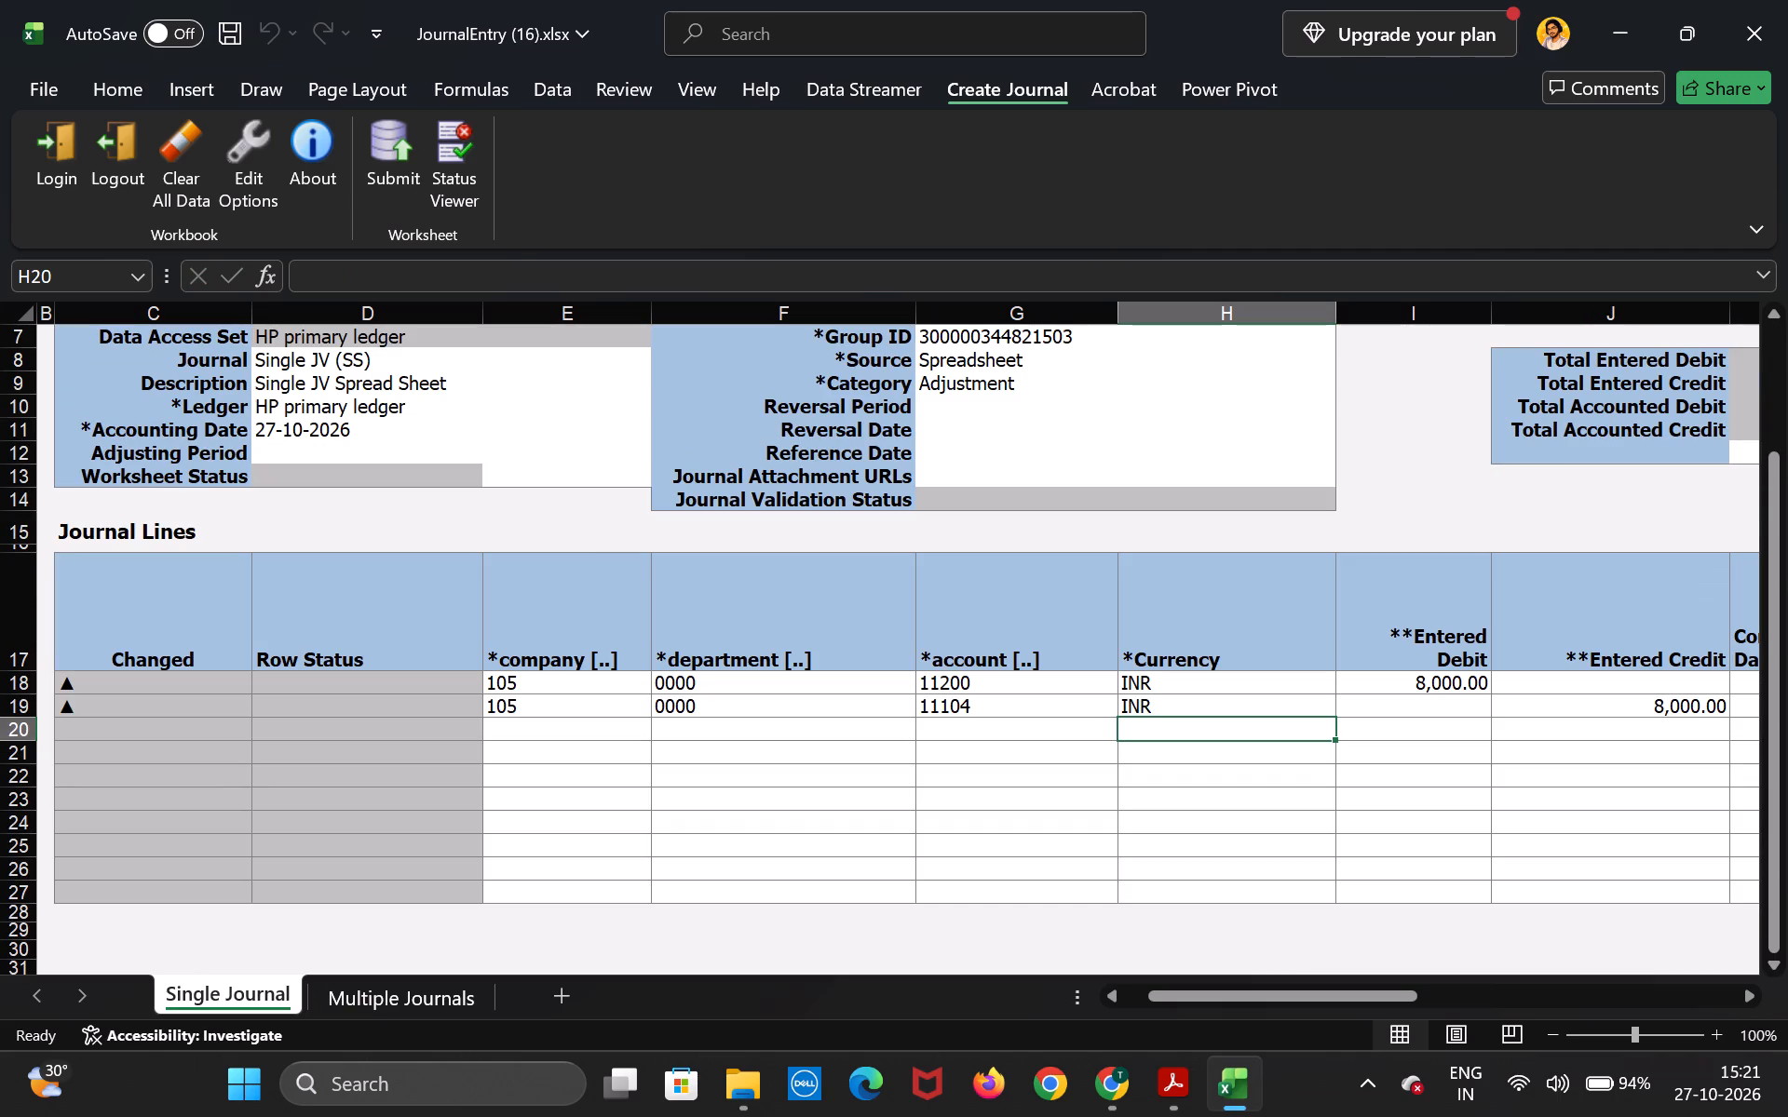
Set the third journal line's account combination to company 105, department 0000 and USBNK Treasury account 11102.
{"action": "left_click", "coordinate": [554, 741]}
{"action": "left_click", "coordinate": [551, 728]}
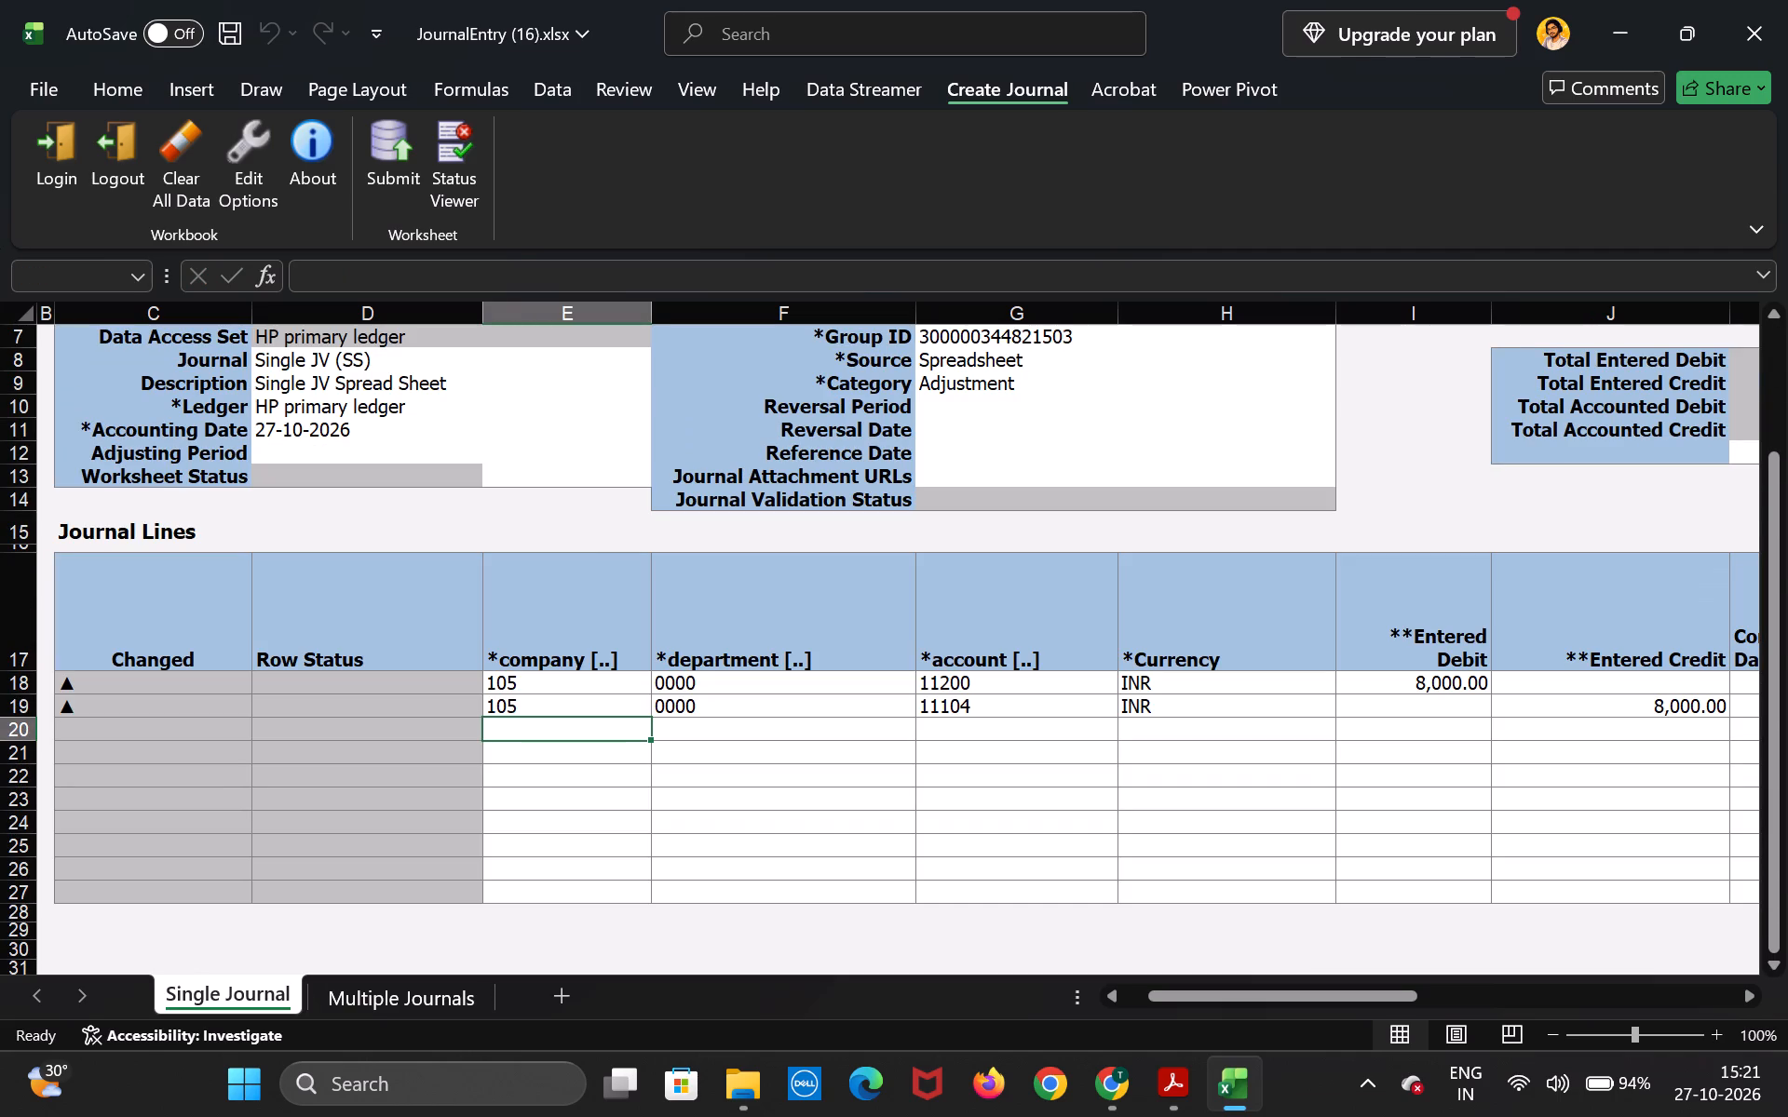
{"action": "double_click", "coordinate": [551, 728]}
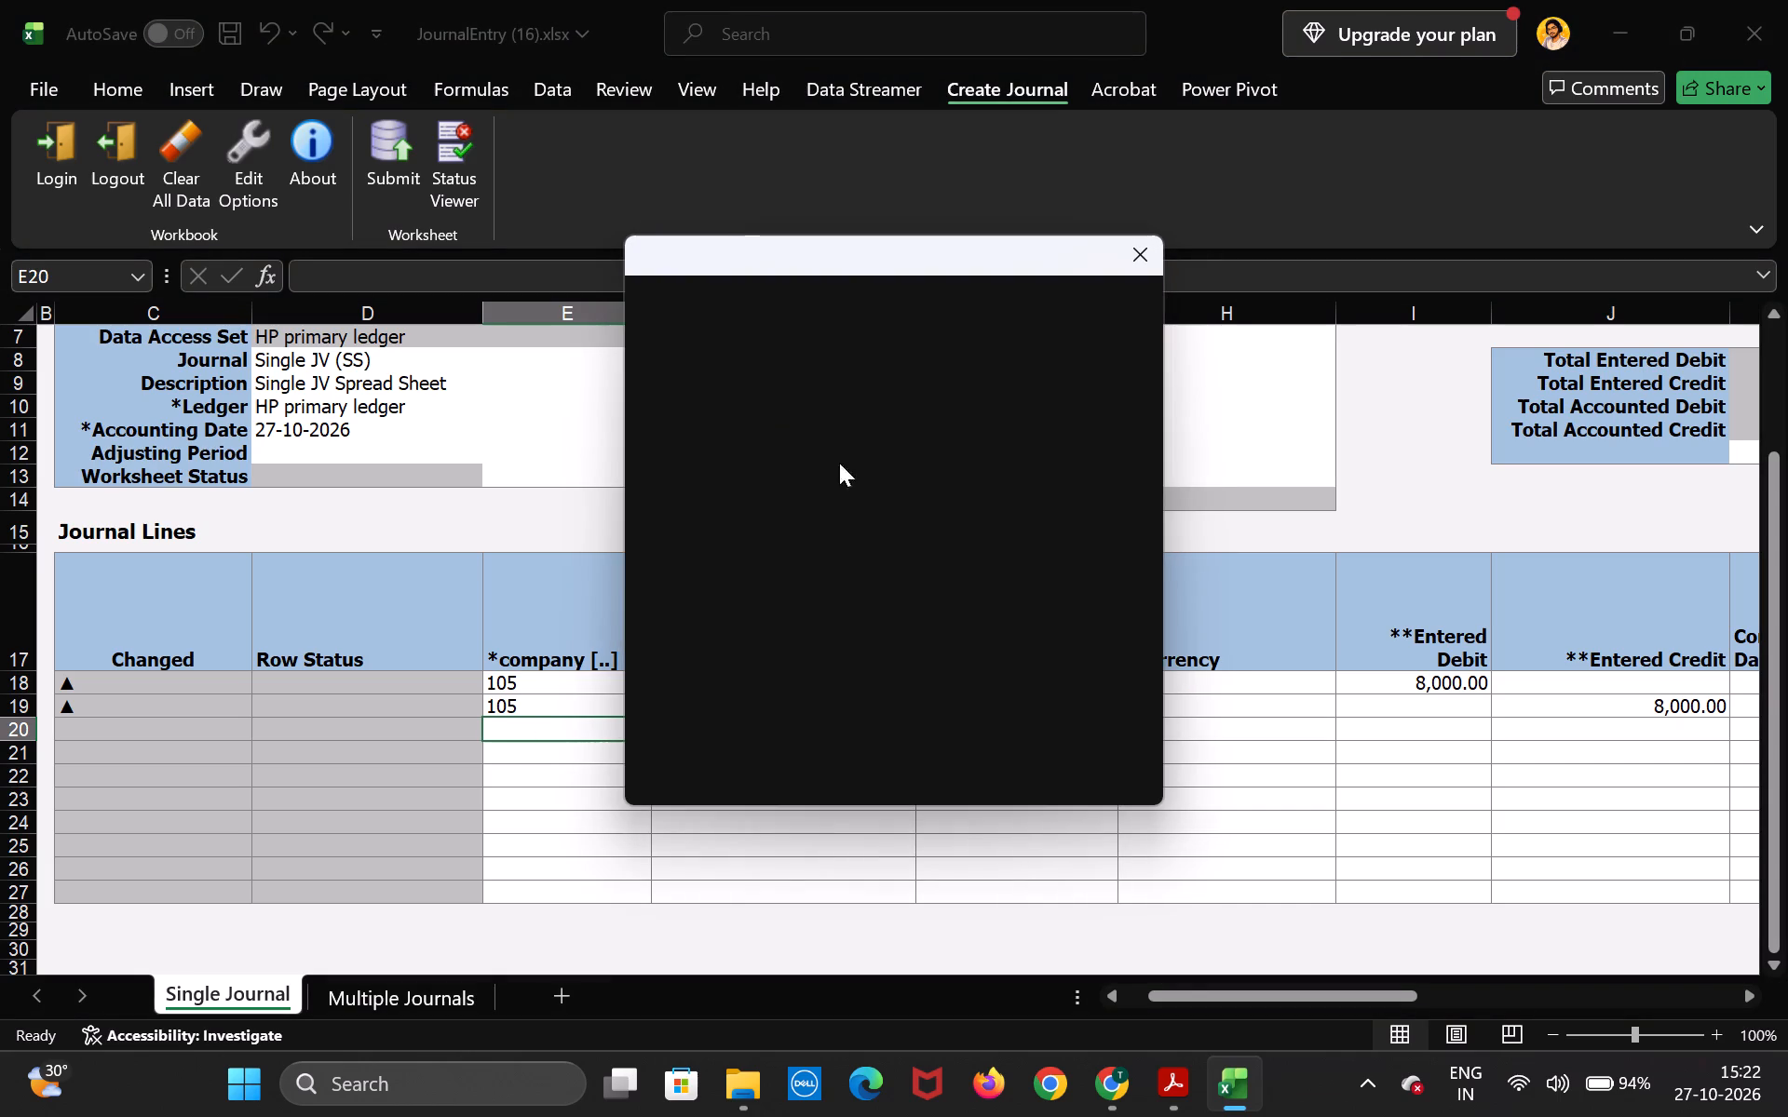
{"action": "left_click", "coordinate": [955, 287]}
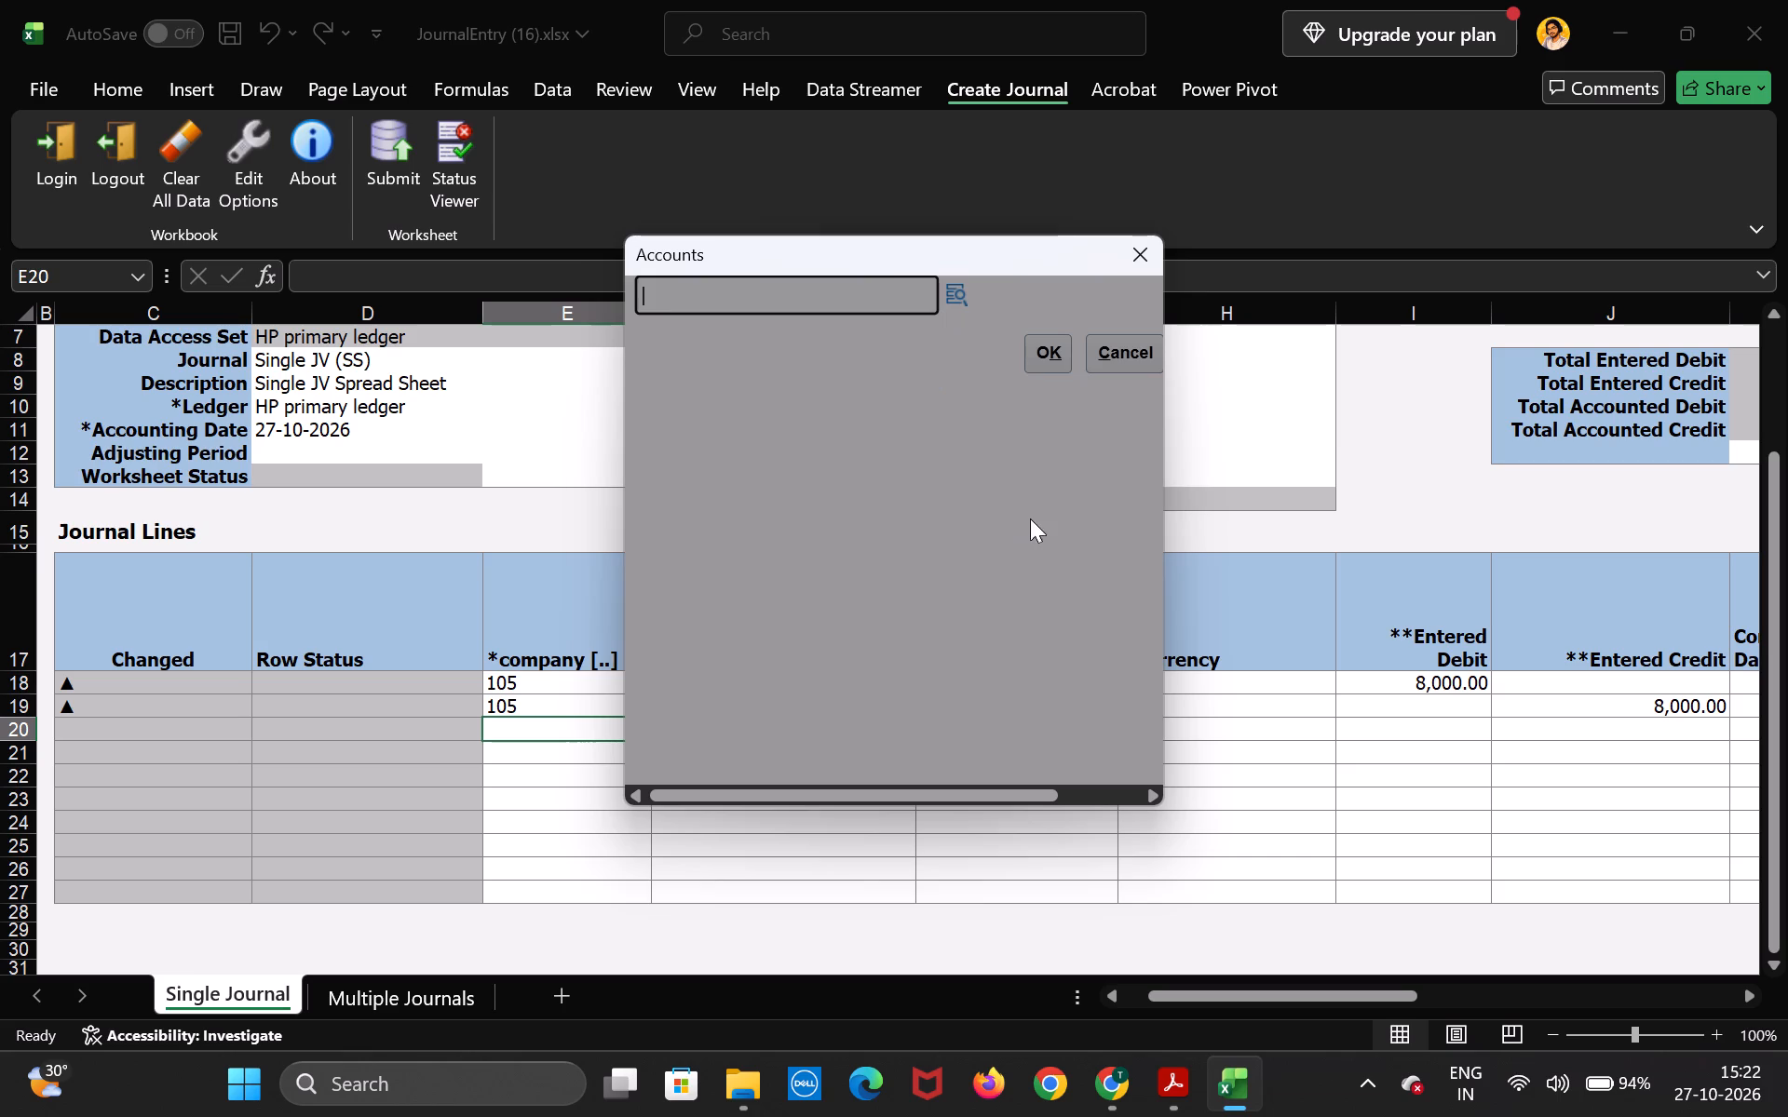
{"action": "left_click", "coordinate": [1037, 505]}
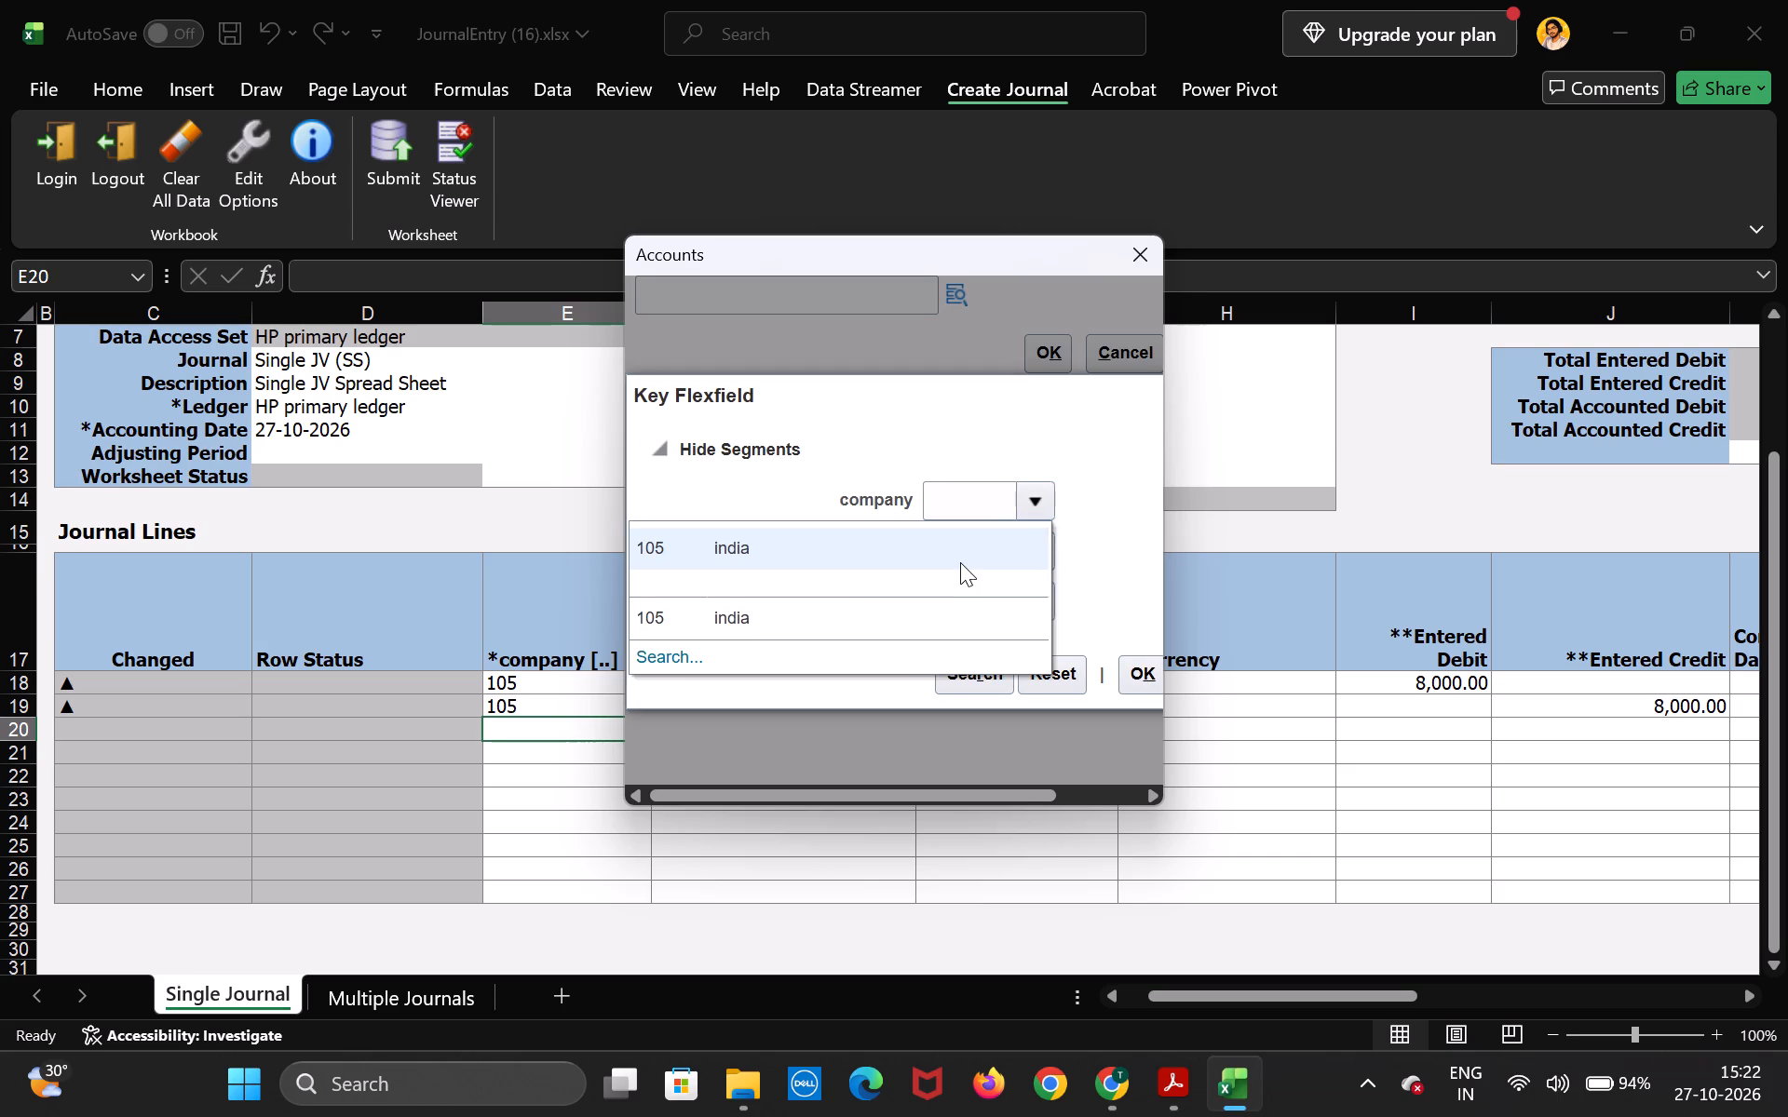
{"action": "left_click", "coordinate": [960, 562]}
{"action": "left_click", "coordinate": [1042, 545]}
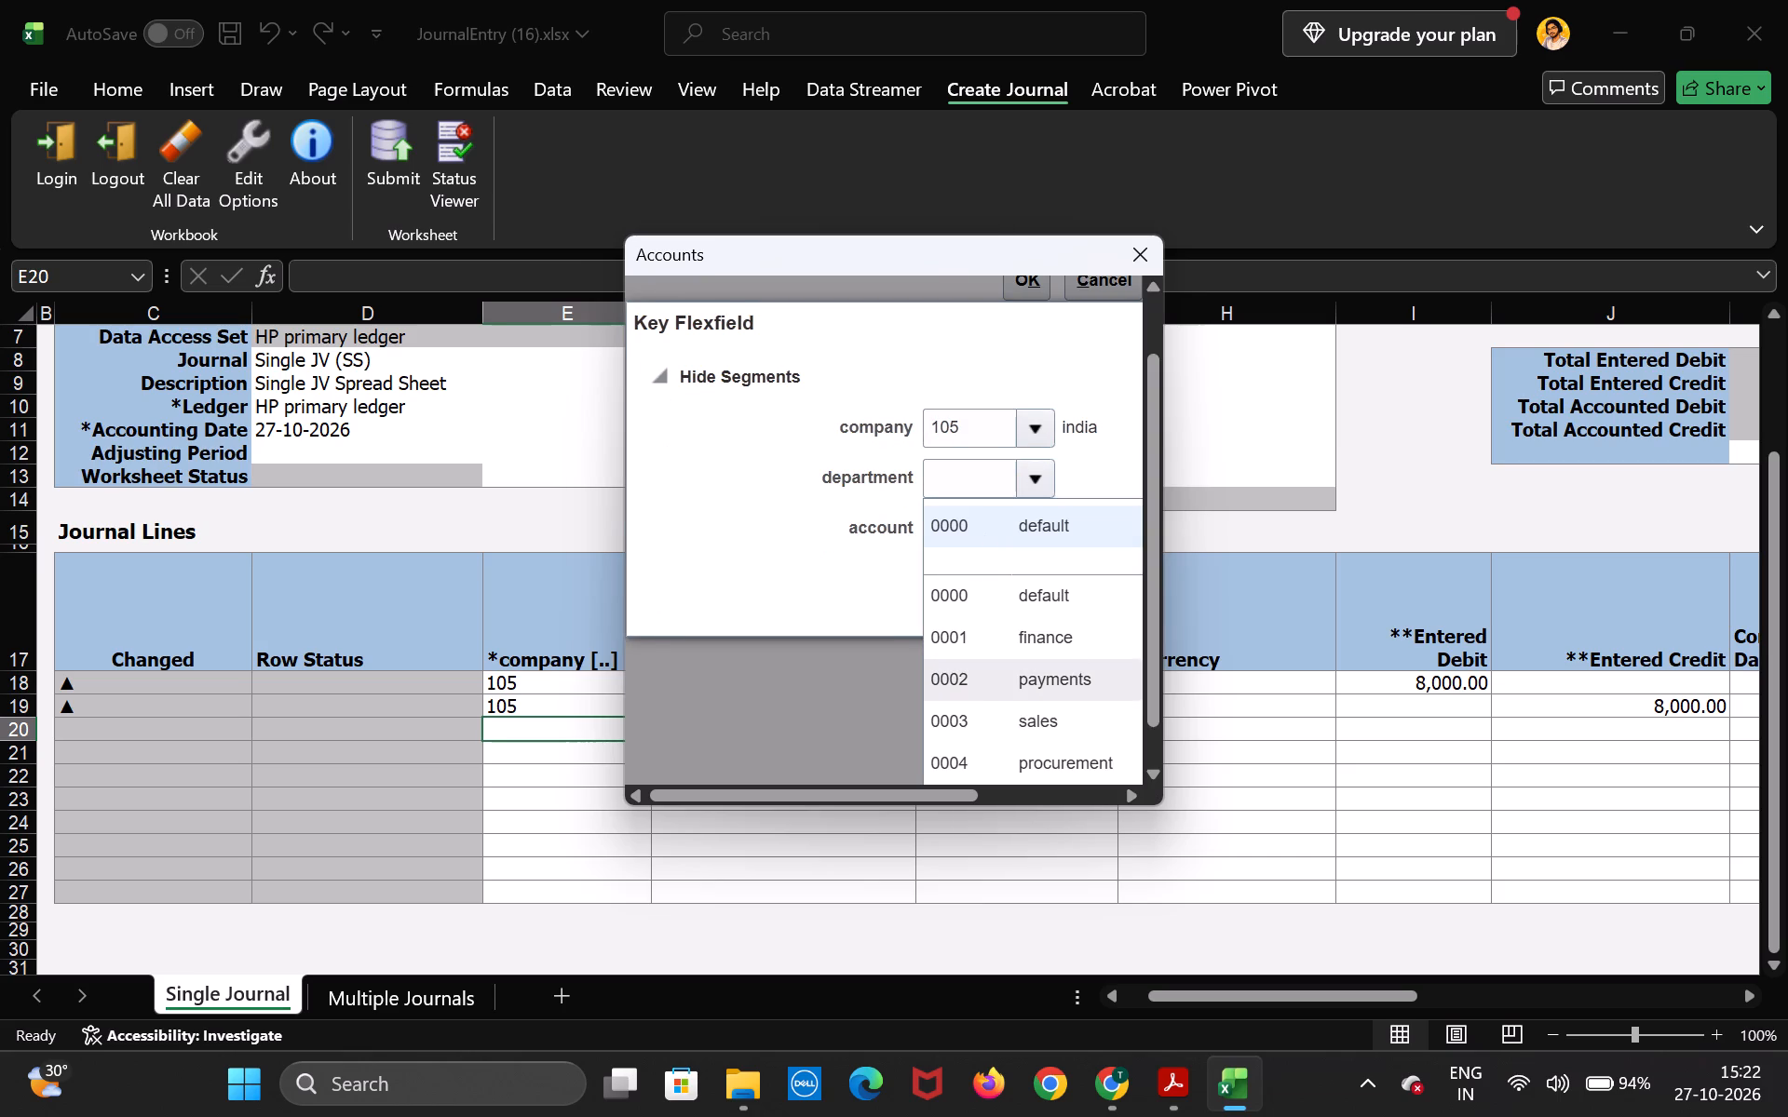
{"action": "left_click", "coordinate": [1050, 604]}
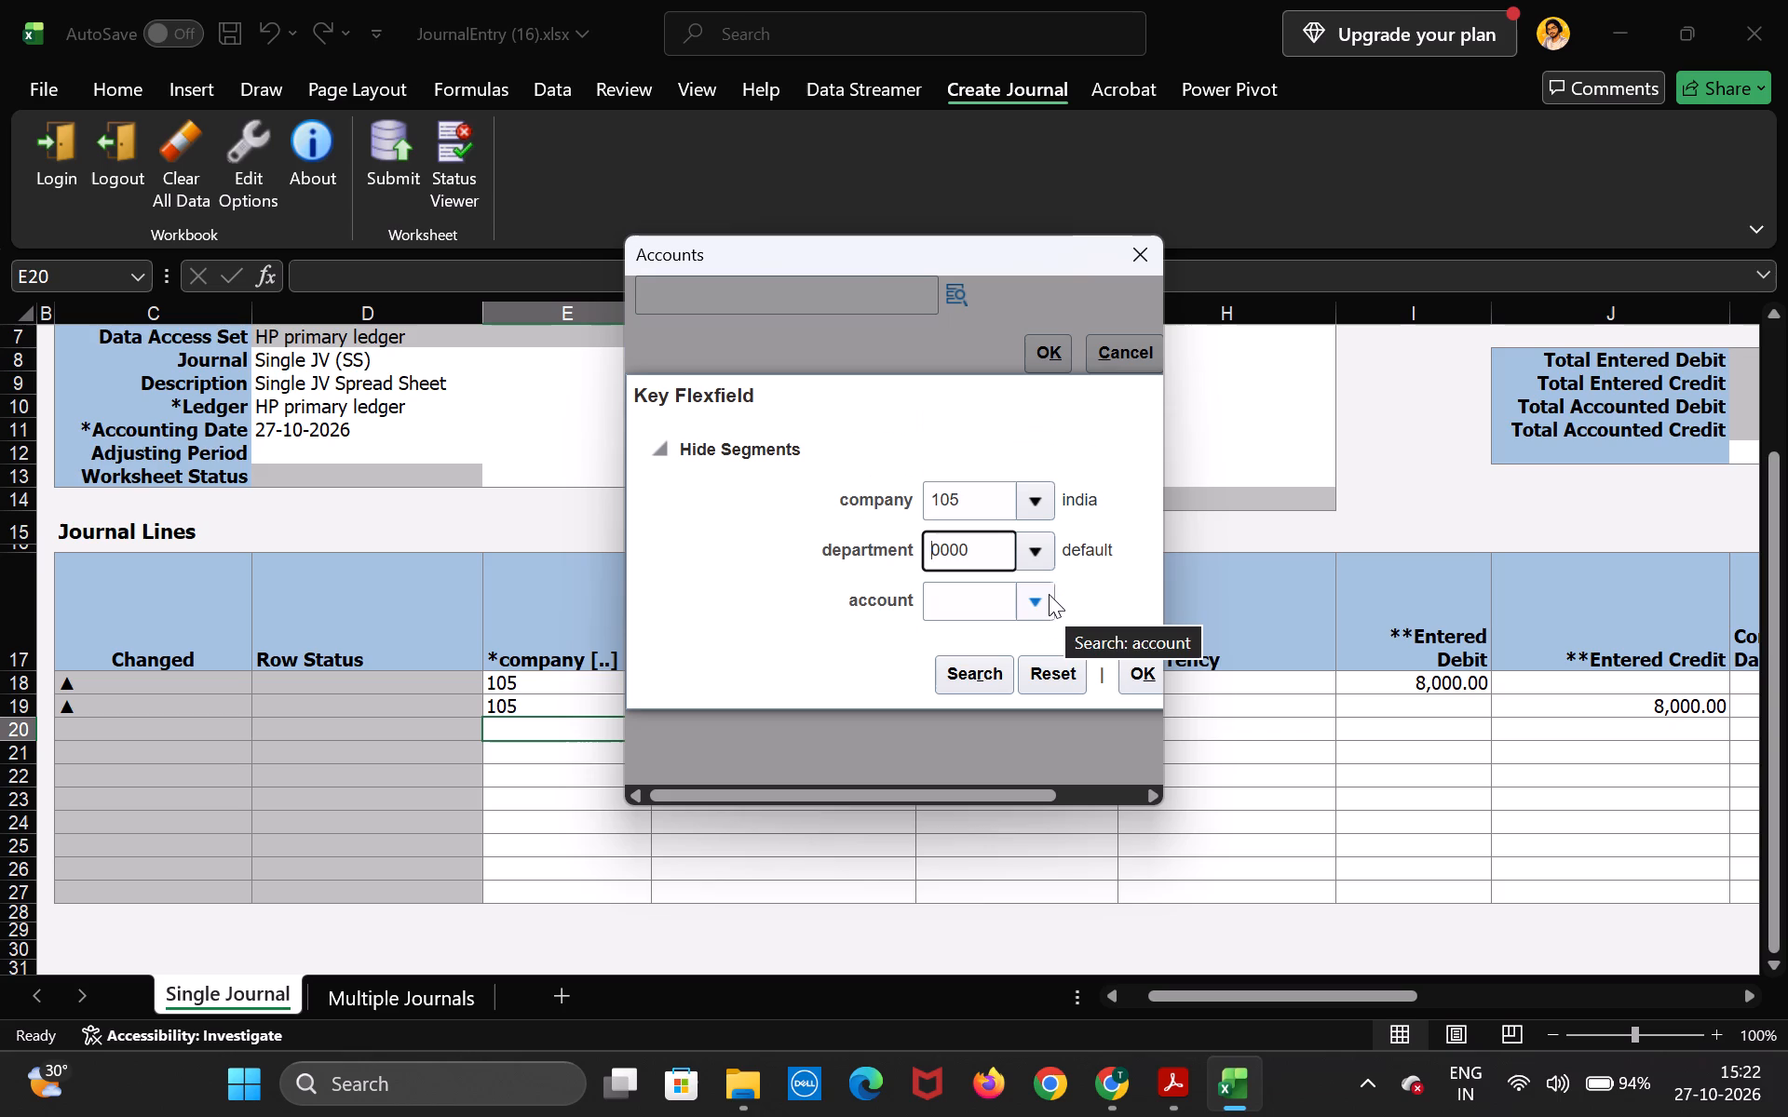
{"action": "left_click", "coordinate": [1031, 600]}
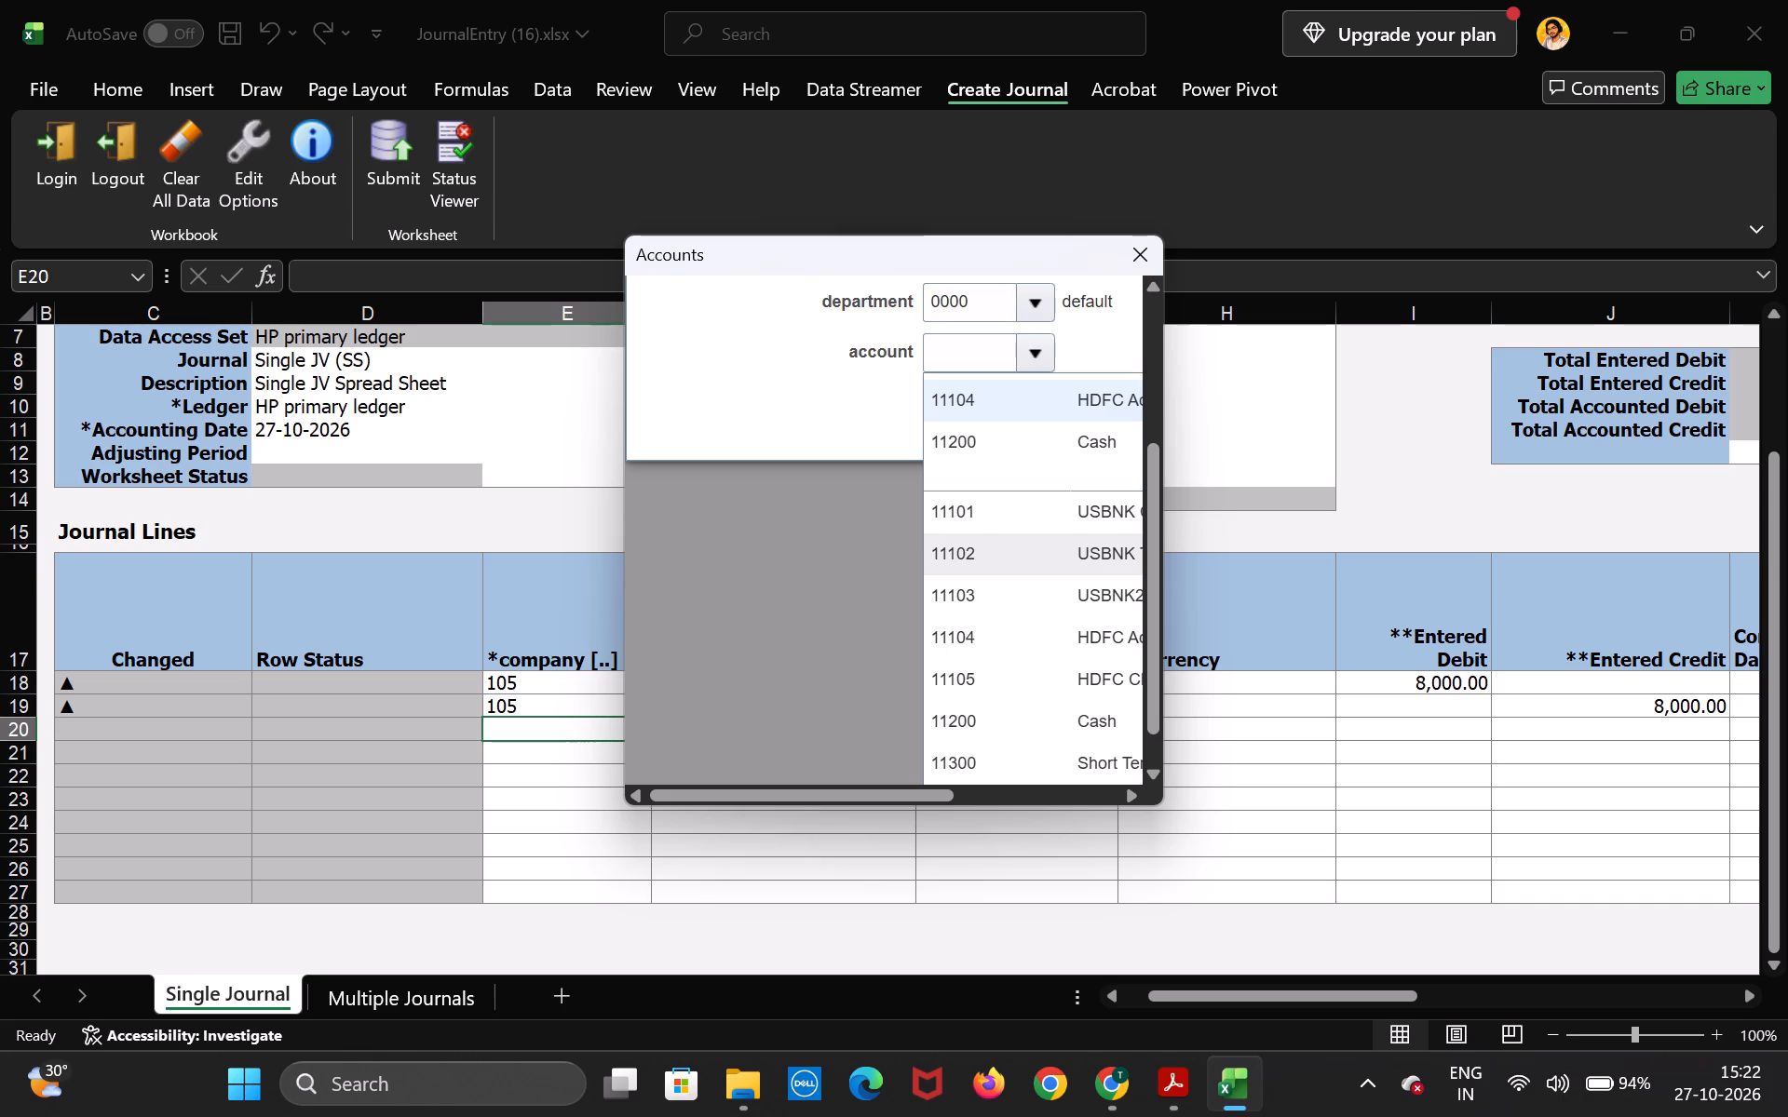
{"action": "left_click", "coordinate": [1101, 555]}
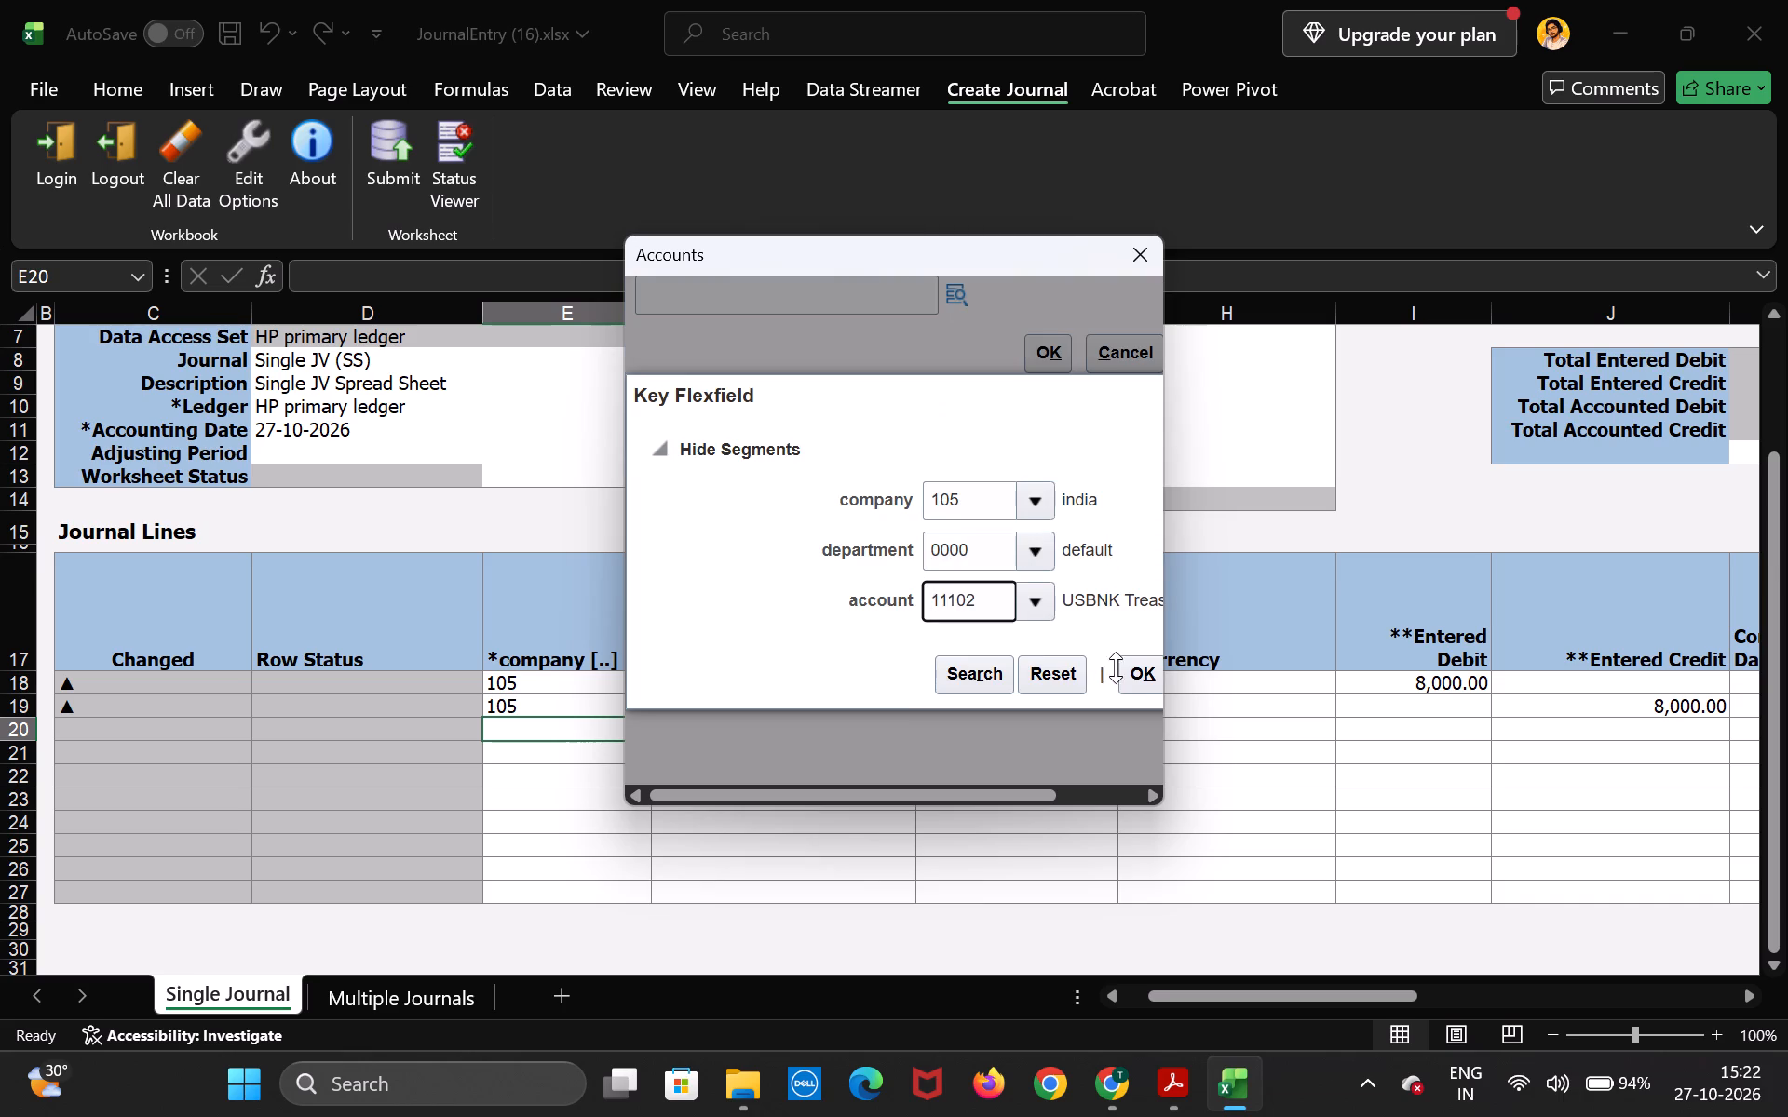
{"action": "left_click", "coordinate": [1133, 676]}
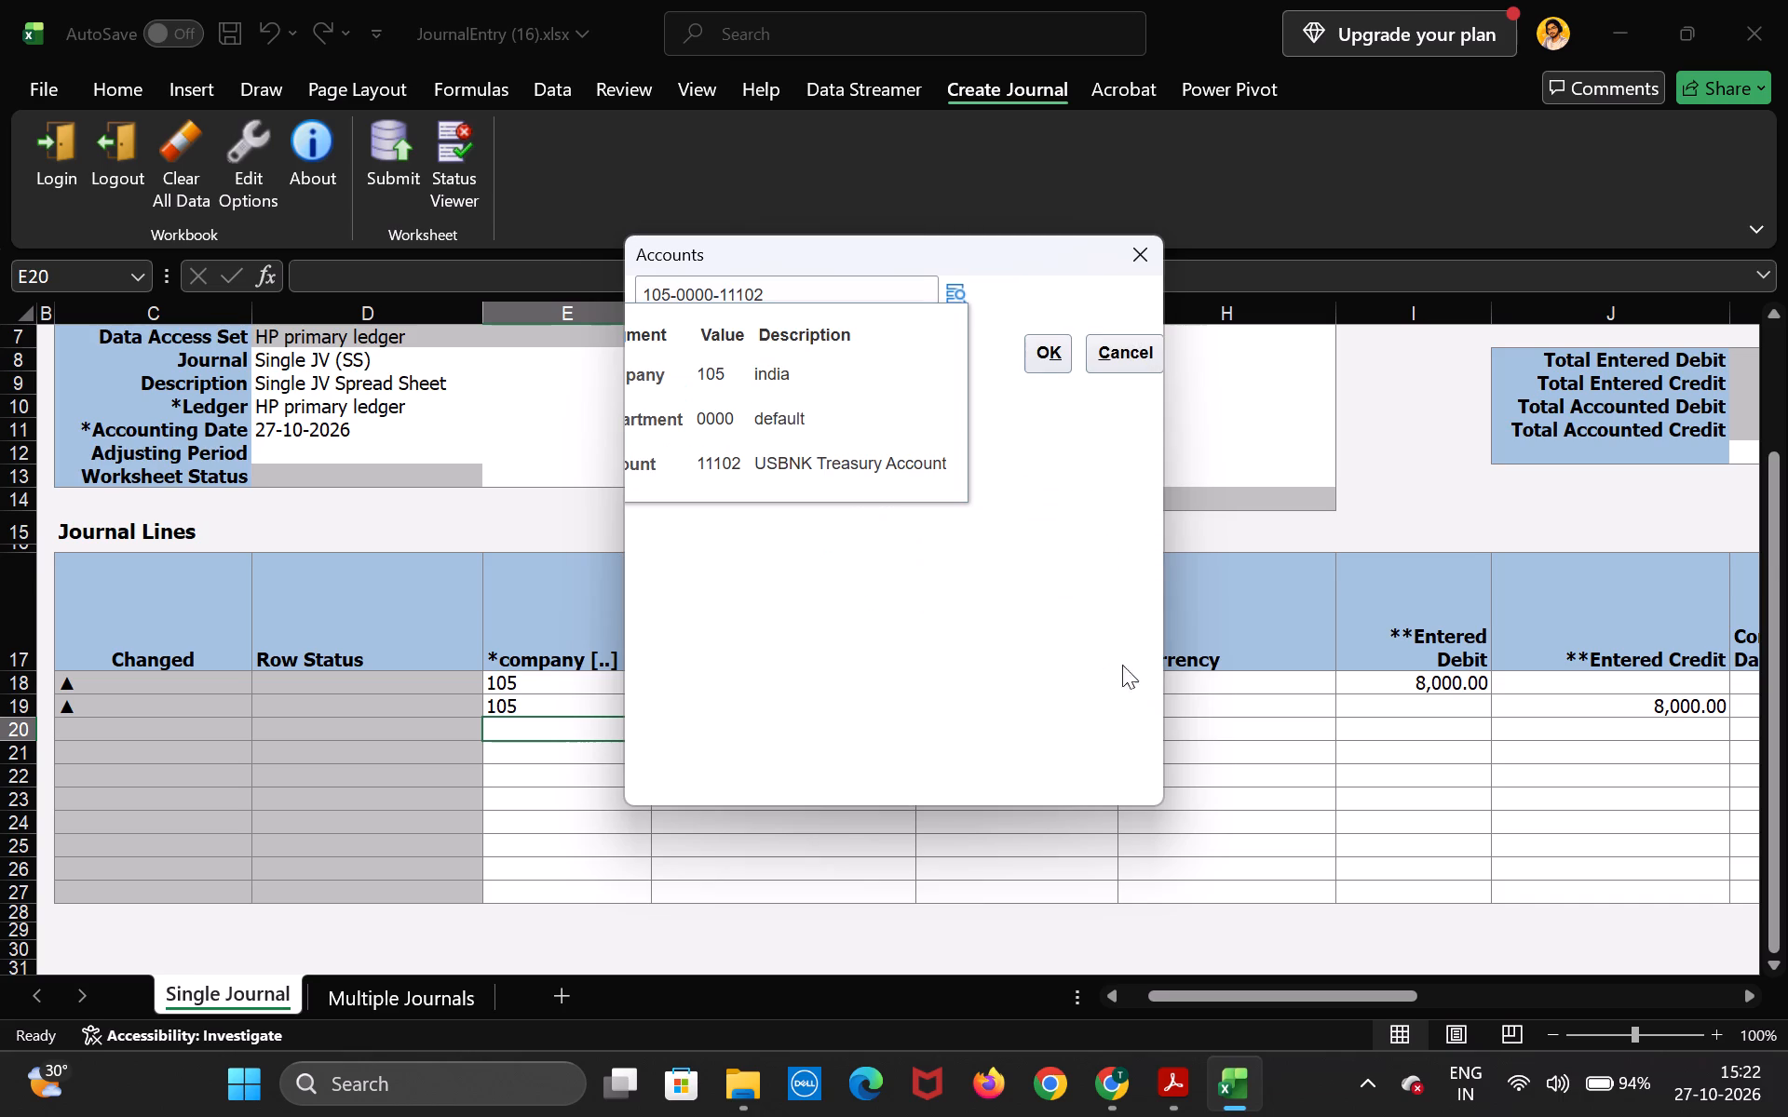
{"action": "left_click", "coordinate": [1065, 363]}
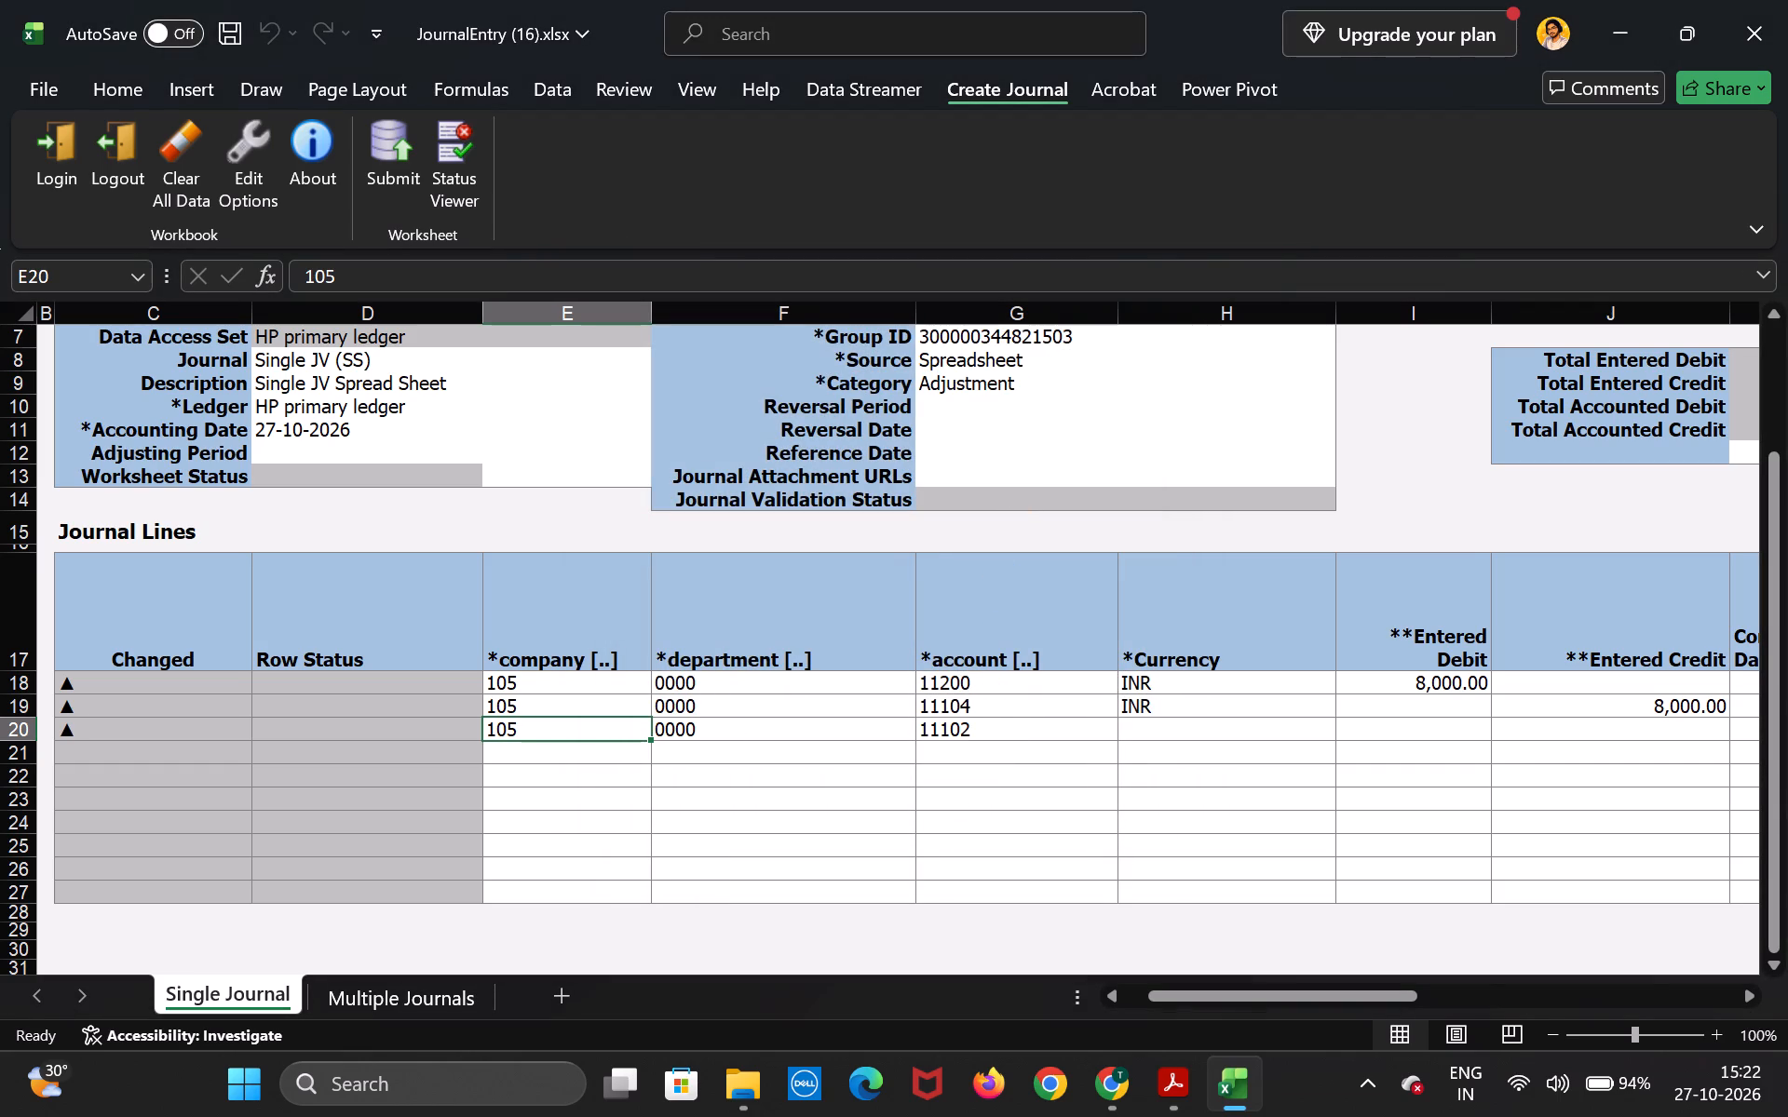
Enter currency INR and an entered debit of 3000 on the third journal line.
{"action": "left_click", "coordinate": [1158, 731]}
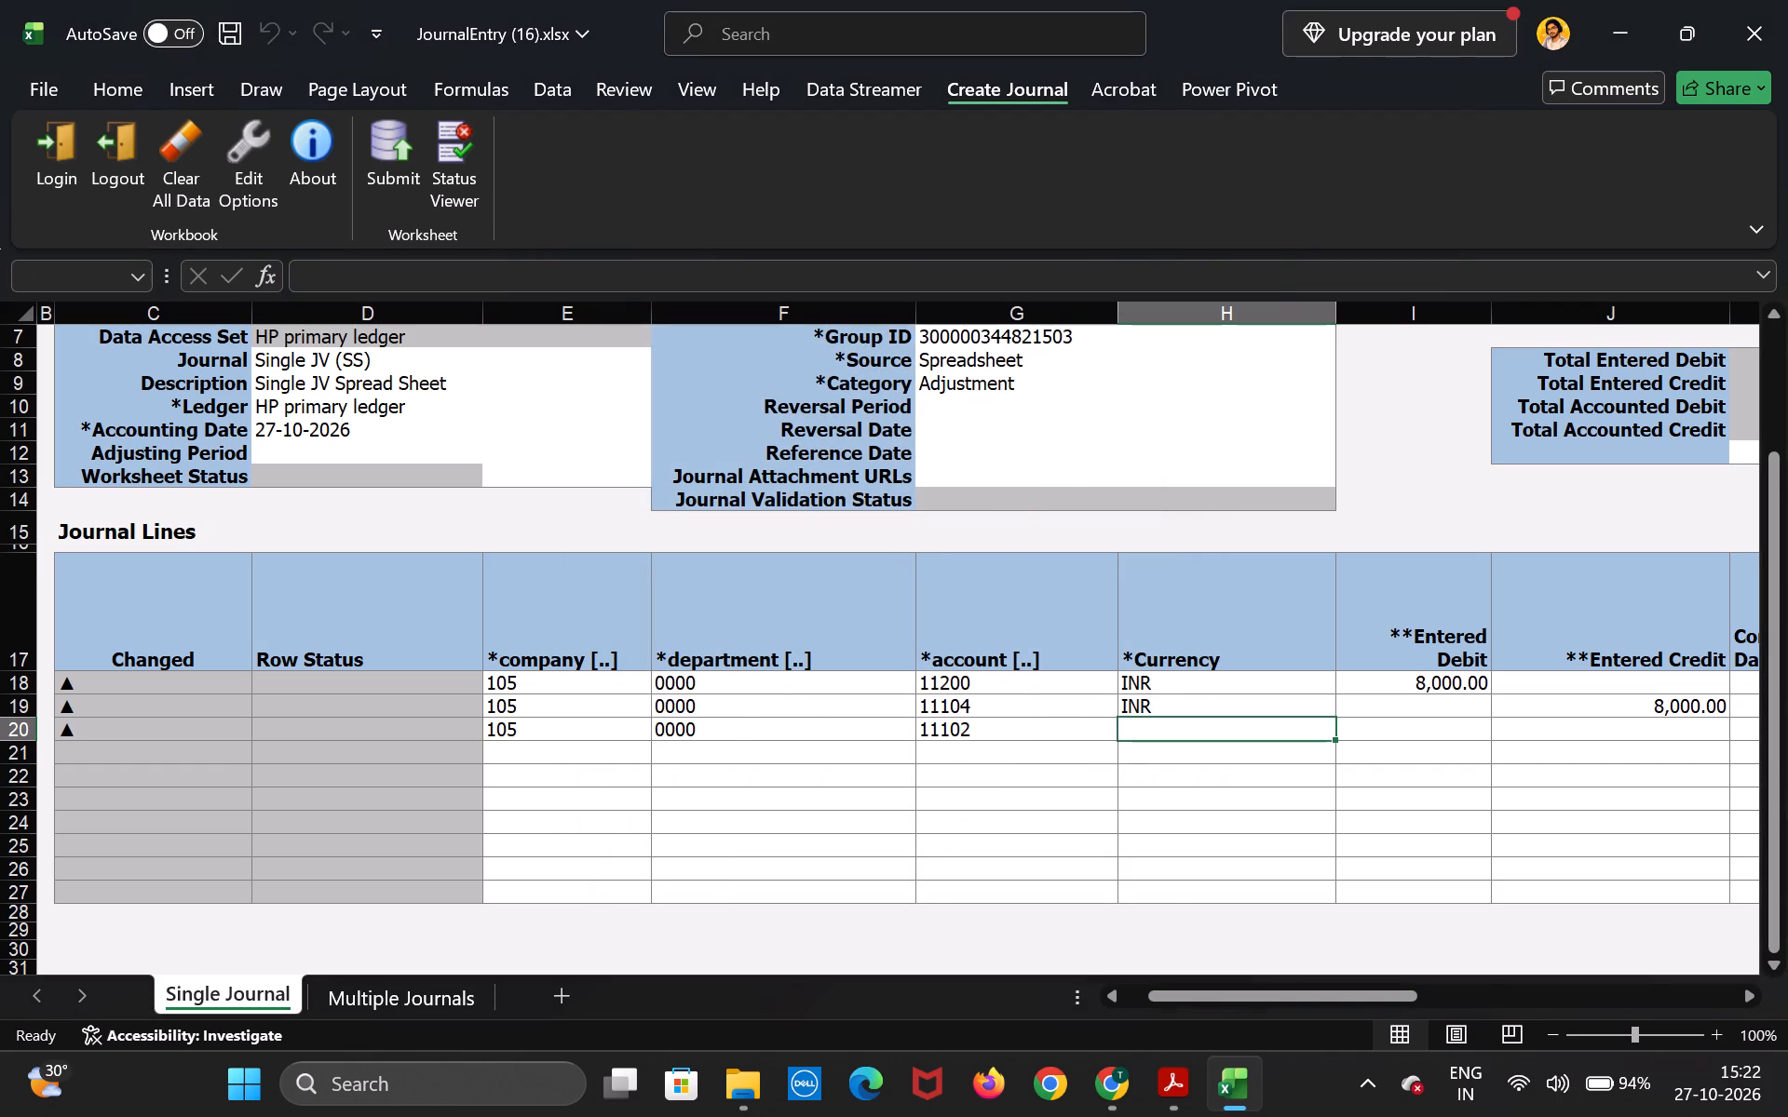
{"action": "key", "text": "shift+i"}
{"action": "key", "text": "shift+n"}
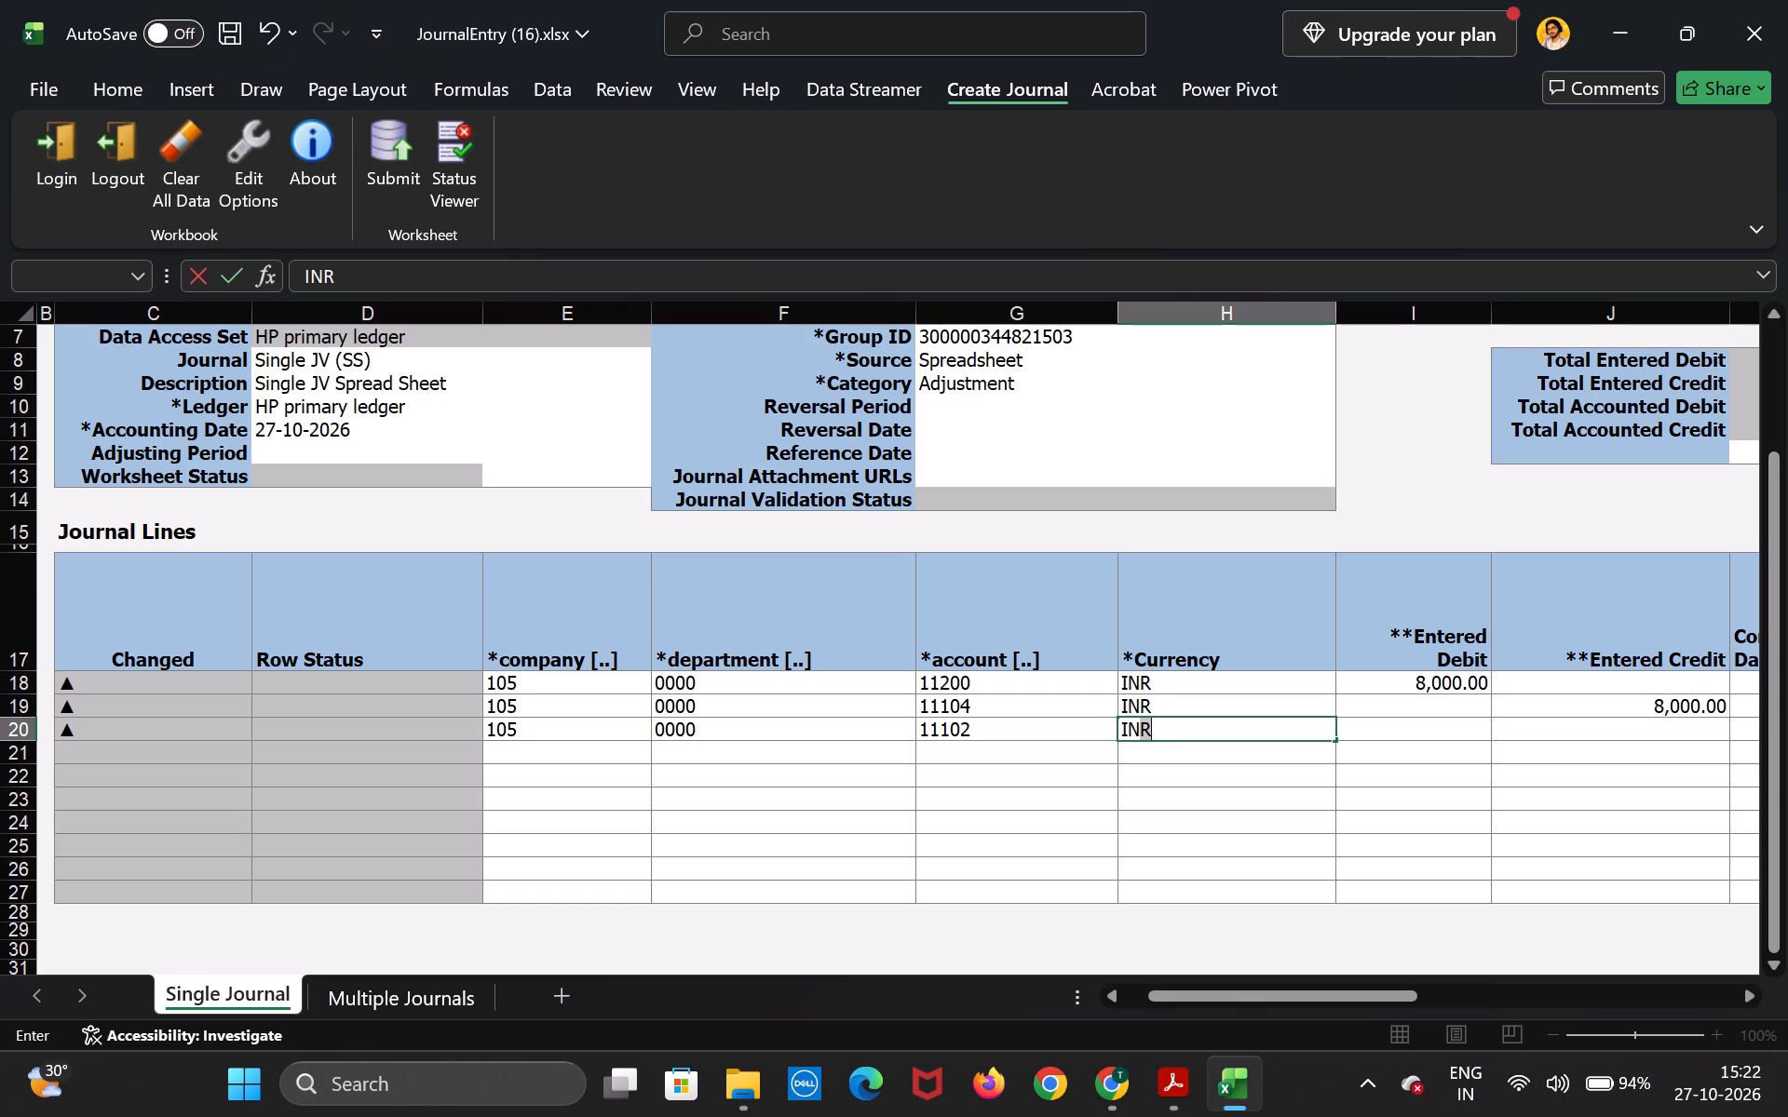
{"action": "key", "text": "shift+r"}
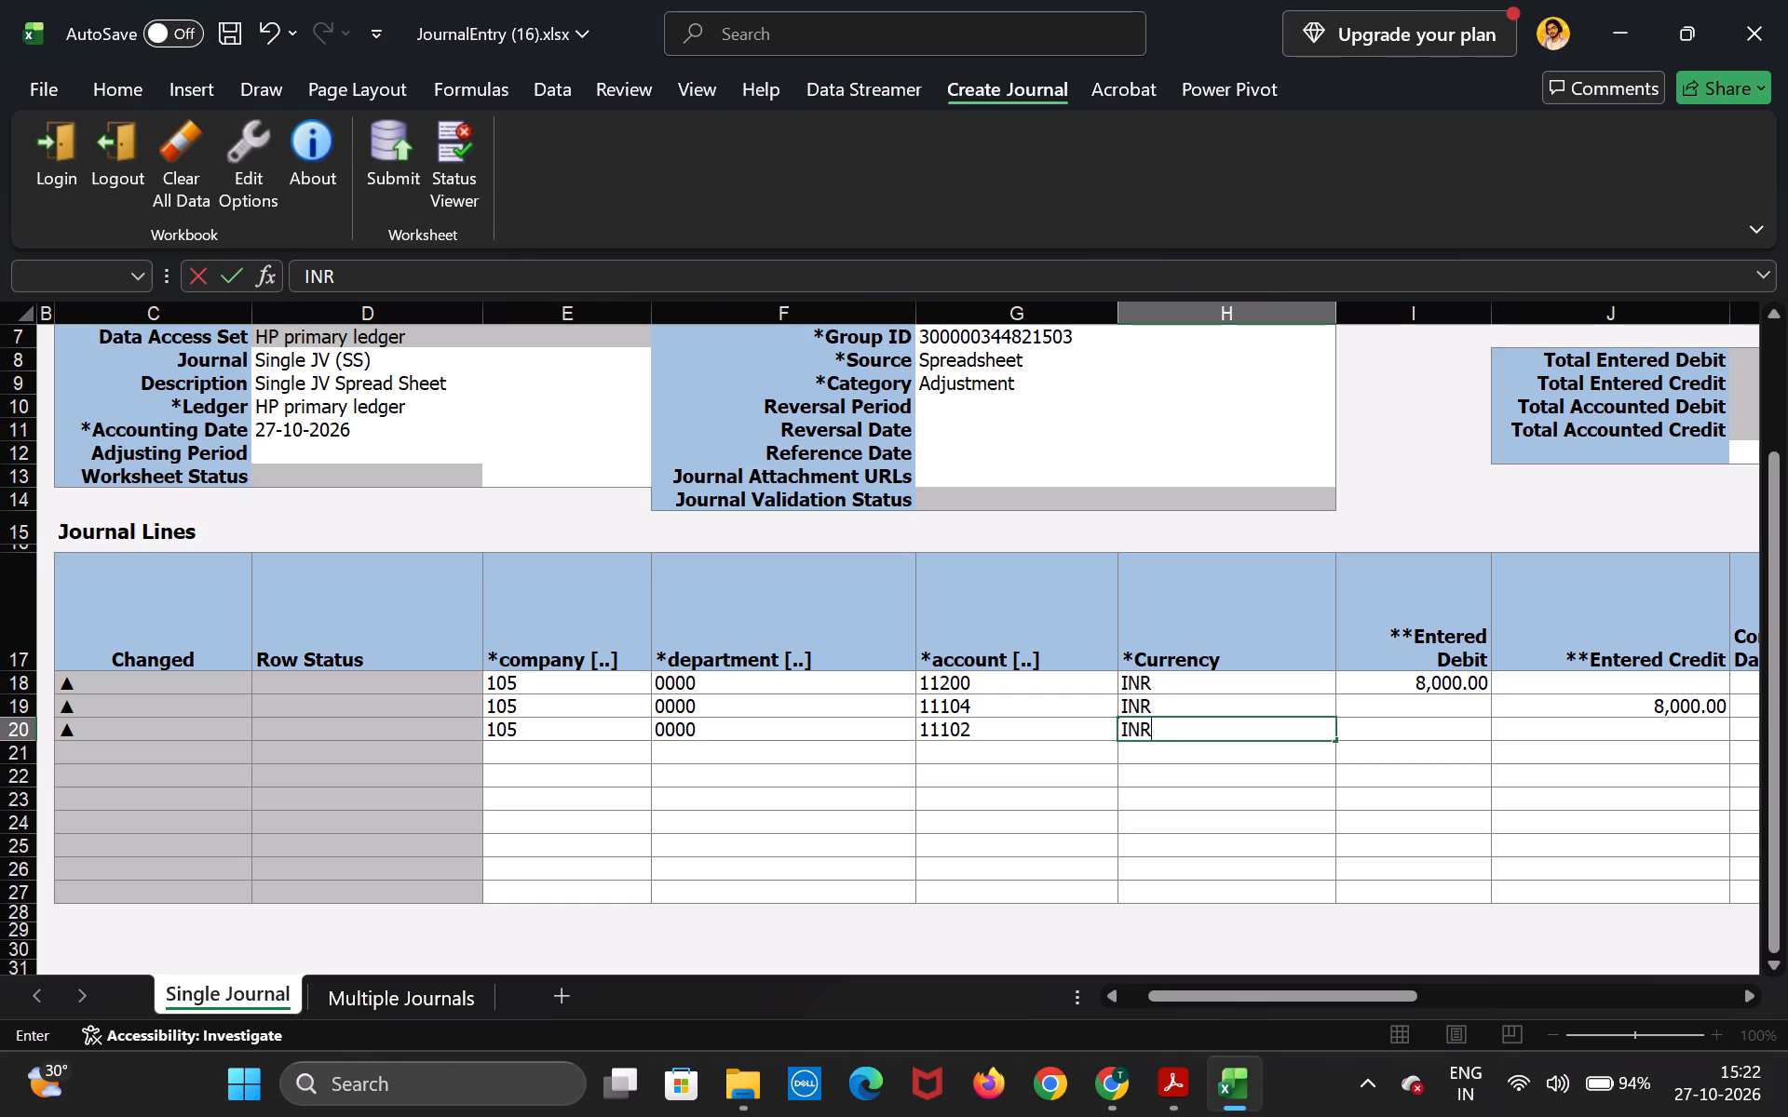
{"action": "left_click", "coordinate": [1459, 724]}
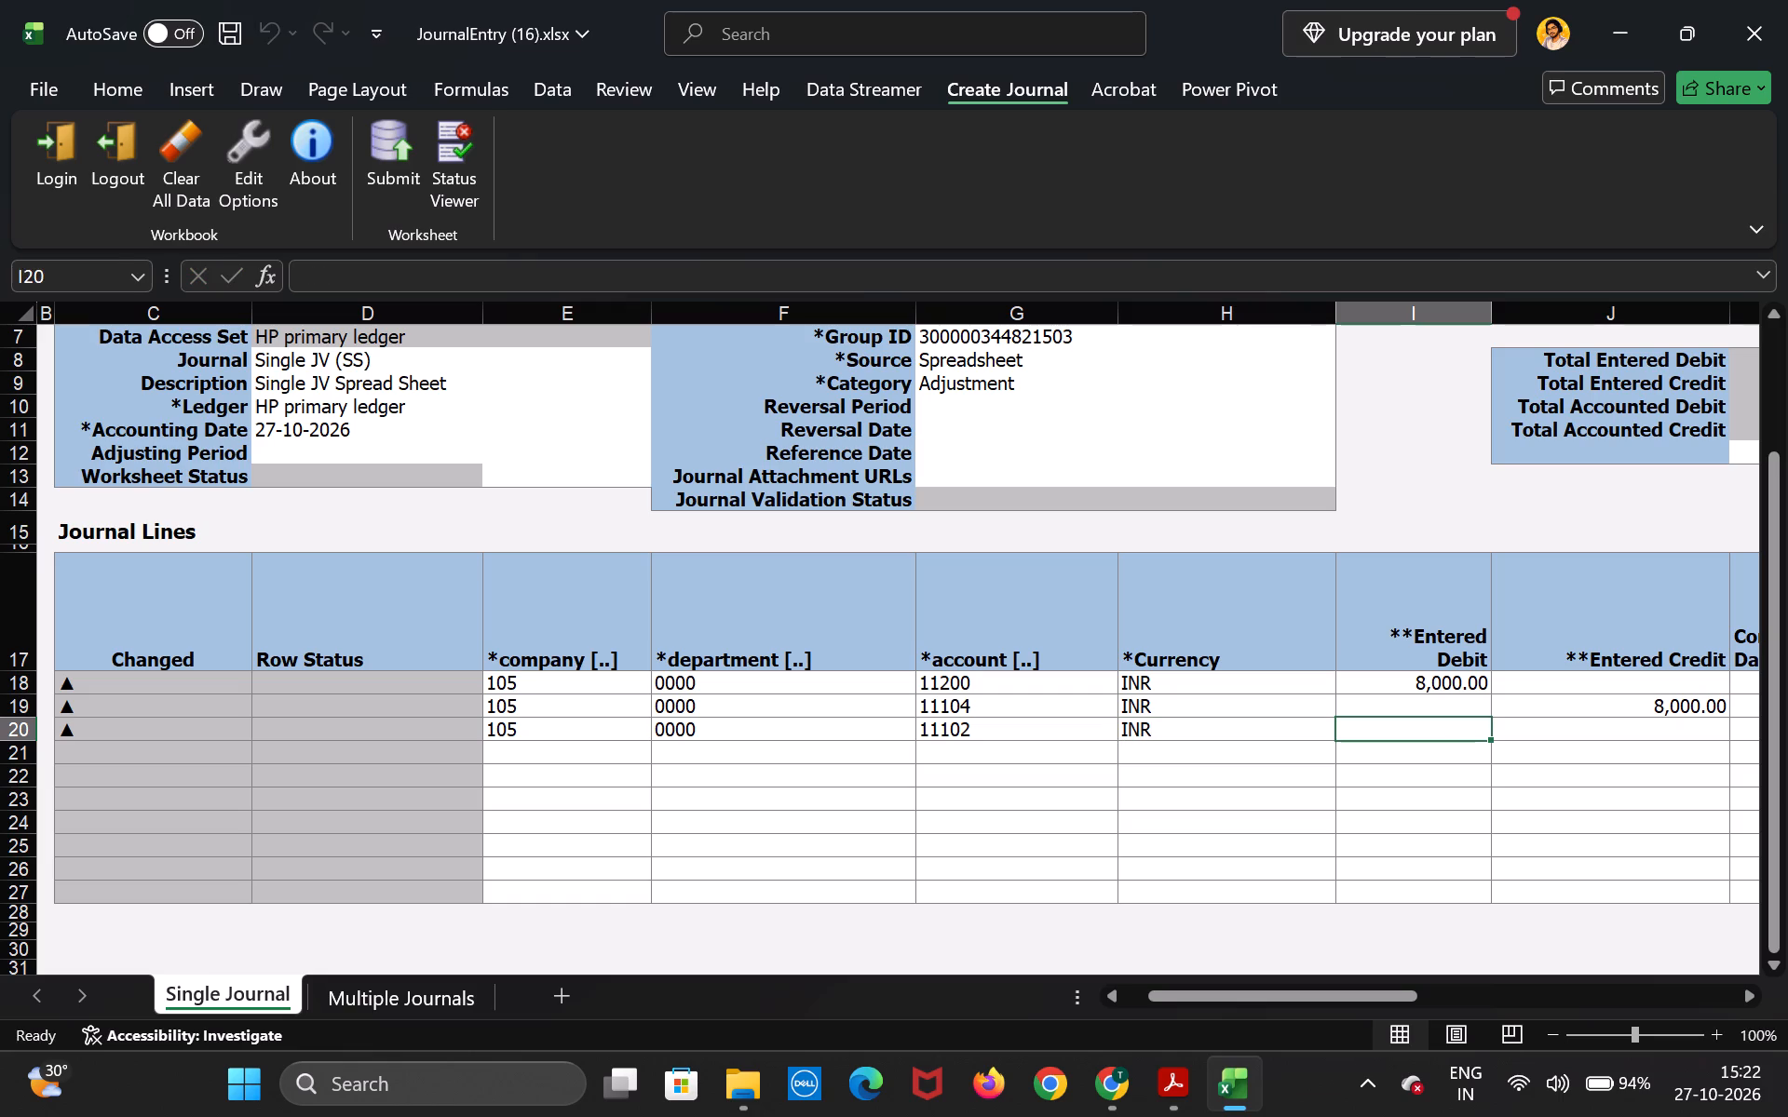
{"action": "type", "text": "3000"}
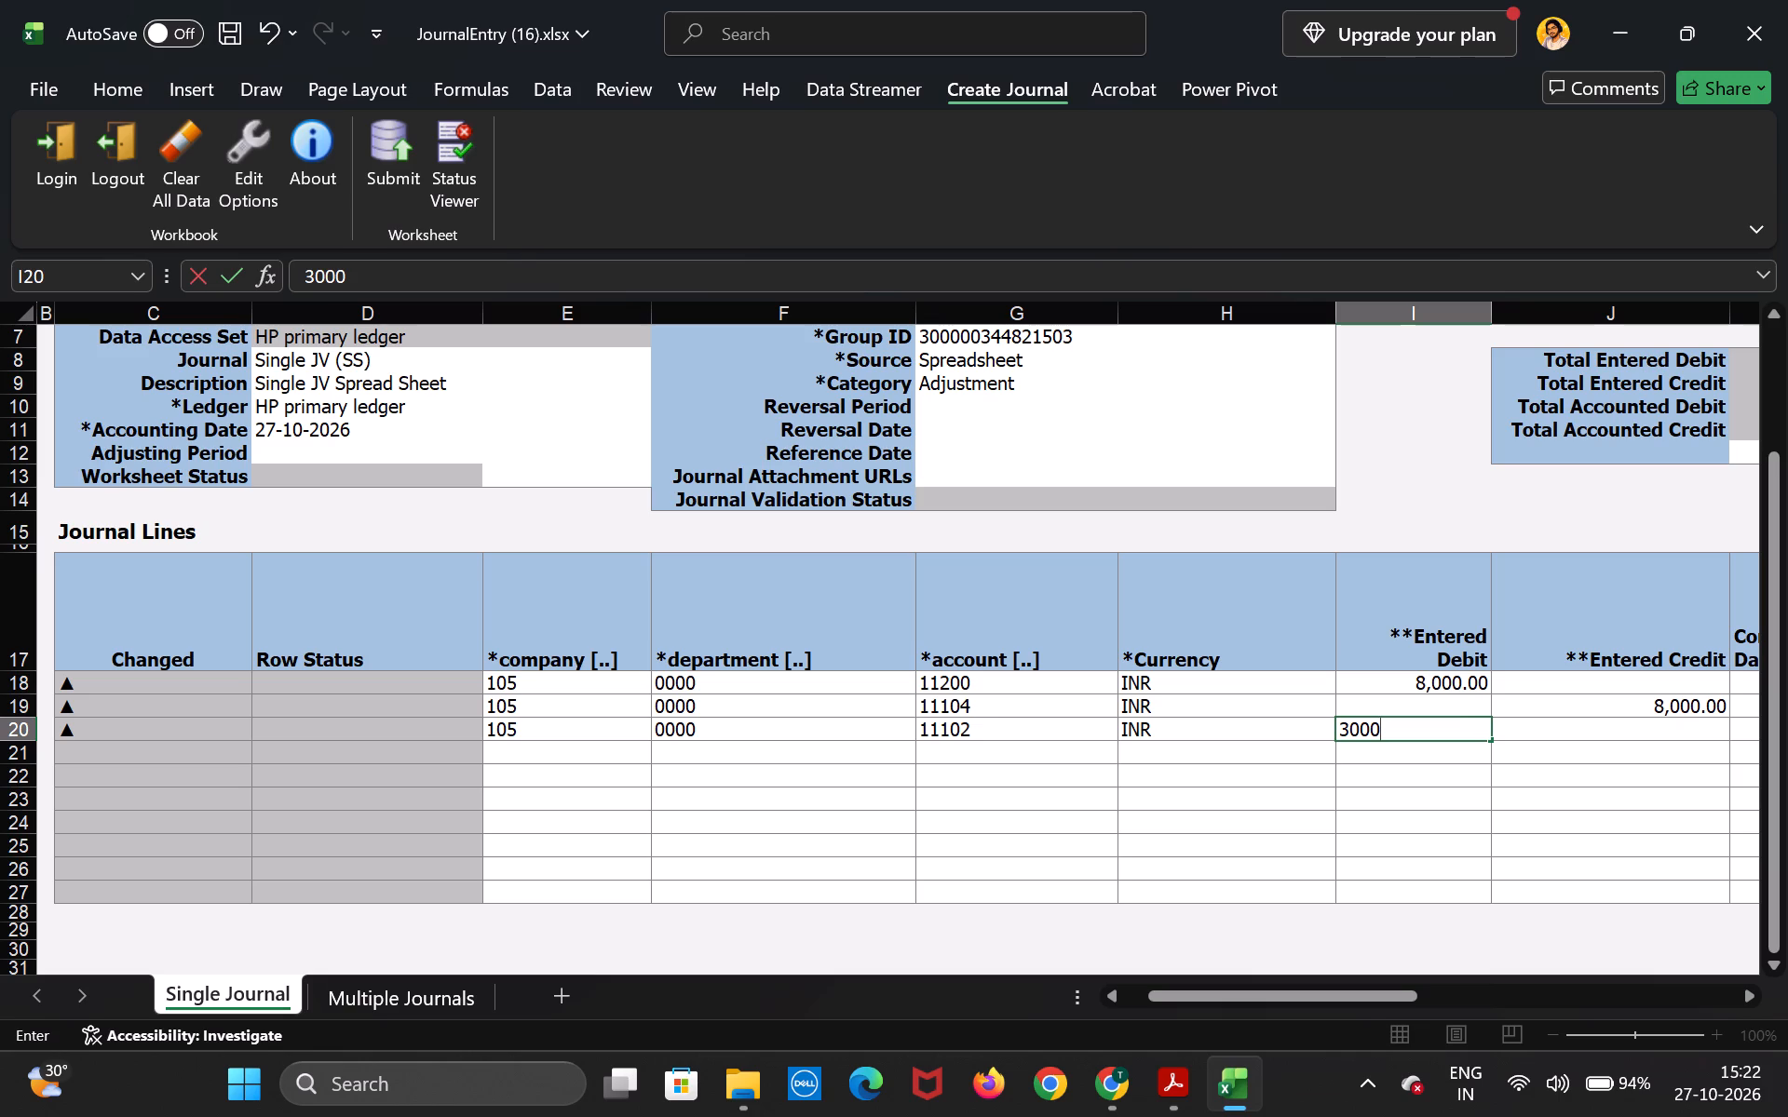
{"action": "key", "text": "Return"}
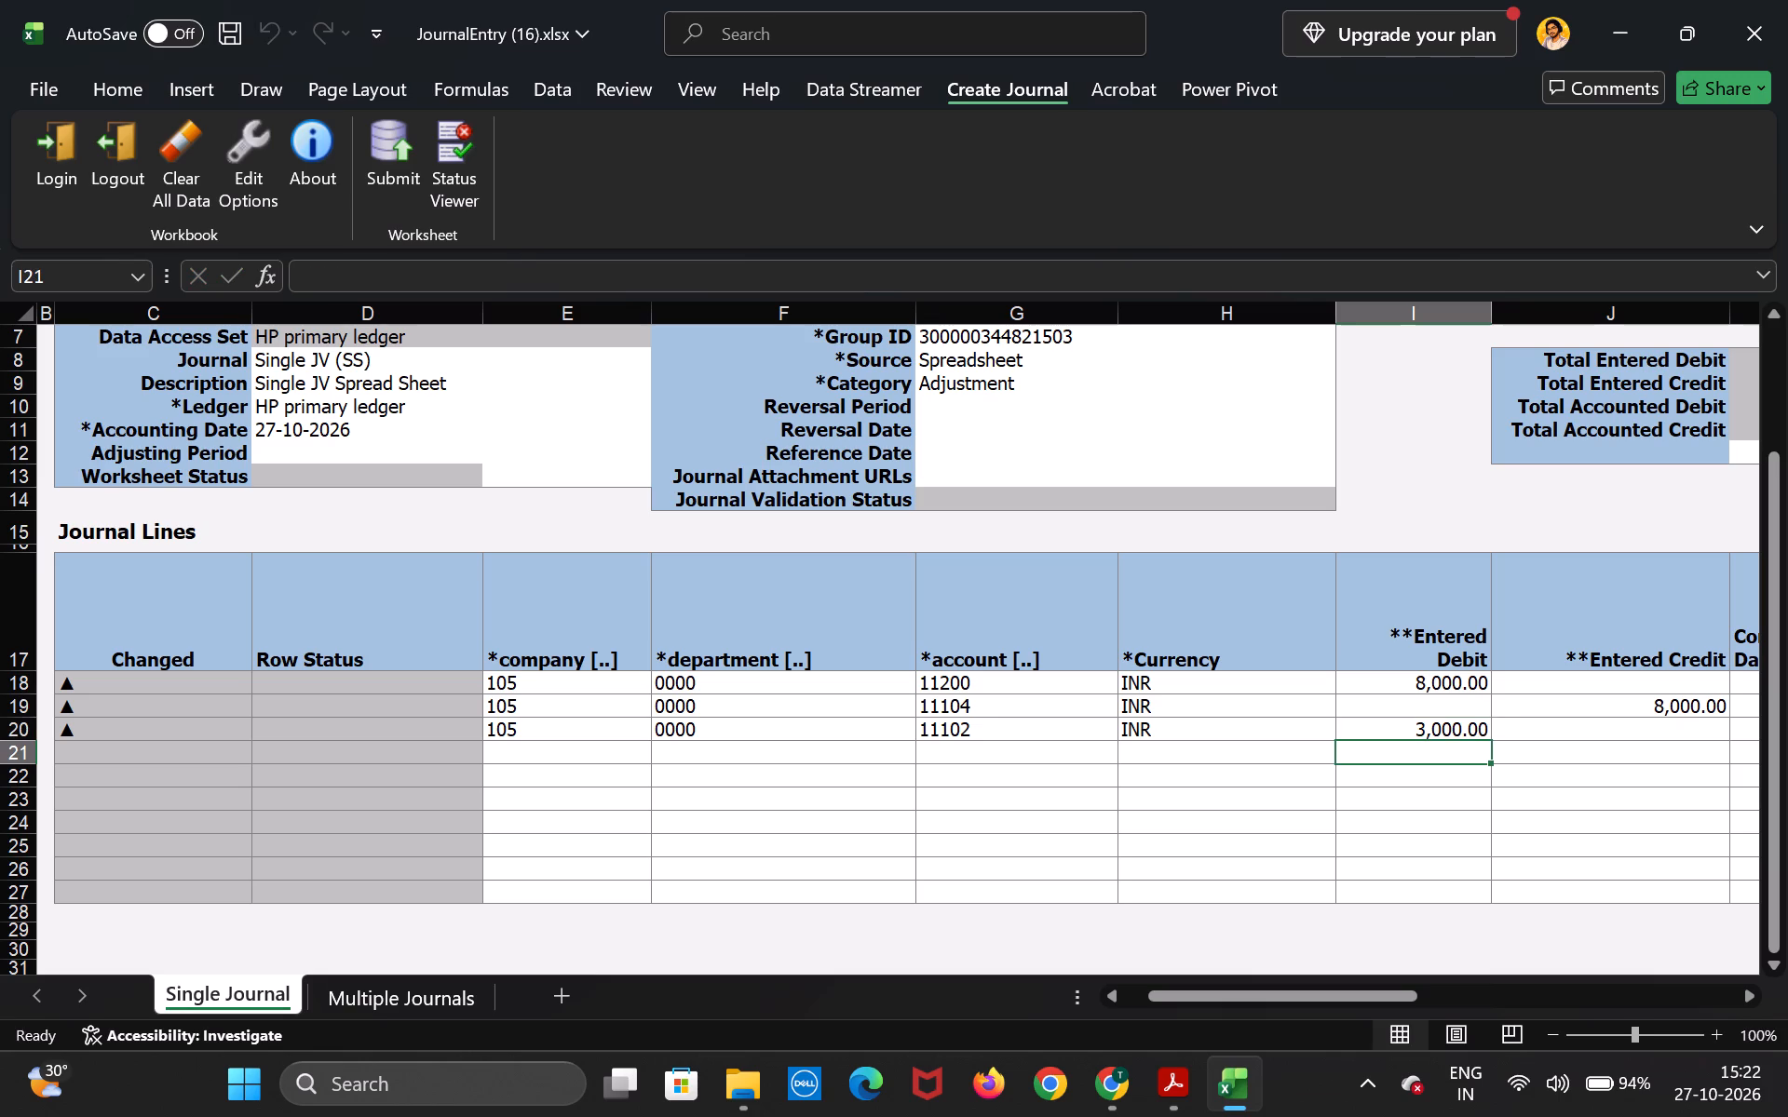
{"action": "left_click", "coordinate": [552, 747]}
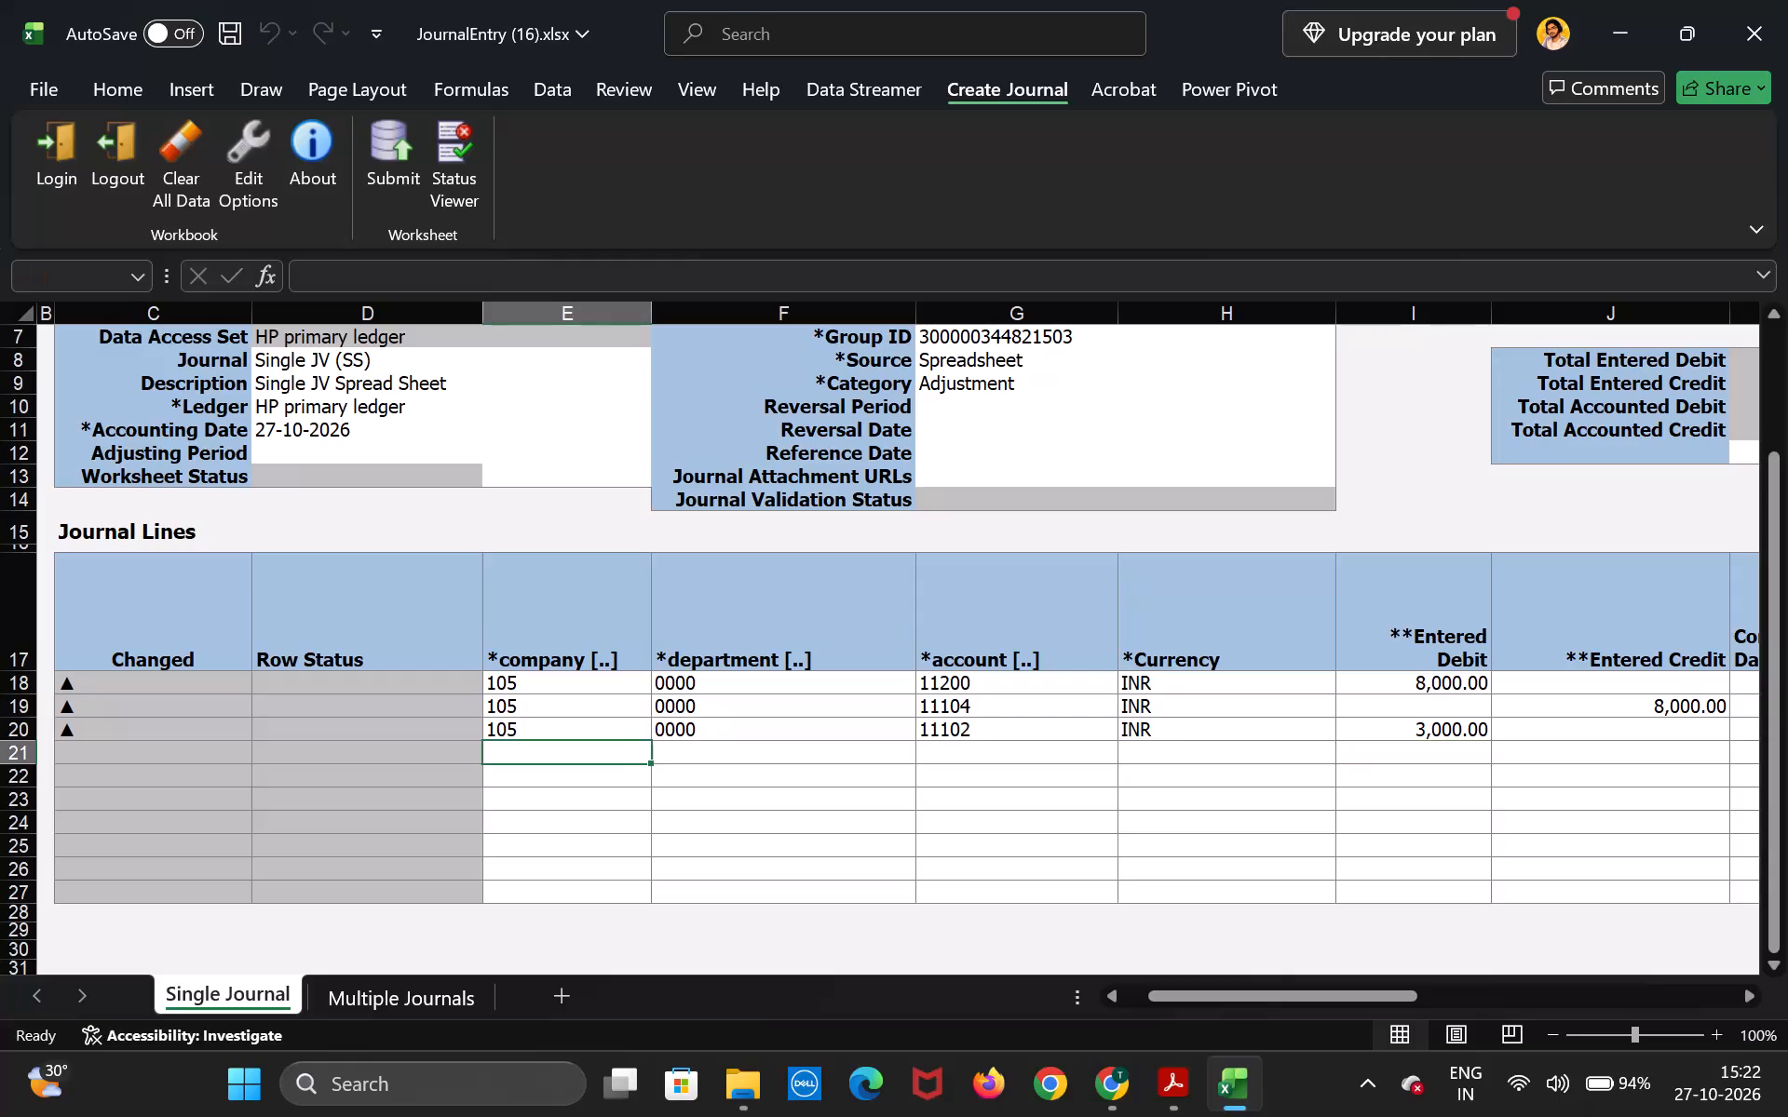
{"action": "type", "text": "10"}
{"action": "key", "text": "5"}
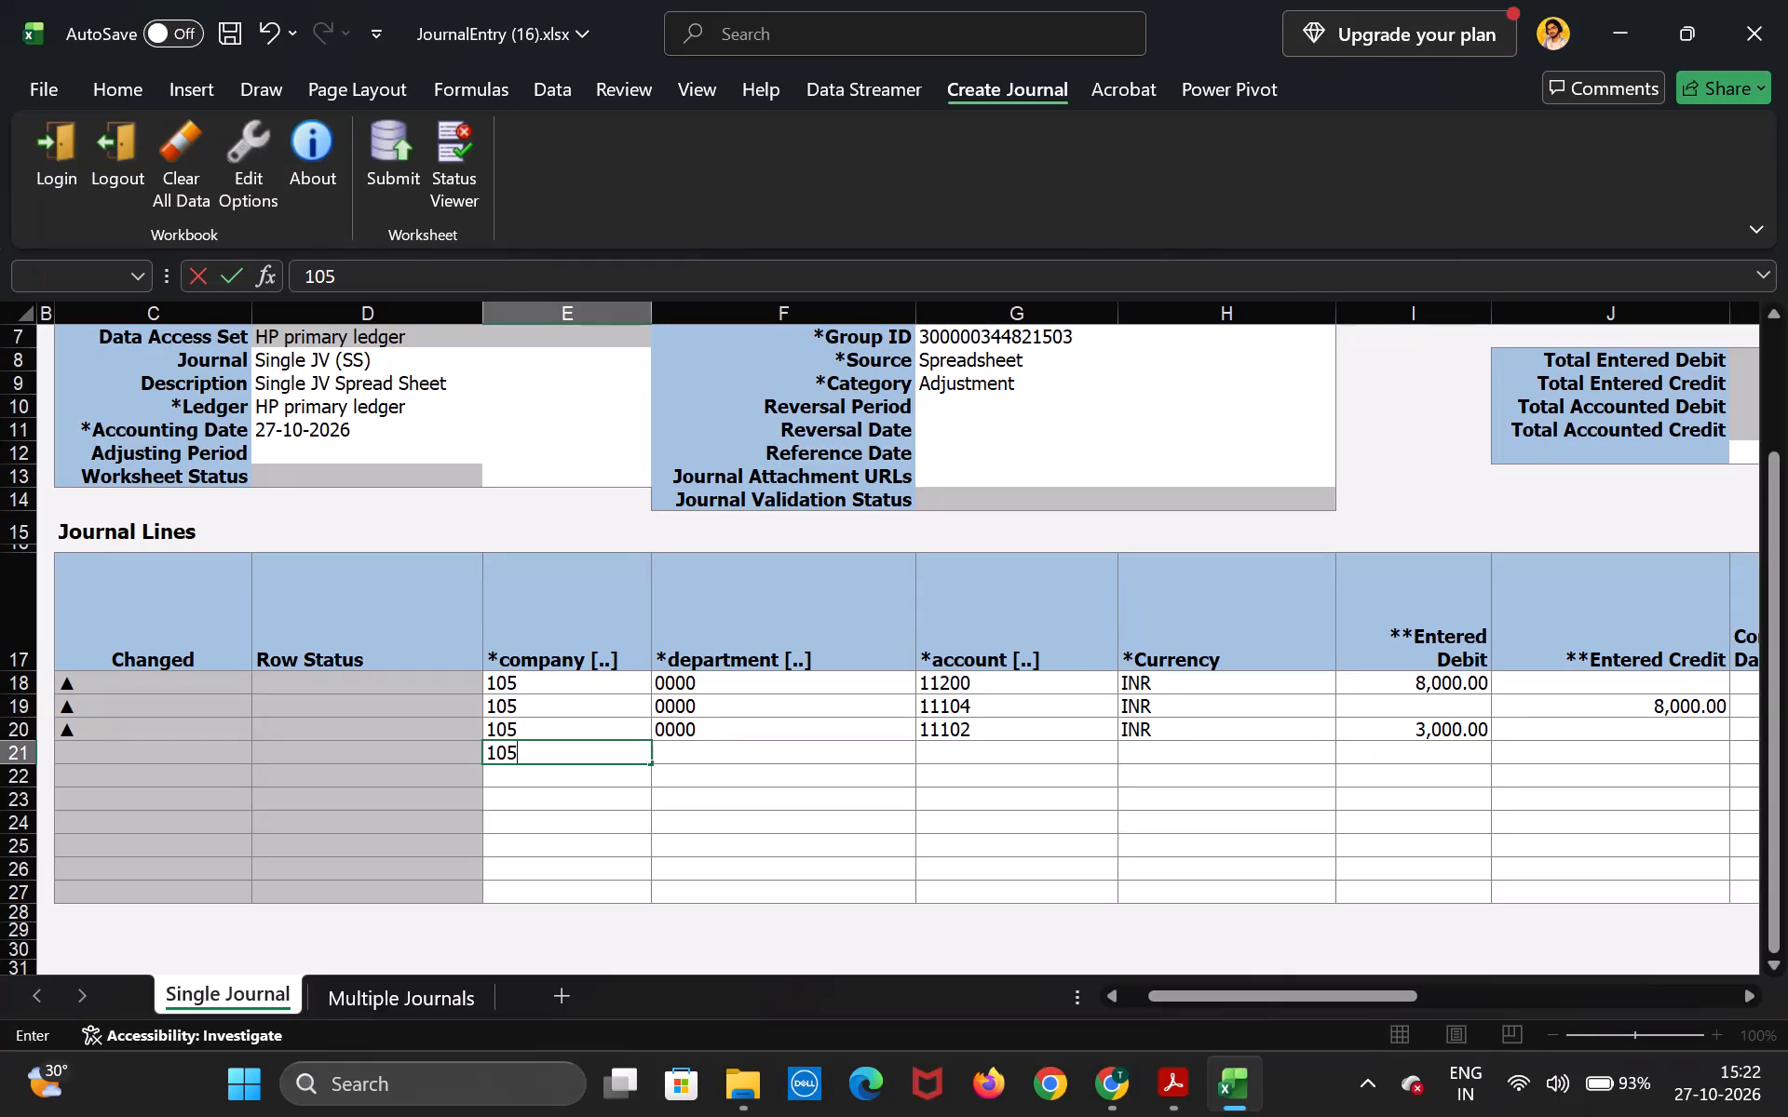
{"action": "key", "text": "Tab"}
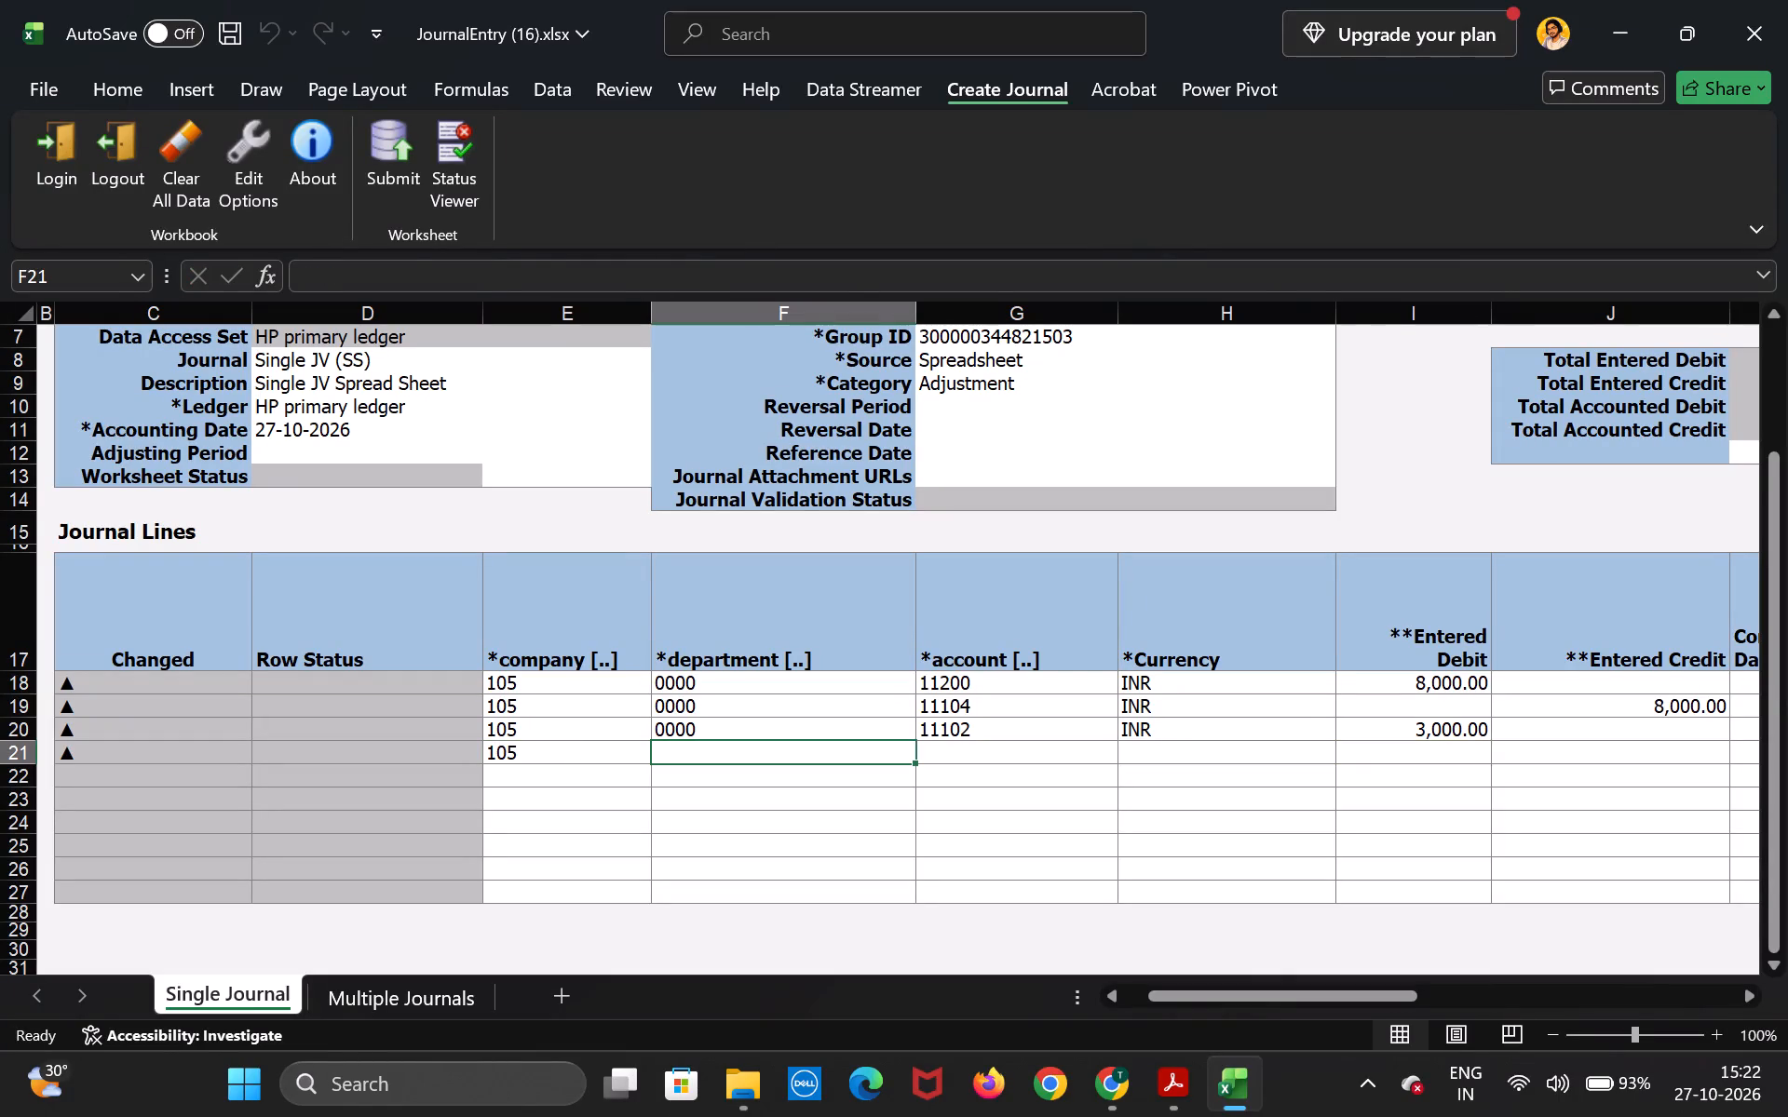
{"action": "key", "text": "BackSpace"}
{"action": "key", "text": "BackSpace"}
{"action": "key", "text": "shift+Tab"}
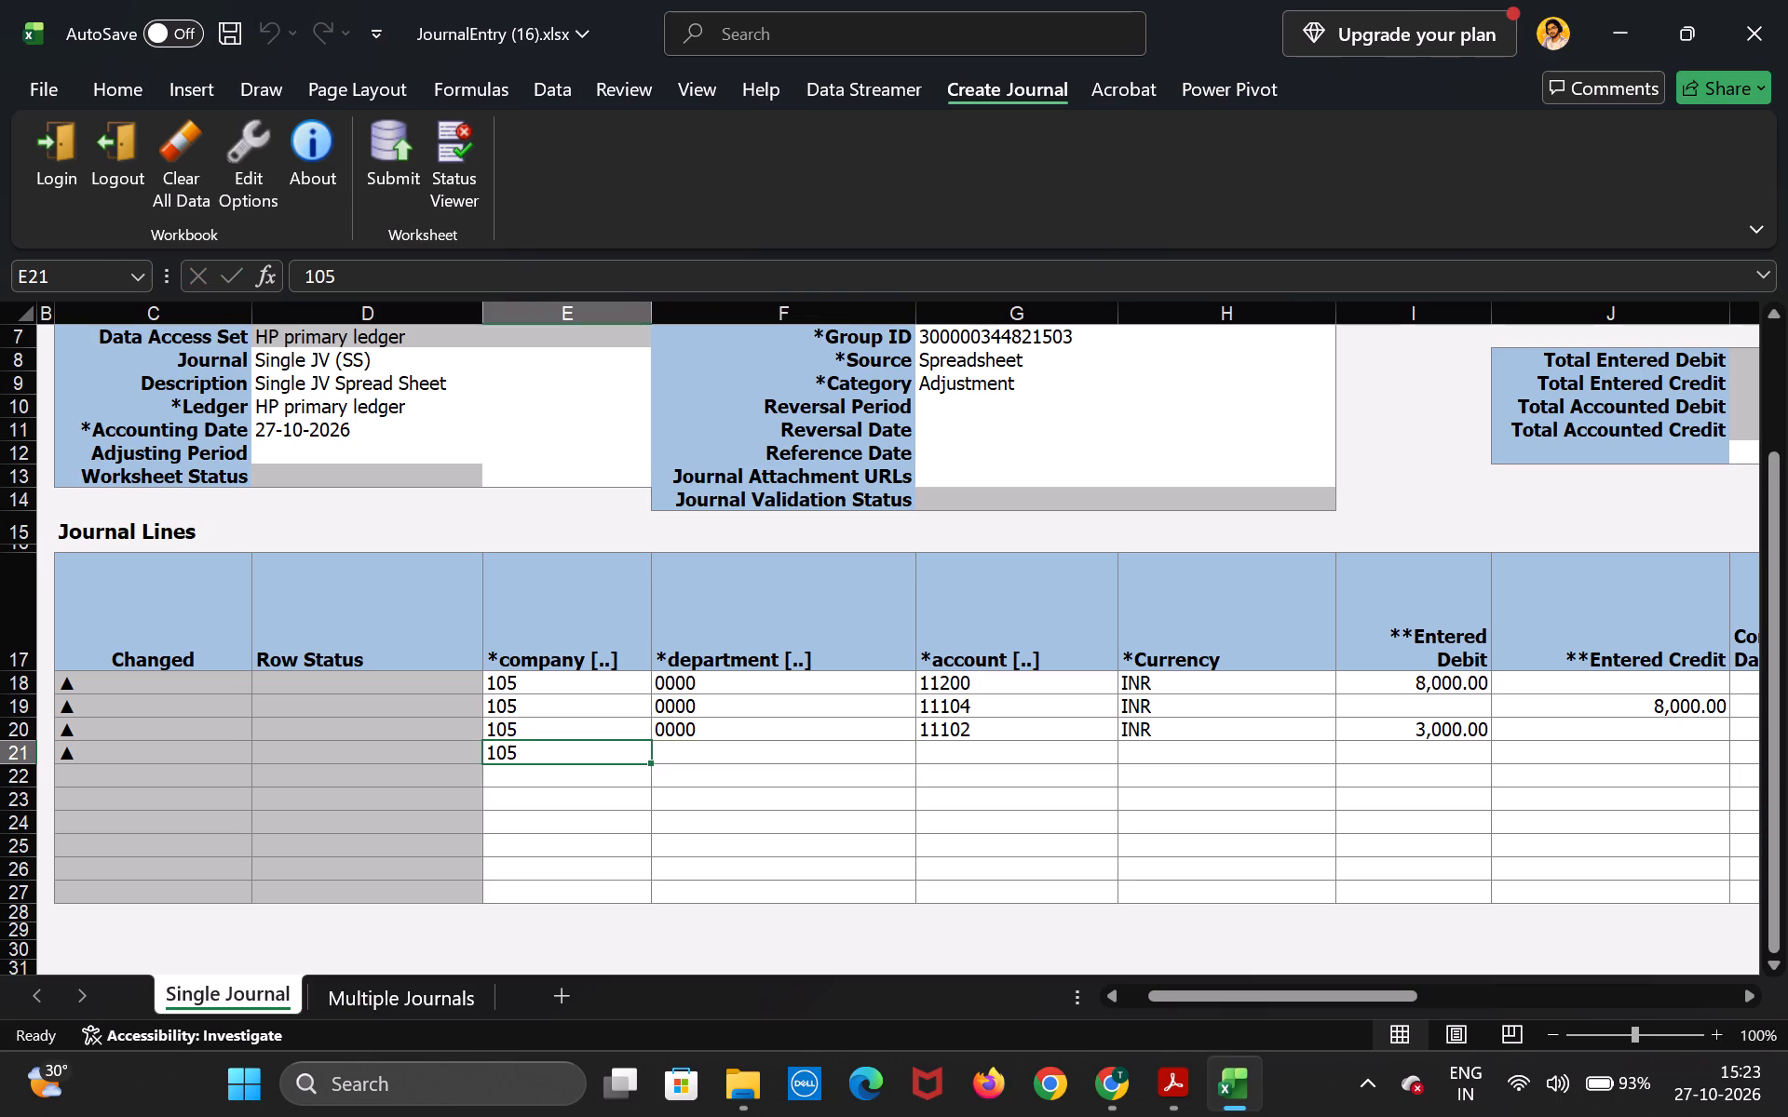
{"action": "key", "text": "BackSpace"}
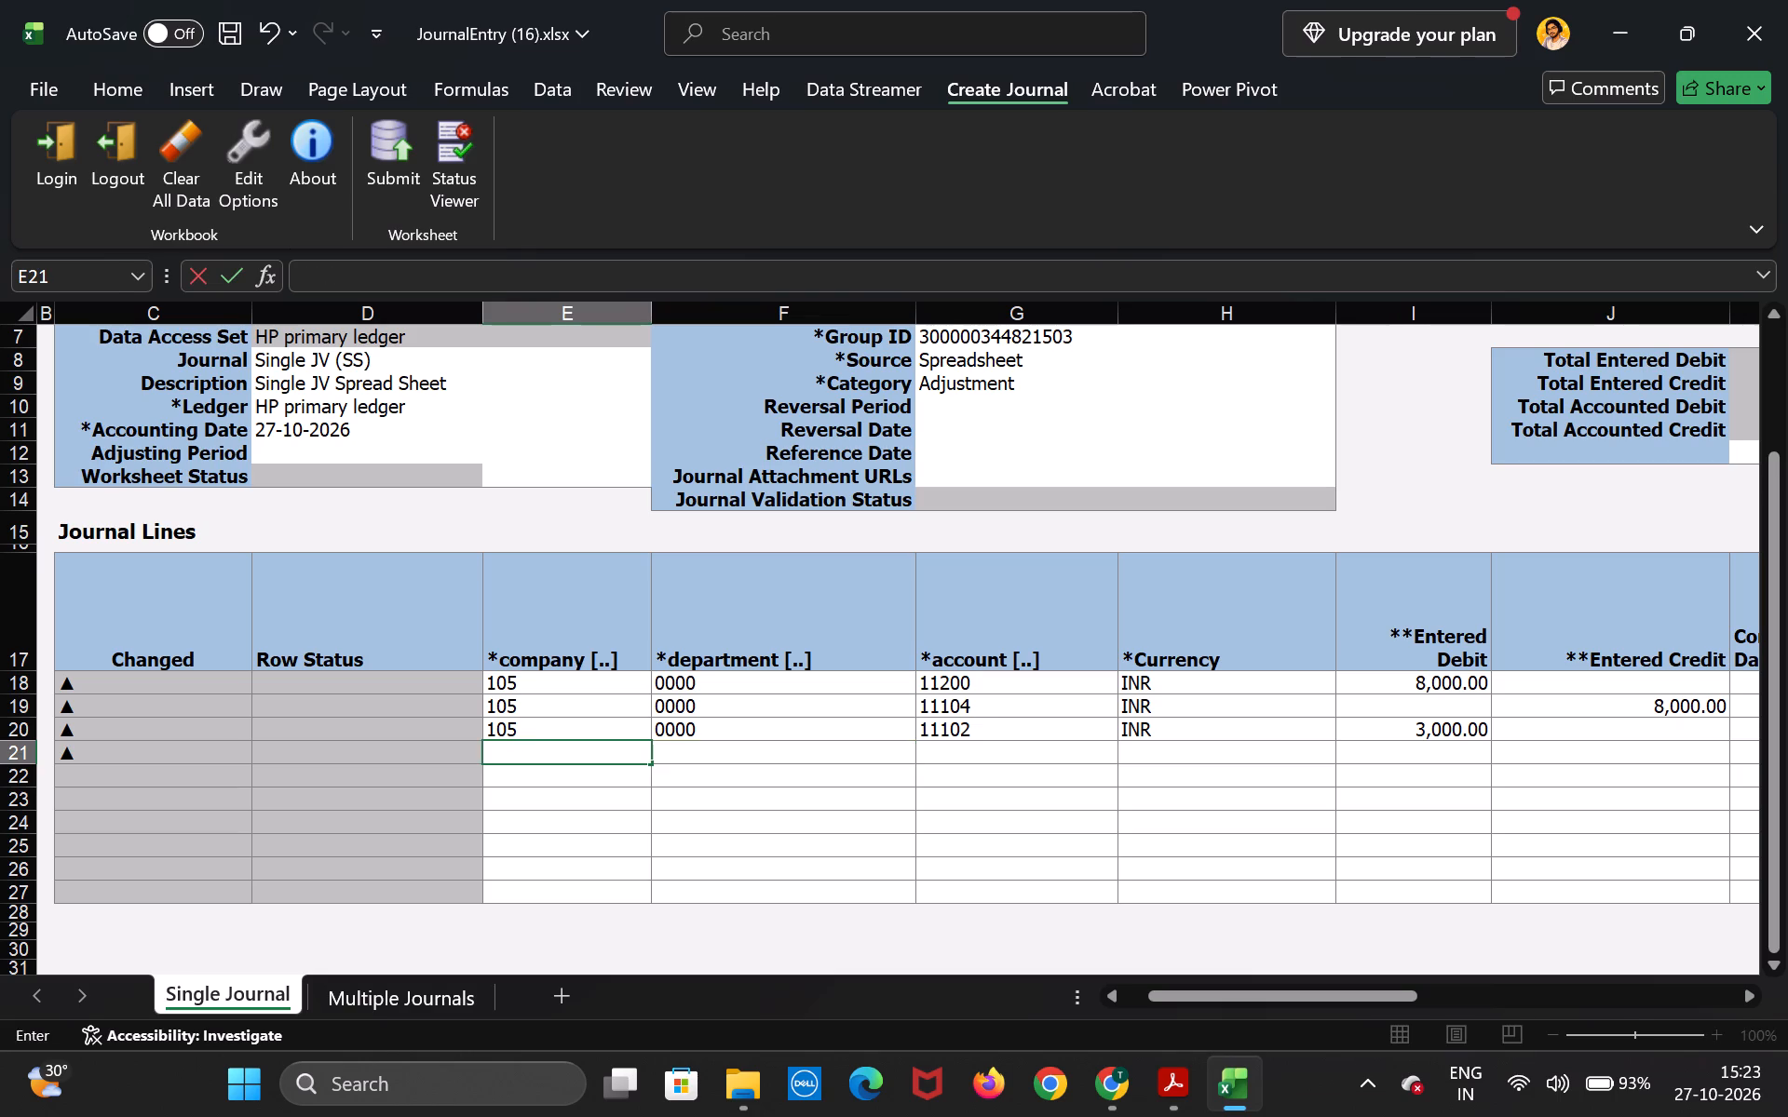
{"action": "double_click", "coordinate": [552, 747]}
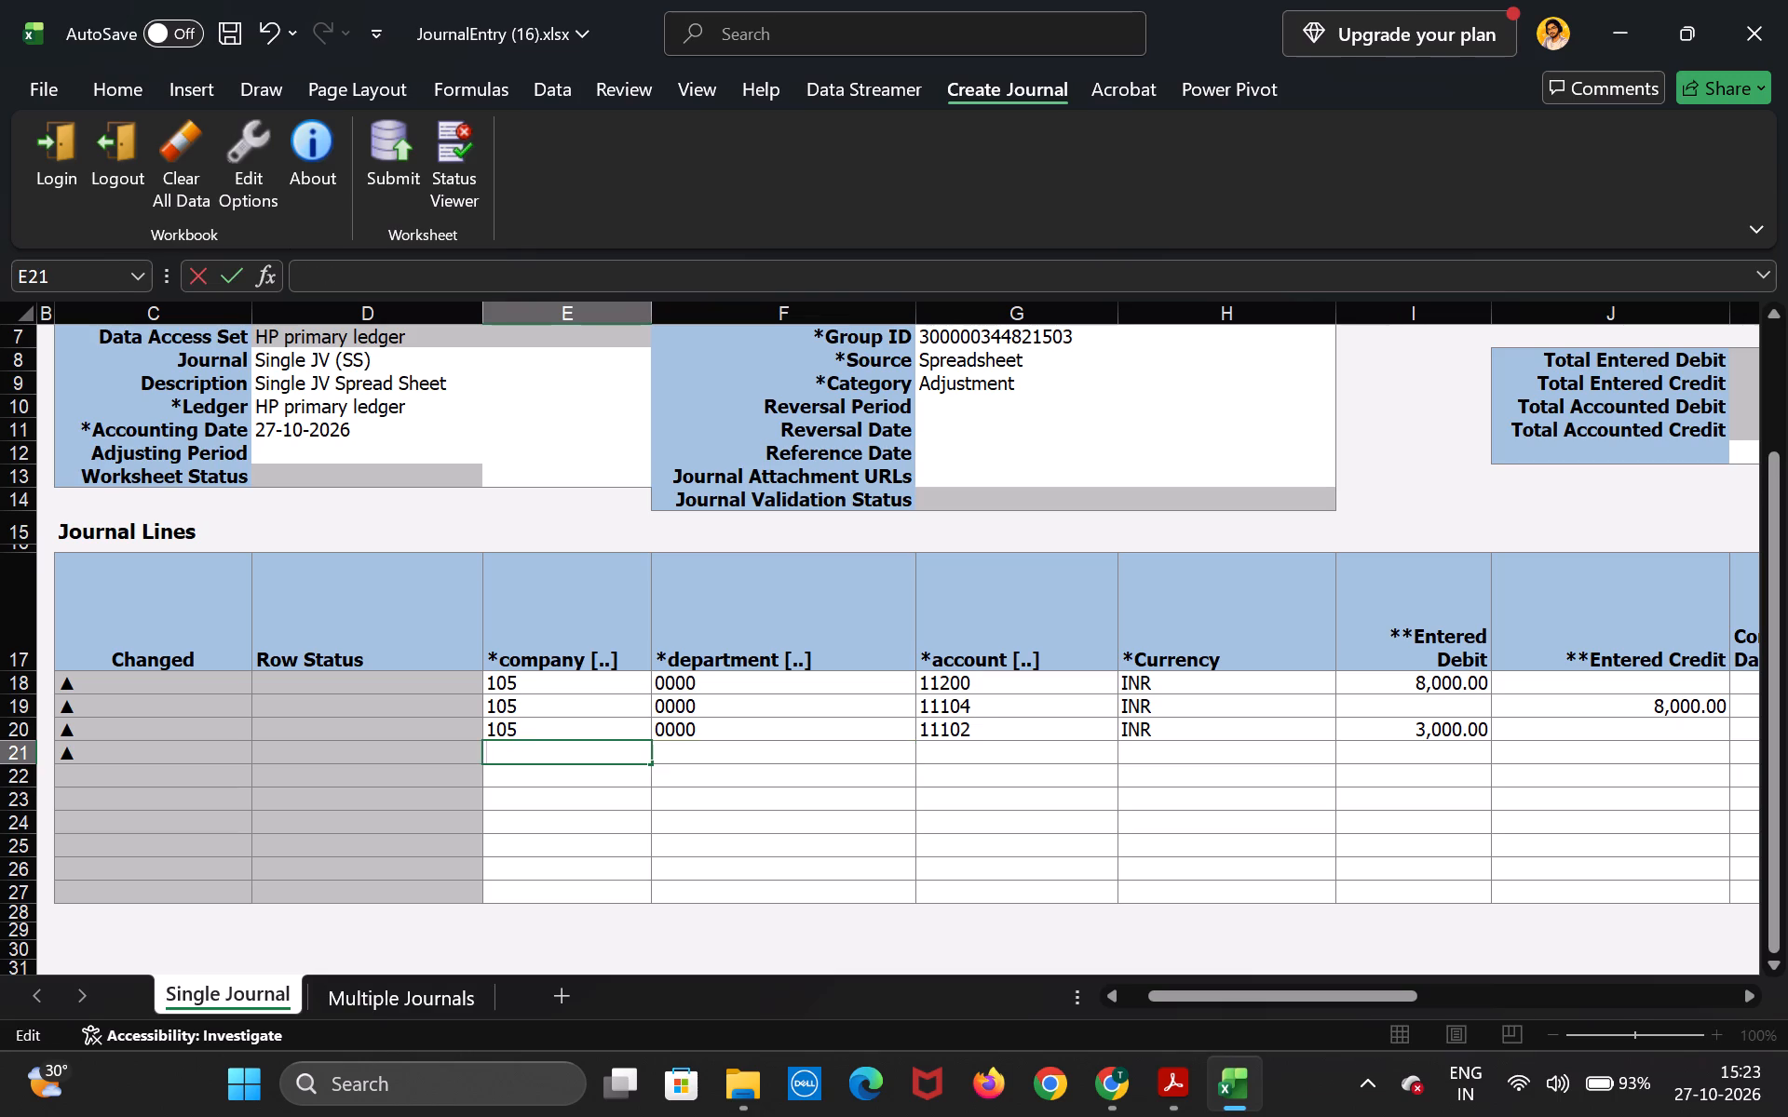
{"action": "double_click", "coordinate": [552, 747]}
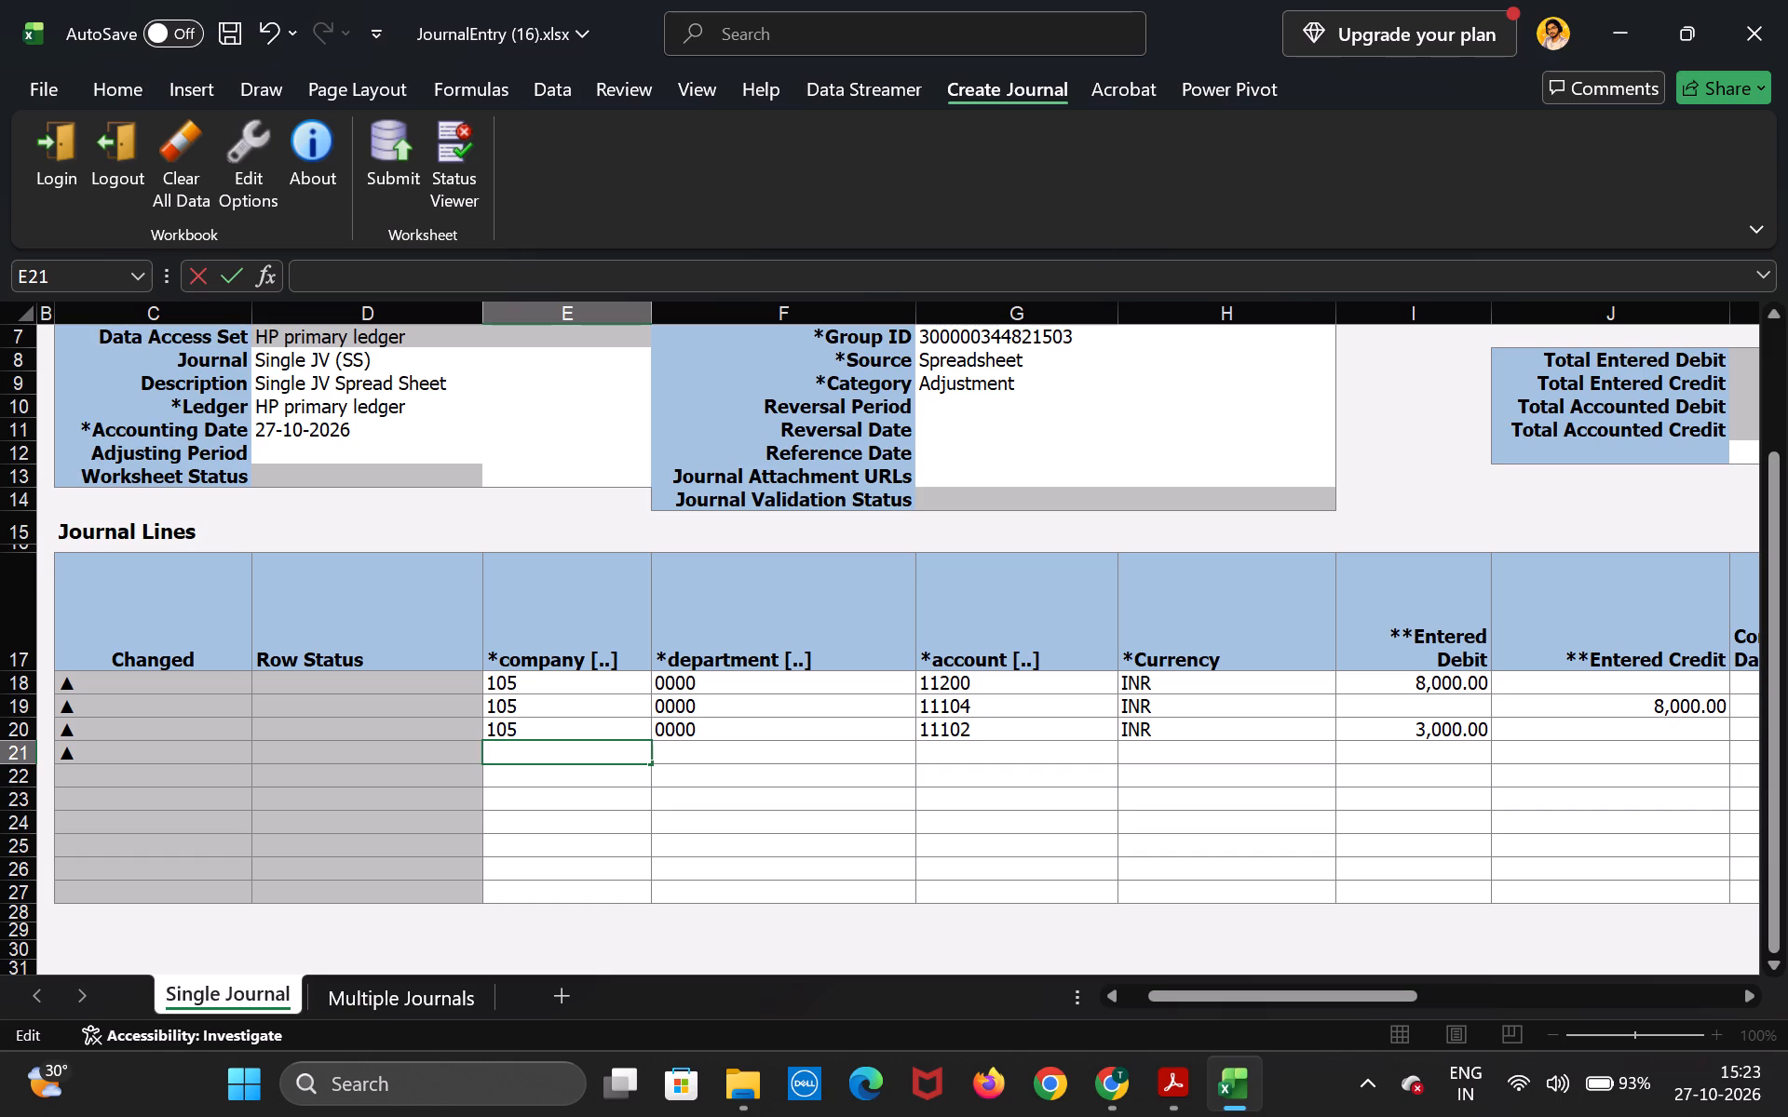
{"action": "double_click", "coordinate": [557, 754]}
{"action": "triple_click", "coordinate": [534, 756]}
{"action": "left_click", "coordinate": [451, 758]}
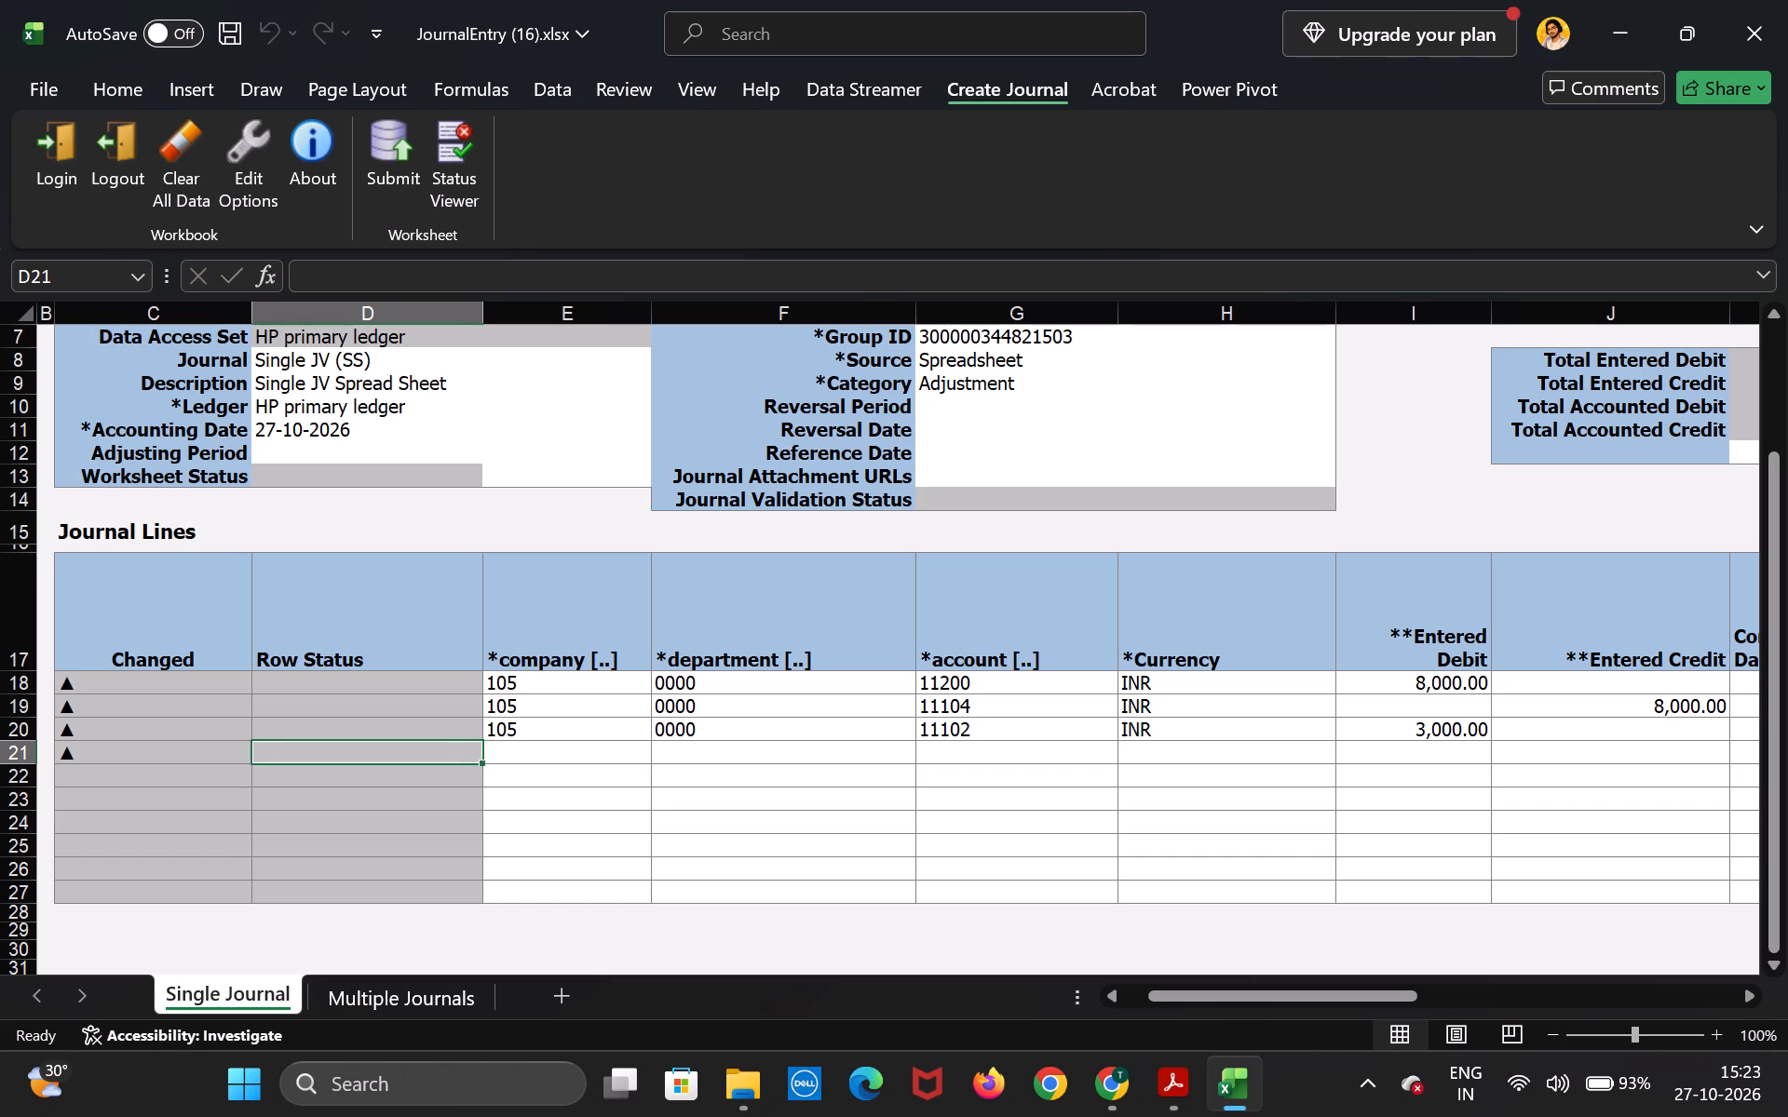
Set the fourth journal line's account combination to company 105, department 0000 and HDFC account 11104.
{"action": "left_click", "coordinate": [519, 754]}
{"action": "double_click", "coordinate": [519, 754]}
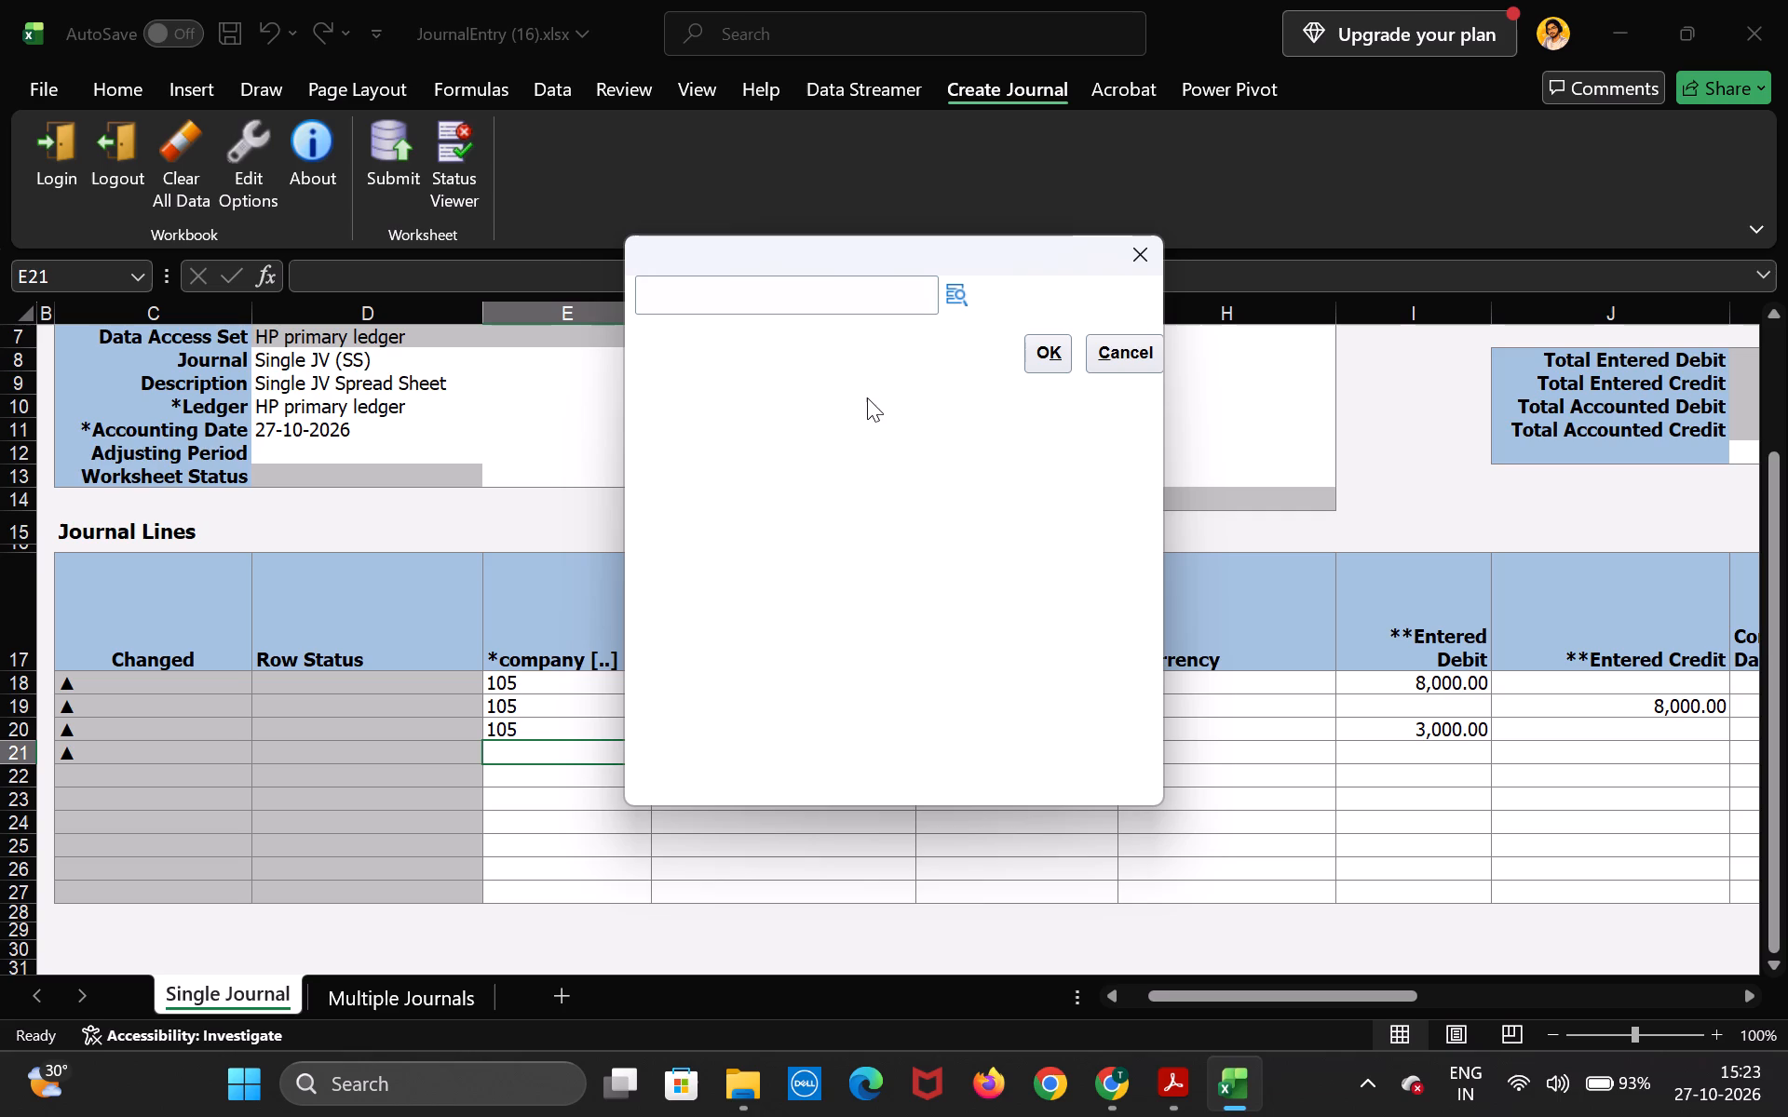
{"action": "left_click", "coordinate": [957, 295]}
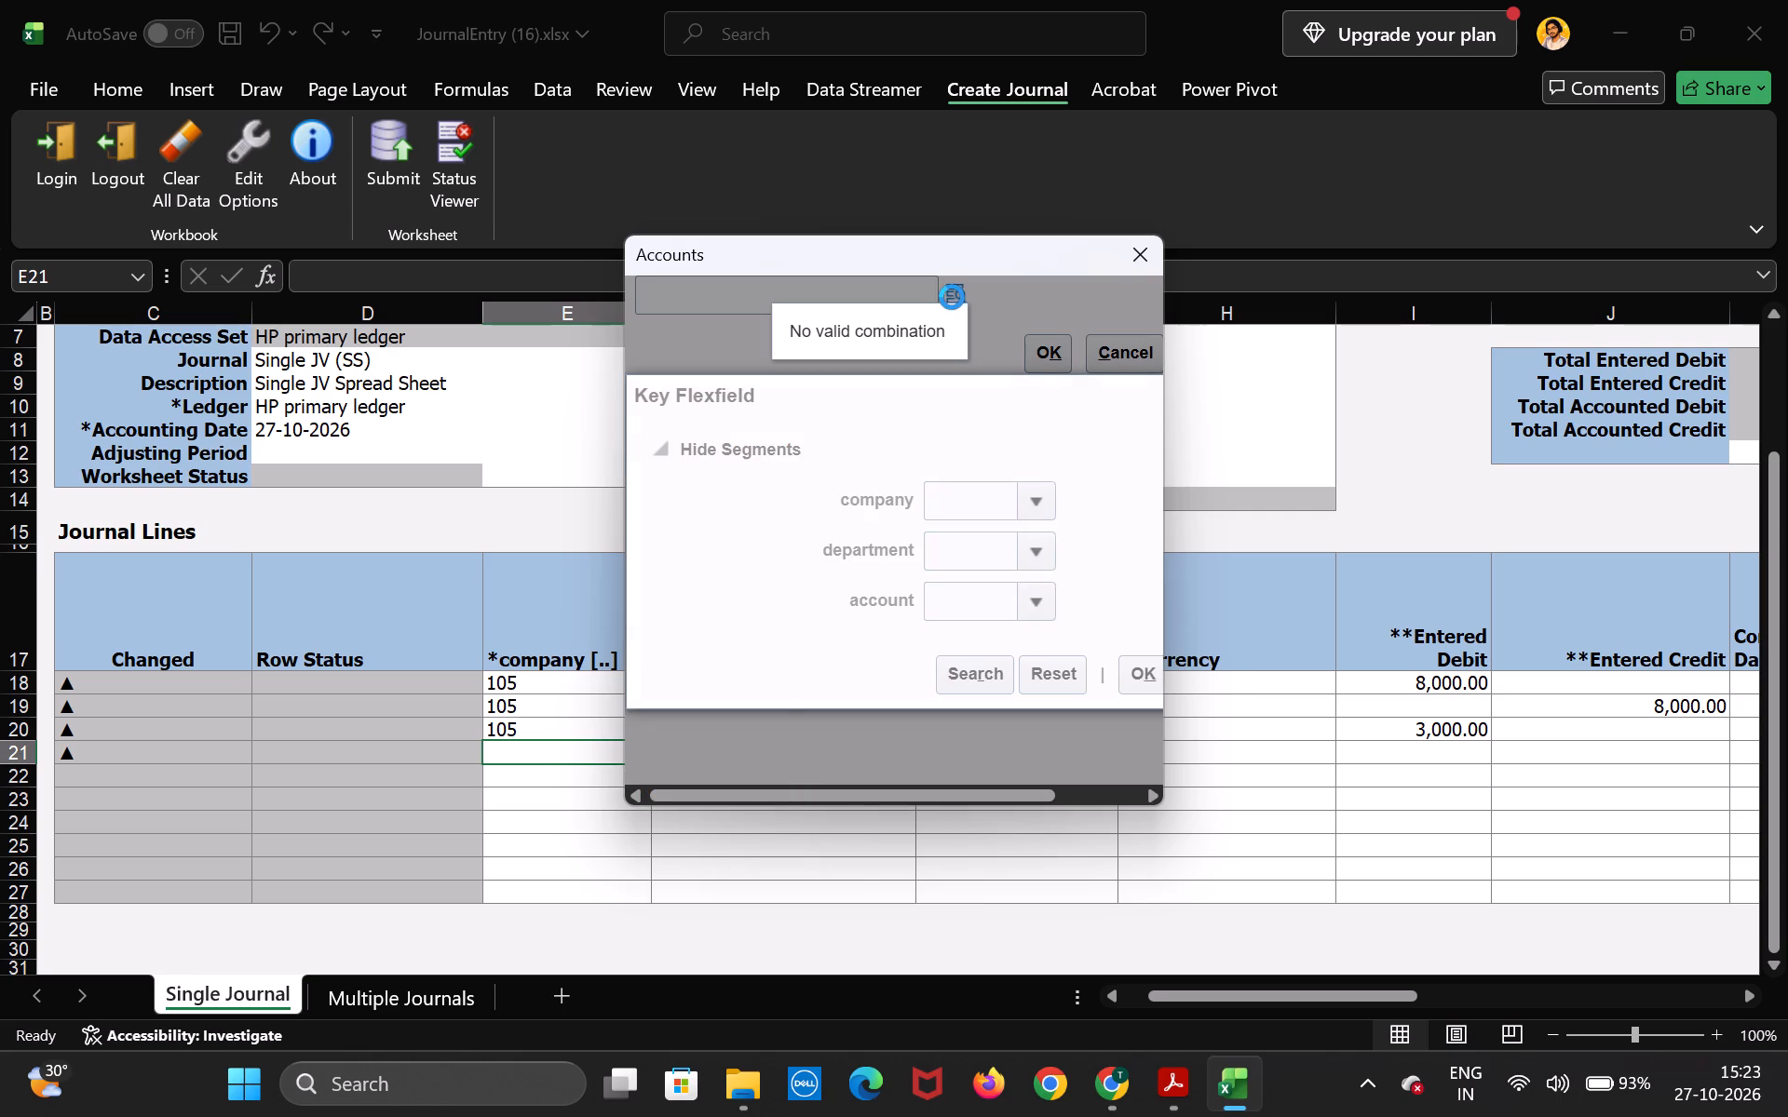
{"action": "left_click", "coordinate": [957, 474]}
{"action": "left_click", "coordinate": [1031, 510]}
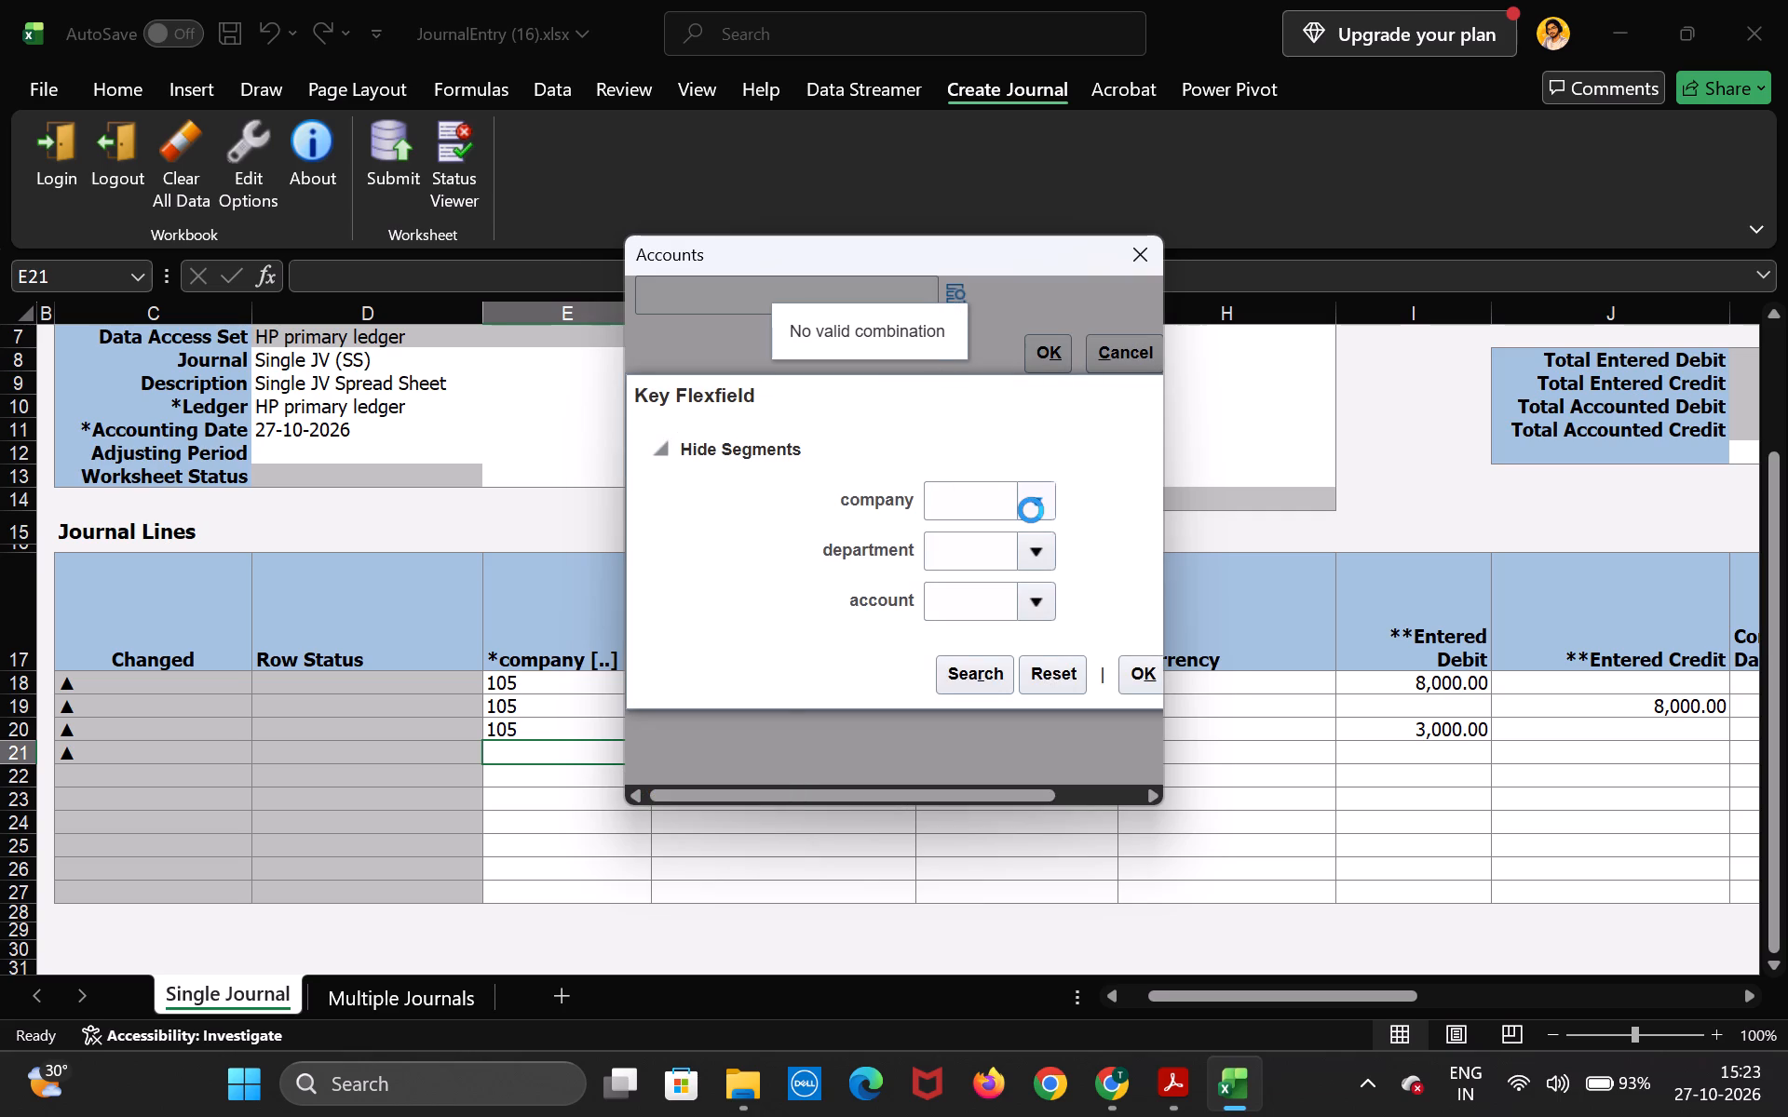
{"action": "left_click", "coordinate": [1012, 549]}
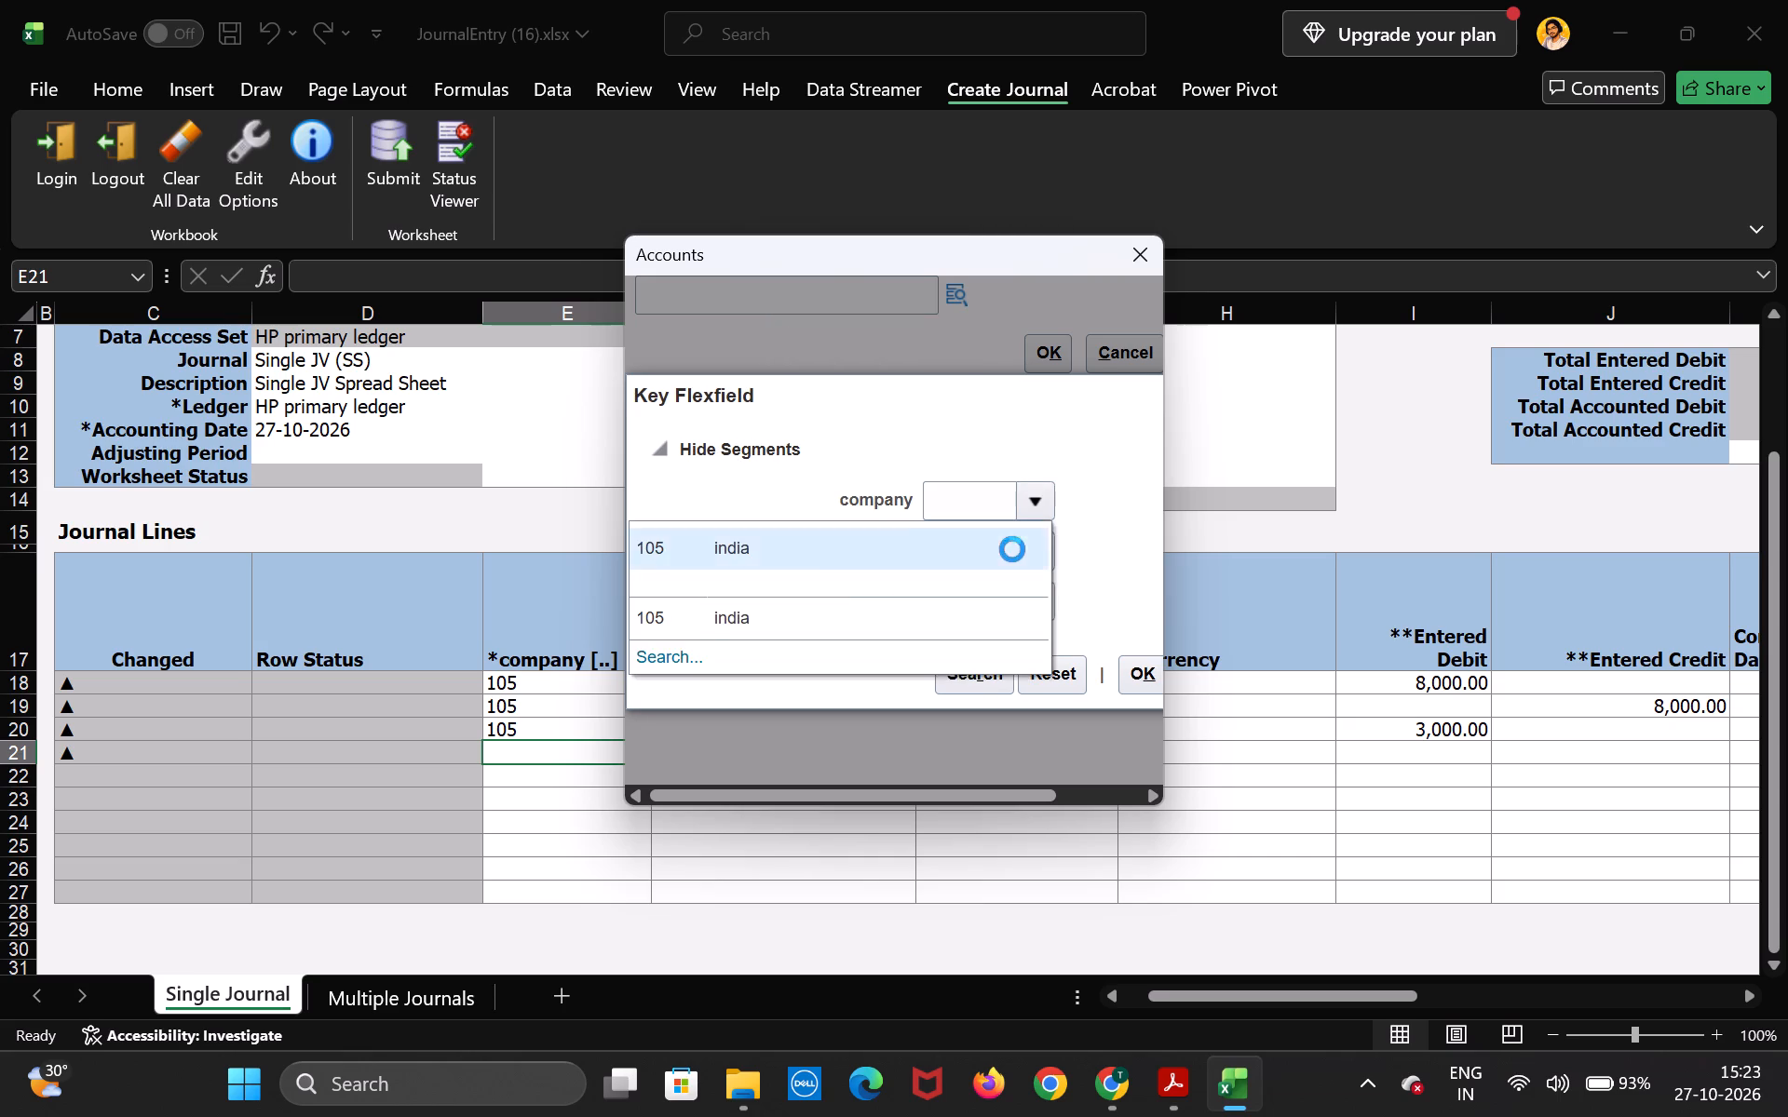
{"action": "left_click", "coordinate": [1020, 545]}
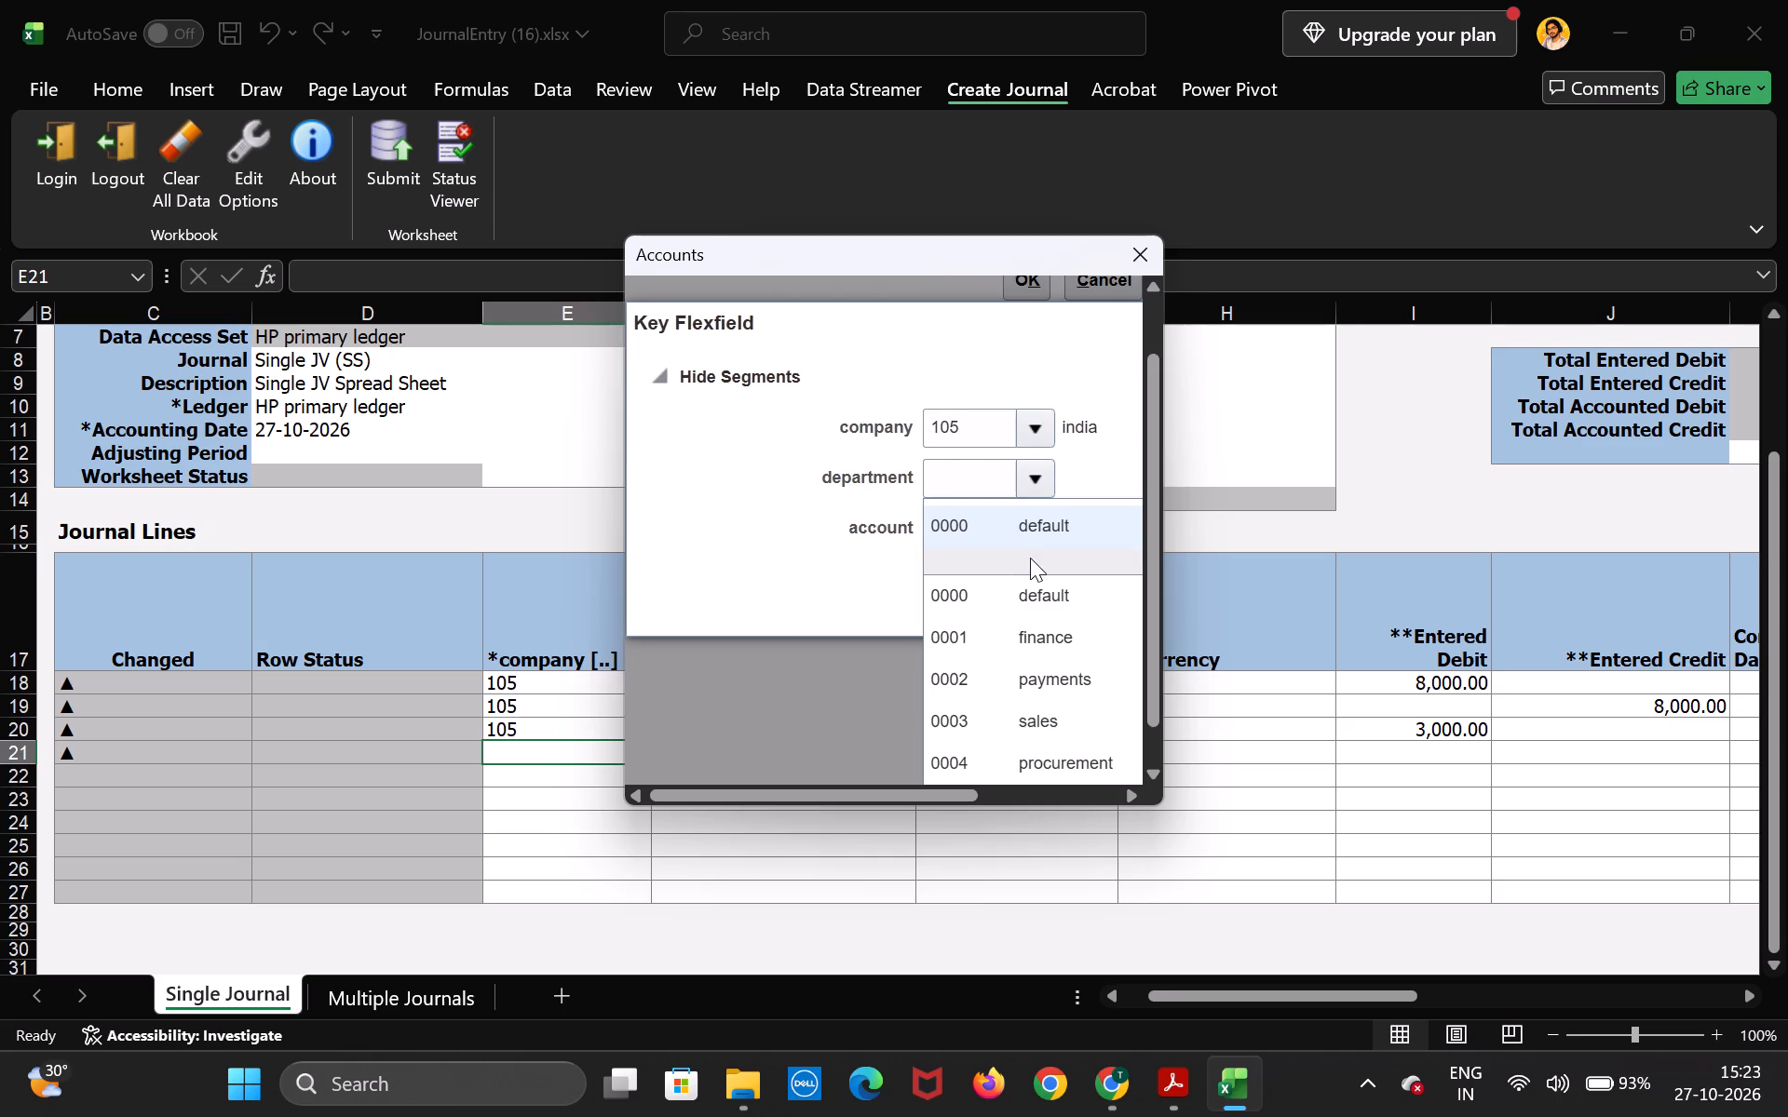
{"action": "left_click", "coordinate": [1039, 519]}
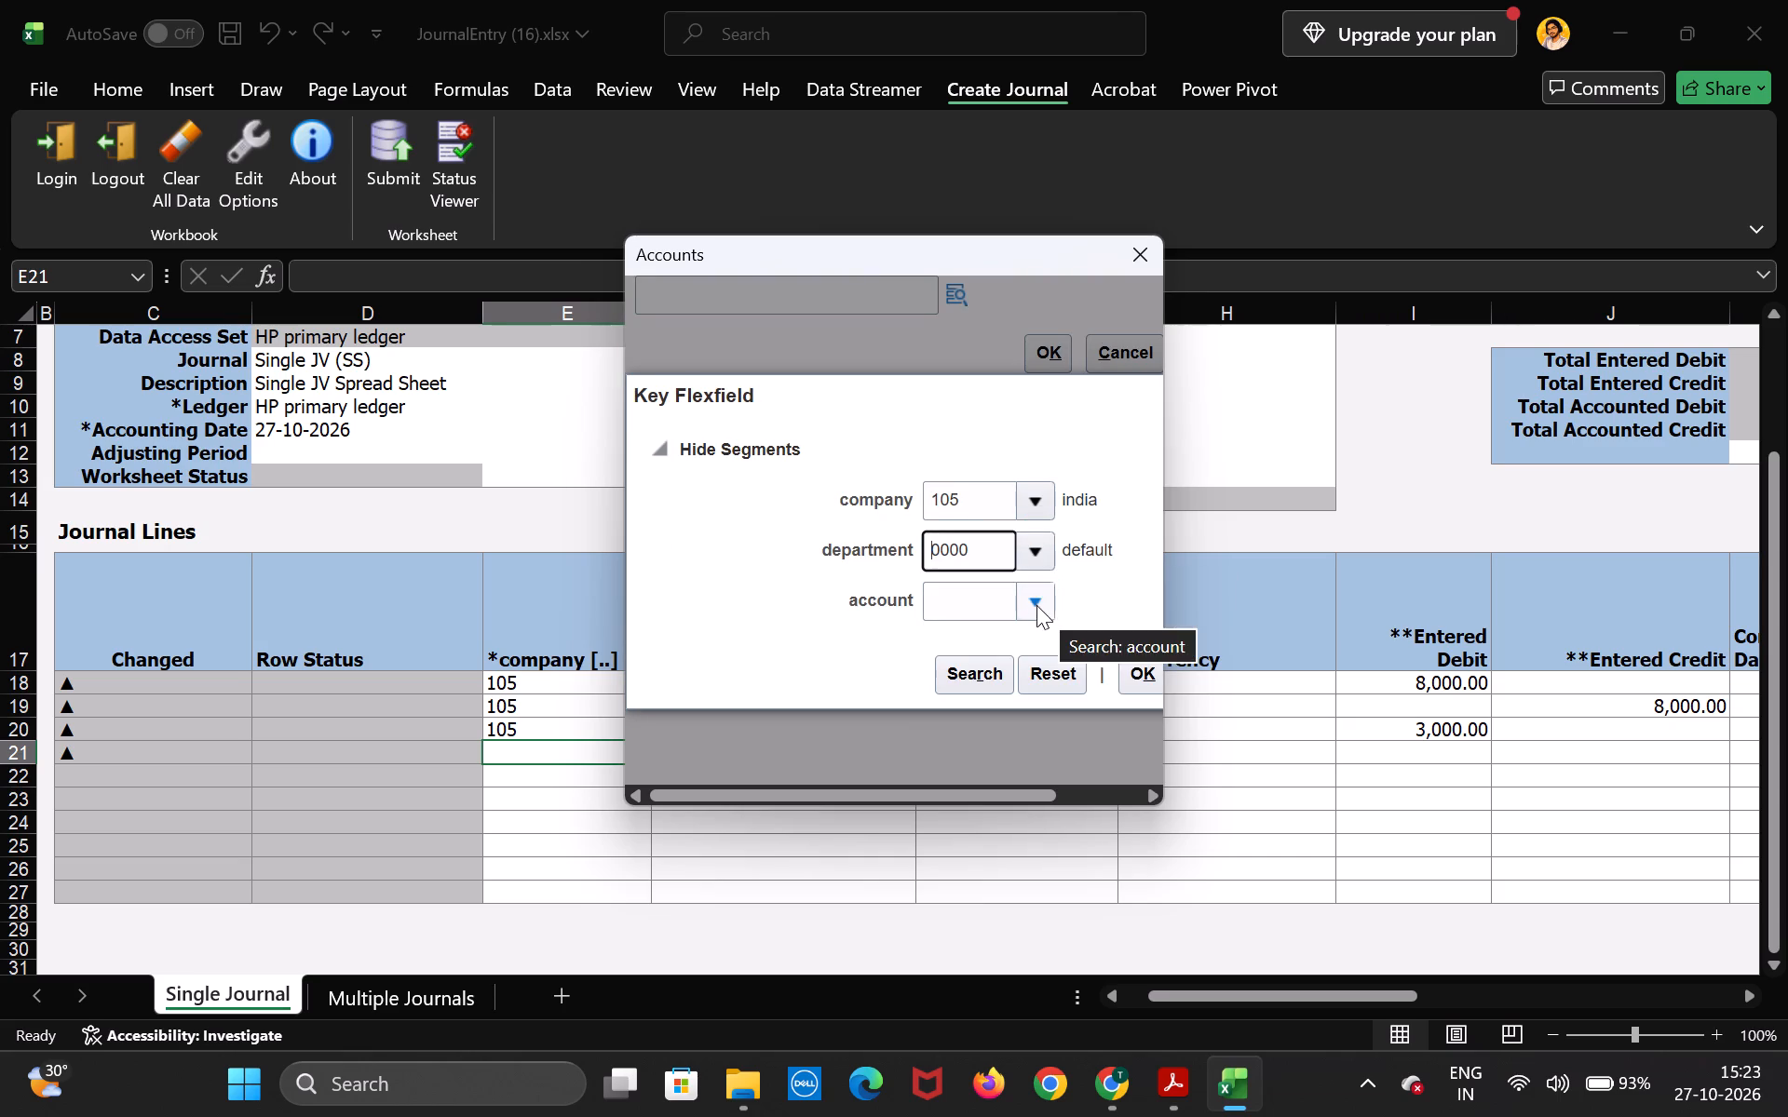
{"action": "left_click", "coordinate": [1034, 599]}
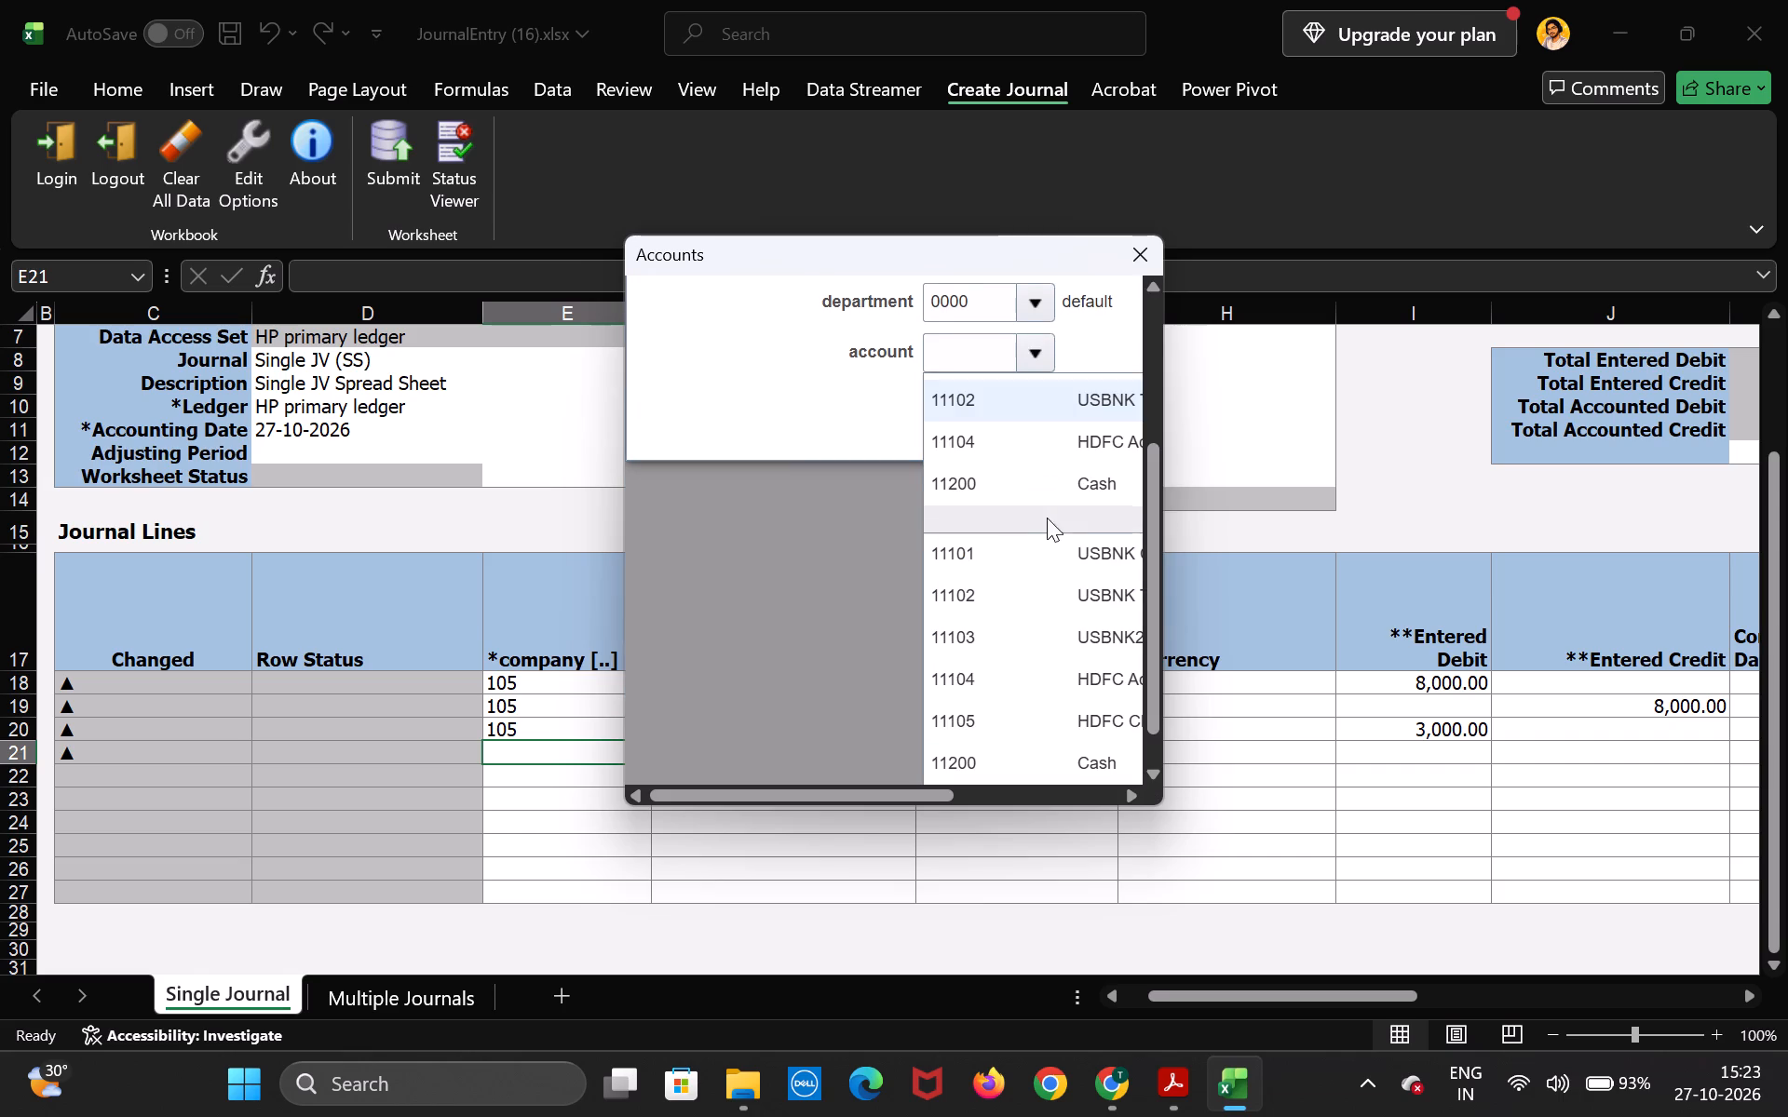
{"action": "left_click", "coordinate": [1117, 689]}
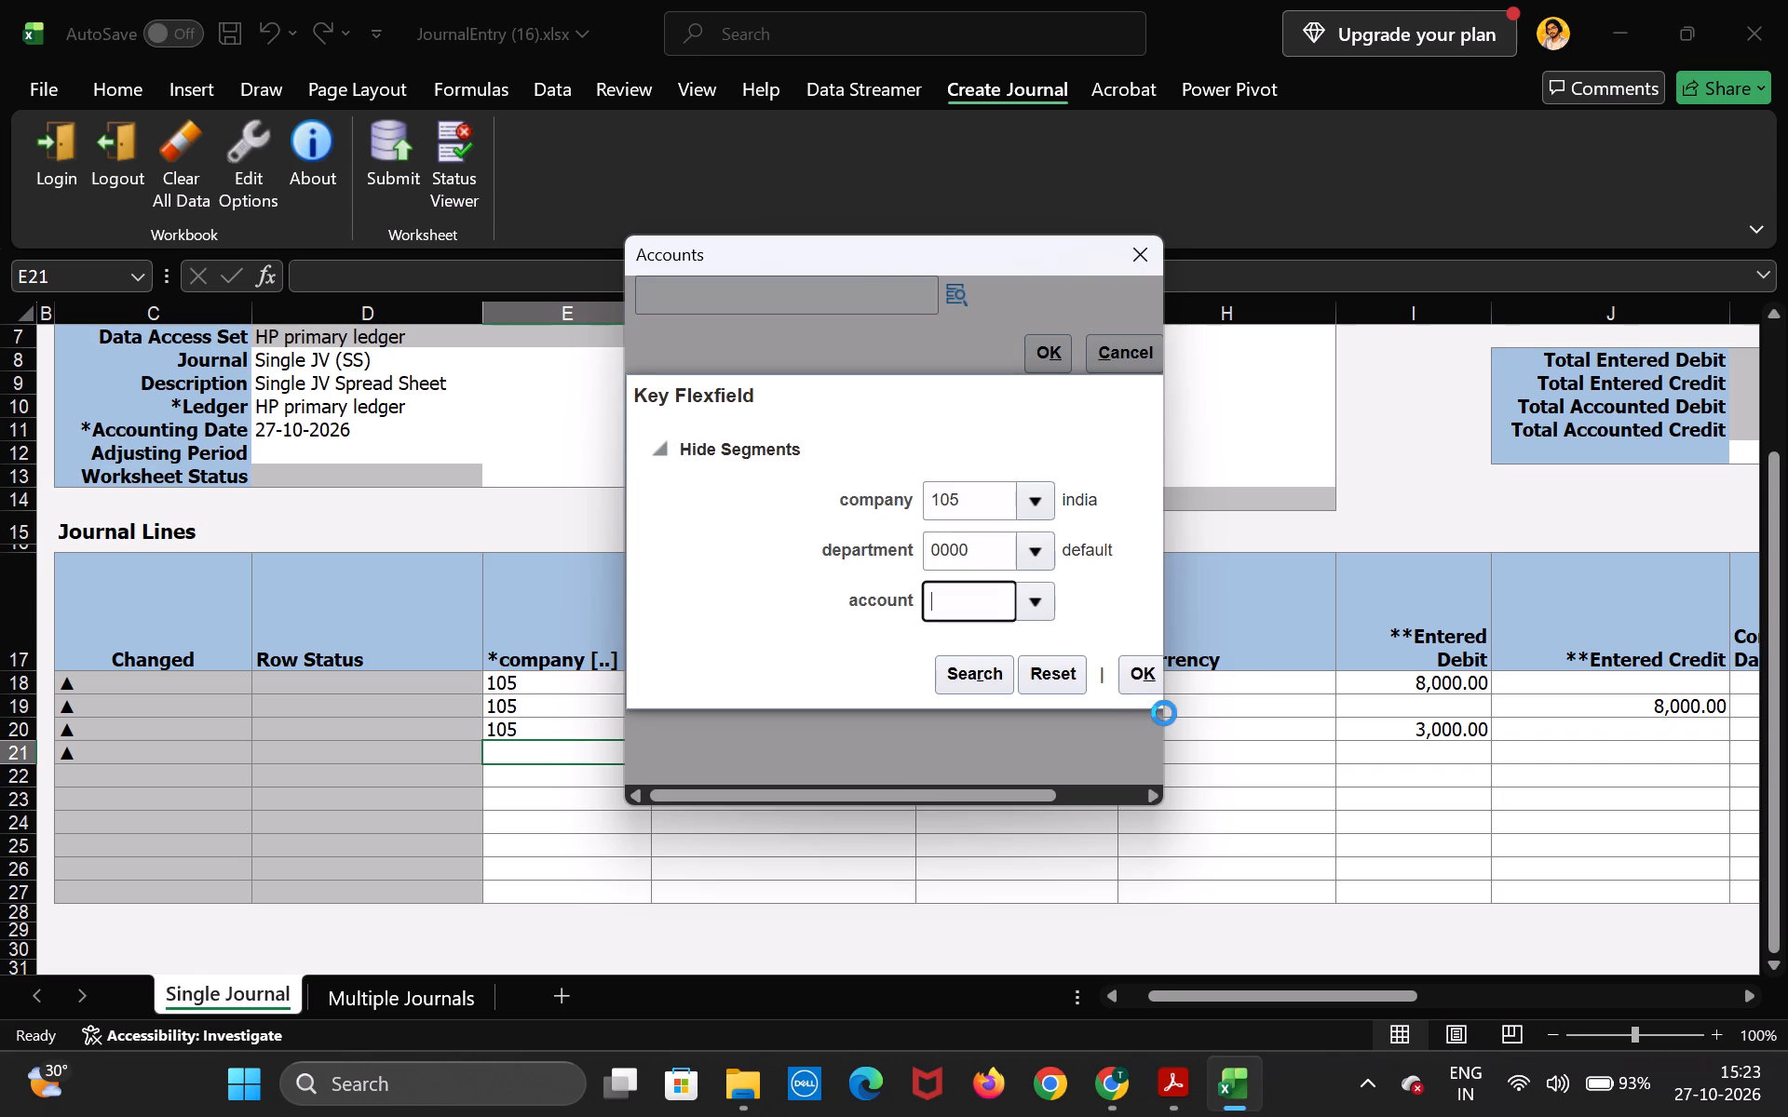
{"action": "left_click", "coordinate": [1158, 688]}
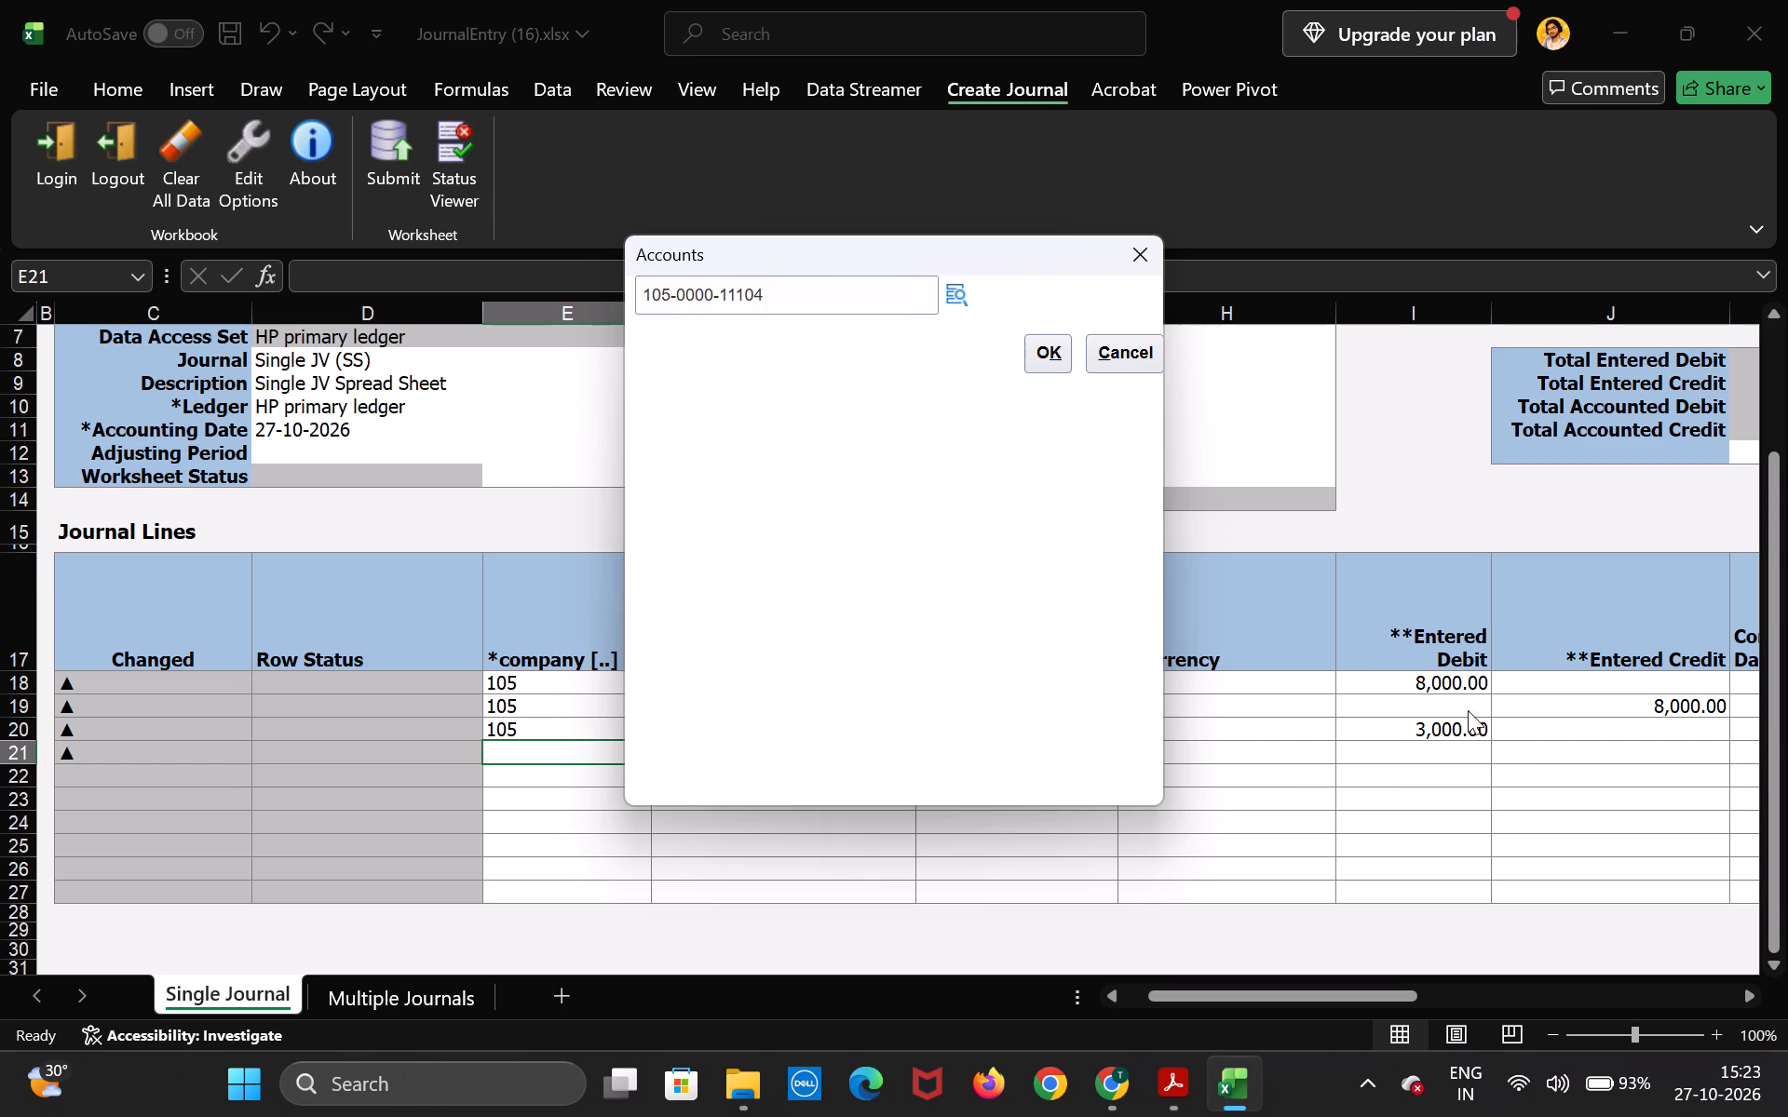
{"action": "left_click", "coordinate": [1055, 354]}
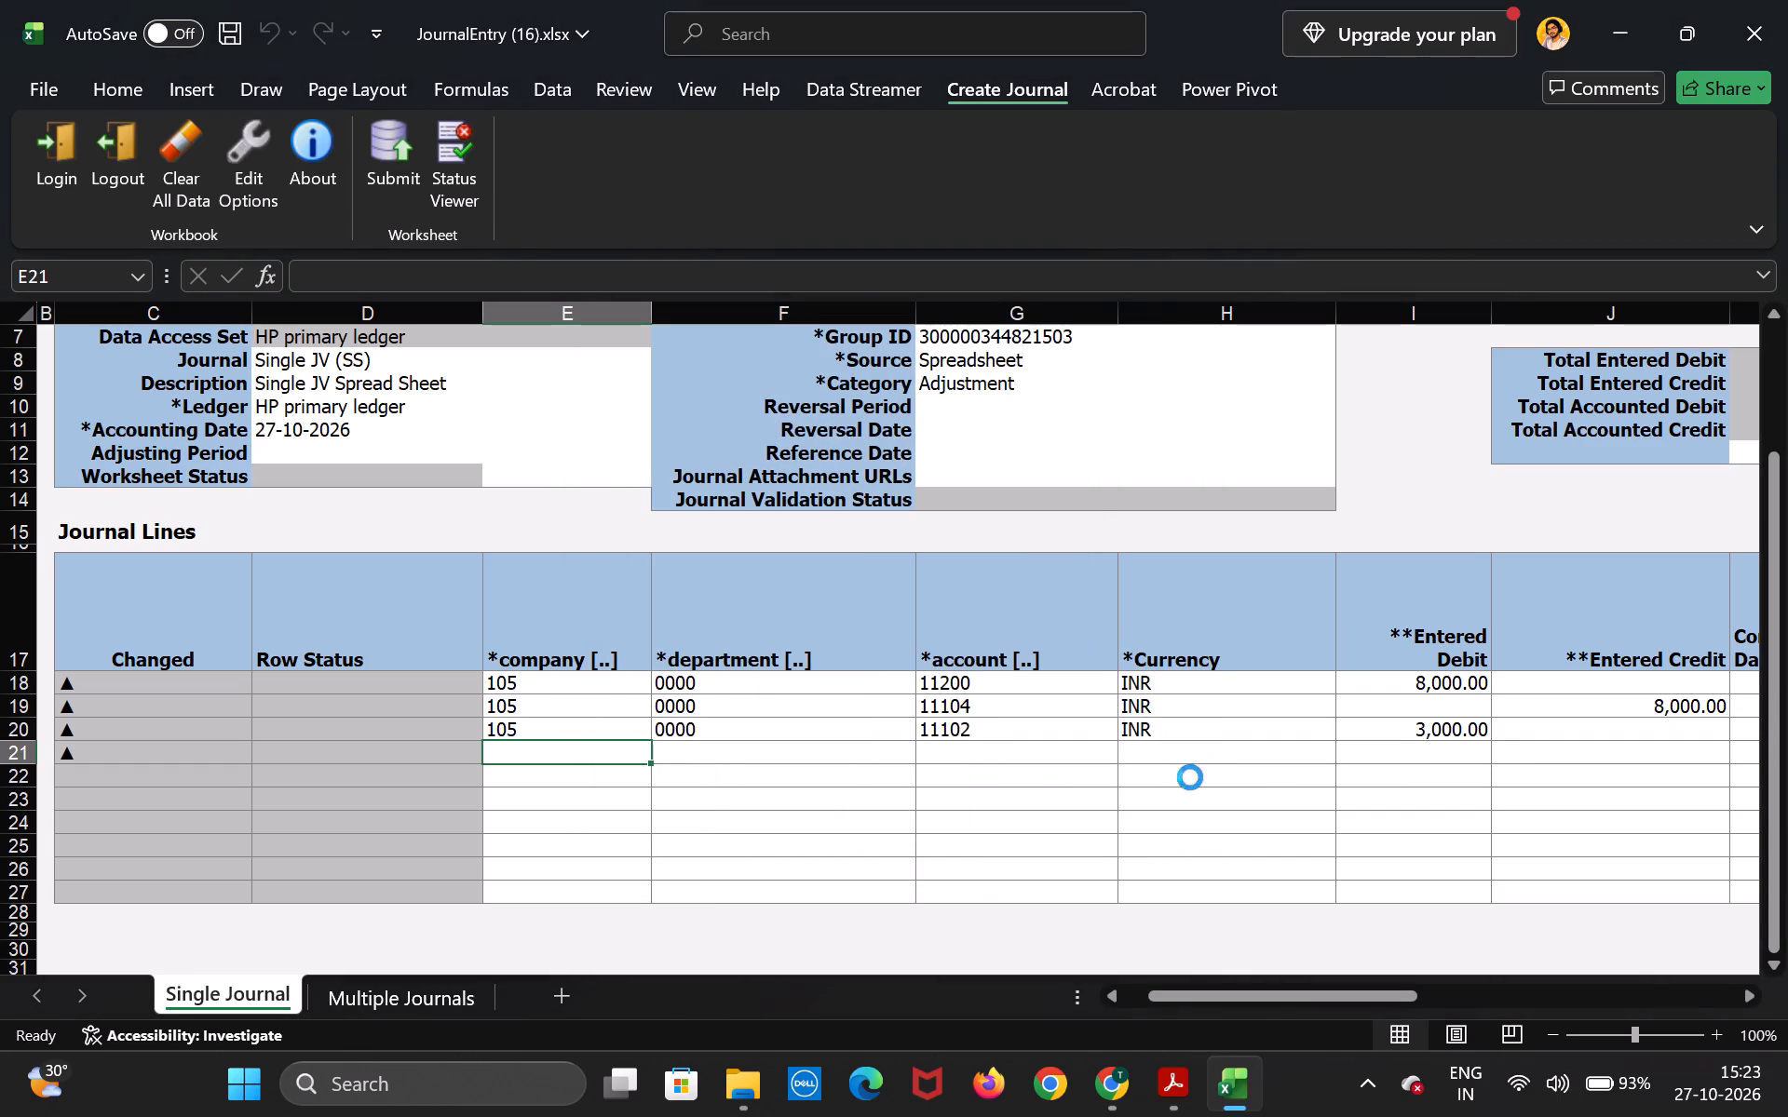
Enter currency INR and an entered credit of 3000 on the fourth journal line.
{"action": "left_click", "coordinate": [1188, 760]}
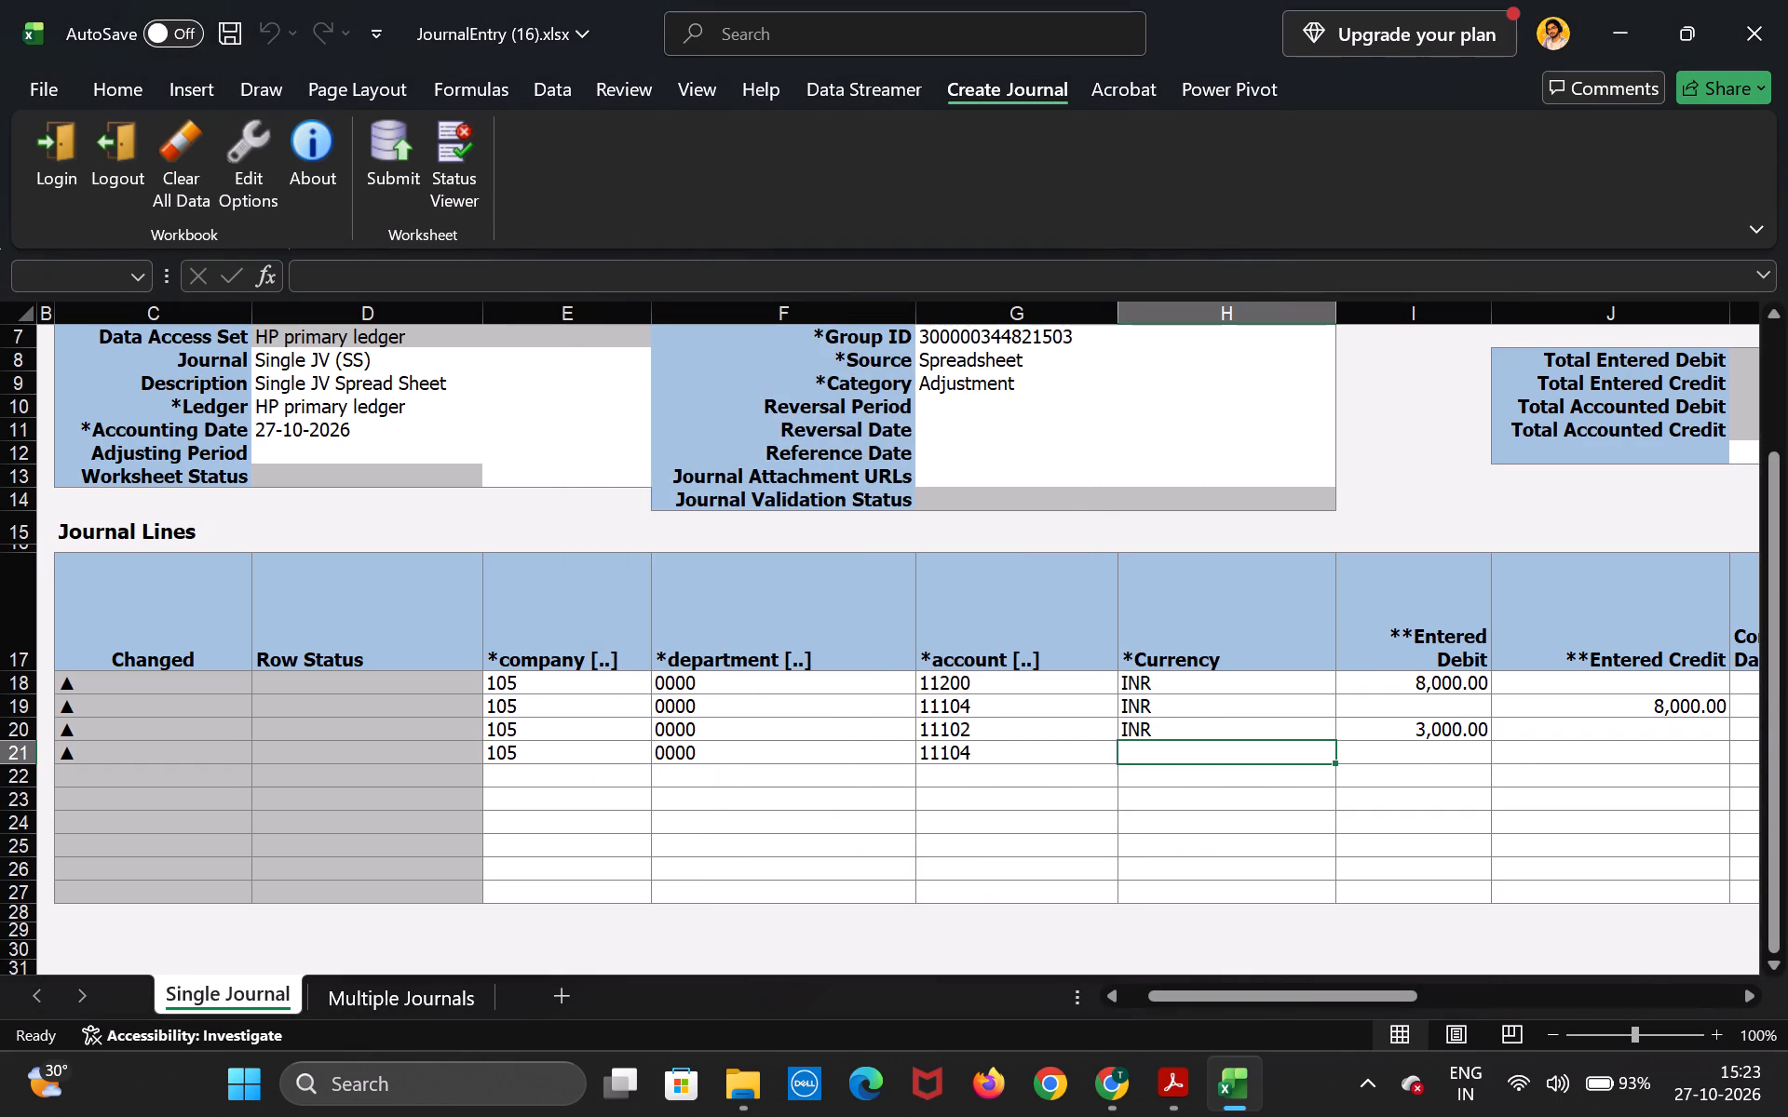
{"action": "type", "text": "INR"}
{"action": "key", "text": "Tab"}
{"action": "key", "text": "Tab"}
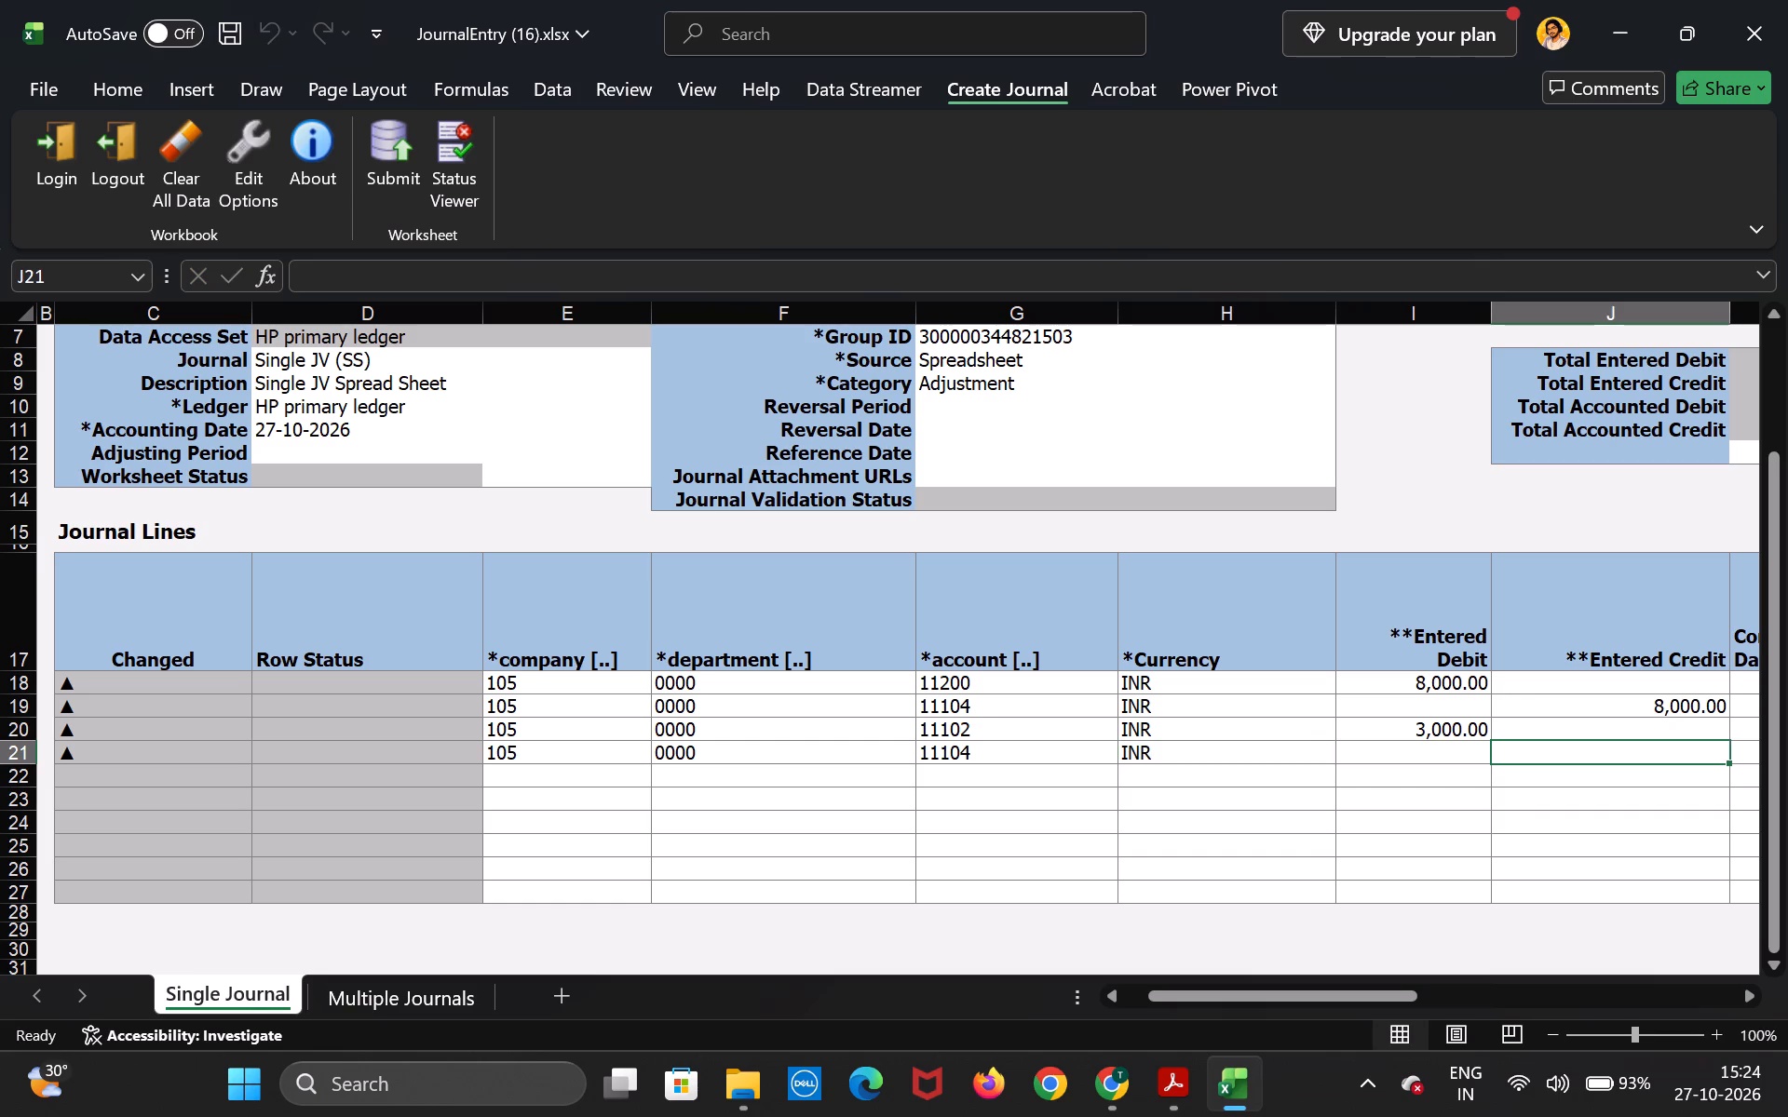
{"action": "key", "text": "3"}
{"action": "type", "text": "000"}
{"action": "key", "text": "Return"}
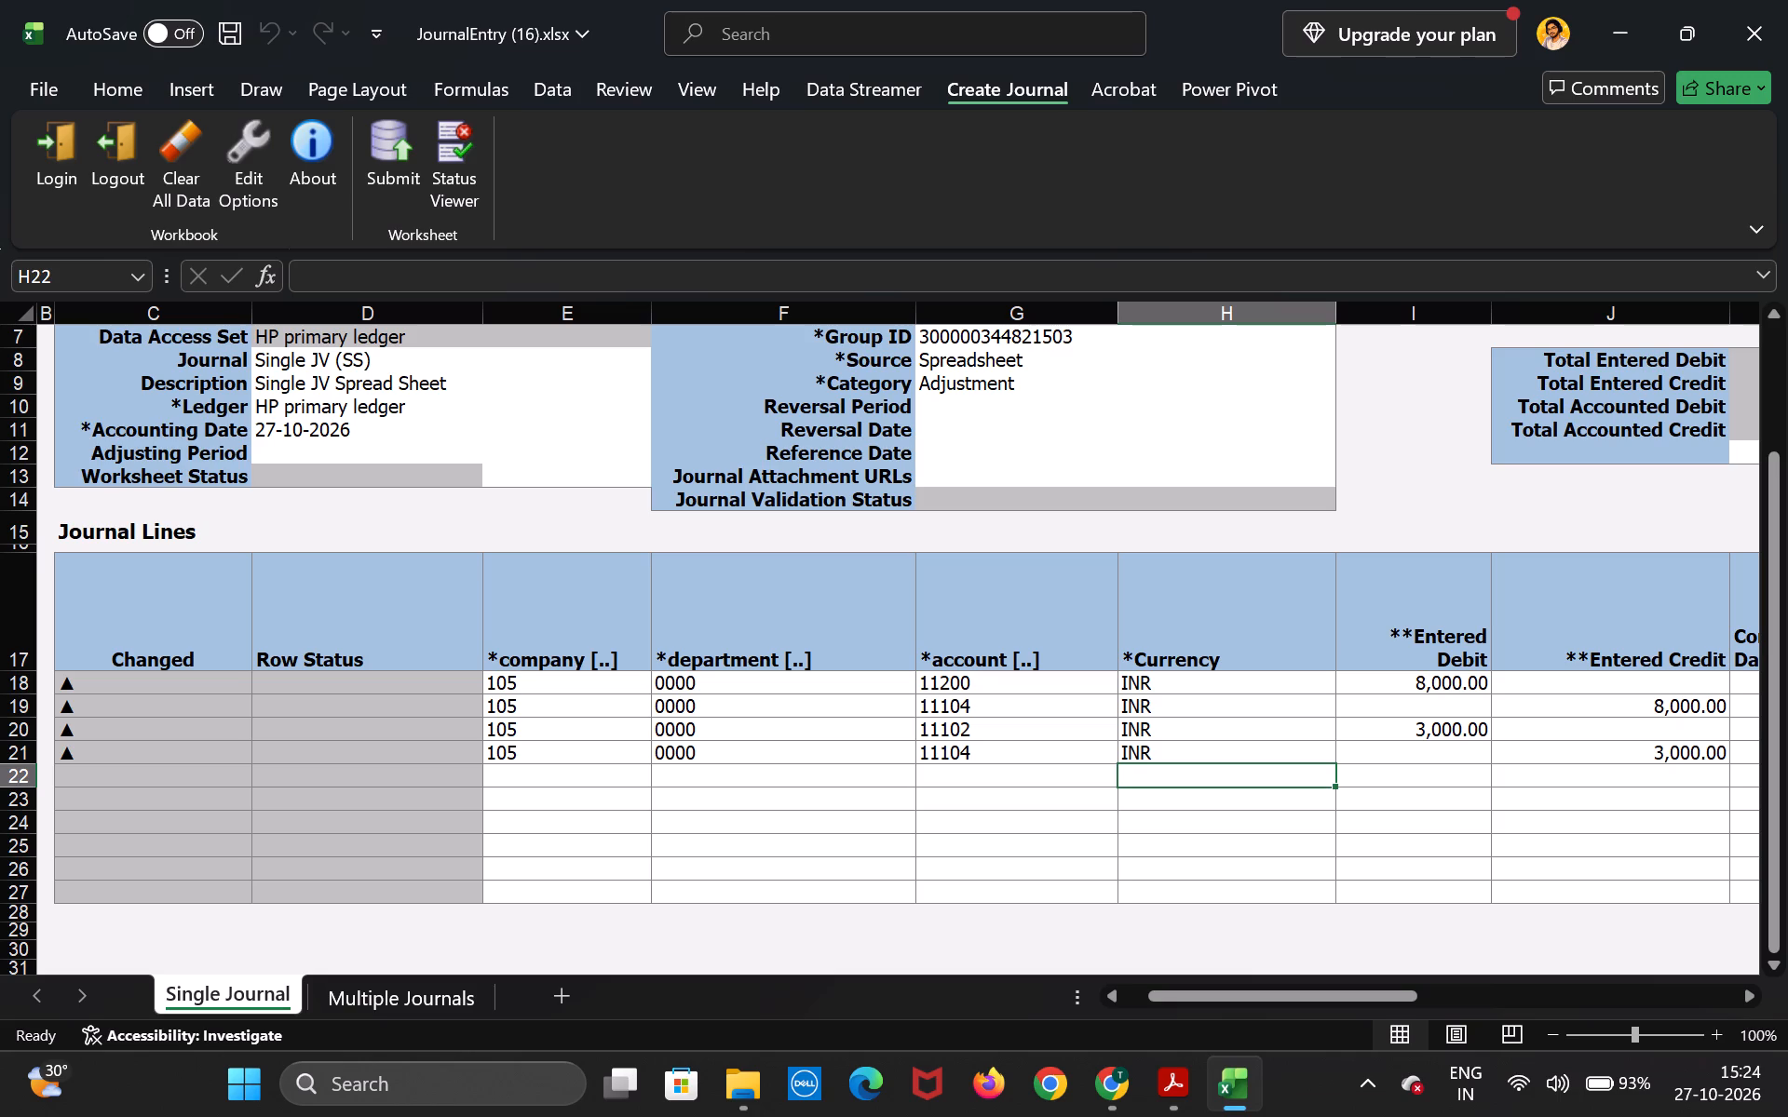
Review the journal sheet's lines and columns, and check the journal submission instructions in the General Ledger PDF guide in Adobe Acrobat.
{"action": "scroll", "coordinate": [1390, 835], "scroll_direction": "up", "scroll_amount": 1}
{"action": "scroll", "coordinate": [1368, 839], "scroll_direction": "down", "scroll_amount": 2}
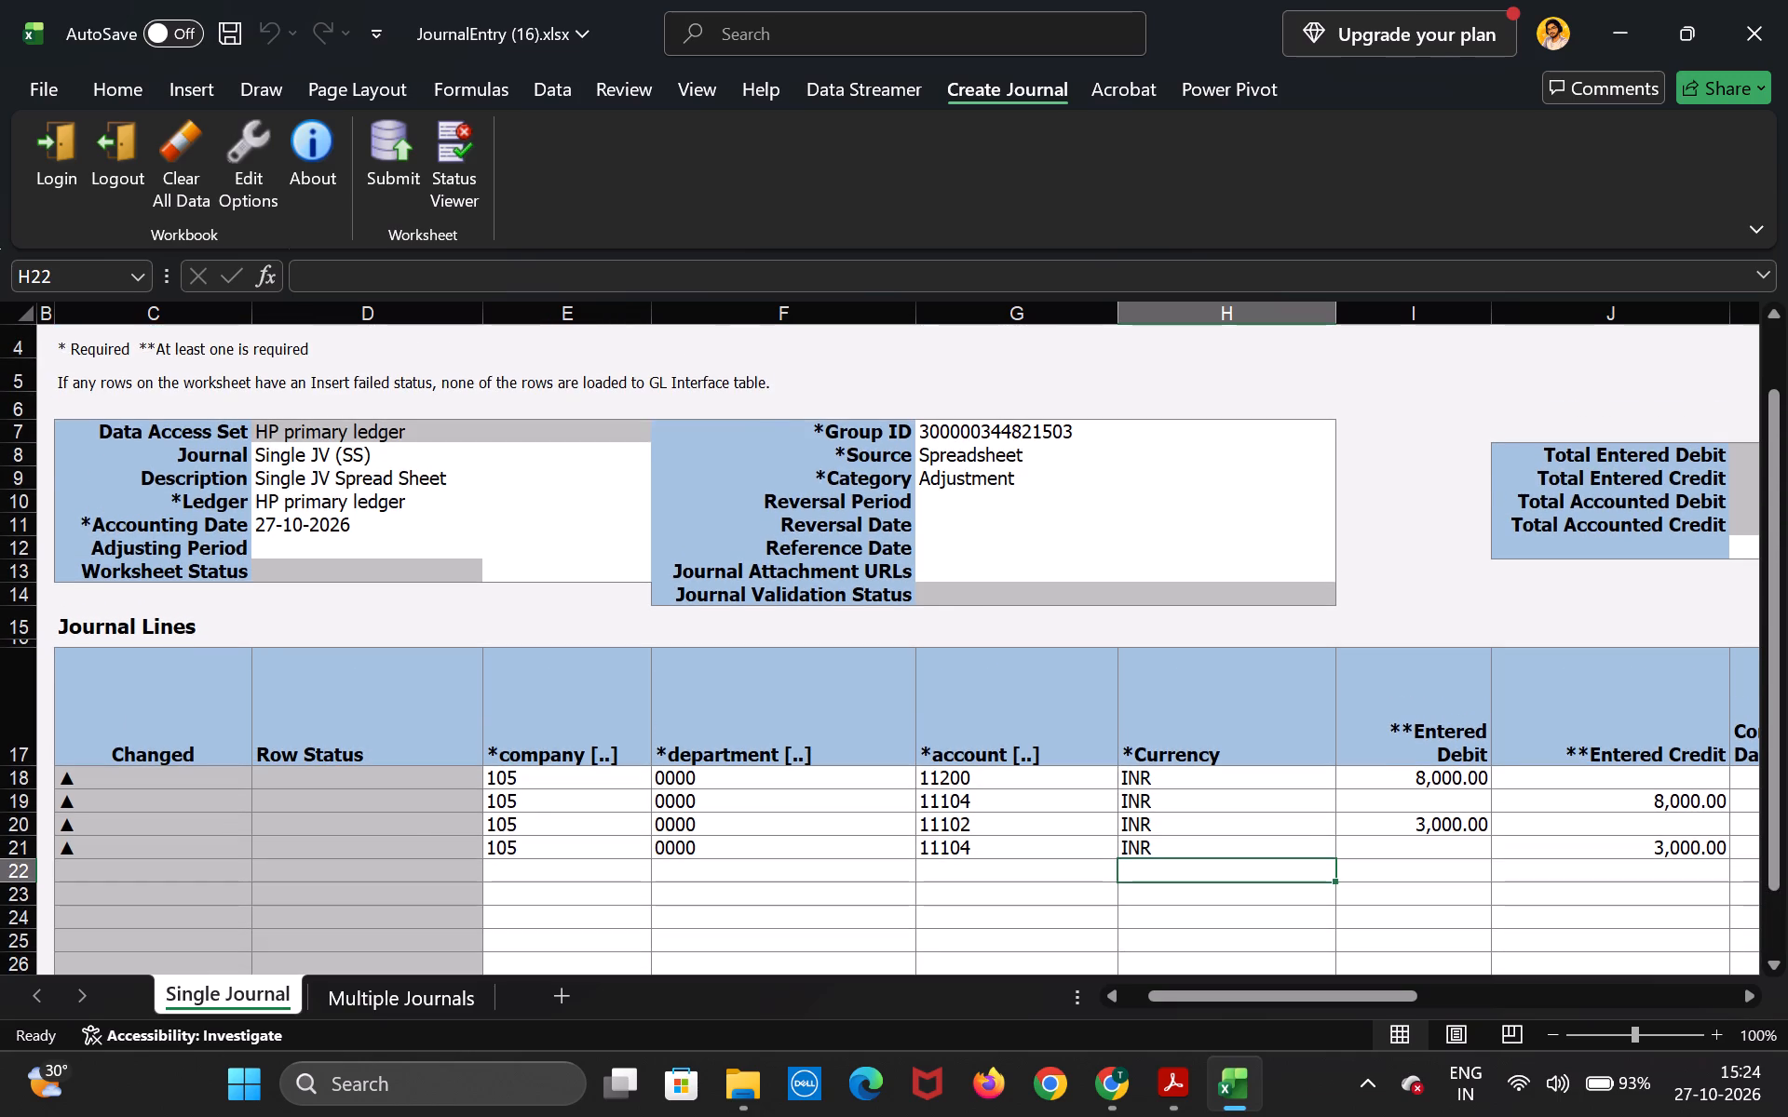
{"action": "scroll", "coordinate": [1368, 839], "scroll_direction": "down", "scroll_amount": 1}
{"action": "scroll", "coordinate": [1368, 839], "scroll_direction": "up", "scroll_amount": 1}
{"action": "scroll", "coordinate": [1368, 839], "scroll_direction": "down", "scroll_amount": 1}
{"action": "left_click_drag", "start_coordinate": [1404, 993], "coordinate": [1516, 1008]}
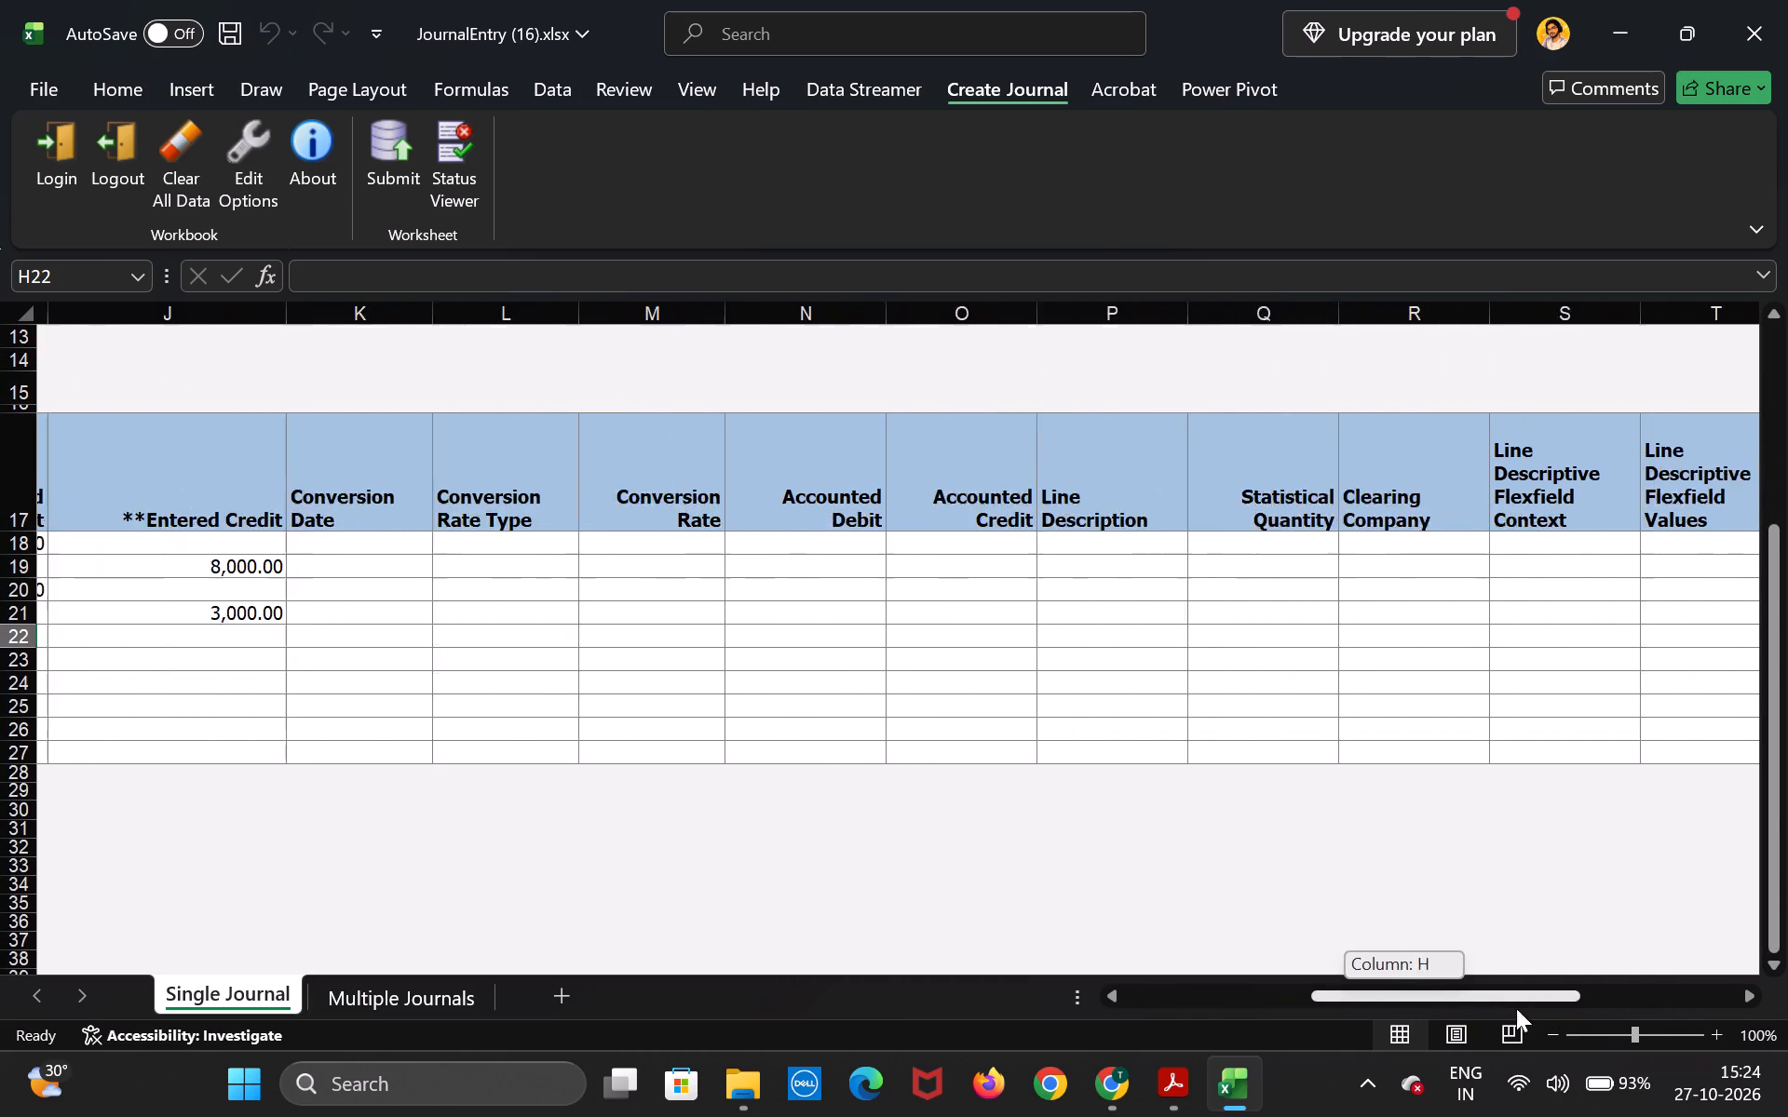
{"action": "left_click_drag", "start_coordinate": [1516, 1008], "coordinate": [1373, 1008]}
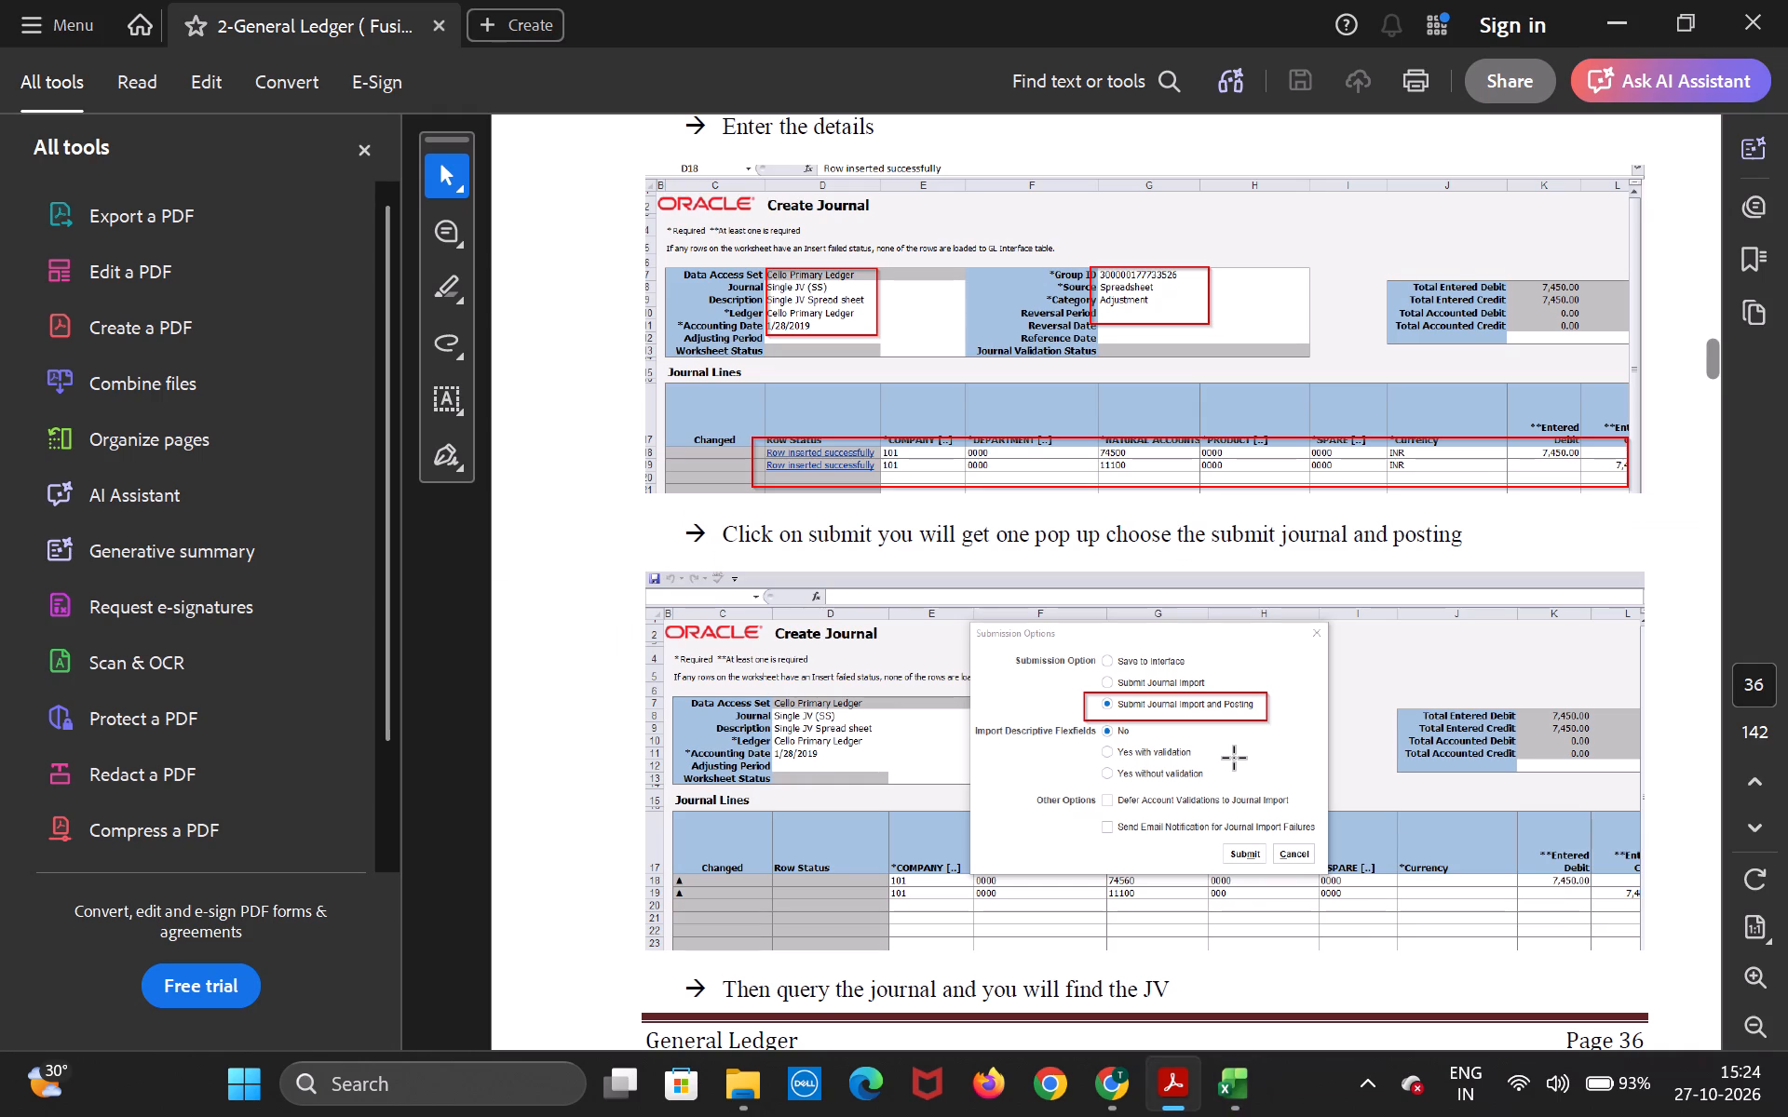
{"action": "scroll", "coordinate": [1235, 759], "scroll_direction": "down", "scroll_amount": 2}
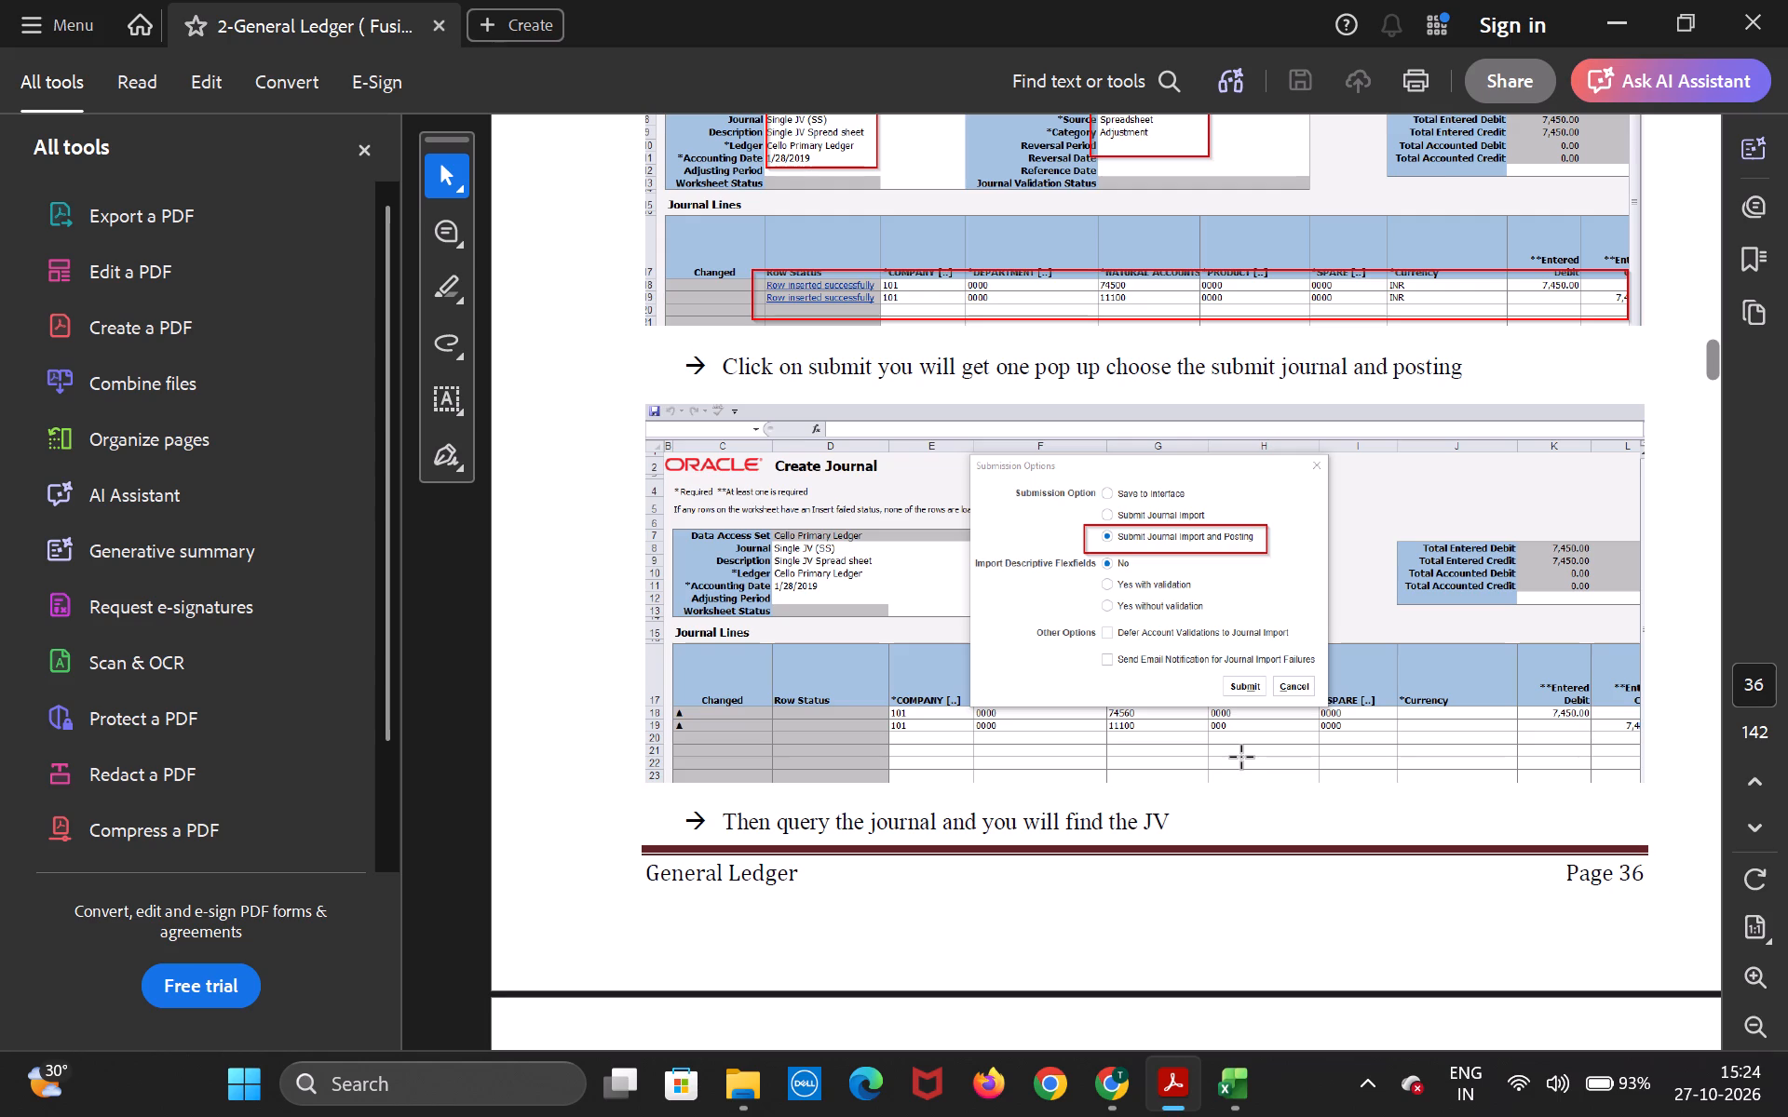
{"action": "scroll", "coordinate": [1249, 756], "scroll_direction": "up", "scroll_amount": 1}
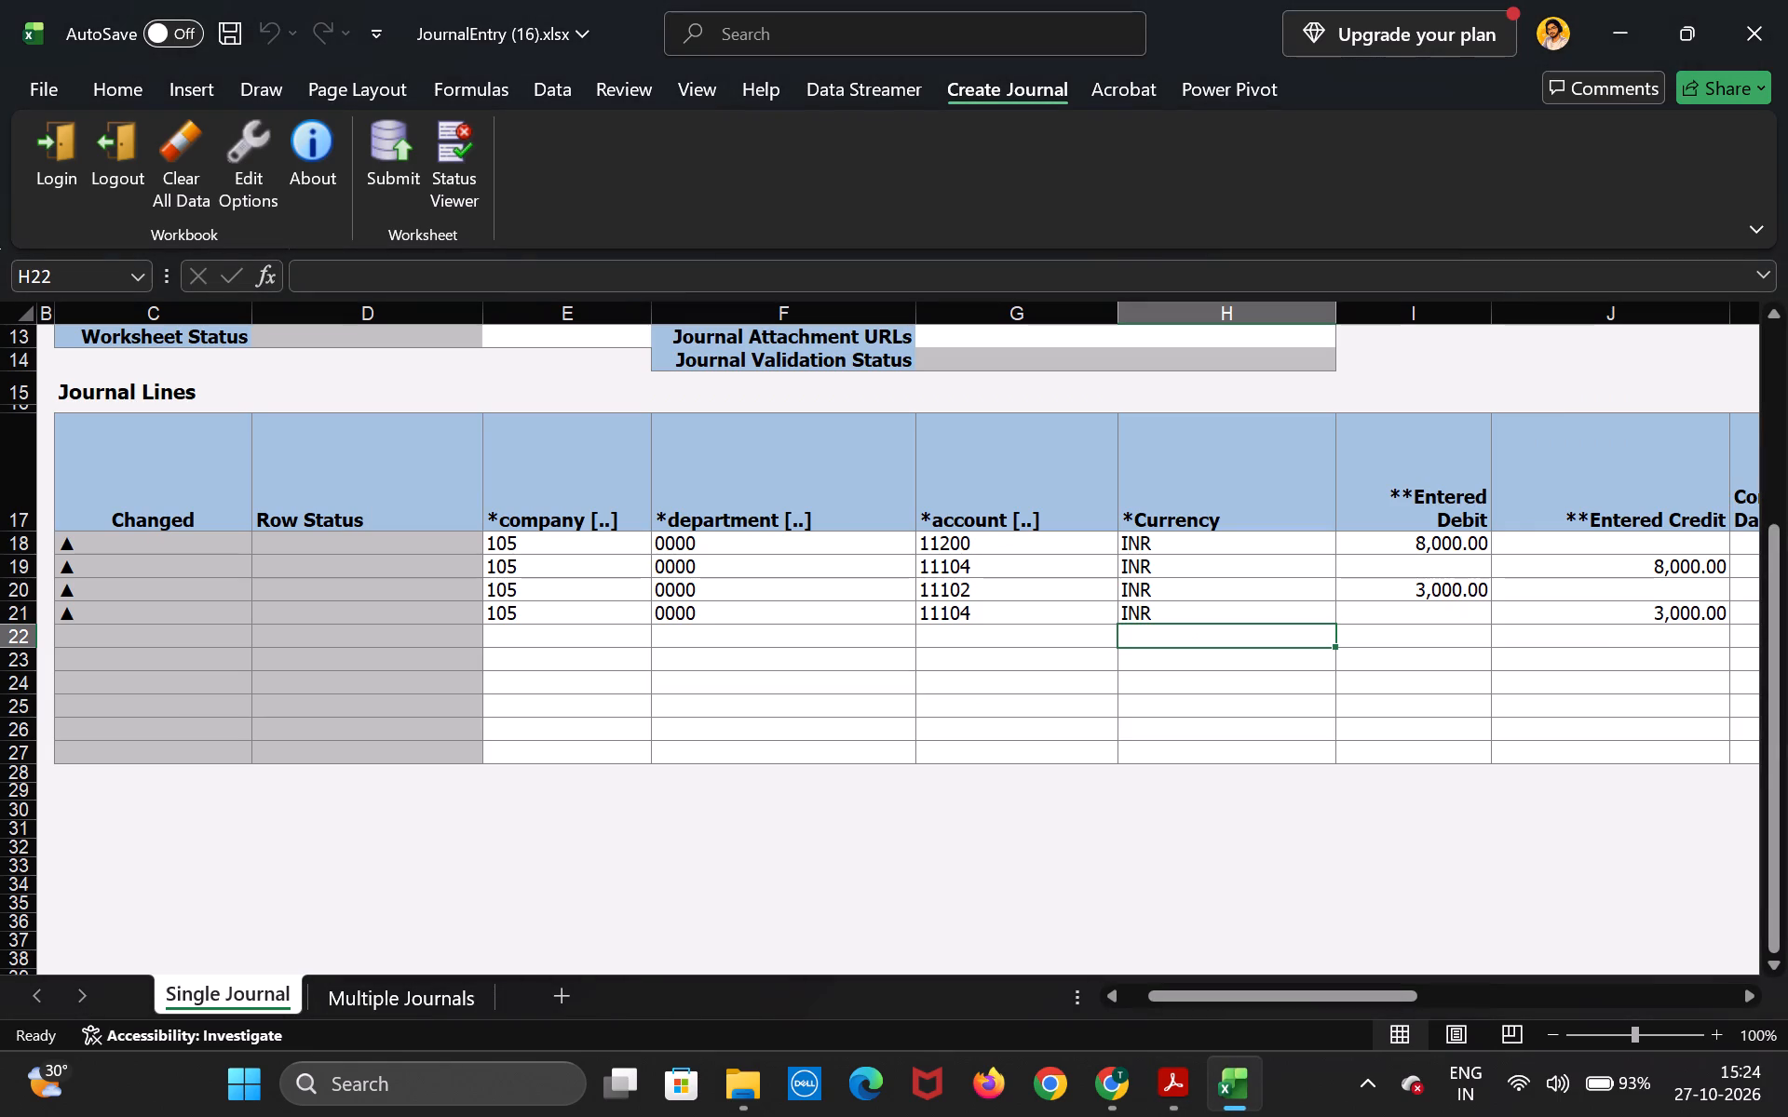
Back in the Excel journal sheet, clear the entered amounts and currency from the third and fourth journal lines.
{"action": "left_click", "coordinate": [1269, 612]}
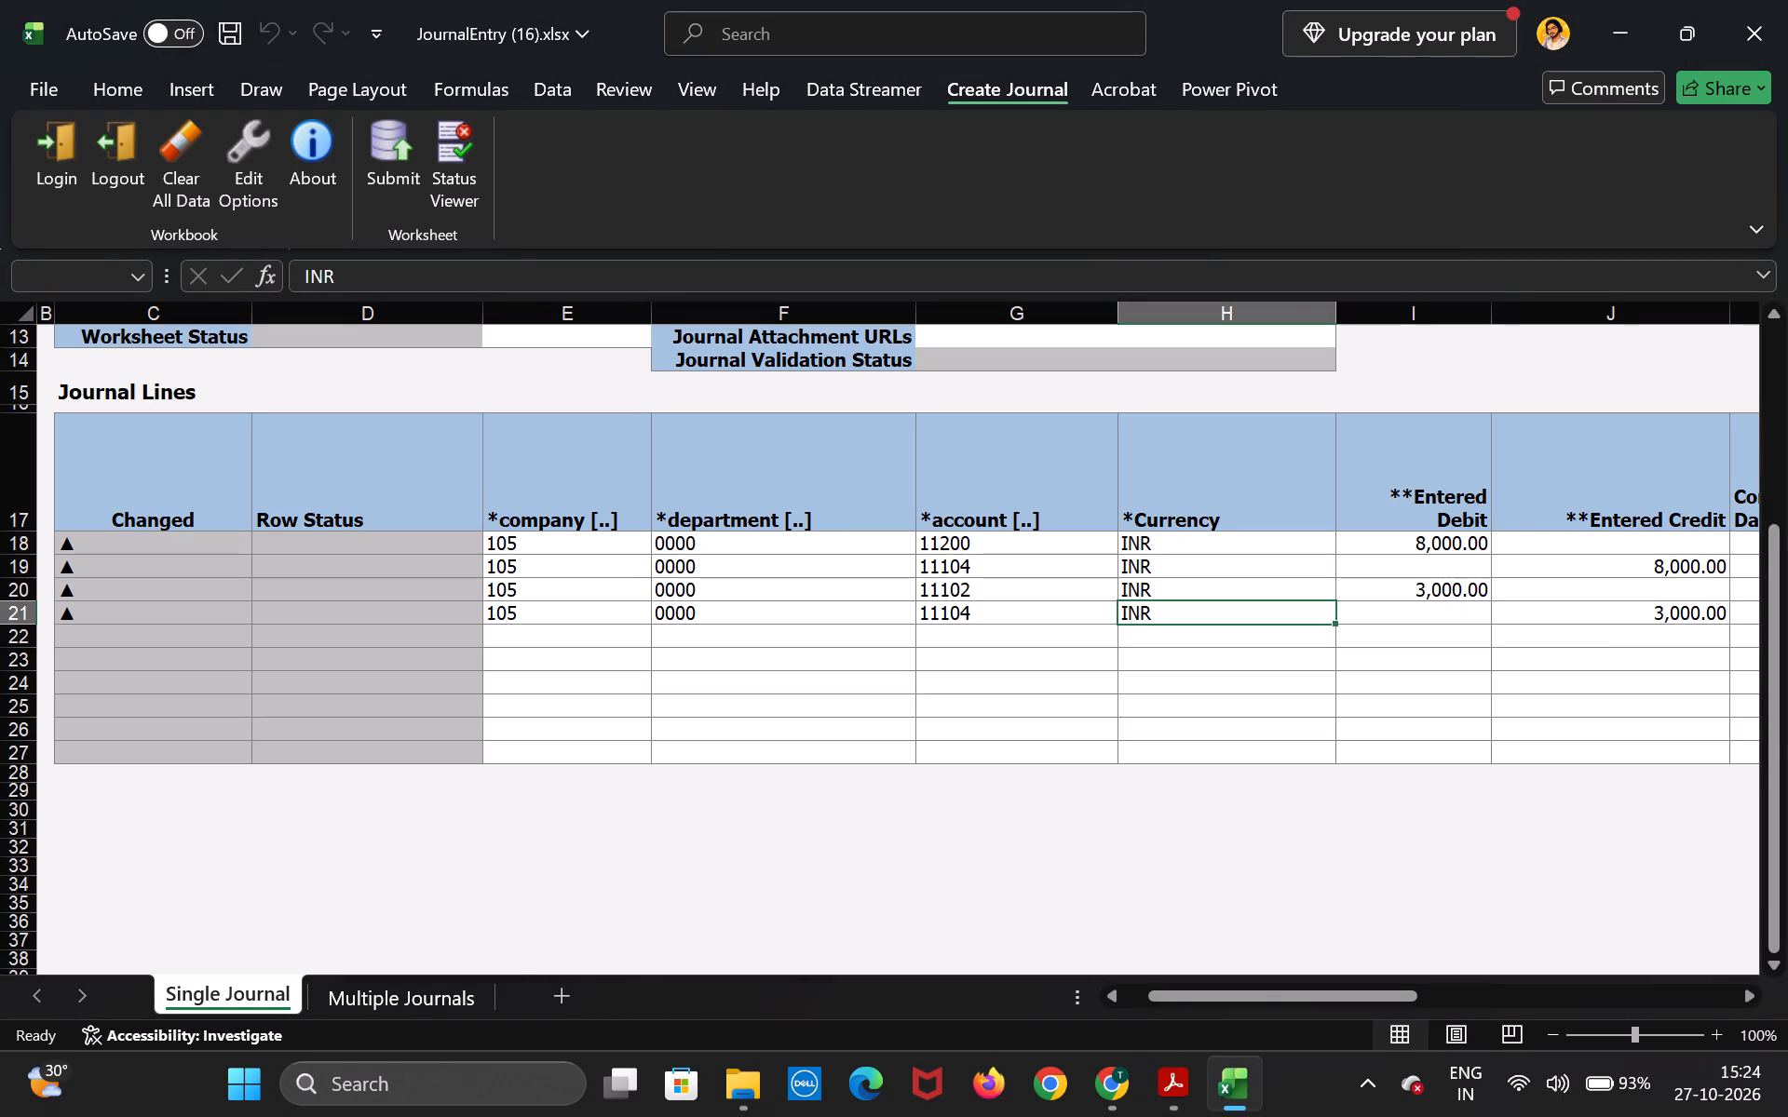
{"action": "left_click", "coordinate": [1716, 613]}
{"action": "key", "text": "BackSpace"}
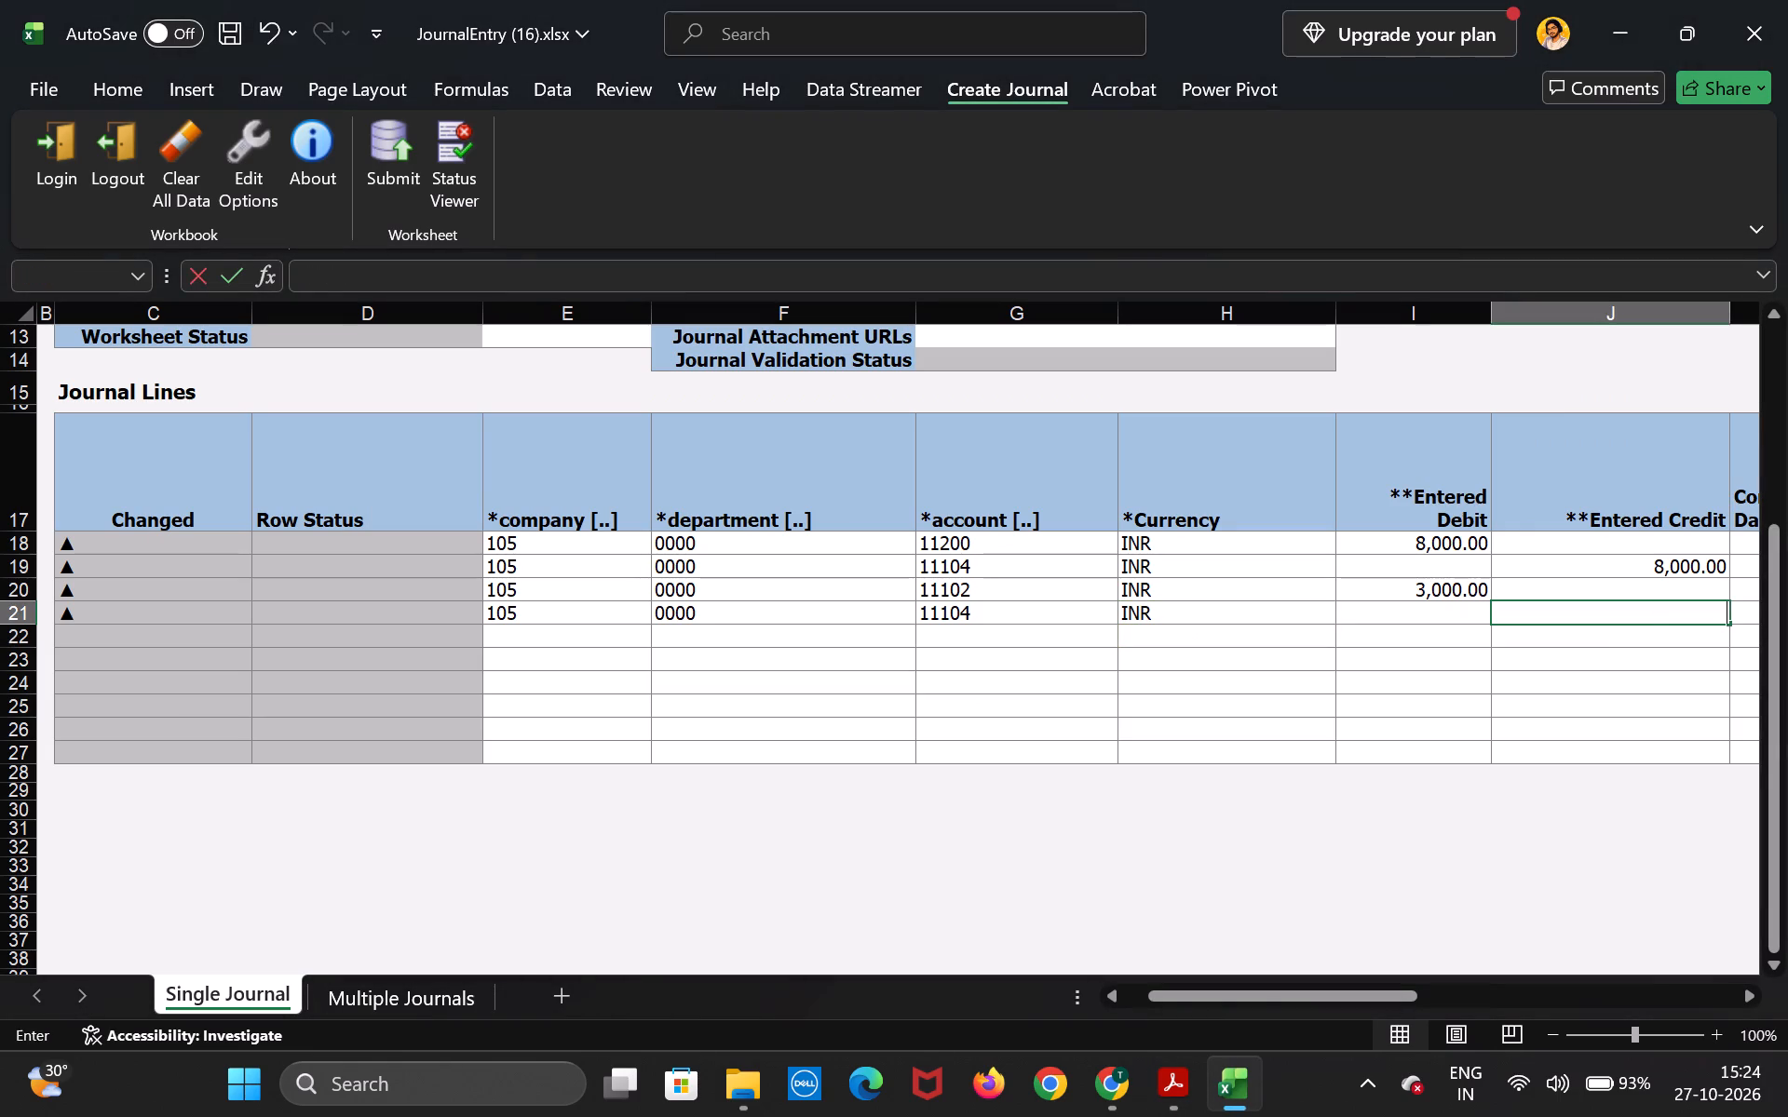
{"action": "key", "text": "BackSpace"}
{"action": "key", "text": "Left"}
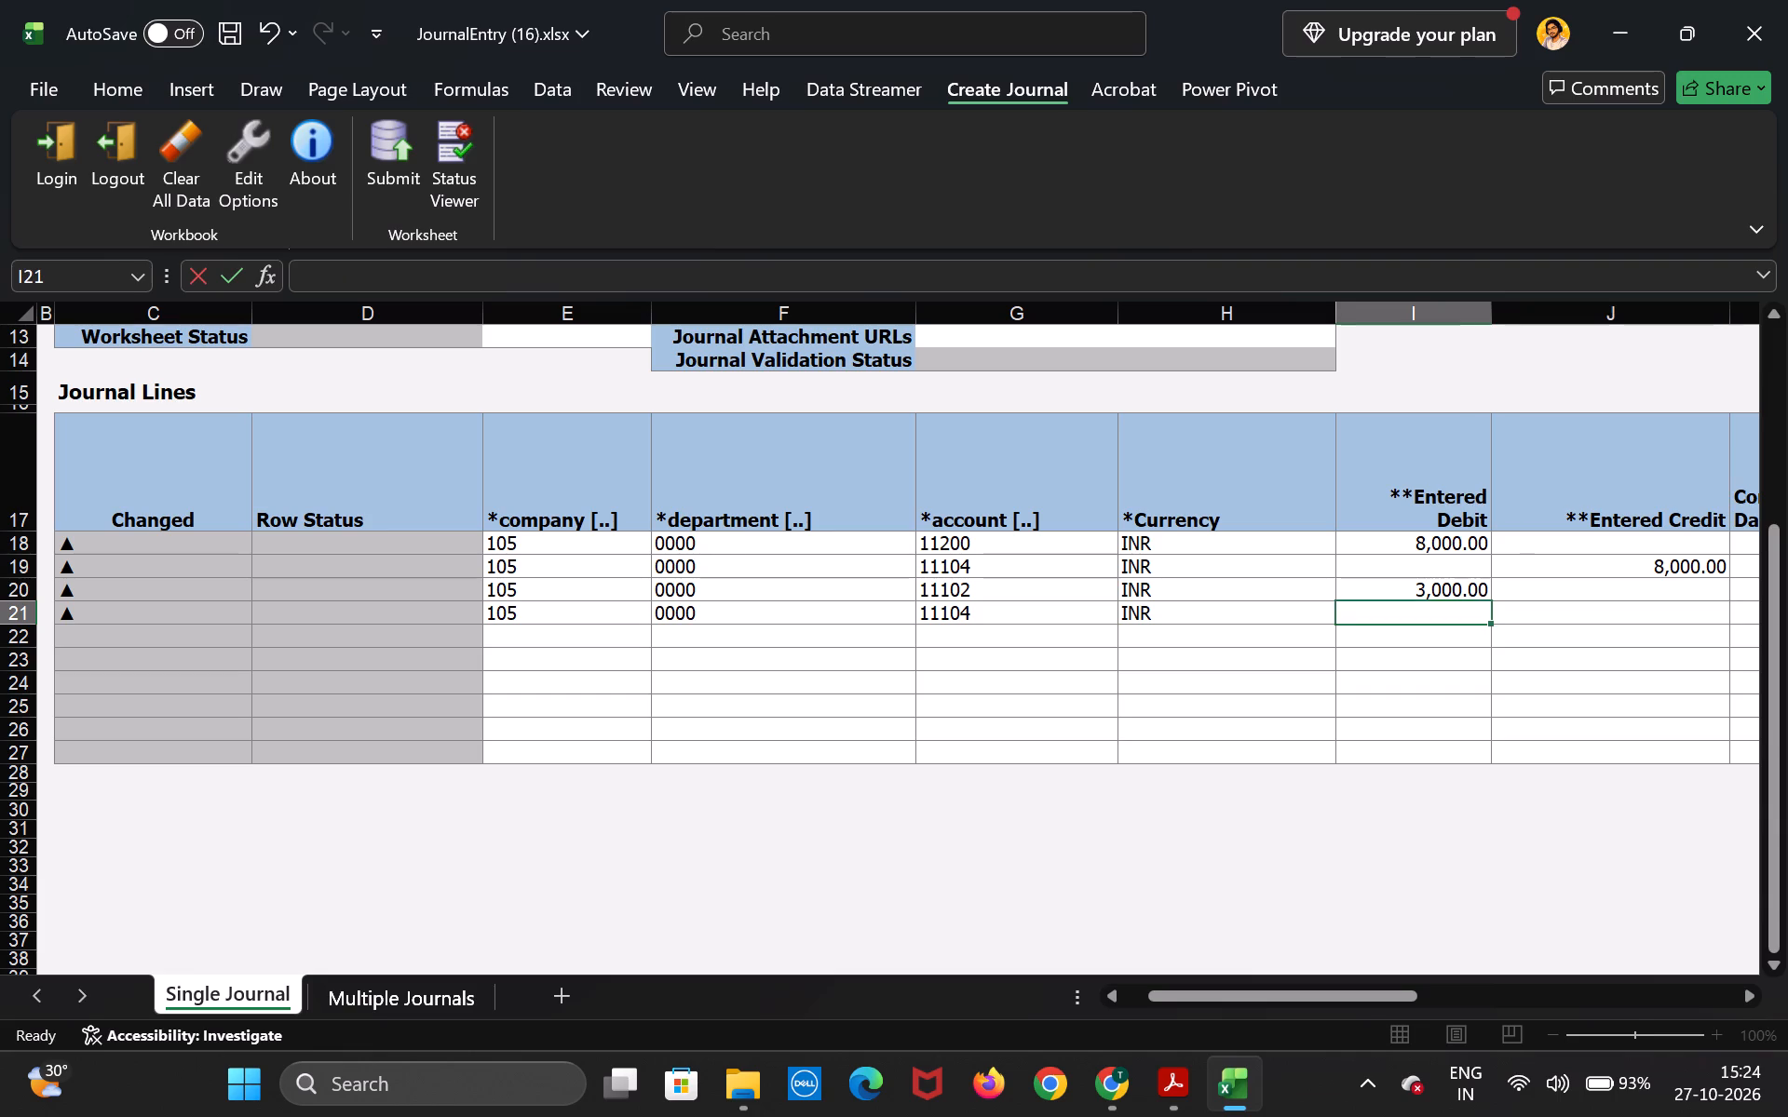
{"action": "key", "text": "Up"}
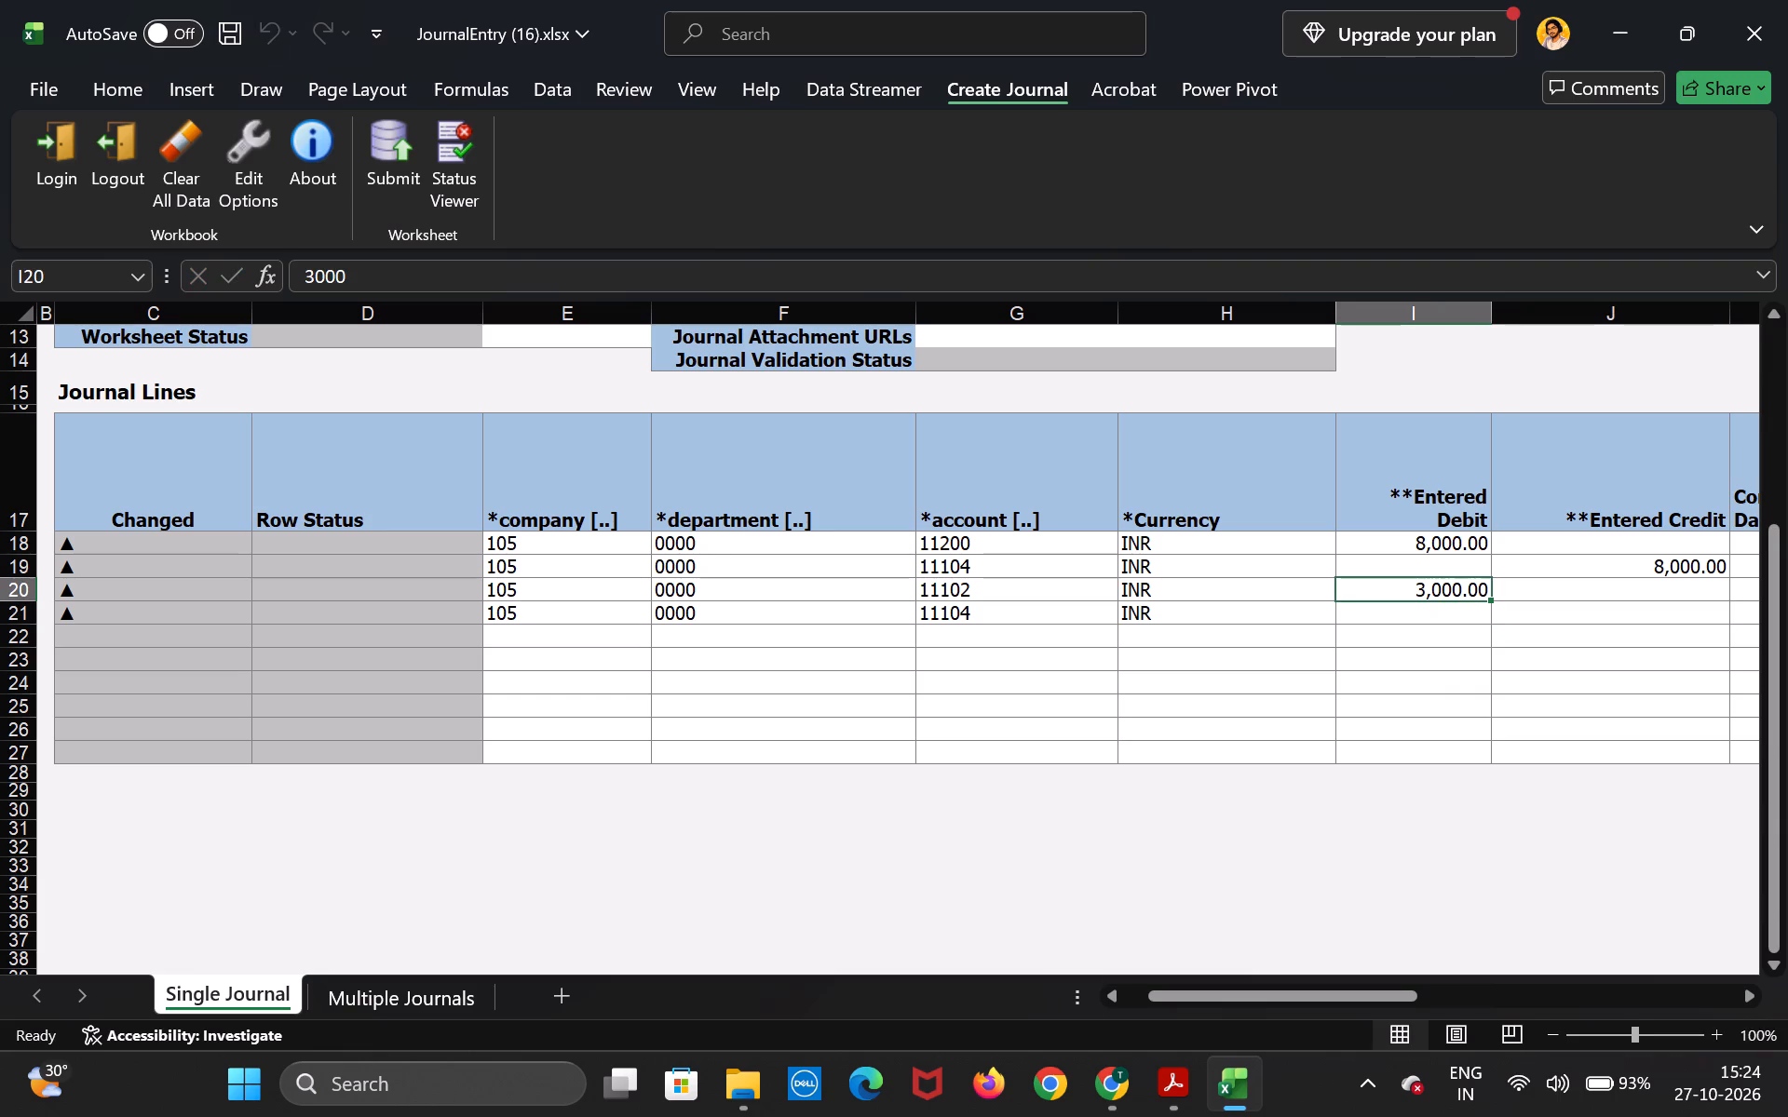
{"action": "key", "text": "BackSpace"}
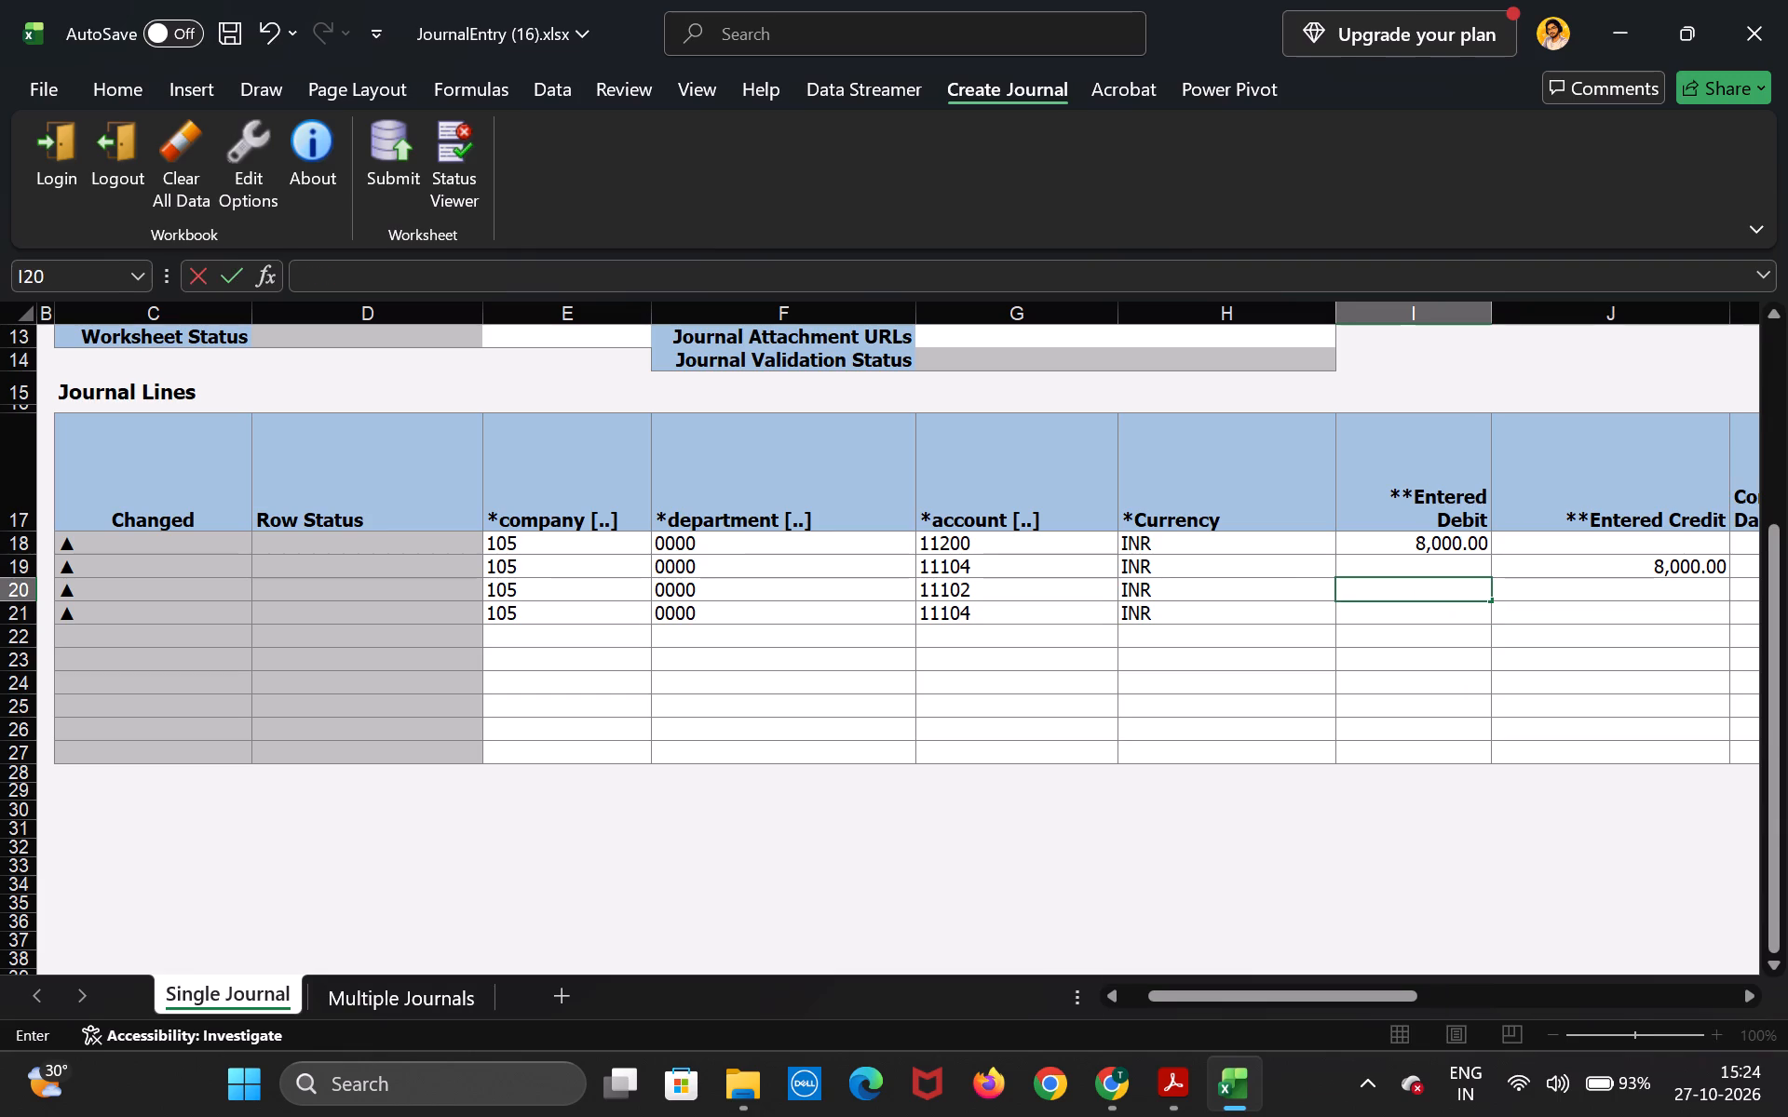
{"action": "left_click", "coordinate": [1264, 624]}
{"action": "key", "text": "BackSpace"}
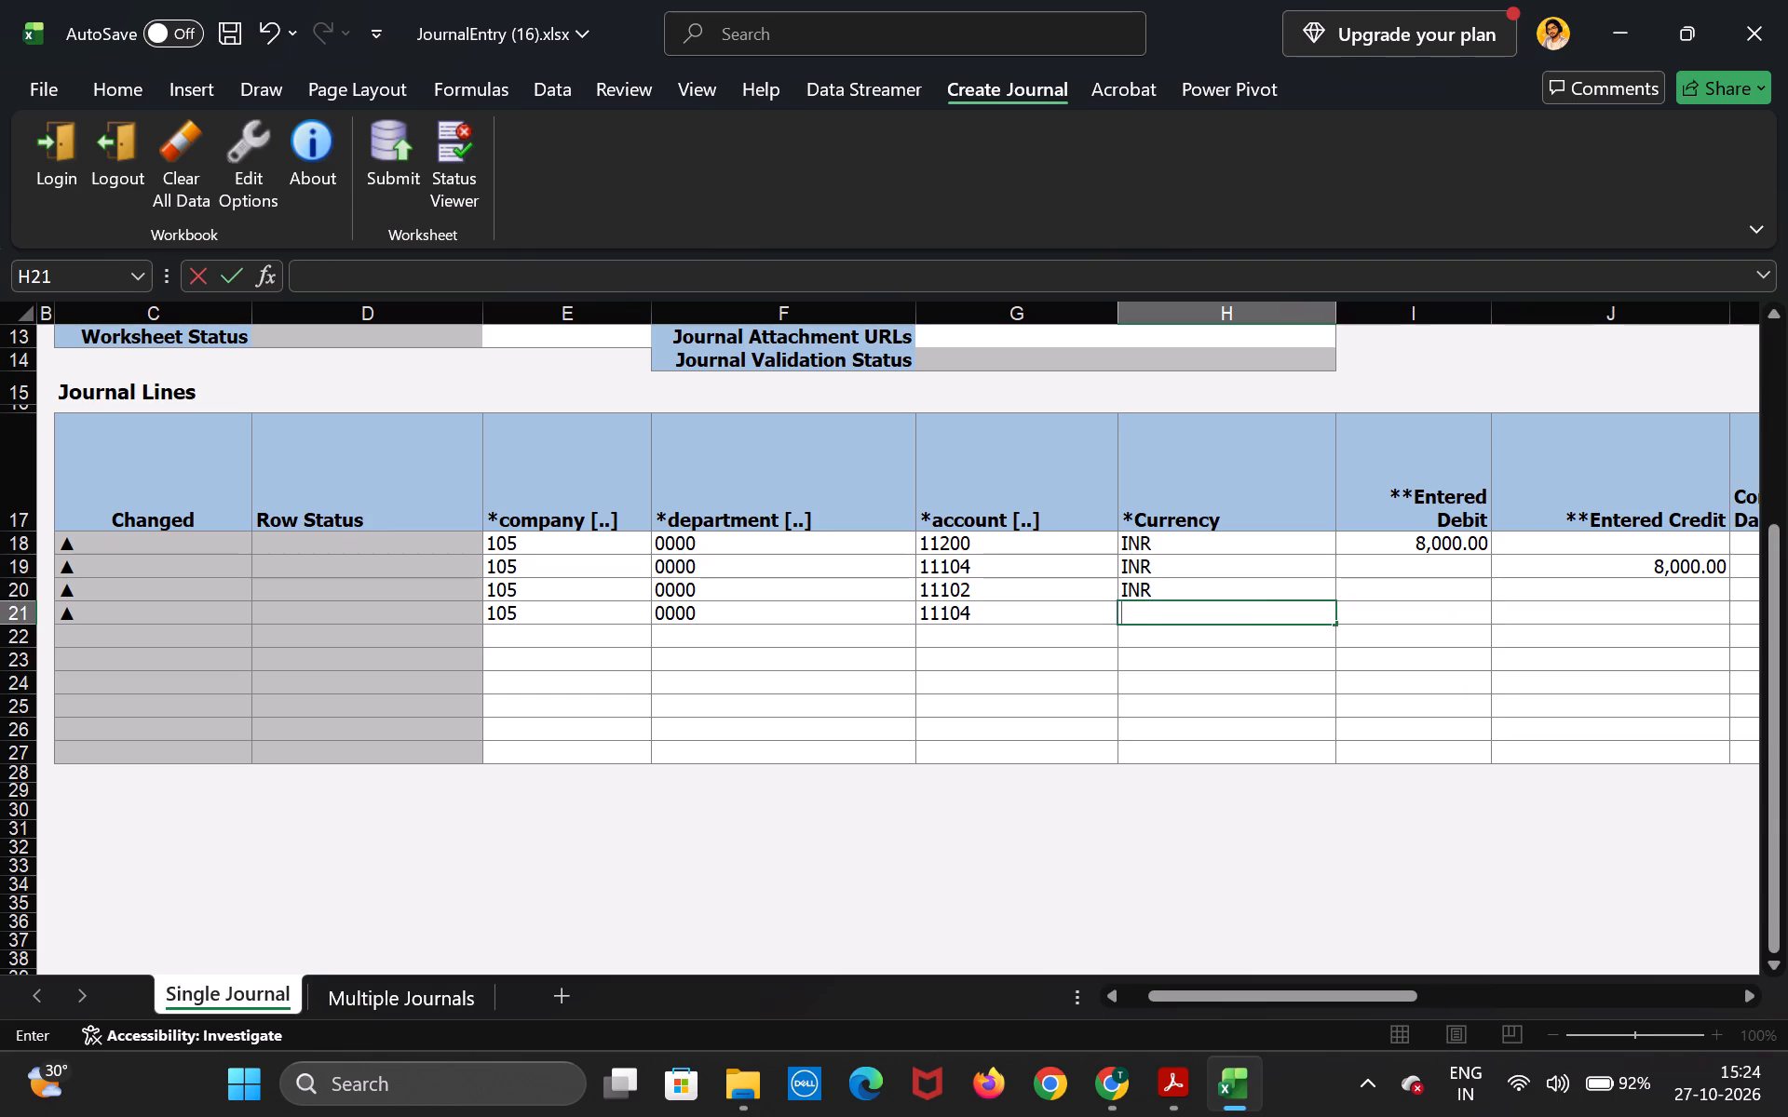
{"action": "key", "text": "Up"}
{"action": "key", "text": "BackSpace"}
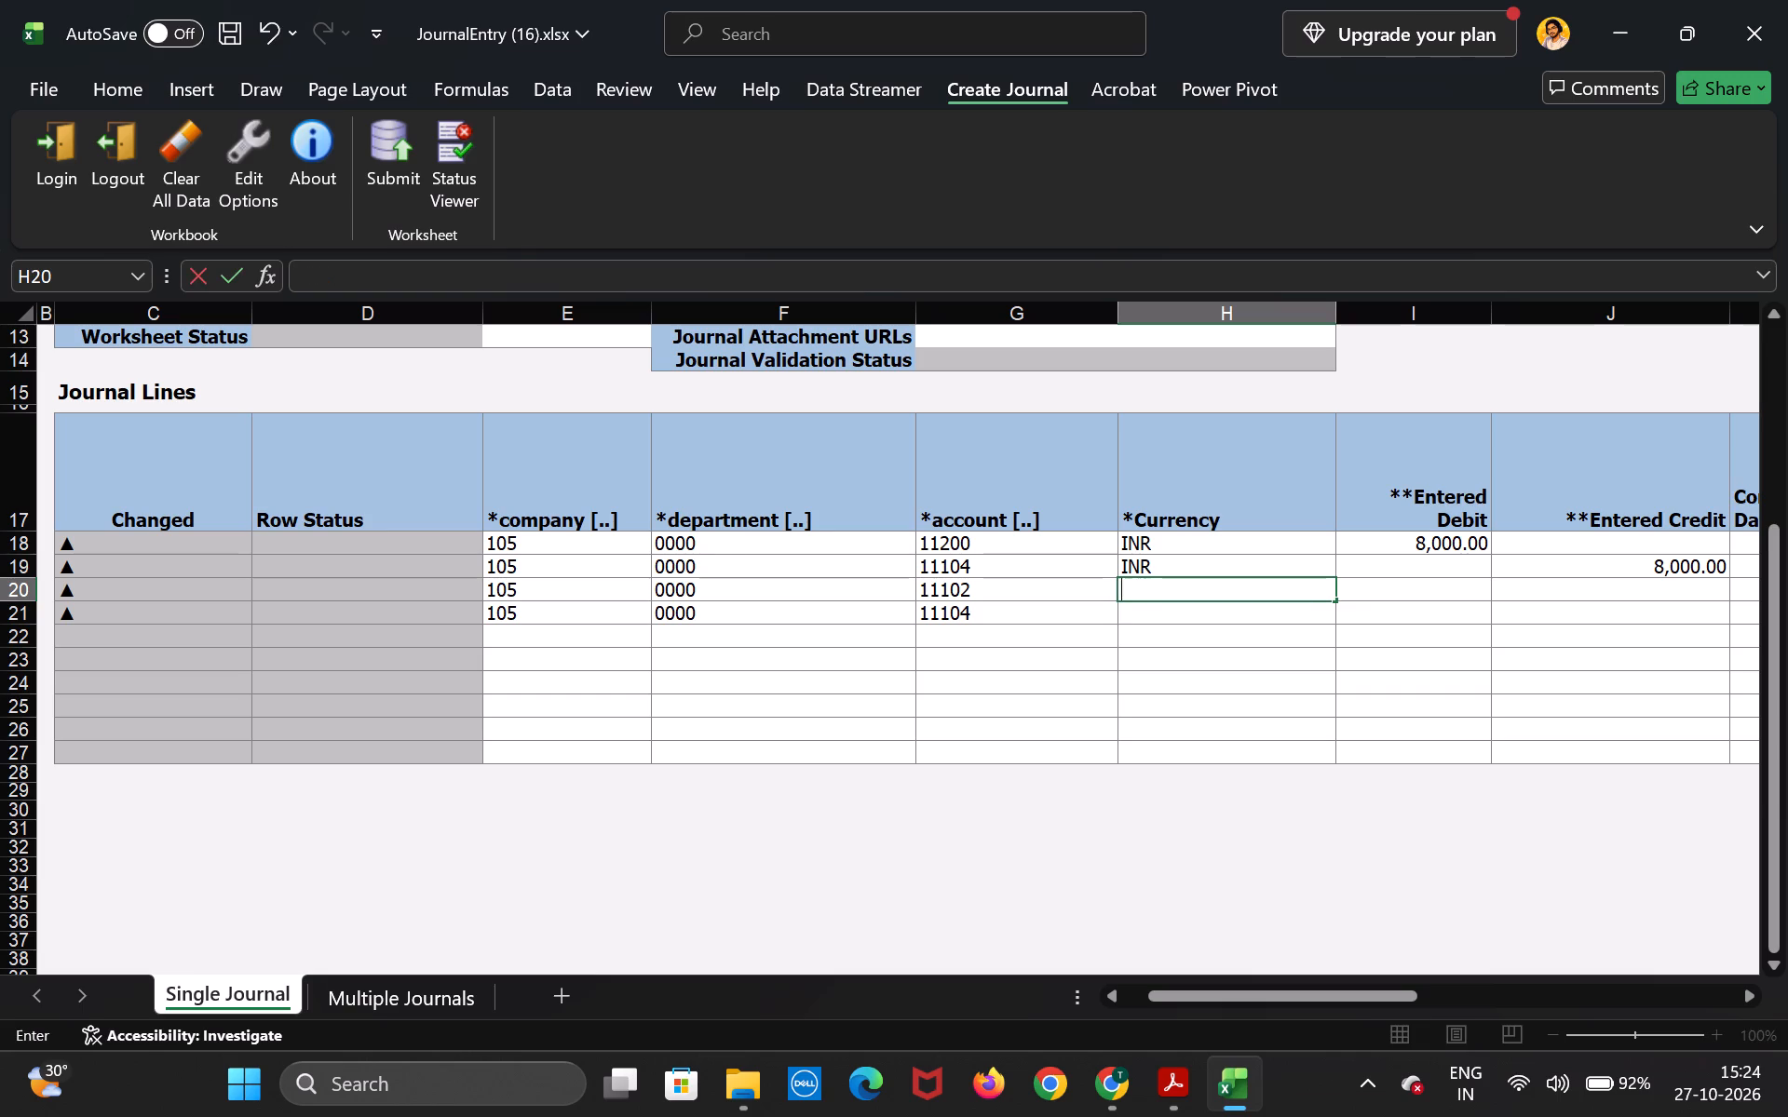
Clear the account, department and company values from the fourth journal line.
{"action": "key", "text": "Down"}
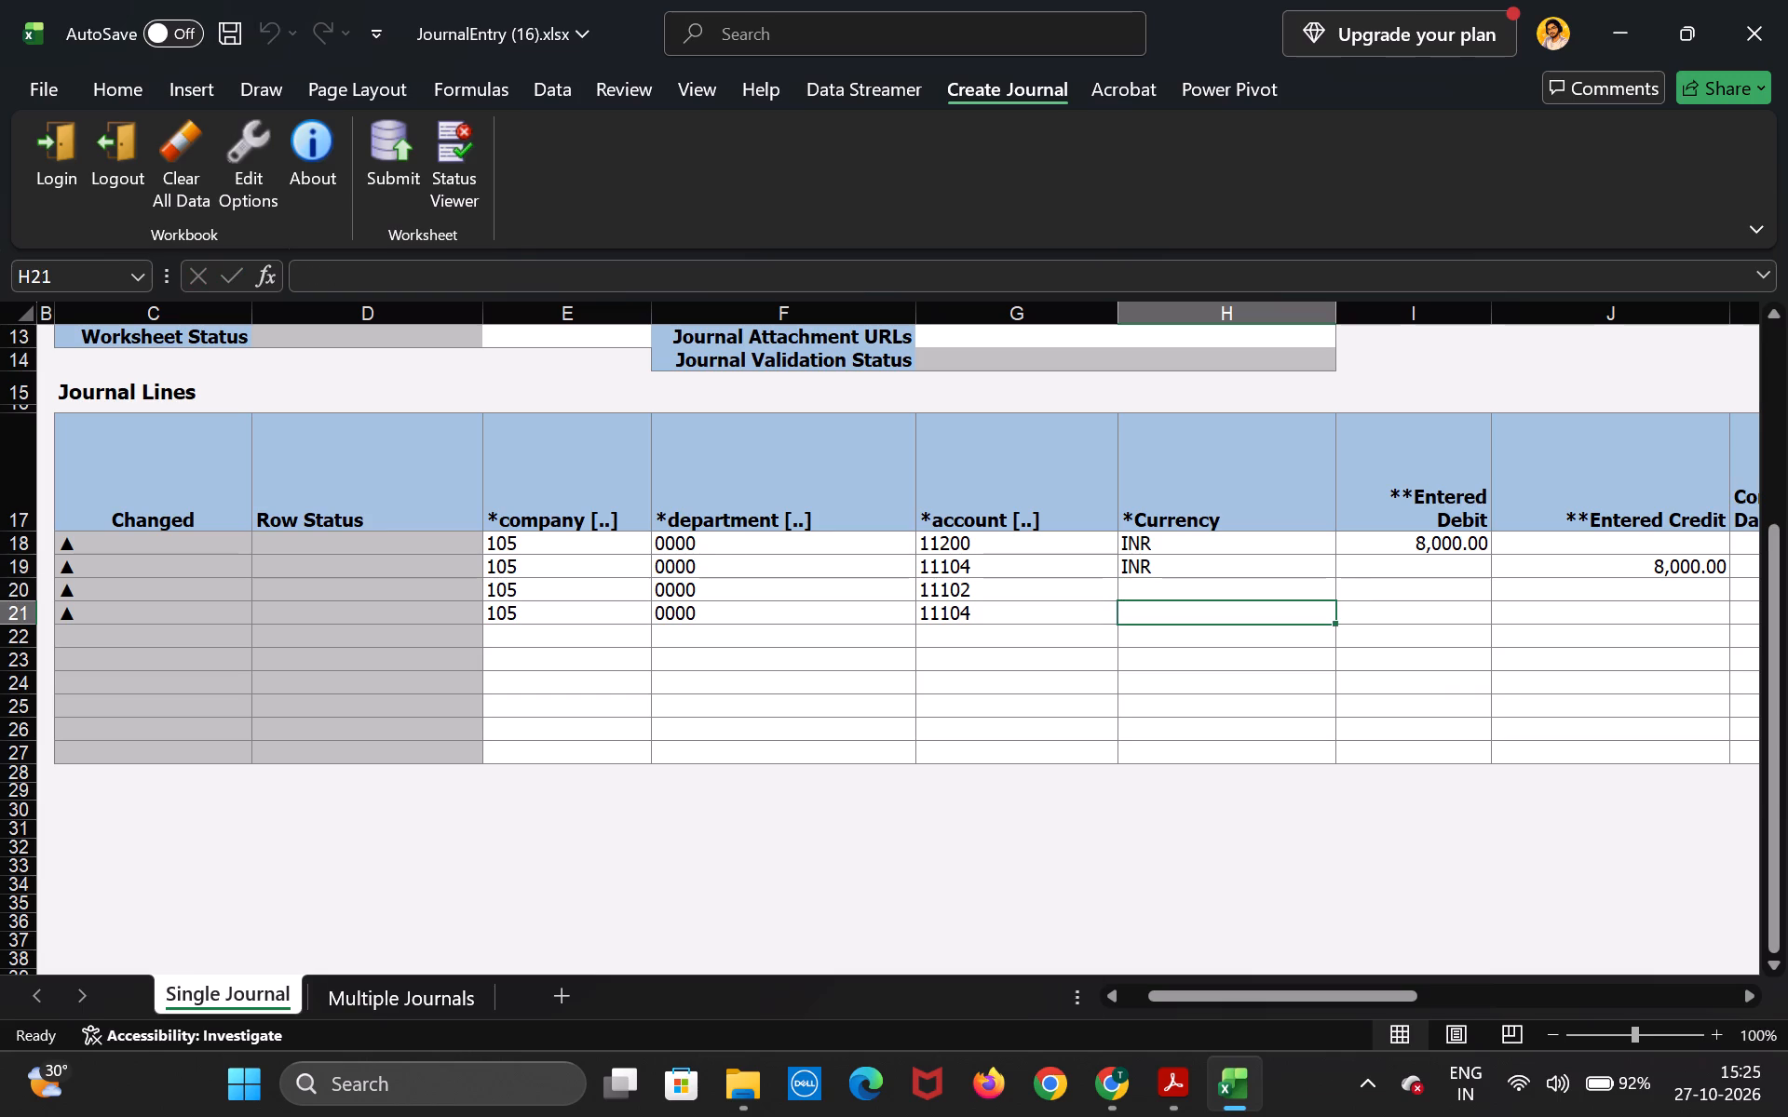
{"action": "key", "text": "Left"}
{"action": "key", "text": "BackSpace"}
{"action": "key", "text": "BackSpace"}
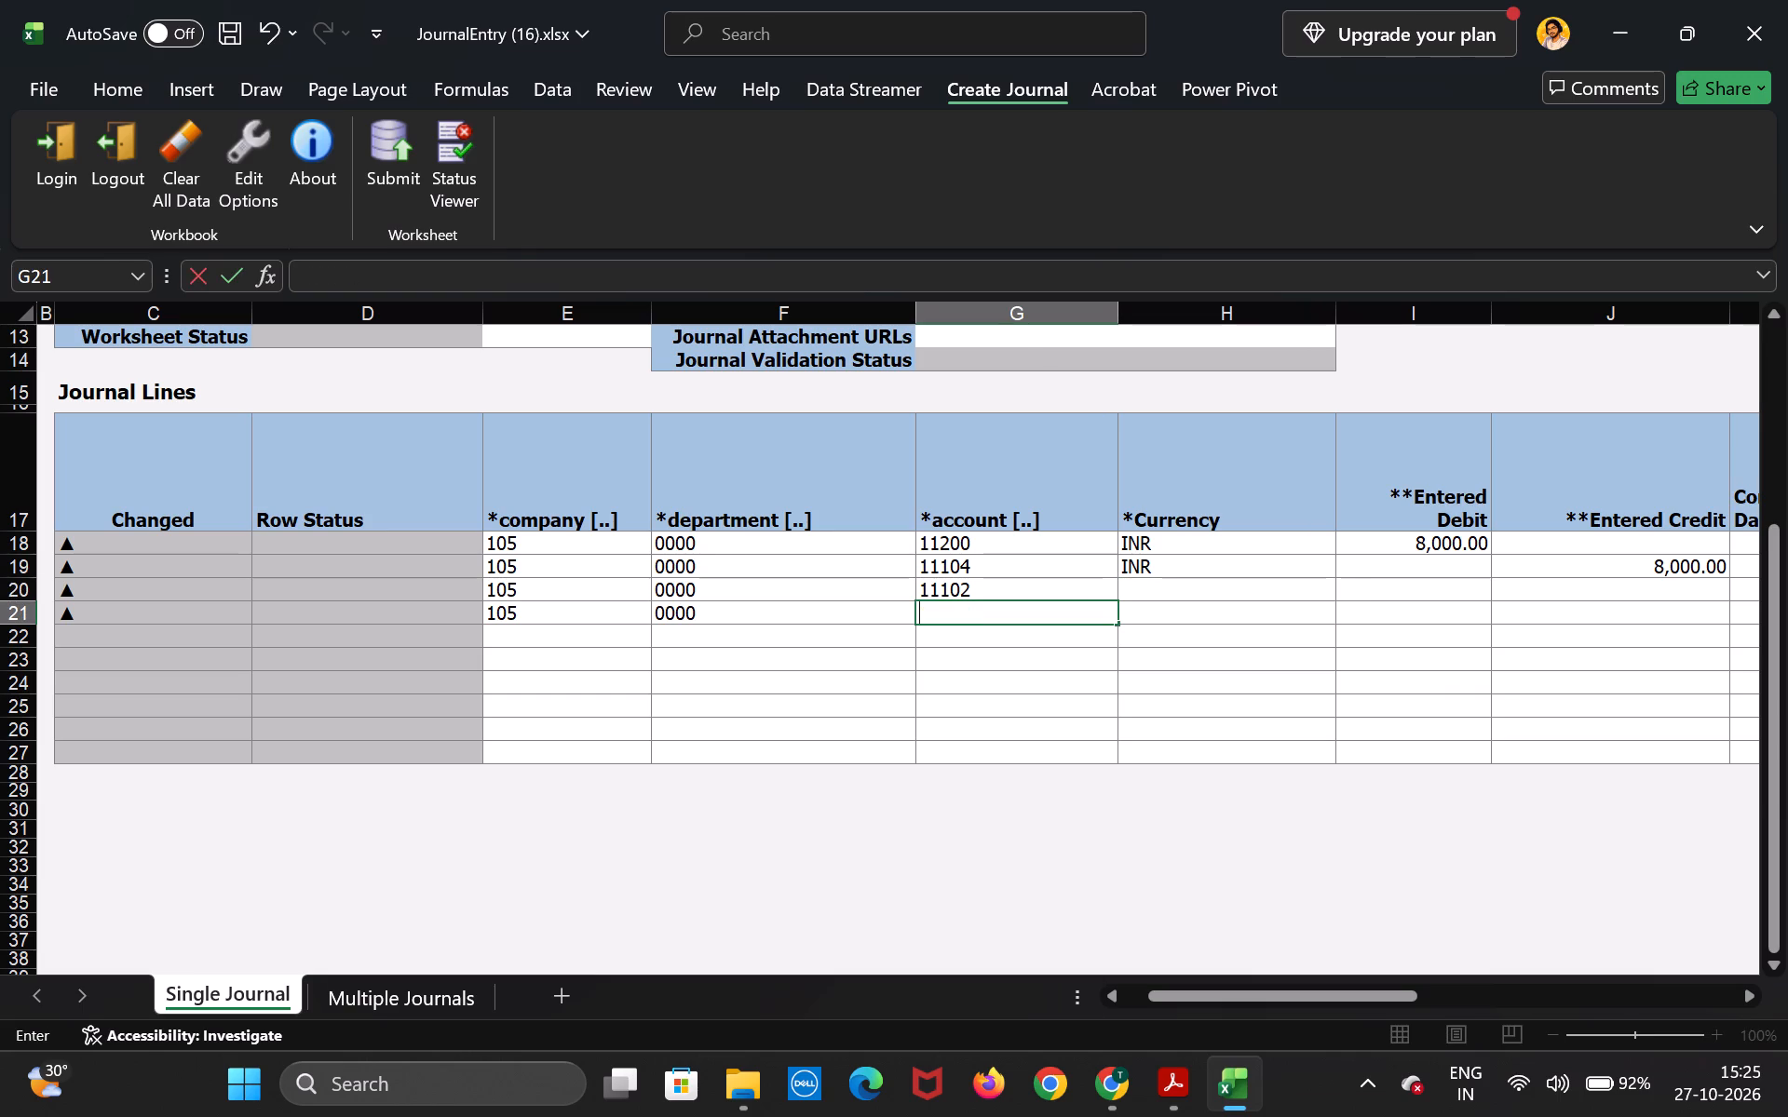
{"action": "key", "text": "Left"}
{"action": "key", "text": "BackSpace"}
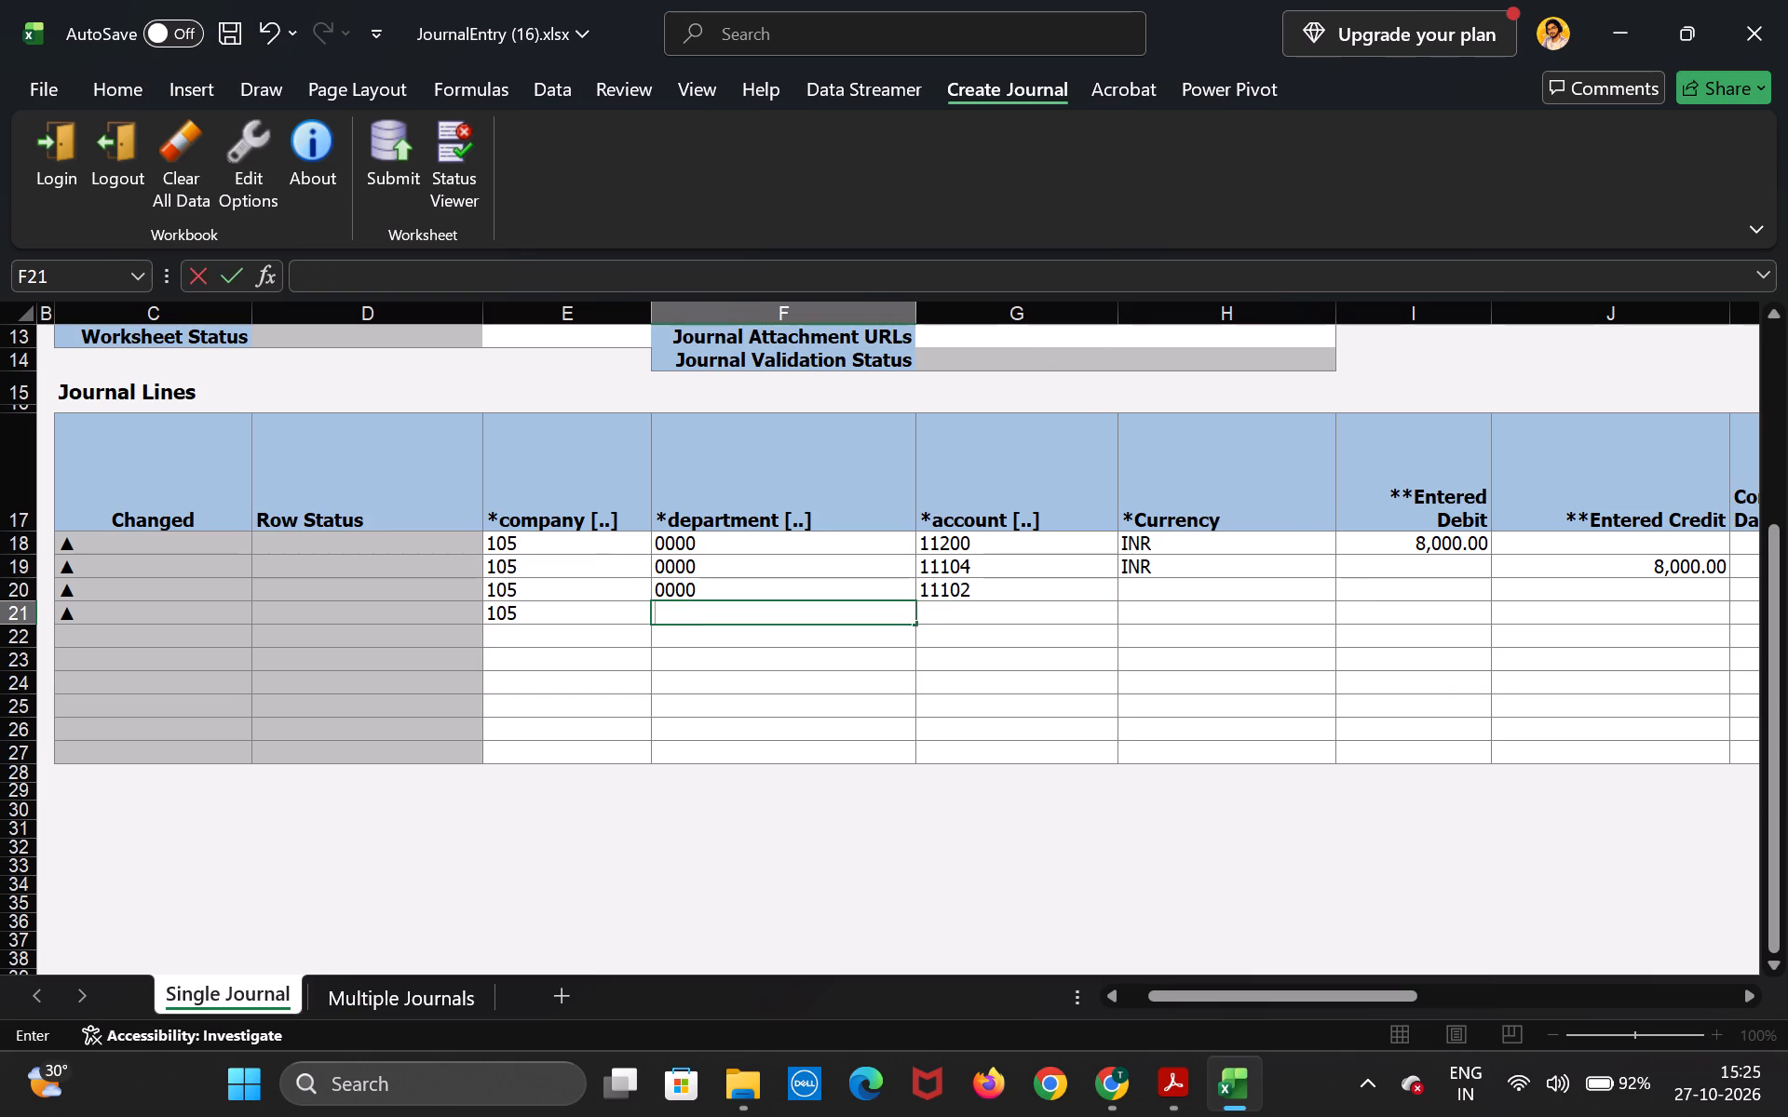
{"action": "key", "text": "Left"}
{"action": "key", "text": "BackSpace"}
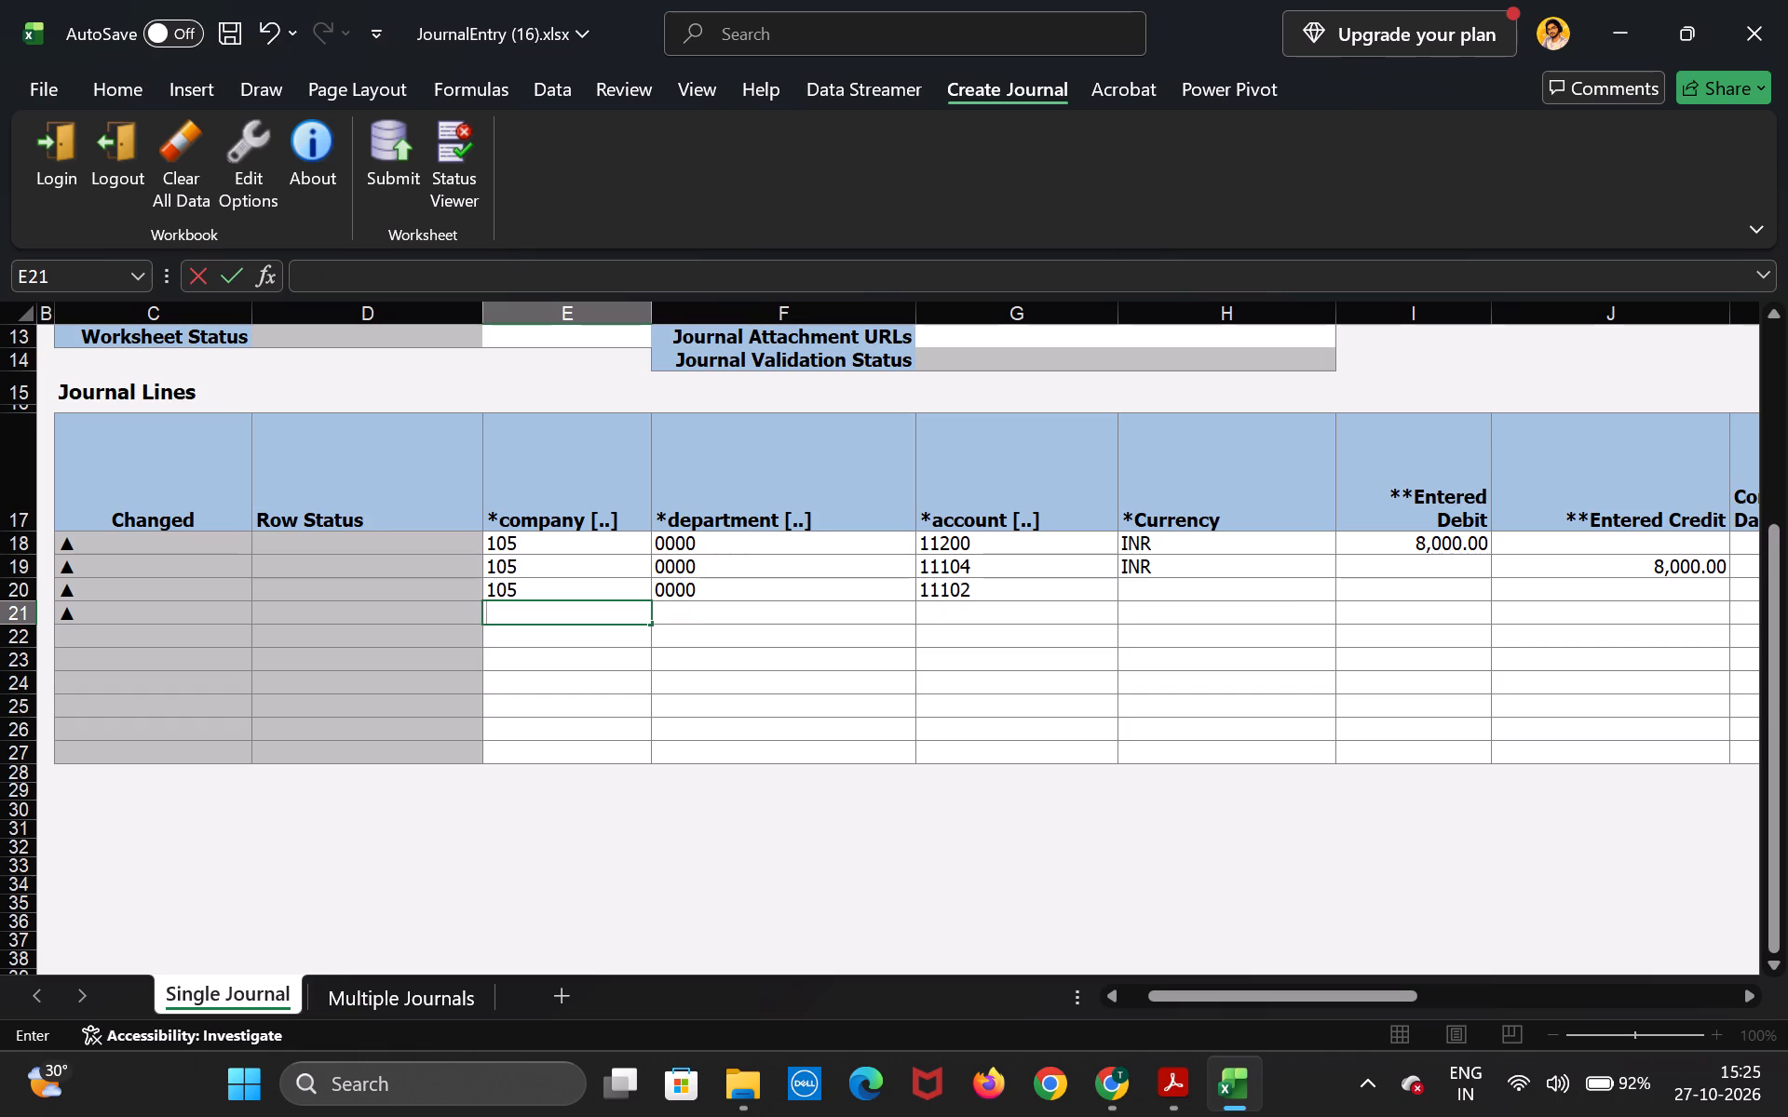
Clear the account, department and company values from the third journal line.
{"action": "key", "text": "Right"}
{"action": "key", "text": "Right"}
{"action": "key", "text": "Up"}
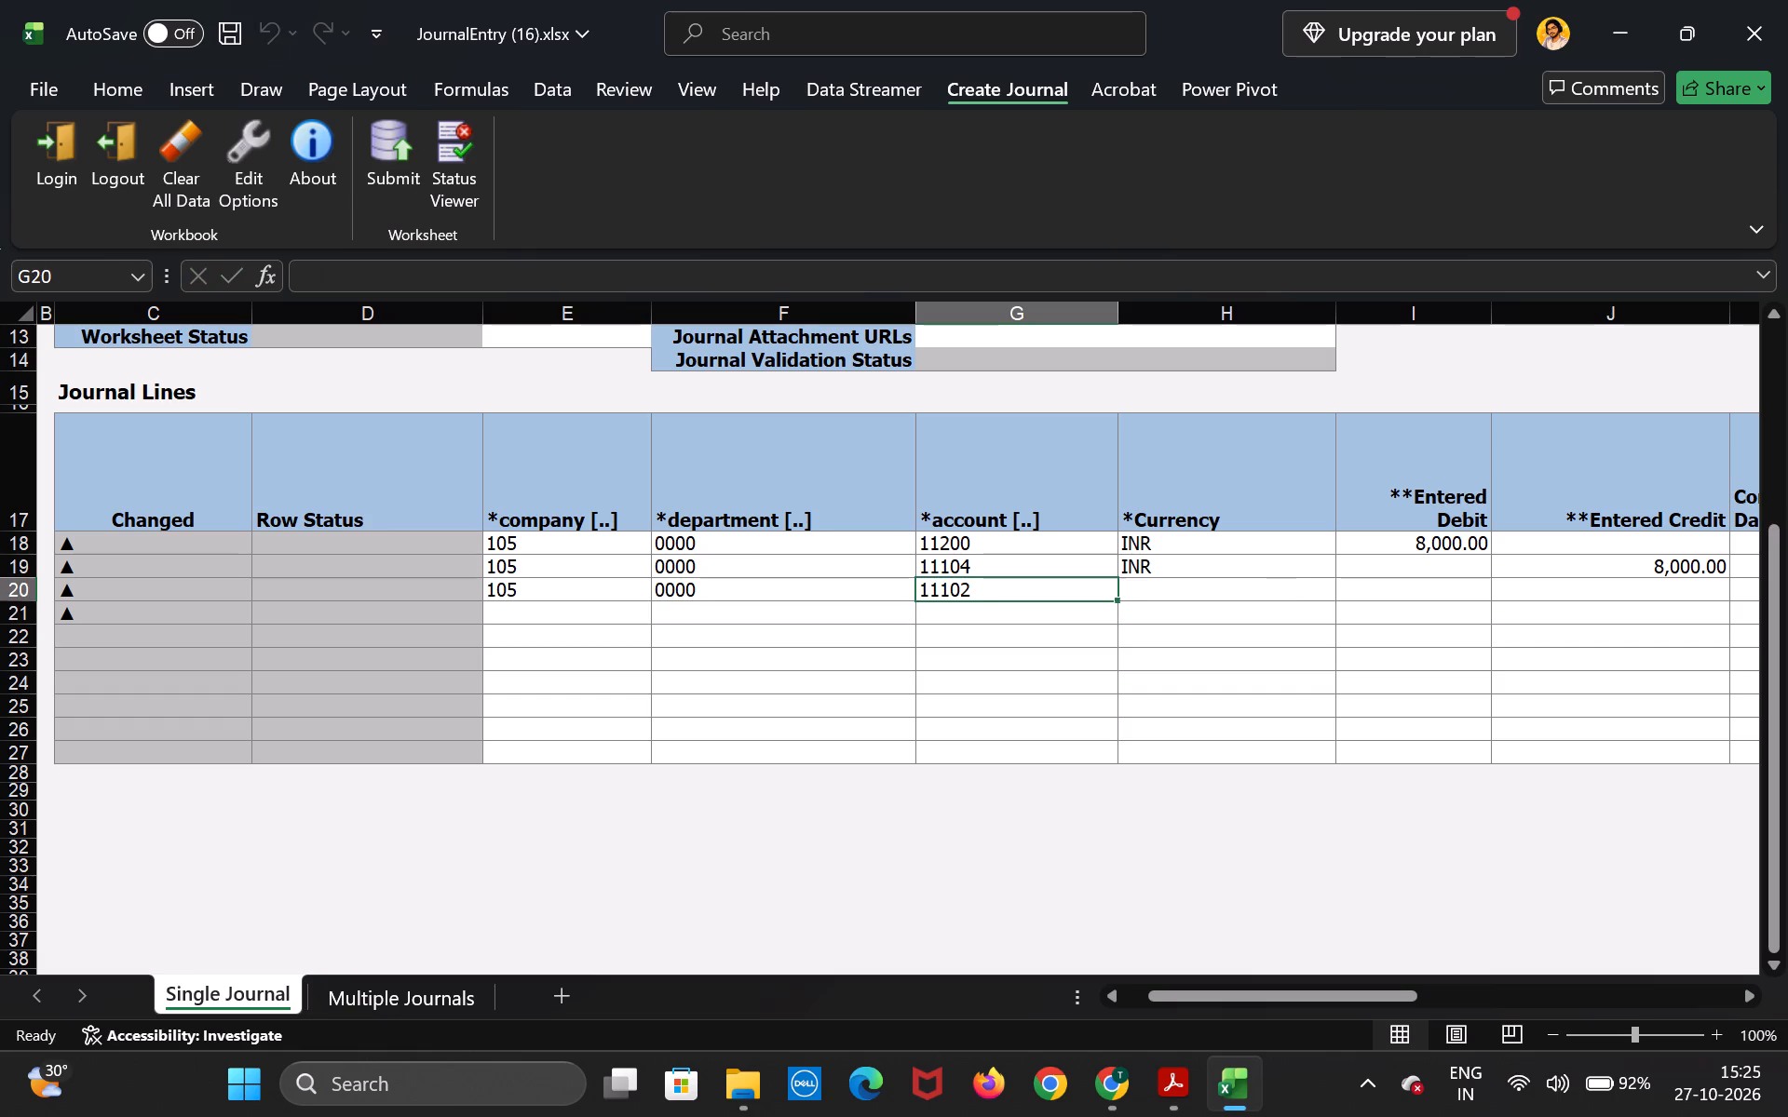
{"action": "key", "text": "BackSpace"}
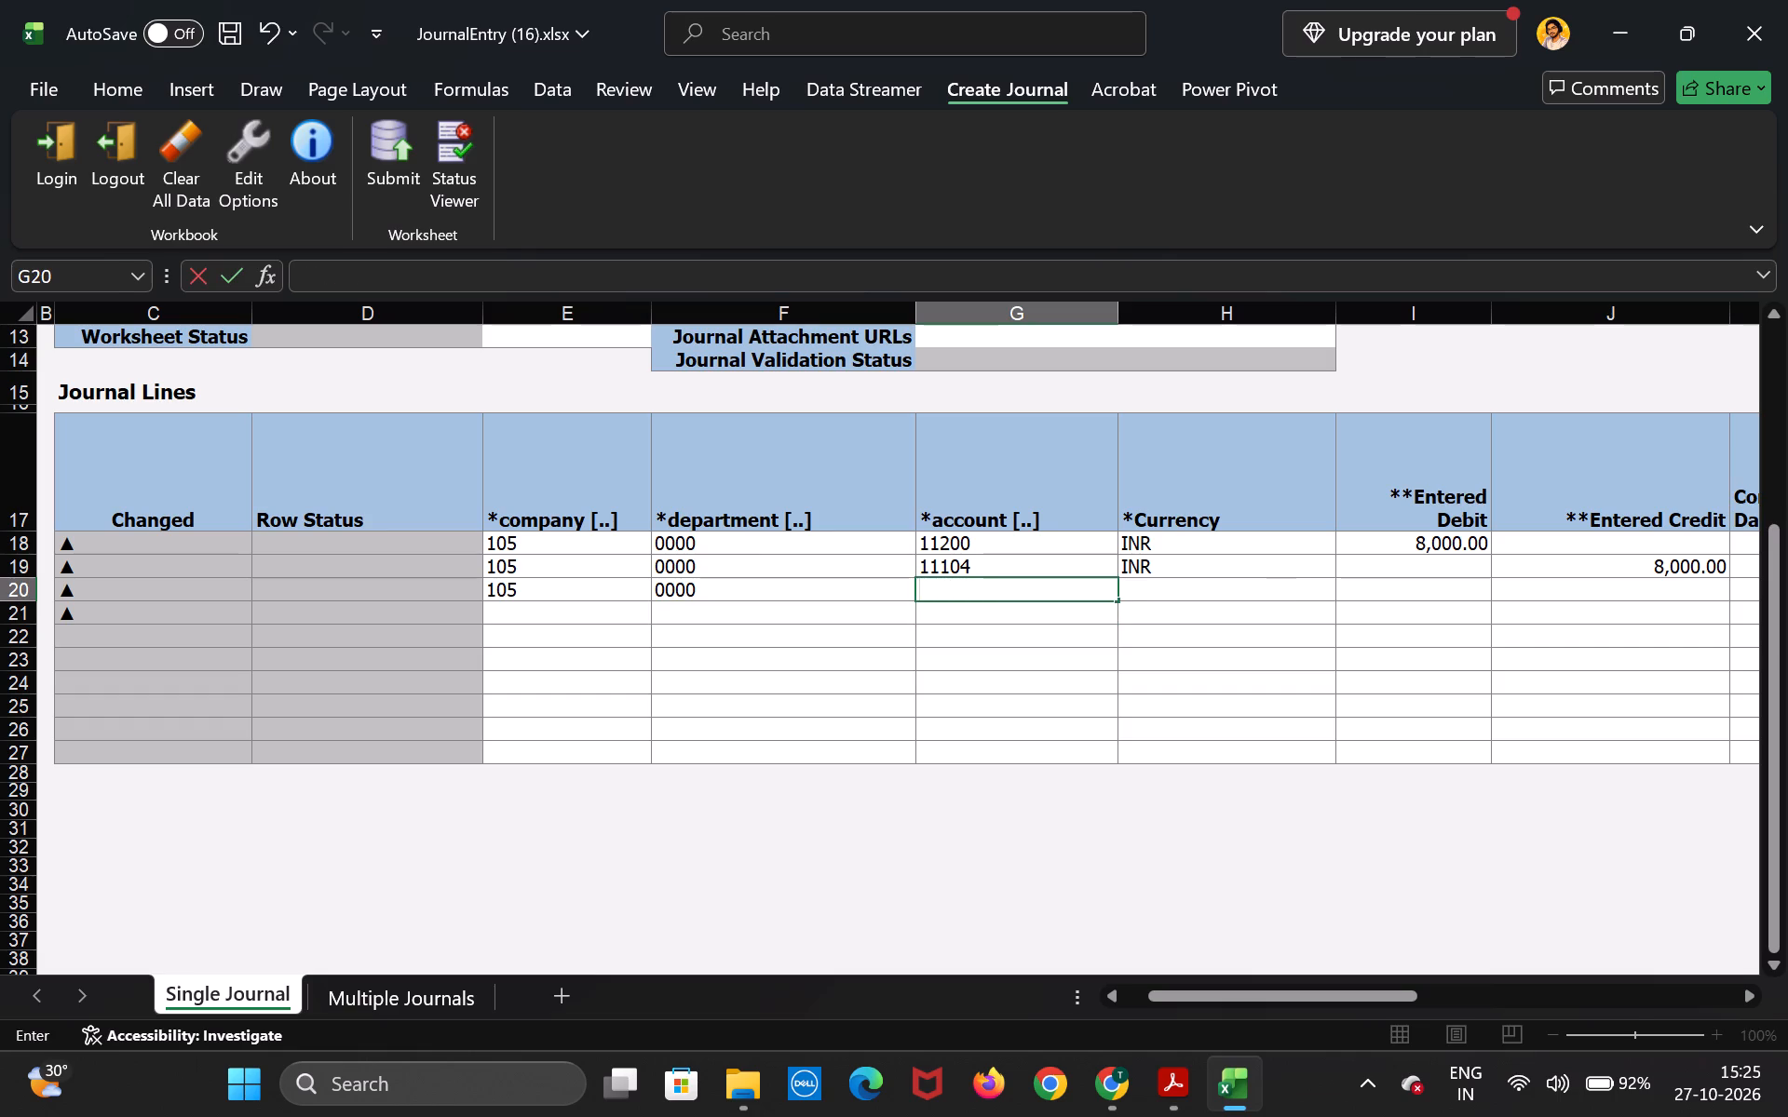
{"action": "key", "text": "Left"}
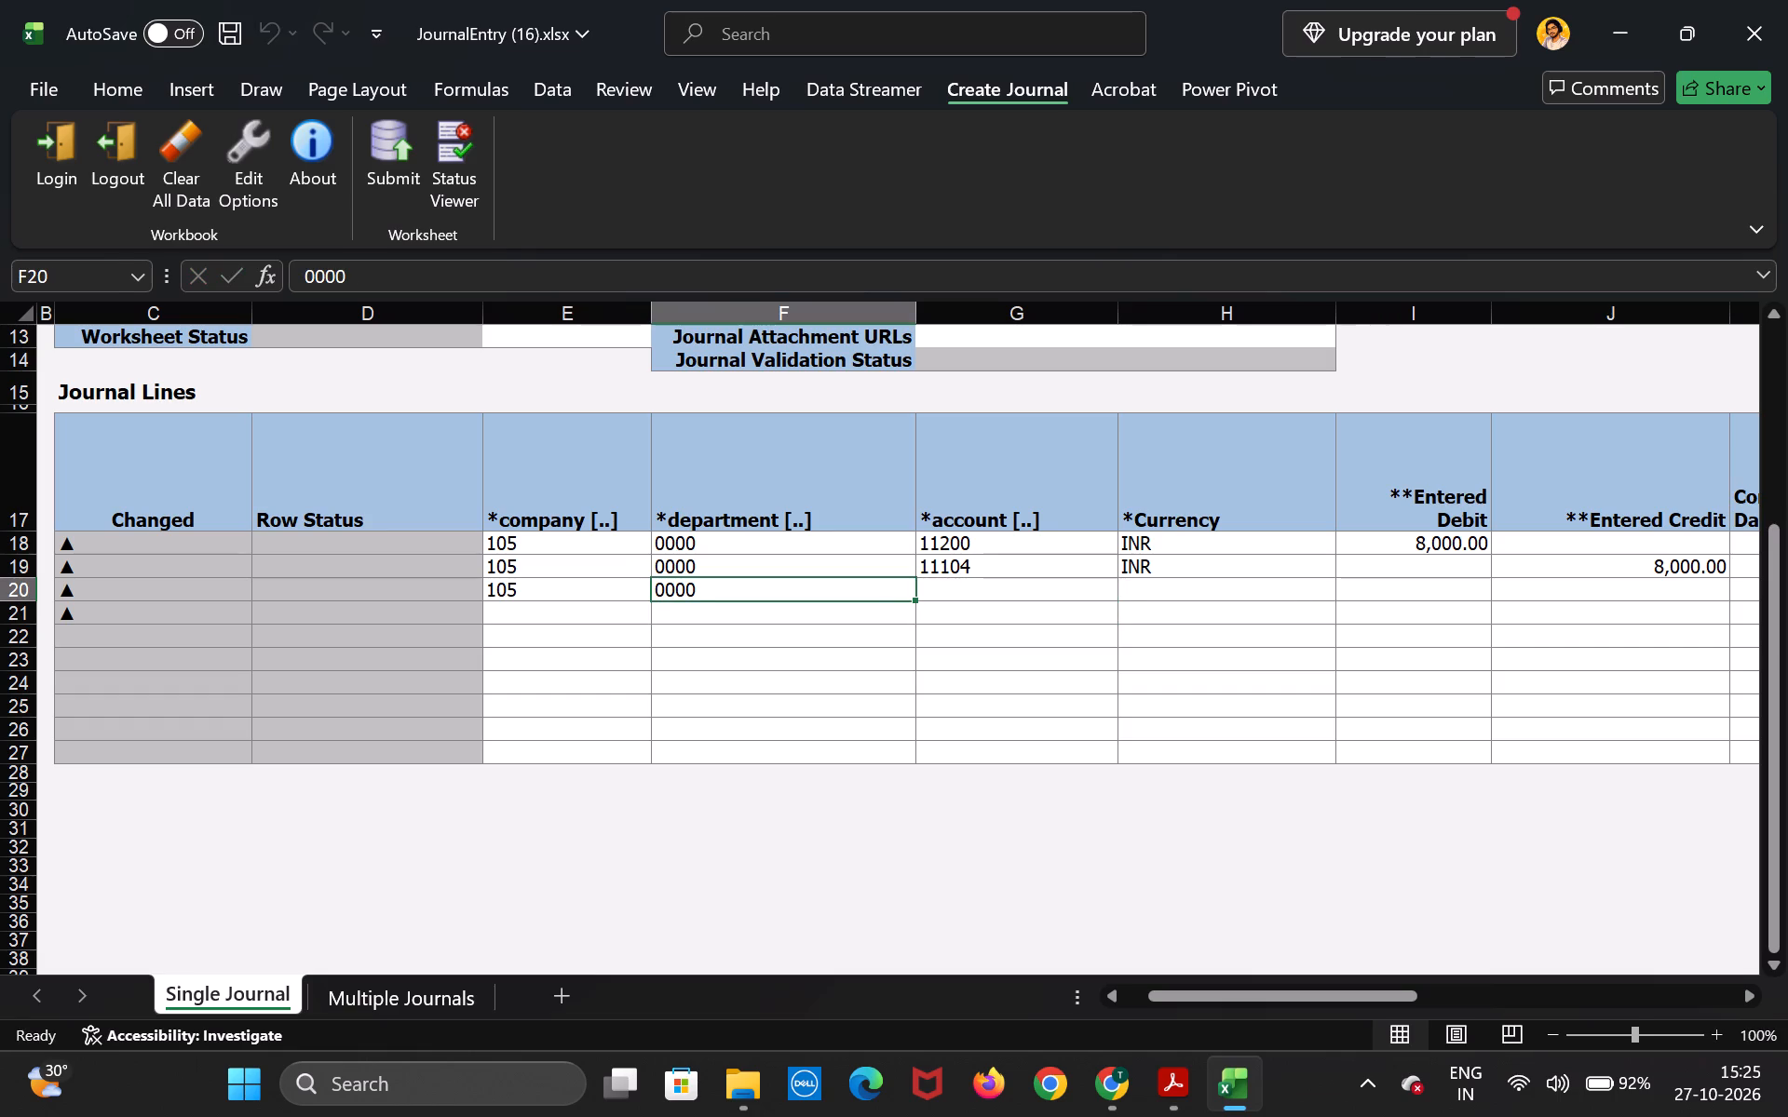
{"action": "key", "text": "BackSpace"}
{"action": "key", "text": "Left"}
{"action": "key", "text": "BackSpace"}
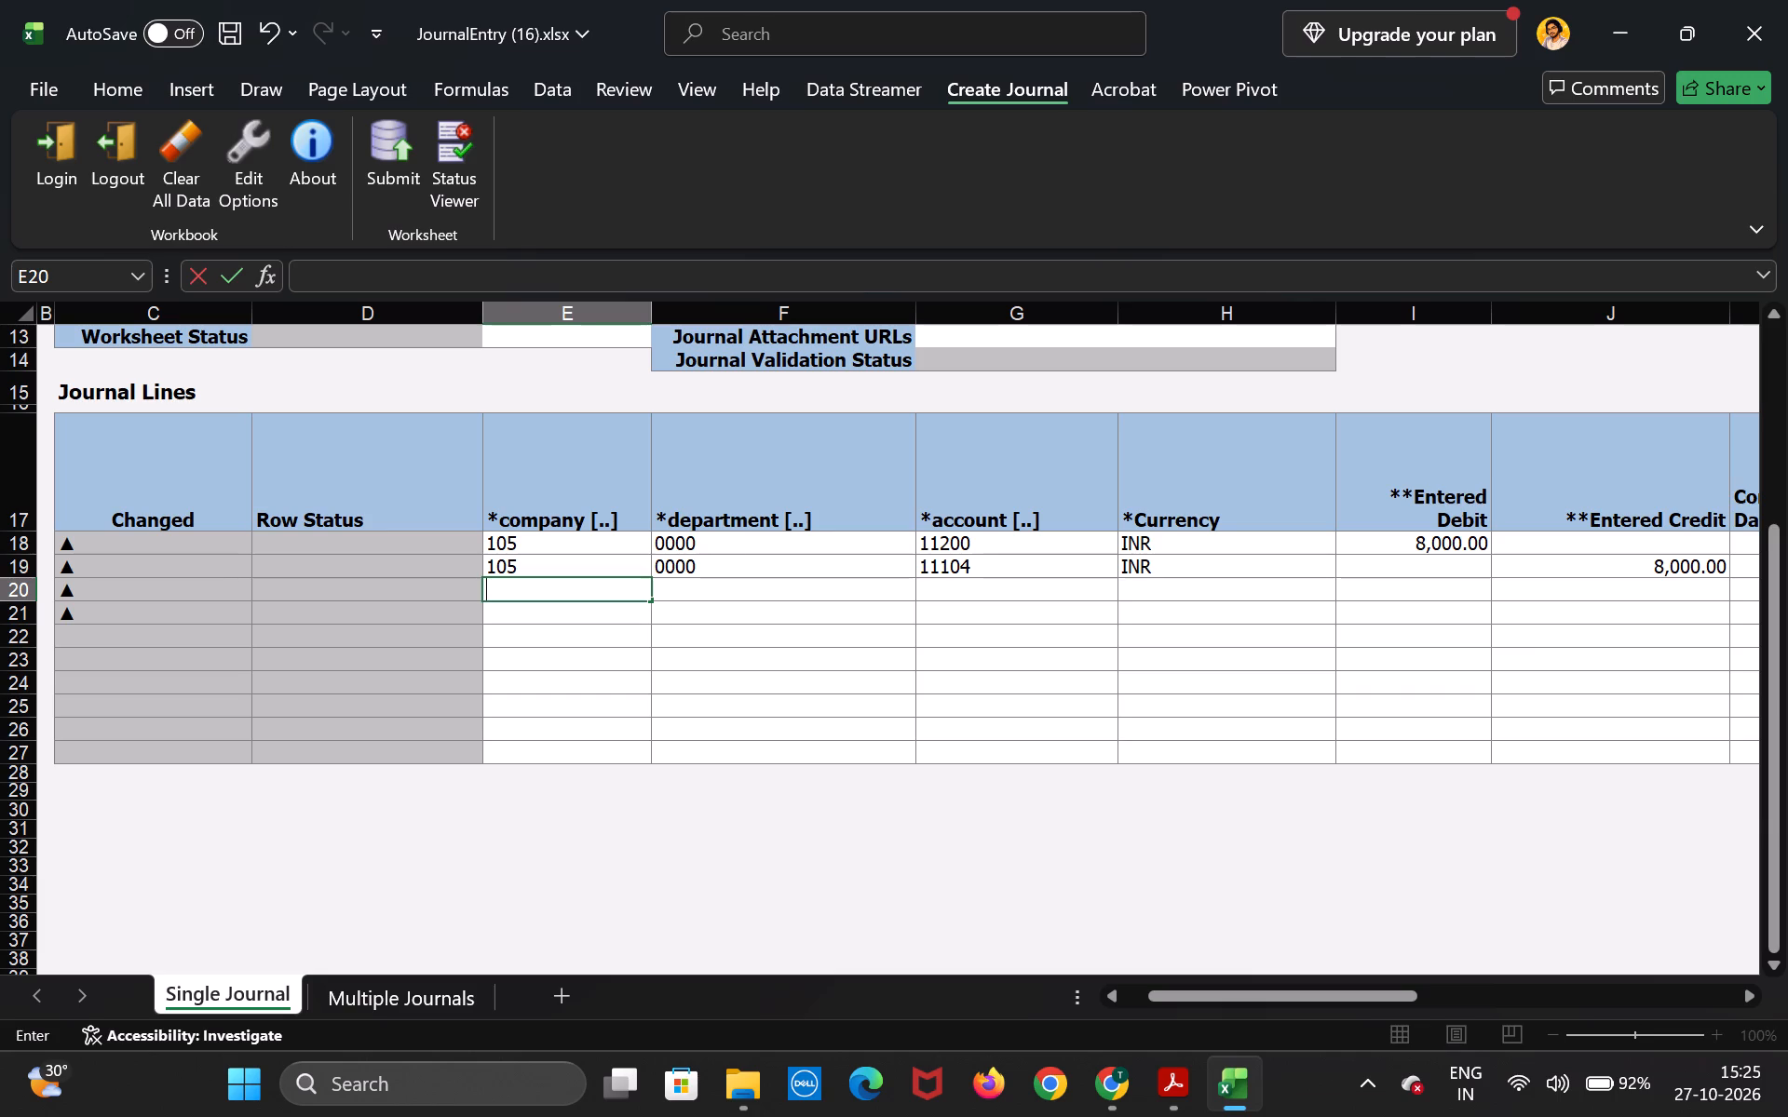
{"action": "left_click", "coordinate": [1725, 571]}
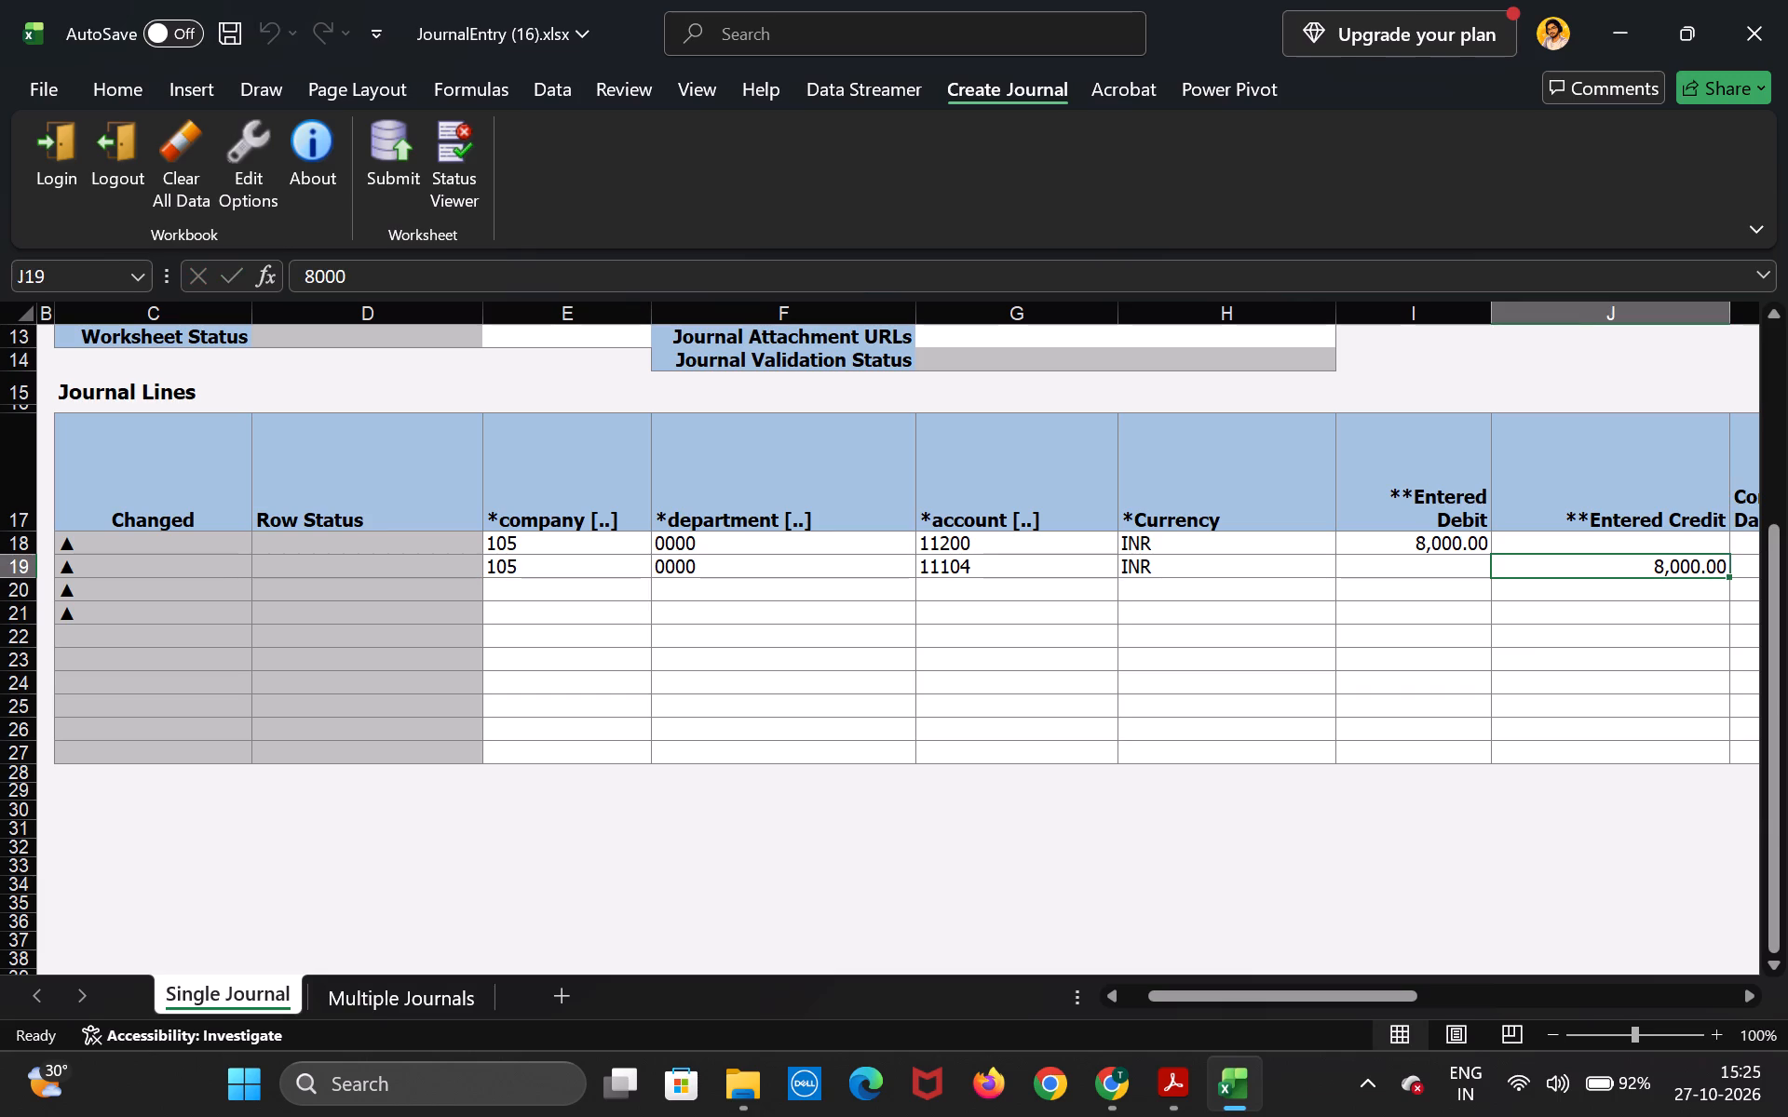
{"action": "scroll", "coordinate": [1491, 683], "scroll_direction": "up", "scroll_amount": 3}
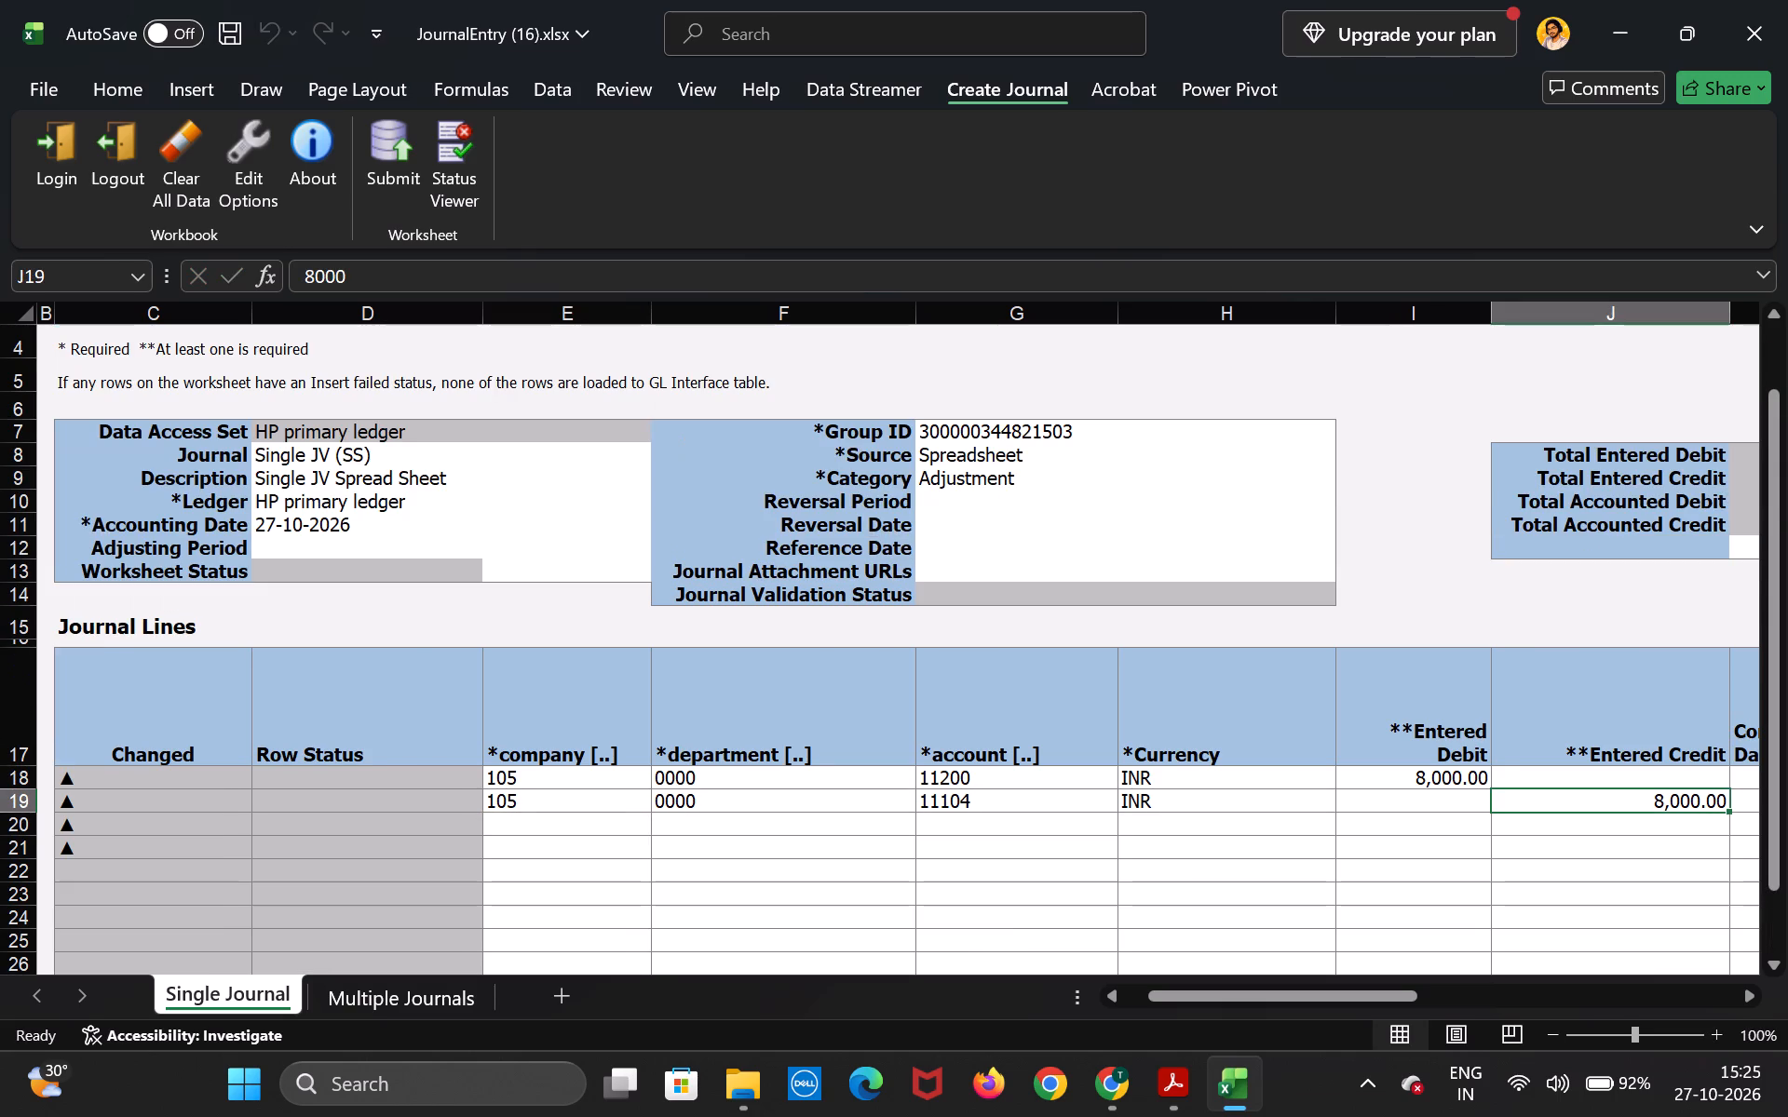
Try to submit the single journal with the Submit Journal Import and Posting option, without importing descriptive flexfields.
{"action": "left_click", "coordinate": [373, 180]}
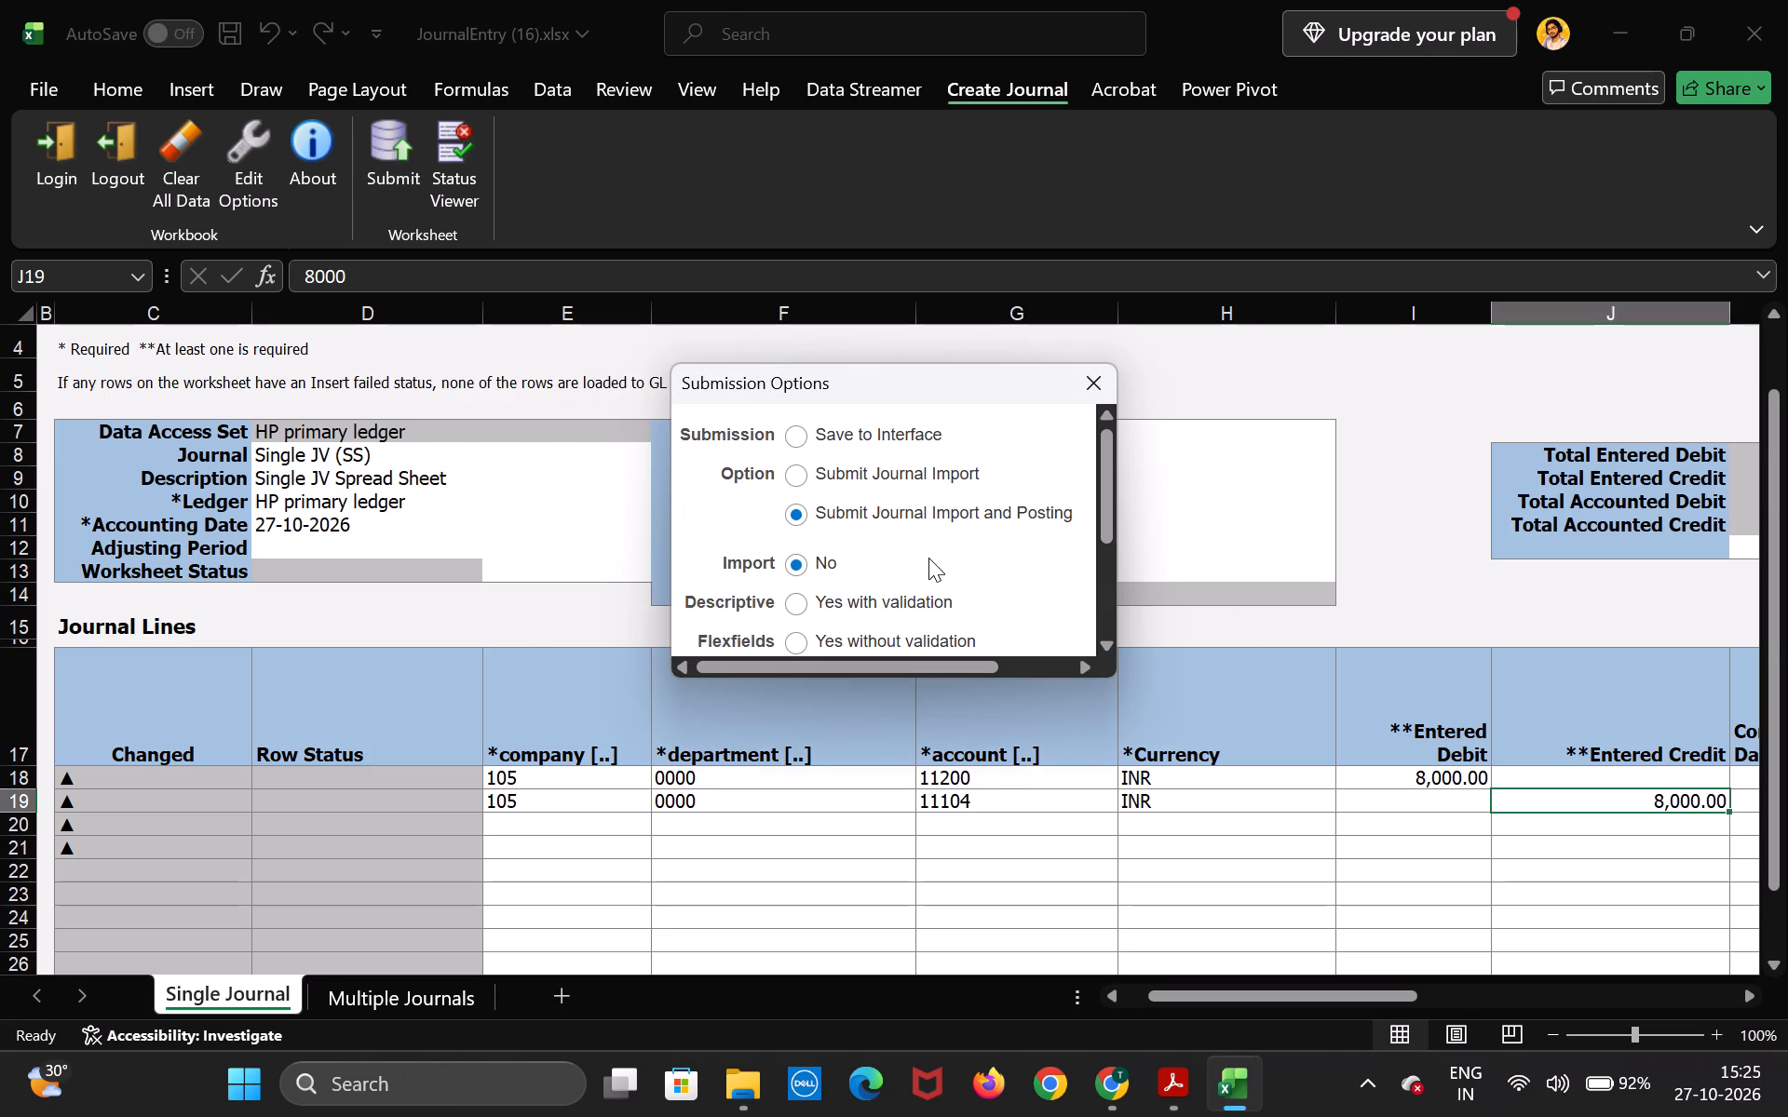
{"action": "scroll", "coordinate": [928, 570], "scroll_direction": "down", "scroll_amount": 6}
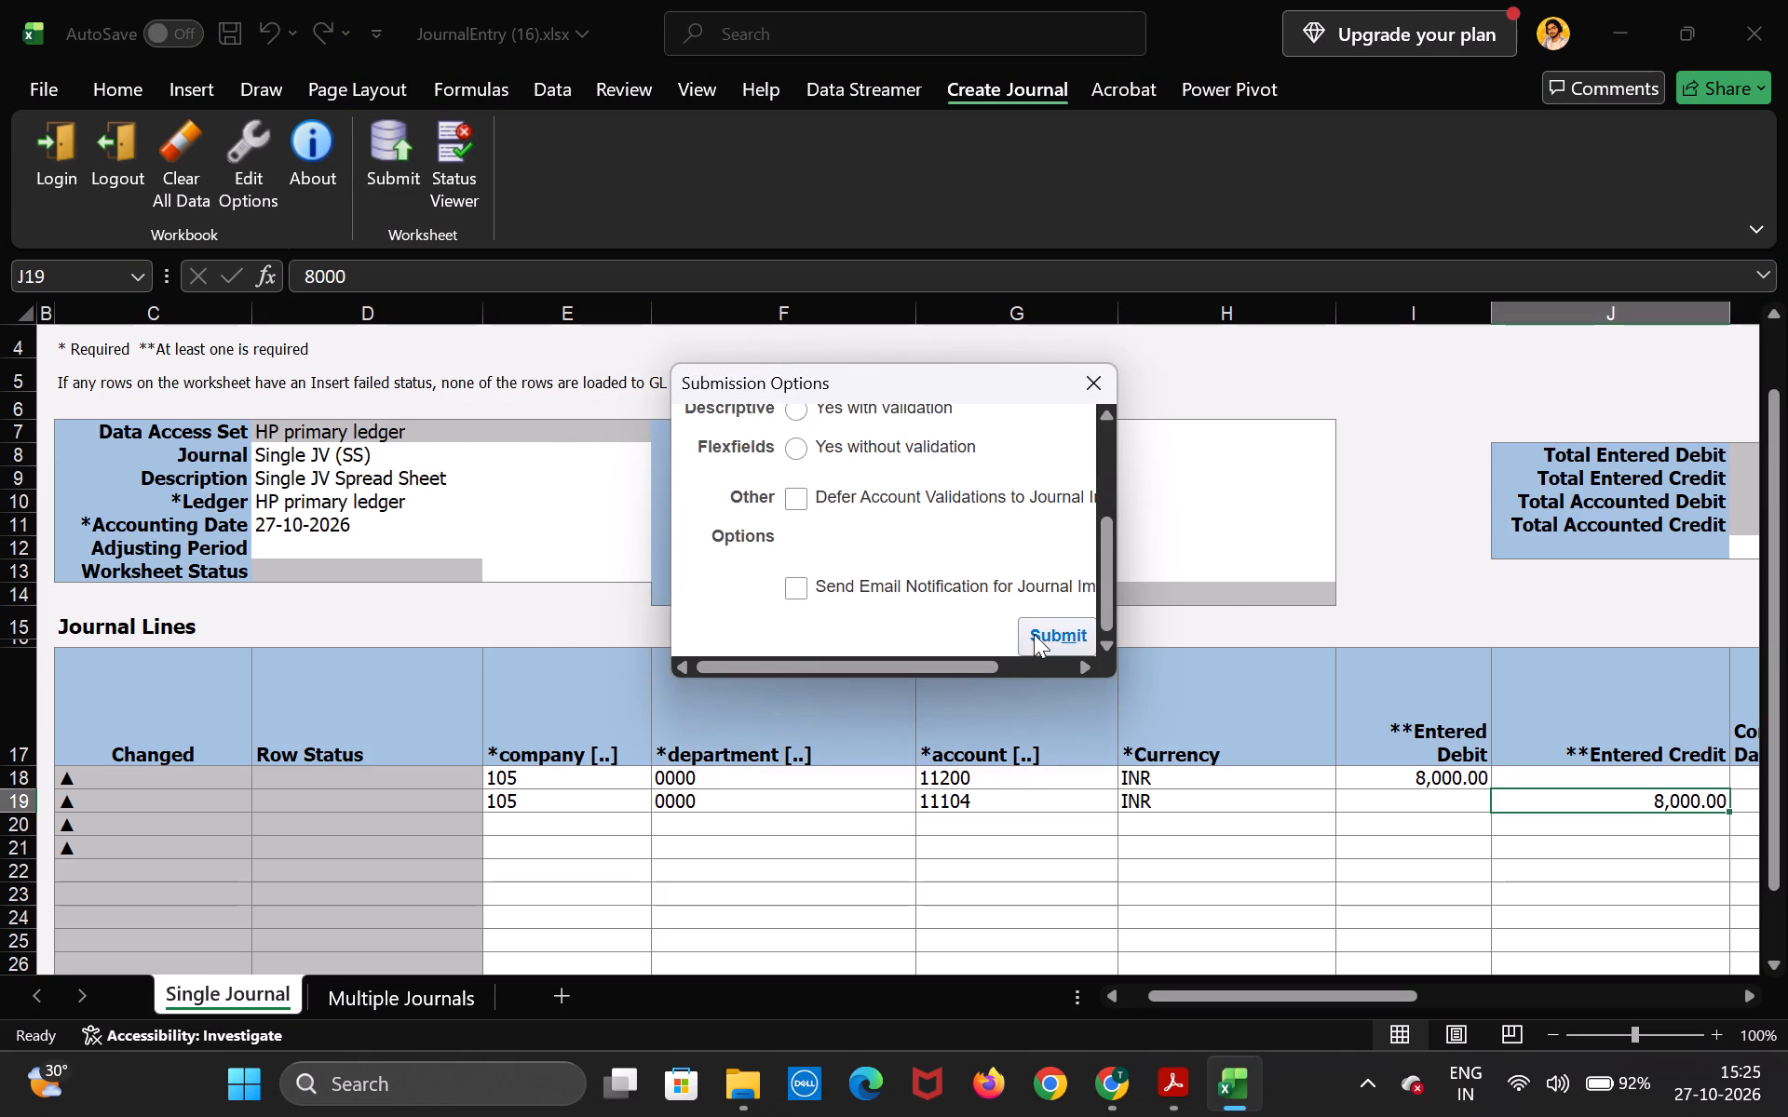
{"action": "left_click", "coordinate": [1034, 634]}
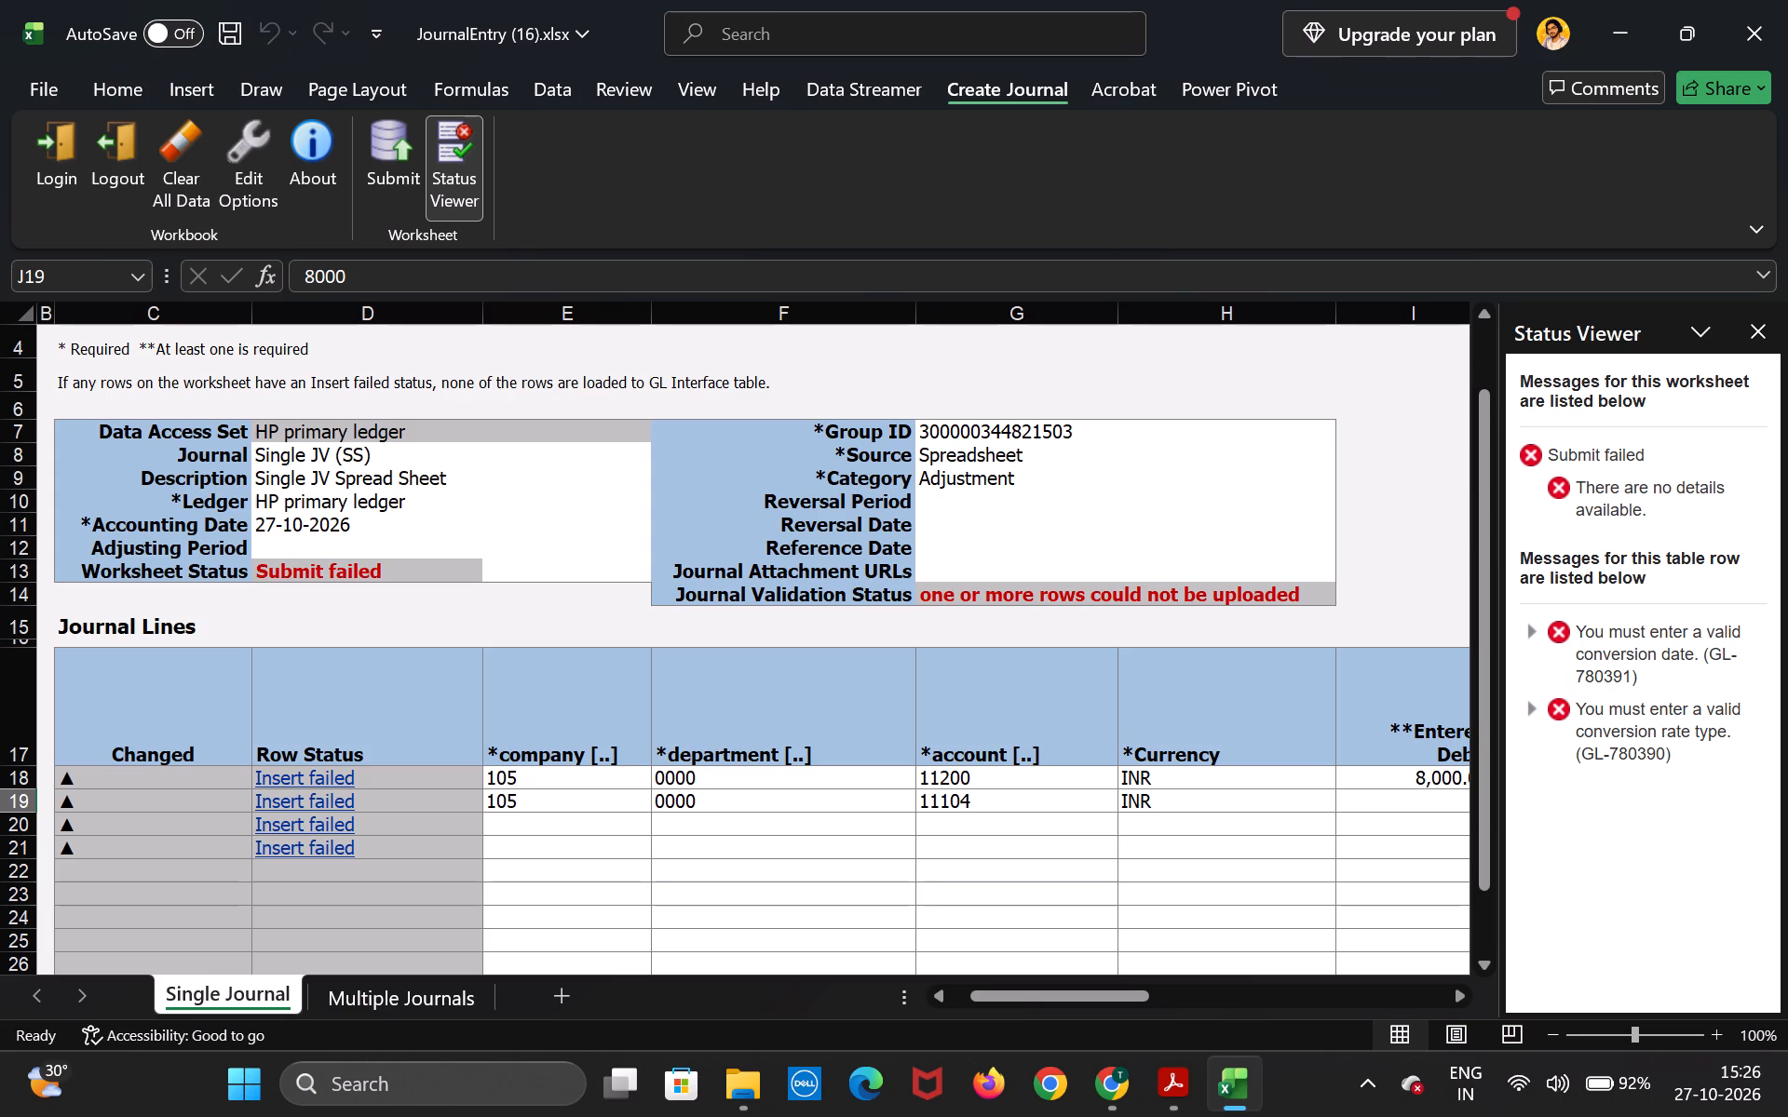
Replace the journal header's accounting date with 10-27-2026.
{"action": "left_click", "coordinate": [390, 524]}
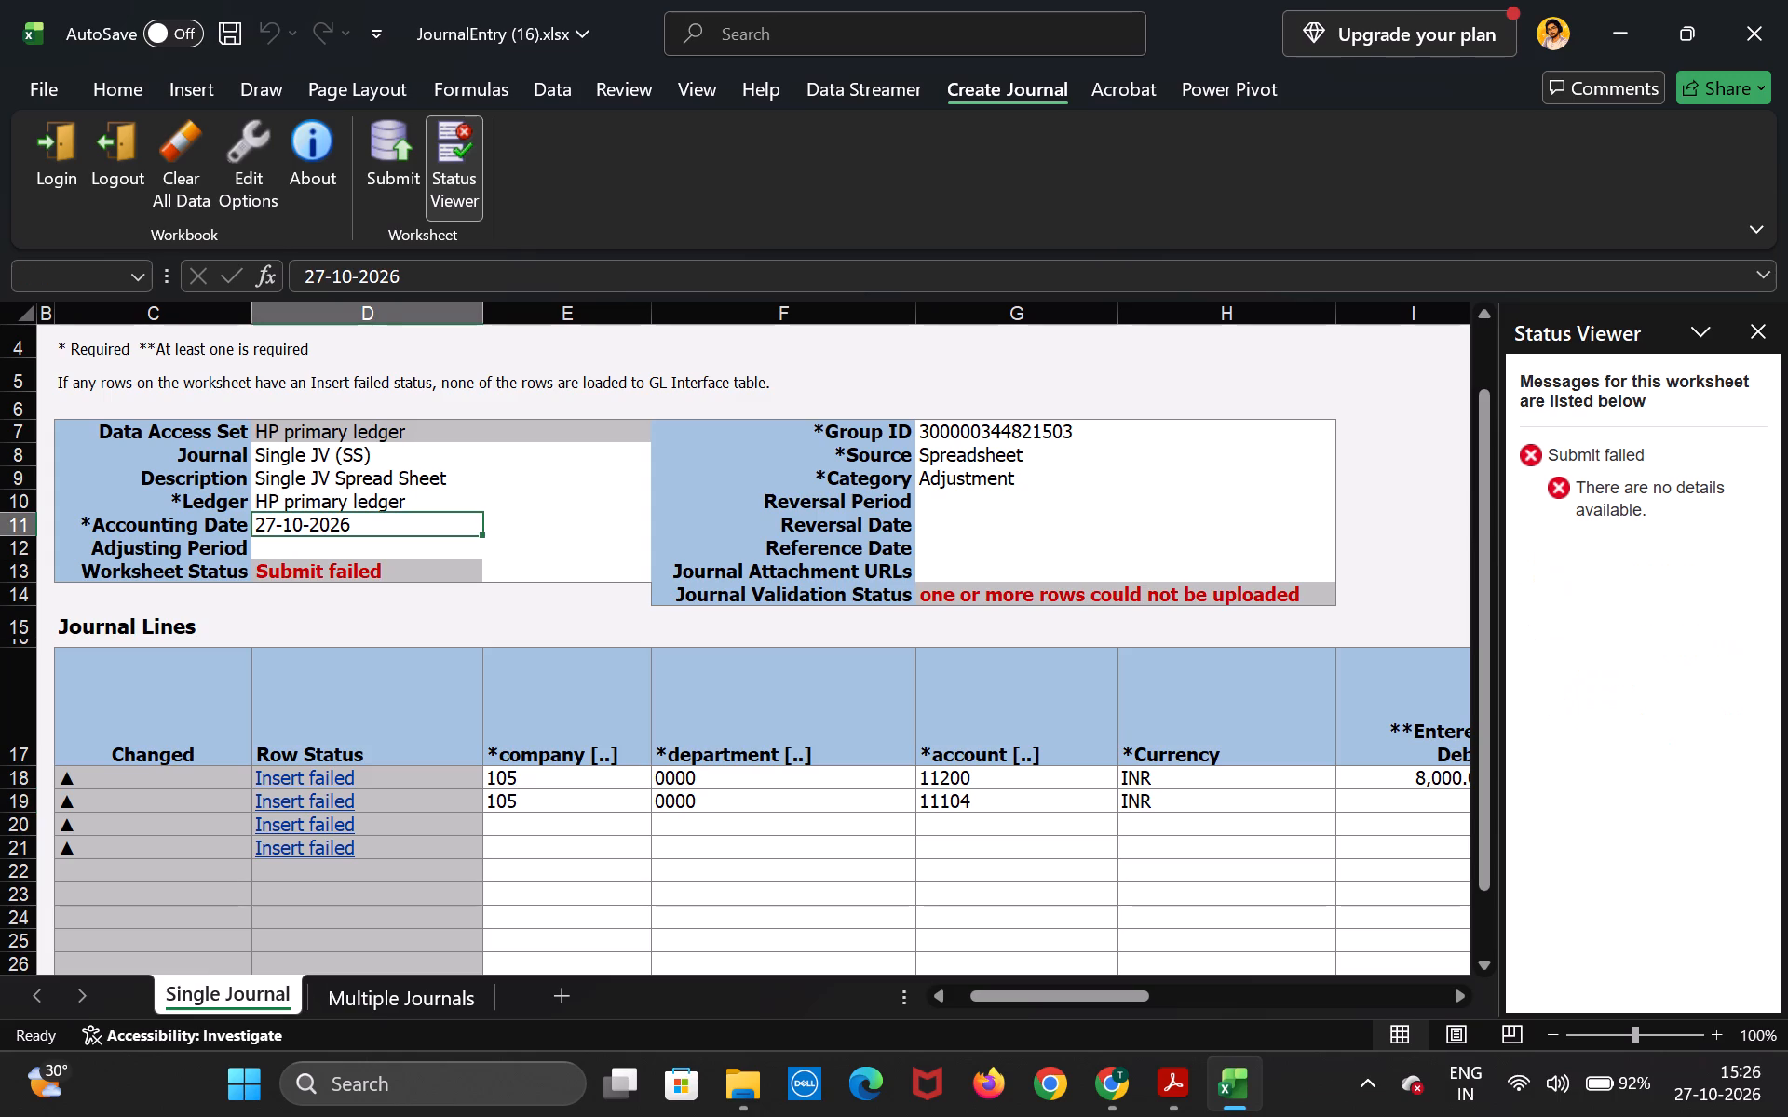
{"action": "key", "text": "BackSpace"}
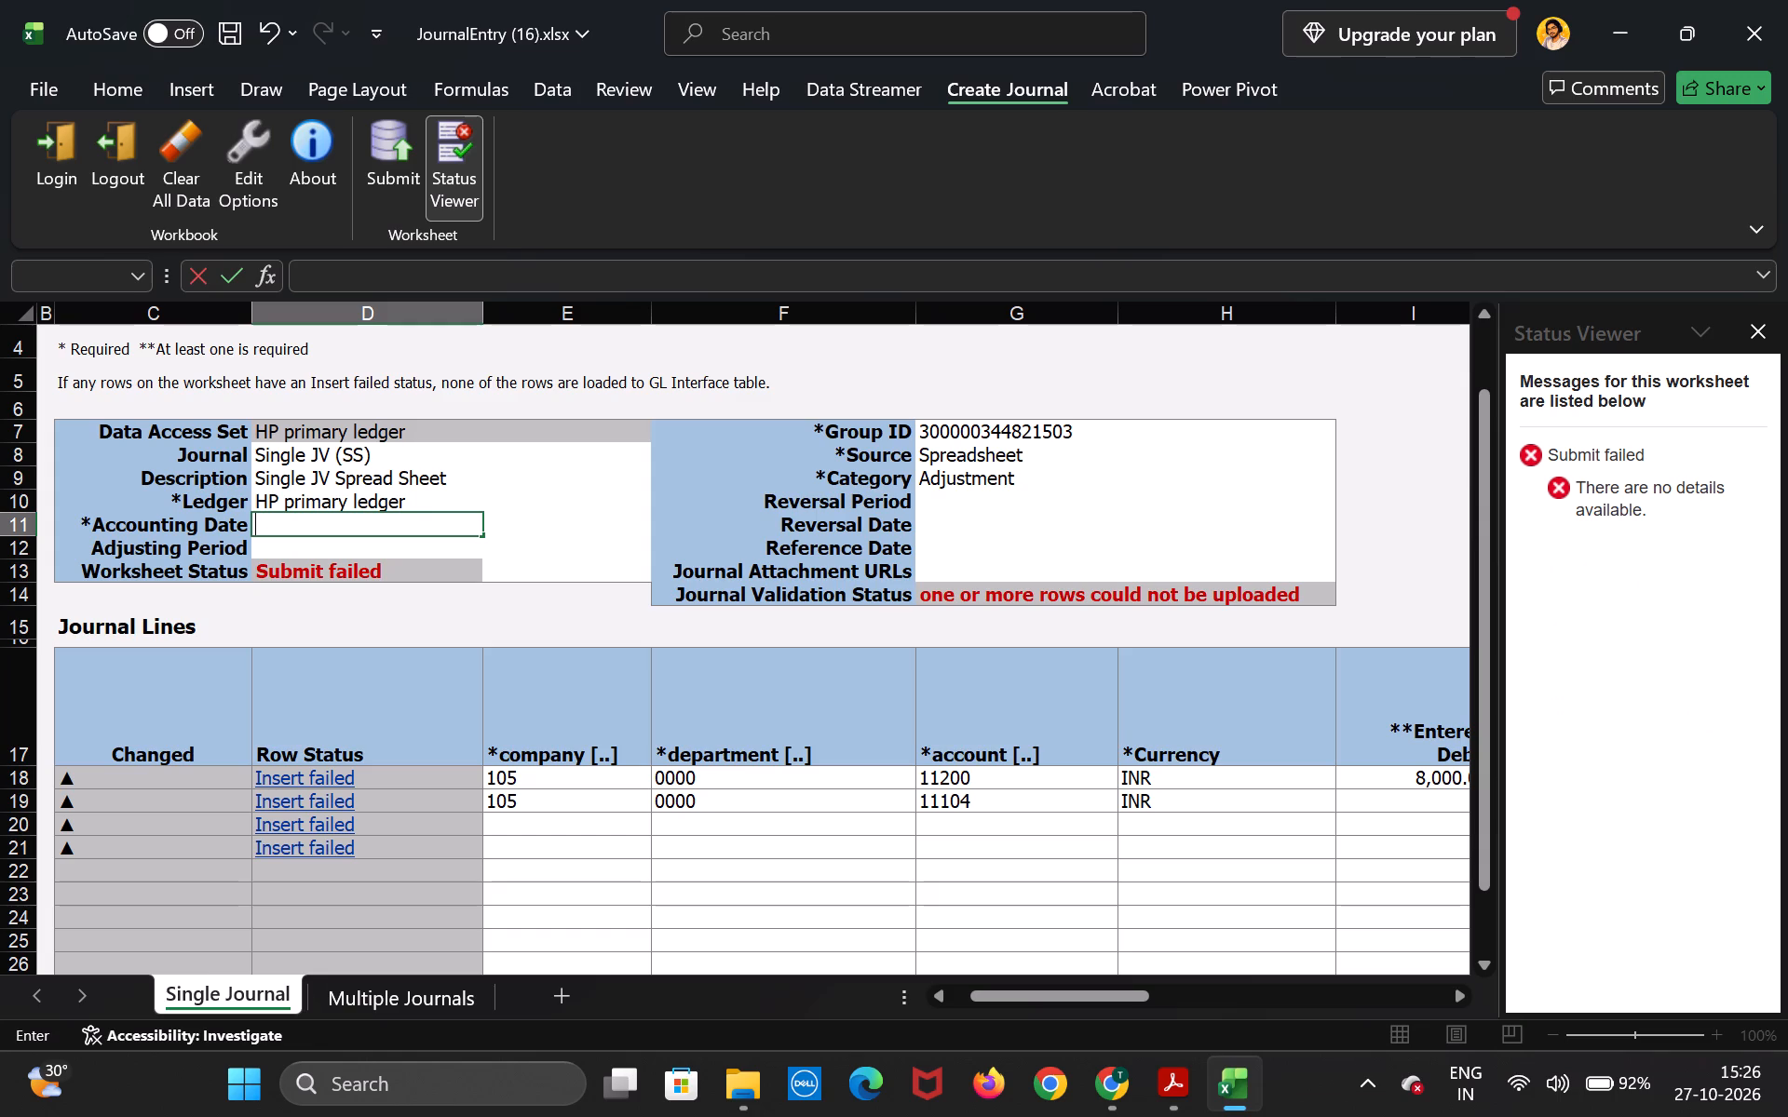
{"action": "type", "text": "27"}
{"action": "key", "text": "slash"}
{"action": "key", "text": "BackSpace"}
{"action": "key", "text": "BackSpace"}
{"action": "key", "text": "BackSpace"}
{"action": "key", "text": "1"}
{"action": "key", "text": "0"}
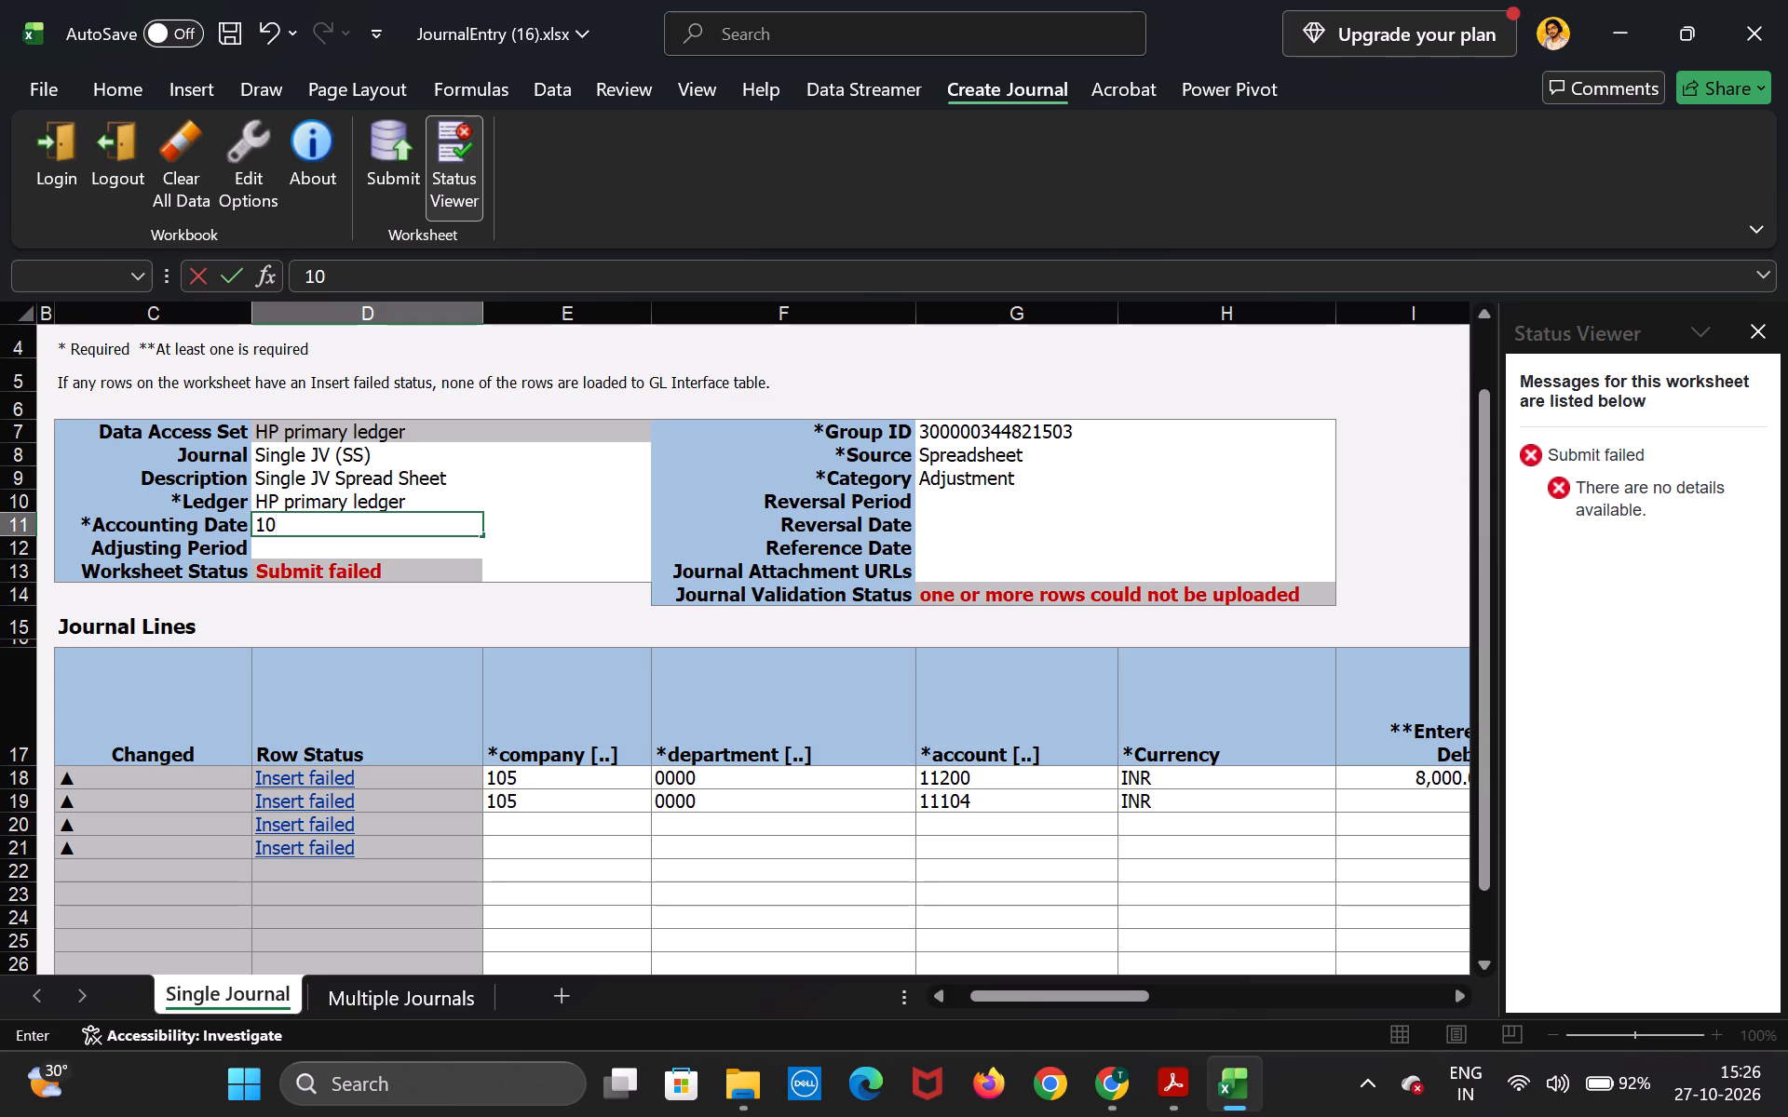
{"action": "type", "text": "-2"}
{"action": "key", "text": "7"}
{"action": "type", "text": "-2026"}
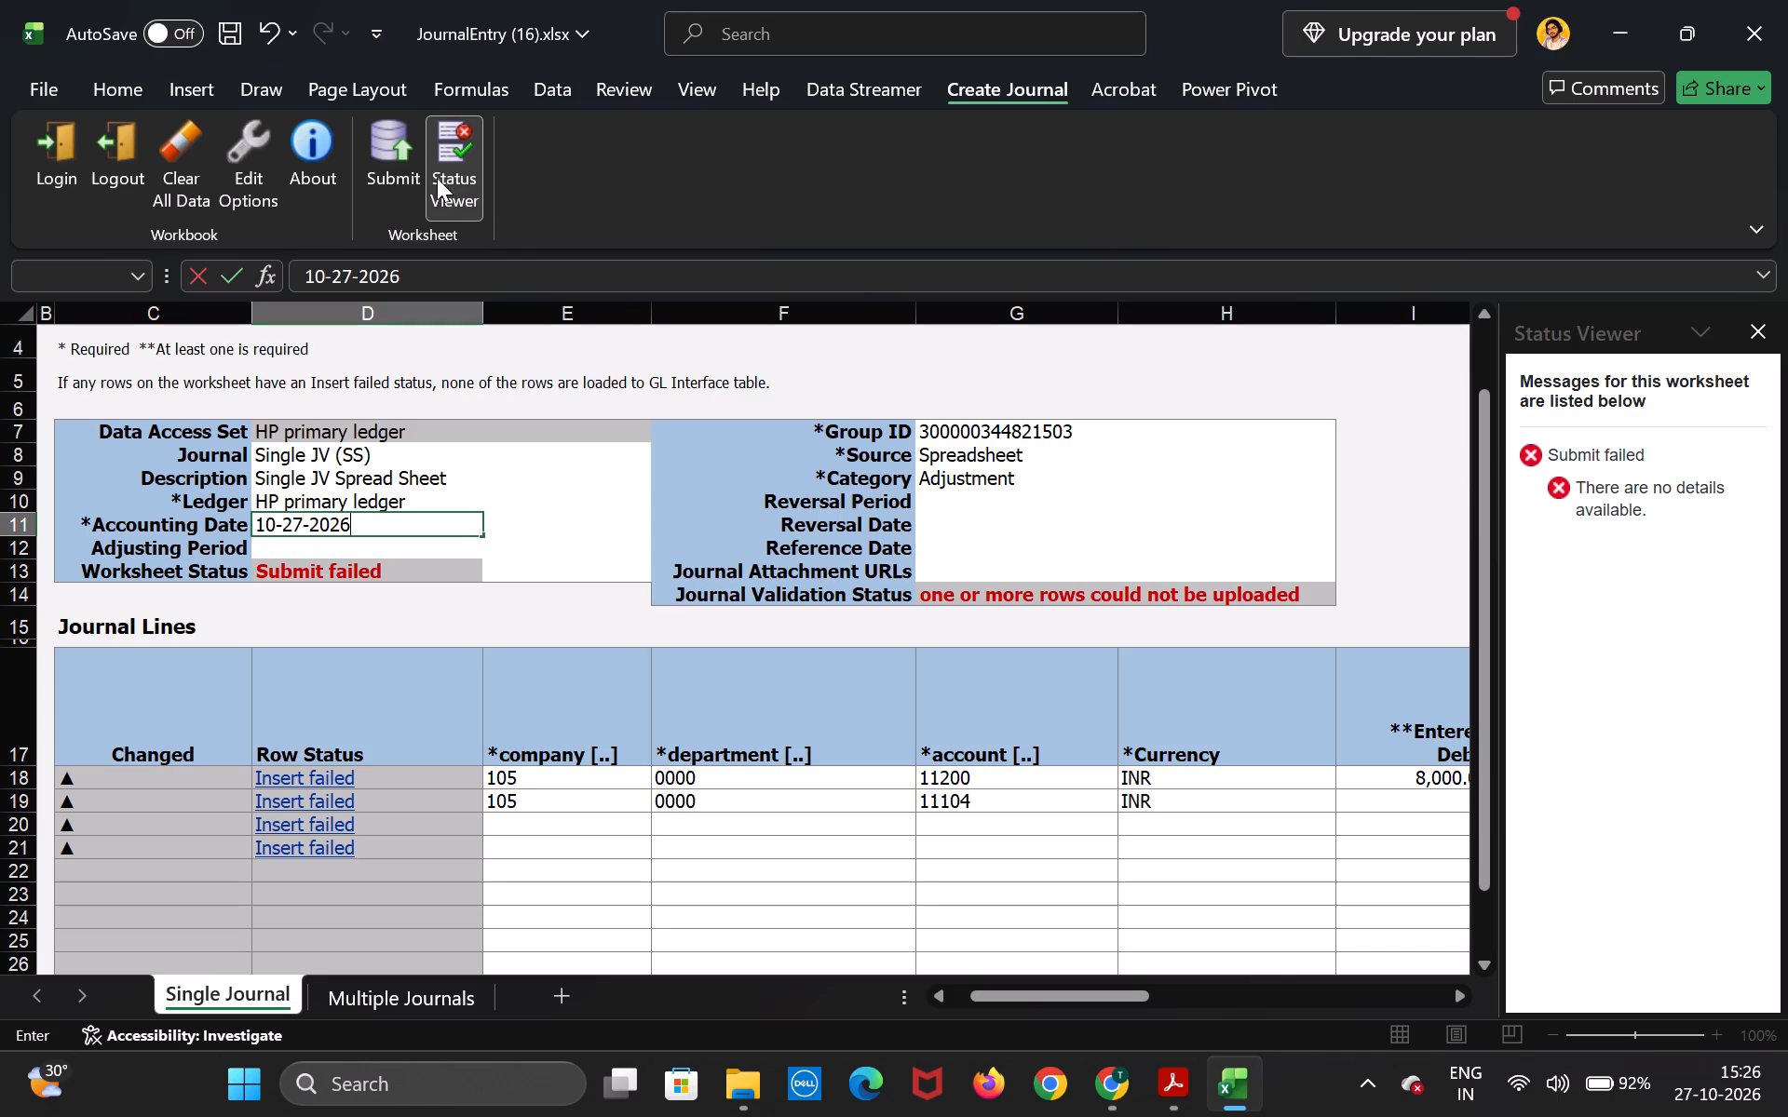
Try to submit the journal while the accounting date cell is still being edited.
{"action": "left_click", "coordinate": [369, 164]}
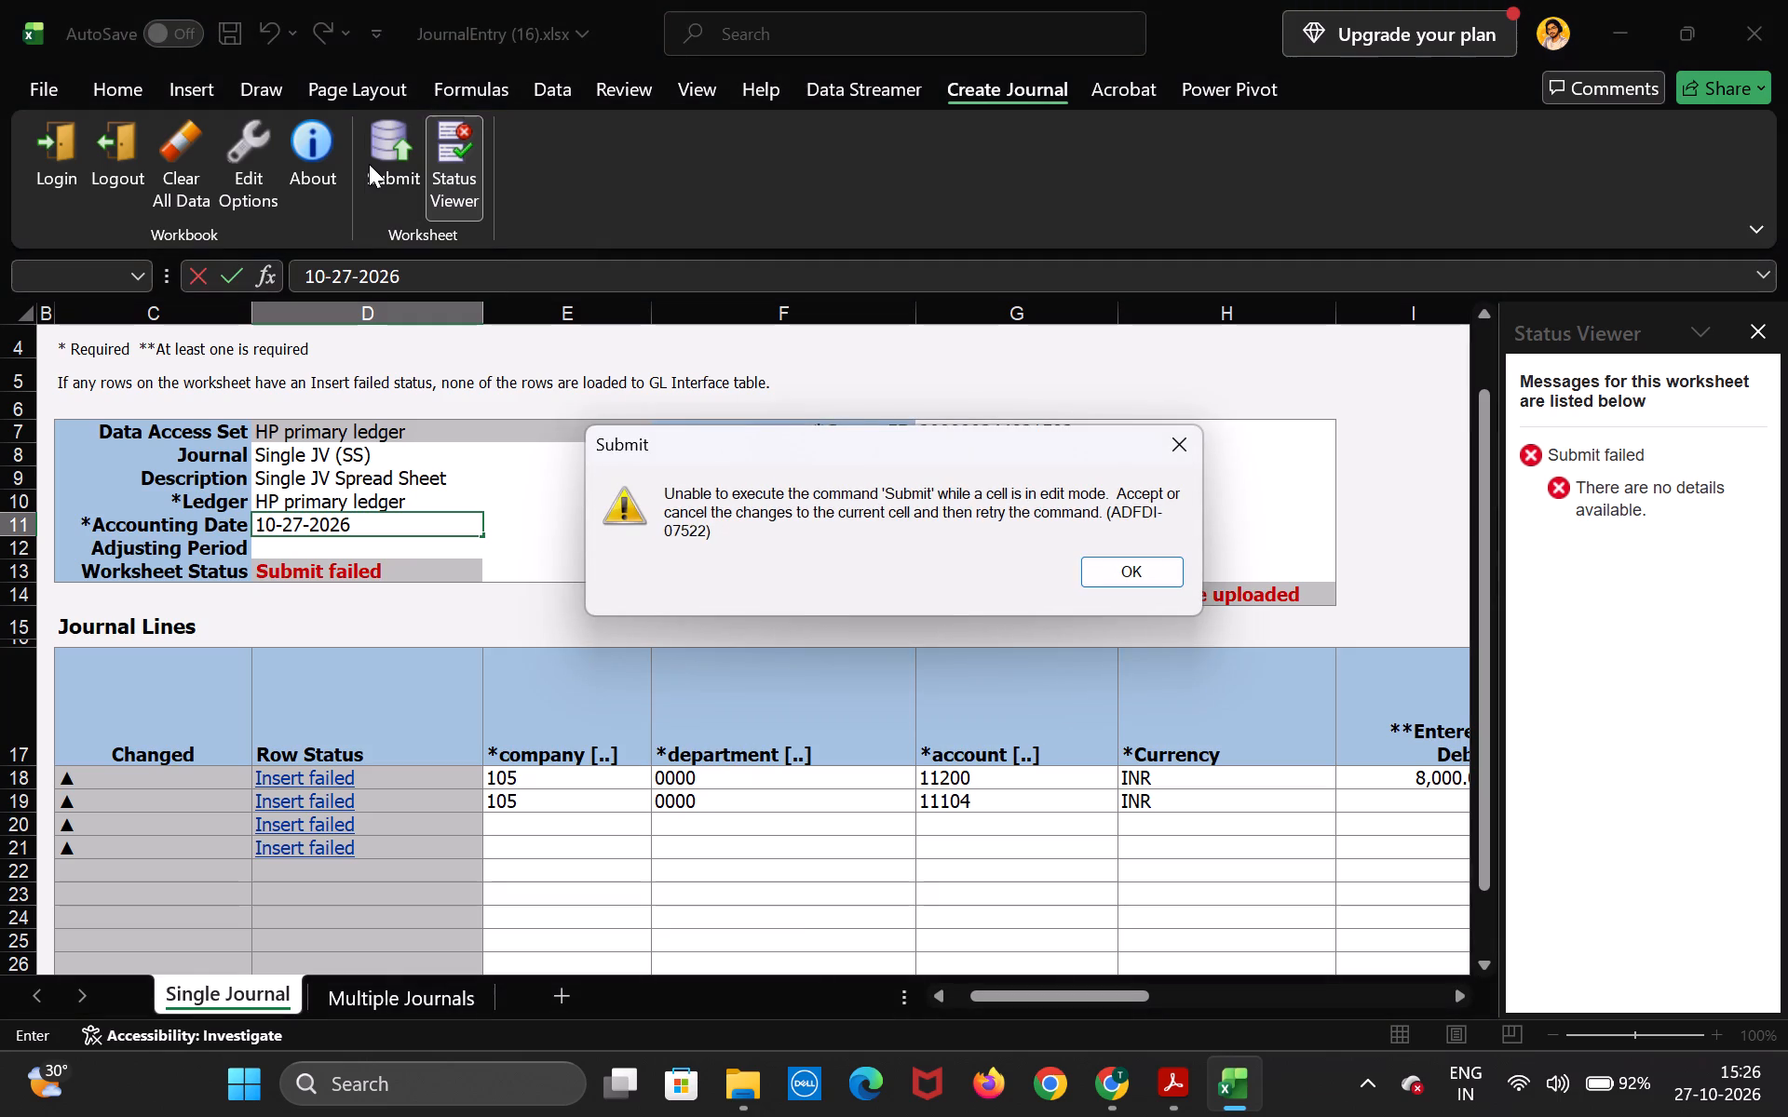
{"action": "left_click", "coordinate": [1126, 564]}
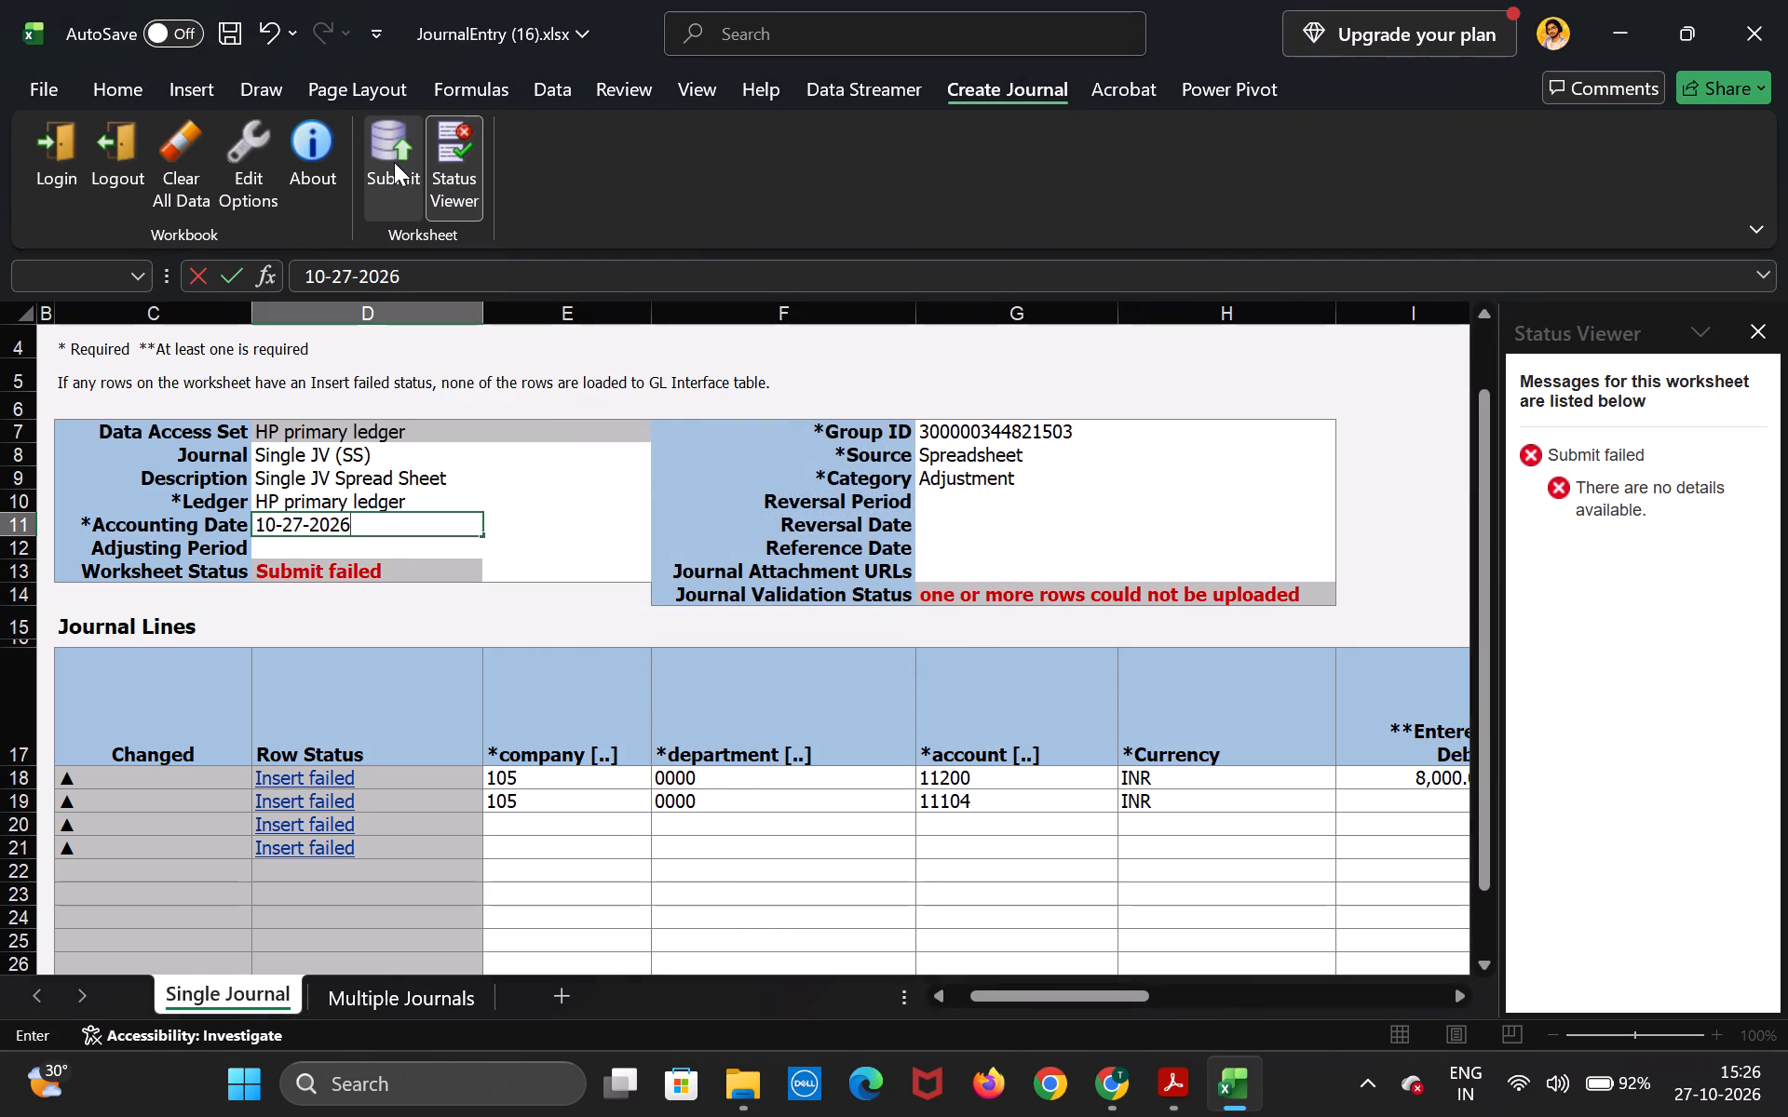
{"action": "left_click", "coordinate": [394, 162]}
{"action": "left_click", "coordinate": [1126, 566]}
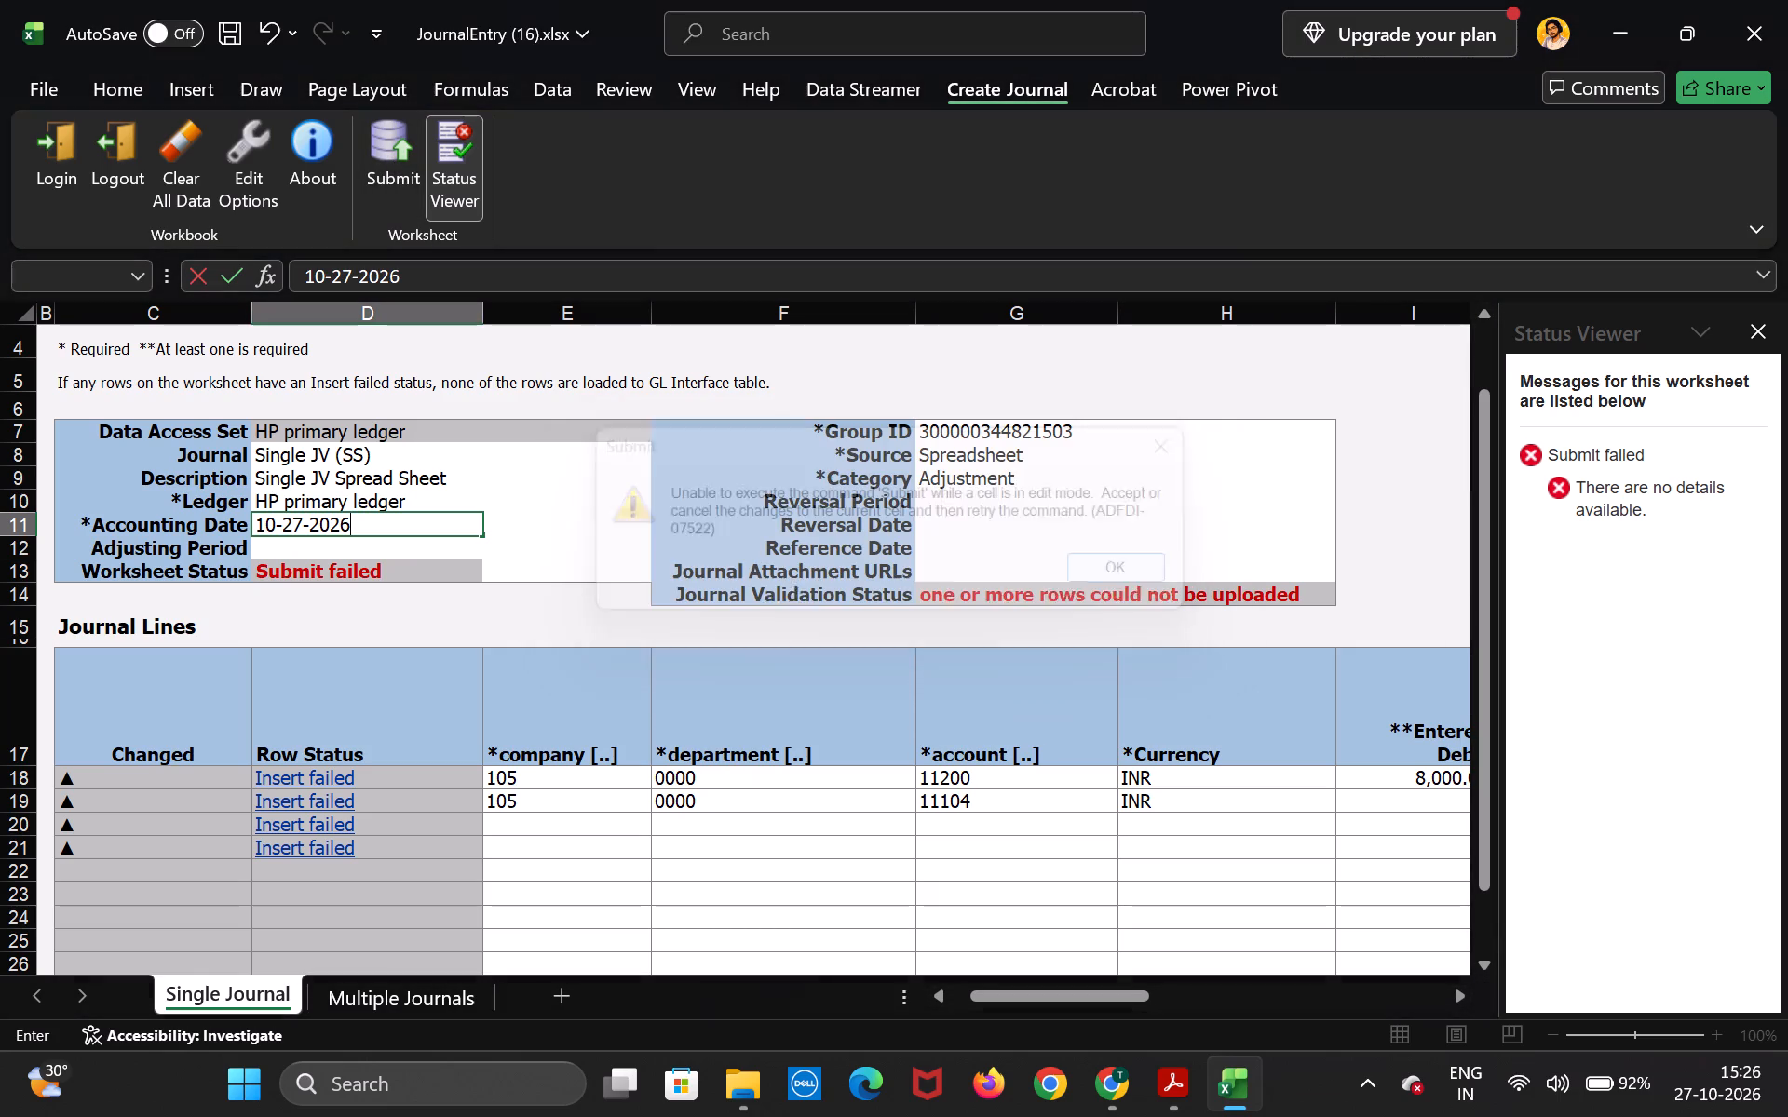
Clear the accounting date in the journal header and re-enter it as 27-10-2026.
{"action": "left_click", "coordinate": [440, 528]}
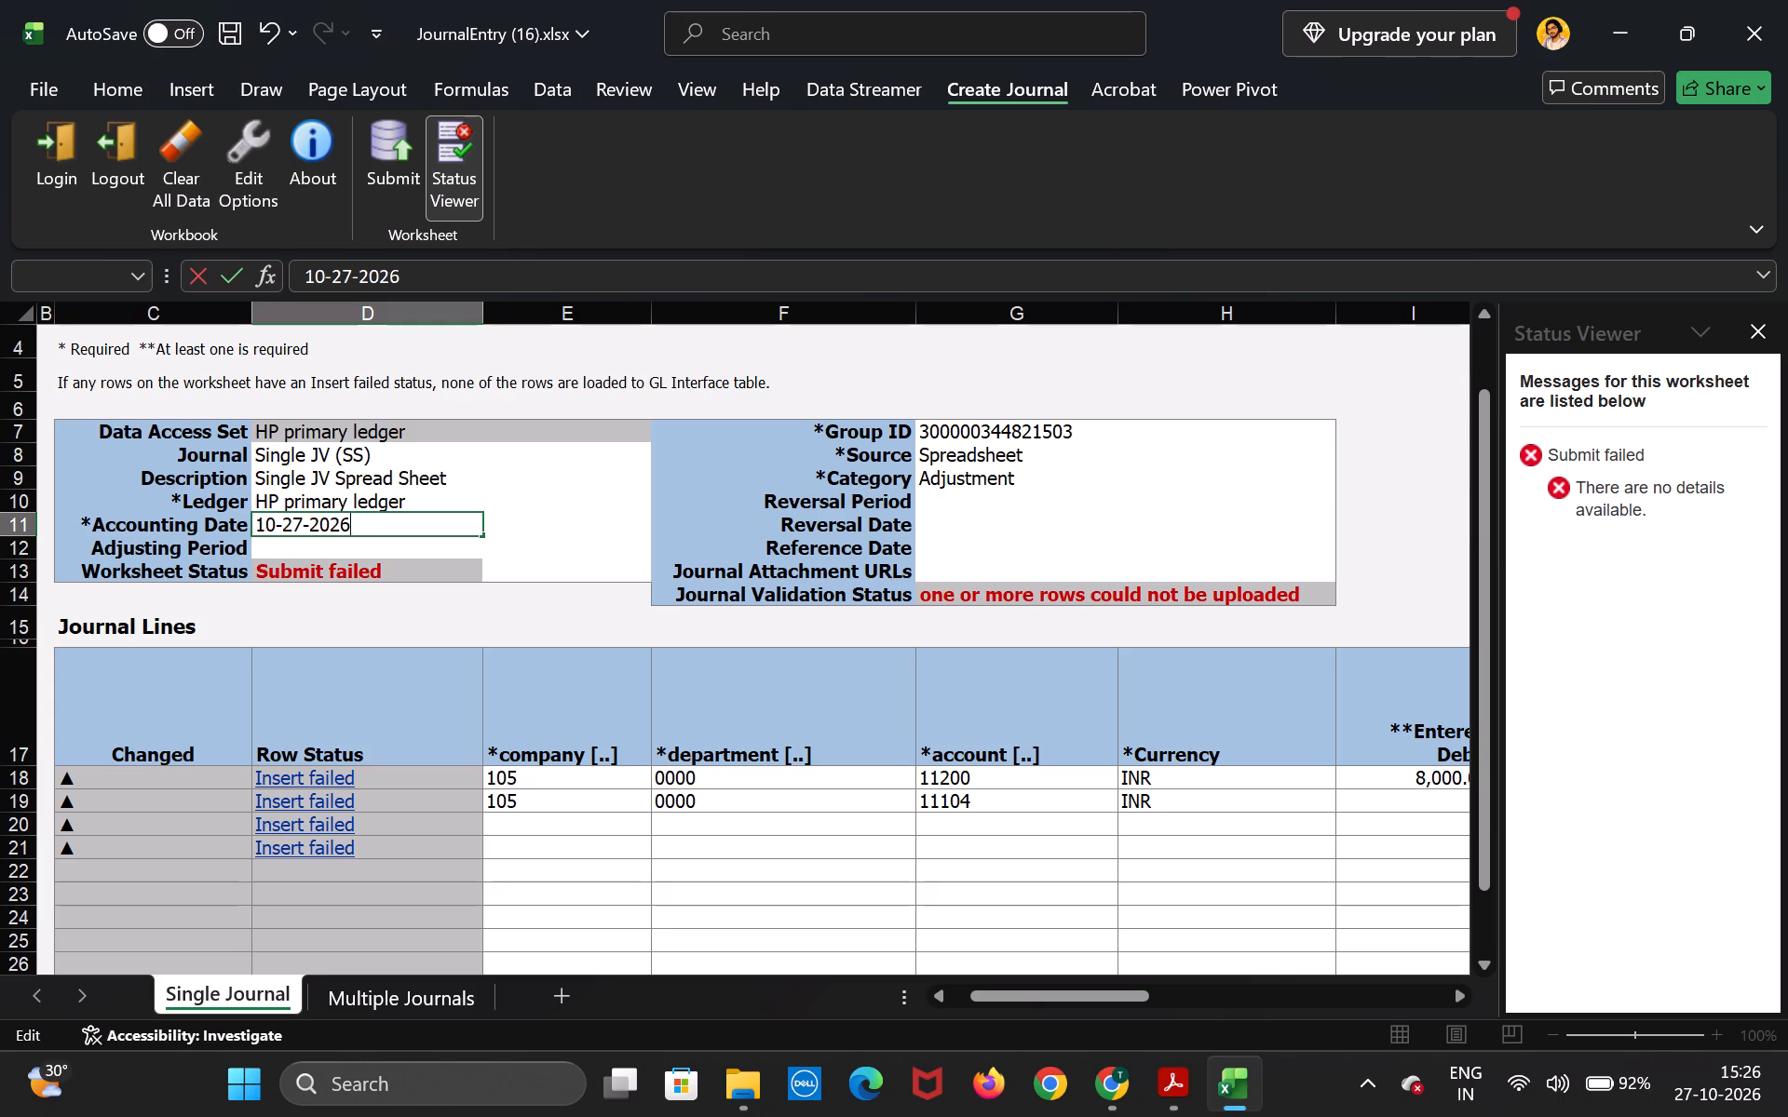
{"action": "key", "text": "BackSpace"}
{"action": "key", "text": "BackSpace"}
{"action": "key", "text": "BackSpace"}
{"action": "key", "text": "BackSpace"}
{"action": "key", "text": "BackSpace"}
{"action": "key", "text": "BackSpace"}
{"action": "key", "text": "BackSpace"}
{"action": "key", "text": "BackSpace"}
{"action": "key", "text": "BackSpace"}
{"action": "key", "text": "BackSpace"}
{"action": "key", "text": "BackSpace"}
{"action": "key", "text": "BackSpace"}
{"action": "key", "text": "BackSpace"}
{"action": "key", "text": "BackSpace"}
{"action": "key", "text": "BackSpace"}
{"action": "key", "text": "BackSpace"}
{"action": "key", "text": "BackSpace"}
{"action": "key", "text": "BackSpace"}
{"action": "key", "text": "BackSpace"}
{"action": "key", "text": "BackSpace"}
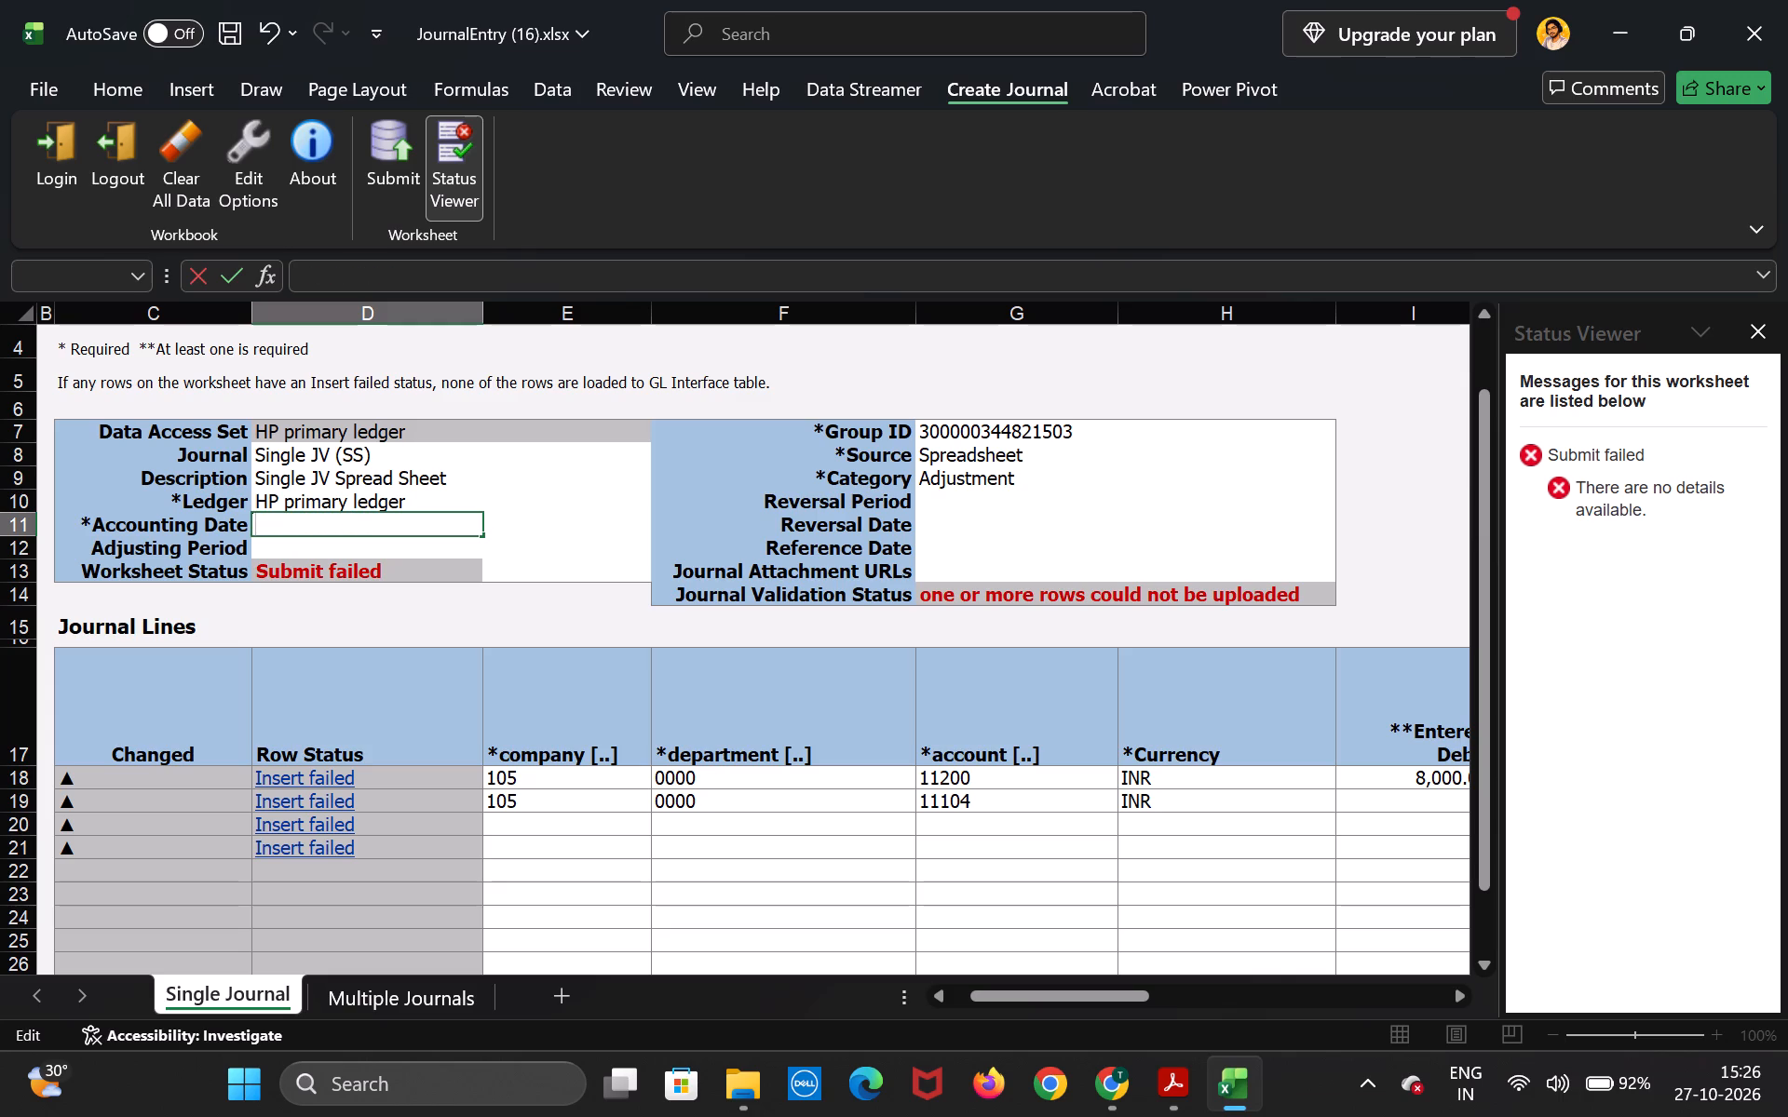
{"action": "key", "text": "2"}
{"action": "type", "text": "7-"}
{"action": "type", "text": "10"}
{"action": "type", "text": "-2"}
{"action": "type", "text": "02"}
{"action": "key", "text": "6"}
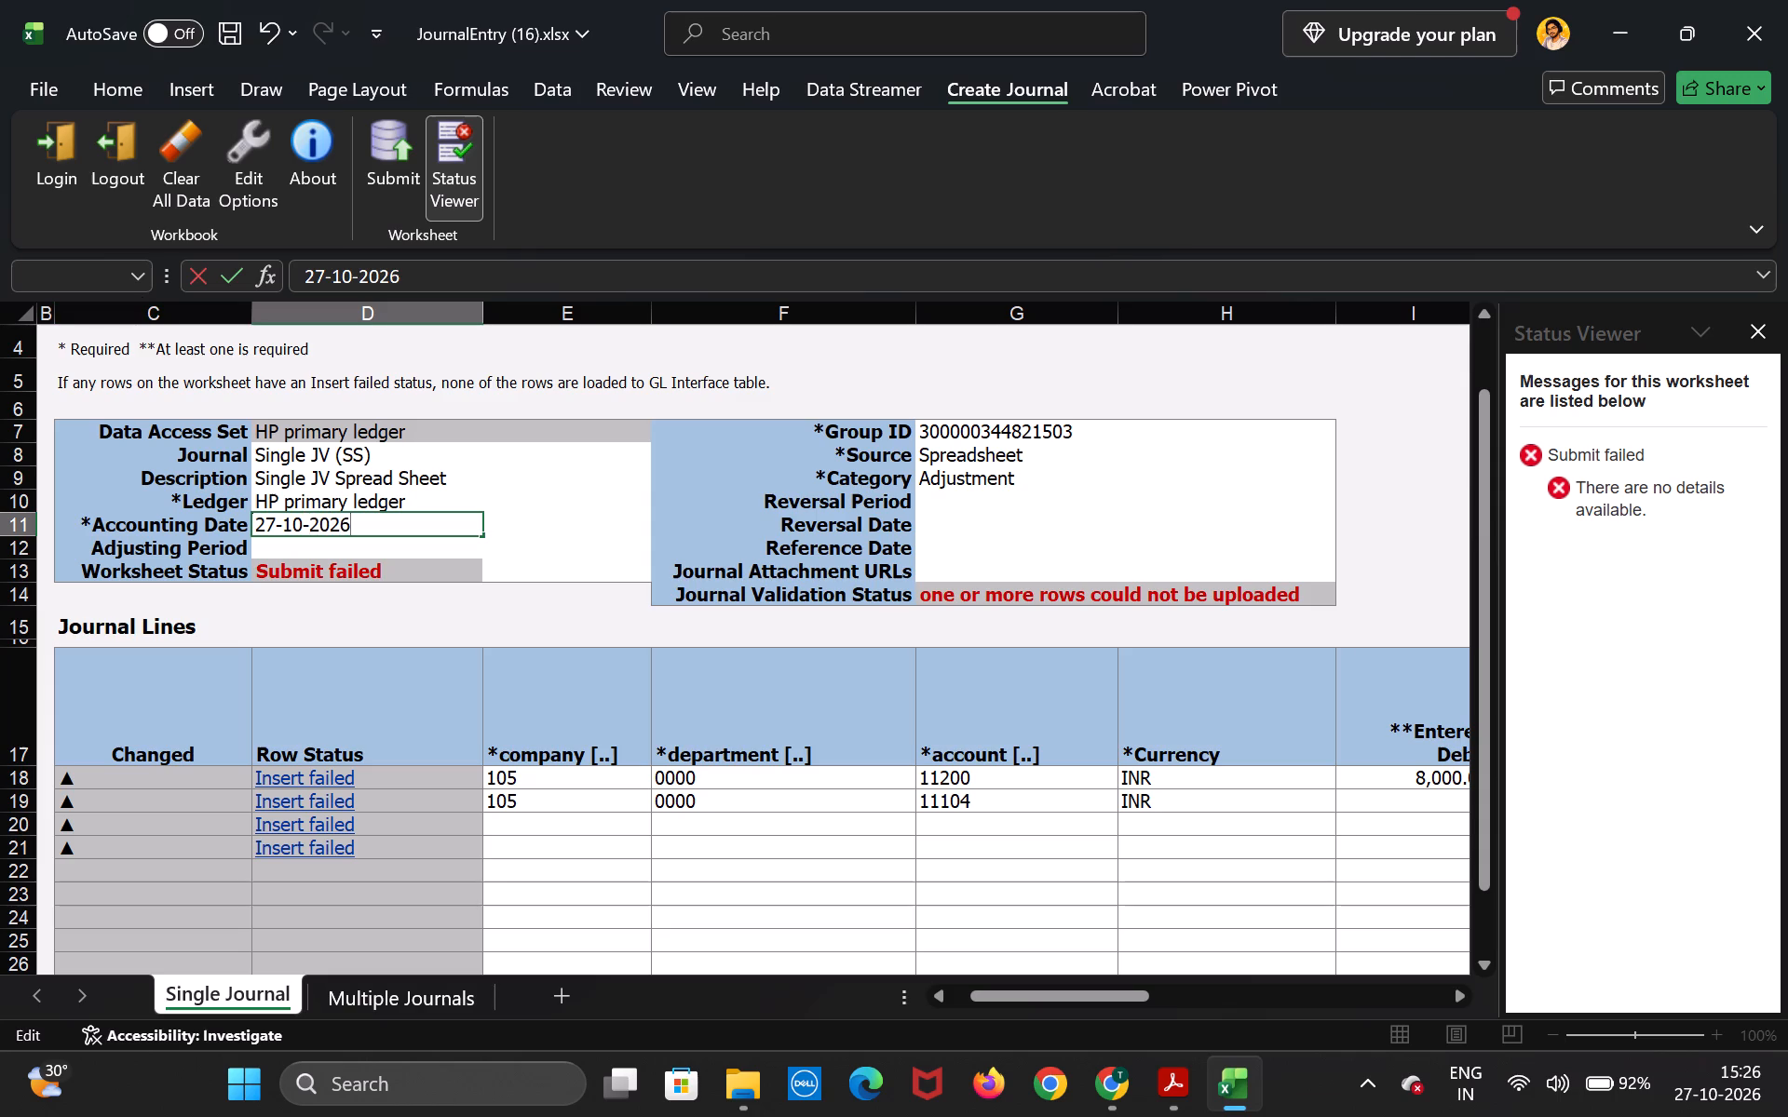
{"action": "key", "text": "Return"}
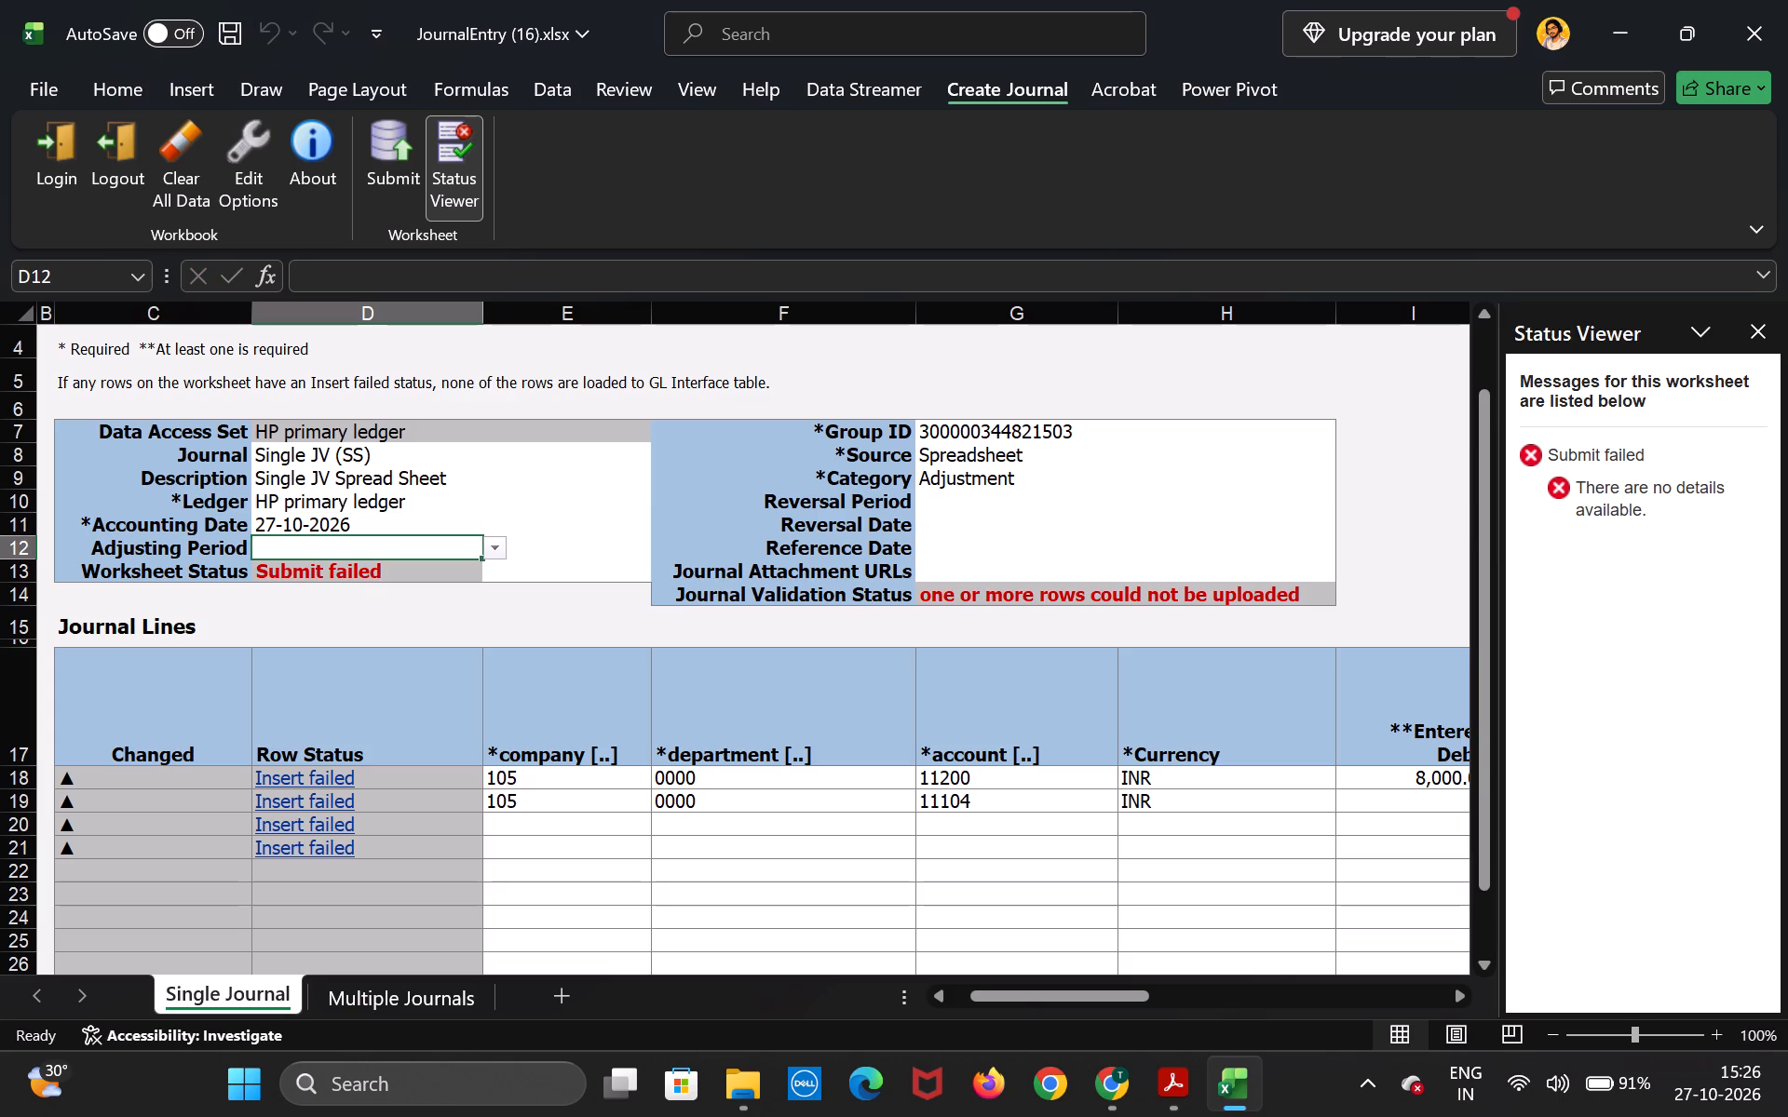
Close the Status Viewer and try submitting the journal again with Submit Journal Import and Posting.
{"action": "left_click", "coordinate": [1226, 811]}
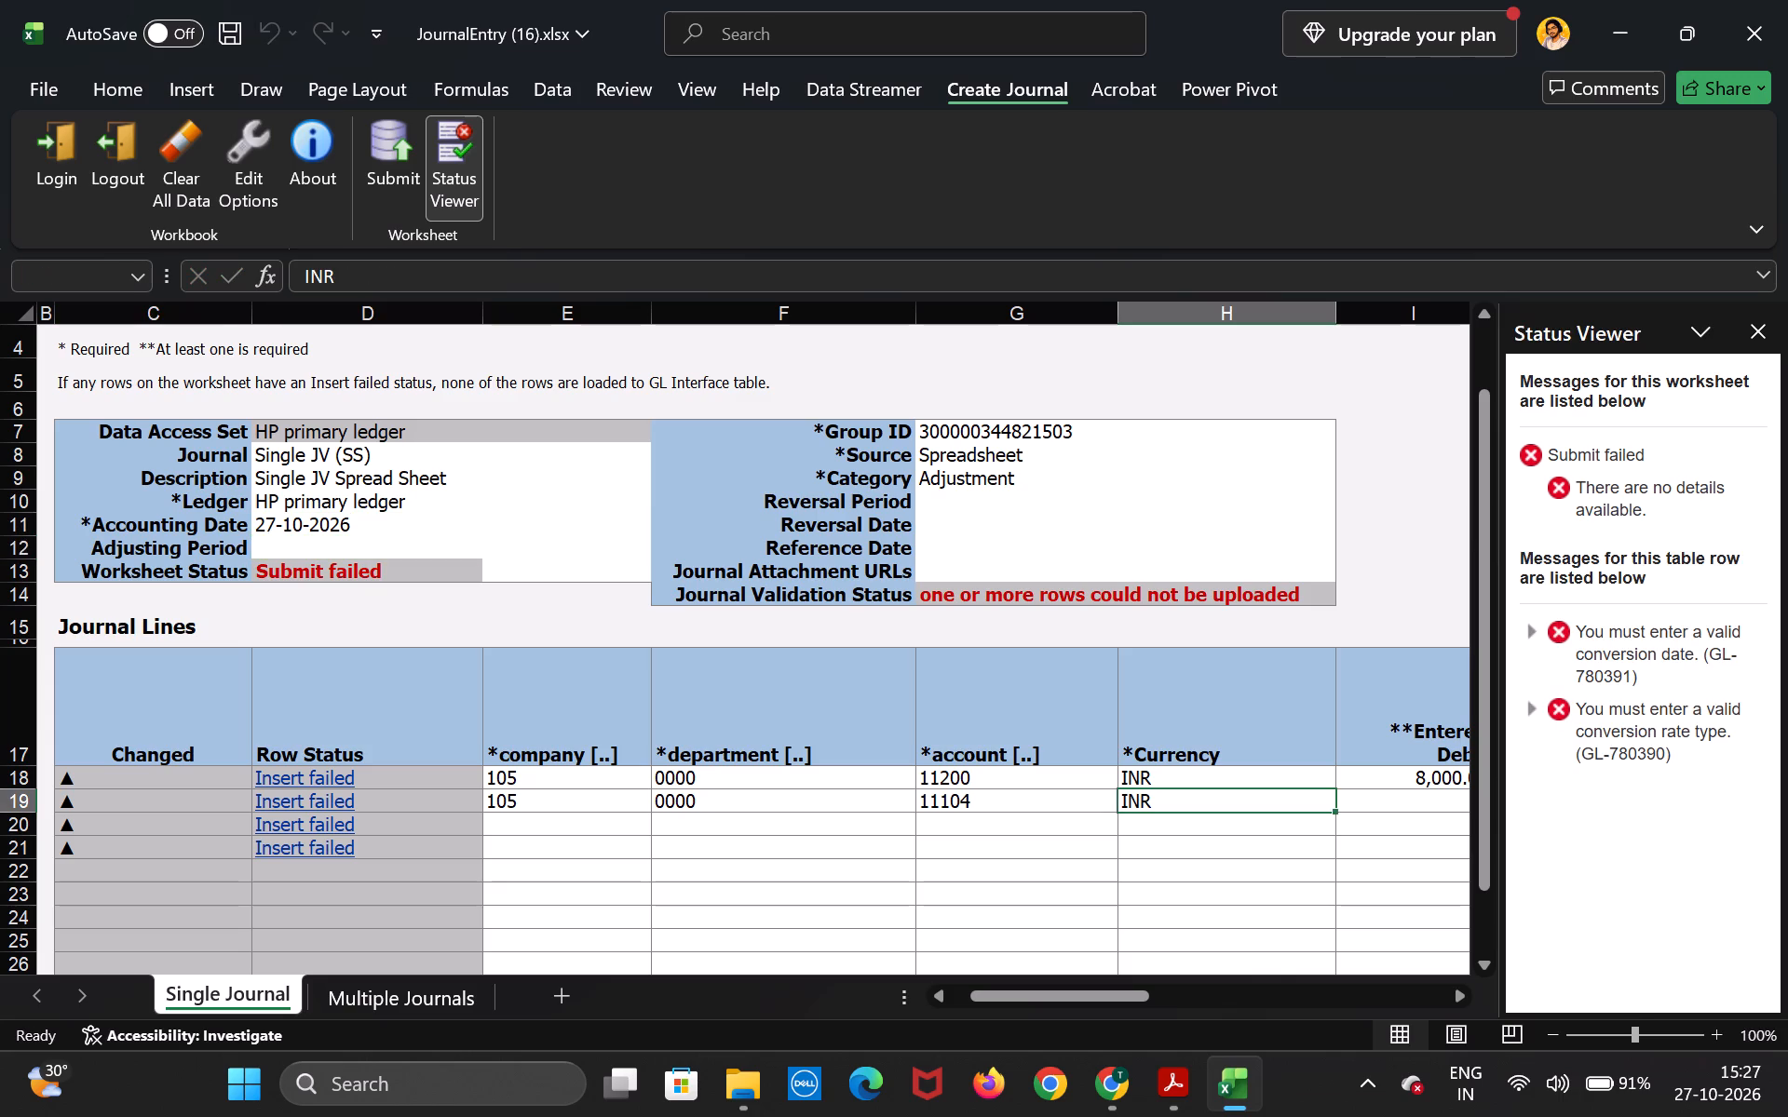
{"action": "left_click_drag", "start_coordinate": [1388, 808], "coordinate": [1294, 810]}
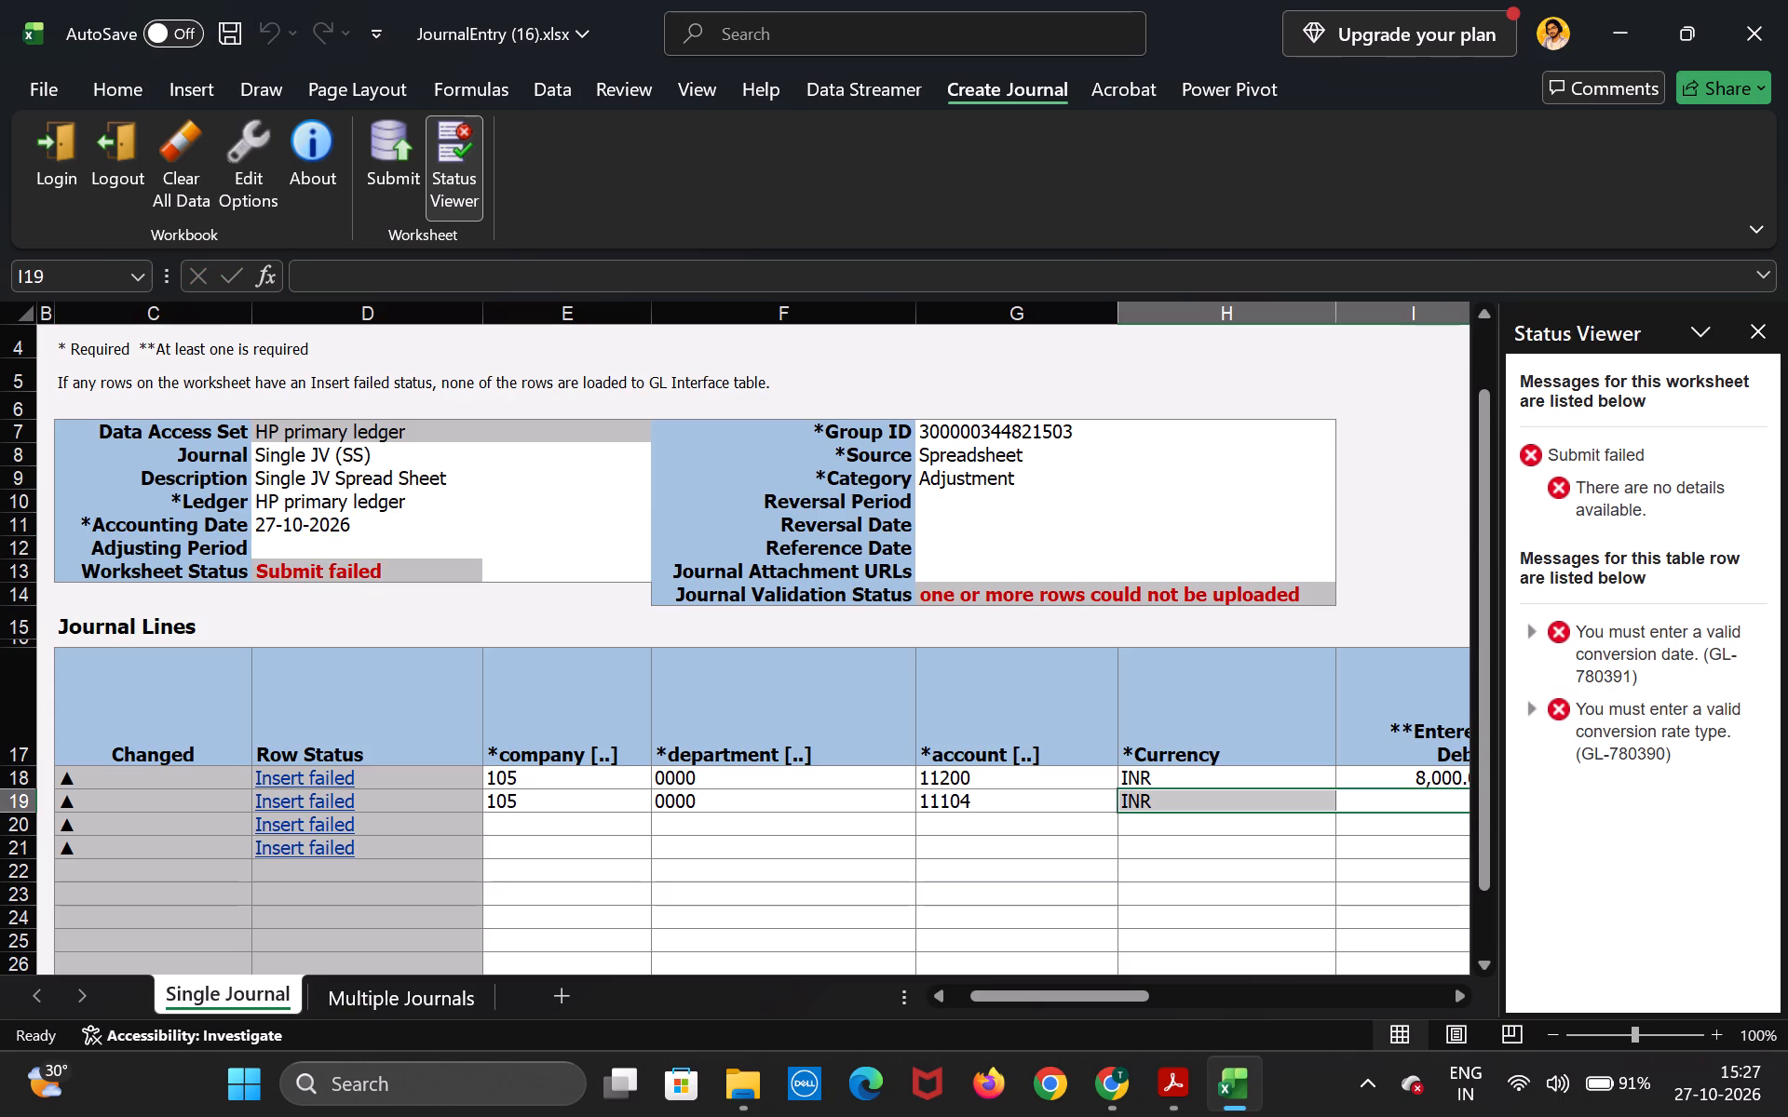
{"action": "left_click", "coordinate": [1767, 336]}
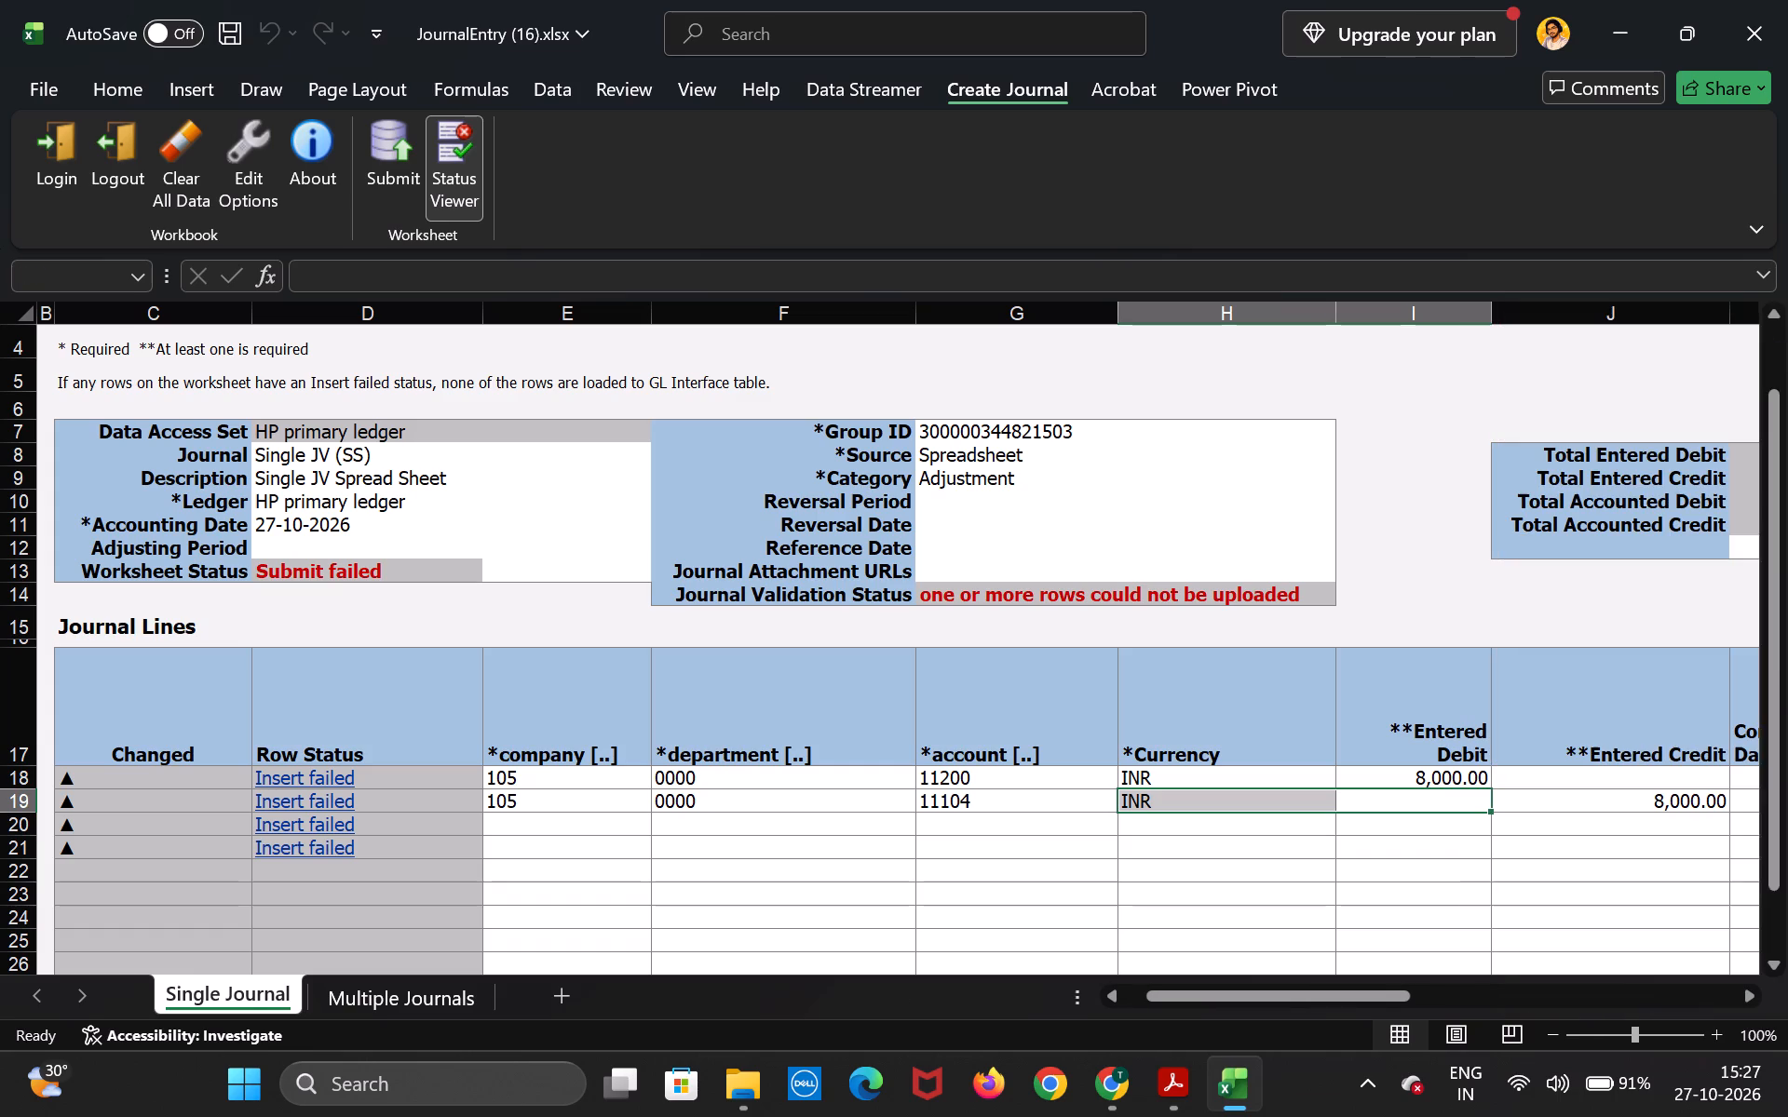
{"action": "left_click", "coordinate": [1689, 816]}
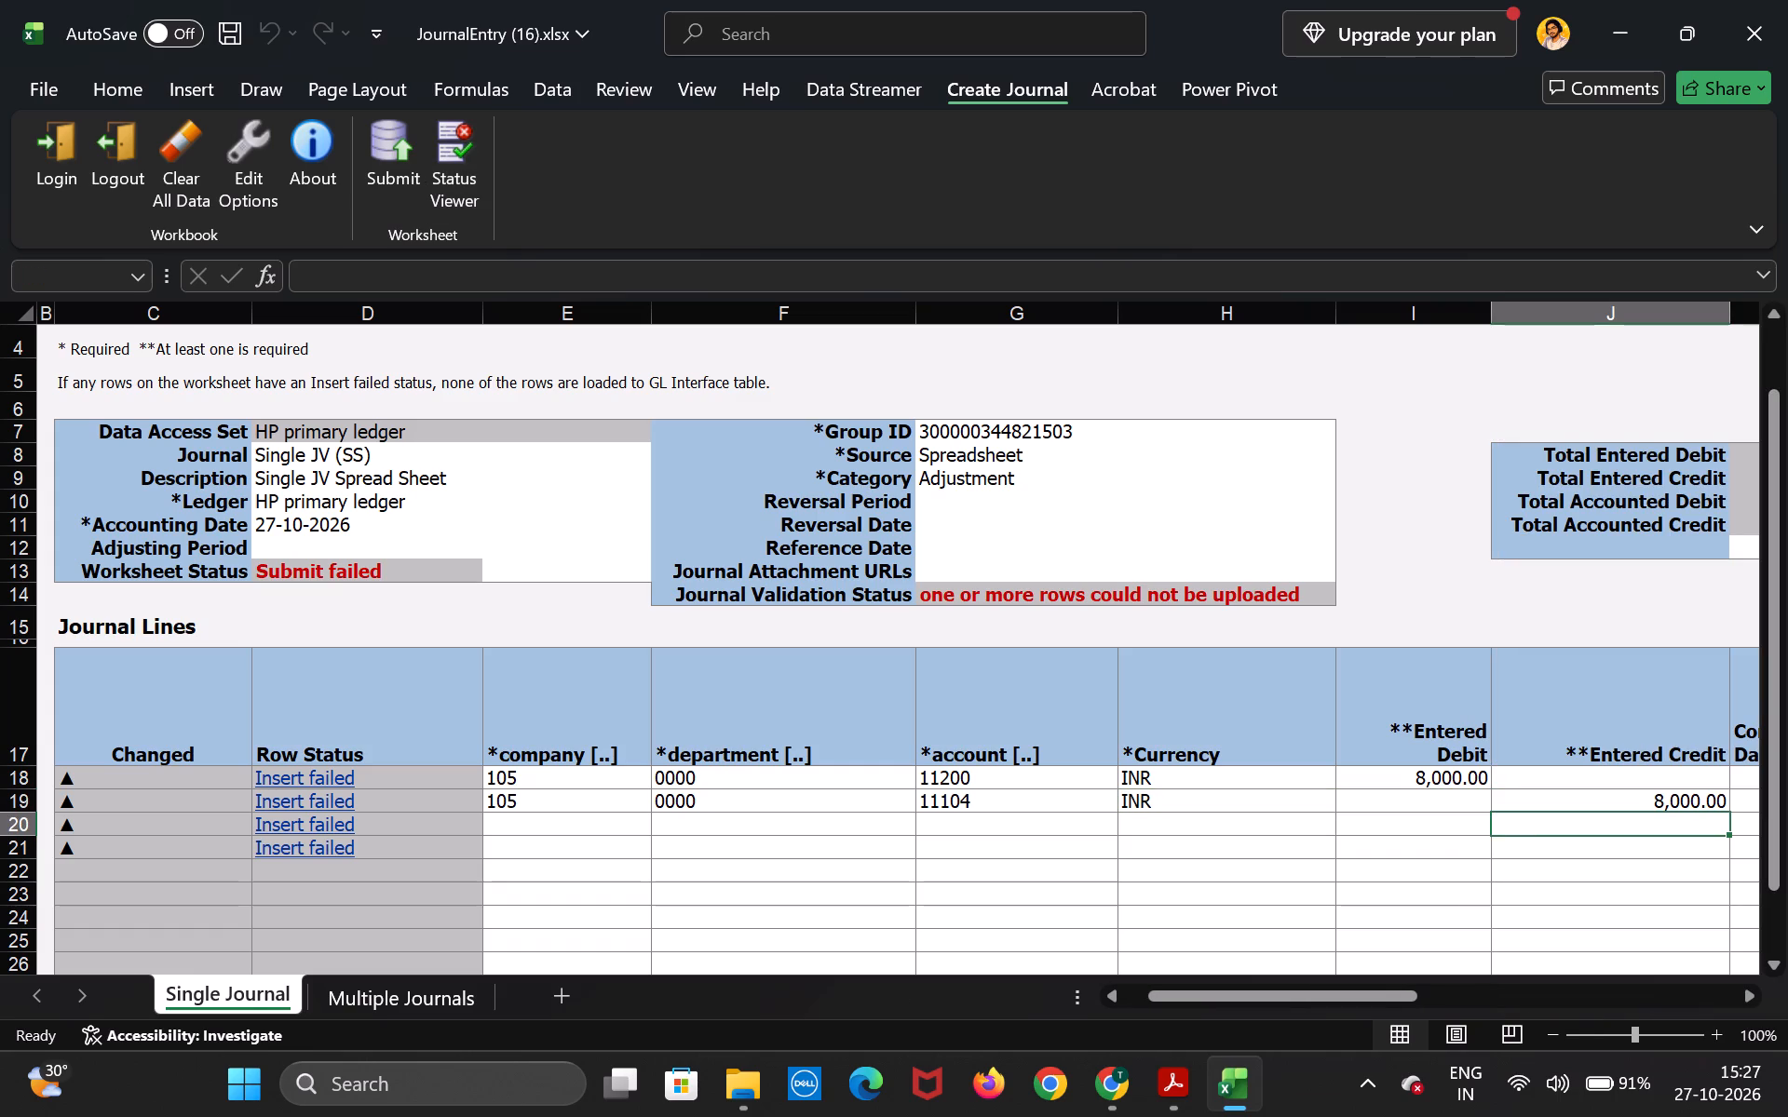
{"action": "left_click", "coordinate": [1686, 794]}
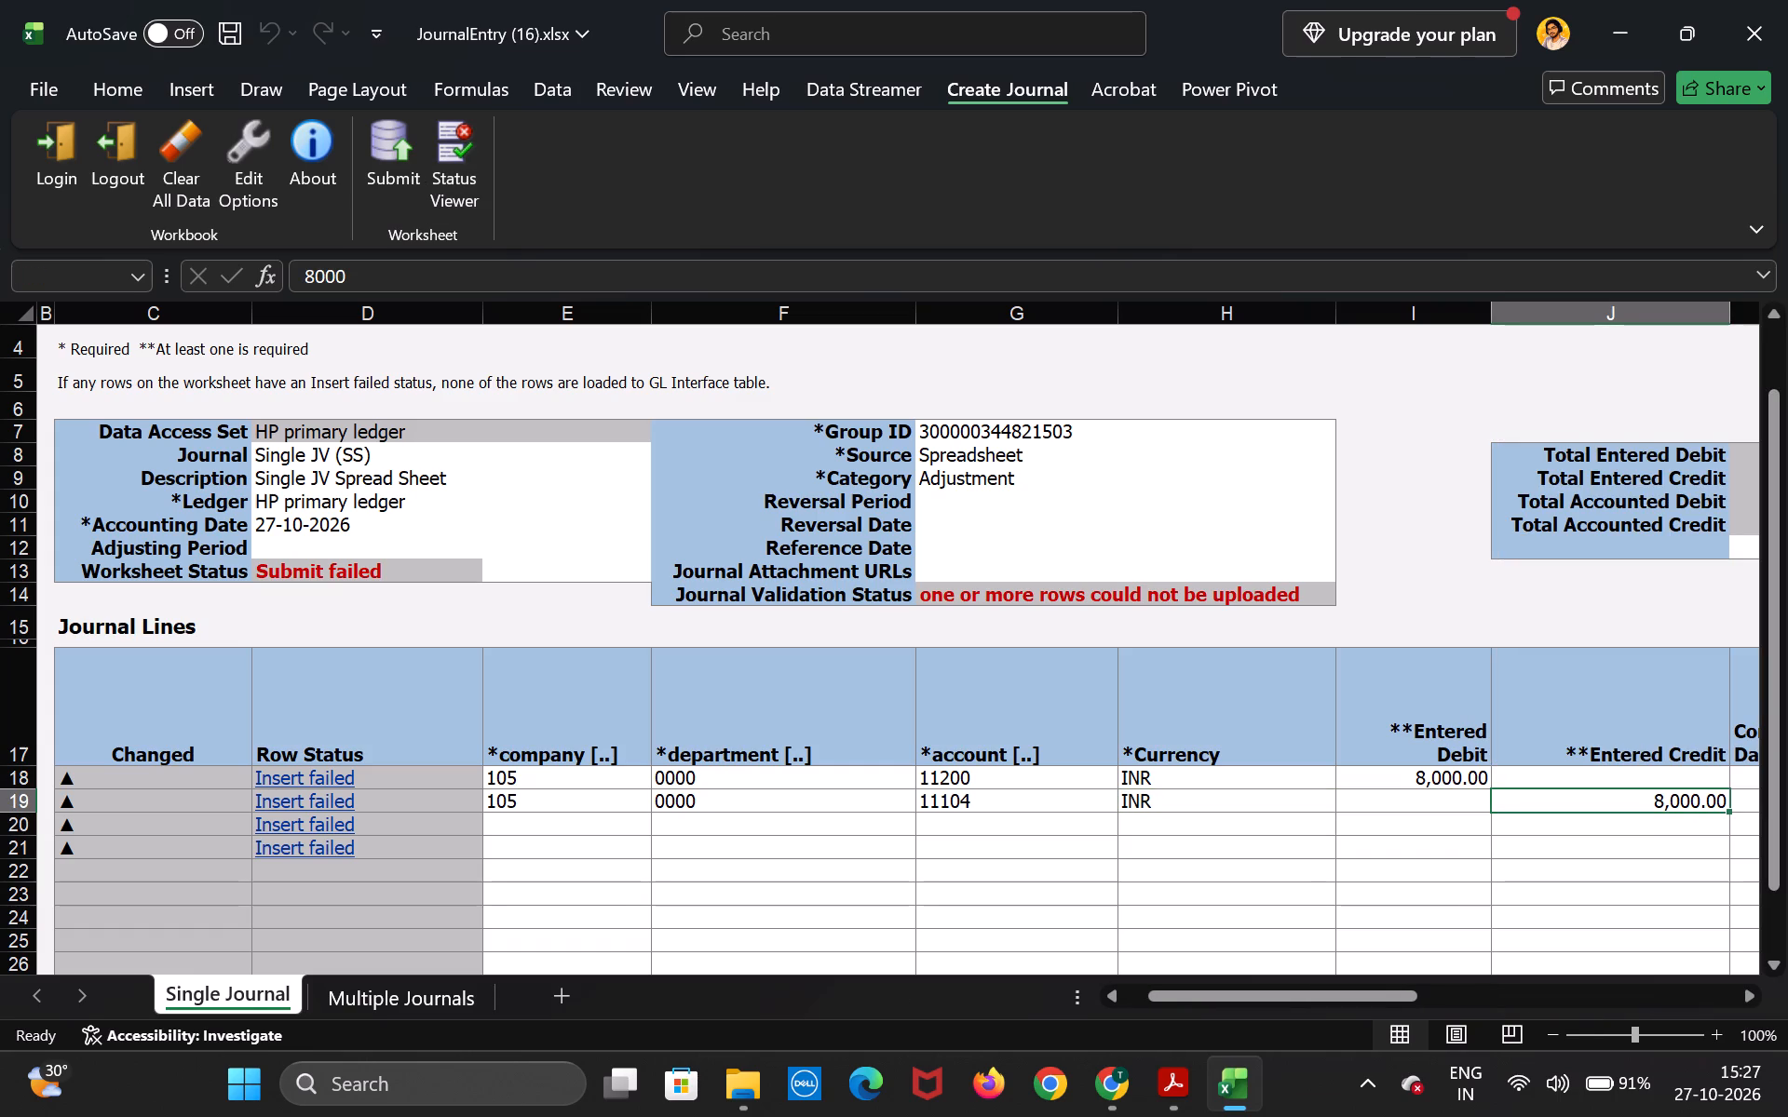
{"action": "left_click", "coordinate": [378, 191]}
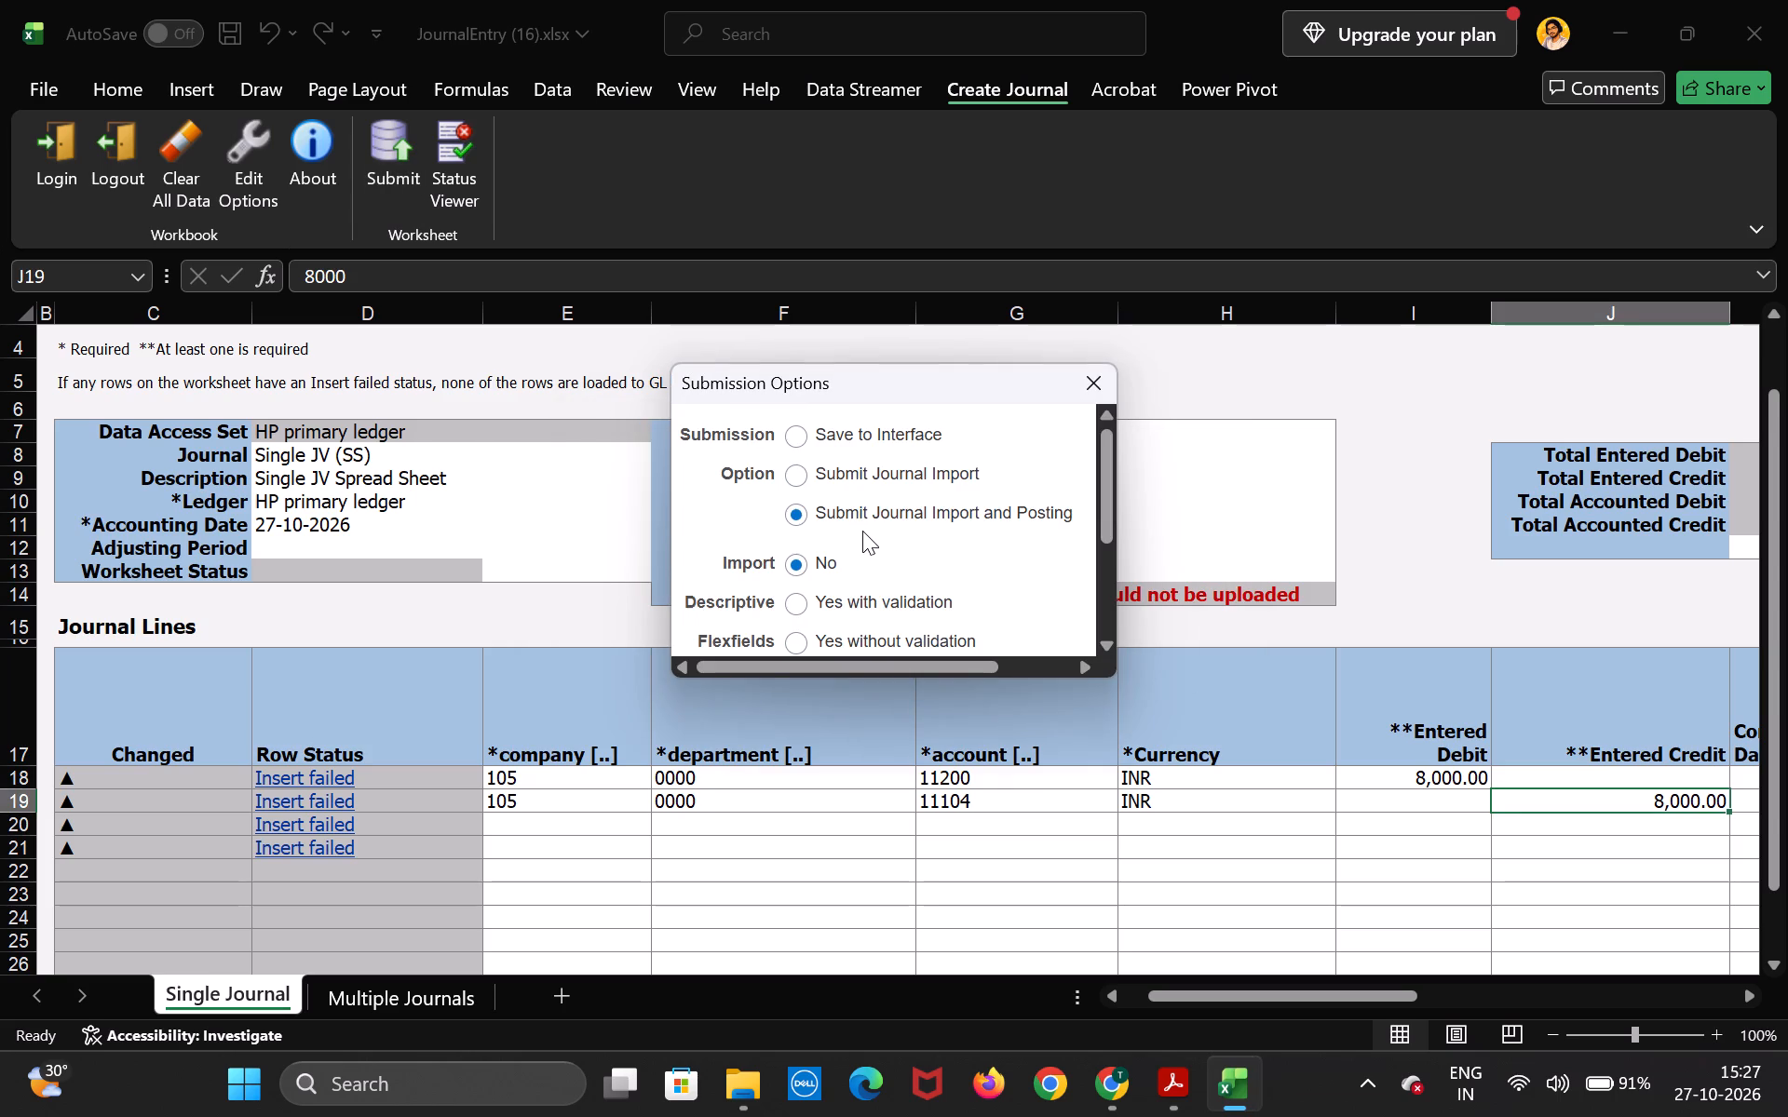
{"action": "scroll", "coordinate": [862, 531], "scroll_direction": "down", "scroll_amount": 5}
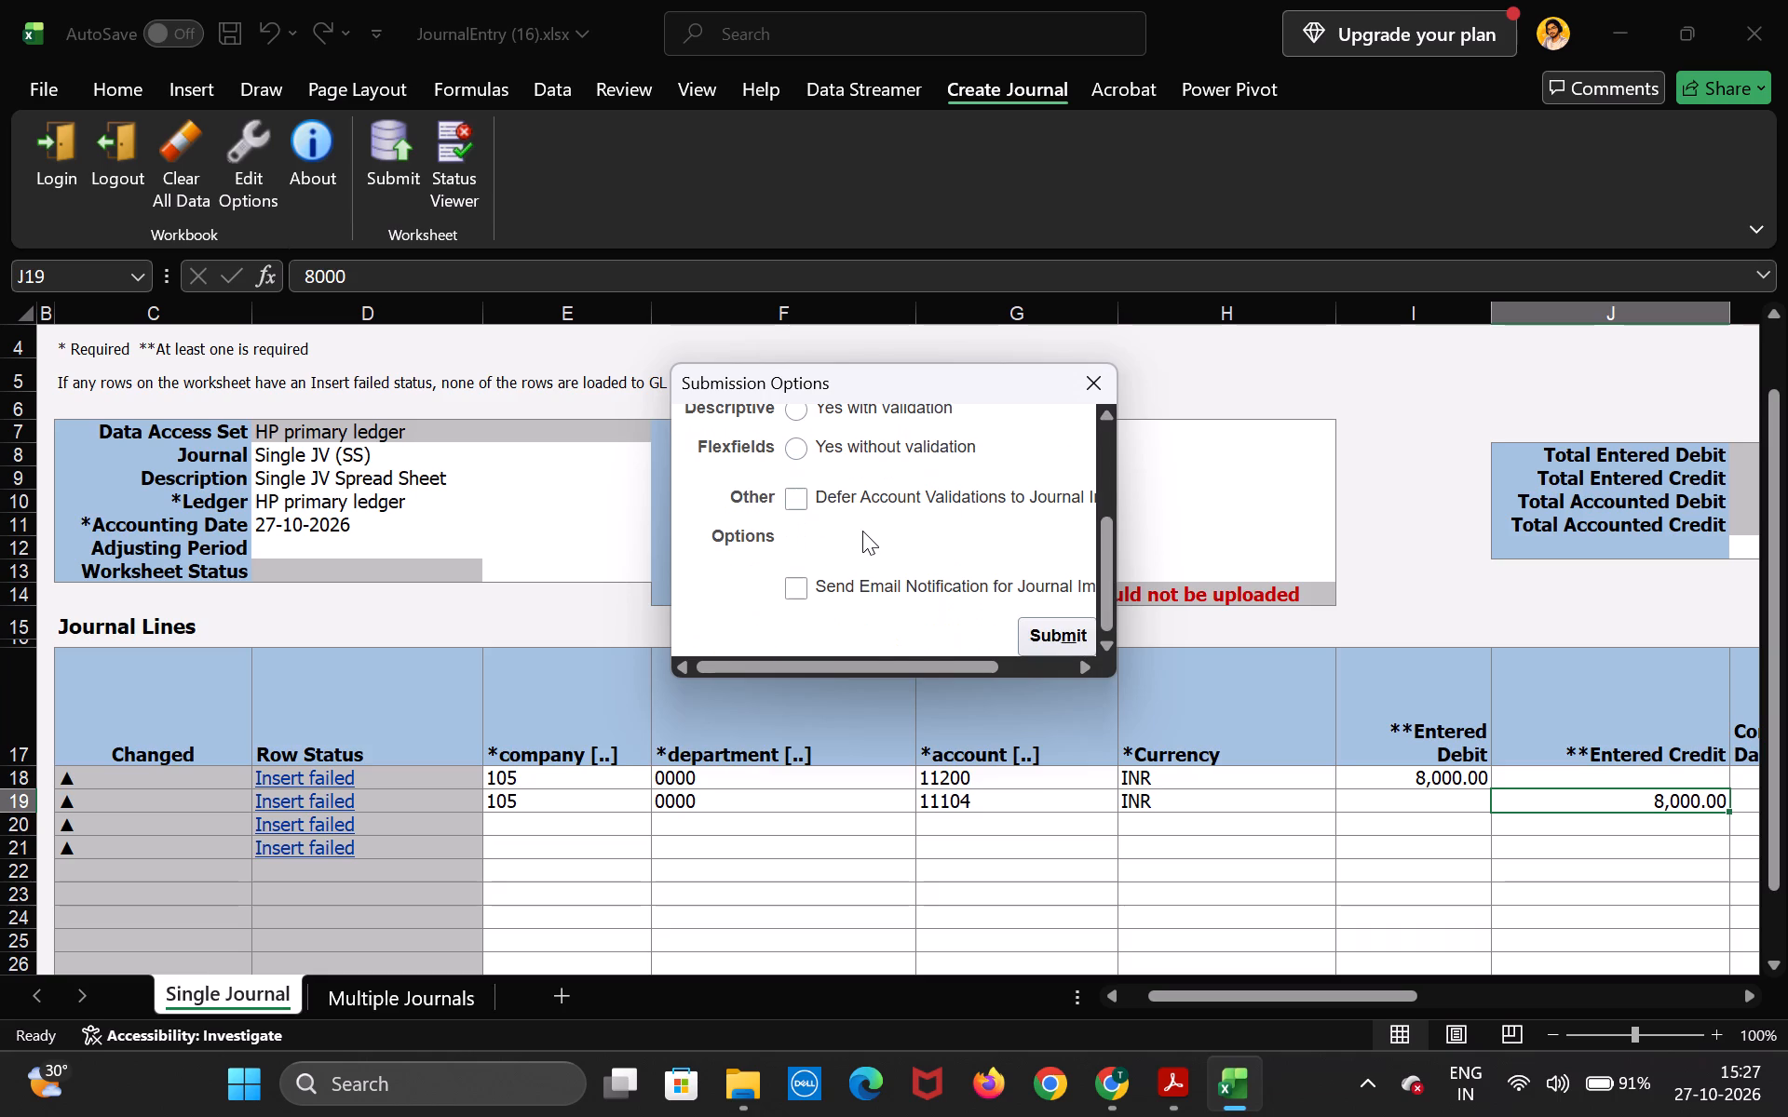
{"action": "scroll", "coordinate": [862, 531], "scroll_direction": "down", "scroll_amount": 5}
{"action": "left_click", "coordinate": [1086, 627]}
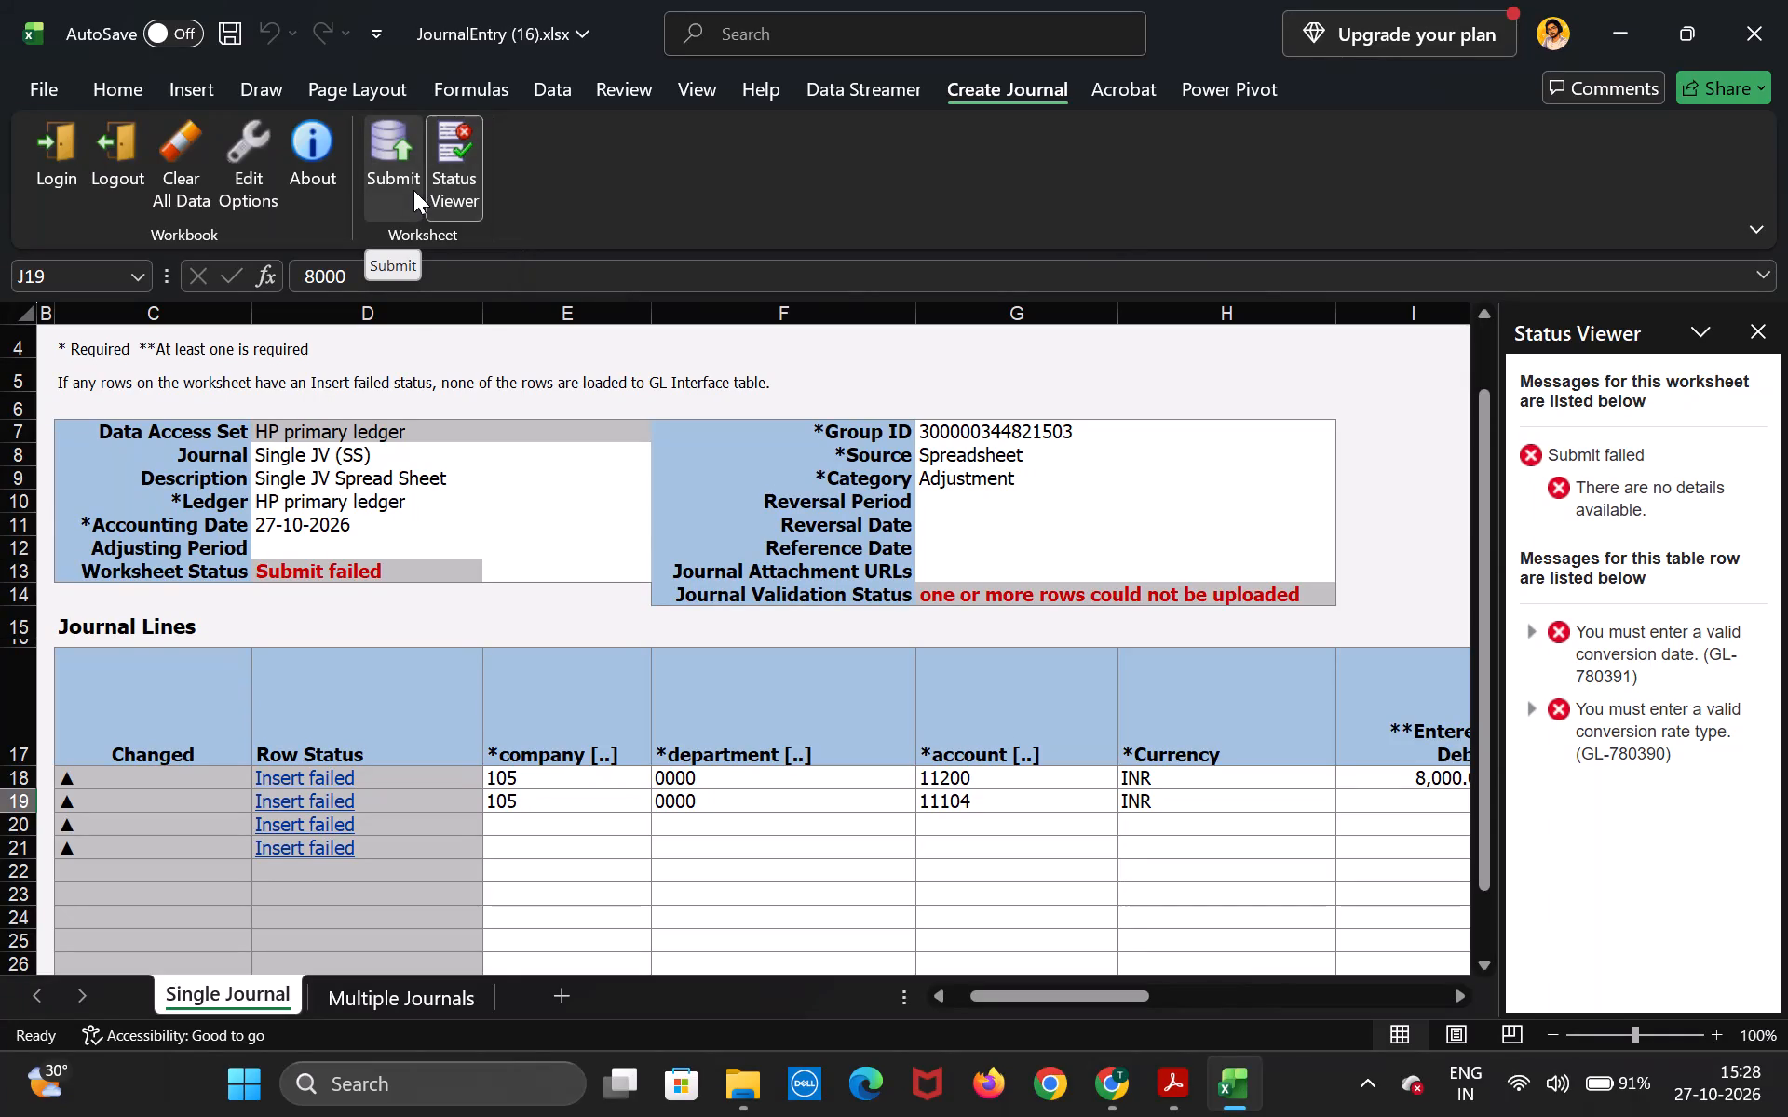
Try once more to submit the journal with Submit Journal Import and Posting.
{"action": "left_click", "coordinate": [413, 190]}
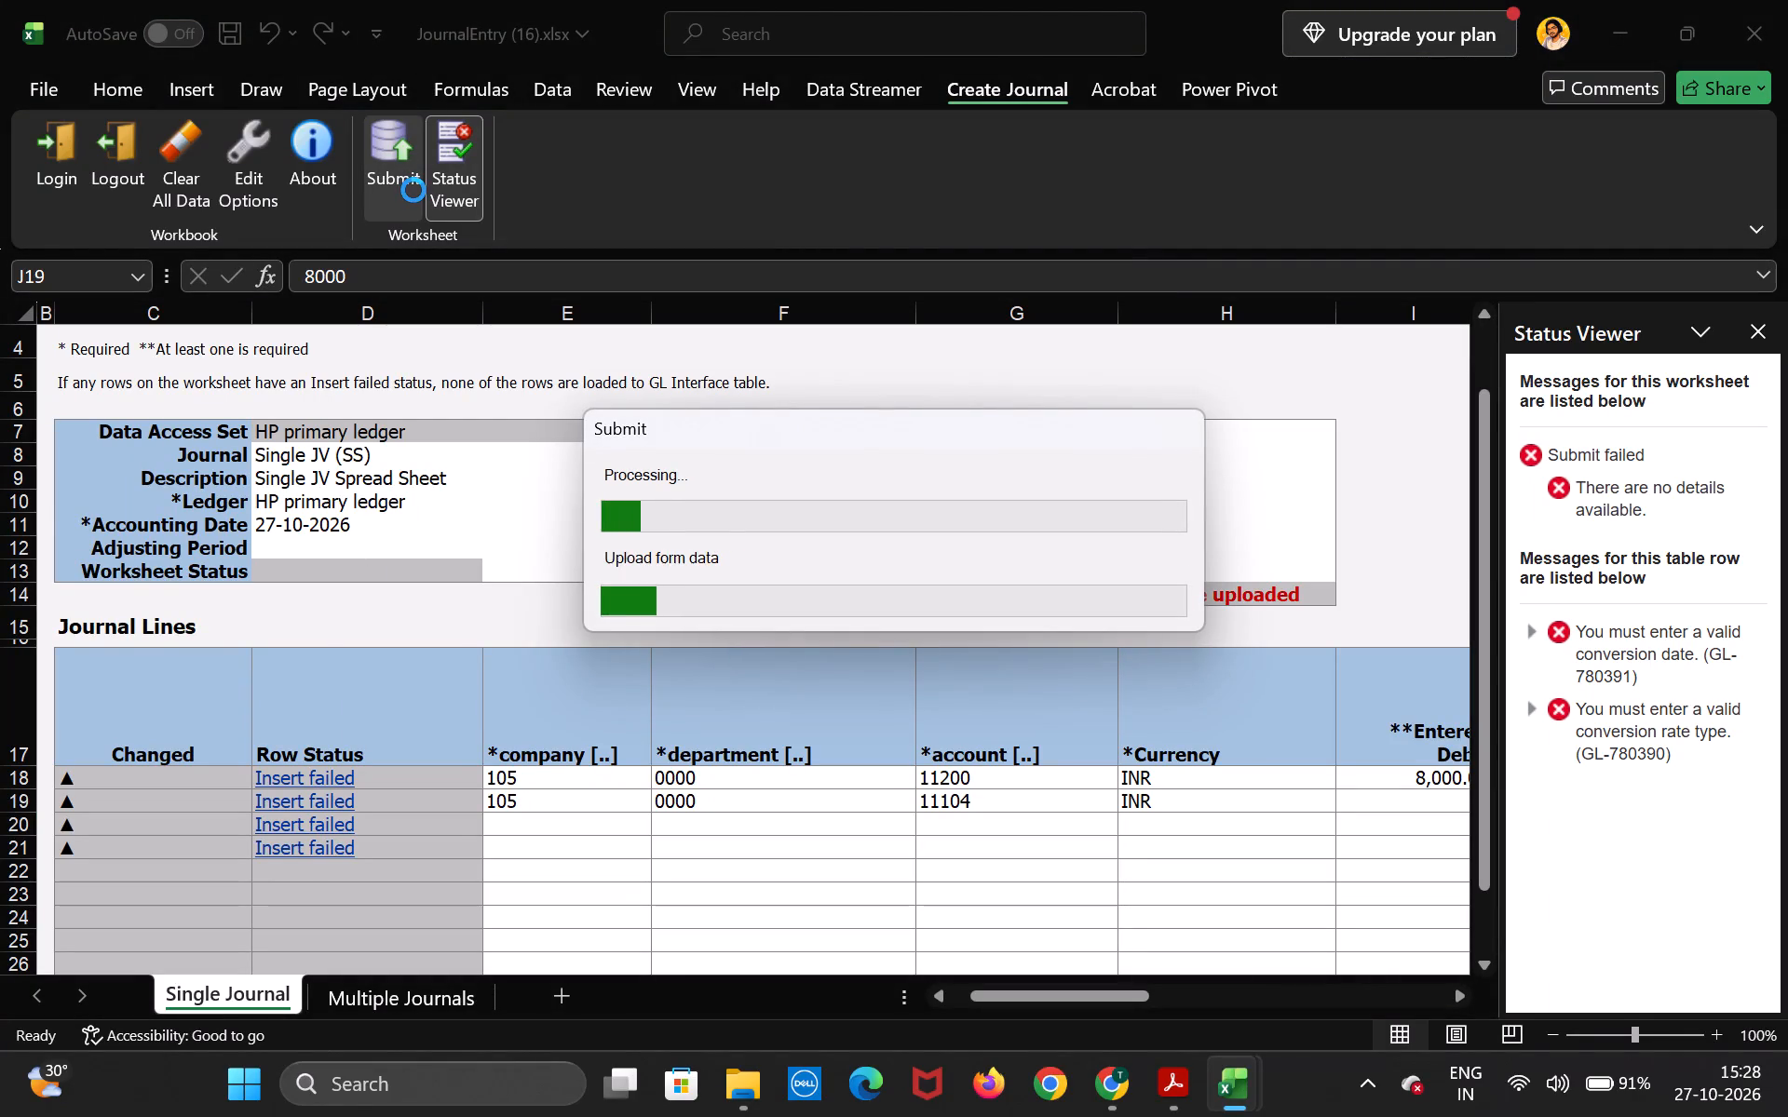
{"action": "left_click", "coordinate": [413, 190]}
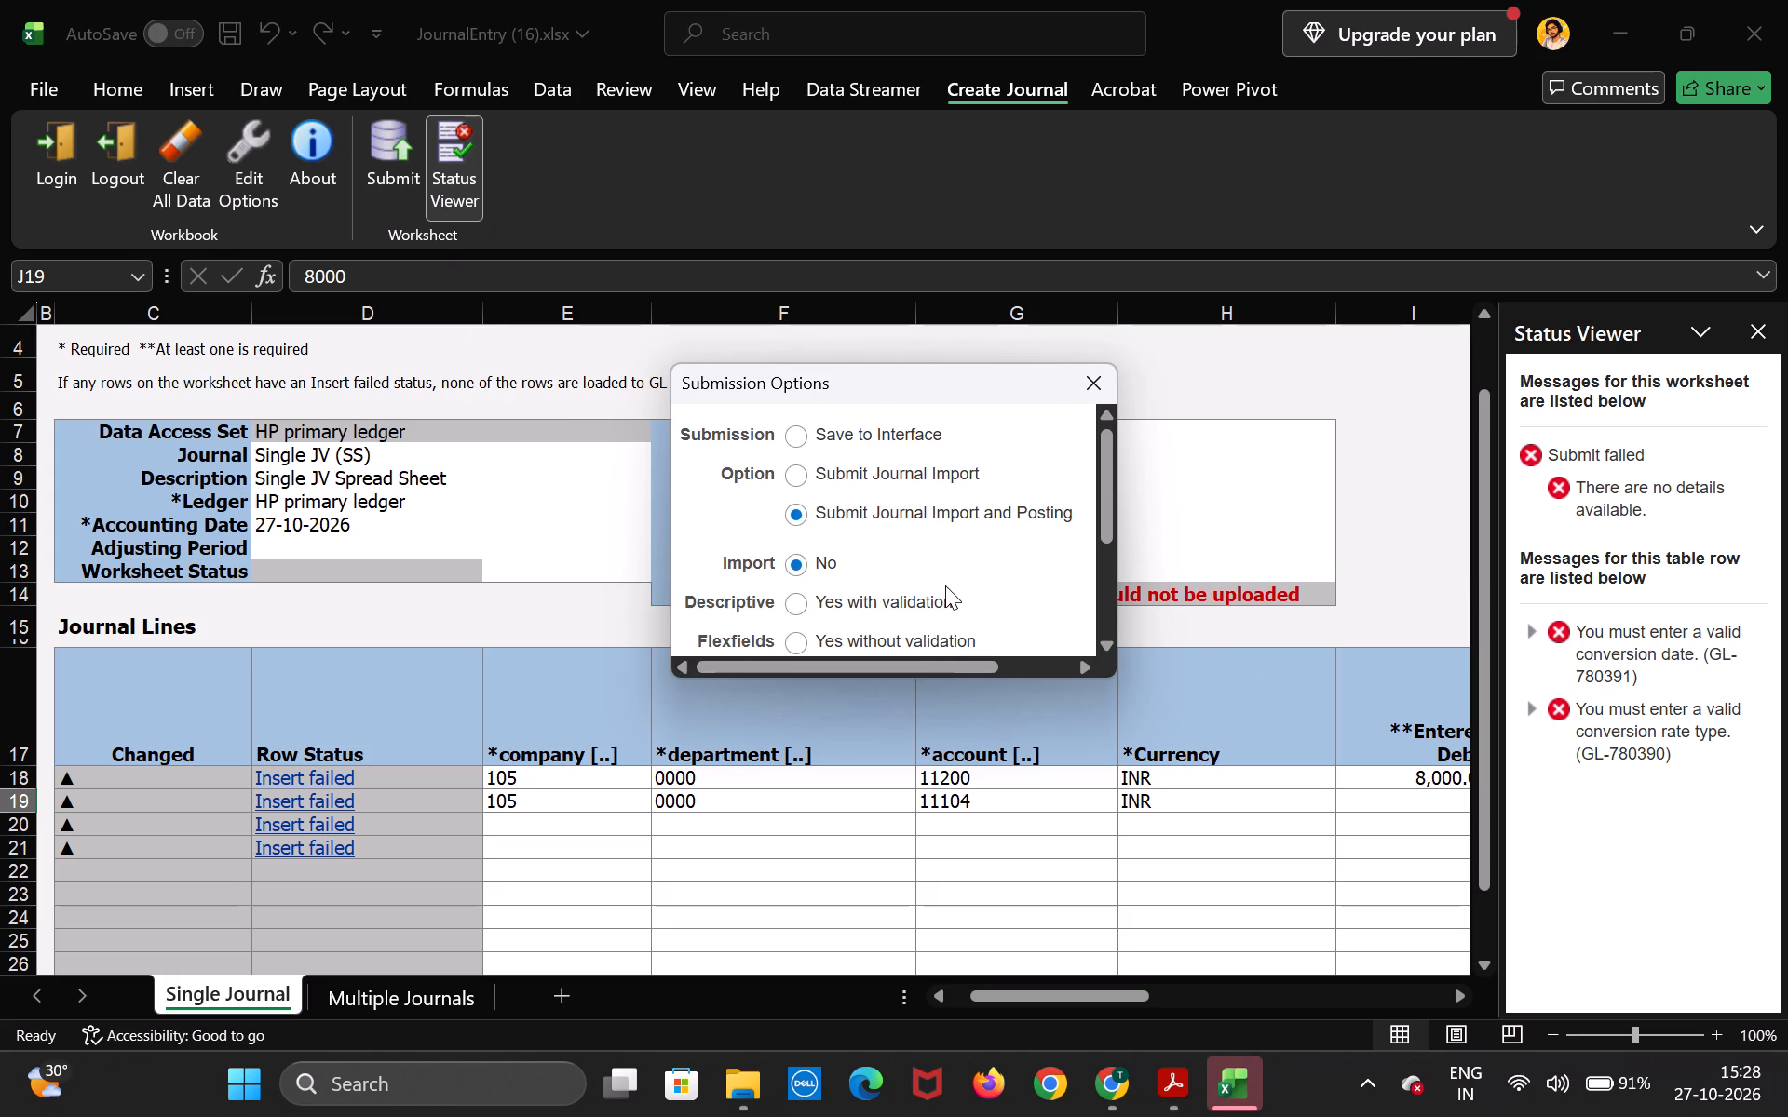
{"action": "scroll", "coordinate": [1036, 585], "scroll_direction": "down", "scroll_amount": 6}
{"action": "left_click", "coordinate": [1044, 627]}
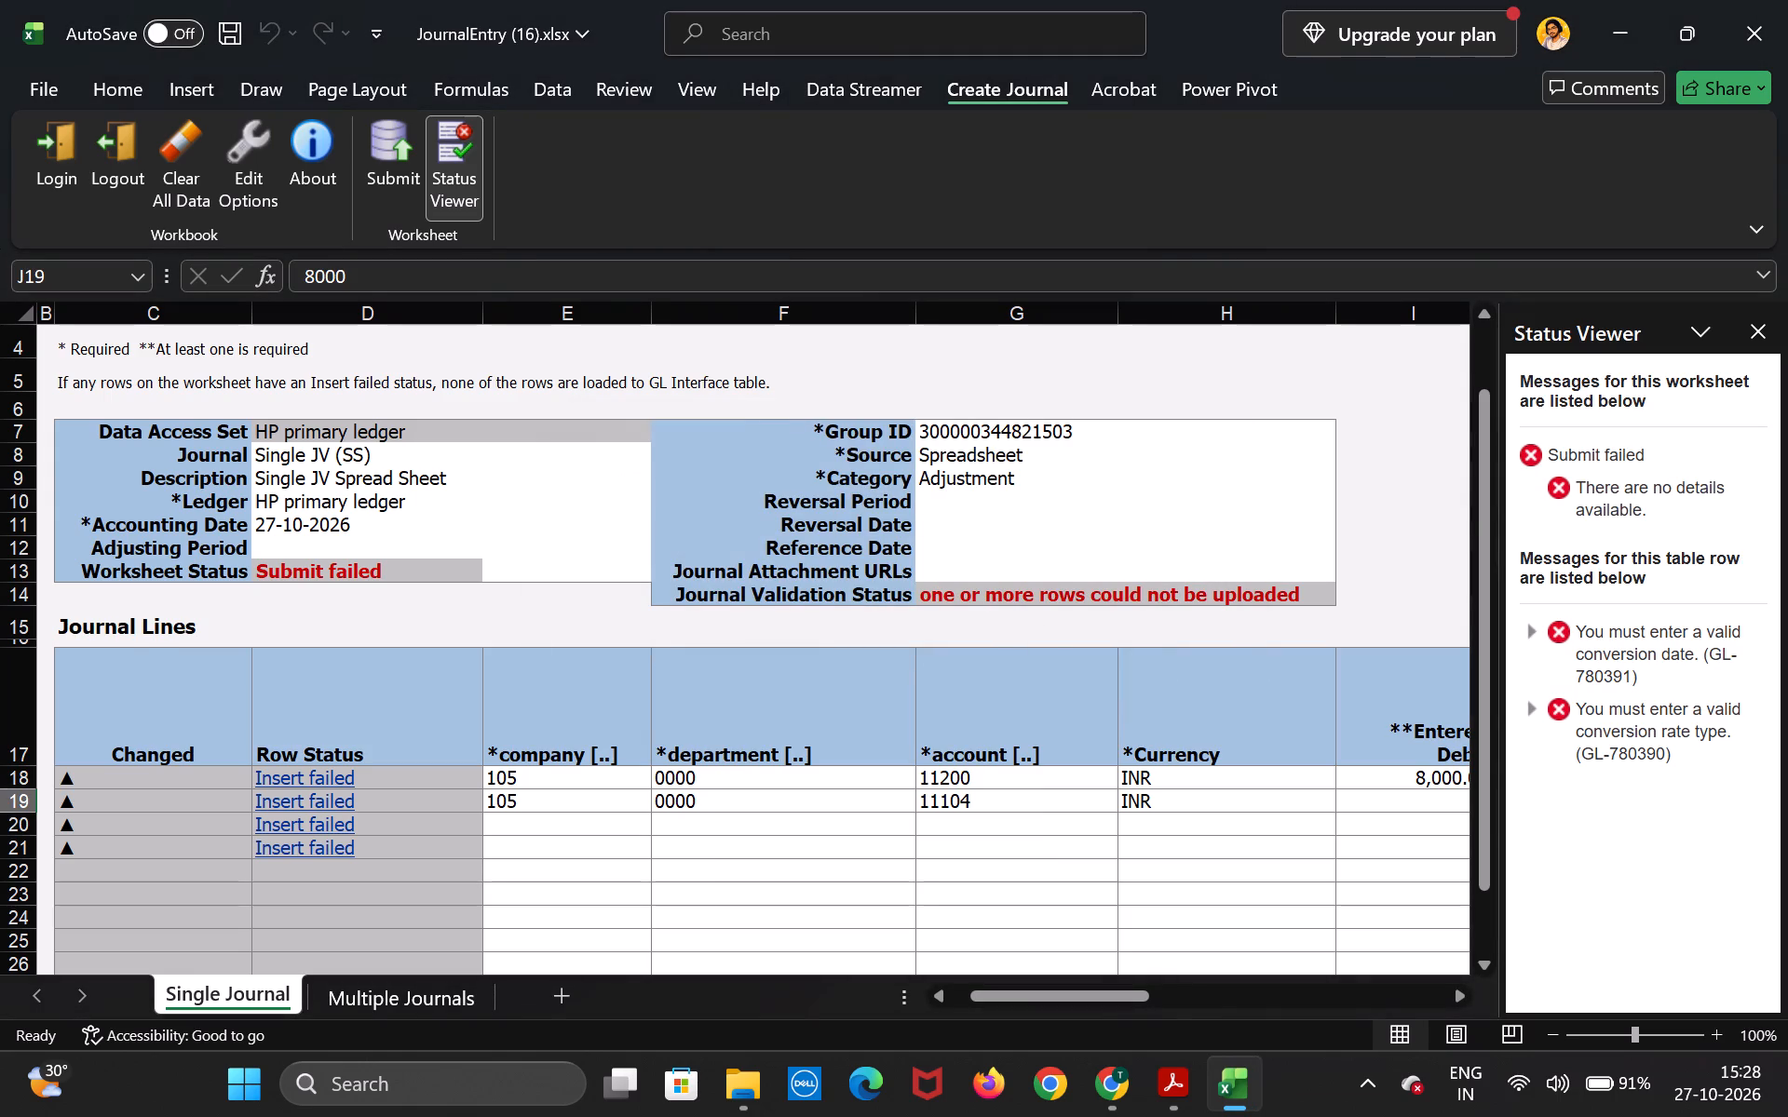
Examine the journal header, line amounts and row statuses for the cause of the submission problem, closing the Status Viewer.
{"action": "scroll", "coordinate": [902, 639], "scroll_direction": "down", "scroll_amount": 3}
{"action": "scroll", "coordinate": [902, 639], "scroll_direction": "up", "scroll_amount": 4}
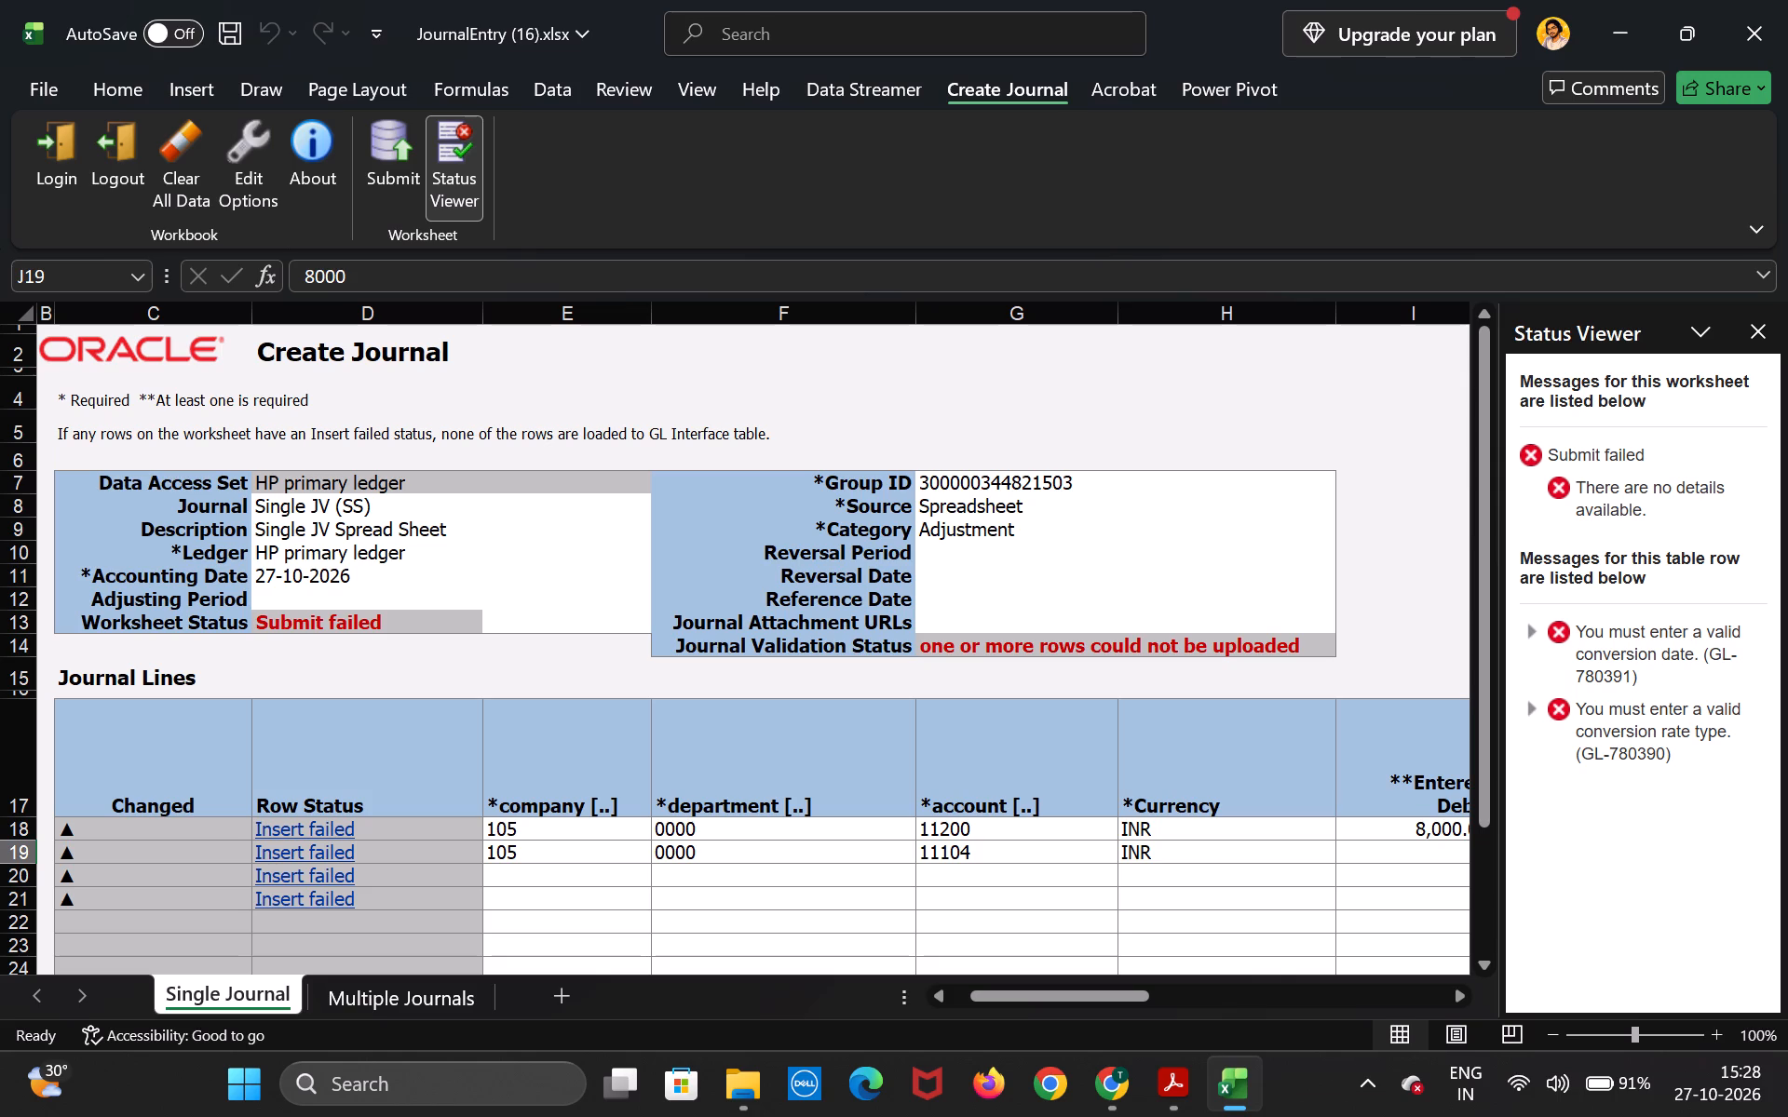
{"action": "left_click", "coordinate": [1381, 864]}
{"action": "left_click", "coordinate": [1384, 847]}
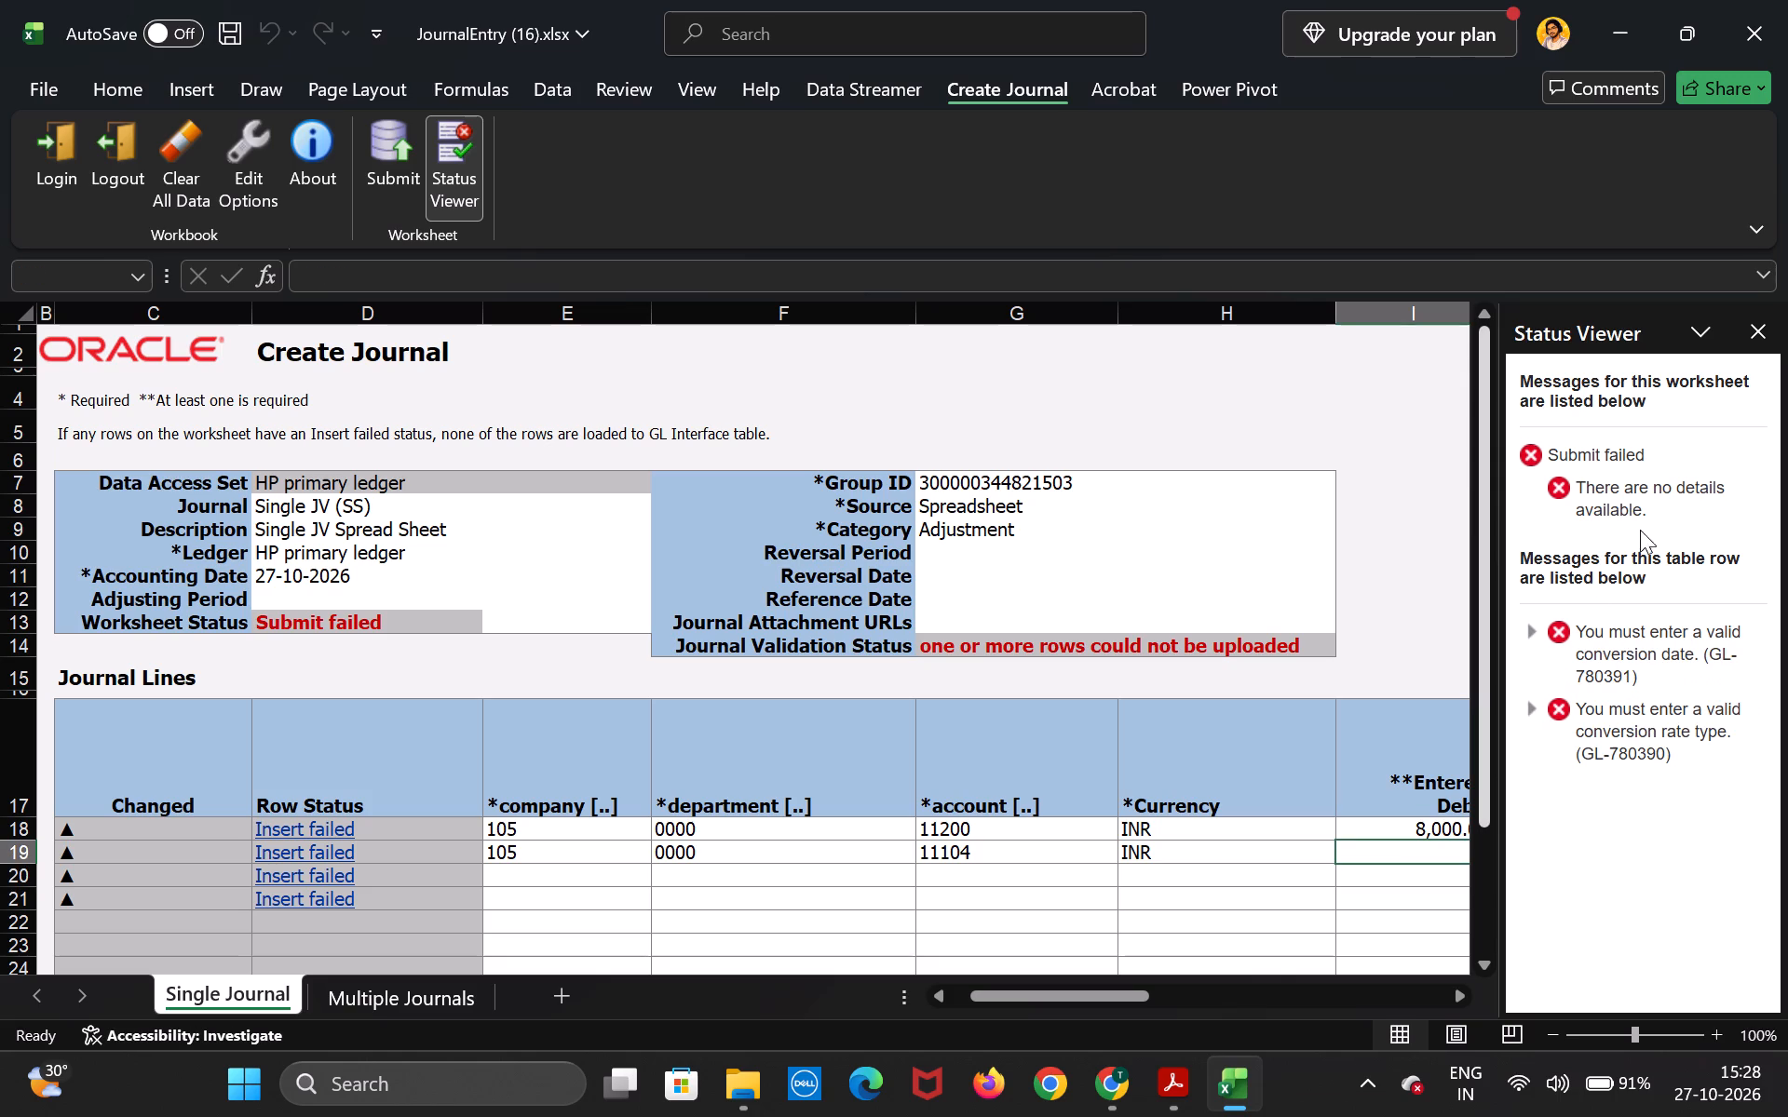
{"action": "left_click", "coordinate": [1748, 343]}
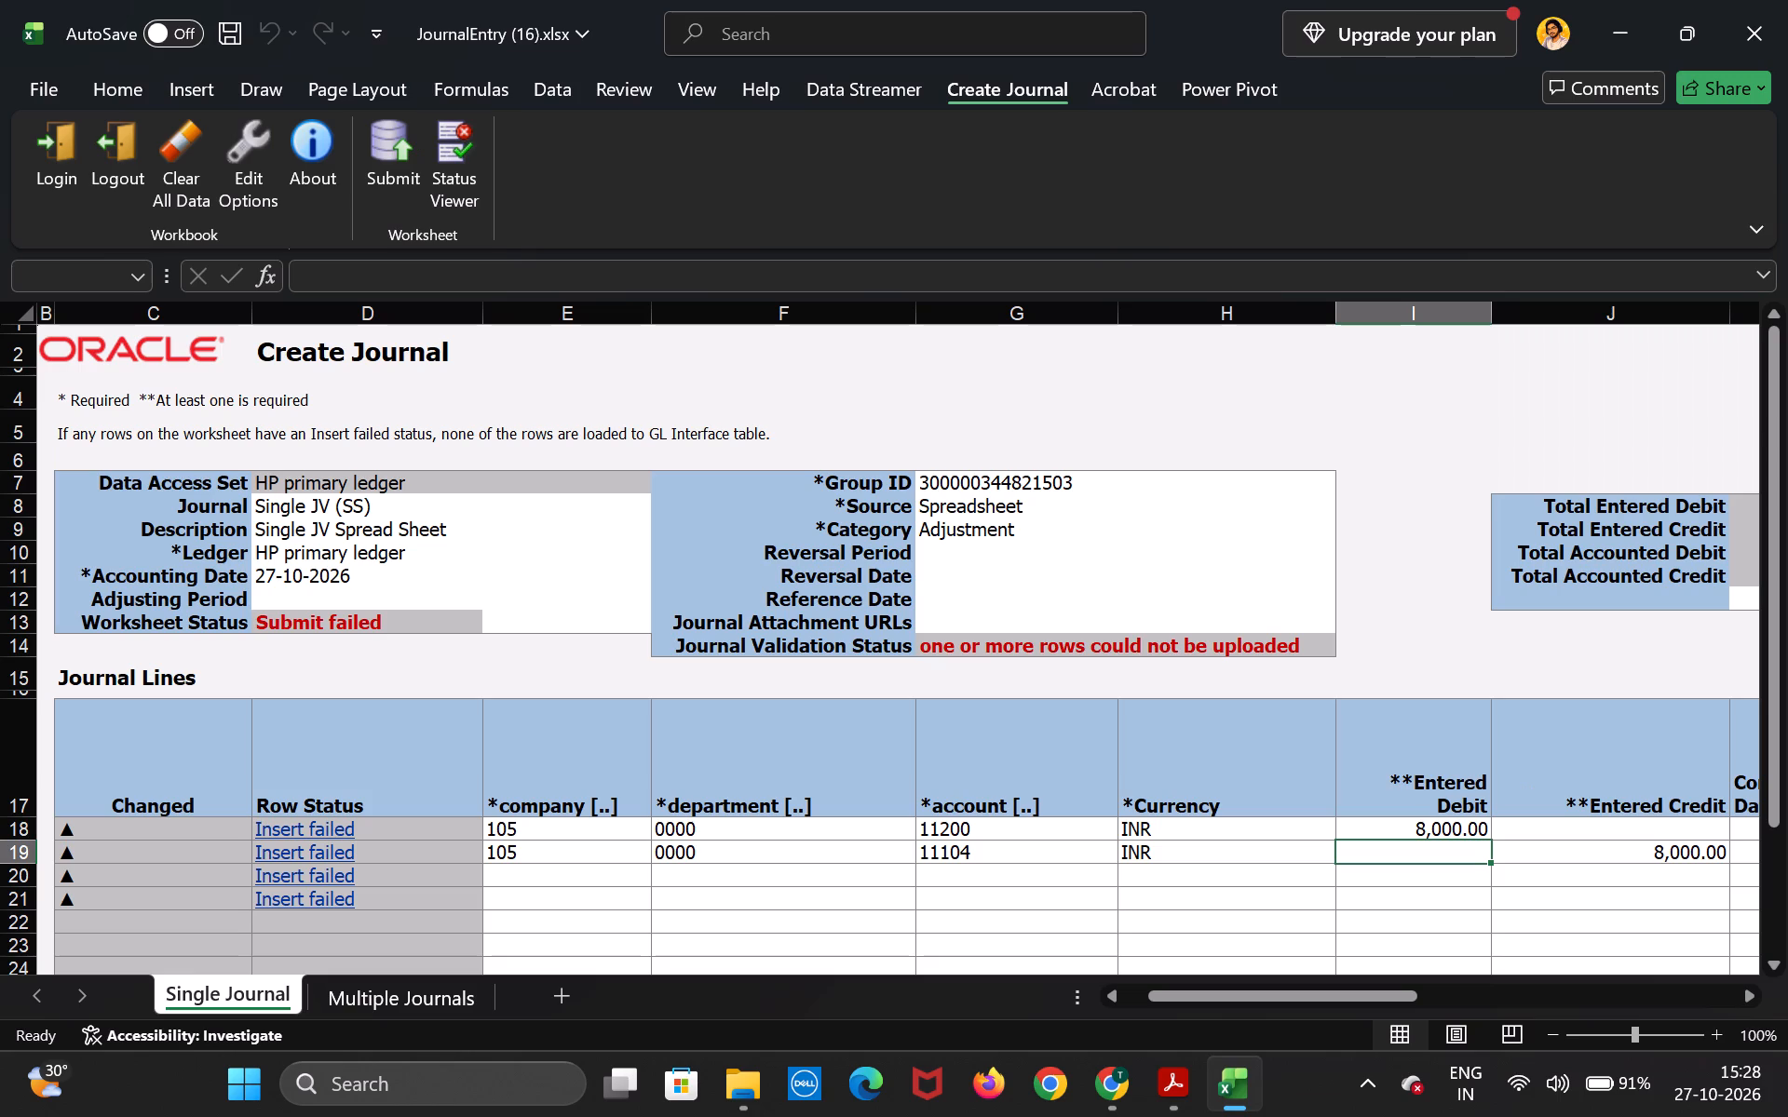
{"action": "left_click", "coordinate": [1628, 441]}
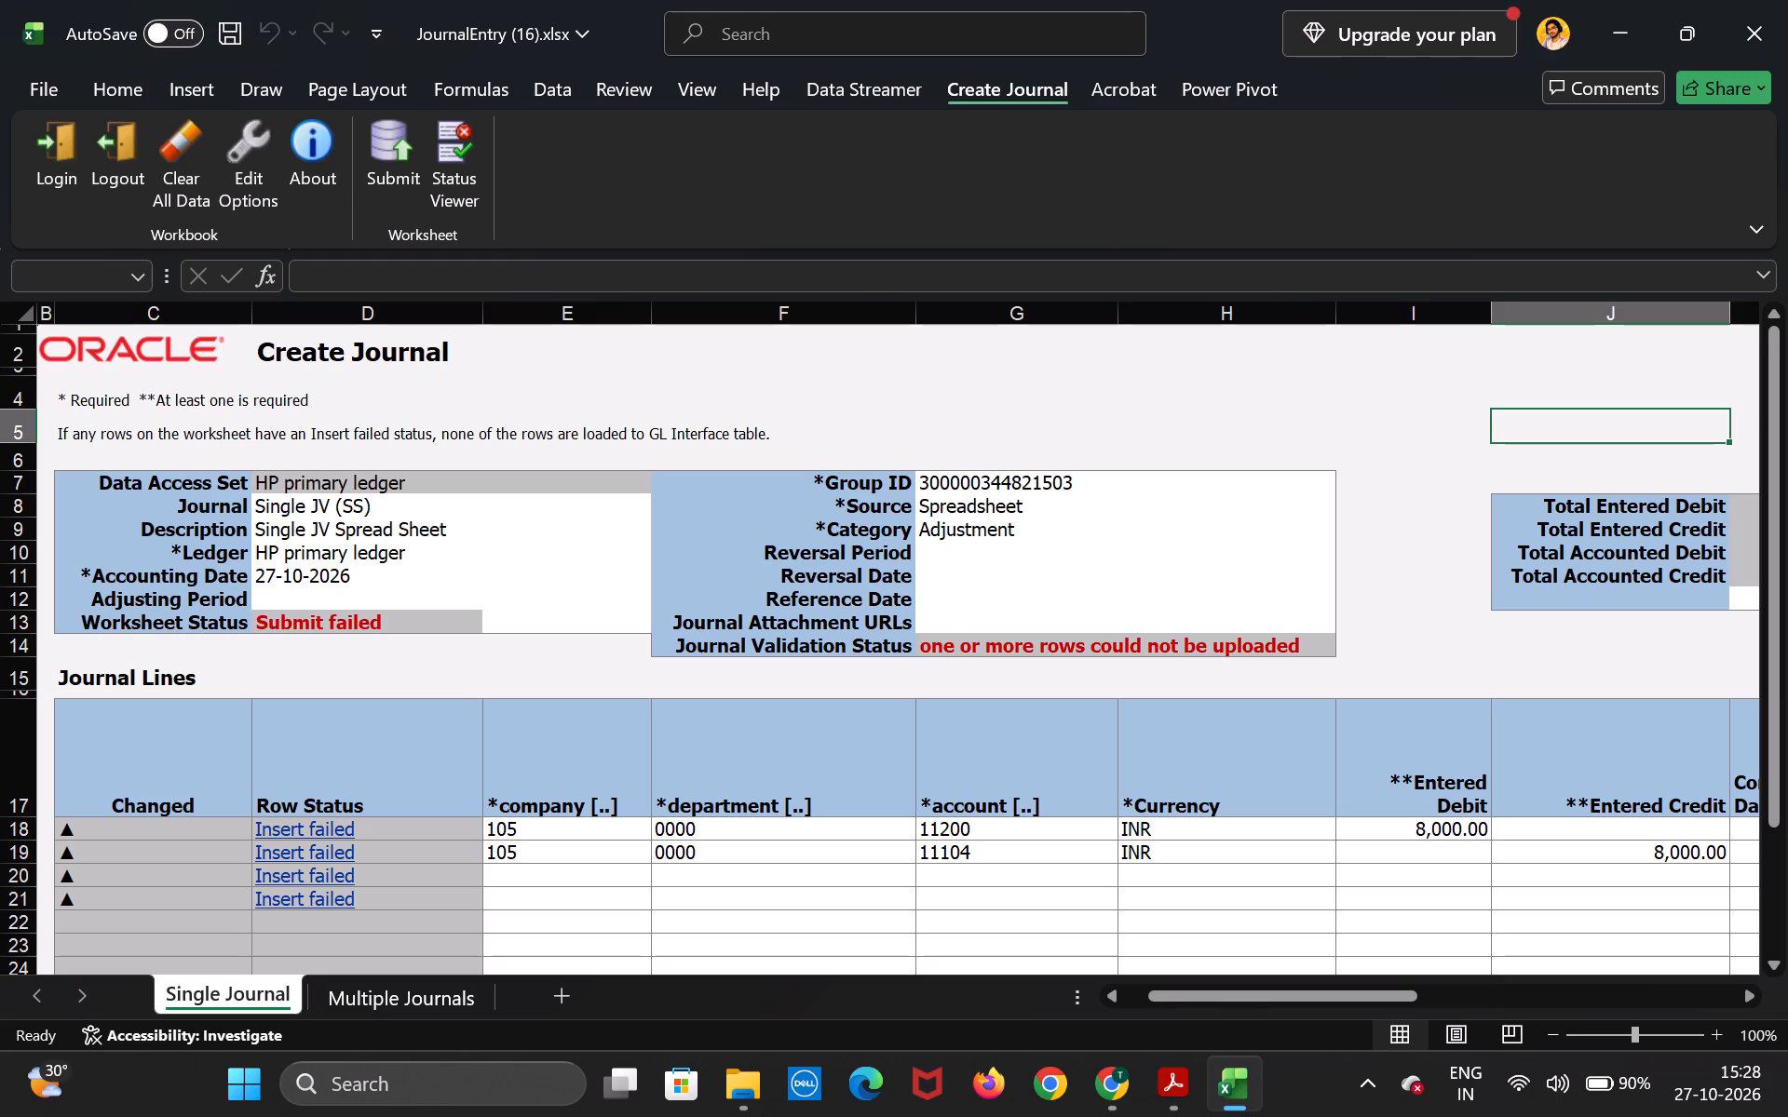
{"action": "scroll", "coordinate": [1386, 680], "scroll_direction": "down", "scroll_amount": 2}
{"action": "scroll", "coordinate": [1386, 680], "scroll_direction": "up", "scroll_amount": 2}
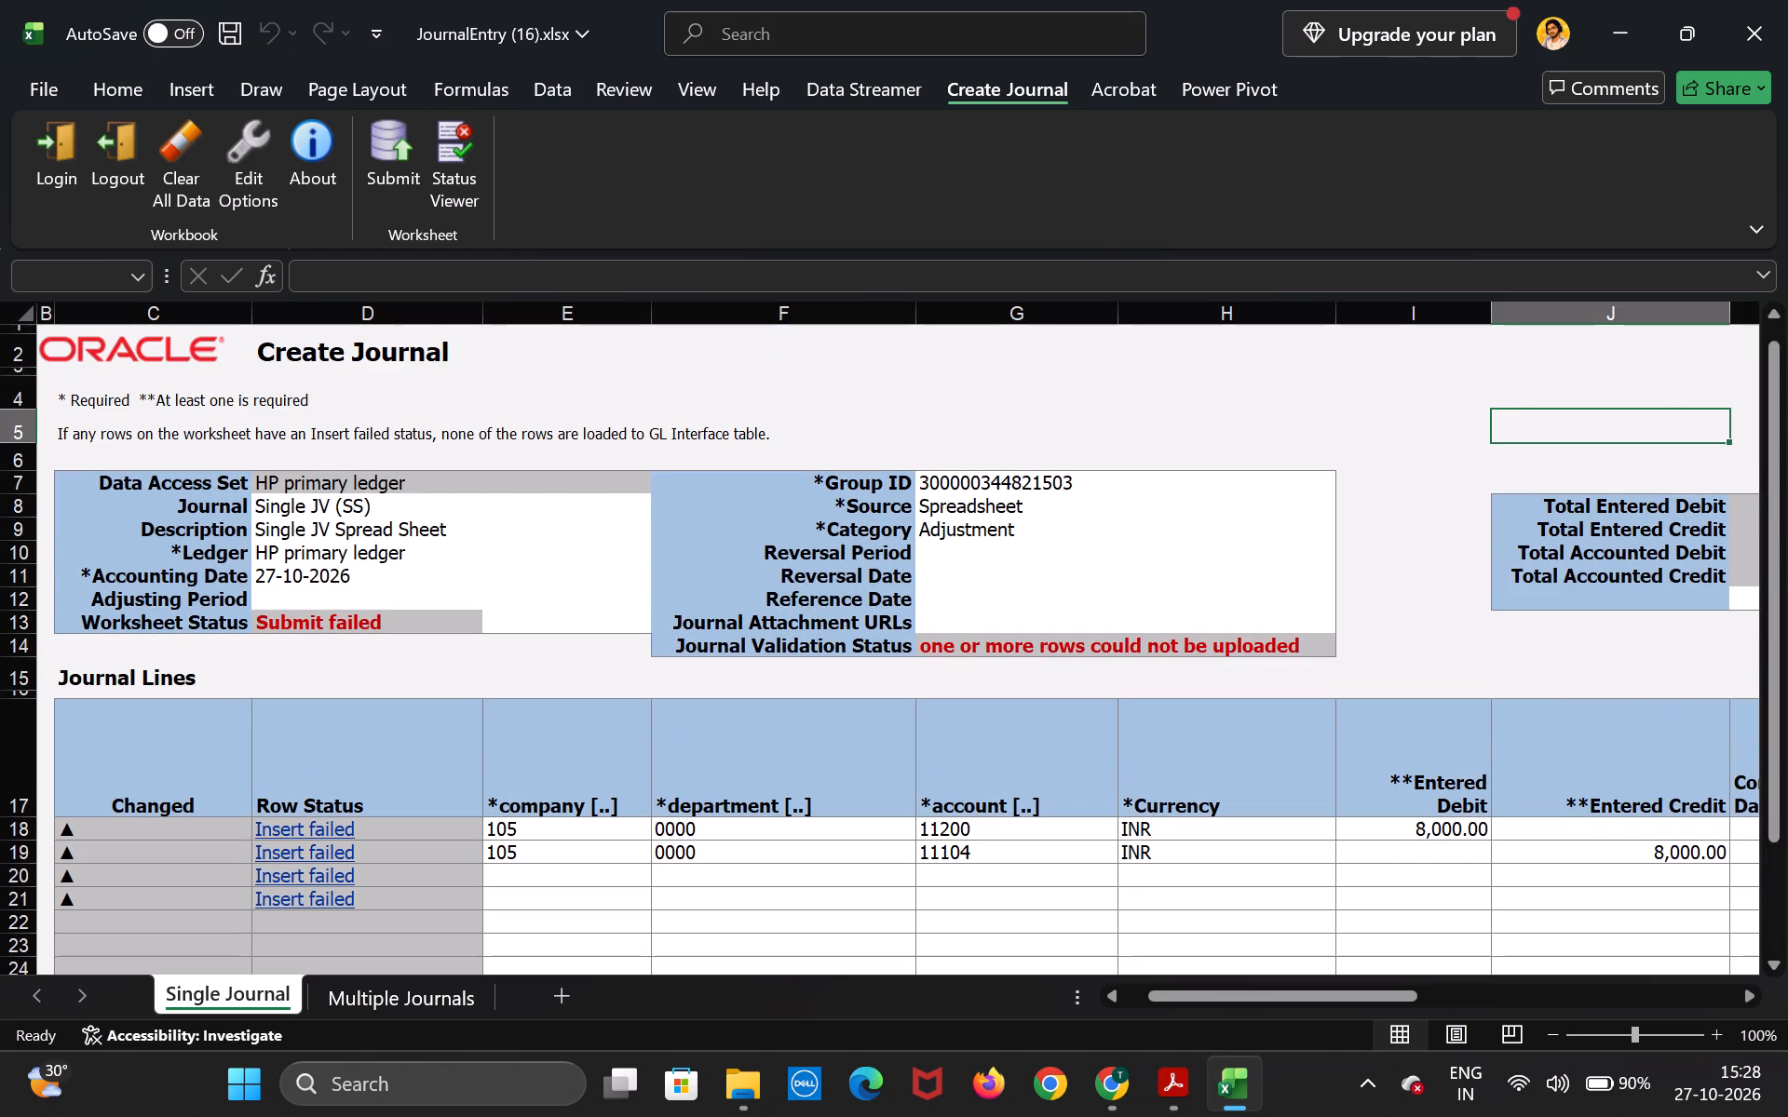
{"action": "scroll", "coordinate": [1386, 680], "scroll_direction": "up", "scroll_amount": 3}
{"action": "left_click", "coordinate": [1686, 861]}
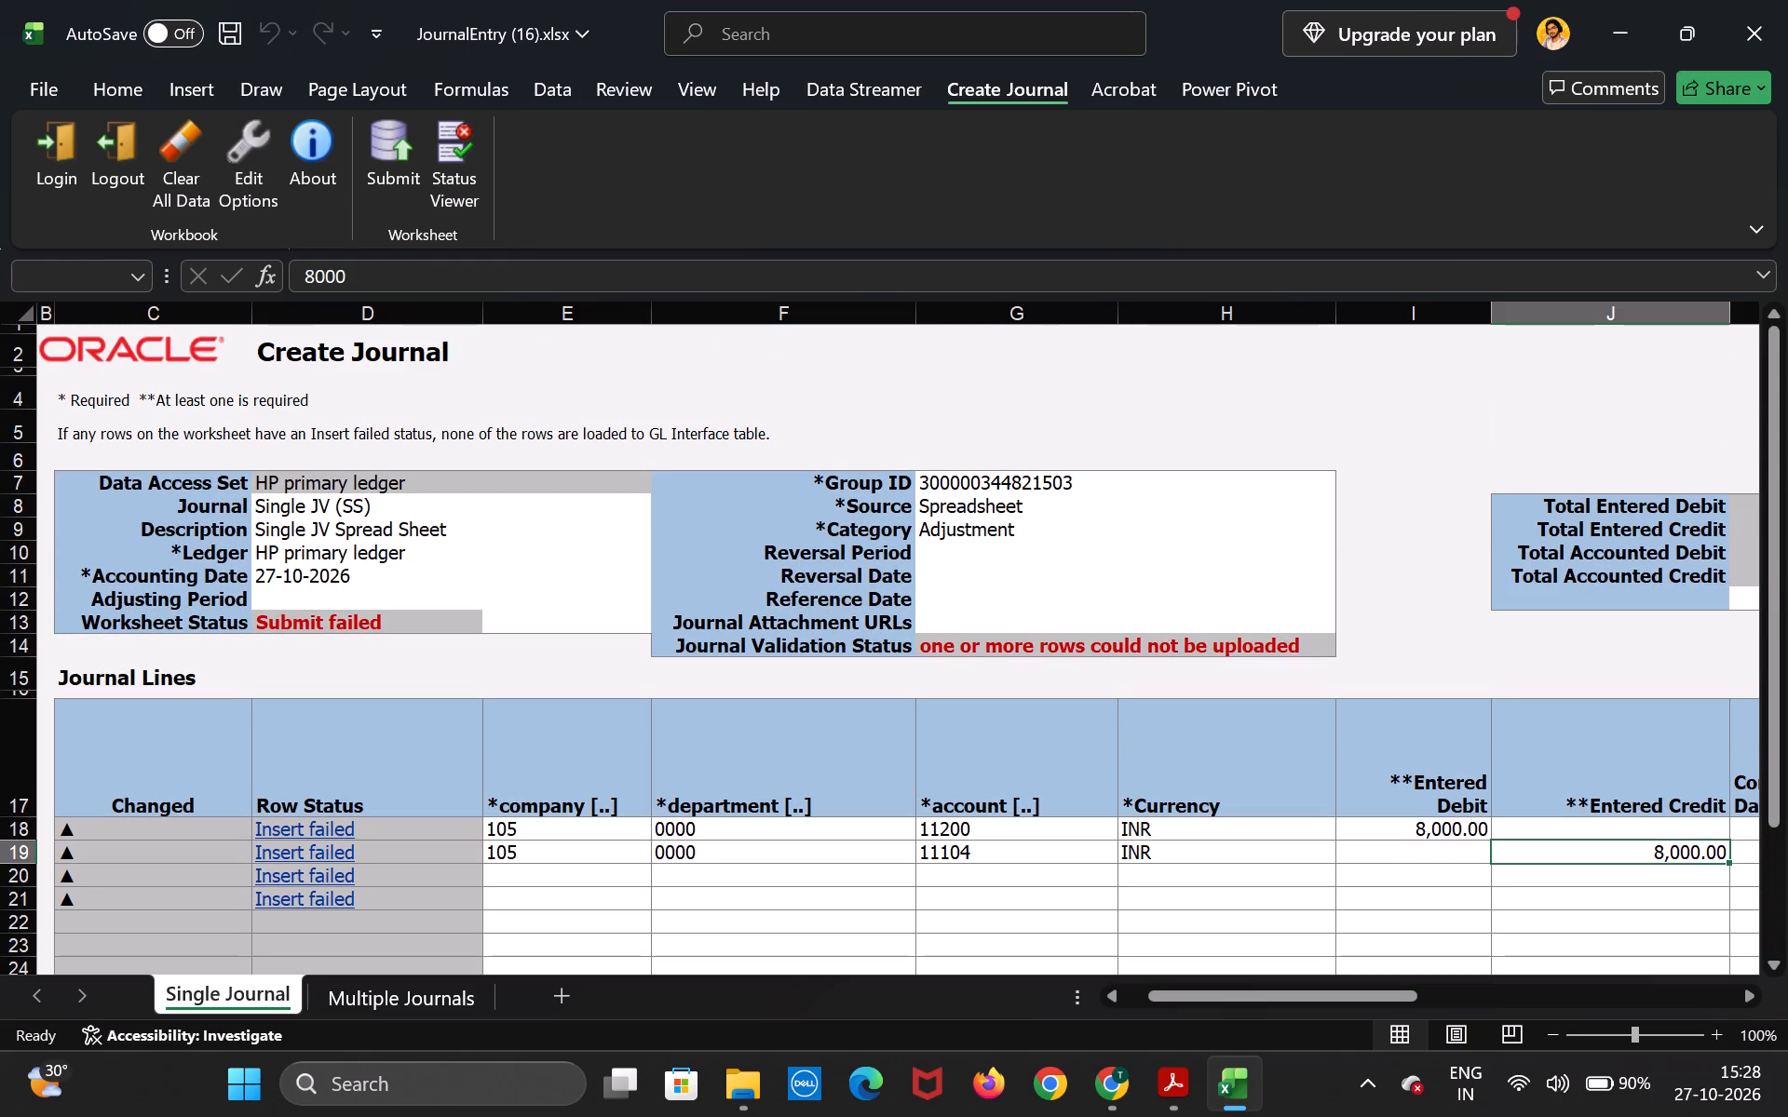
{"action": "left_click_drag", "start_coordinate": [1686, 861], "coordinate": [1638, 861]}
{"action": "left_click", "coordinate": [1679, 856]}
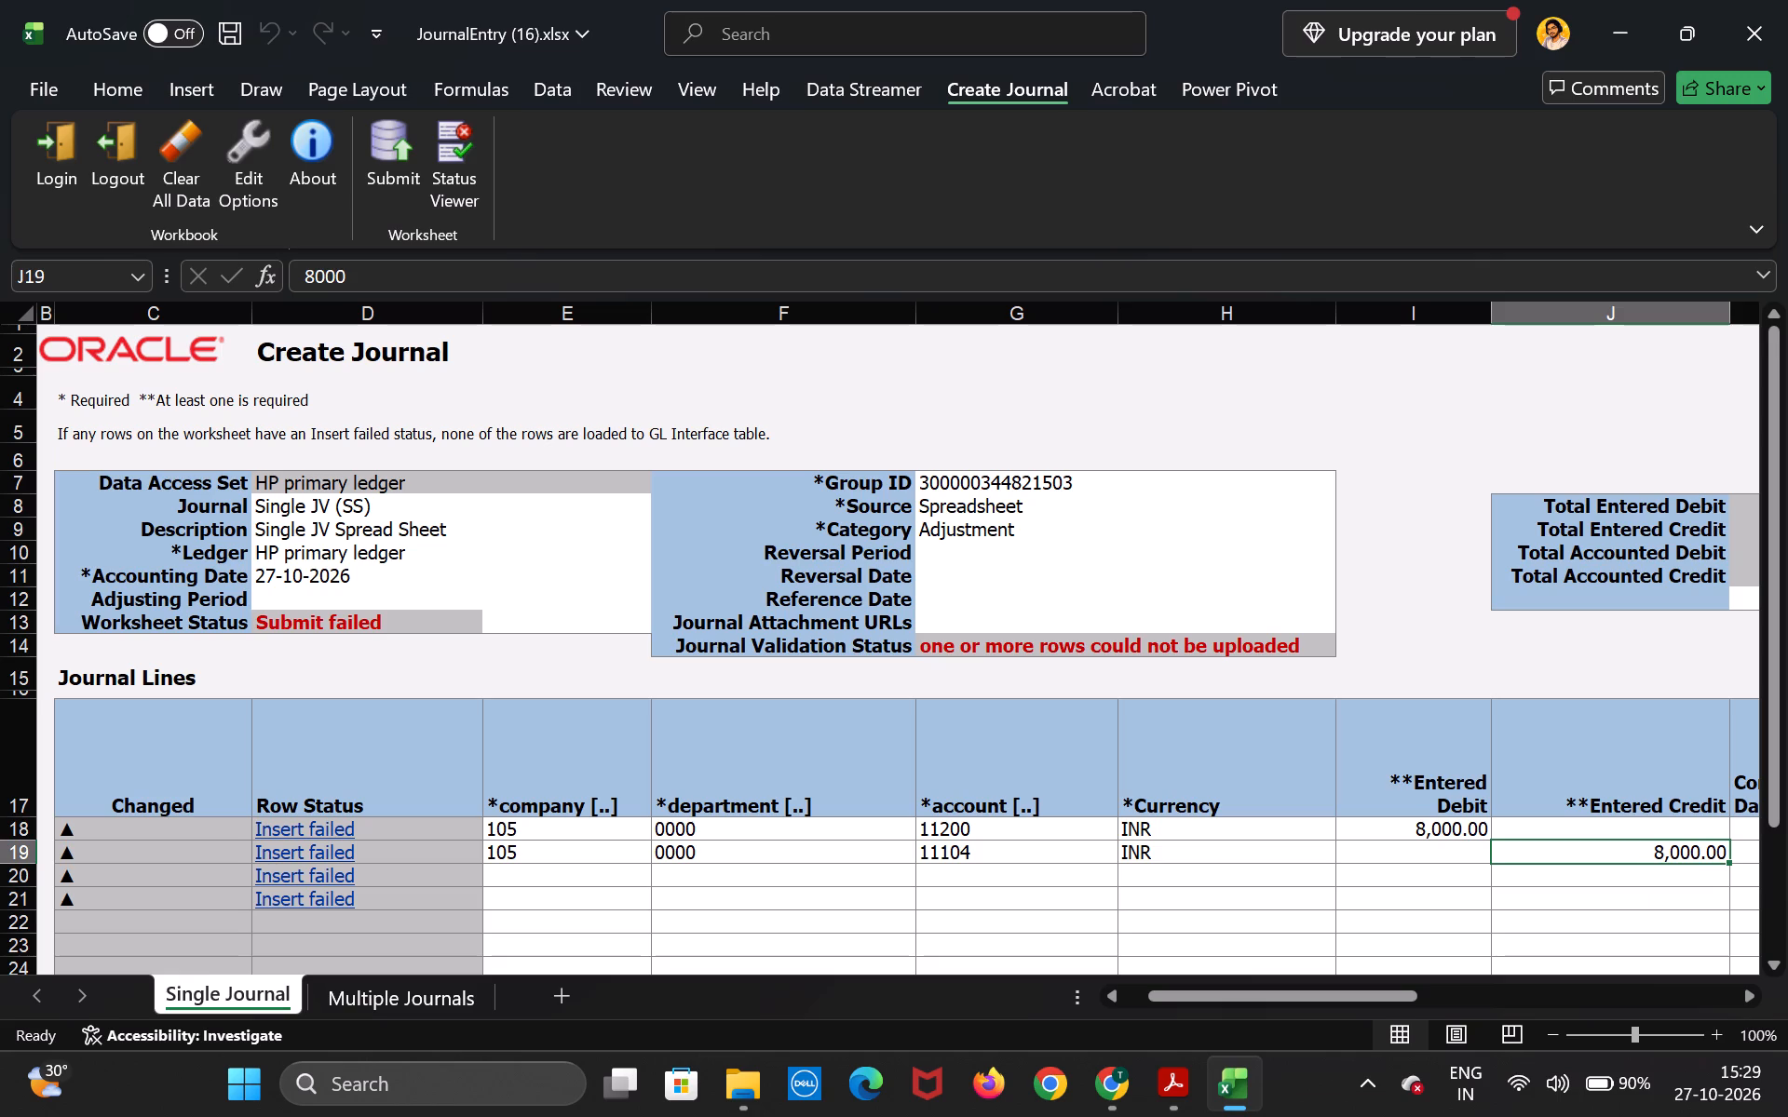
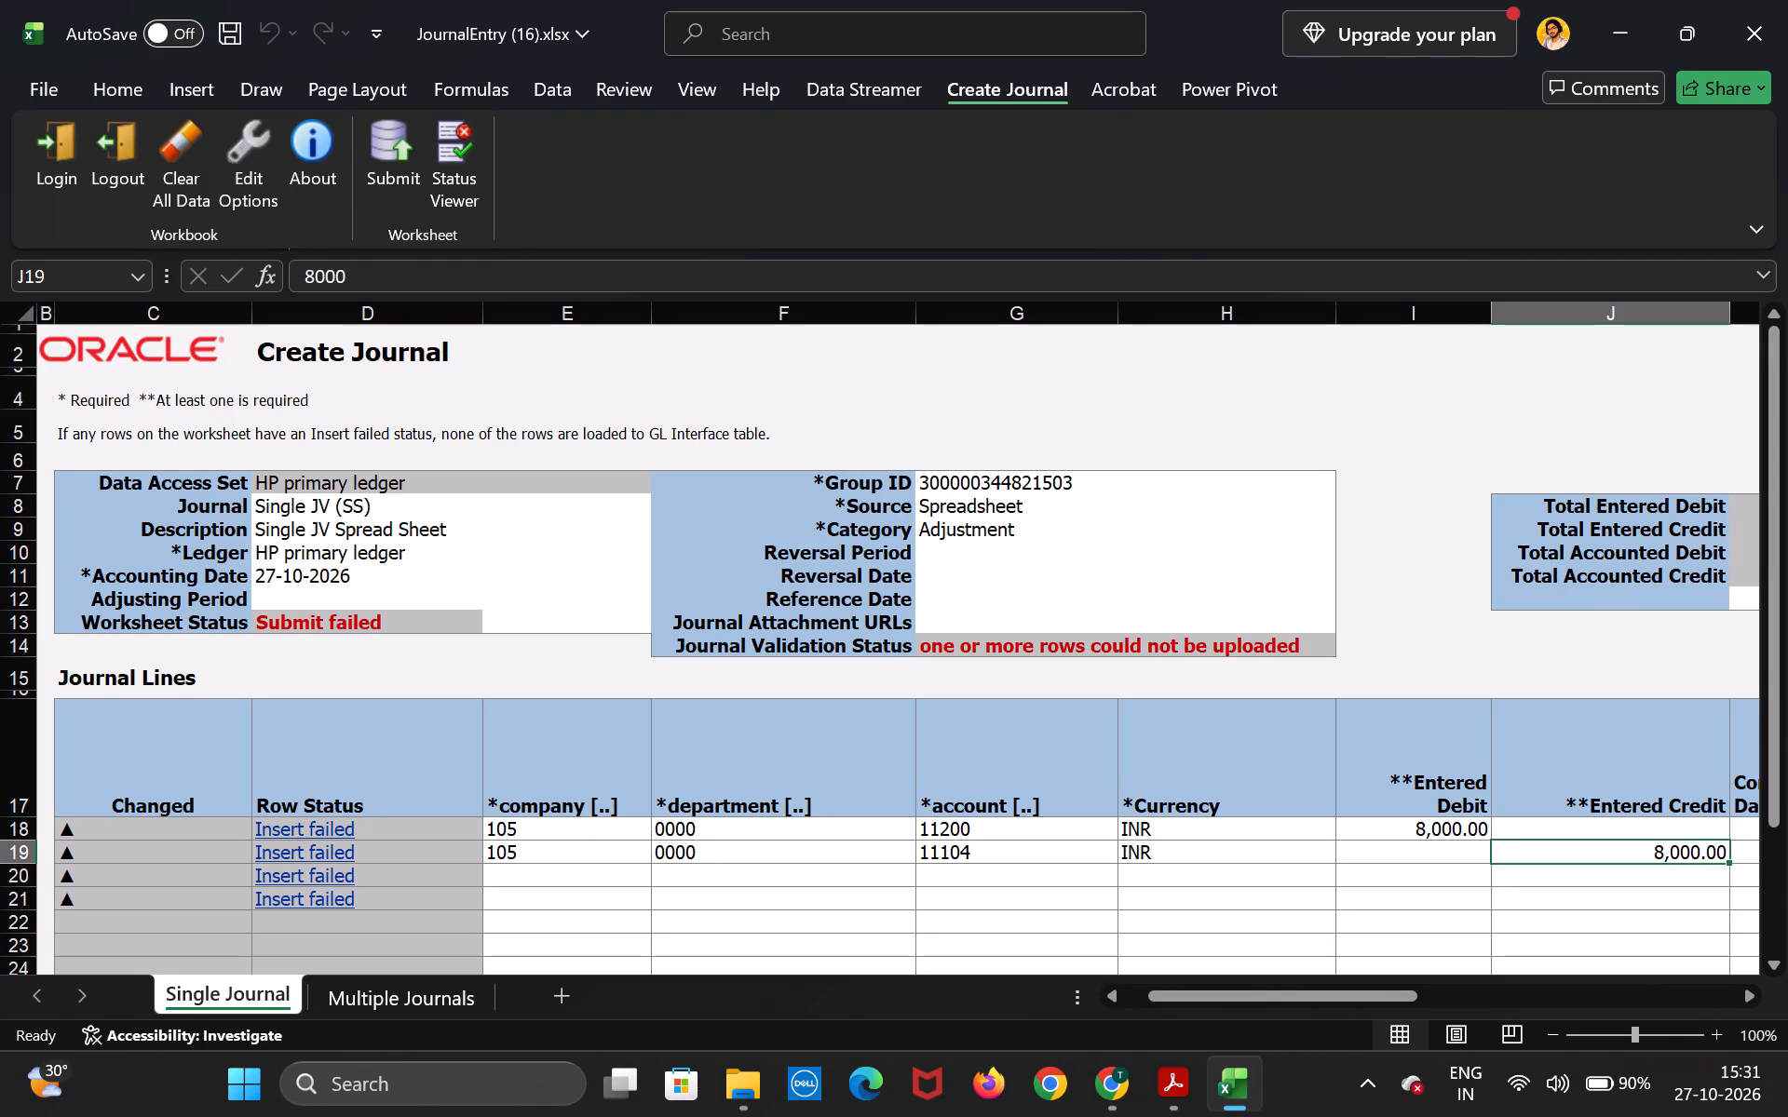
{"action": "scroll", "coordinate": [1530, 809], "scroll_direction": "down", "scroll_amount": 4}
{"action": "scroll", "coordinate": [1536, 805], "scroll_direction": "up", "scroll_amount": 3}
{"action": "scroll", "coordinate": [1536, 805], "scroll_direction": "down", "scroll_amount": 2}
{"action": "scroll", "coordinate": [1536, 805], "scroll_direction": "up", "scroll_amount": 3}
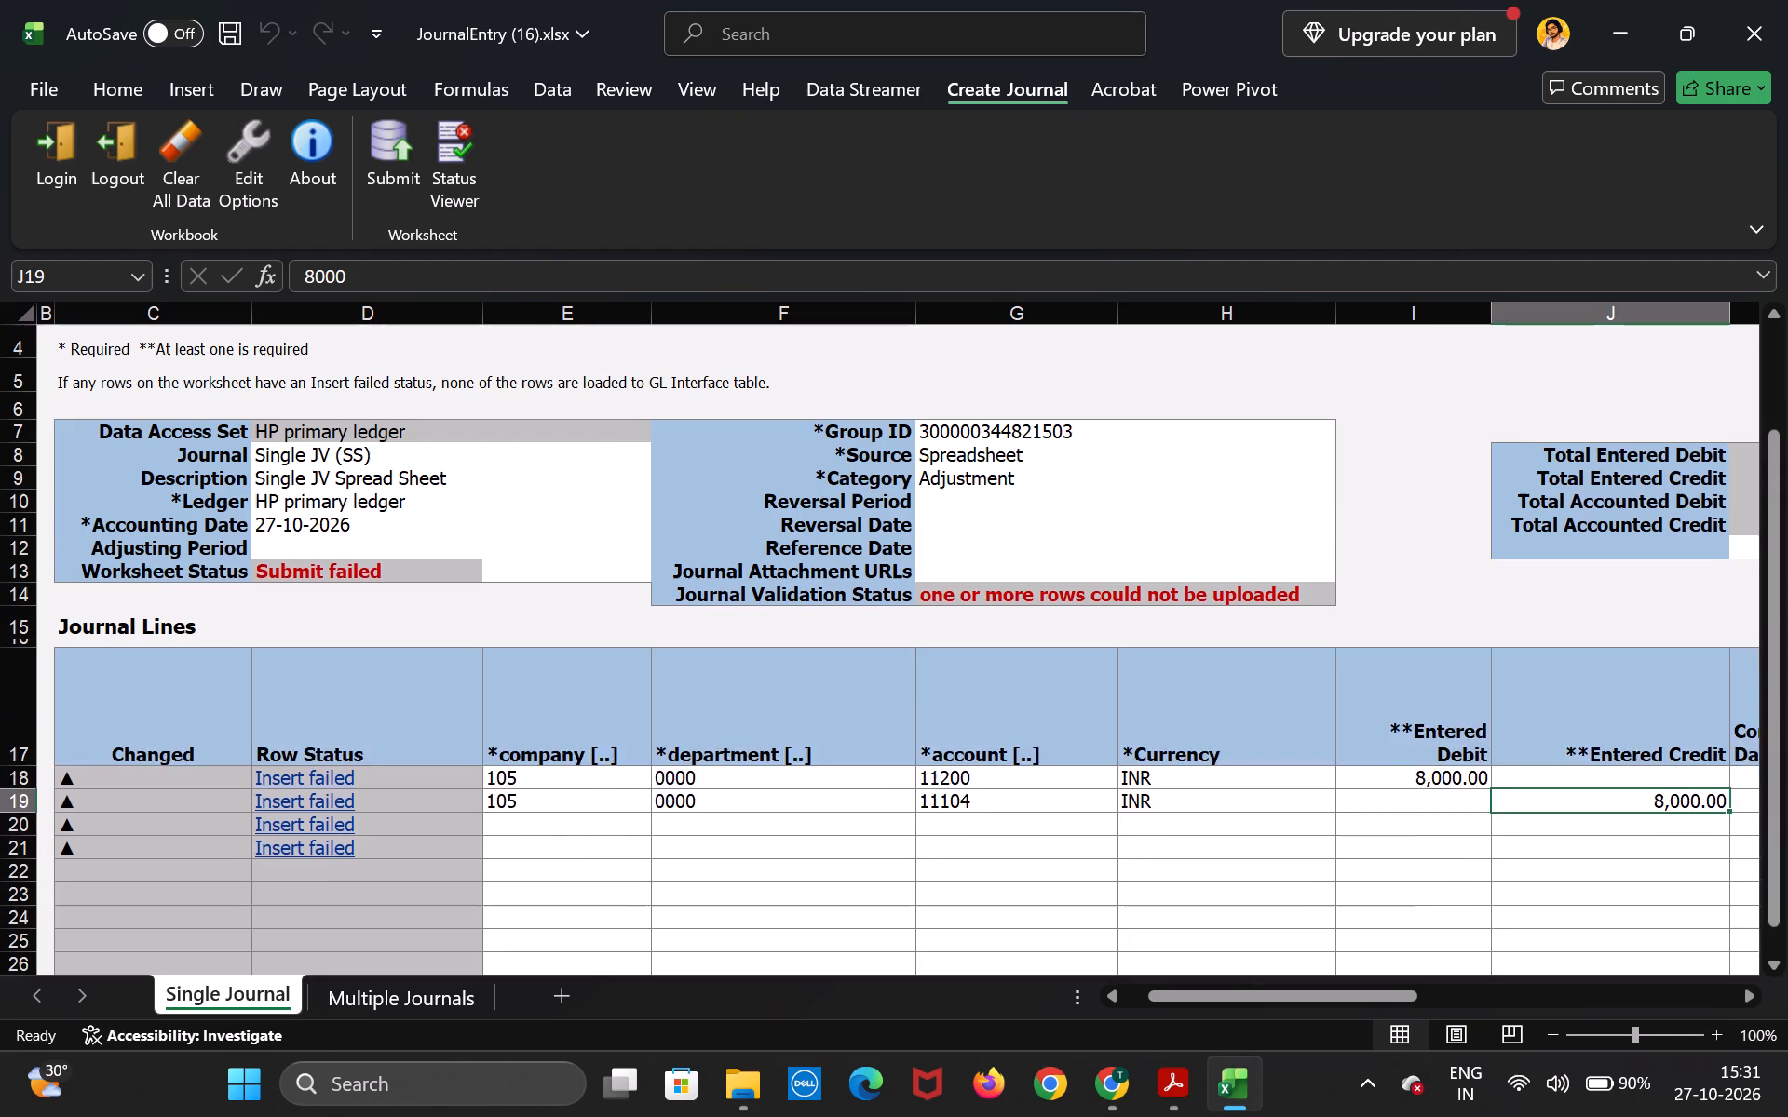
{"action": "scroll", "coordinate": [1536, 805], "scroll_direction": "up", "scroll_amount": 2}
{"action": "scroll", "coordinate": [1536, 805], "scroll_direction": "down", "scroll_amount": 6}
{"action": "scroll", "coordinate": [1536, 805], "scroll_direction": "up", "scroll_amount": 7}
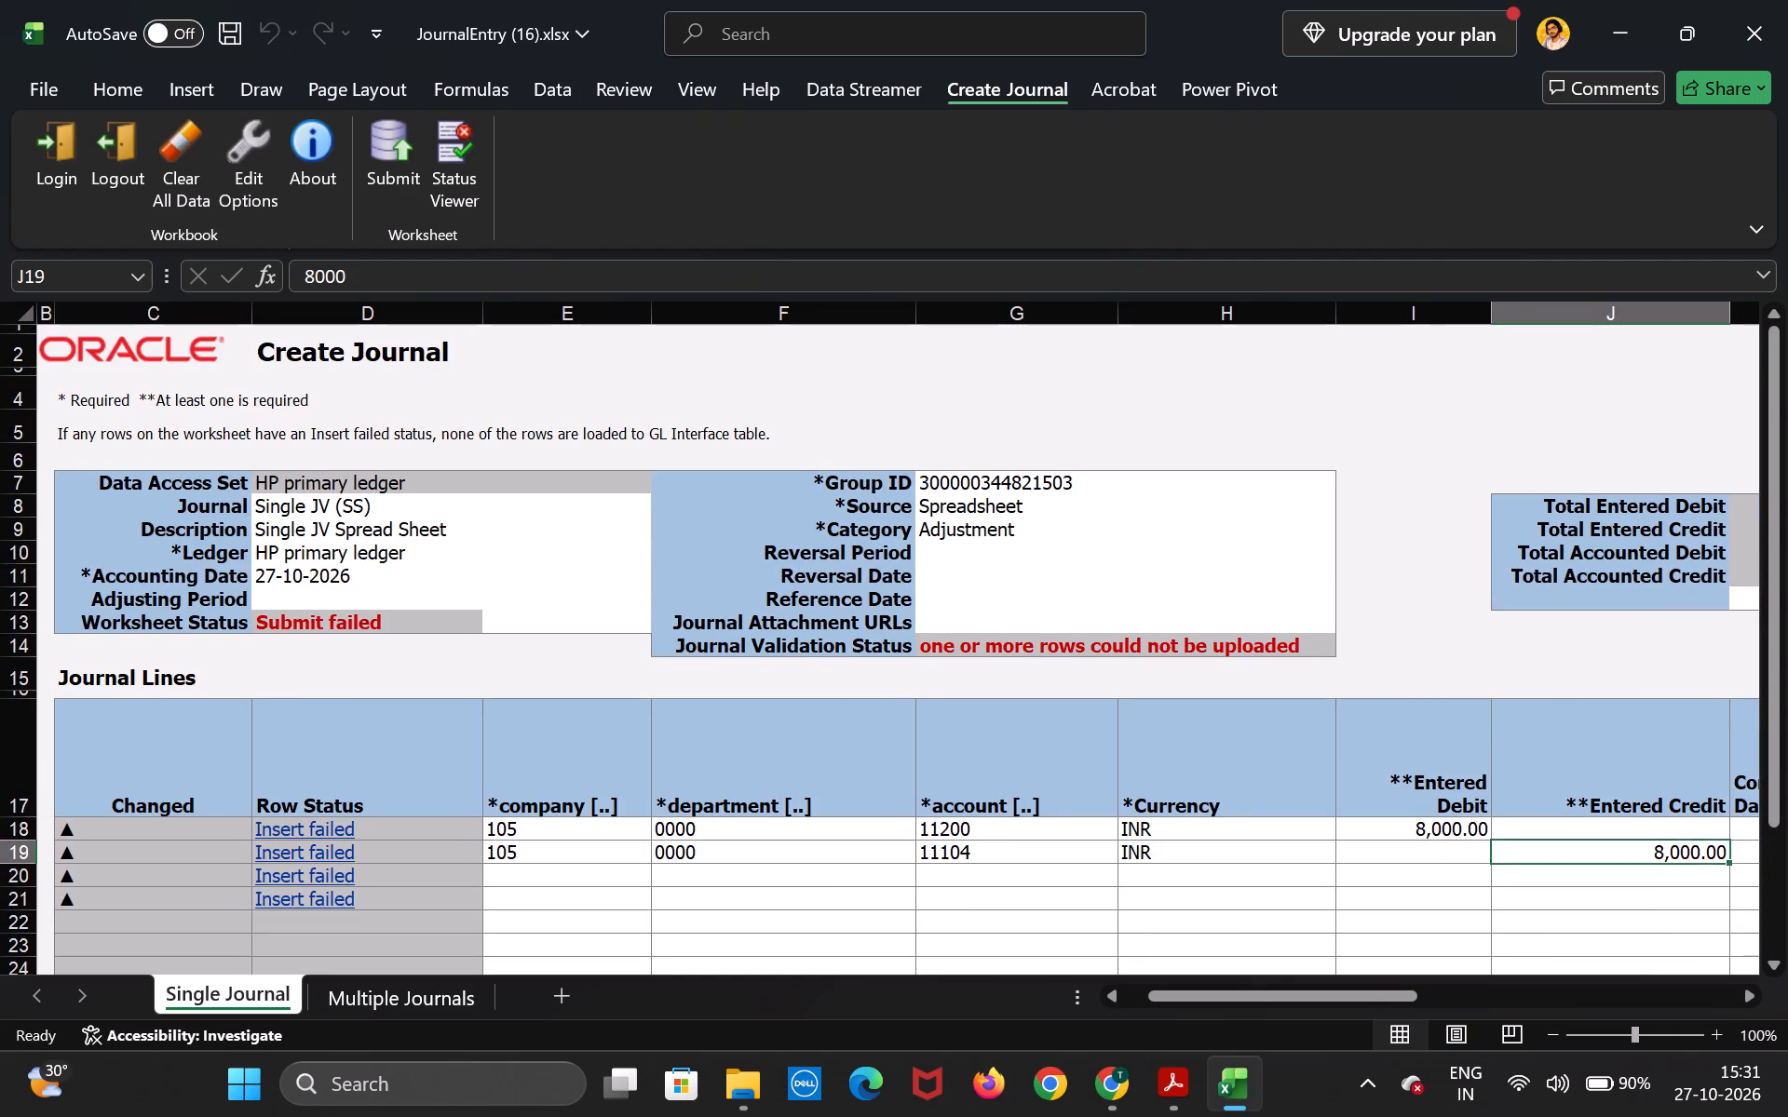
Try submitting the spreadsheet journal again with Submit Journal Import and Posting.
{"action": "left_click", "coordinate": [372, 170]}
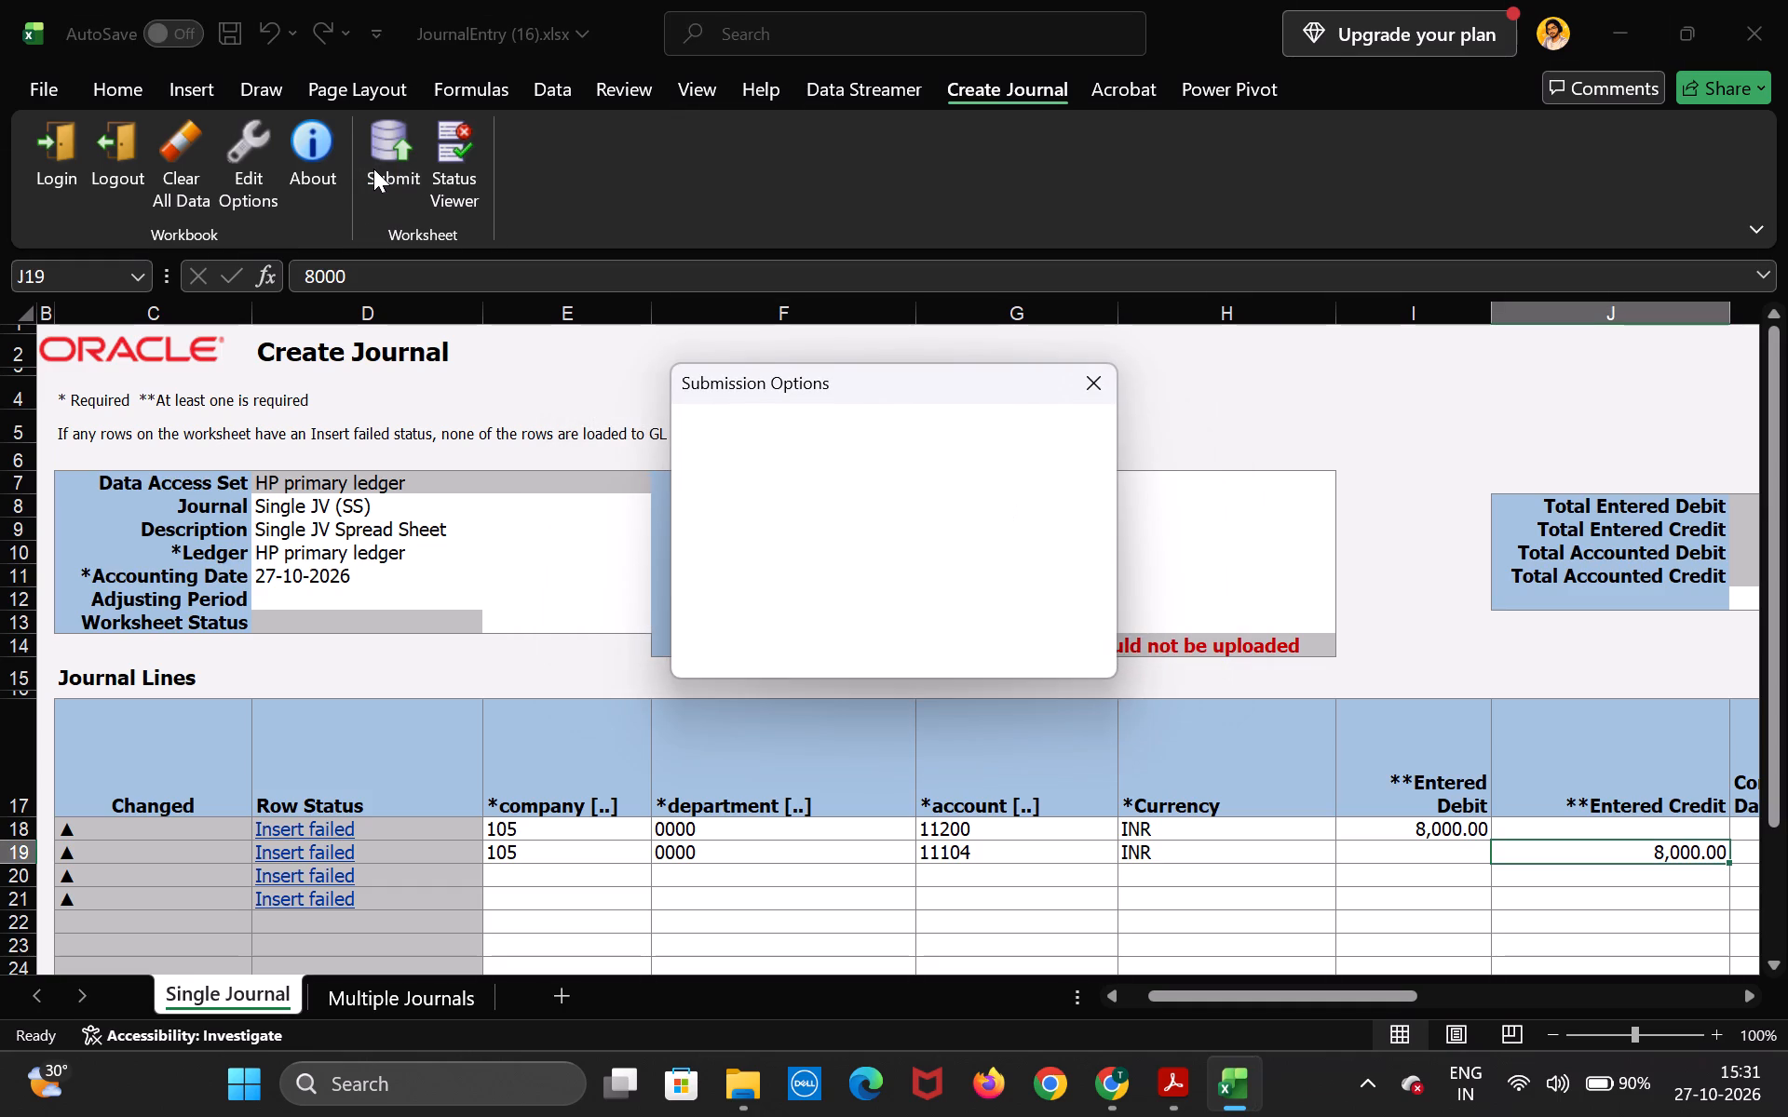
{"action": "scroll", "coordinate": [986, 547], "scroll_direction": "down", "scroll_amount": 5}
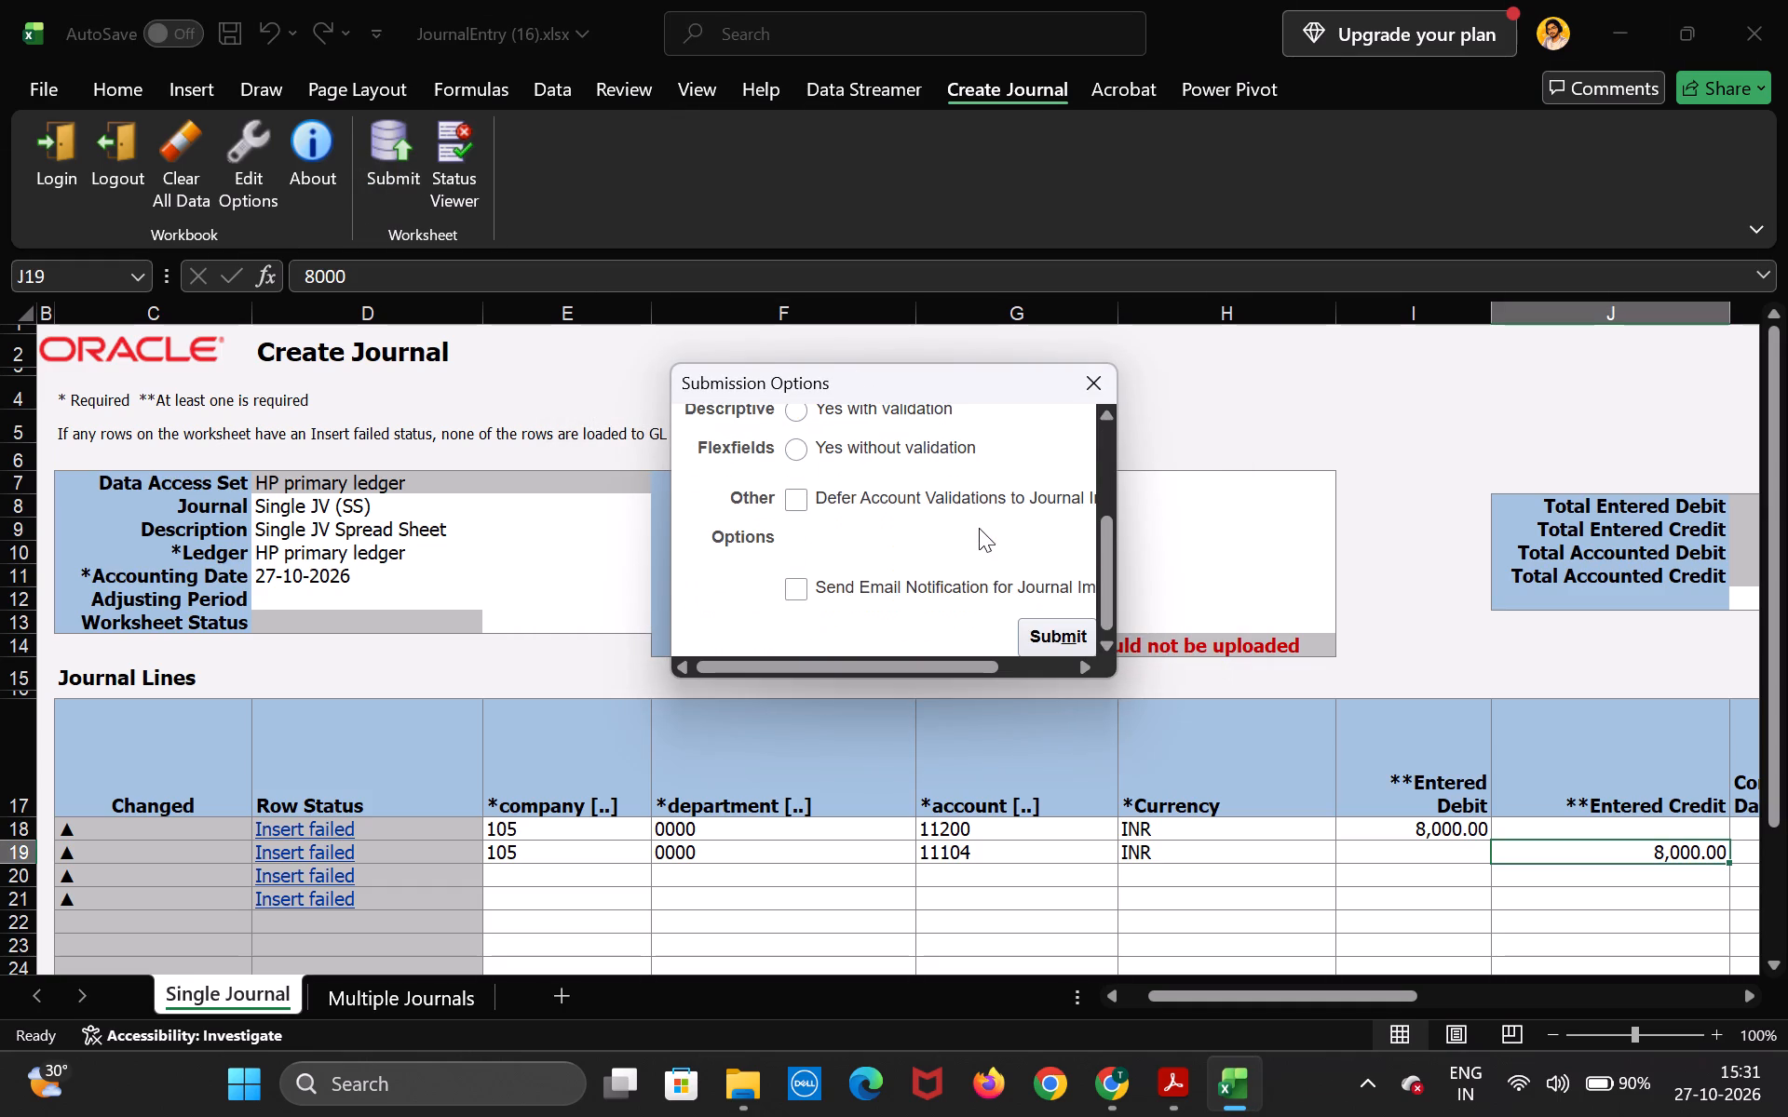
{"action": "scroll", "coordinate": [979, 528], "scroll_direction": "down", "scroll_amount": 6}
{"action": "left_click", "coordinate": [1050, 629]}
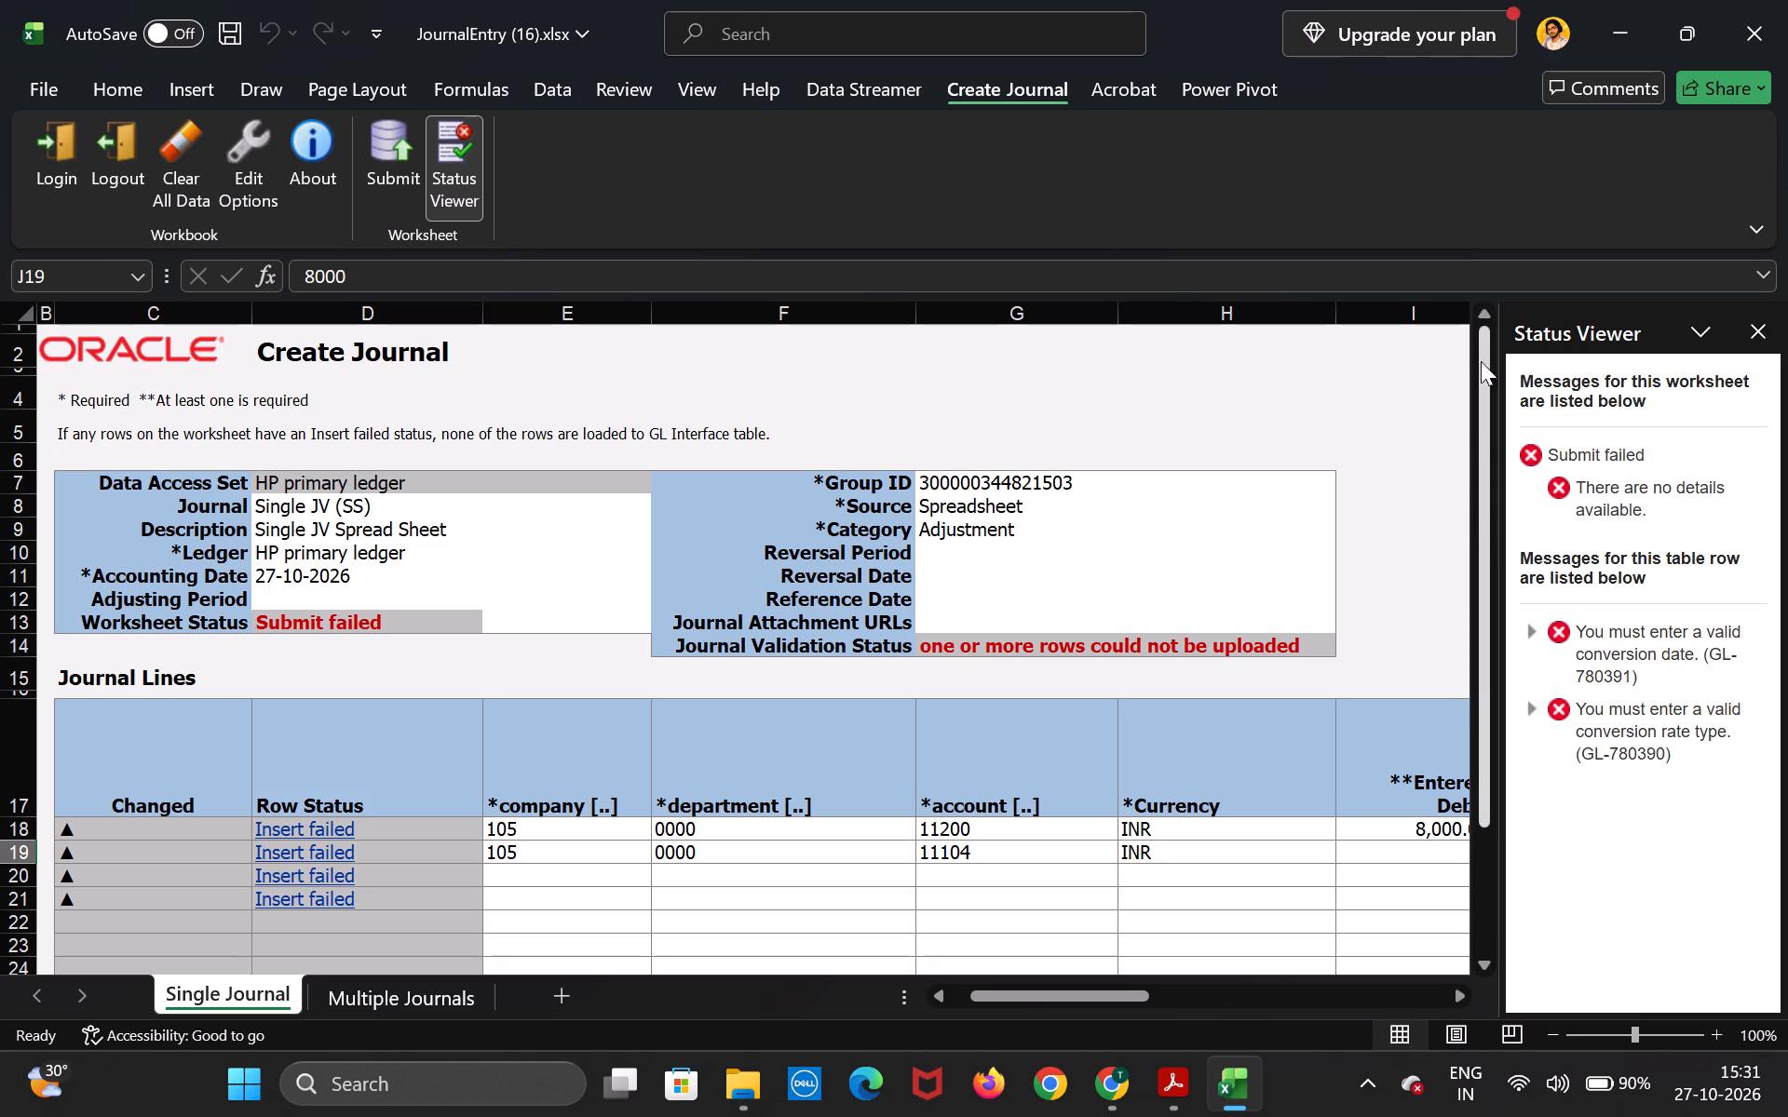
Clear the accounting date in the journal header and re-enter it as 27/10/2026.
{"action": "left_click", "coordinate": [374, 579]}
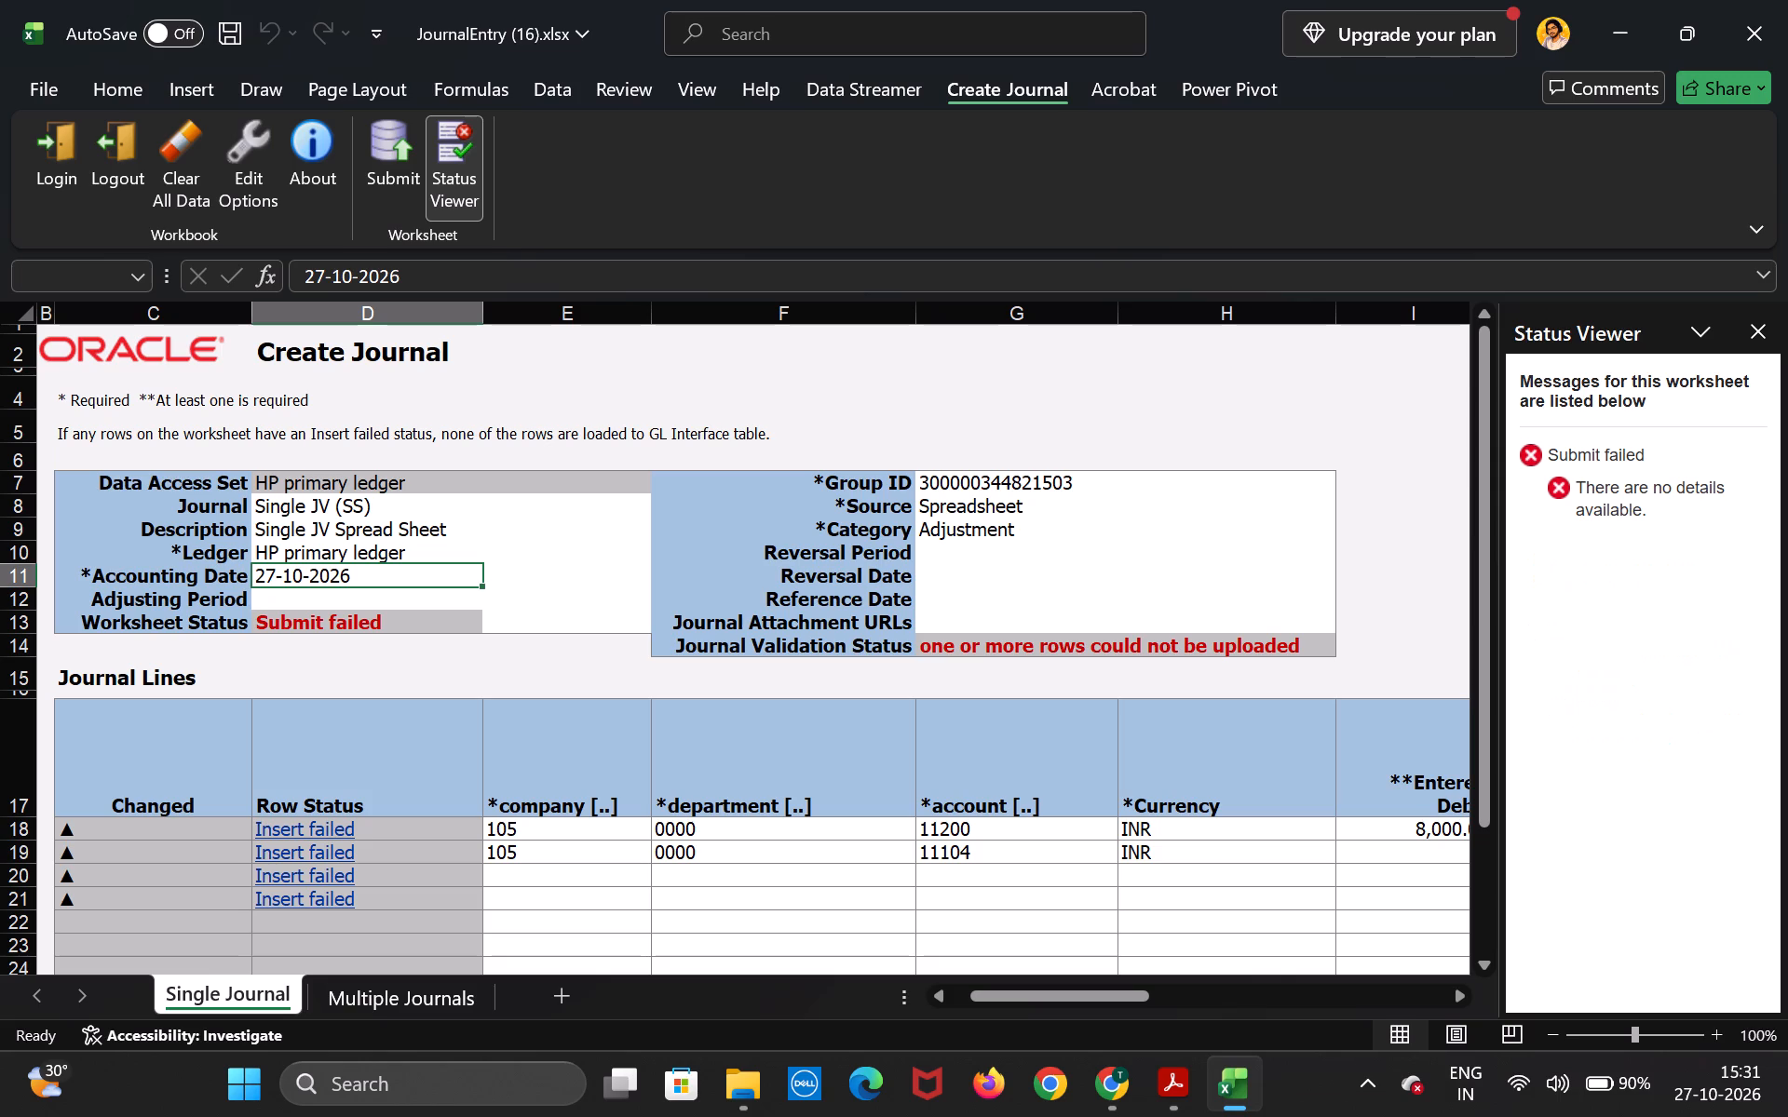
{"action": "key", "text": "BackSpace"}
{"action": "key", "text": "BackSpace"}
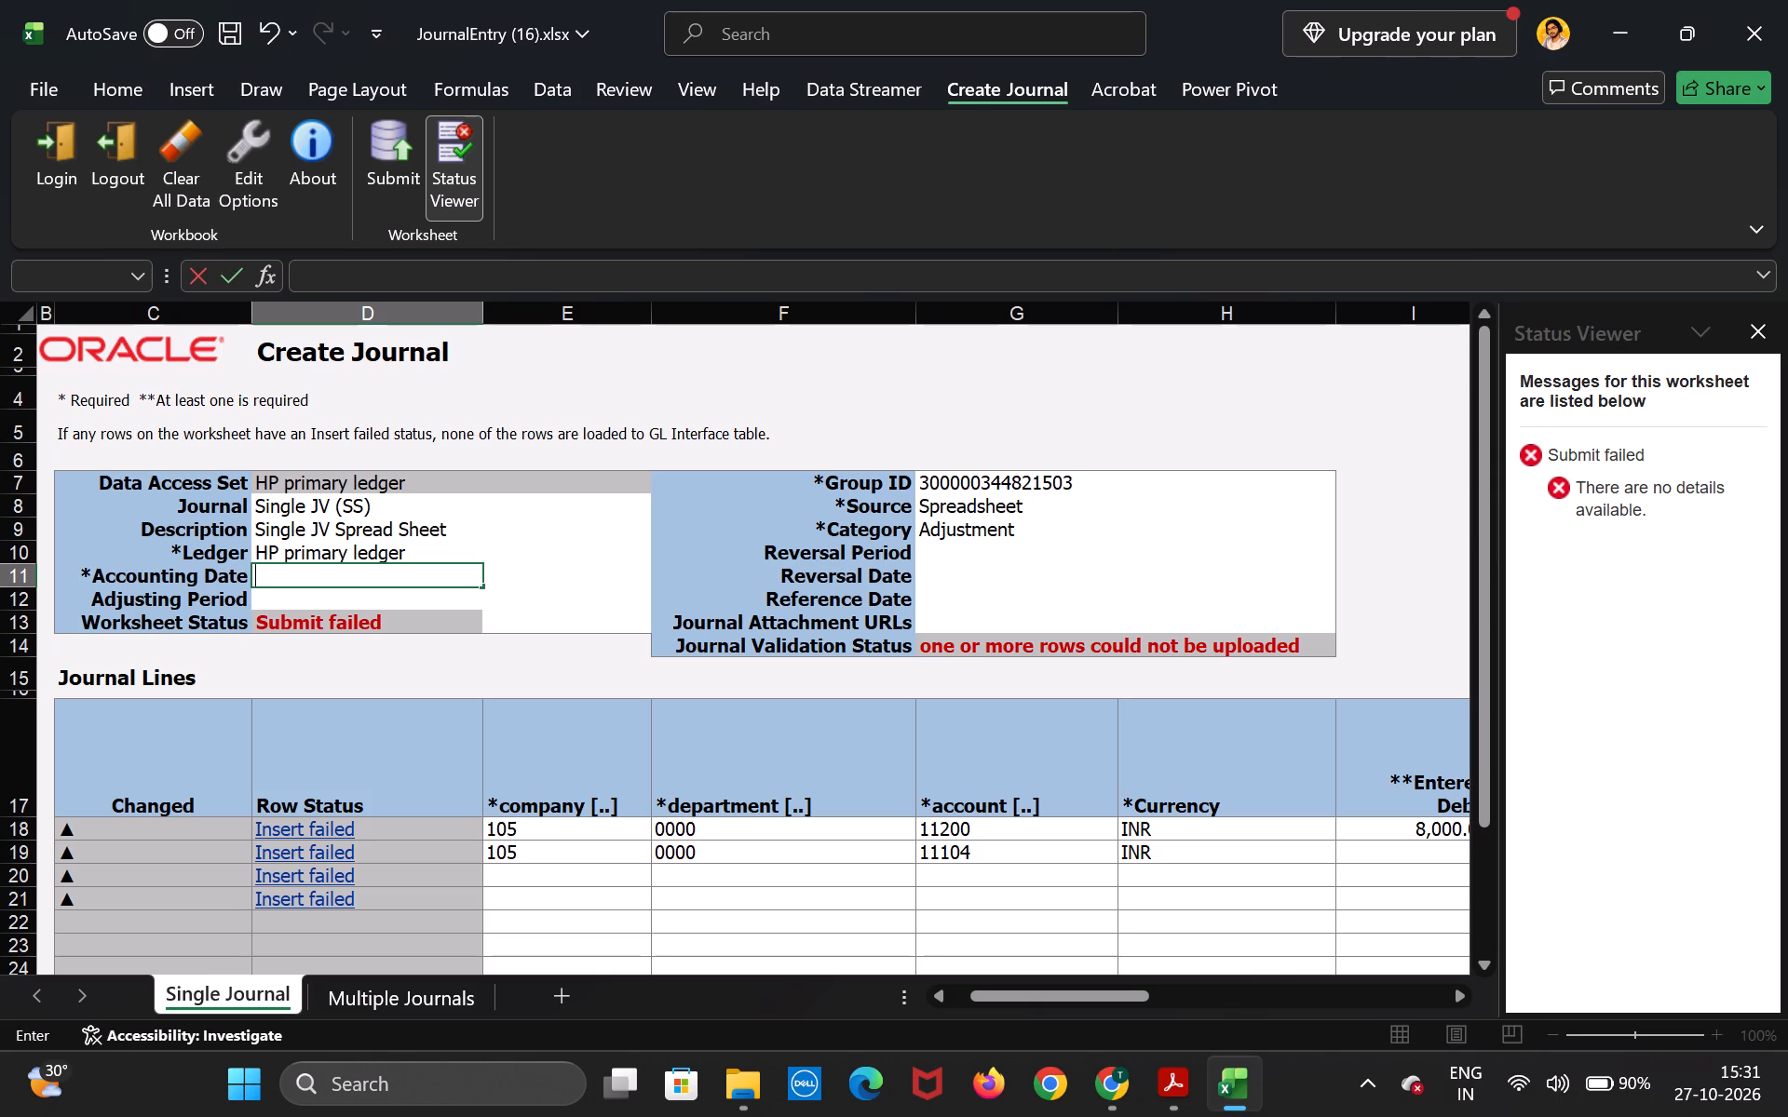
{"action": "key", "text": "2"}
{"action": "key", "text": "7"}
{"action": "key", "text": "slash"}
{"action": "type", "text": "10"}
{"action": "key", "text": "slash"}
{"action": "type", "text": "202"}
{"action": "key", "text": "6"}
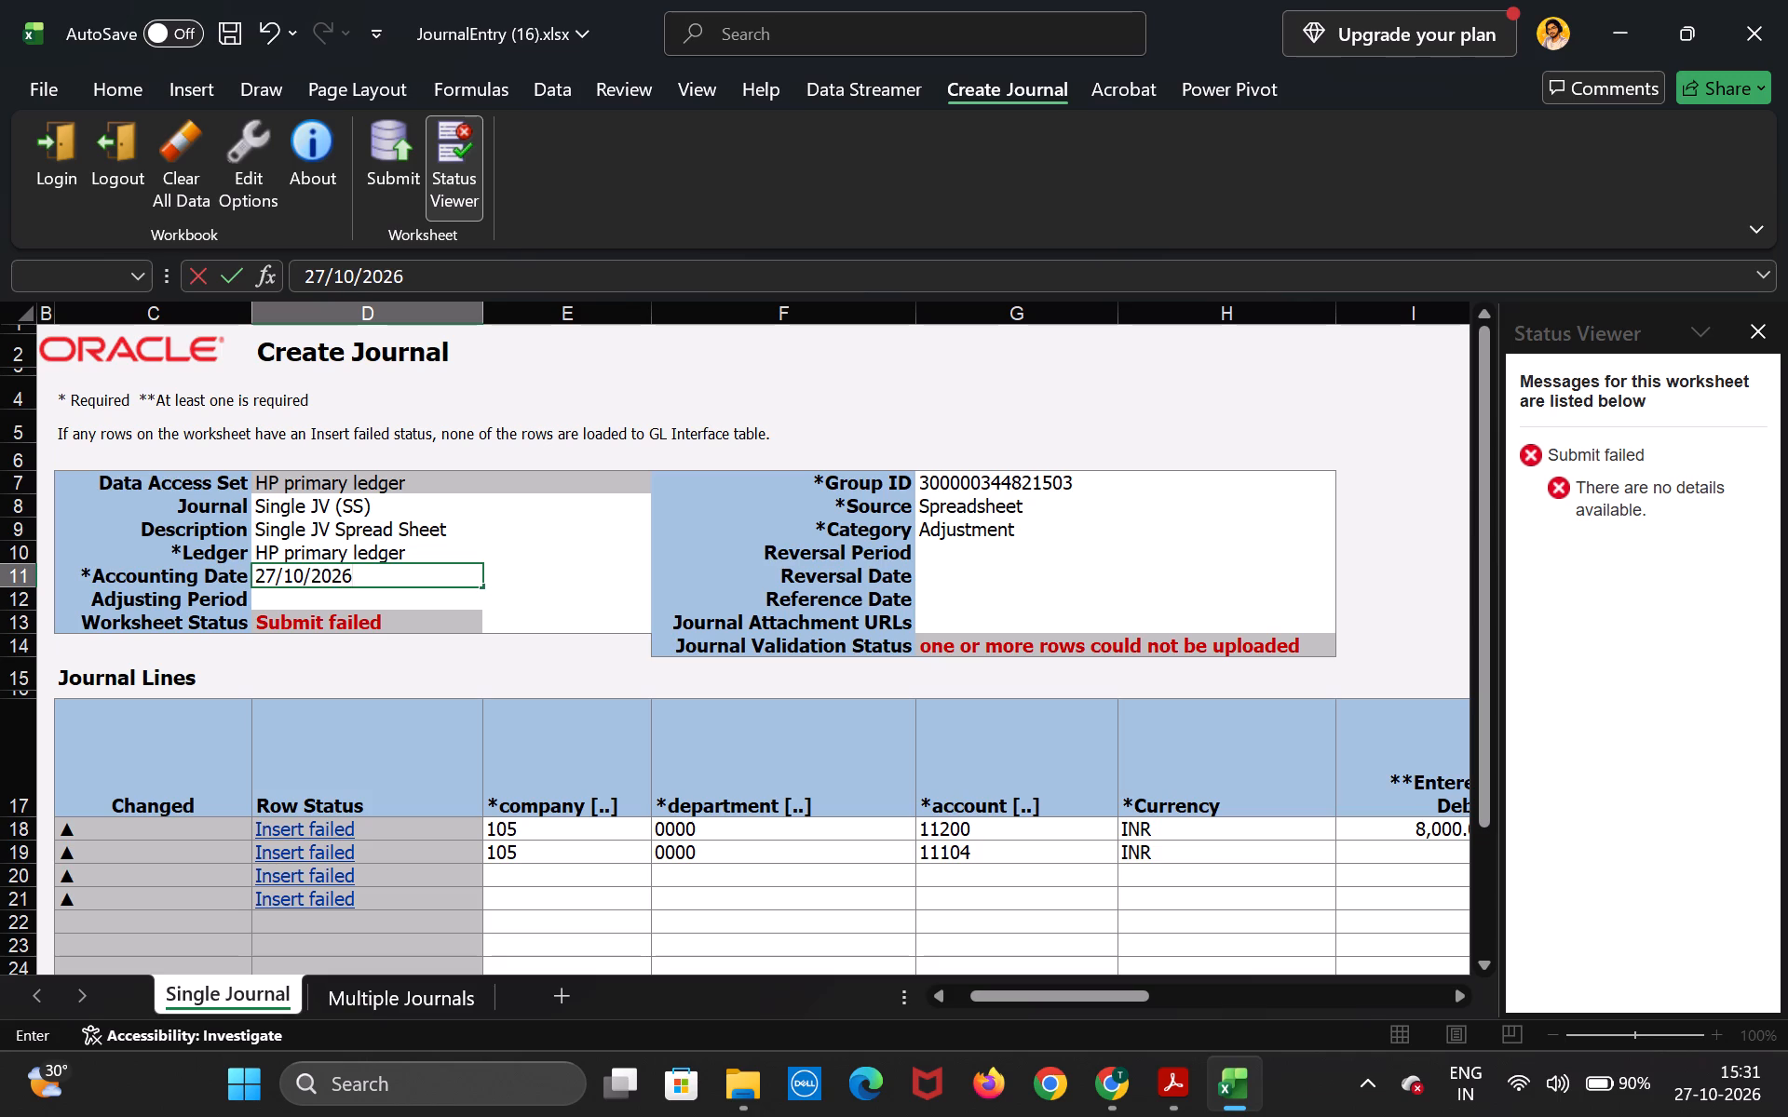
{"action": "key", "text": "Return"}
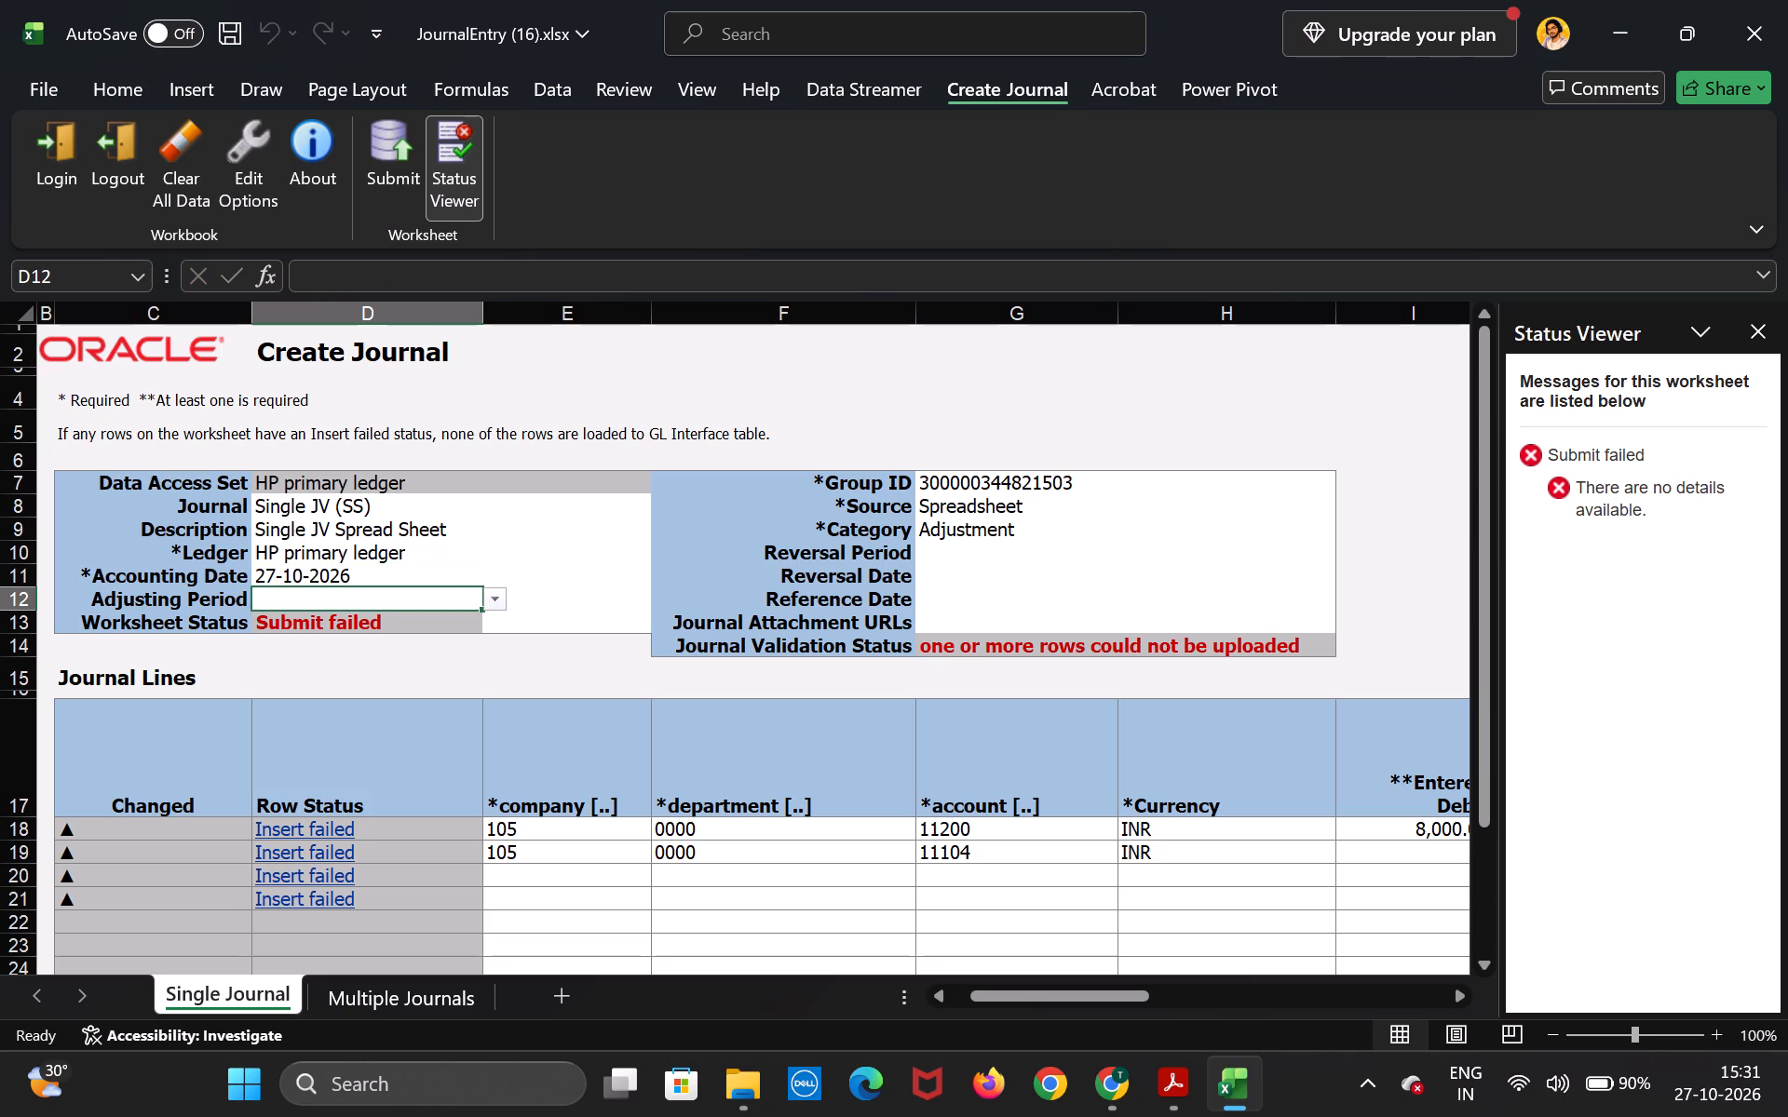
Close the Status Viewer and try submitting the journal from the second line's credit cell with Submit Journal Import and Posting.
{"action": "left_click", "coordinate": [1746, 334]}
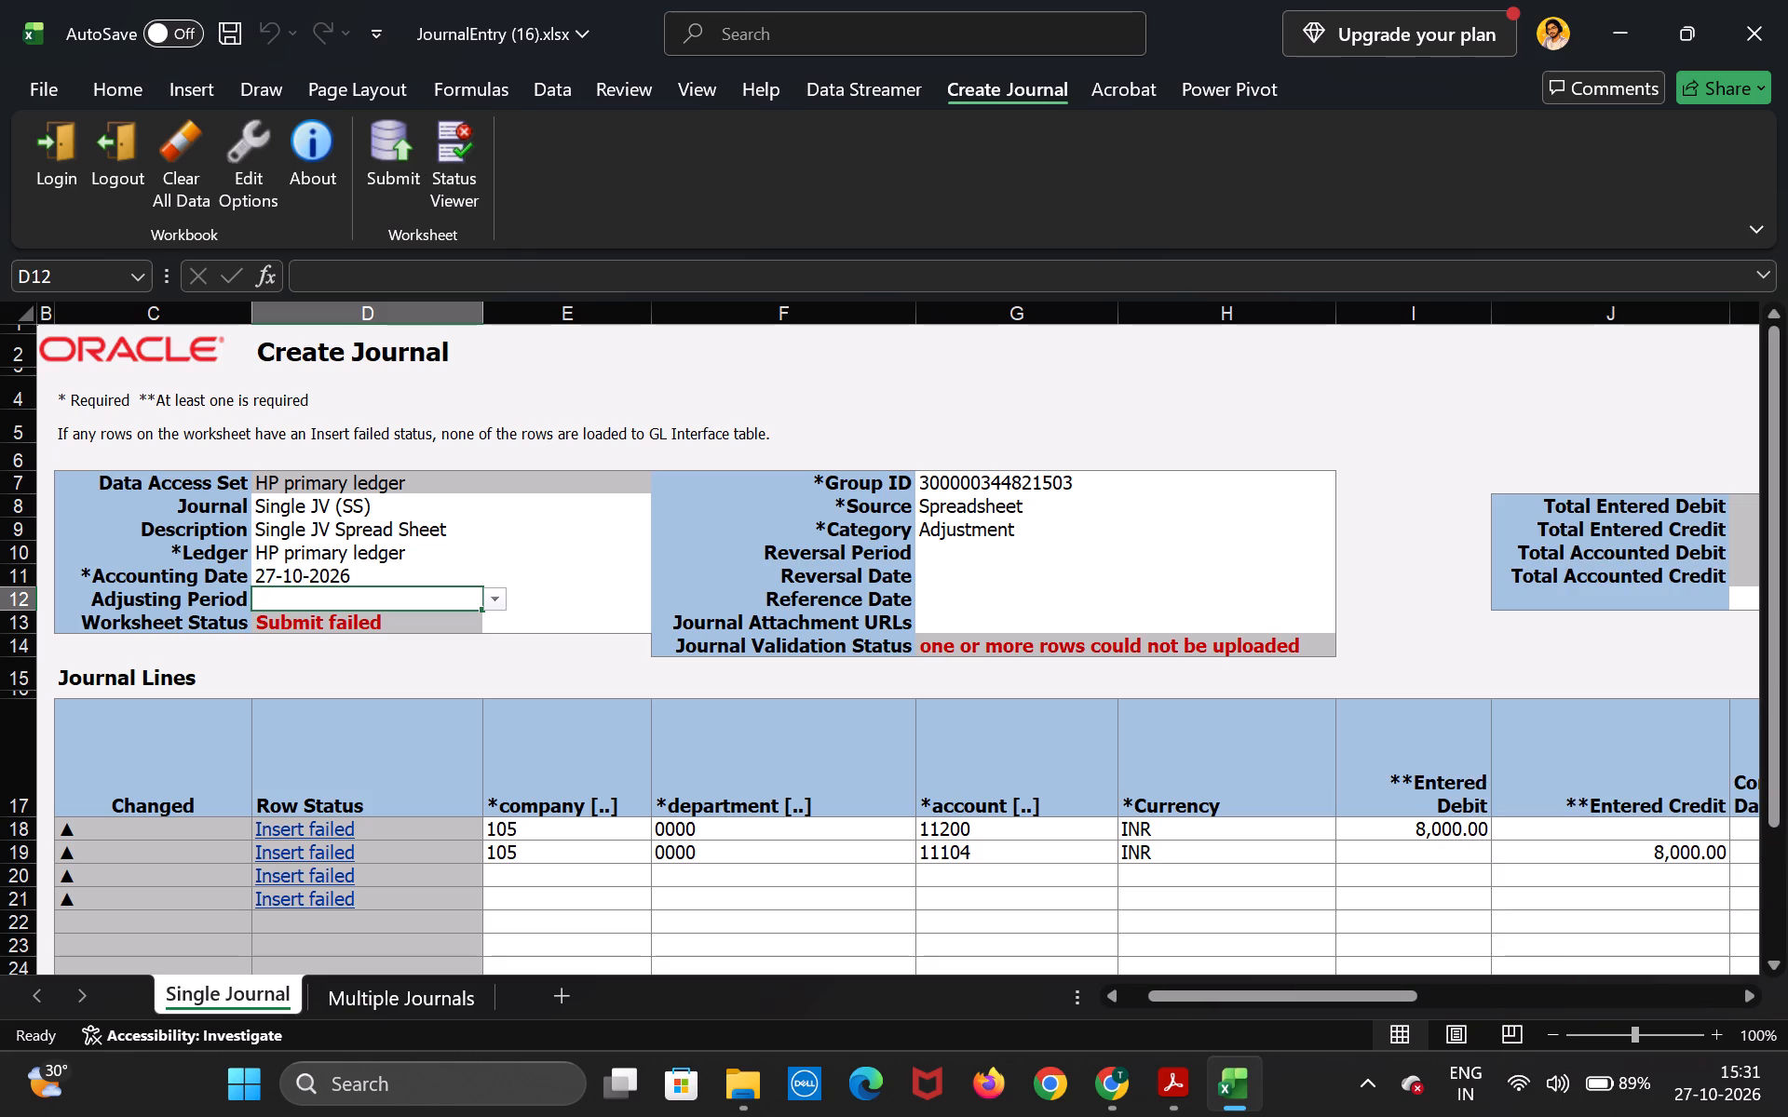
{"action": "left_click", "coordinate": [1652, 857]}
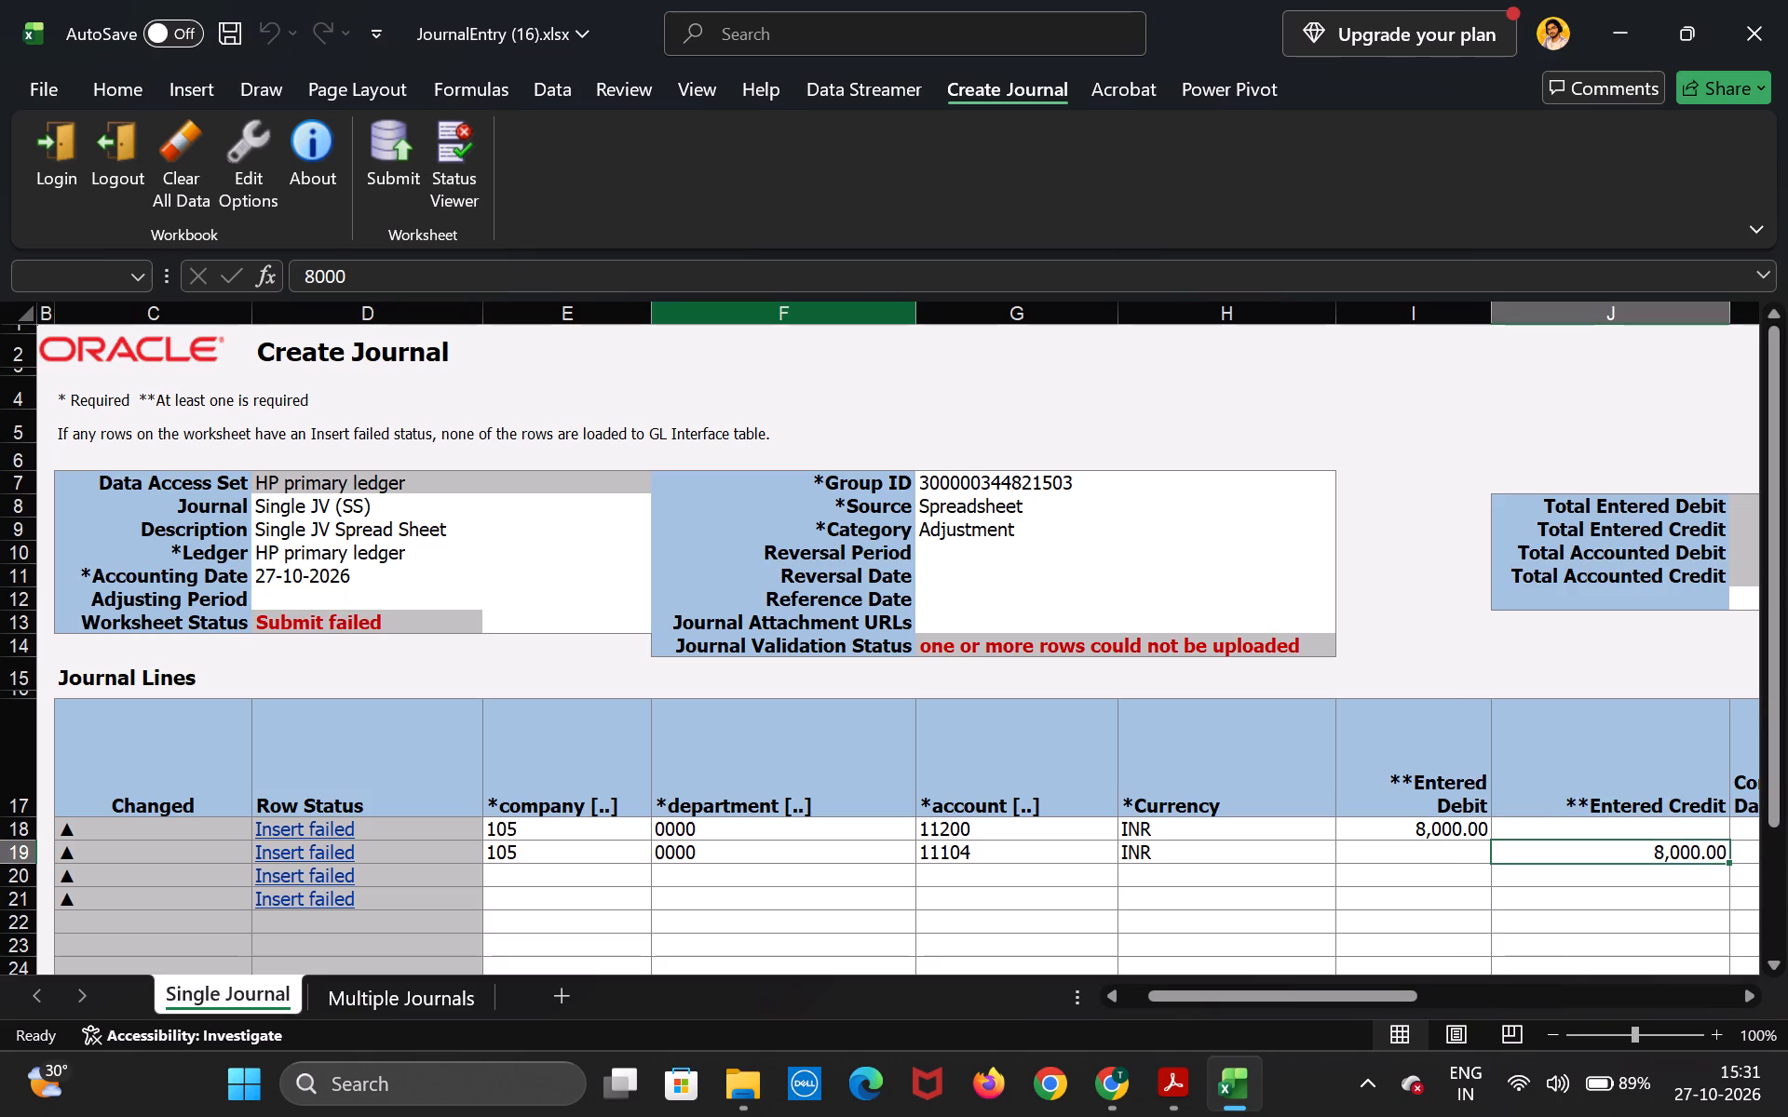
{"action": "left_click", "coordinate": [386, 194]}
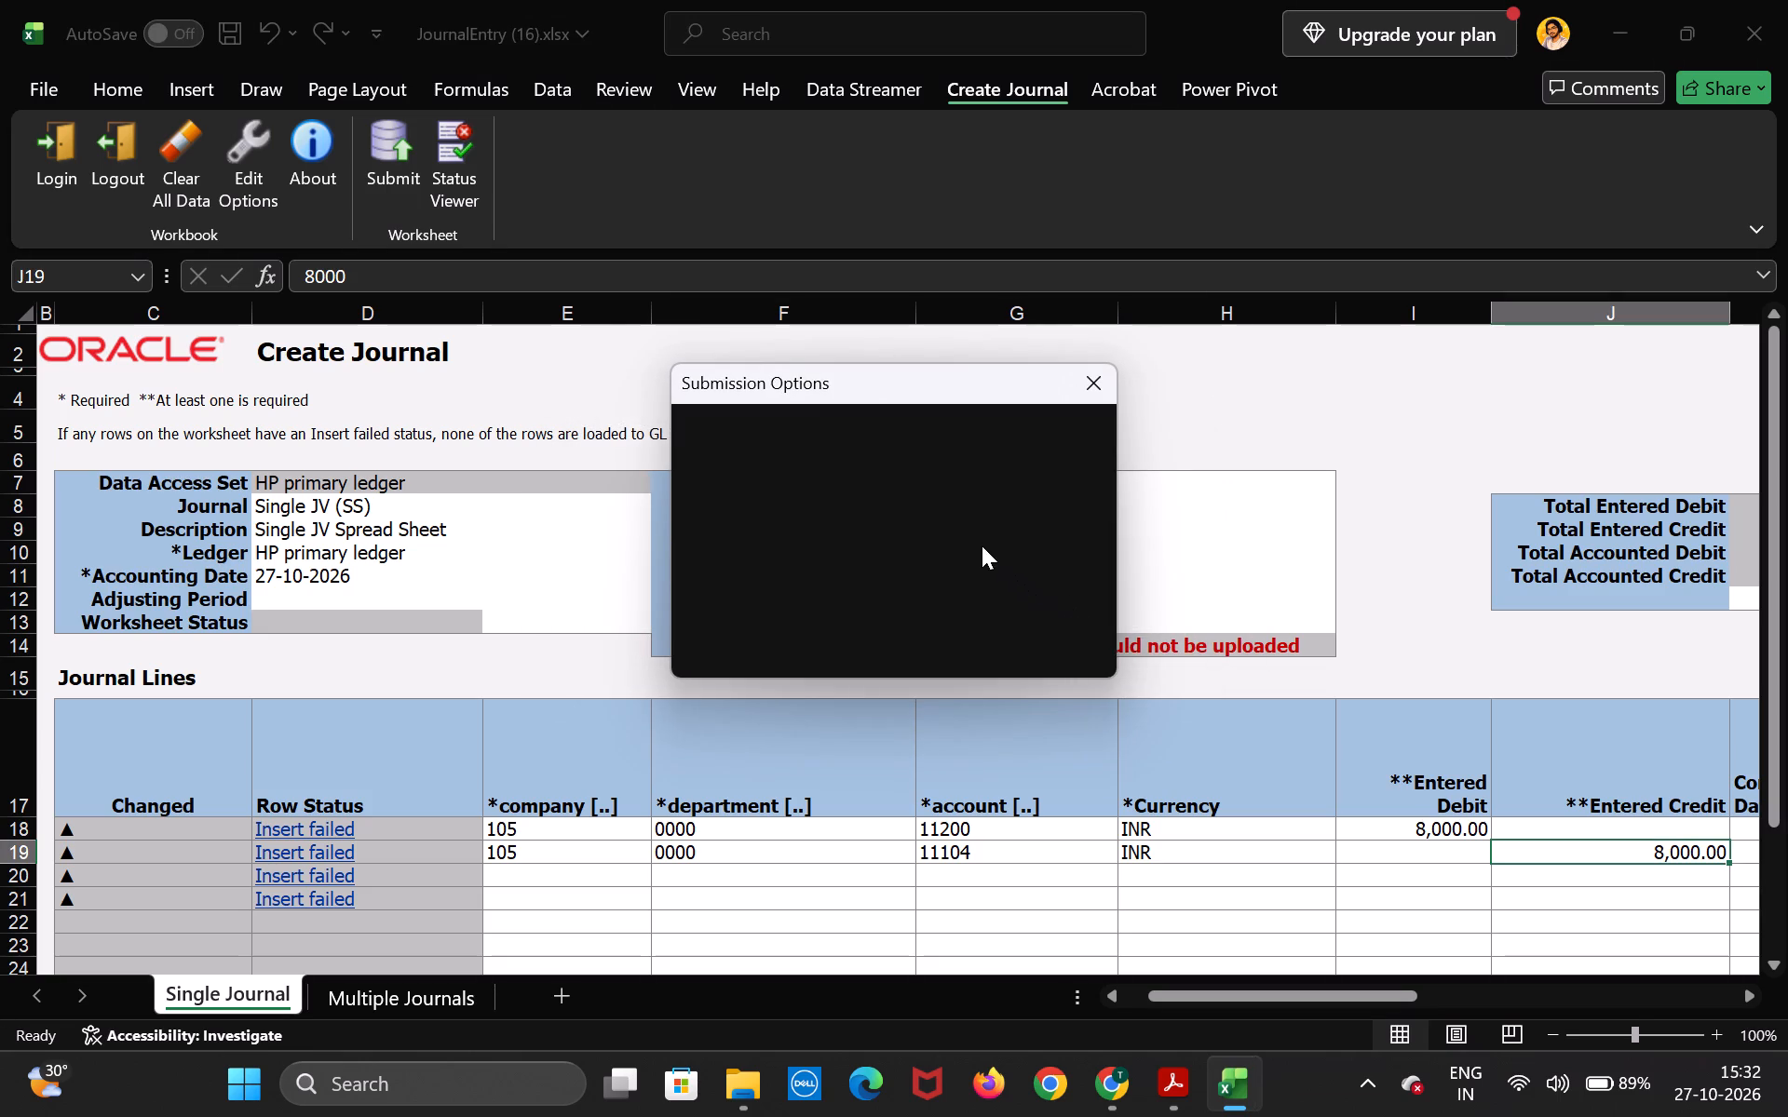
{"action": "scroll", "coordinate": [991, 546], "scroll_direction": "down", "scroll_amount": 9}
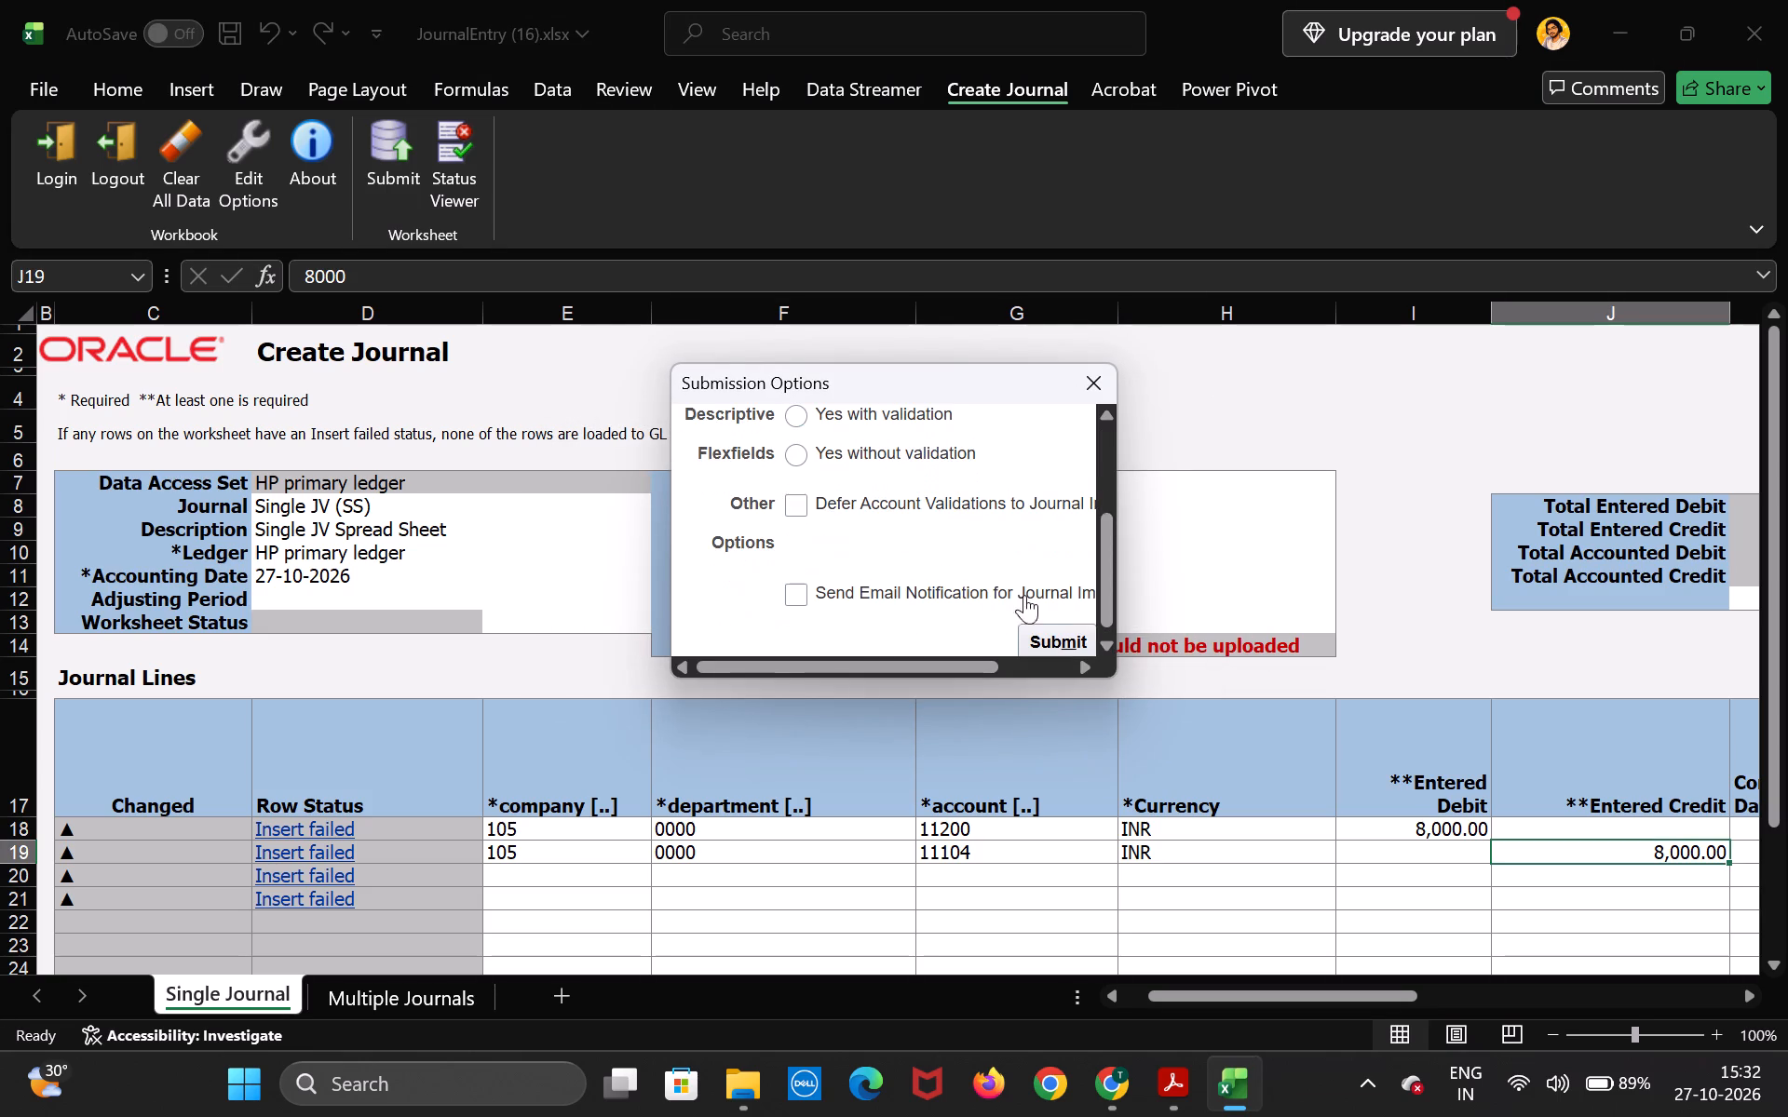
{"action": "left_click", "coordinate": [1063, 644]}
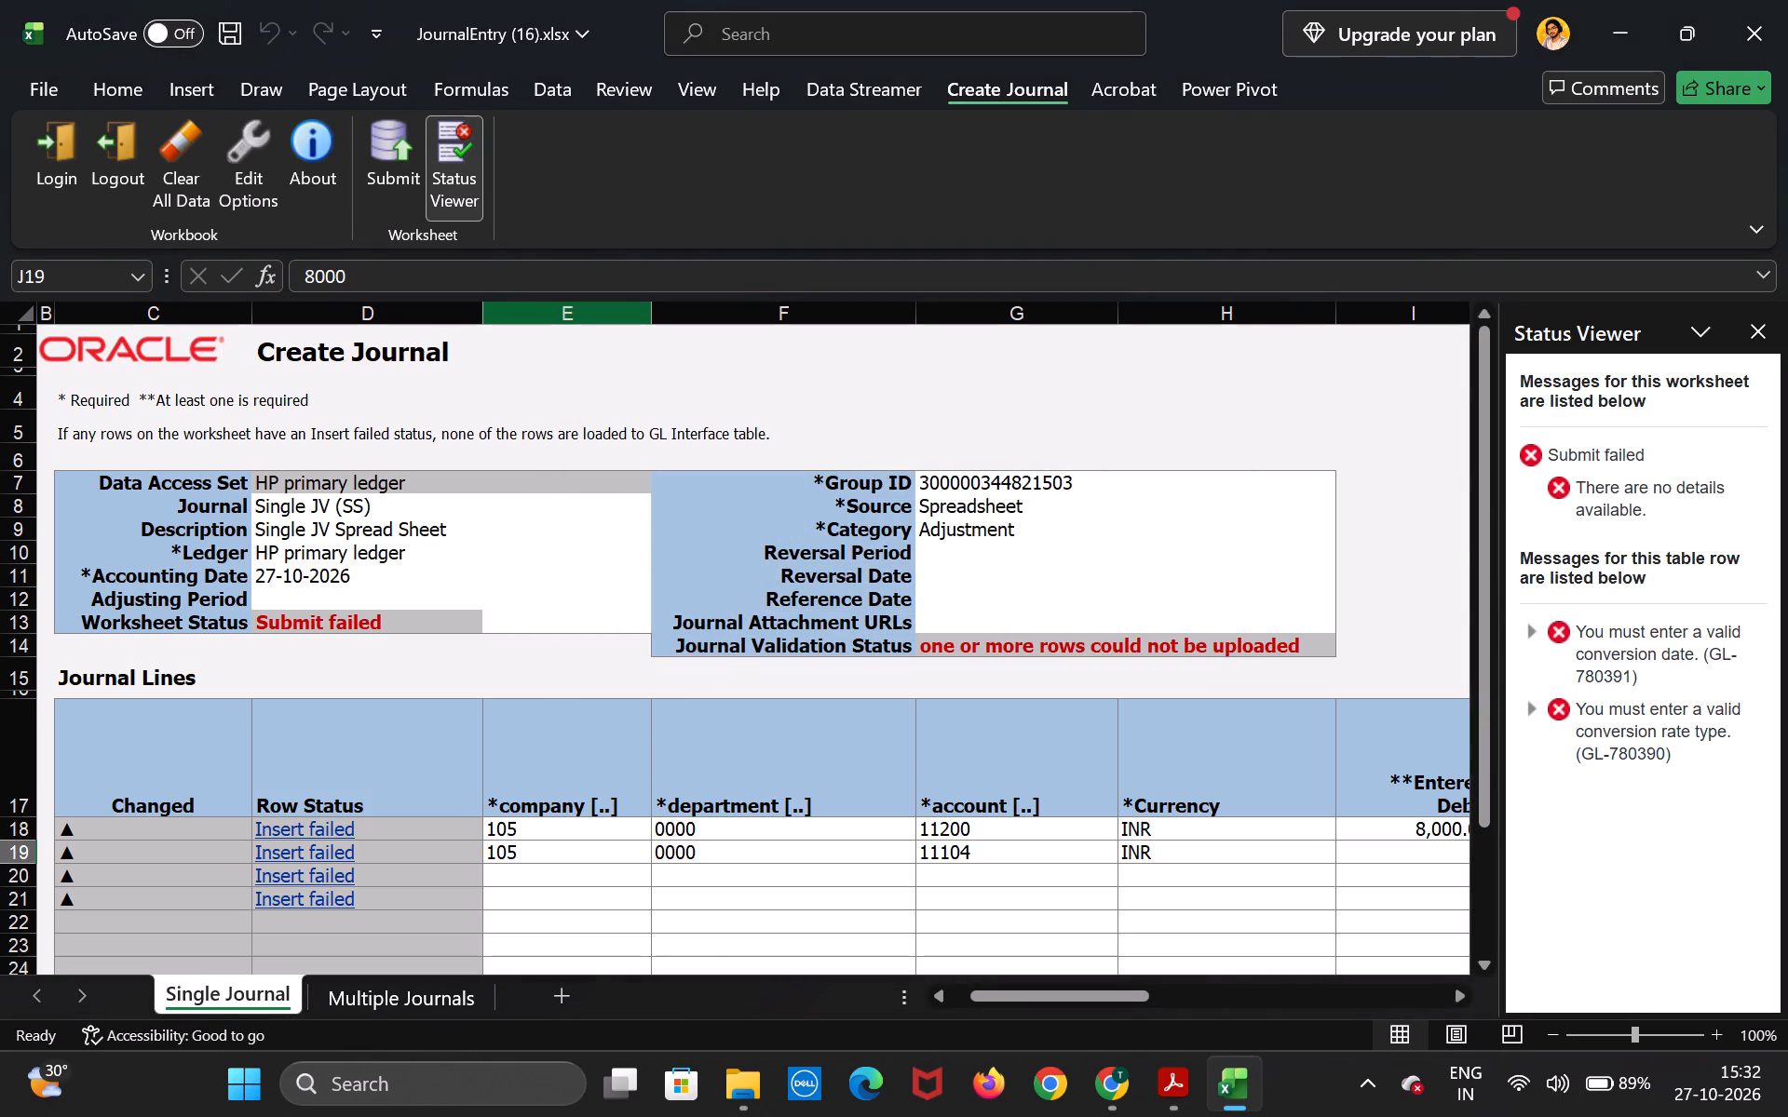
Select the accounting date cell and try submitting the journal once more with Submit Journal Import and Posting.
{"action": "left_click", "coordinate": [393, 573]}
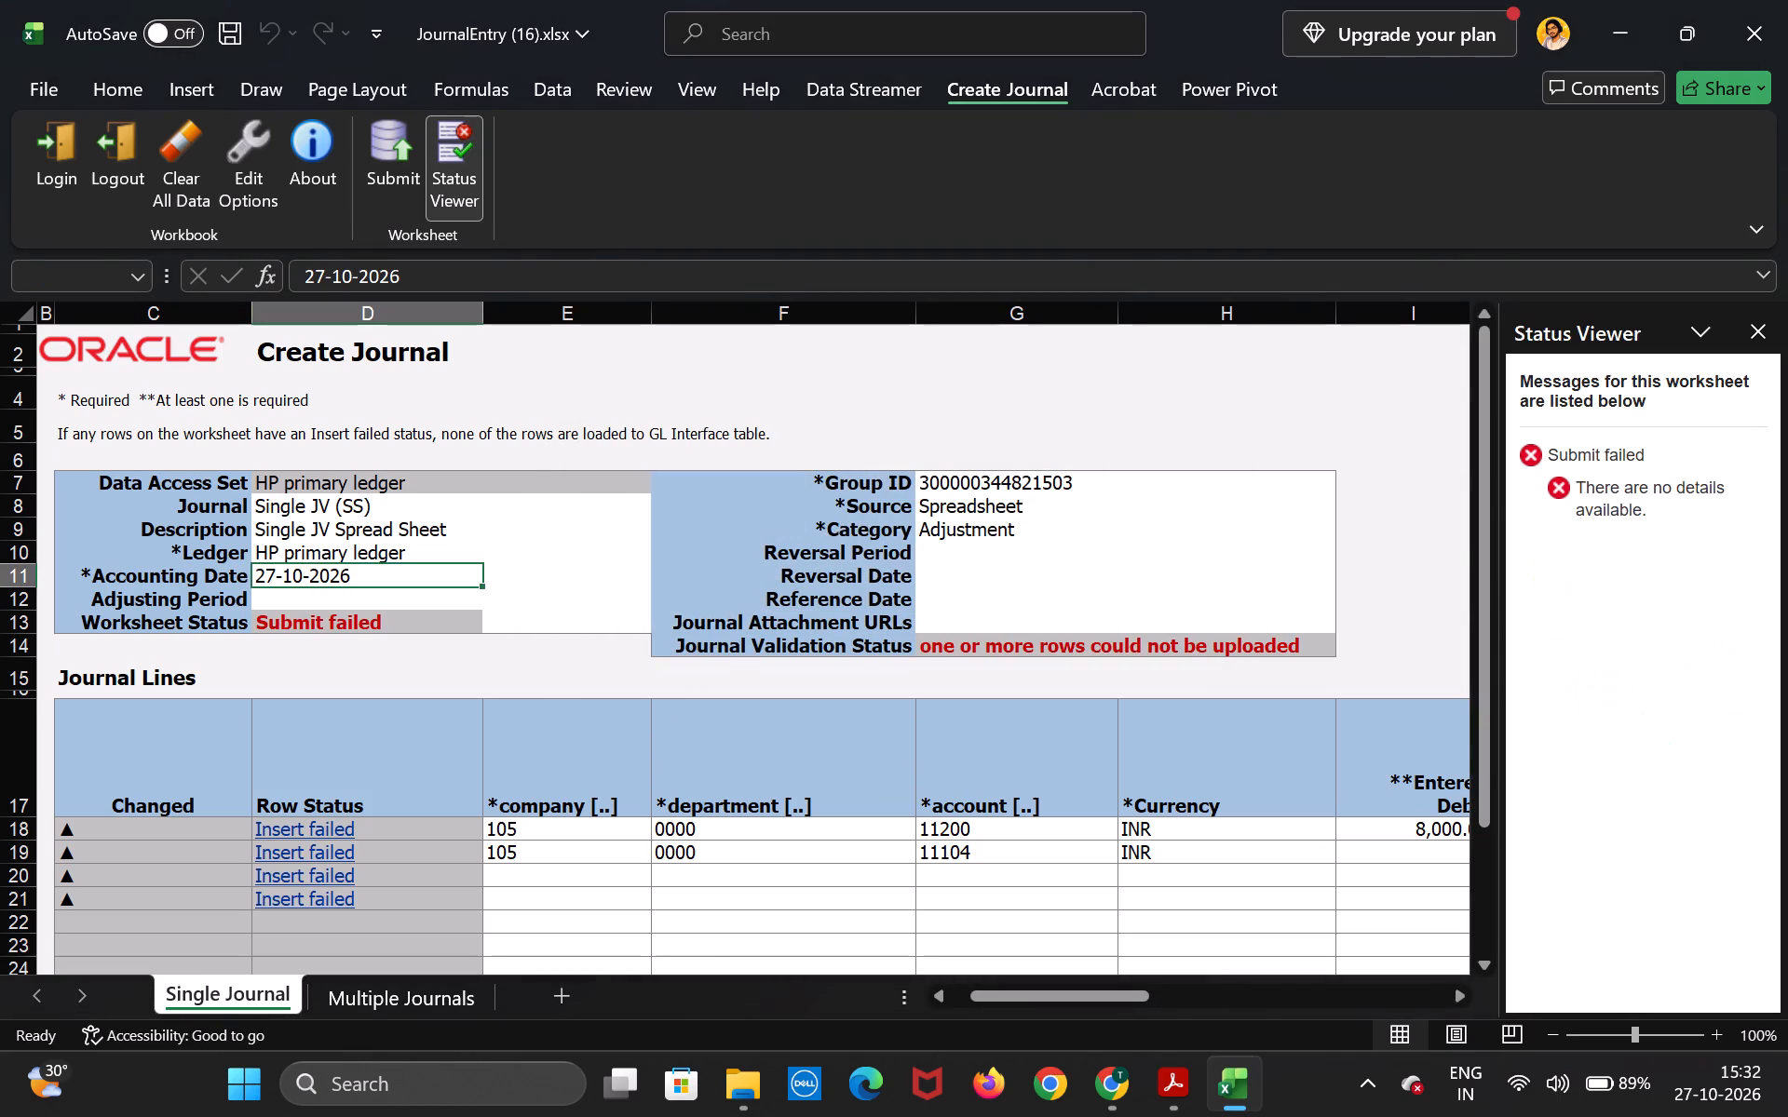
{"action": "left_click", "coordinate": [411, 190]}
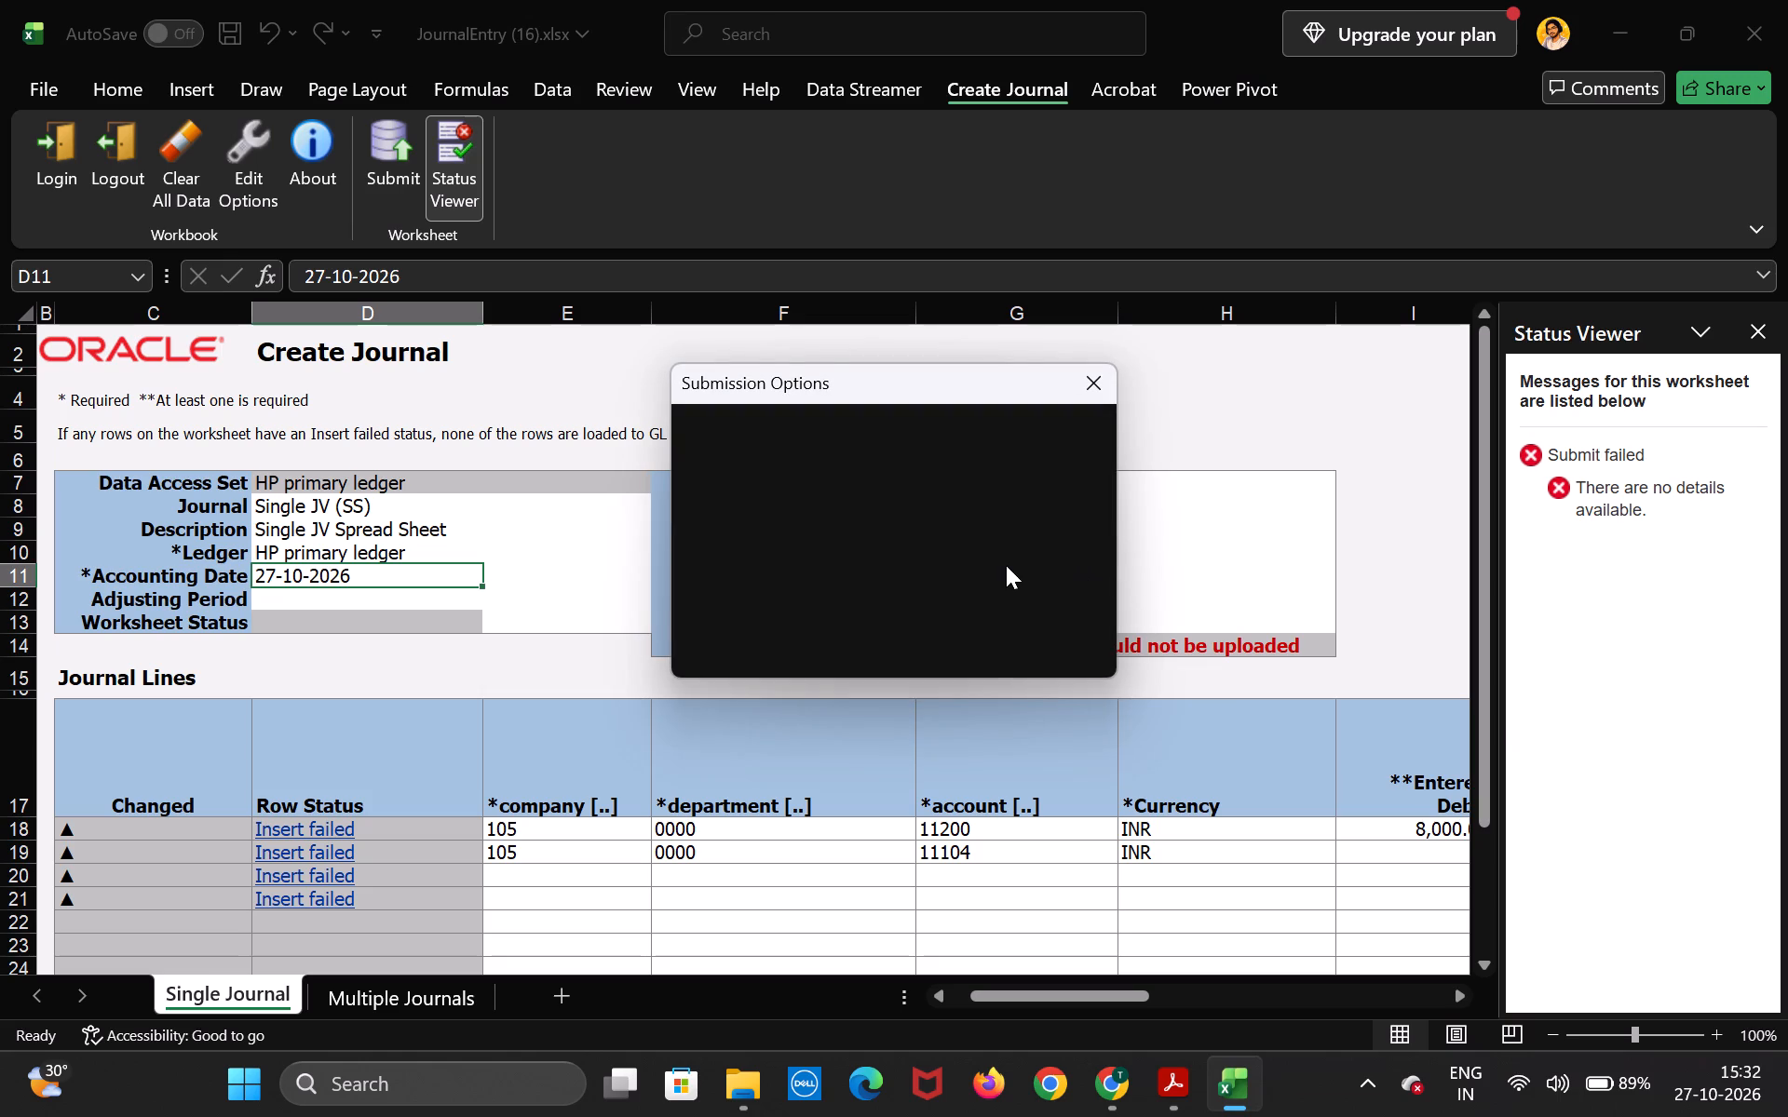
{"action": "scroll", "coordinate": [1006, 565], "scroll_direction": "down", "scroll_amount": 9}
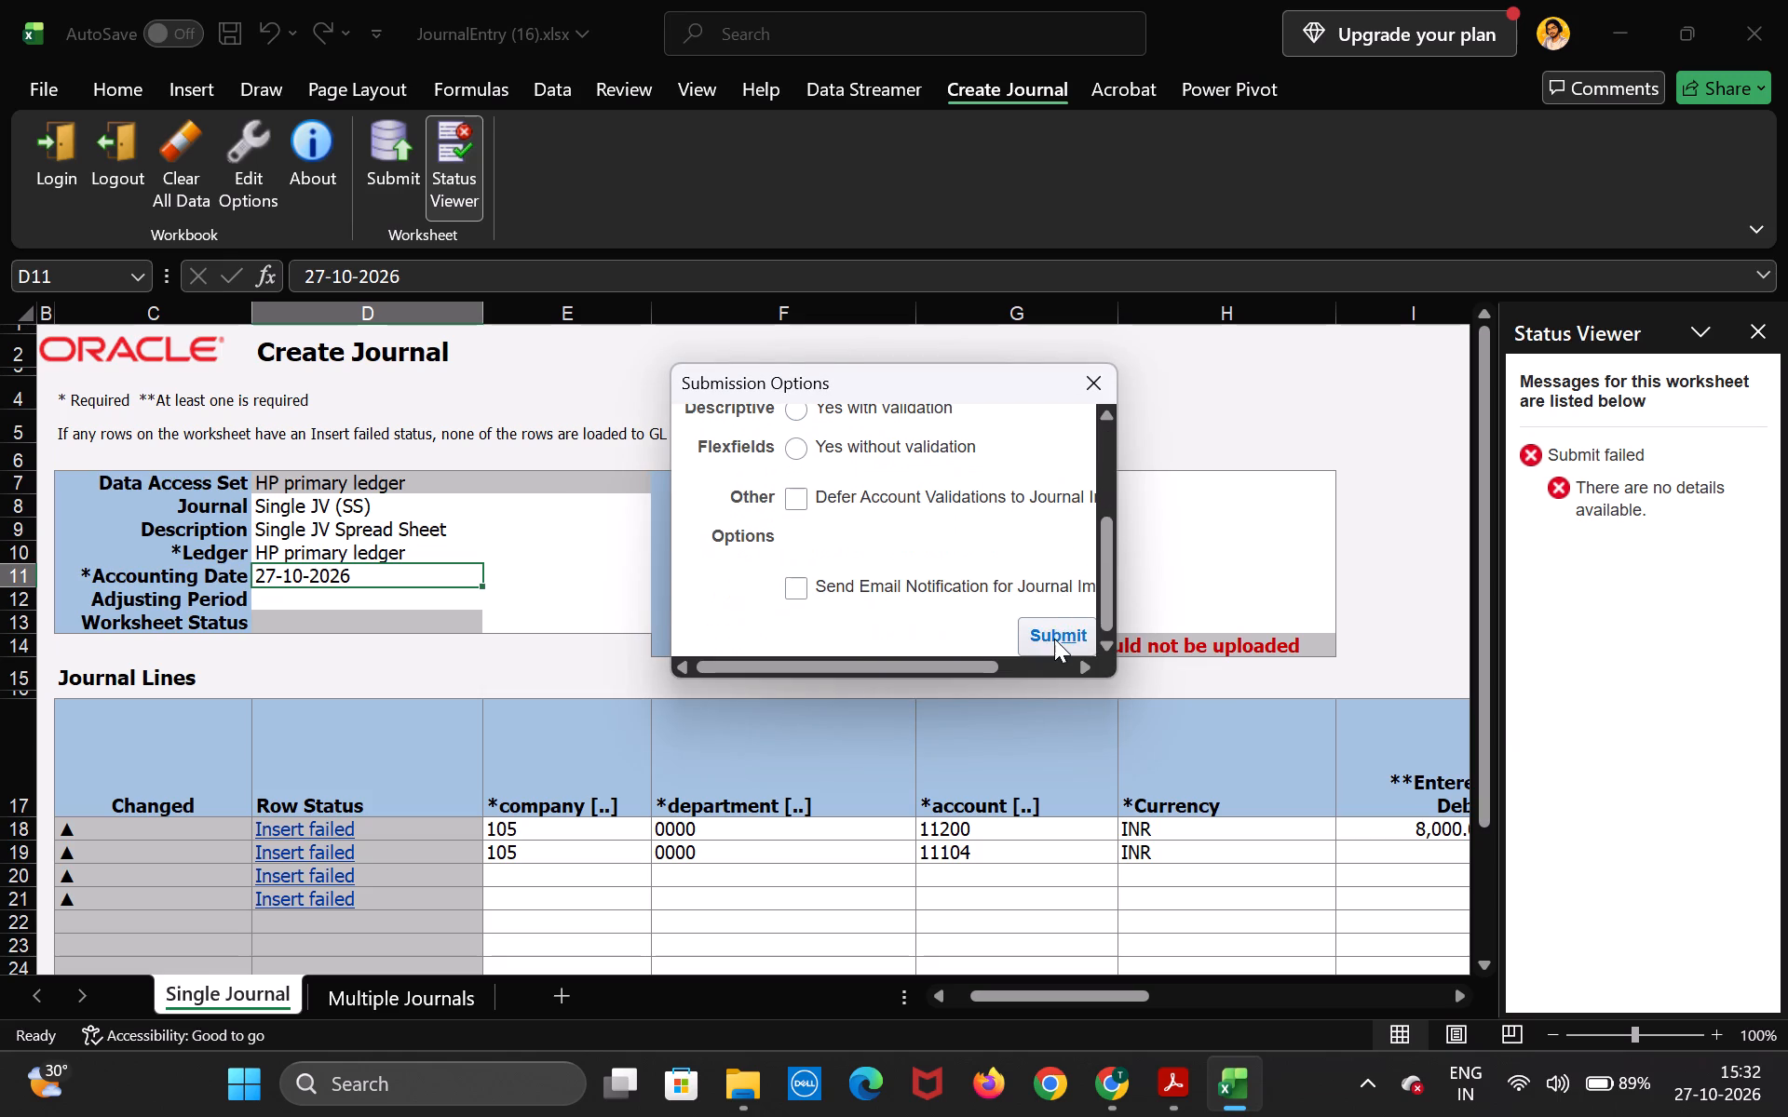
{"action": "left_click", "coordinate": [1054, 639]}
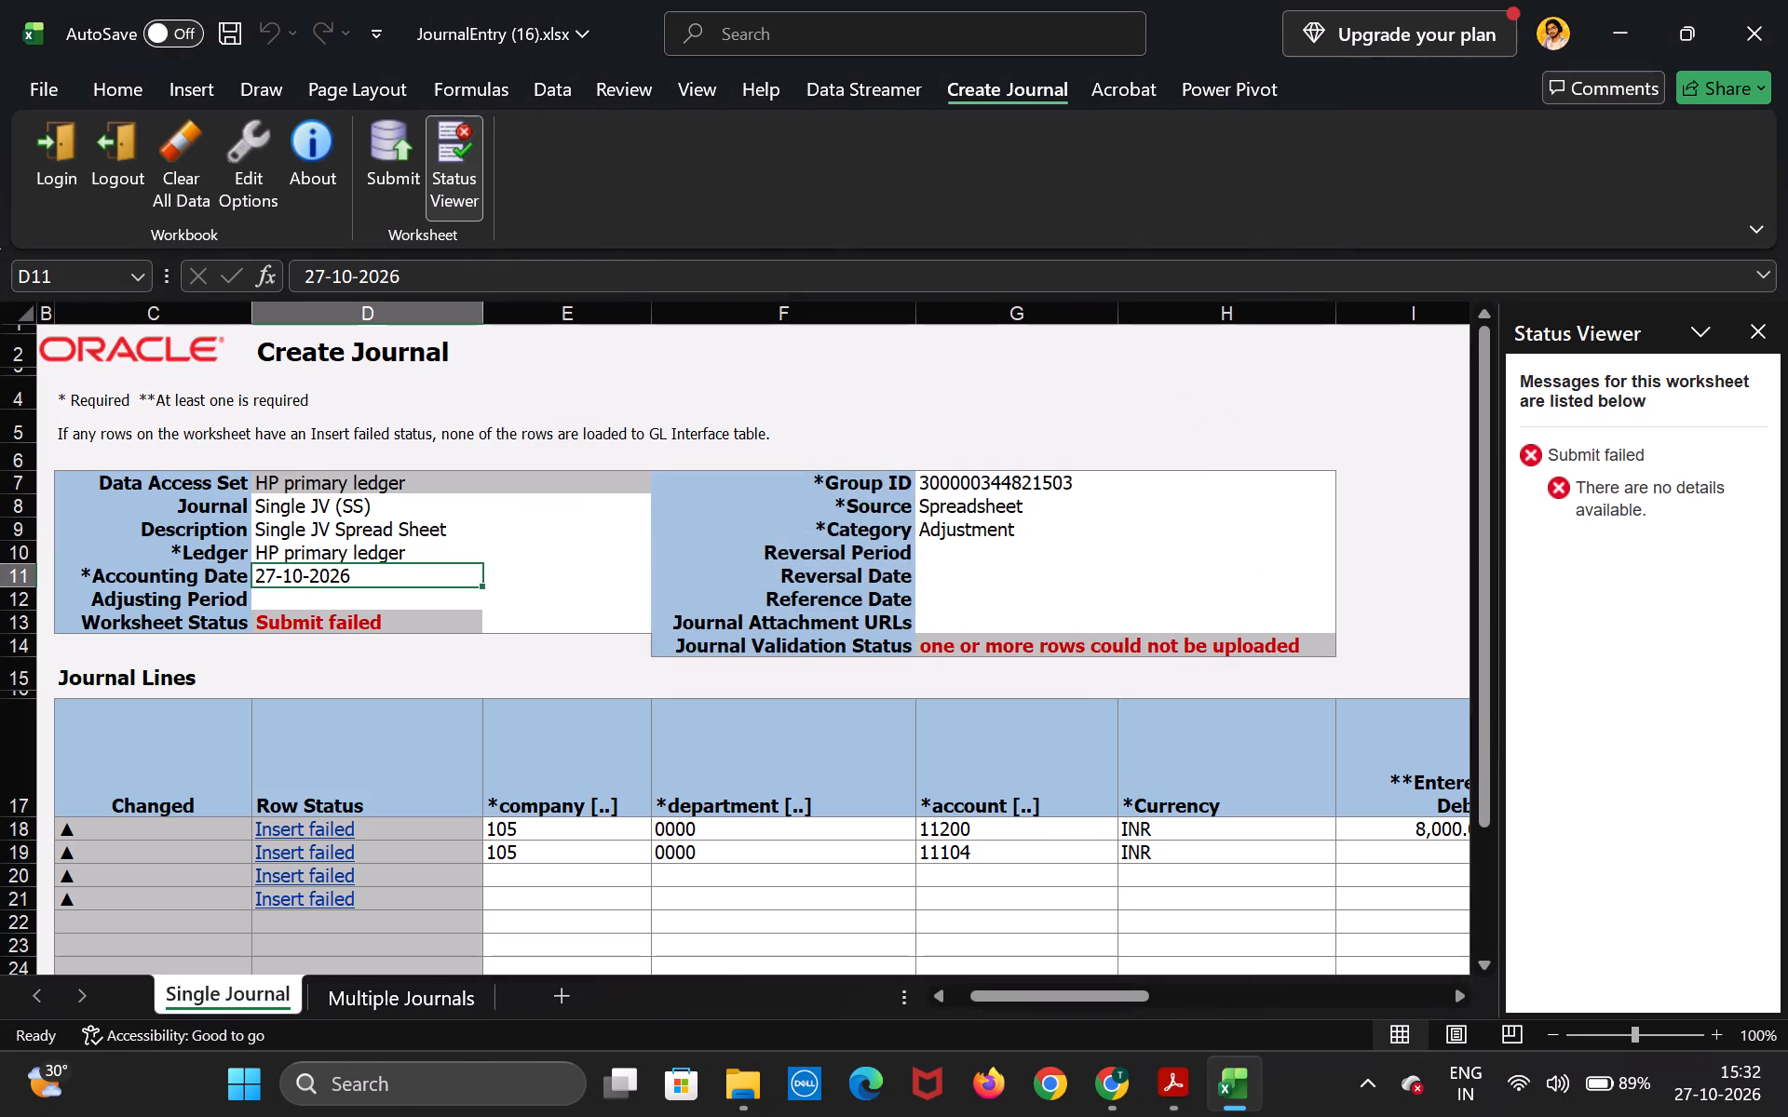
Clear and re-enter the header accounting date as 27-10-2026, close the Status Viewer, and return to the second line's credit cell.
{"action": "left_click", "coordinate": [457, 566]}
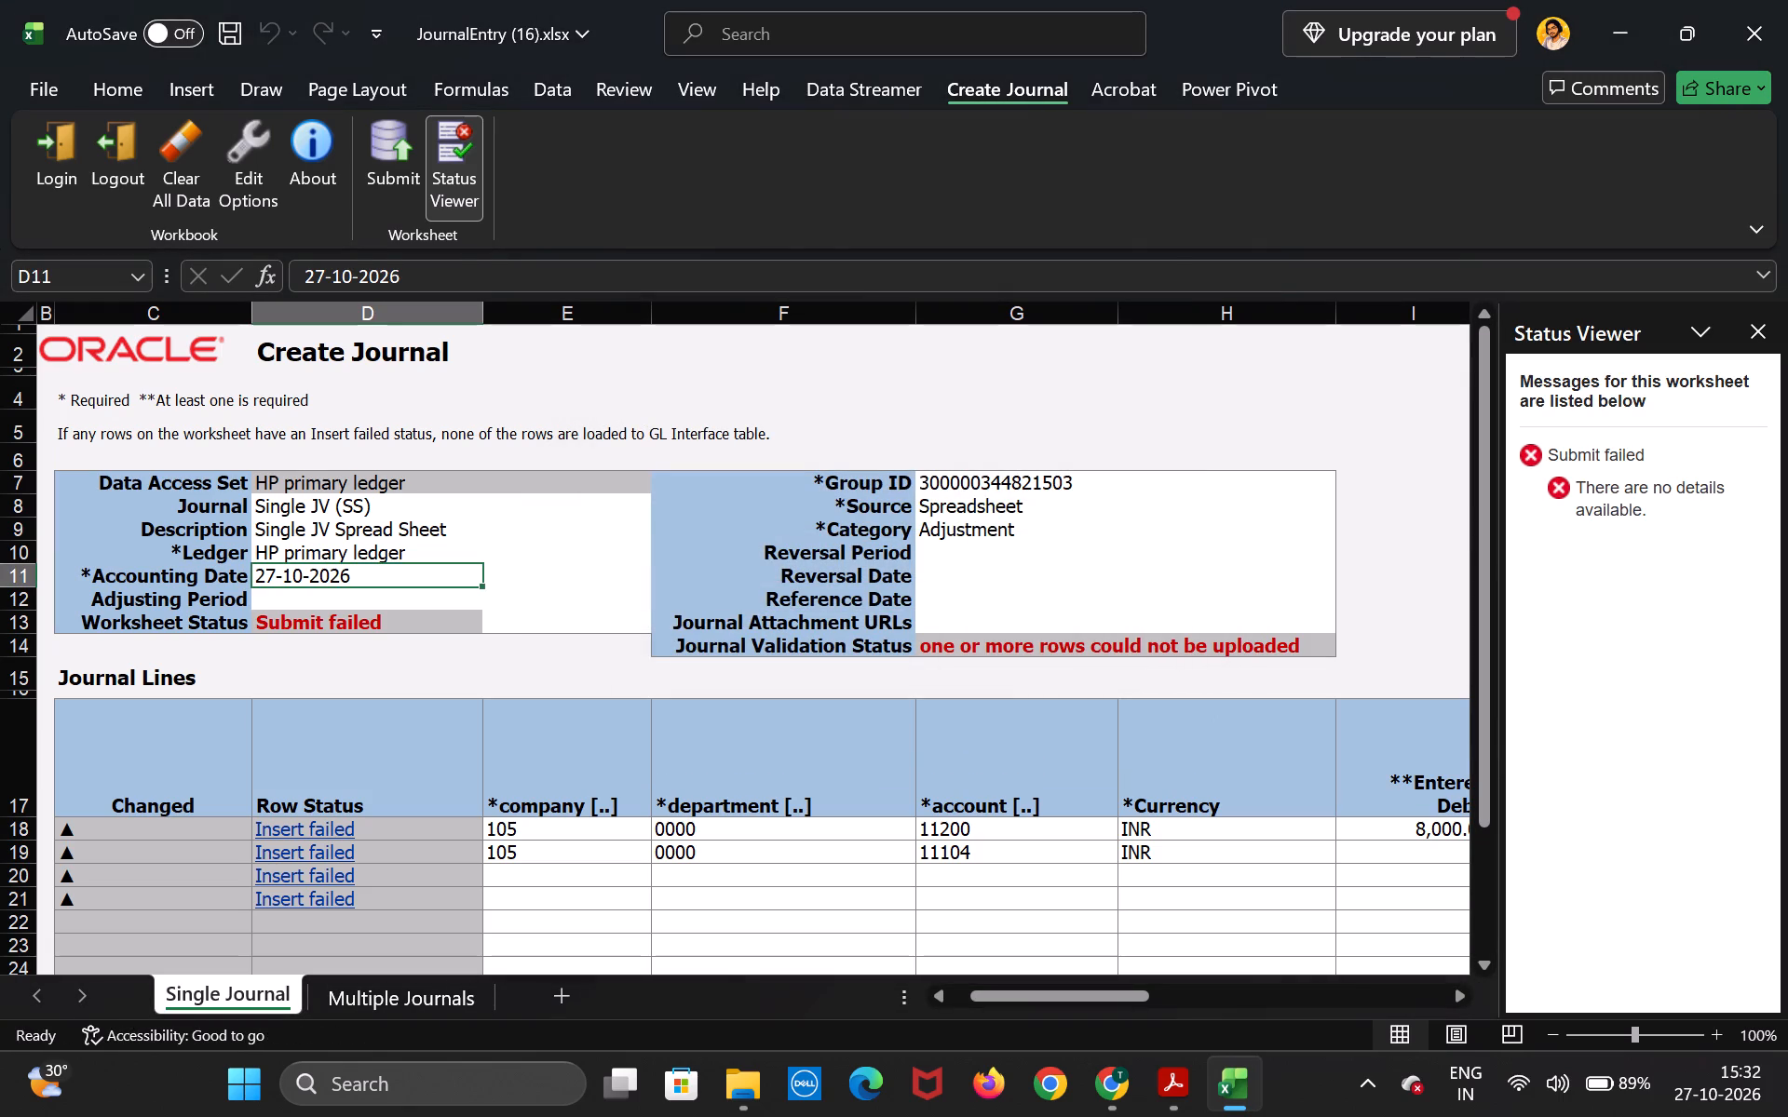
{"action": "left_click", "coordinate": [446, 573]}
{"action": "key", "text": "BackSpace"}
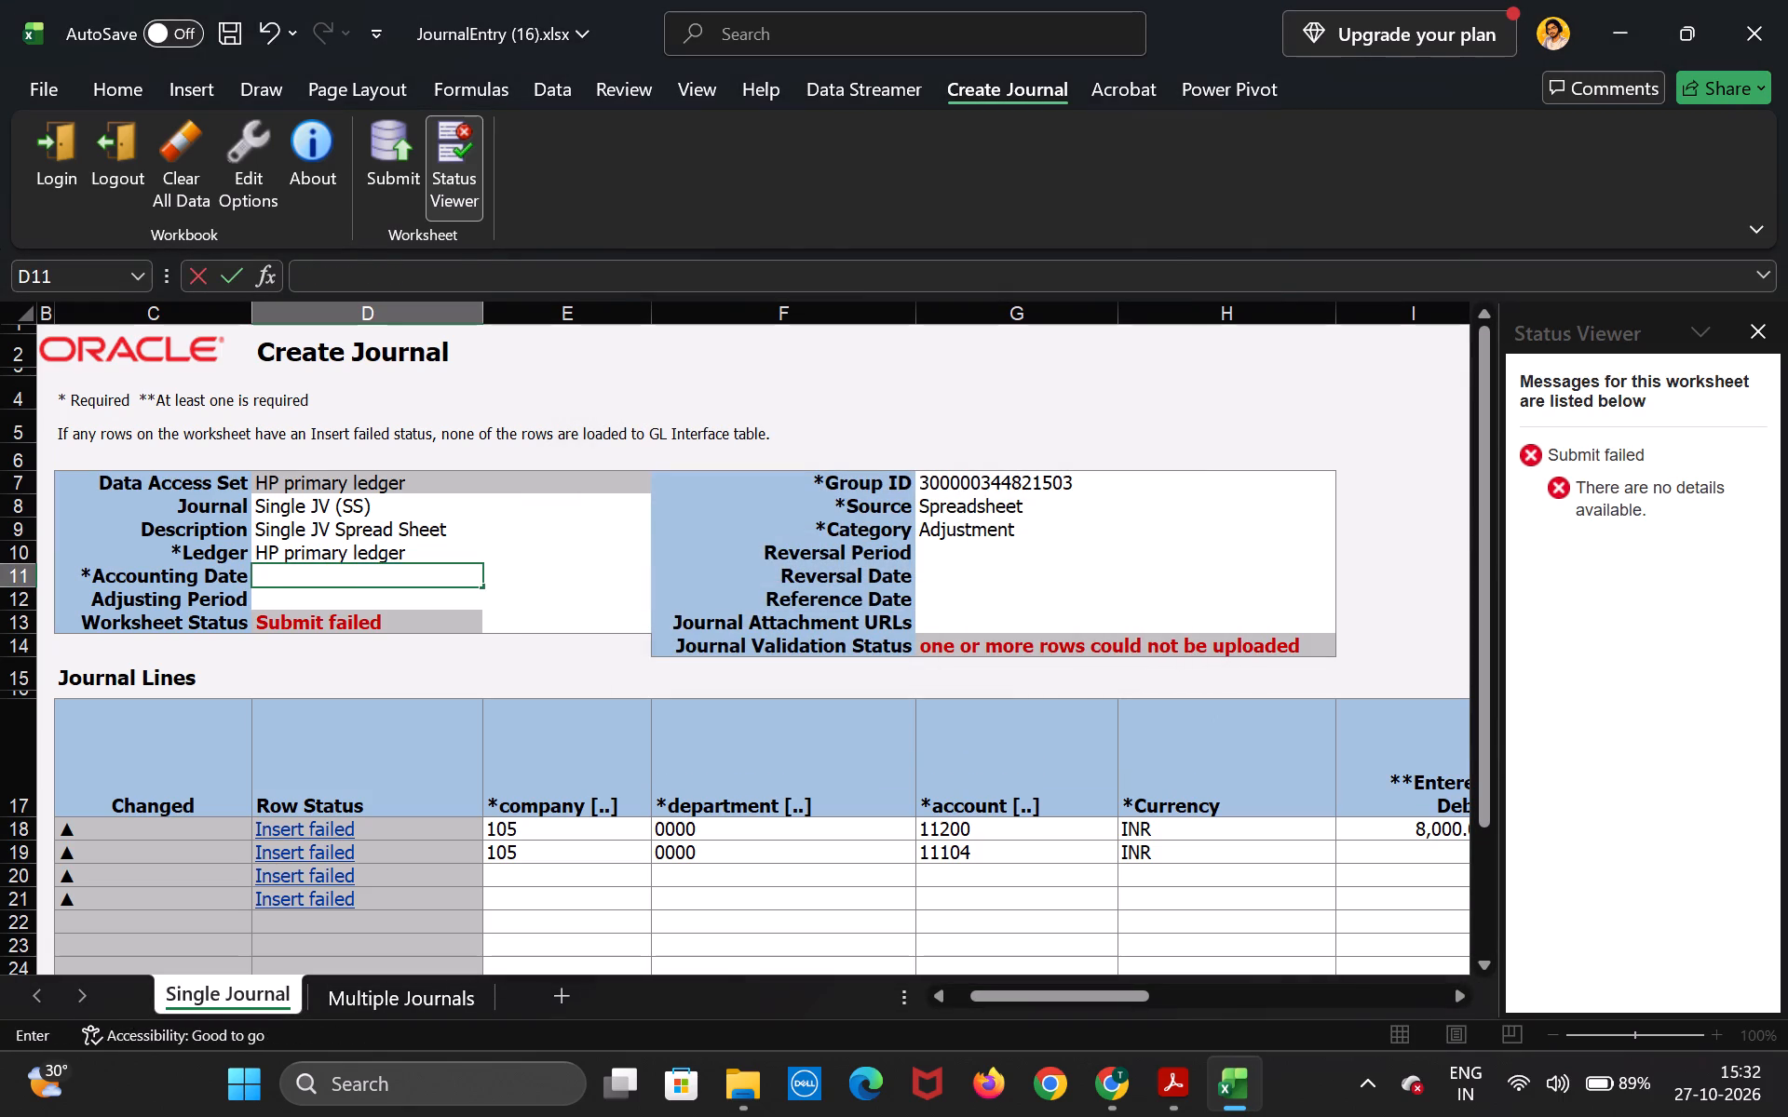
{"action": "key", "text": "2"}
{"action": "key", "text": "7"}
{"action": "type", "text": "-1"}
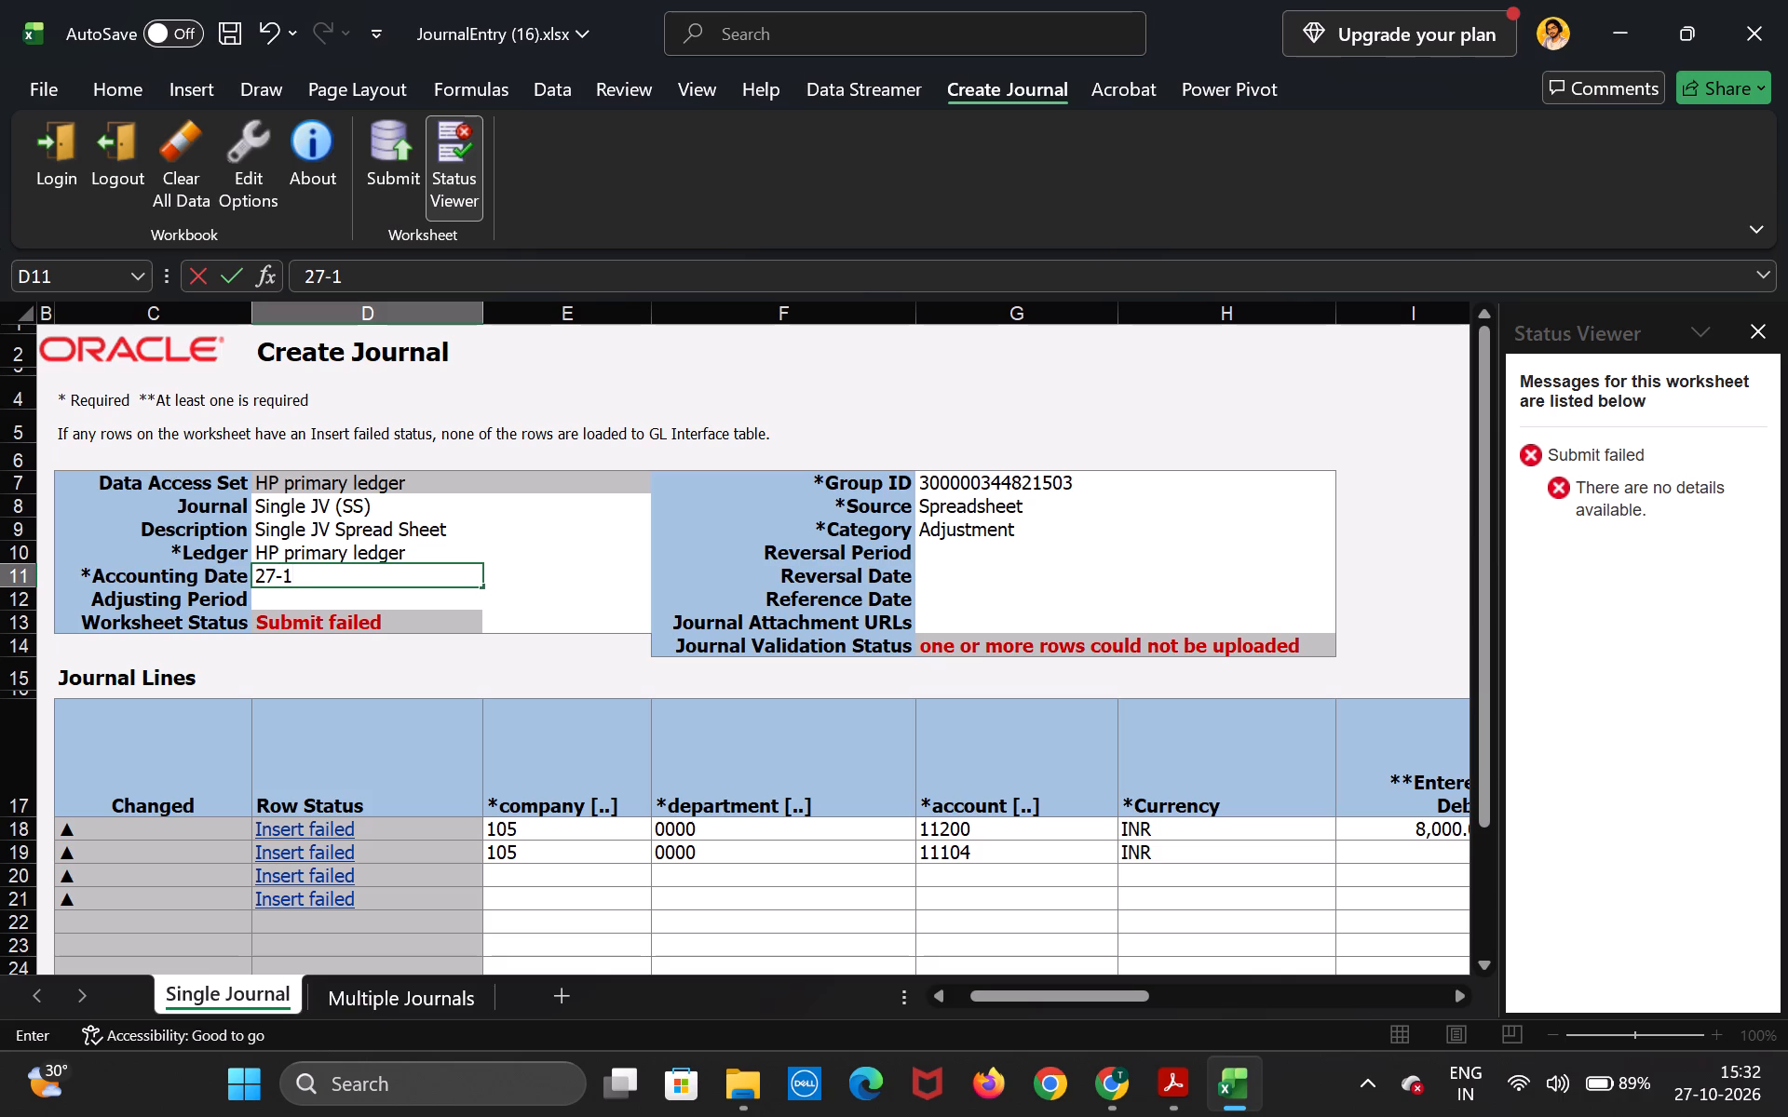
{"action": "type", "text": "0-2"}
{"action": "type", "text": "02"}
{"action": "key", "text": "6"}
{"action": "left_click", "coordinate": [385, 183]}
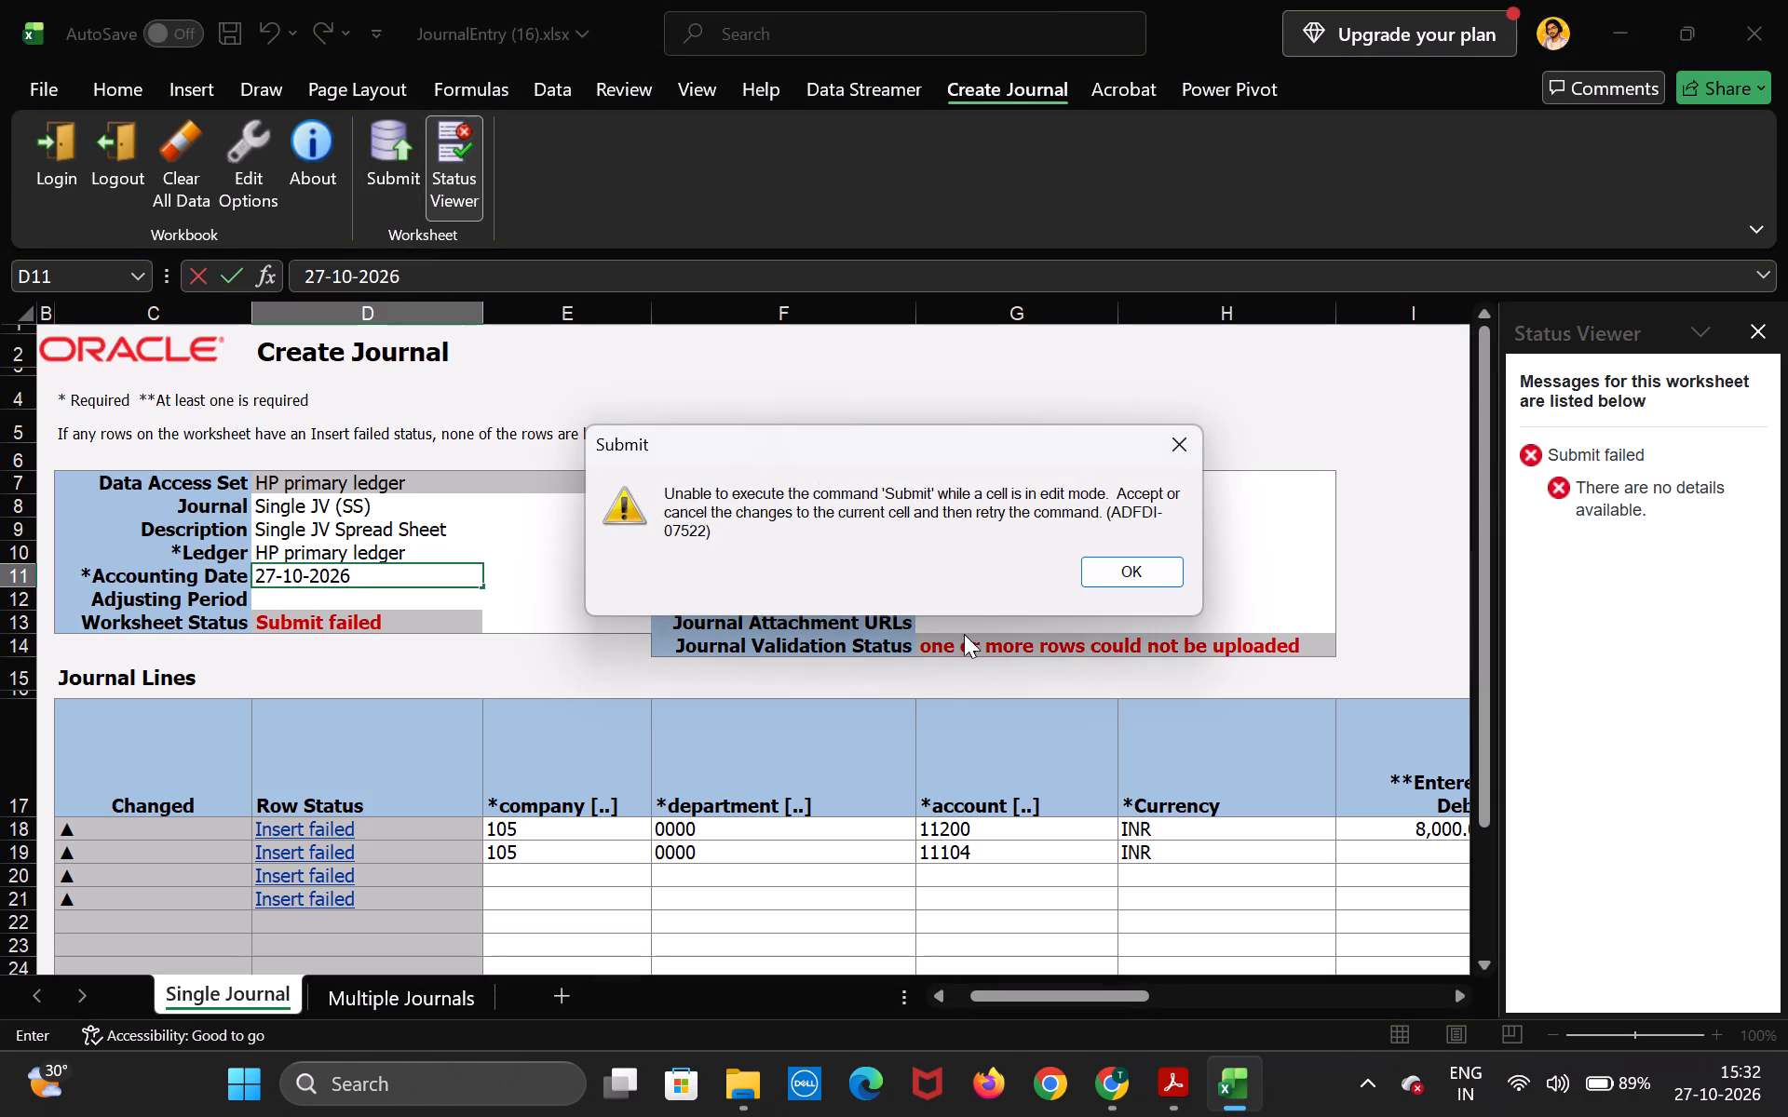
{"action": "left_click", "coordinate": [1160, 564]}
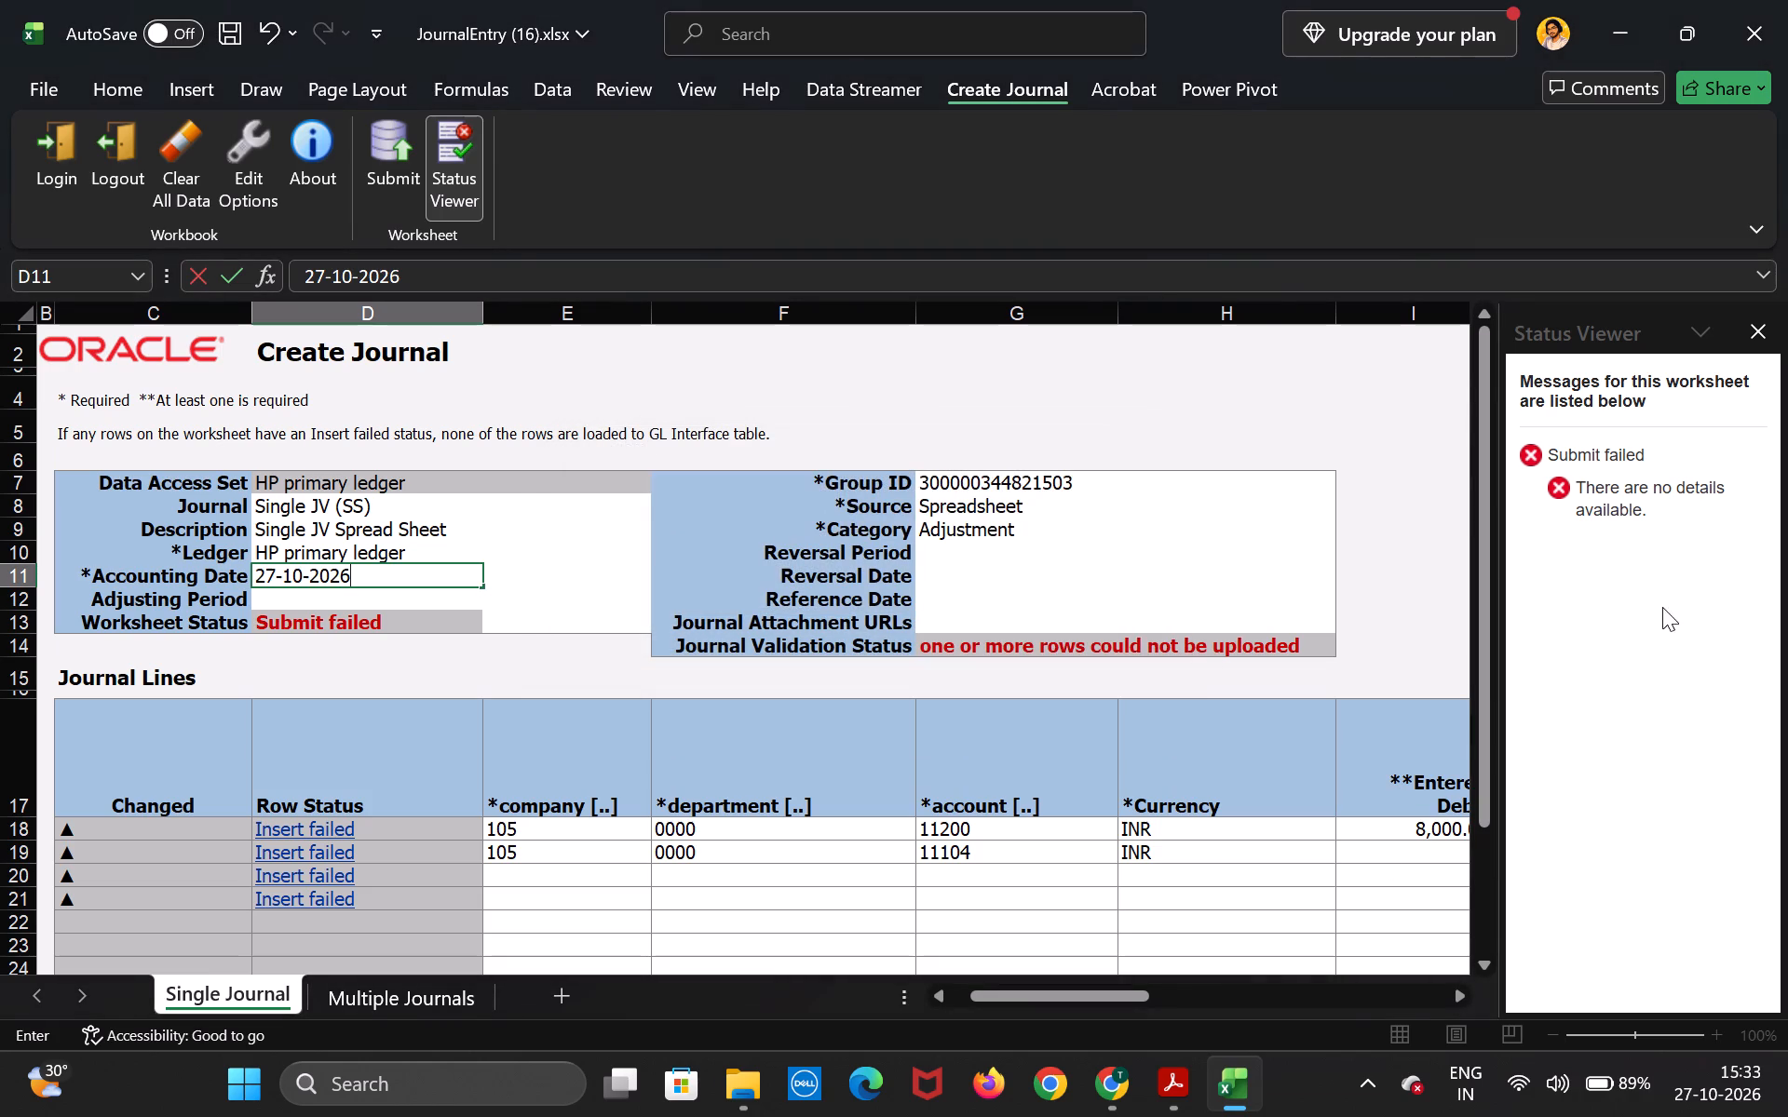
{"action": "left_click", "coordinate": [1761, 333]}
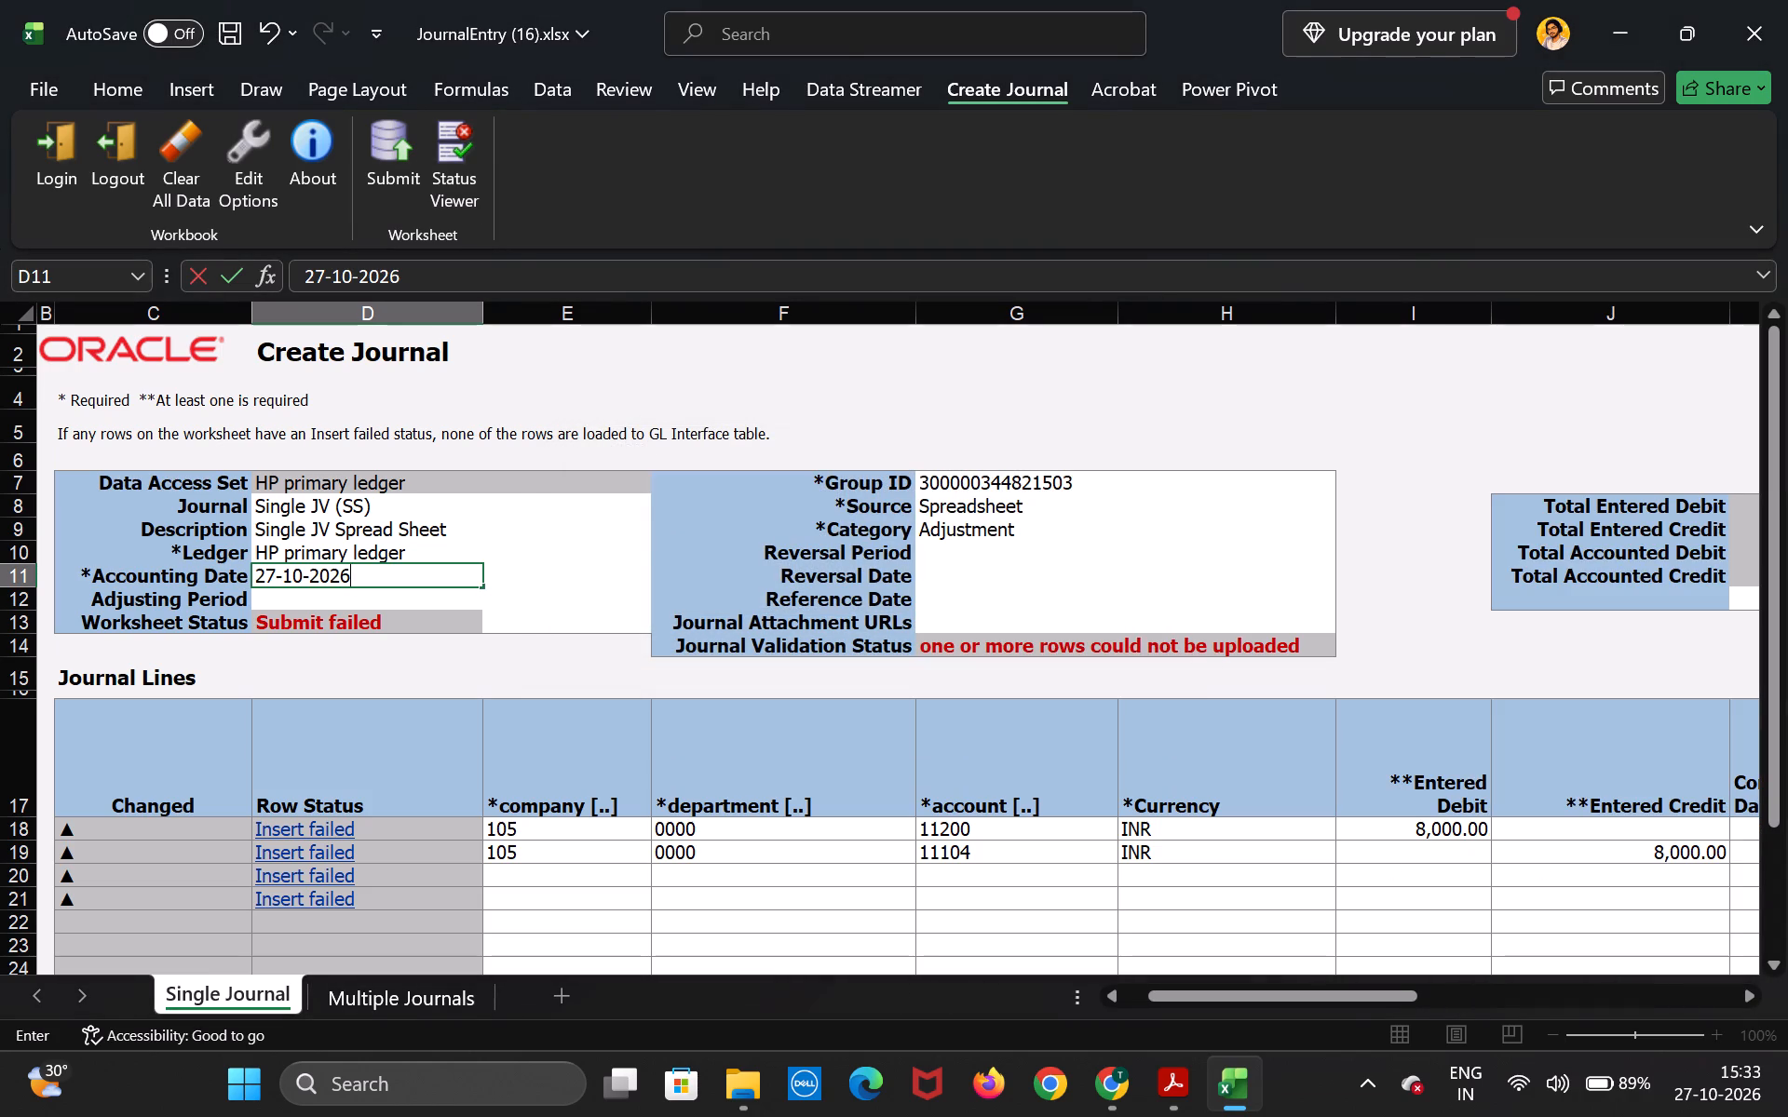
{"action": "left_click", "coordinate": [1666, 854]}
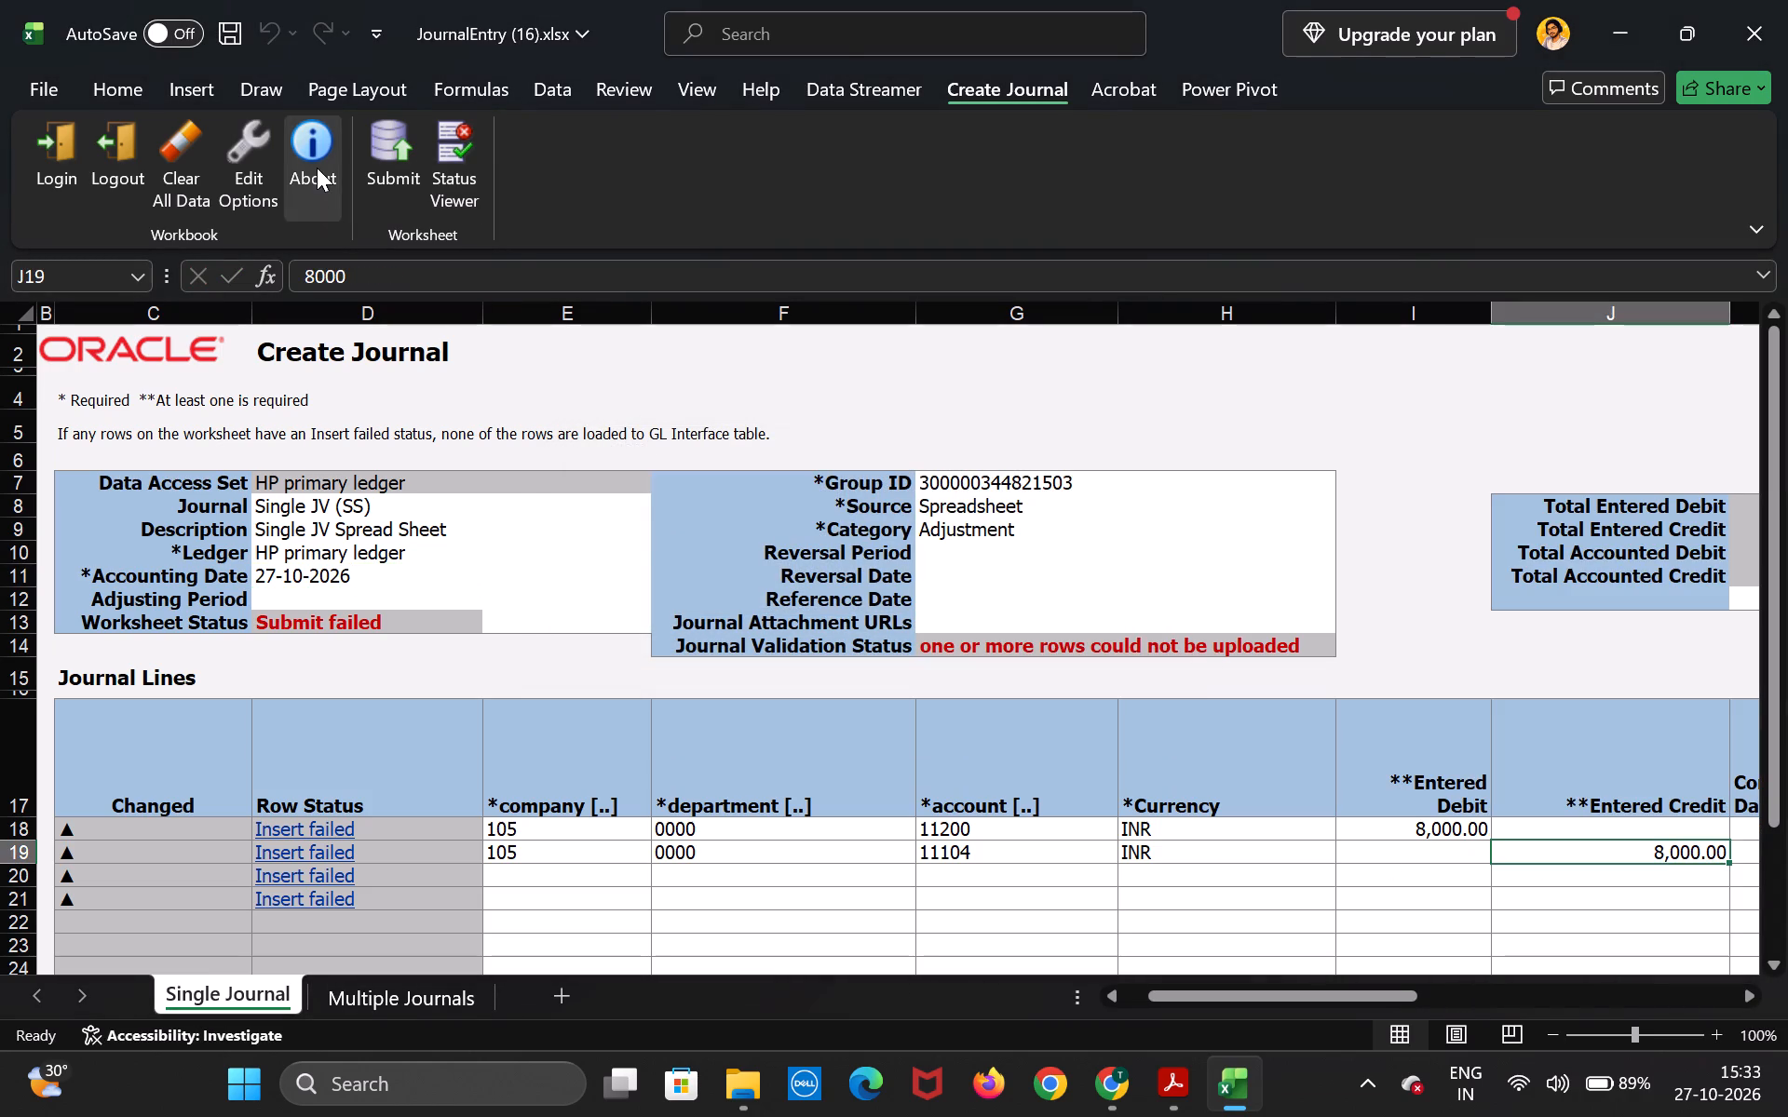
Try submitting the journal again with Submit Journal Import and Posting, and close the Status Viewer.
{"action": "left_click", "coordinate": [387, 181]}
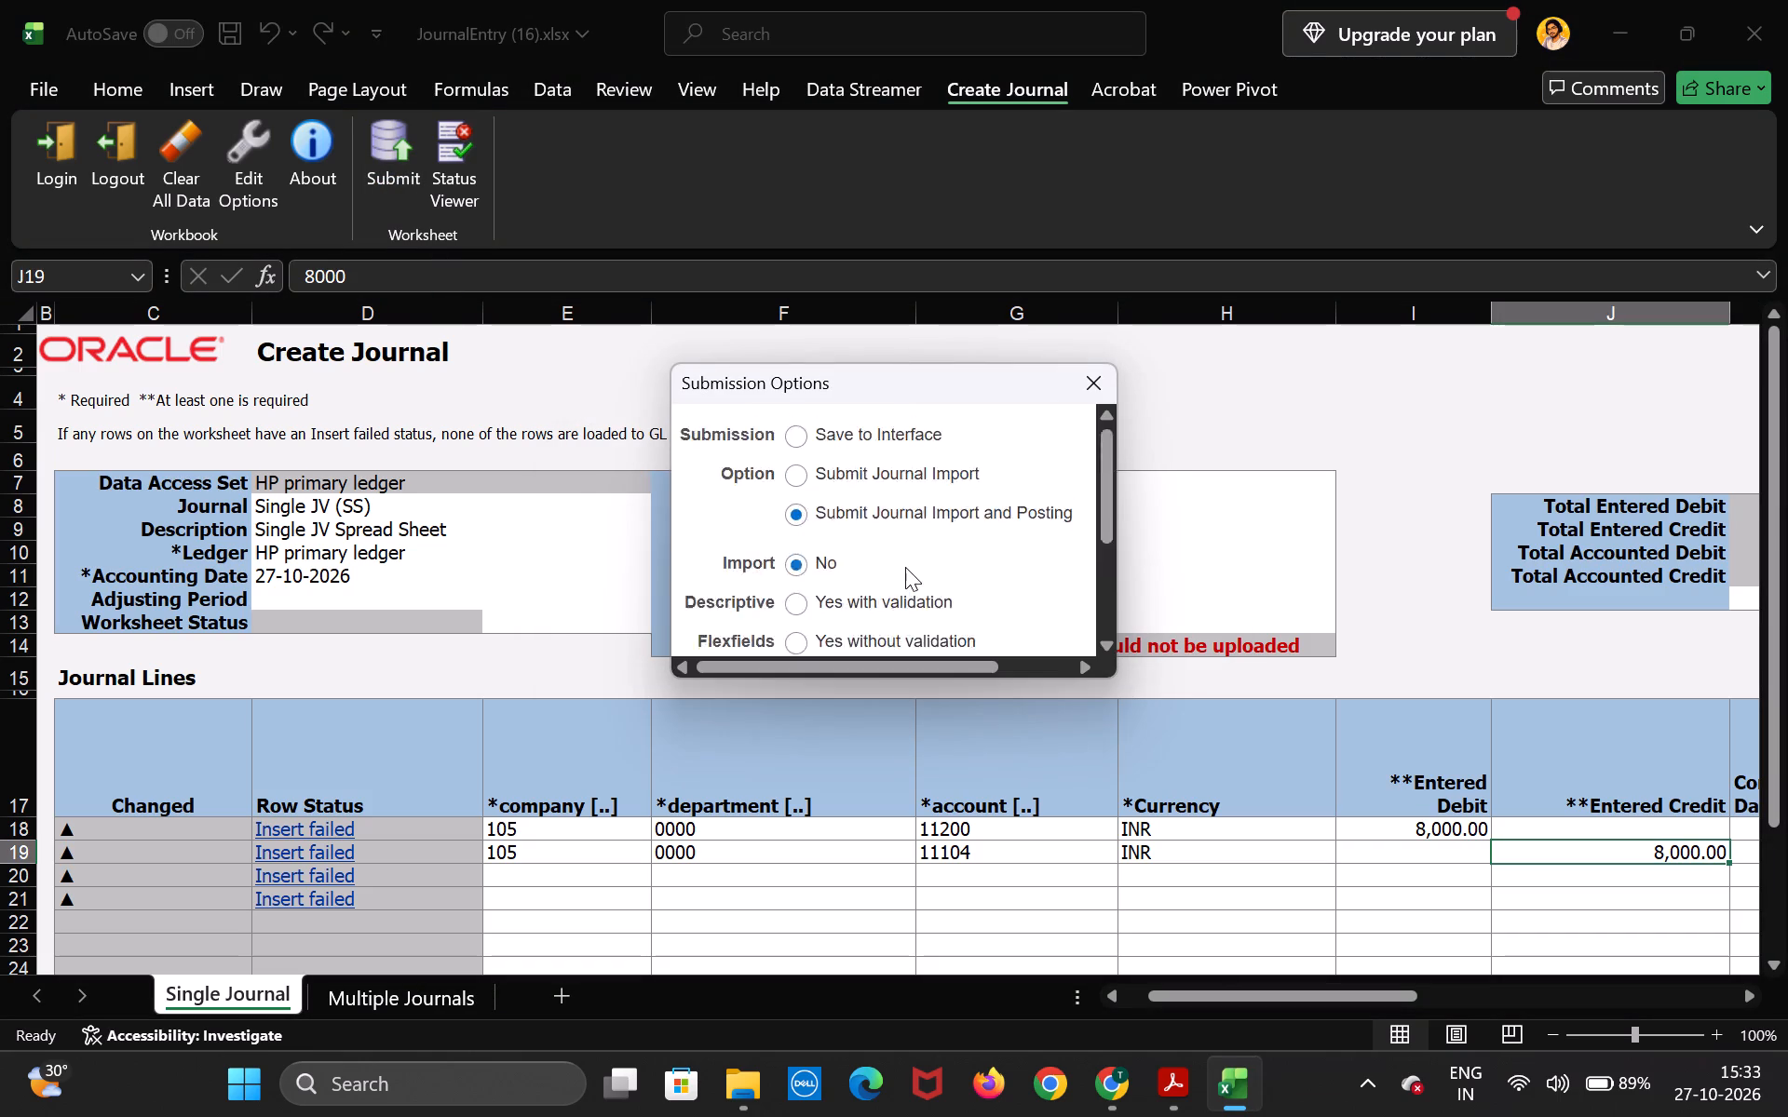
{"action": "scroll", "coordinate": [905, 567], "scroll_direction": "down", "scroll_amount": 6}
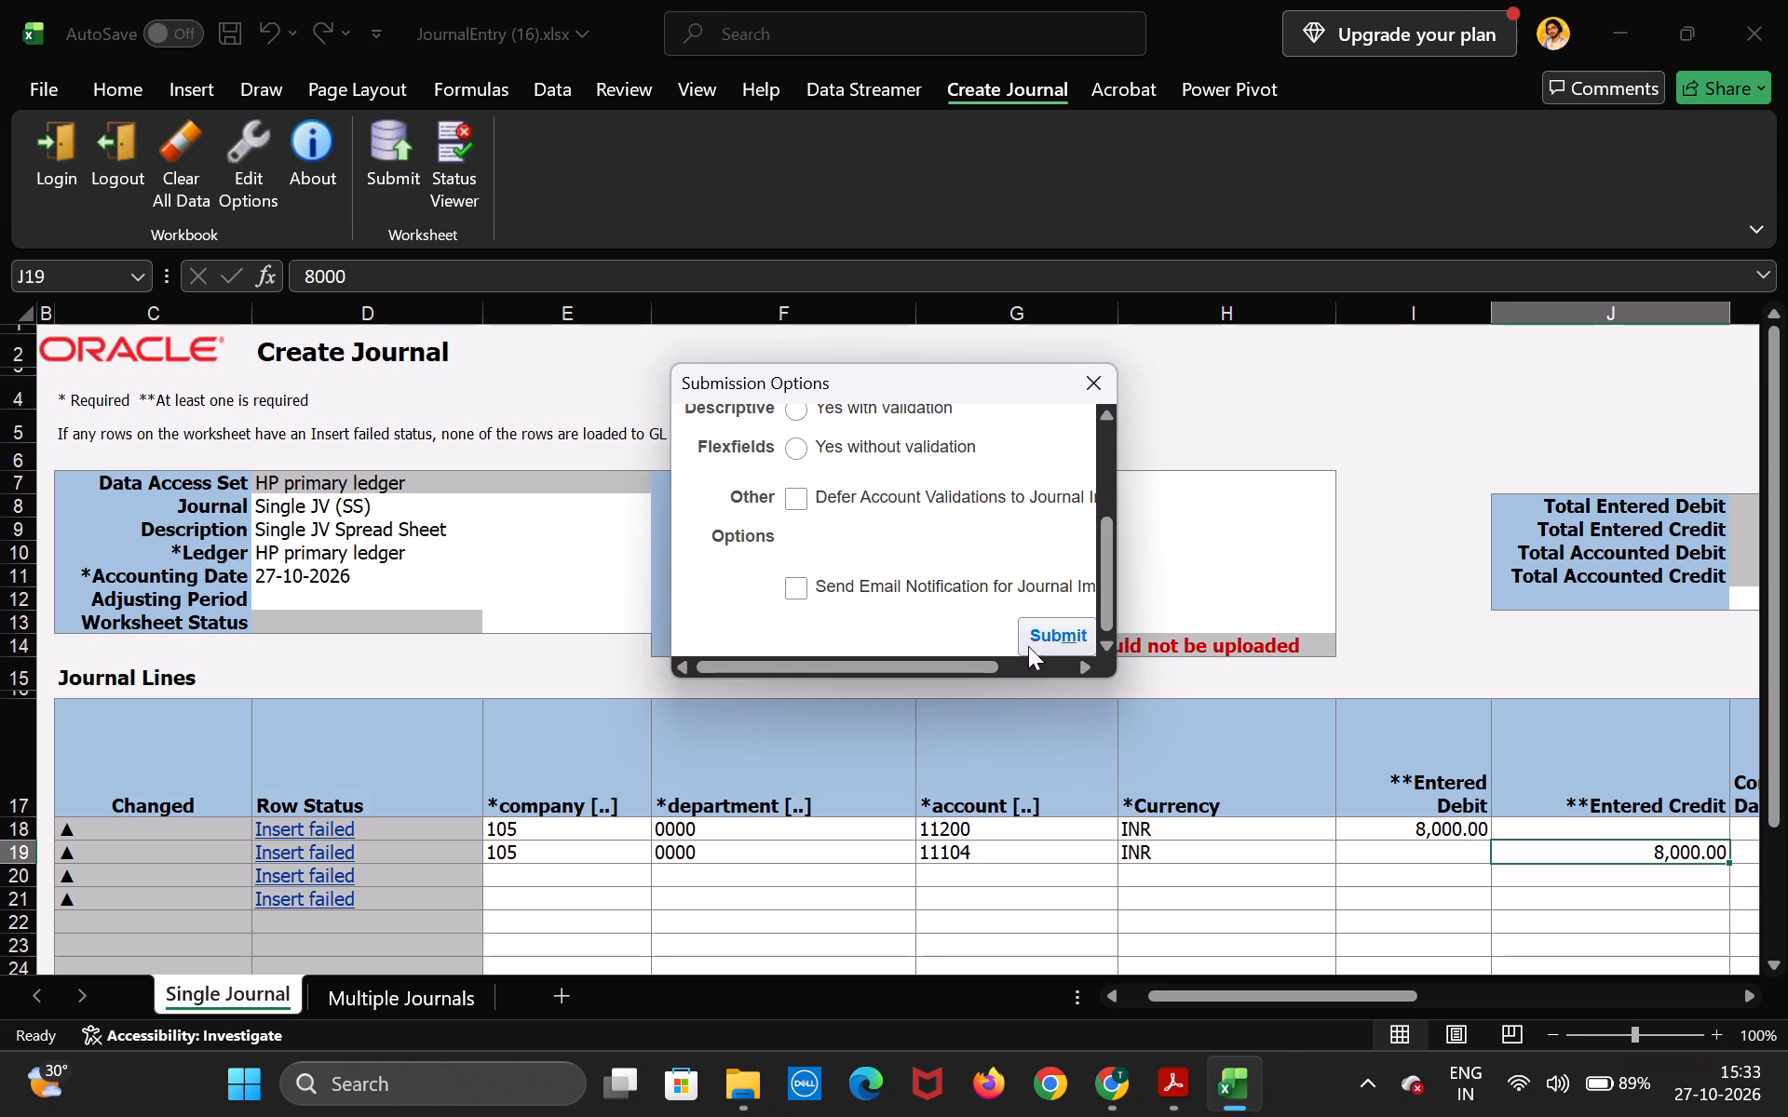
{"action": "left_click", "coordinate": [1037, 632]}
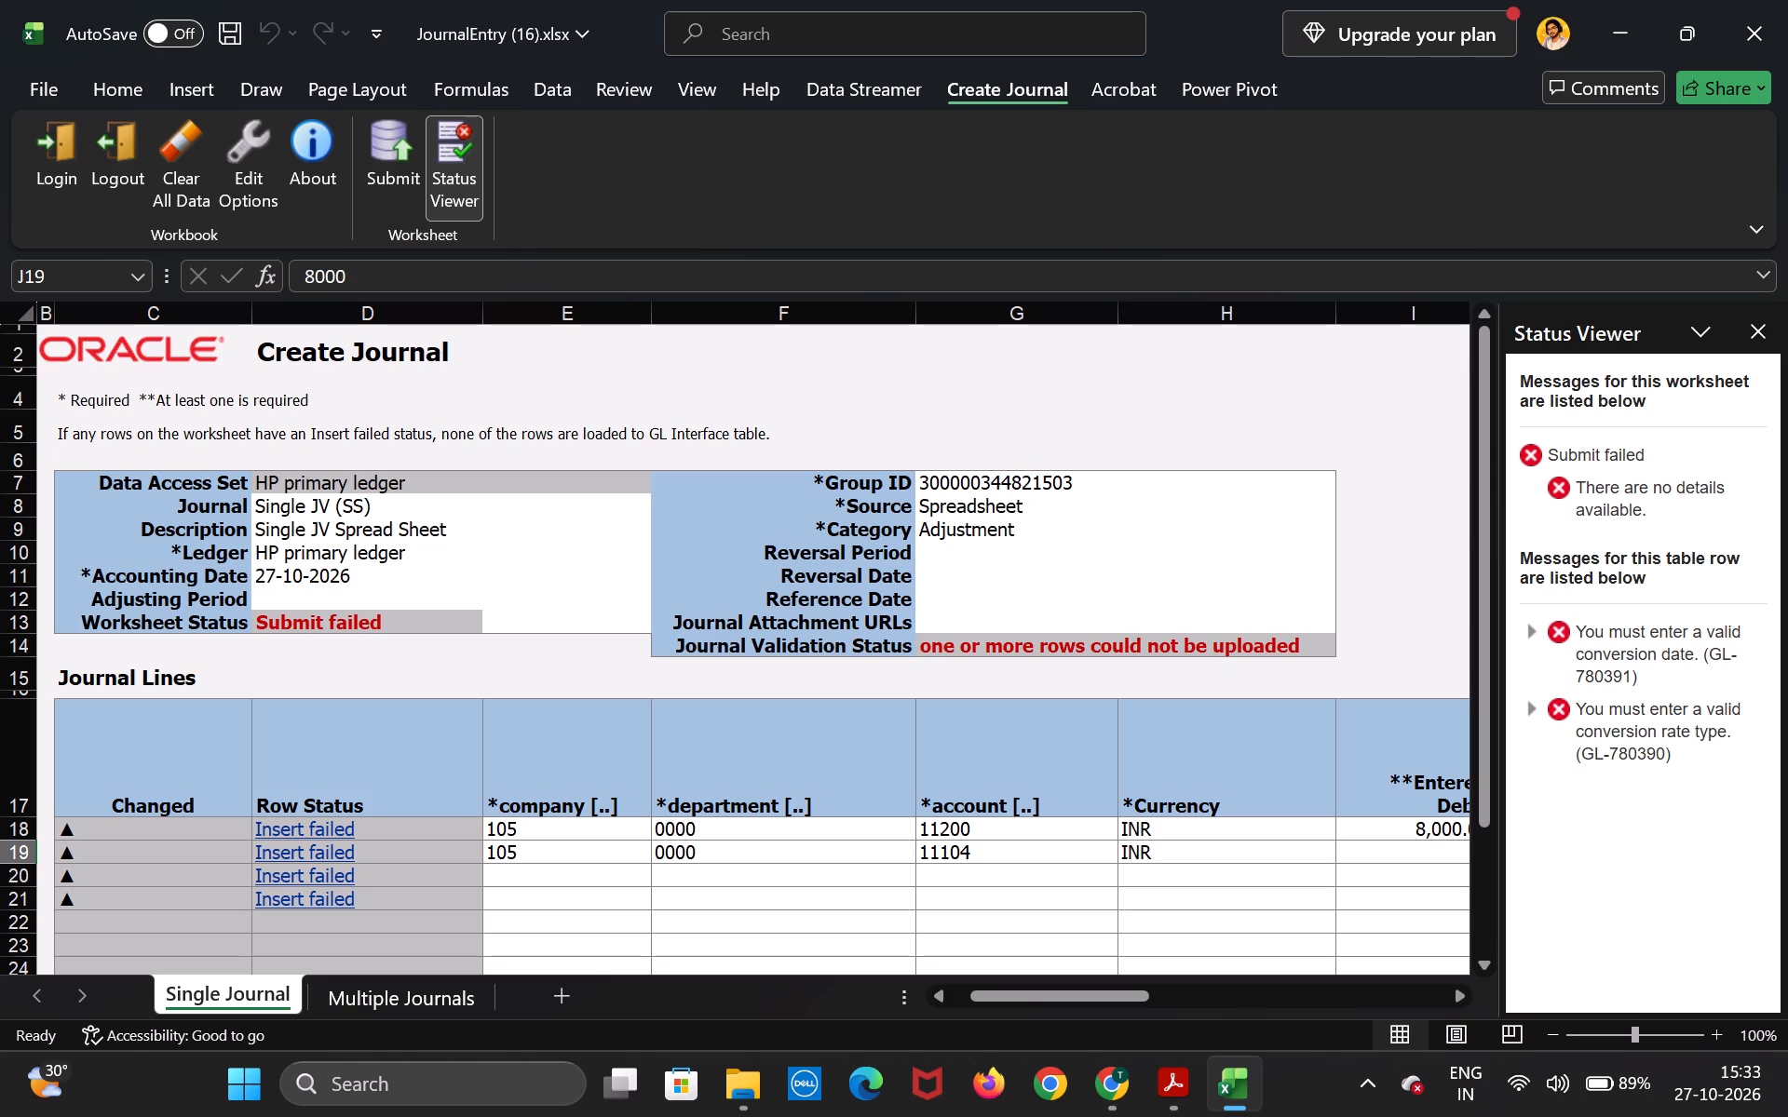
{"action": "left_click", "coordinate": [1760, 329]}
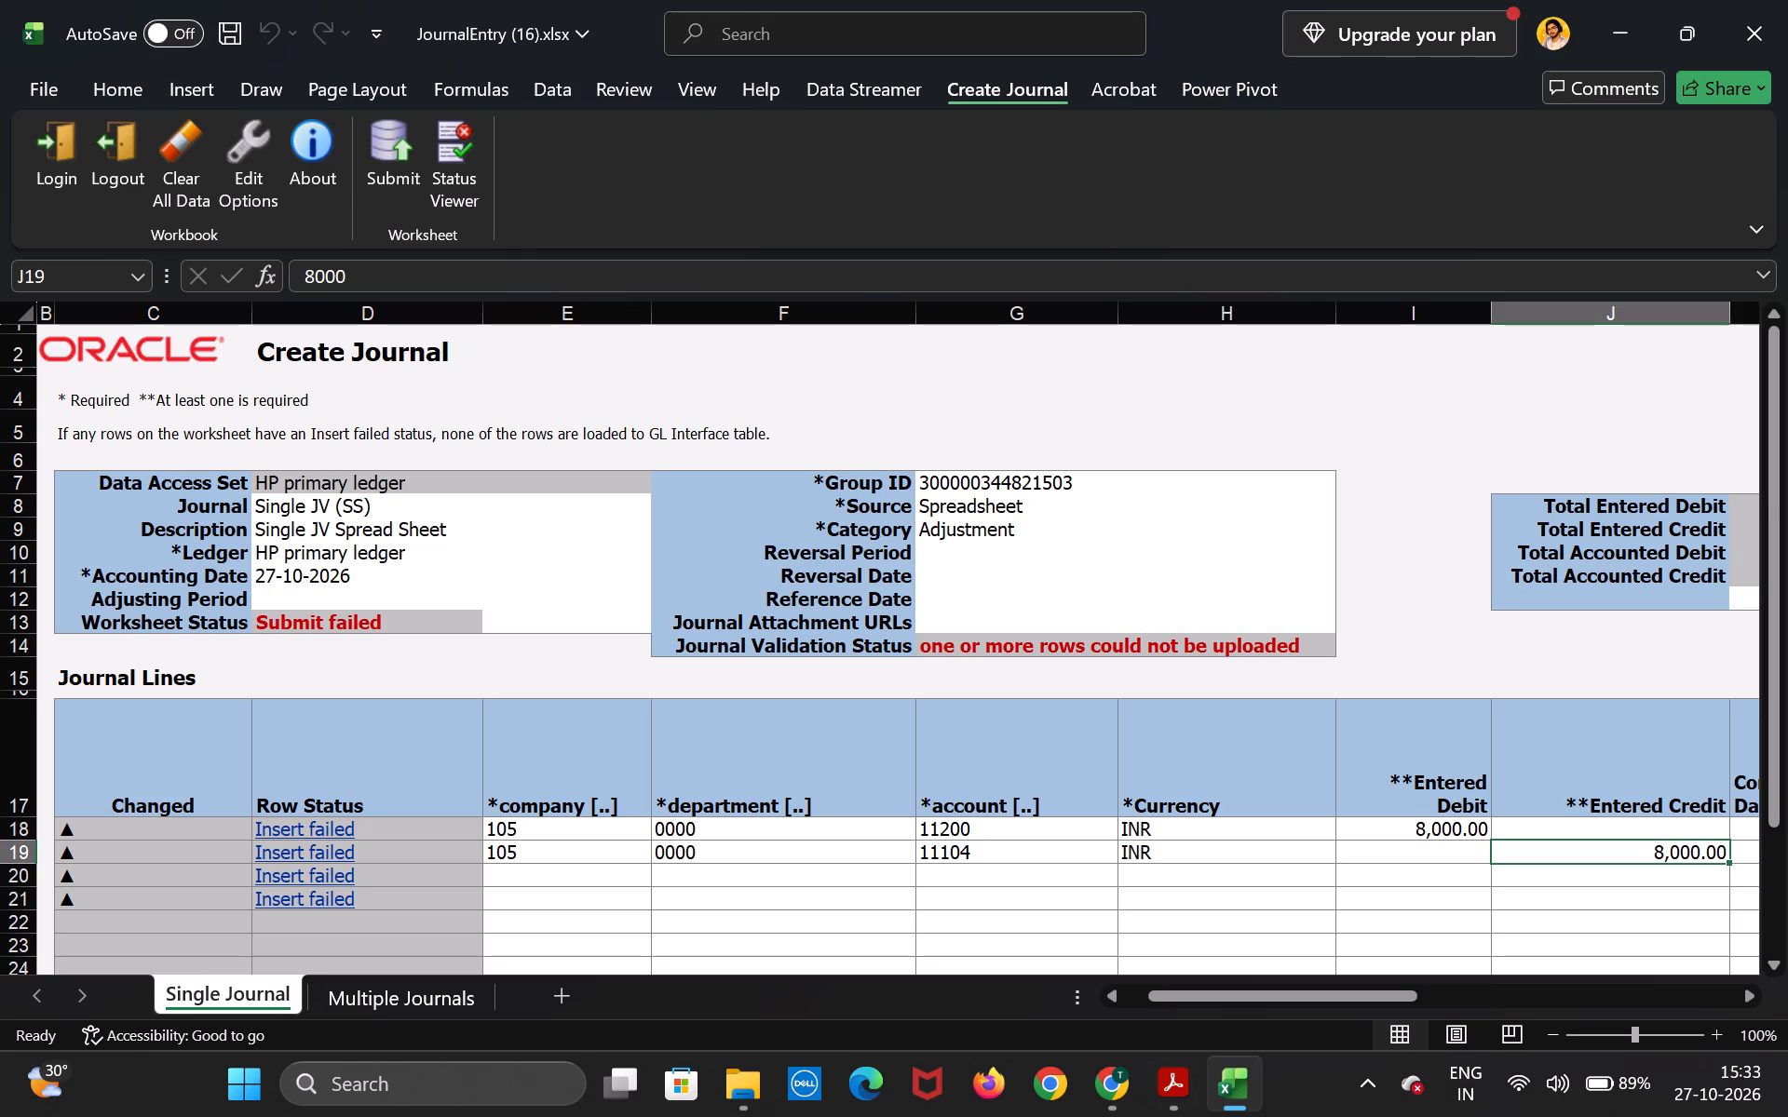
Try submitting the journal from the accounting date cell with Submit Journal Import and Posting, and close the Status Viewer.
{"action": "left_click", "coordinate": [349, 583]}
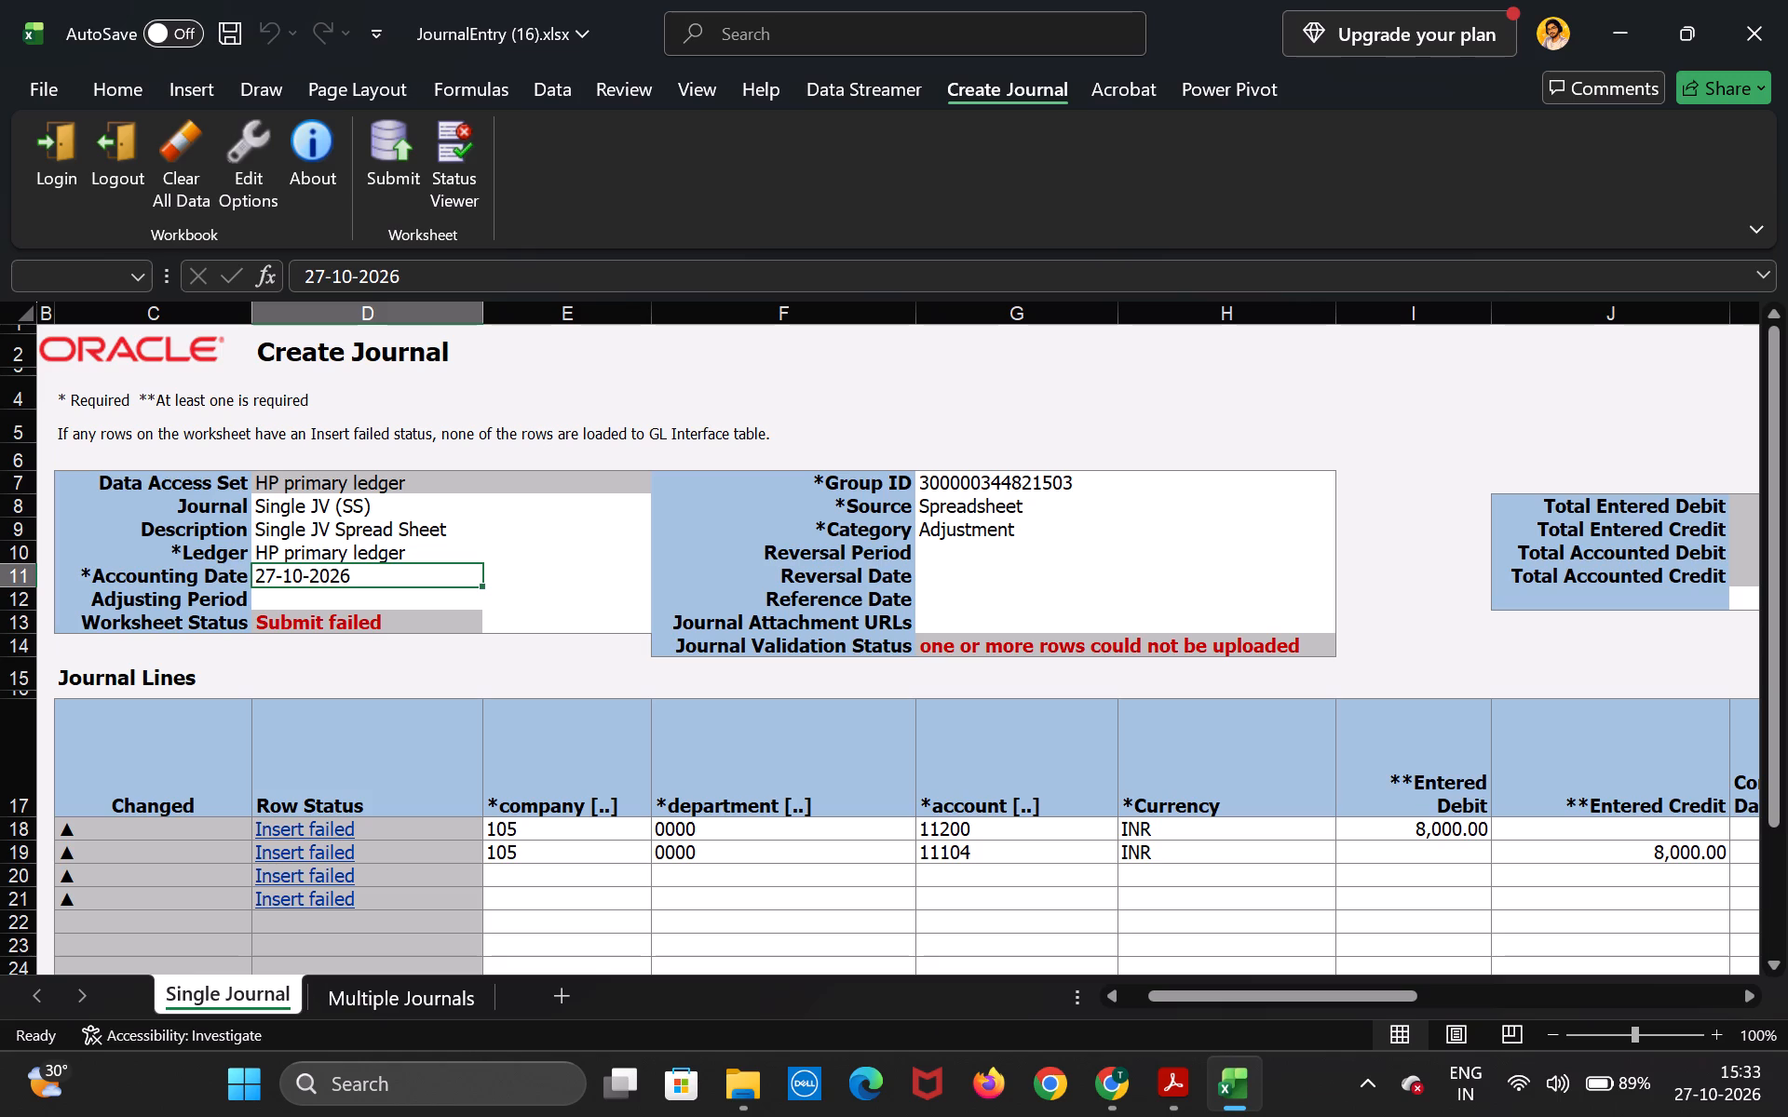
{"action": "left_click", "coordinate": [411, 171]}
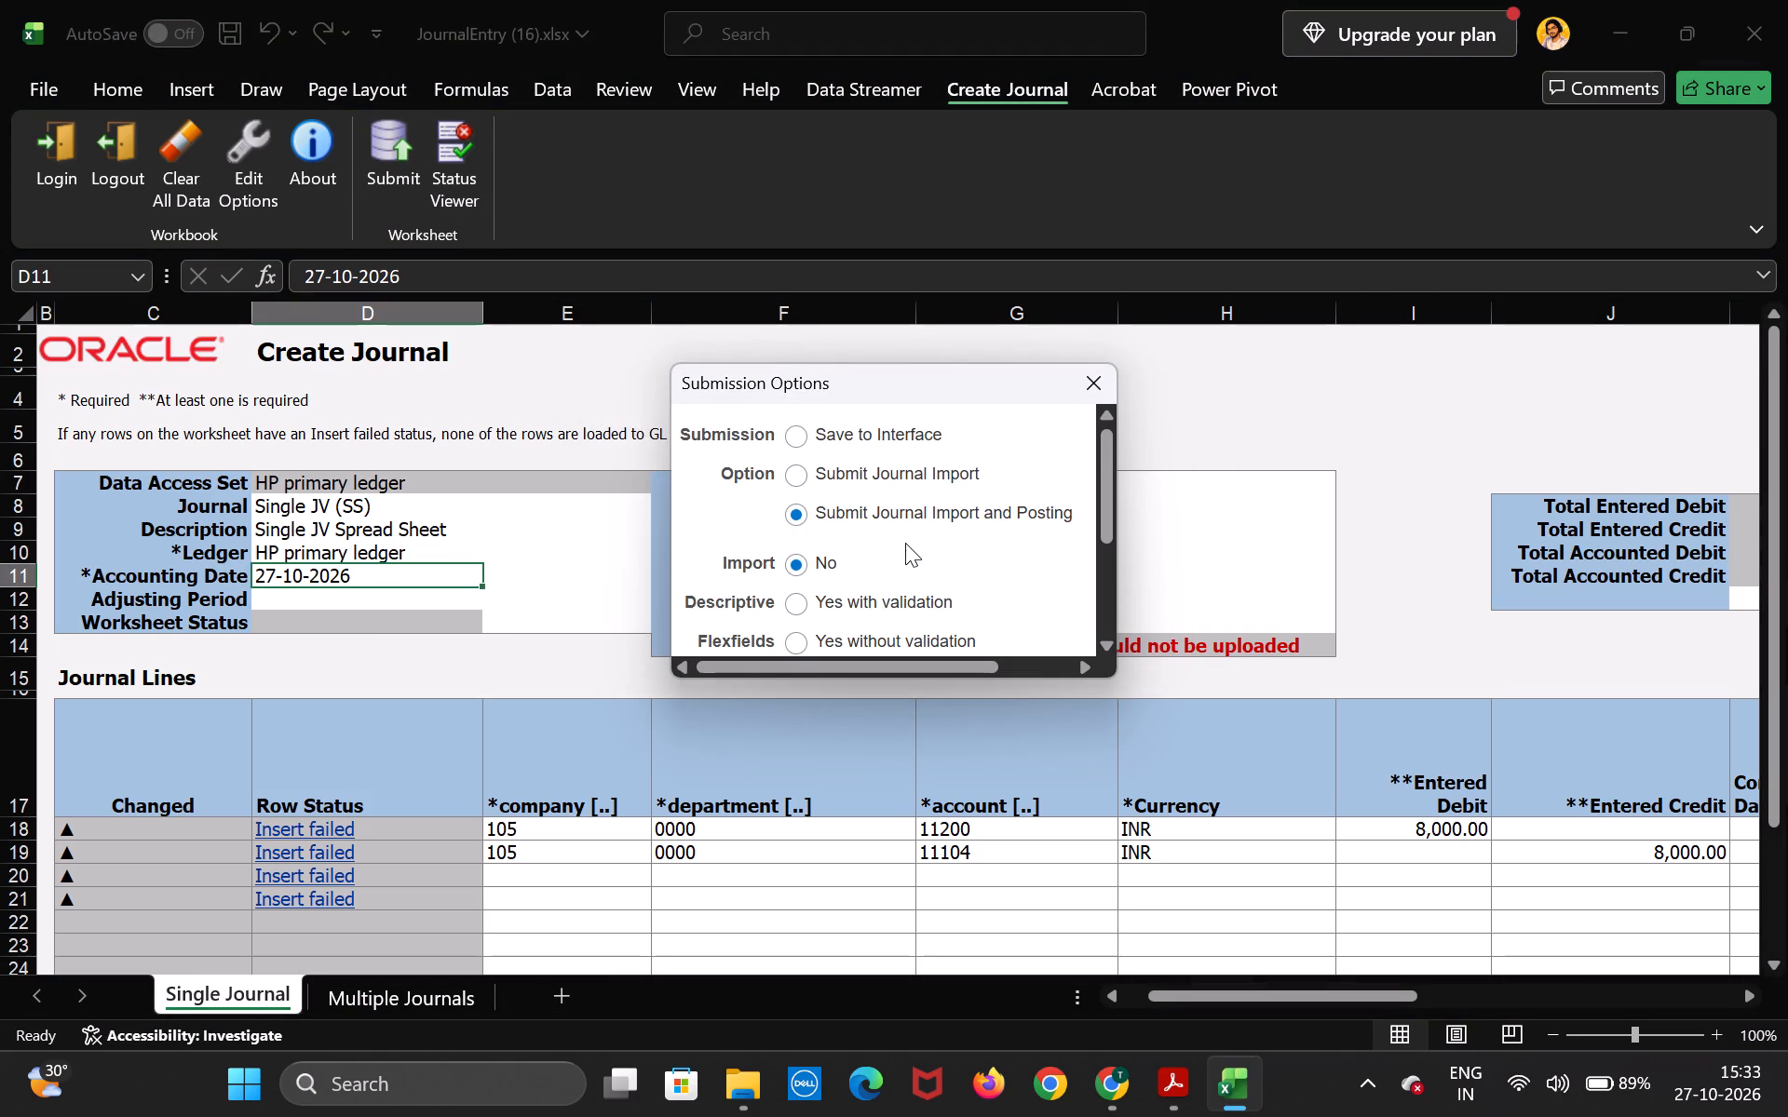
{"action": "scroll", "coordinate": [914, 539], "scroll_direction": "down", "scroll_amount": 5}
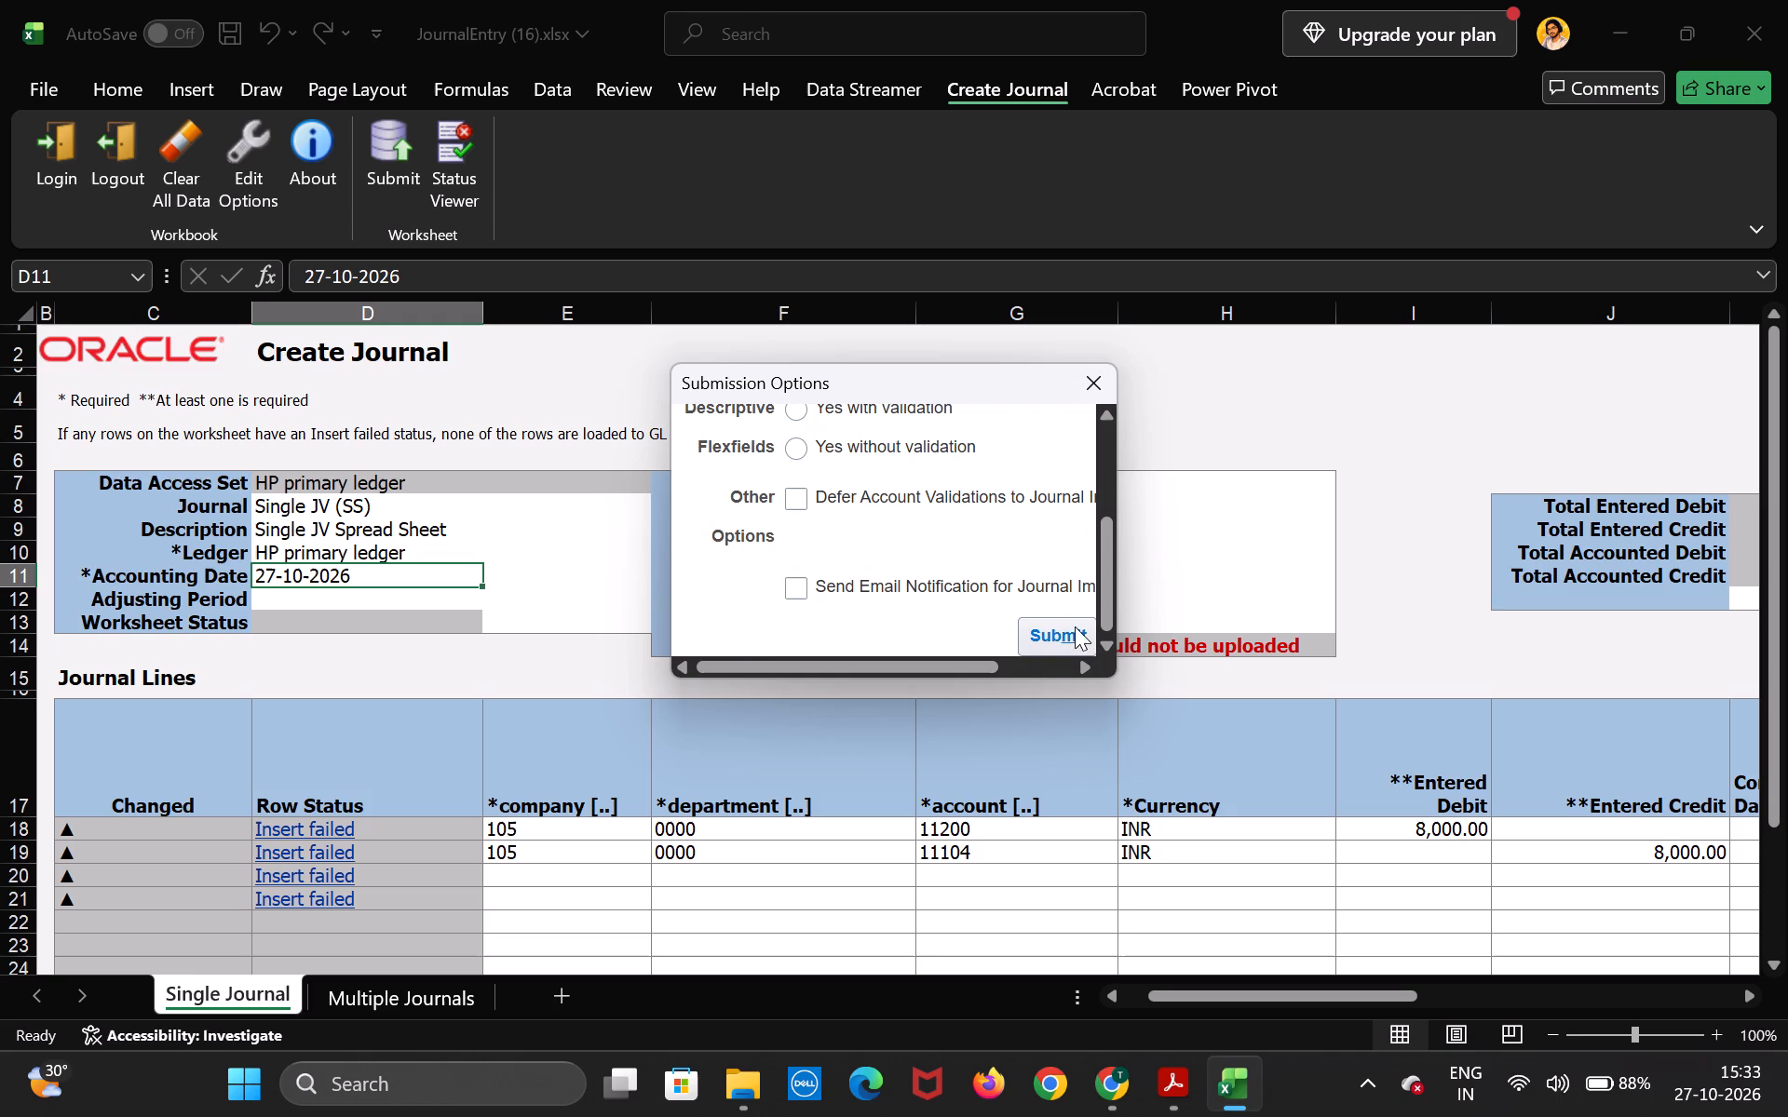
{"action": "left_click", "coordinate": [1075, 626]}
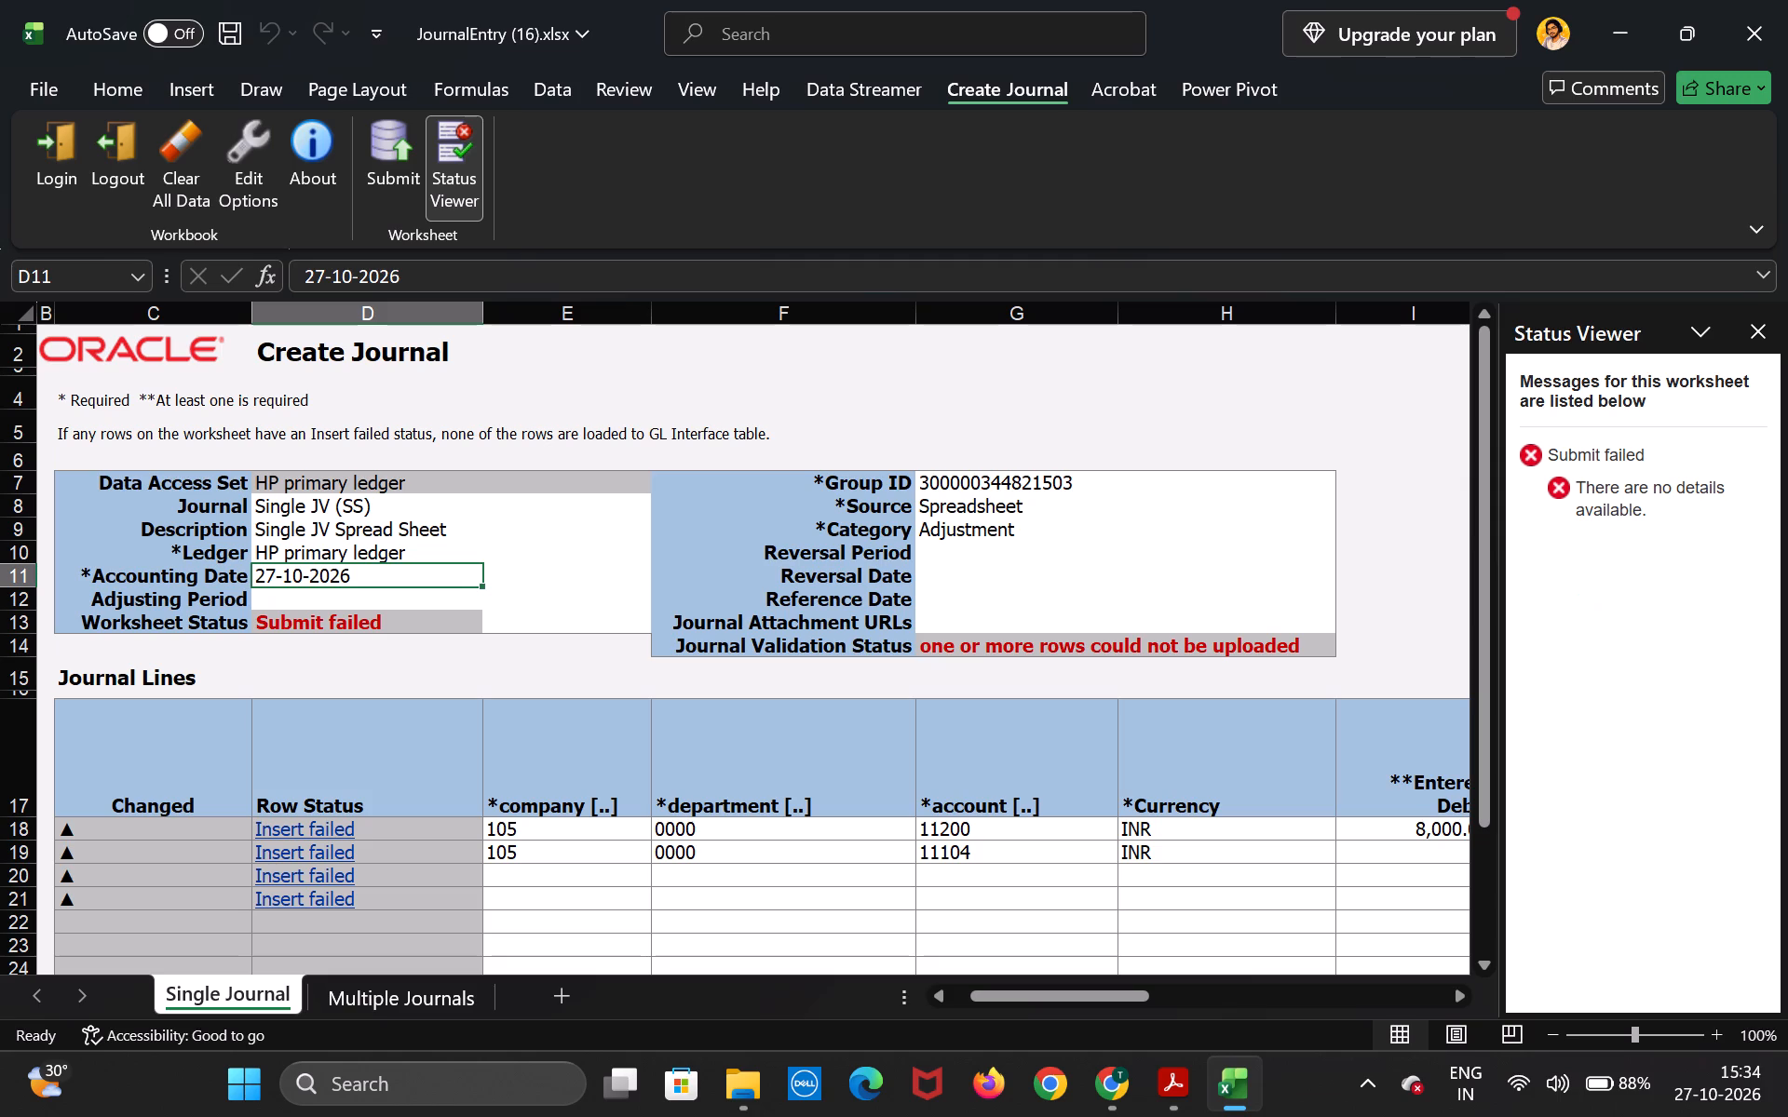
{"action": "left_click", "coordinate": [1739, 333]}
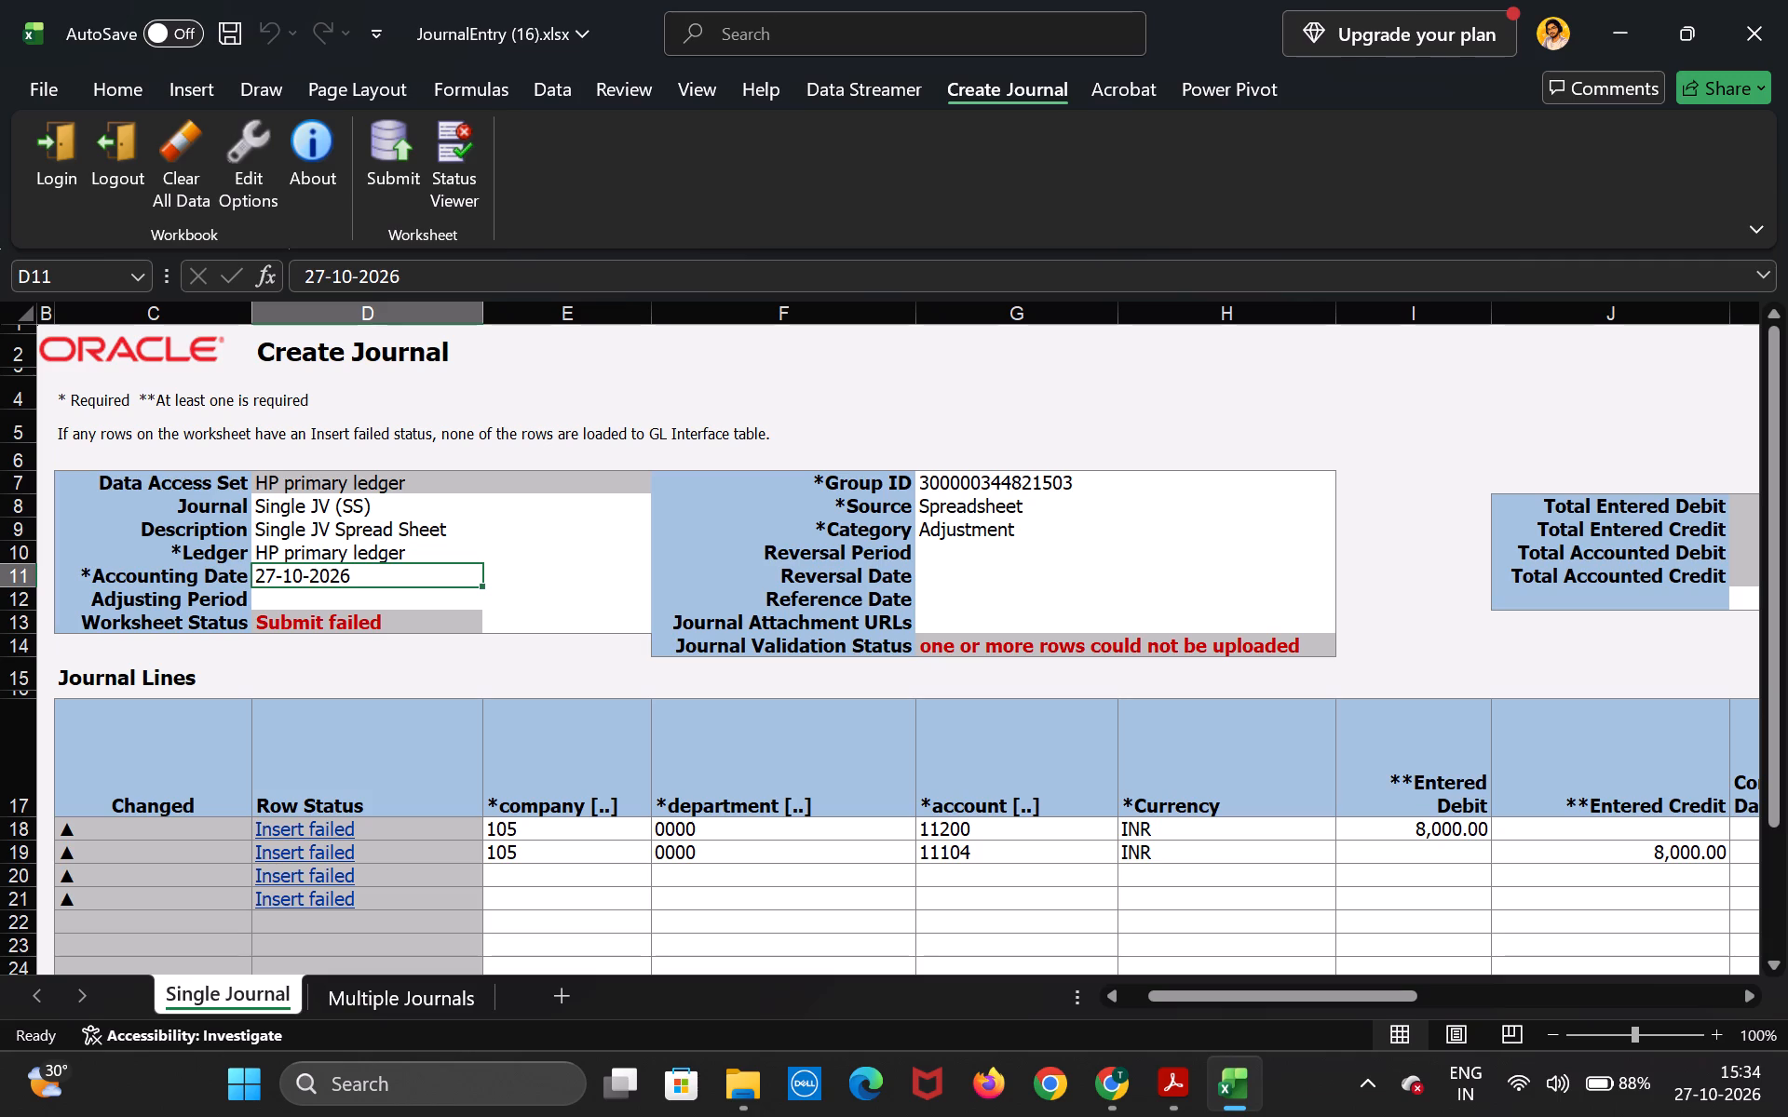
Open the first journal line's Row Status details, read through the listed error messages, and close them.
{"action": "left_click", "coordinate": [322, 826]}
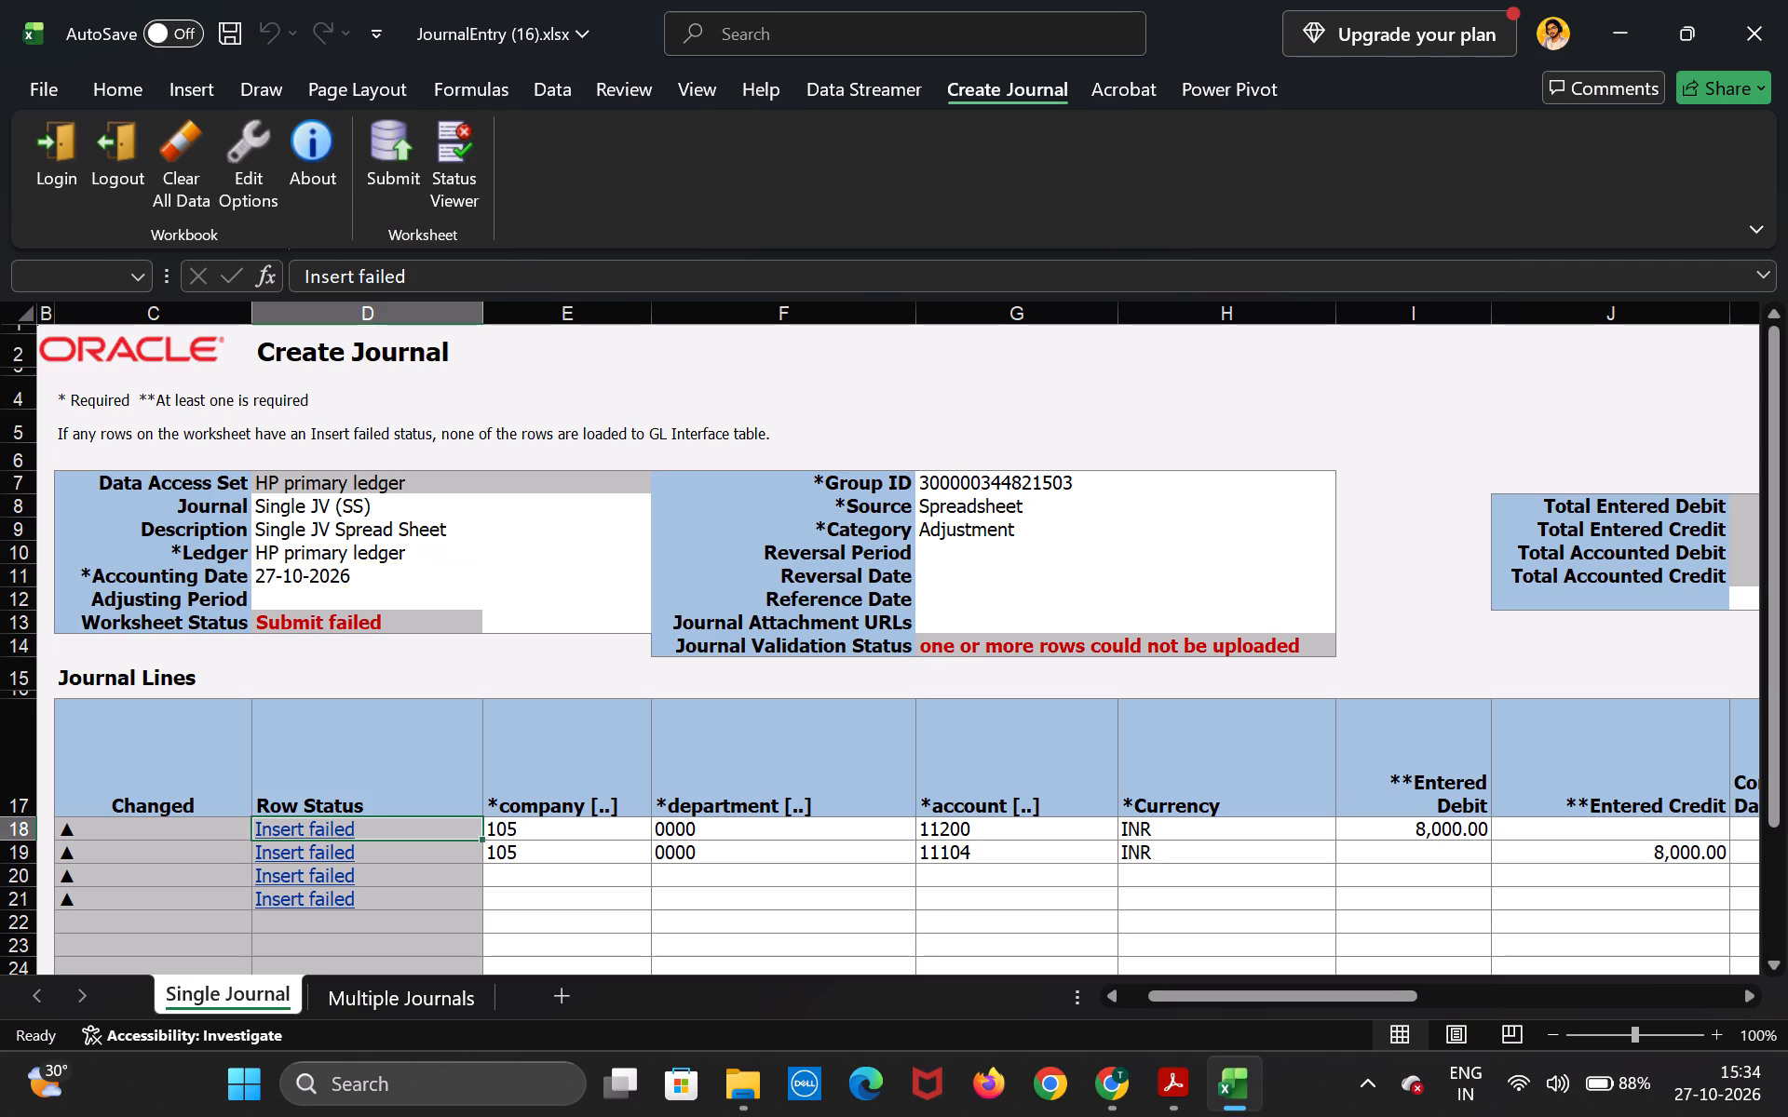
{"action": "double_click", "coordinate": [322, 826]}
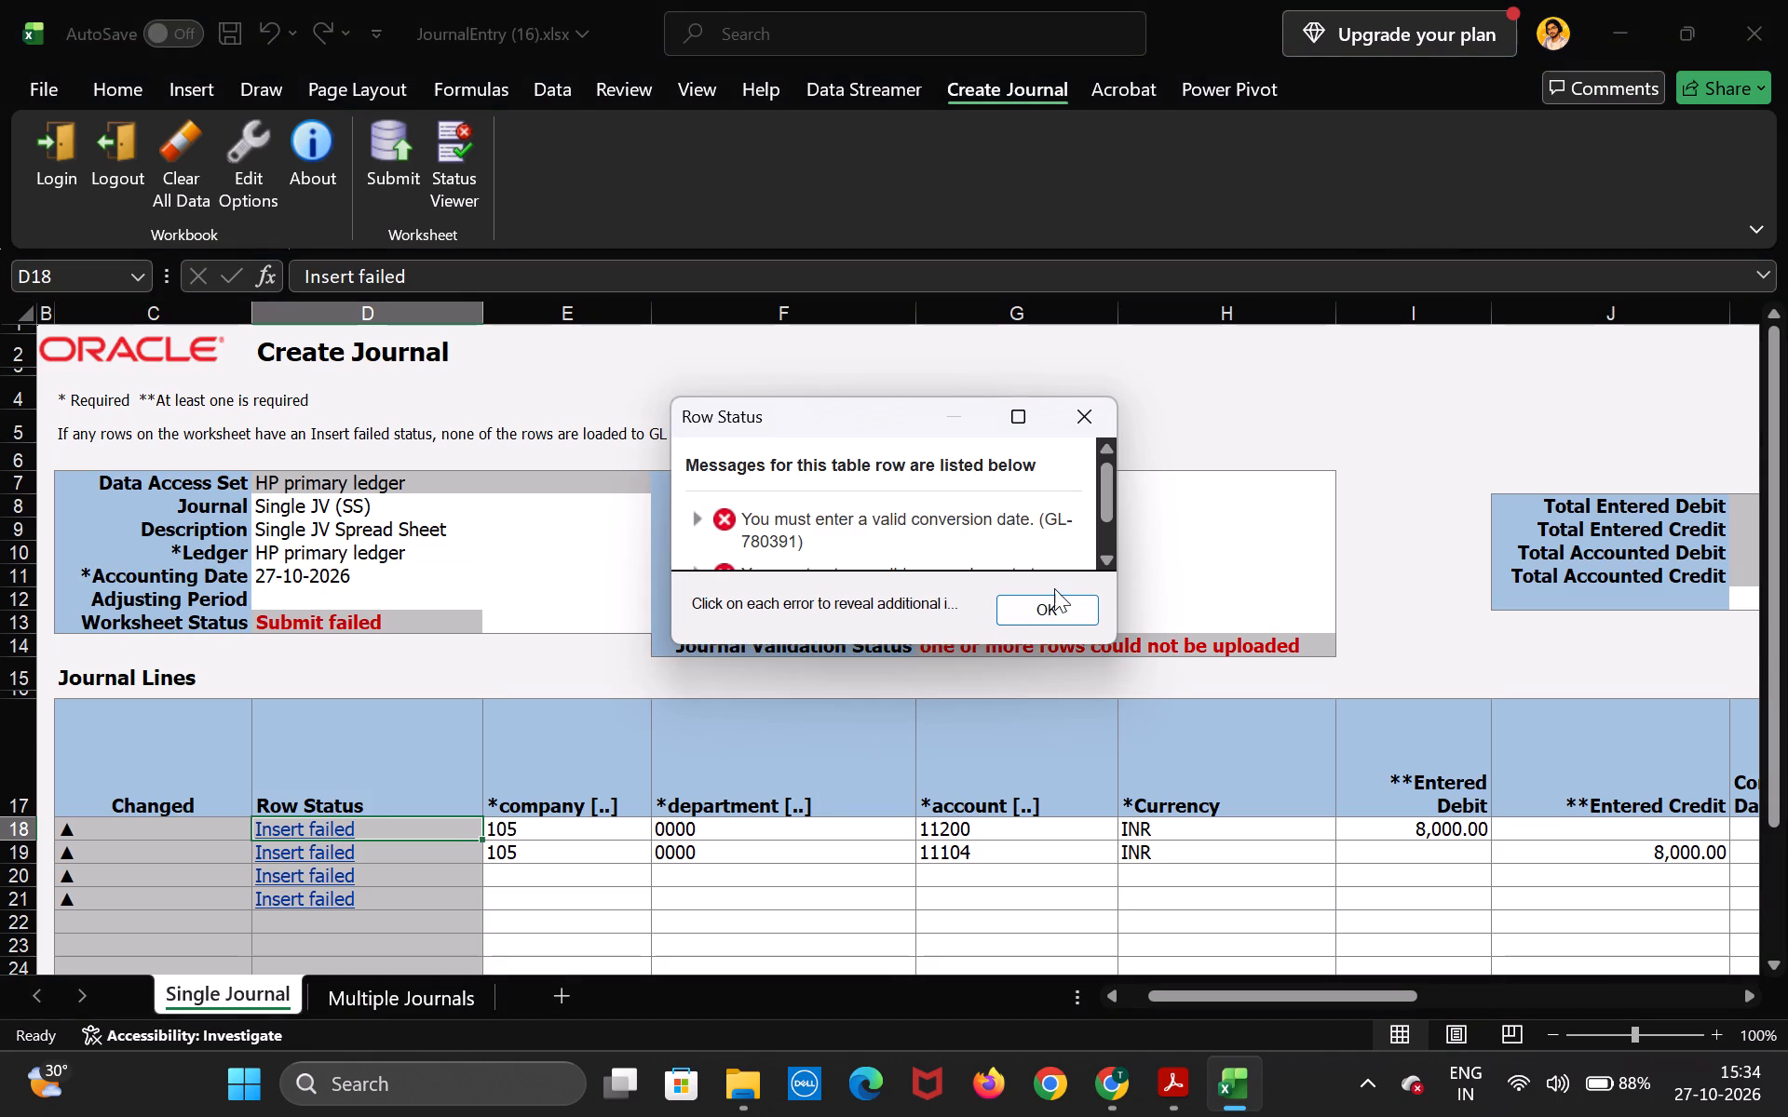
{"action": "left_click", "coordinate": [1108, 556]}
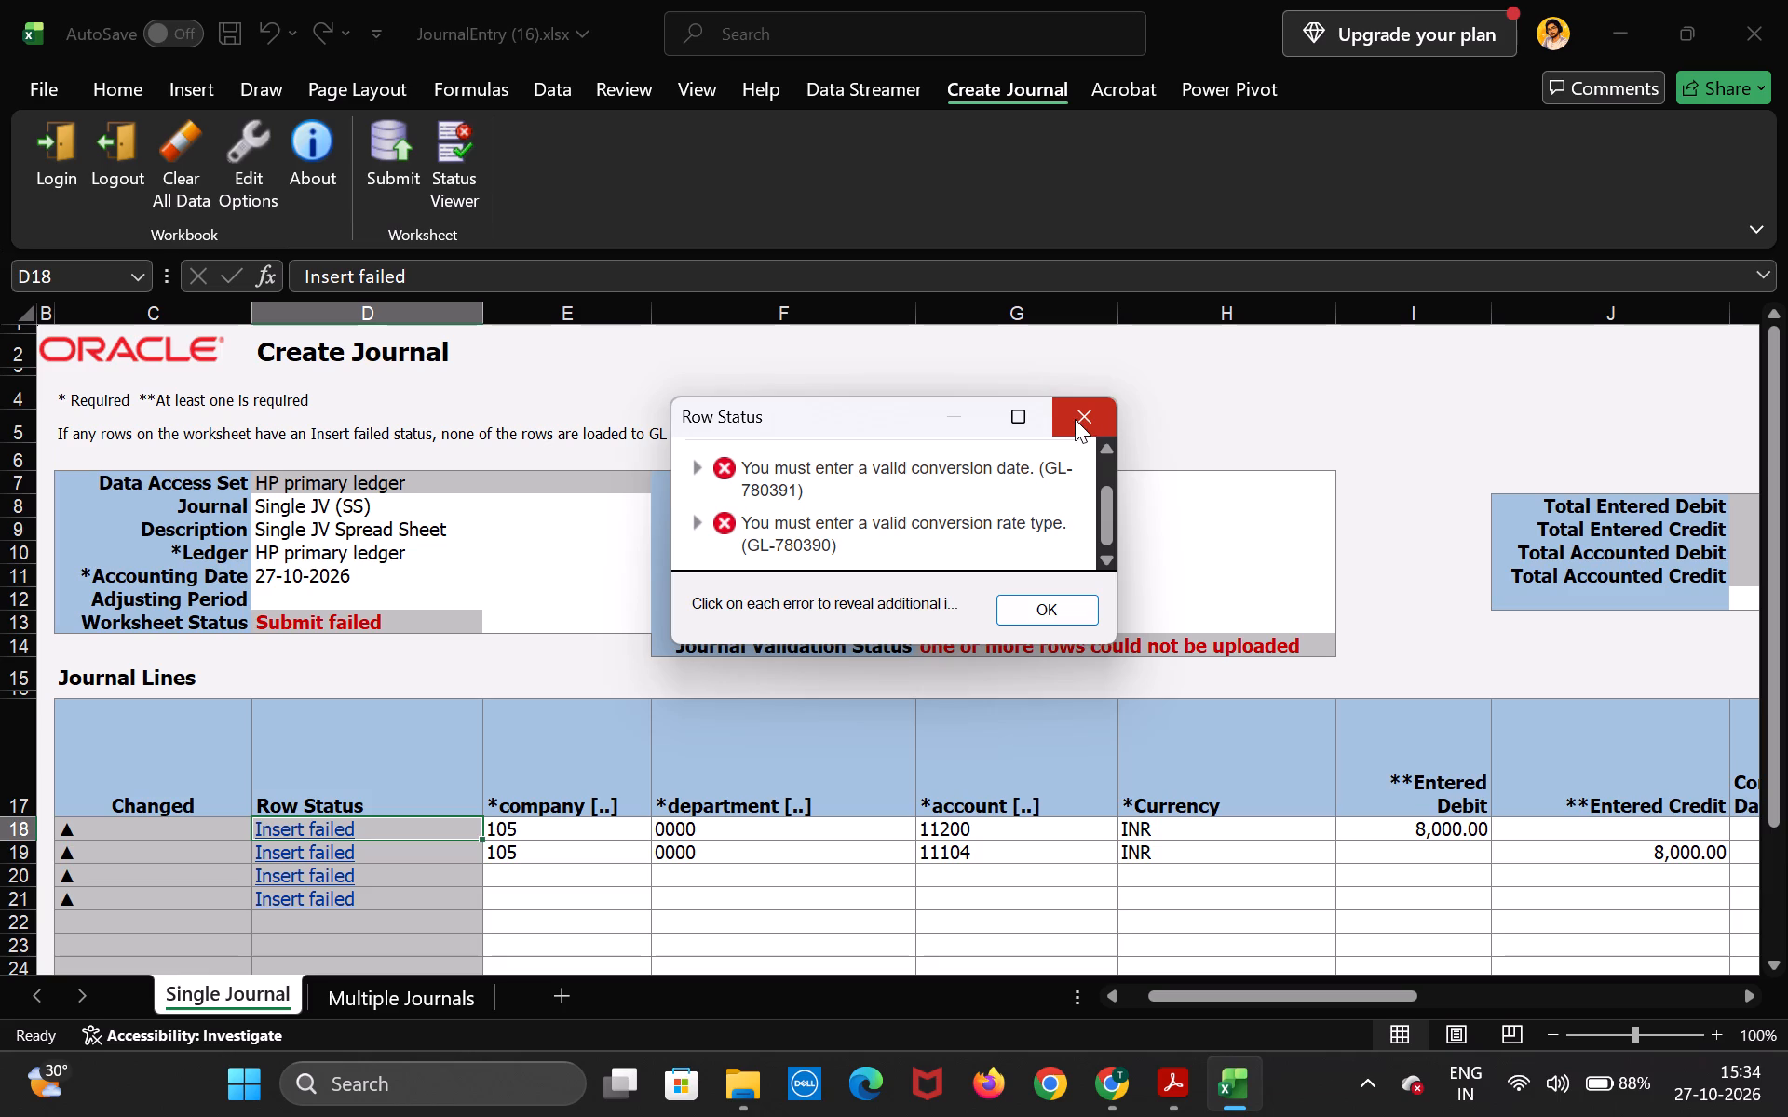
{"action": "left_click", "coordinate": [1075, 419]}
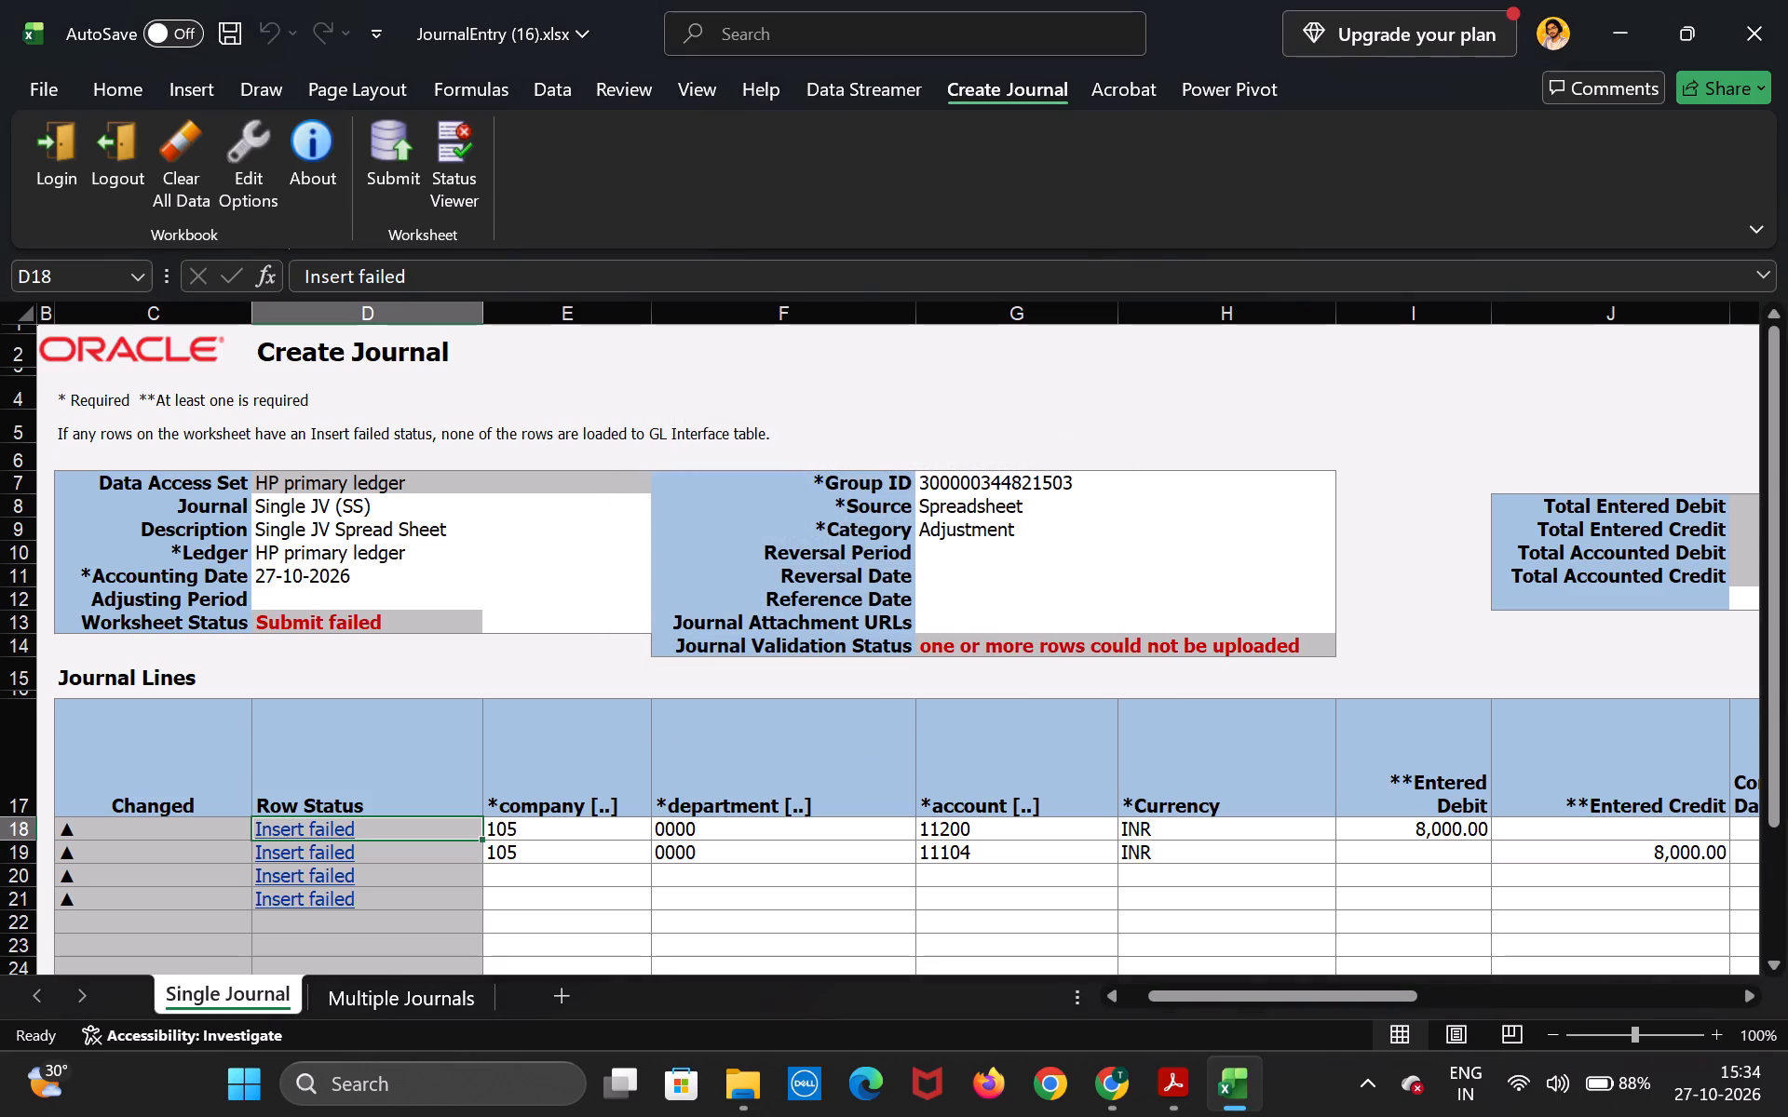
Review the header ledger and accounting date, and go through the first journal line's company, department and account values.
{"action": "left_click", "coordinate": [302, 556]}
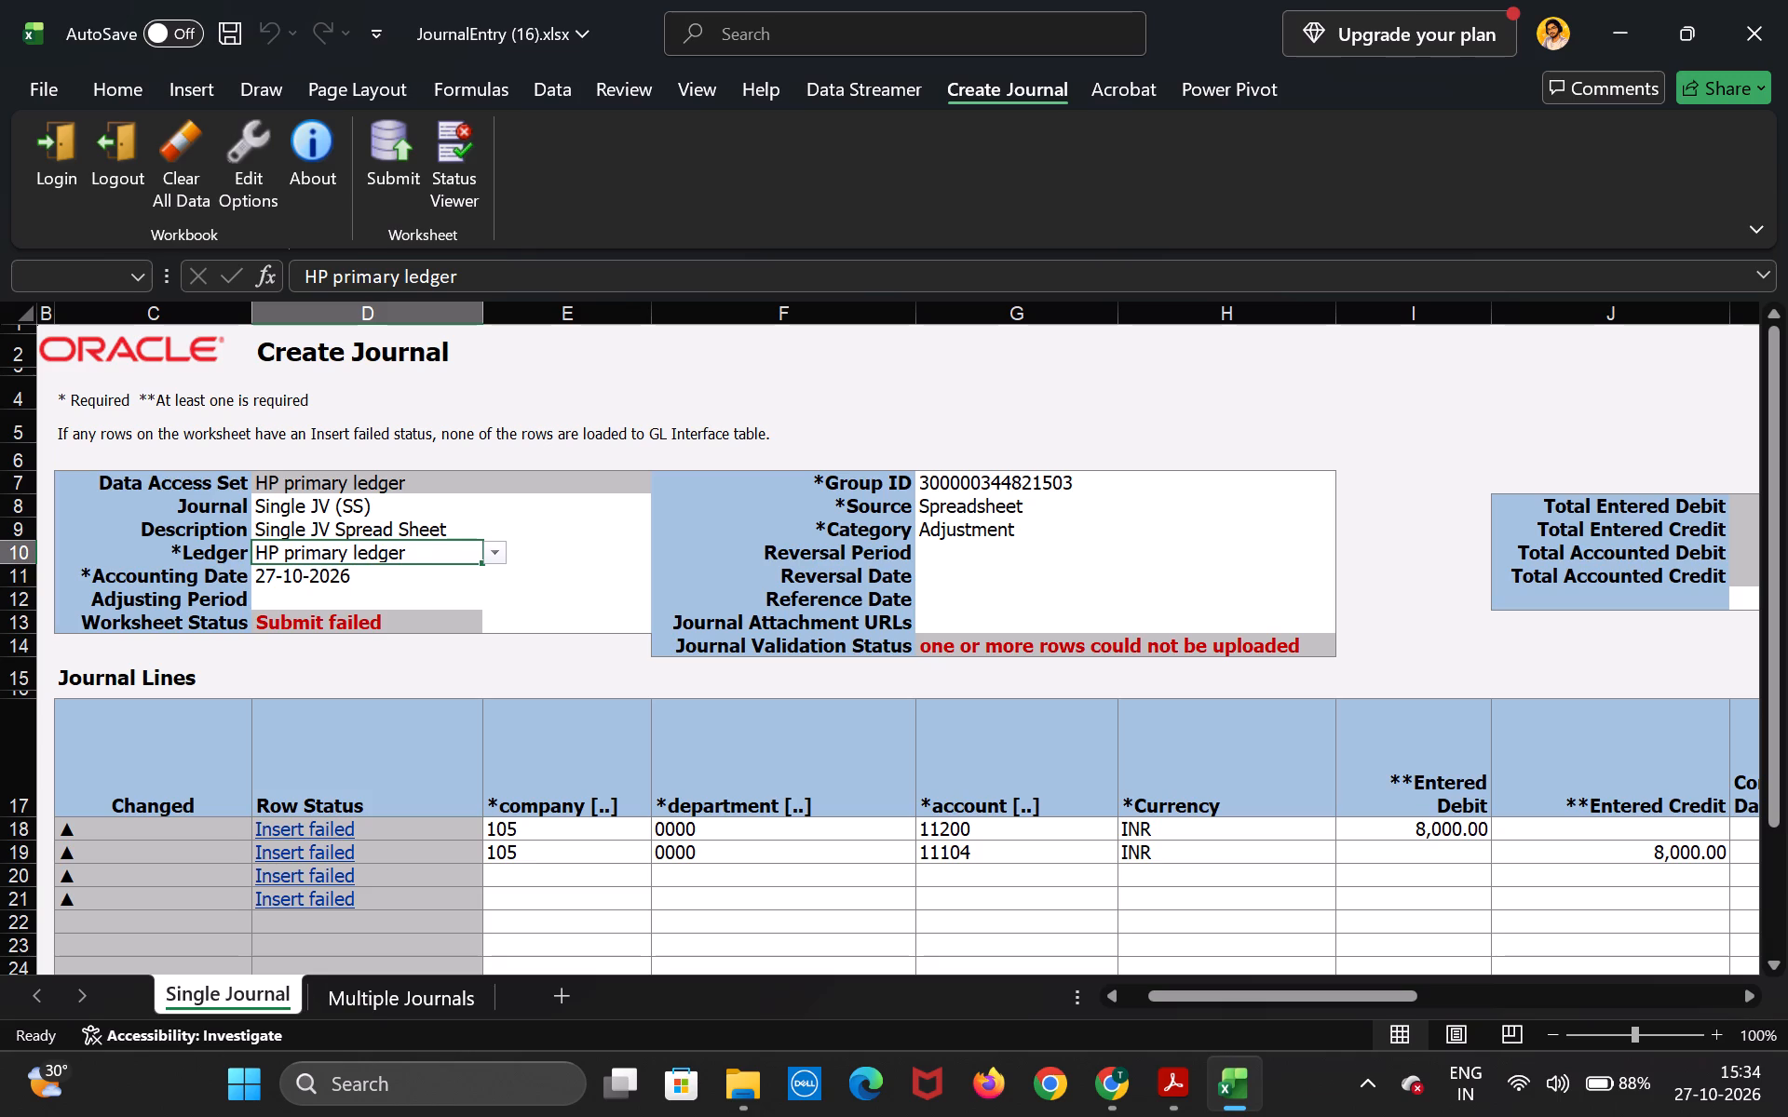
{"action": "left_click", "coordinate": [325, 568]}
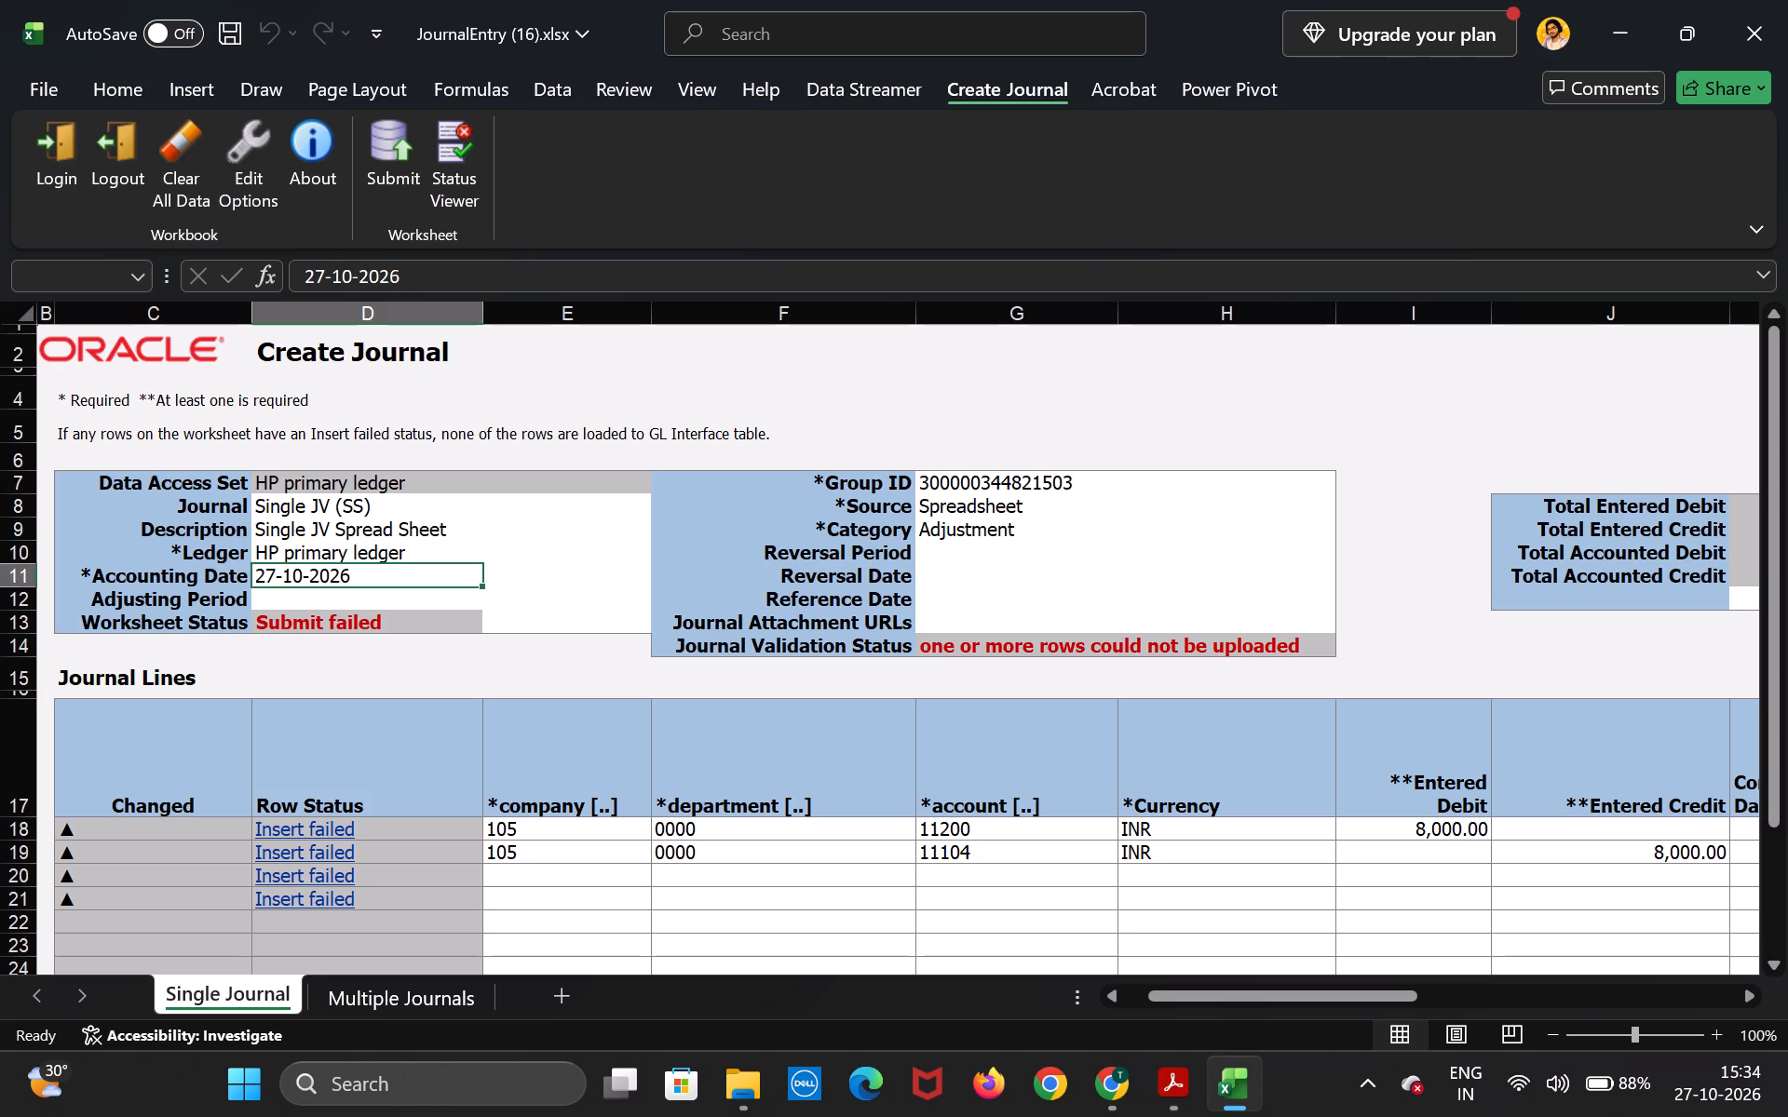
{"action": "left_click", "coordinate": [550, 823]}
{"action": "key", "text": "Tab"}
{"action": "key", "text": "Tab"}
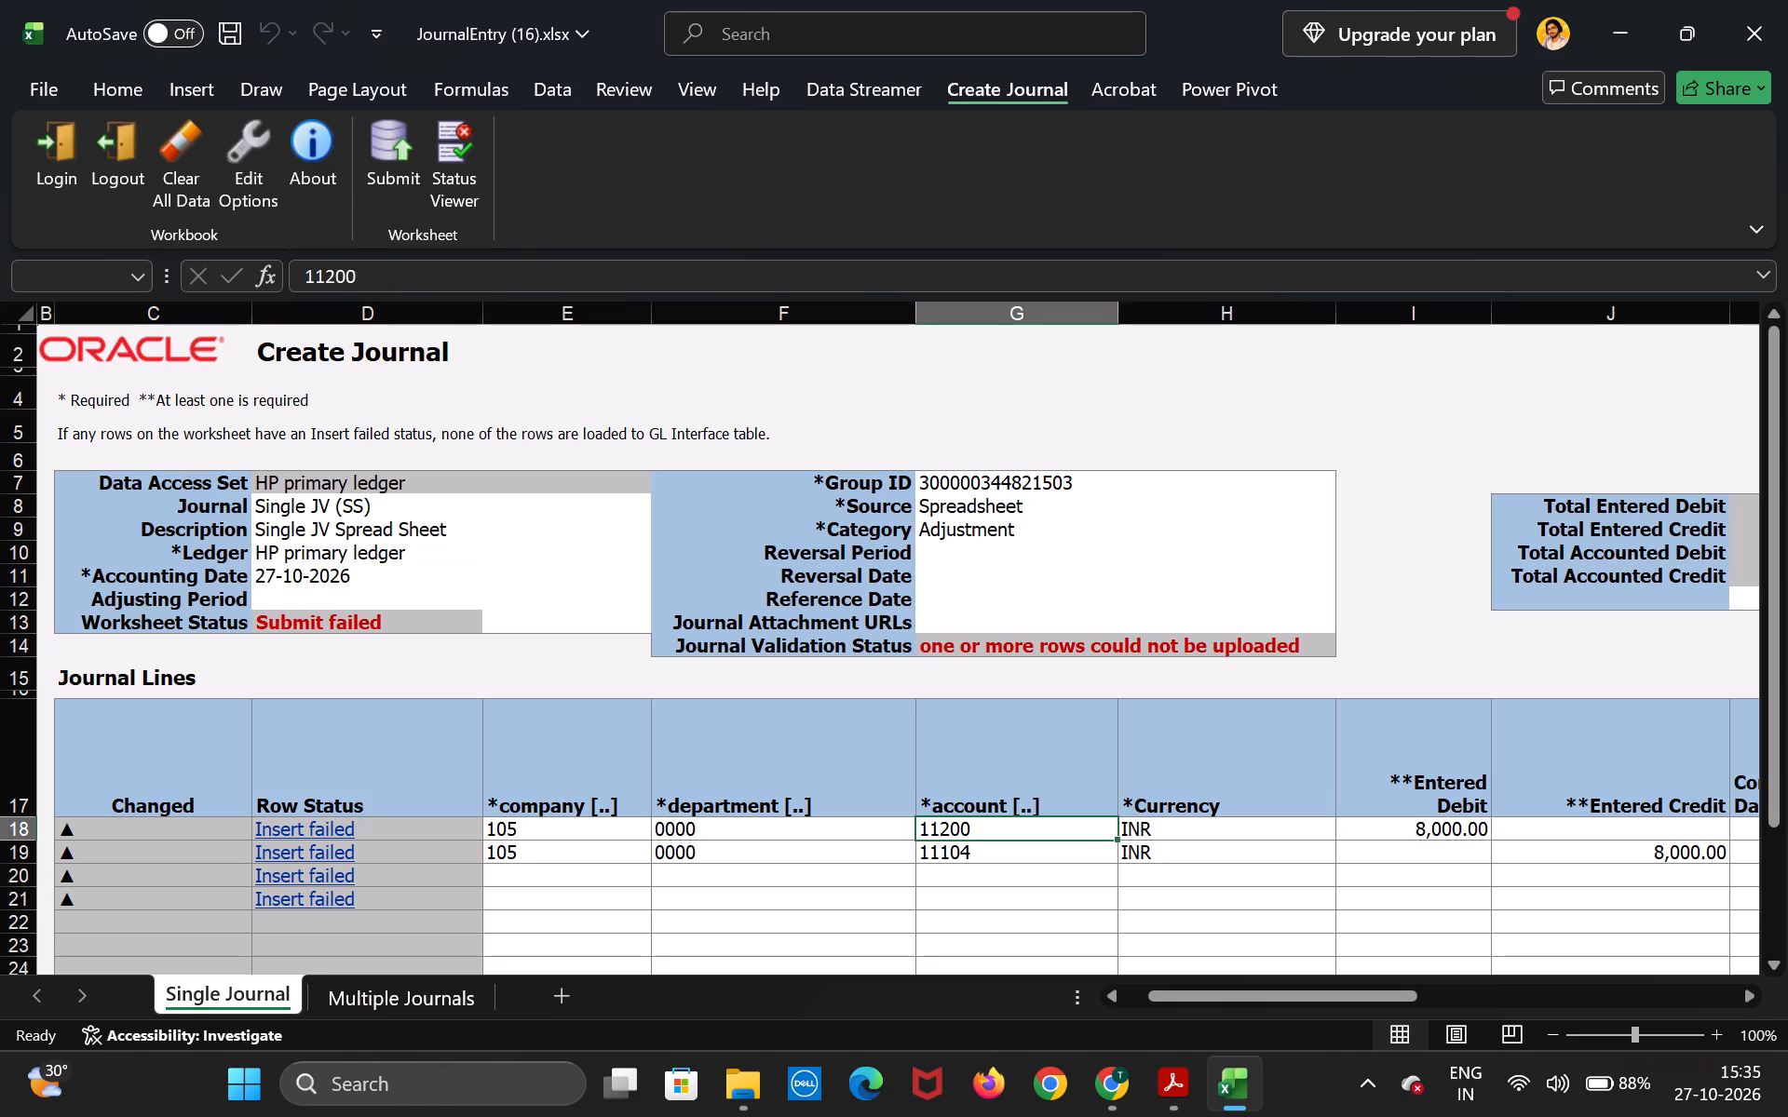
Examine the remaining columns of the journal lines, from account across to the error column, for the cause of the failed rows.
{"action": "key", "text": "Tab"}
{"action": "key", "text": "Tab"}
{"action": "key", "text": "Tab"}
{"action": "key", "text": "Tab"}
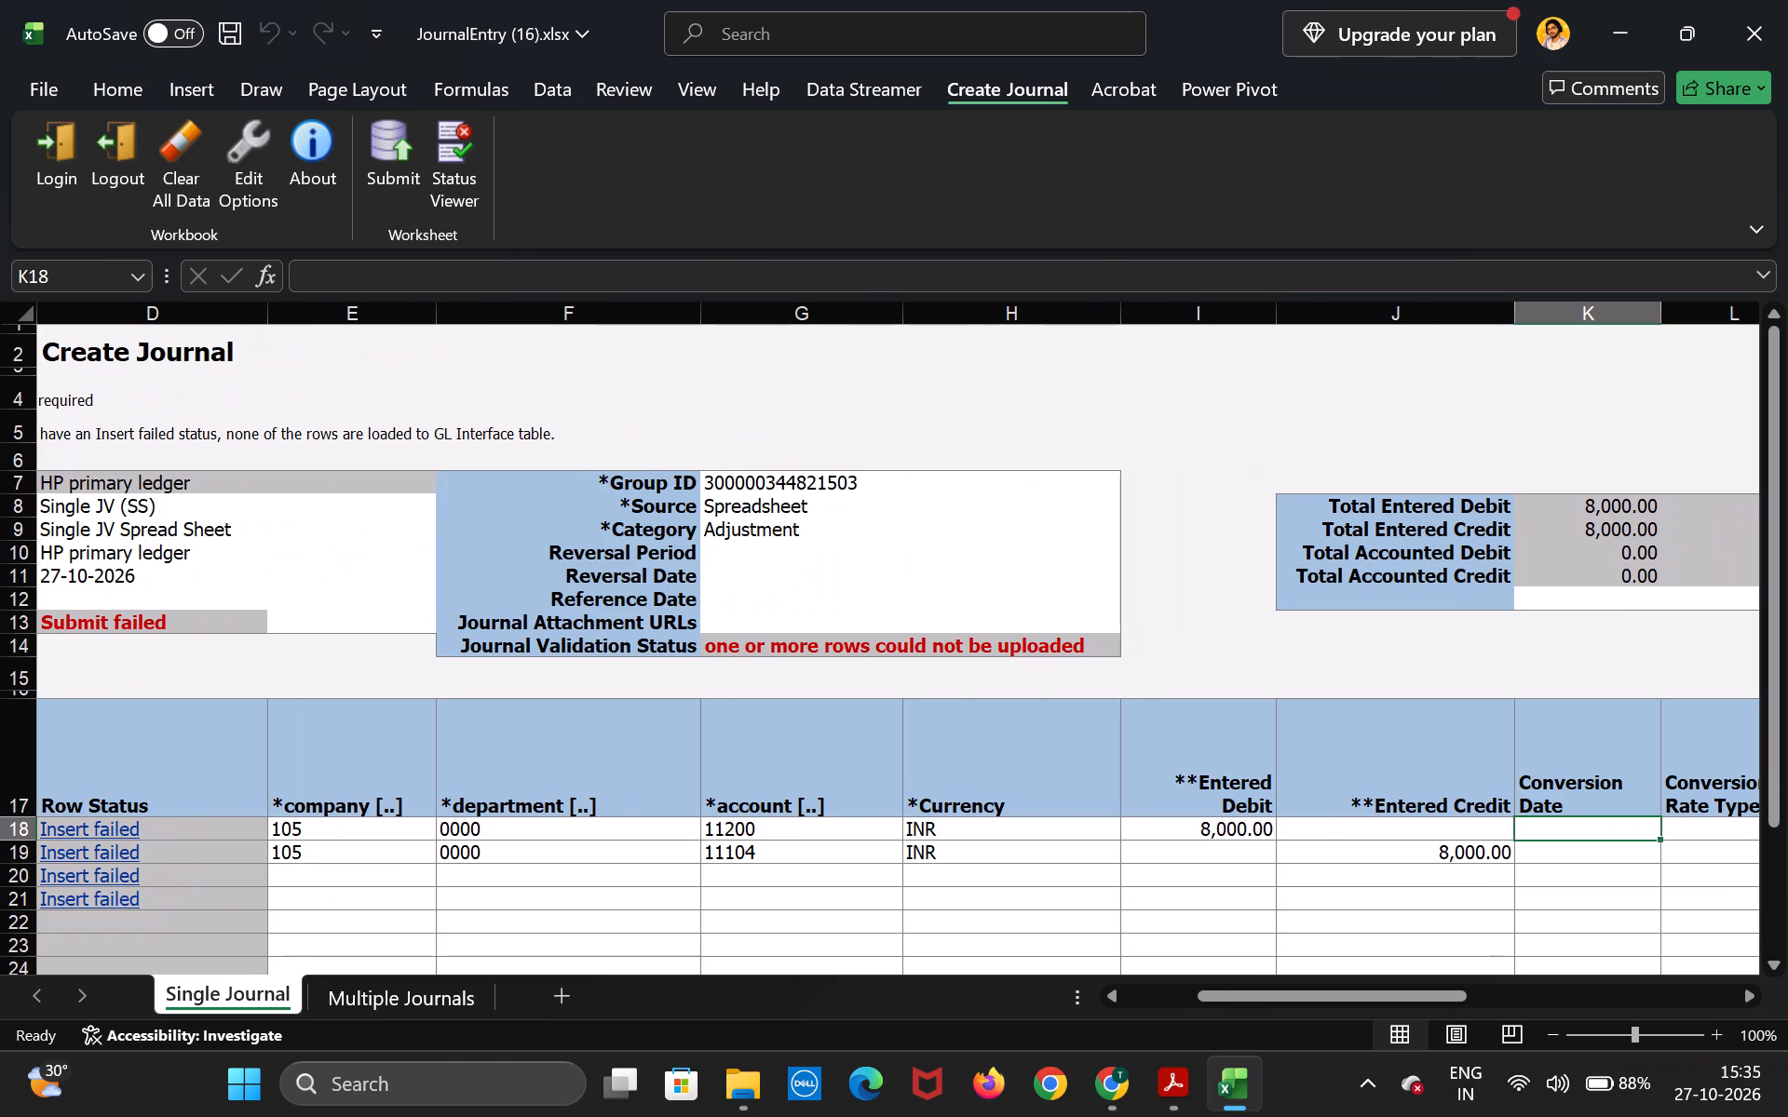
{"action": "key", "text": "Tab"}
{"action": "key", "text": "Tab"}
{"action": "key", "text": "Tab"}
{"action": "key", "text": "Tab"}
{"action": "key", "text": "Tab"}
{"action": "key", "text": "Tab"}
{"action": "key", "text": "Tab"}
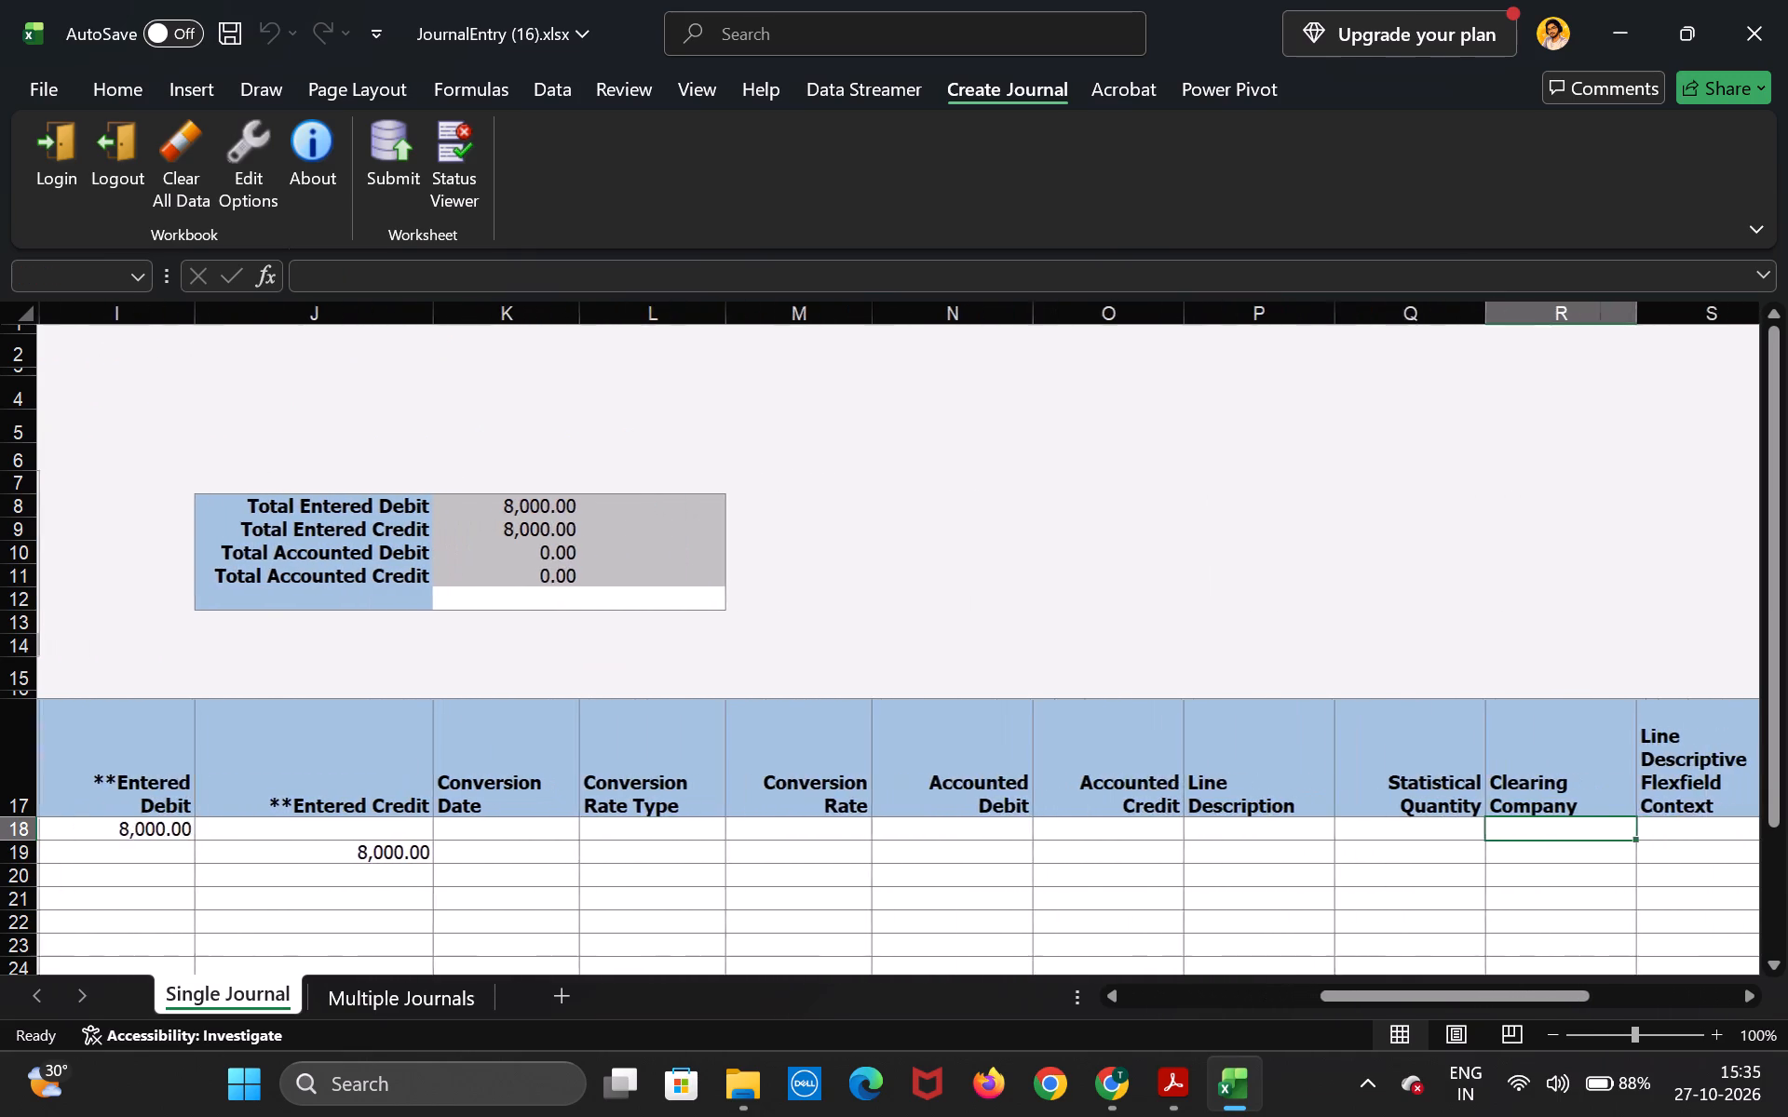
{"action": "key", "text": "Tab"}
{"action": "key", "text": "Tab"}
{"action": "key", "text": "Tab"}
{"action": "key", "text": "Tab"}
{"action": "key", "text": "Tab"}
{"action": "key", "text": "Tab"}
{"action": "key", "text": "Tab"}
{"action": "key", "text": "Tab"}
{"action": "key", "text": "Tab"}
{"action": "key", "text": "Tab"}
{"action": "key", "text": "Tab"}
{"action": "key", "text": "Tab"}
{"action": "key", "text": "Tab"}
{"action": "key", "text": "Tab"}
{"action": "key", "text": "Tab"}
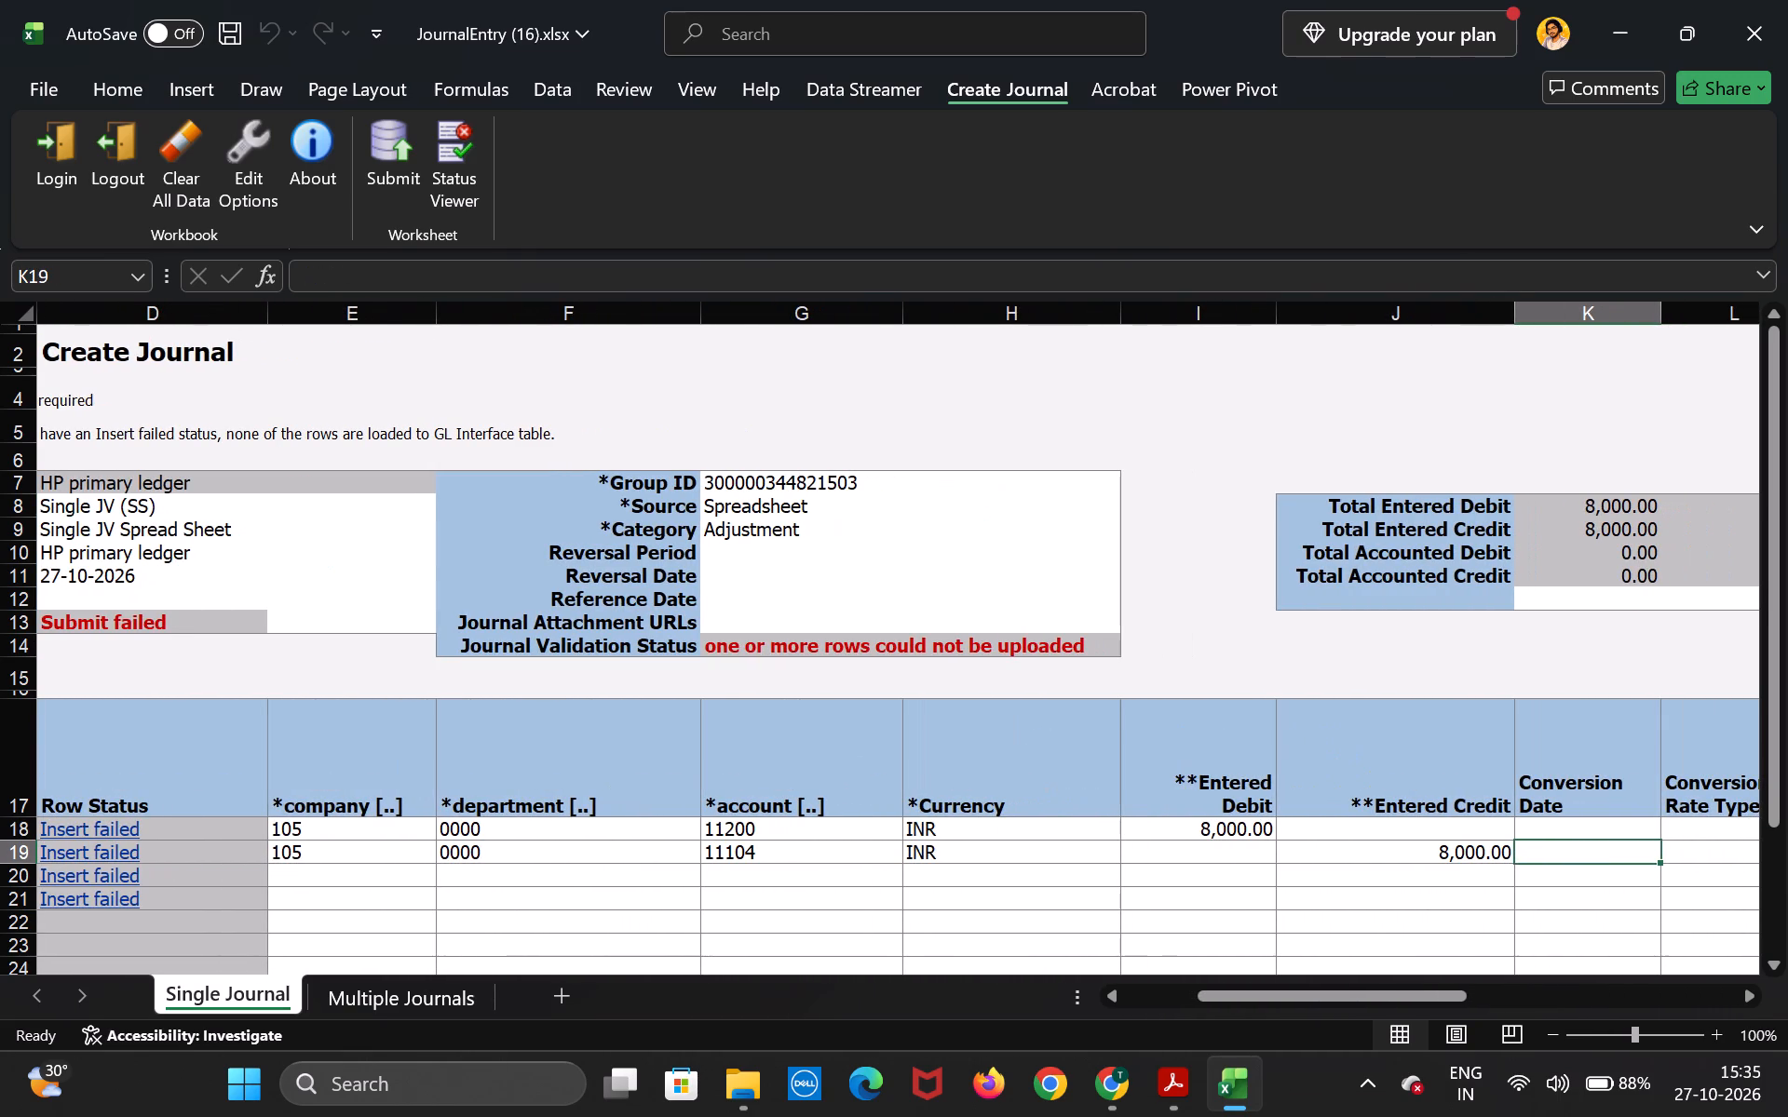
{"action": "key", "text": "Tab"}
{"action": "key", "text": "Tab"}
{"action": "key", "text": "Tab"}
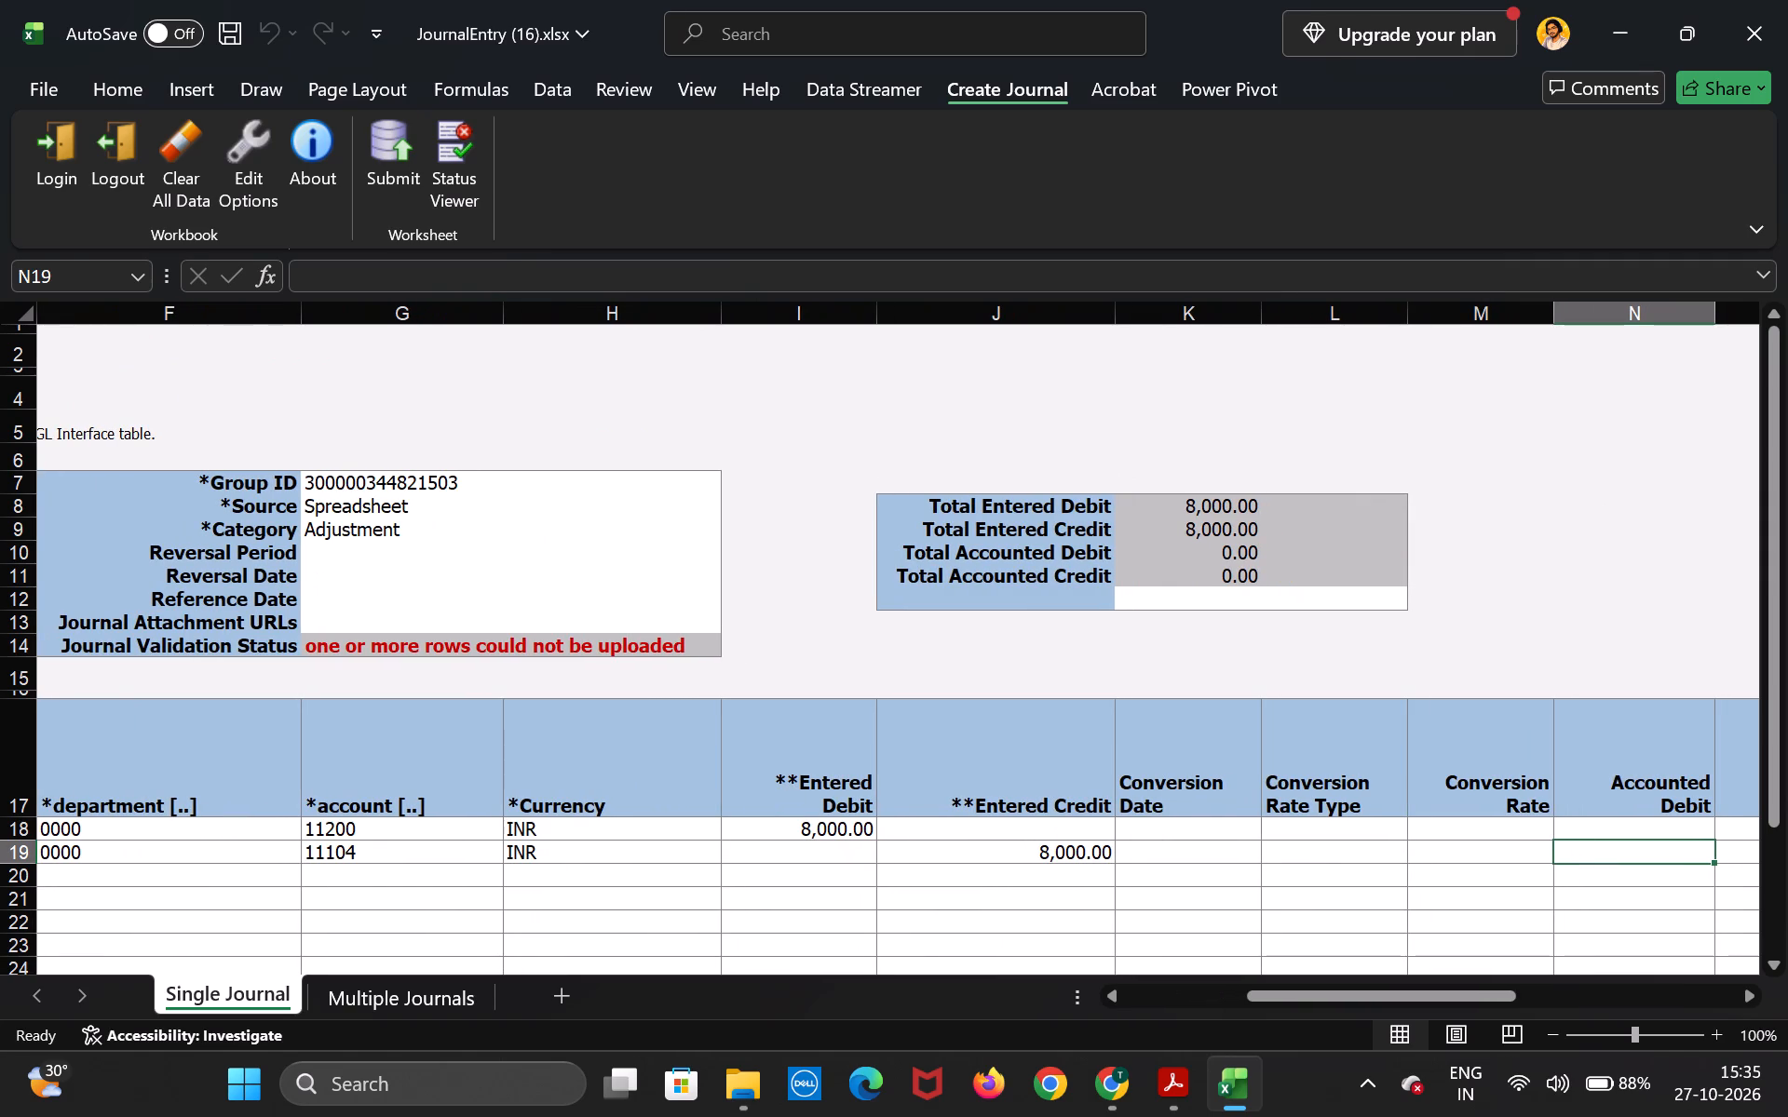
{"action": "key", "text": "Tab"}
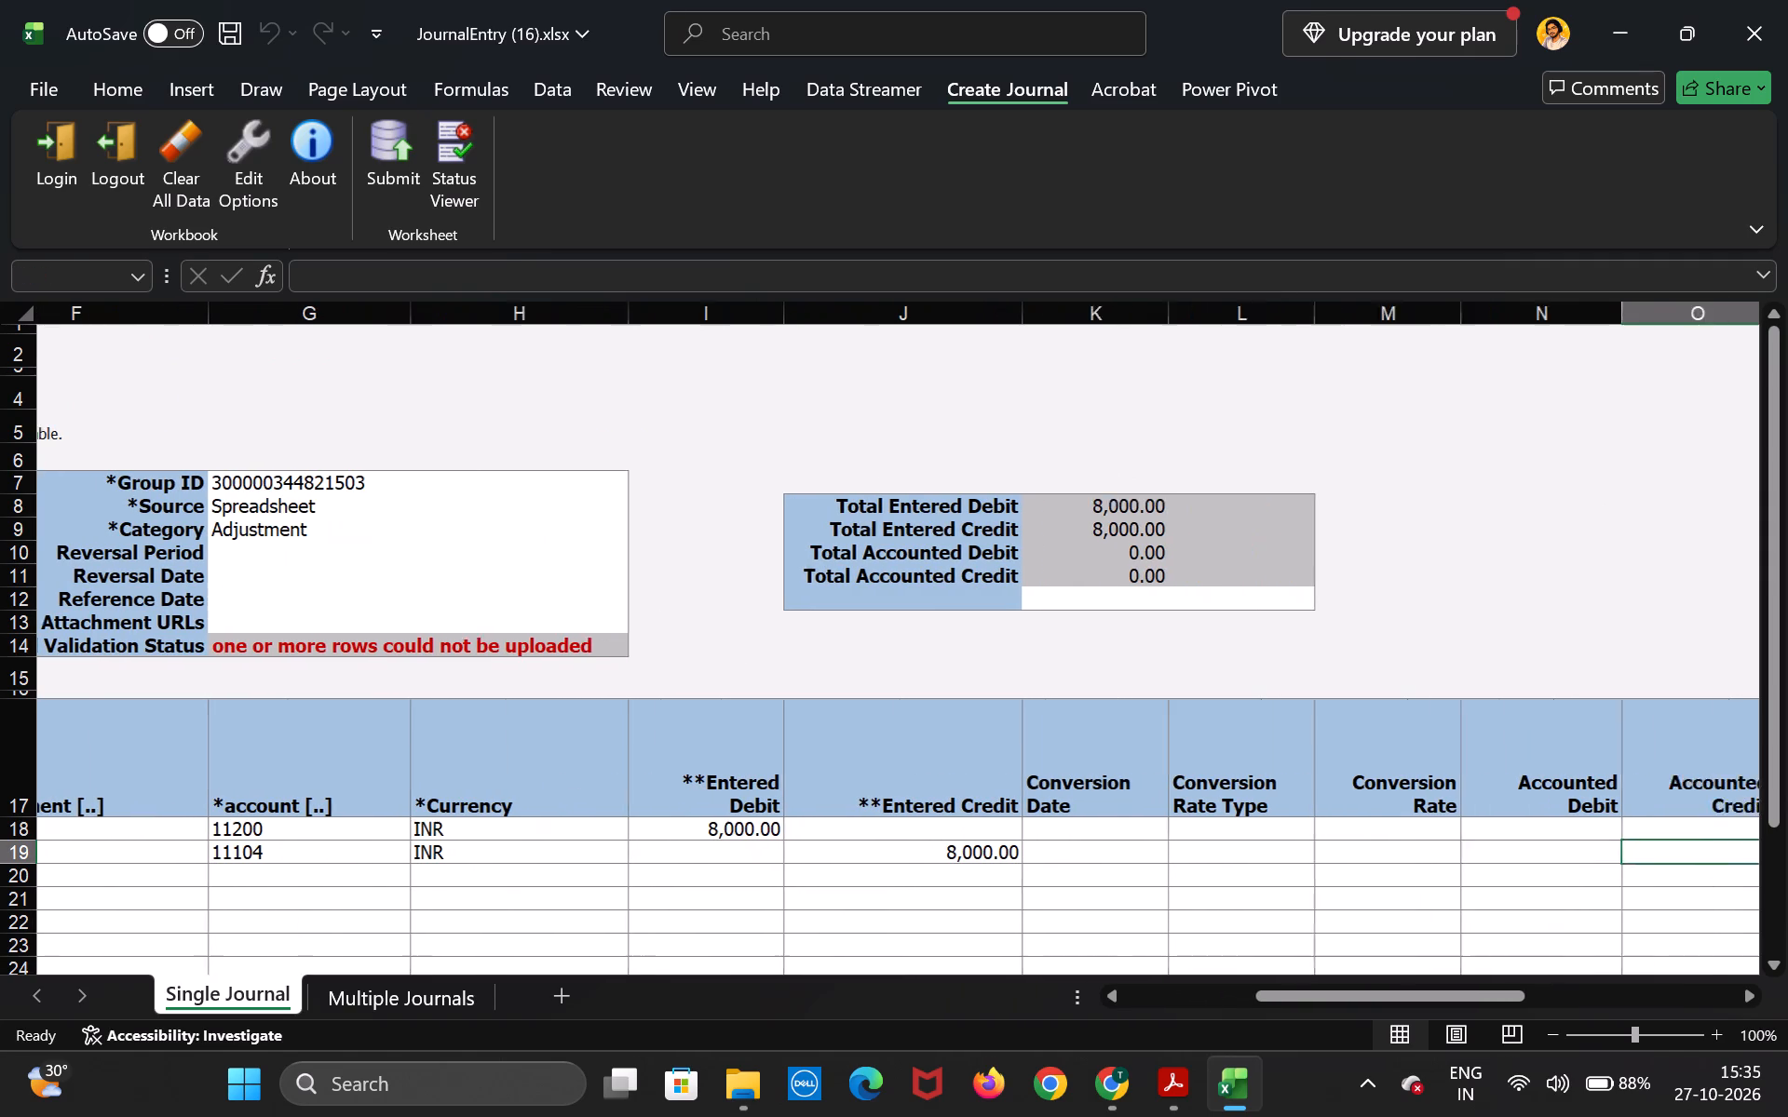
{"action": "key", "text": "Tab"}
{"action": "key", "text": "Tab"}
{"action": "key", "text": "Tab"}
{"action": "key", "text": "Tab"}
{"action": "key", "text": "Tab"}
{"action": "key", "text": "Tab"}
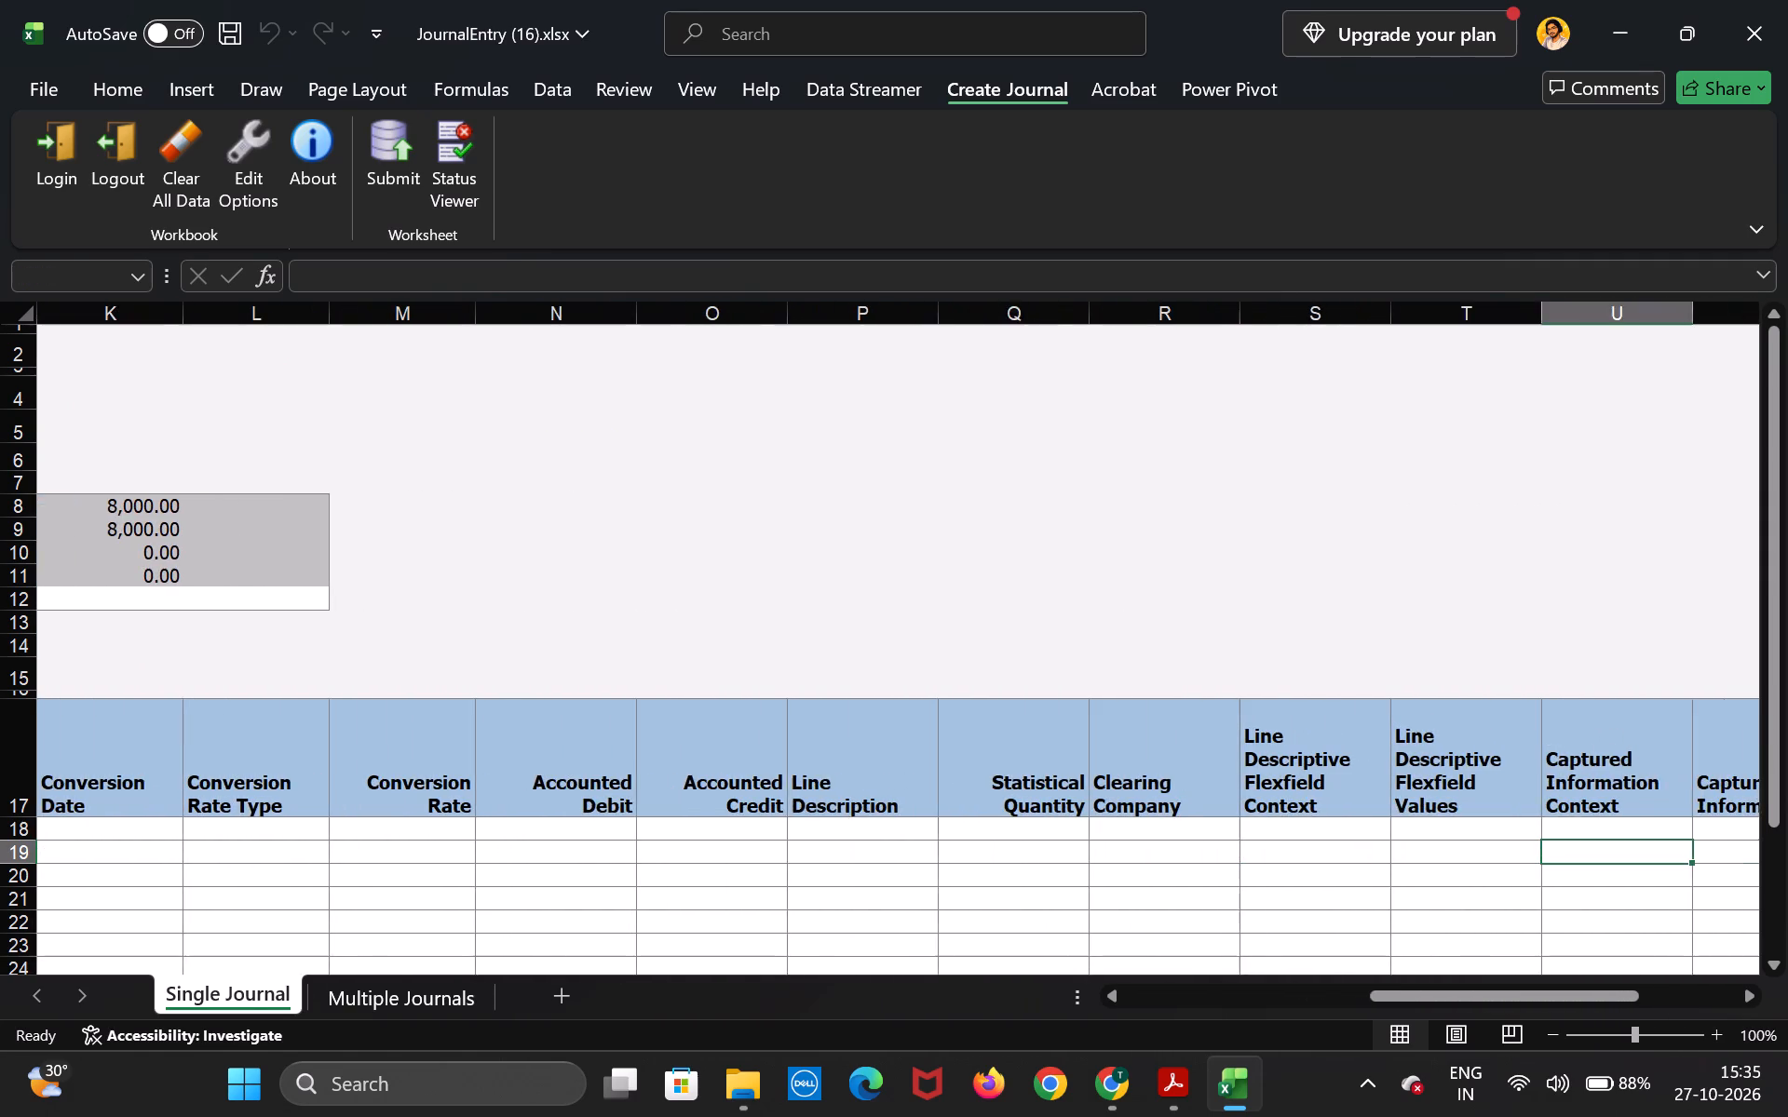
{"action": "key", "text": "Tab"}
{"action": "key", "text": "Tab"}
{"action": "key", "text": "Tab"}
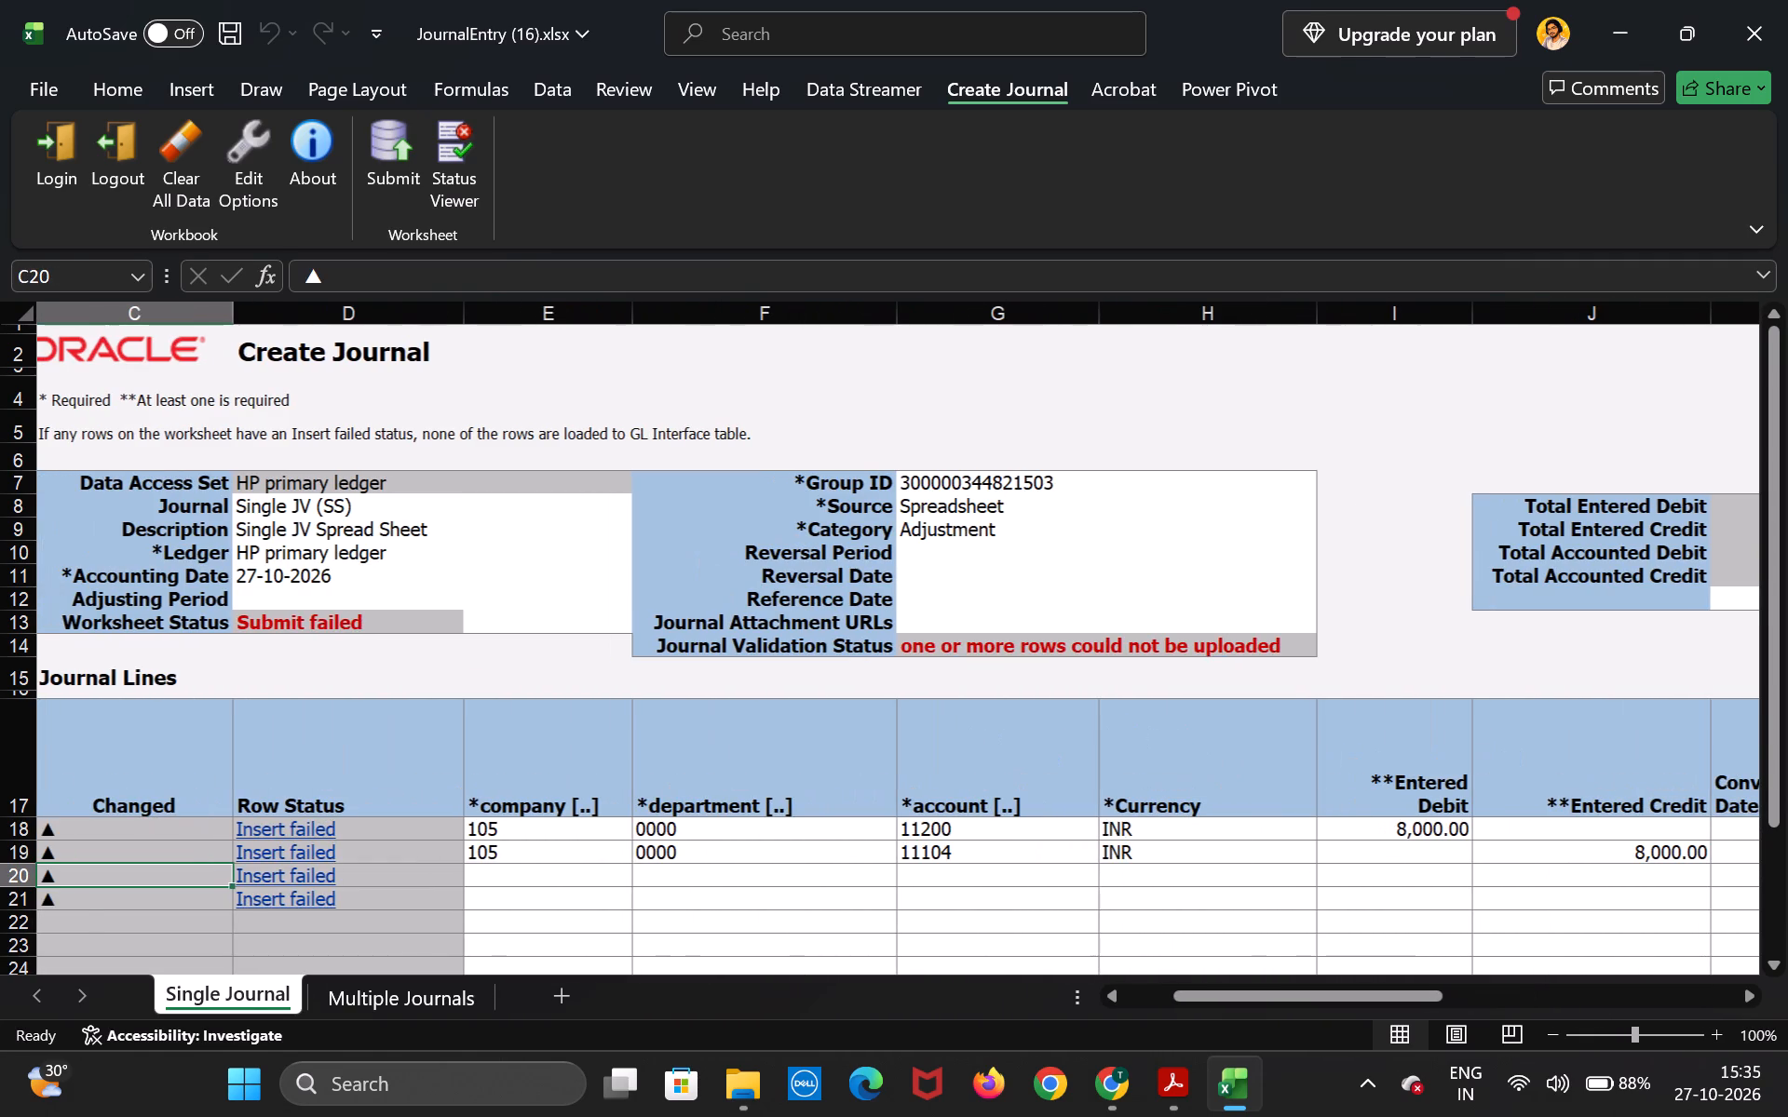
{"action": "key", "text": "Tab"}
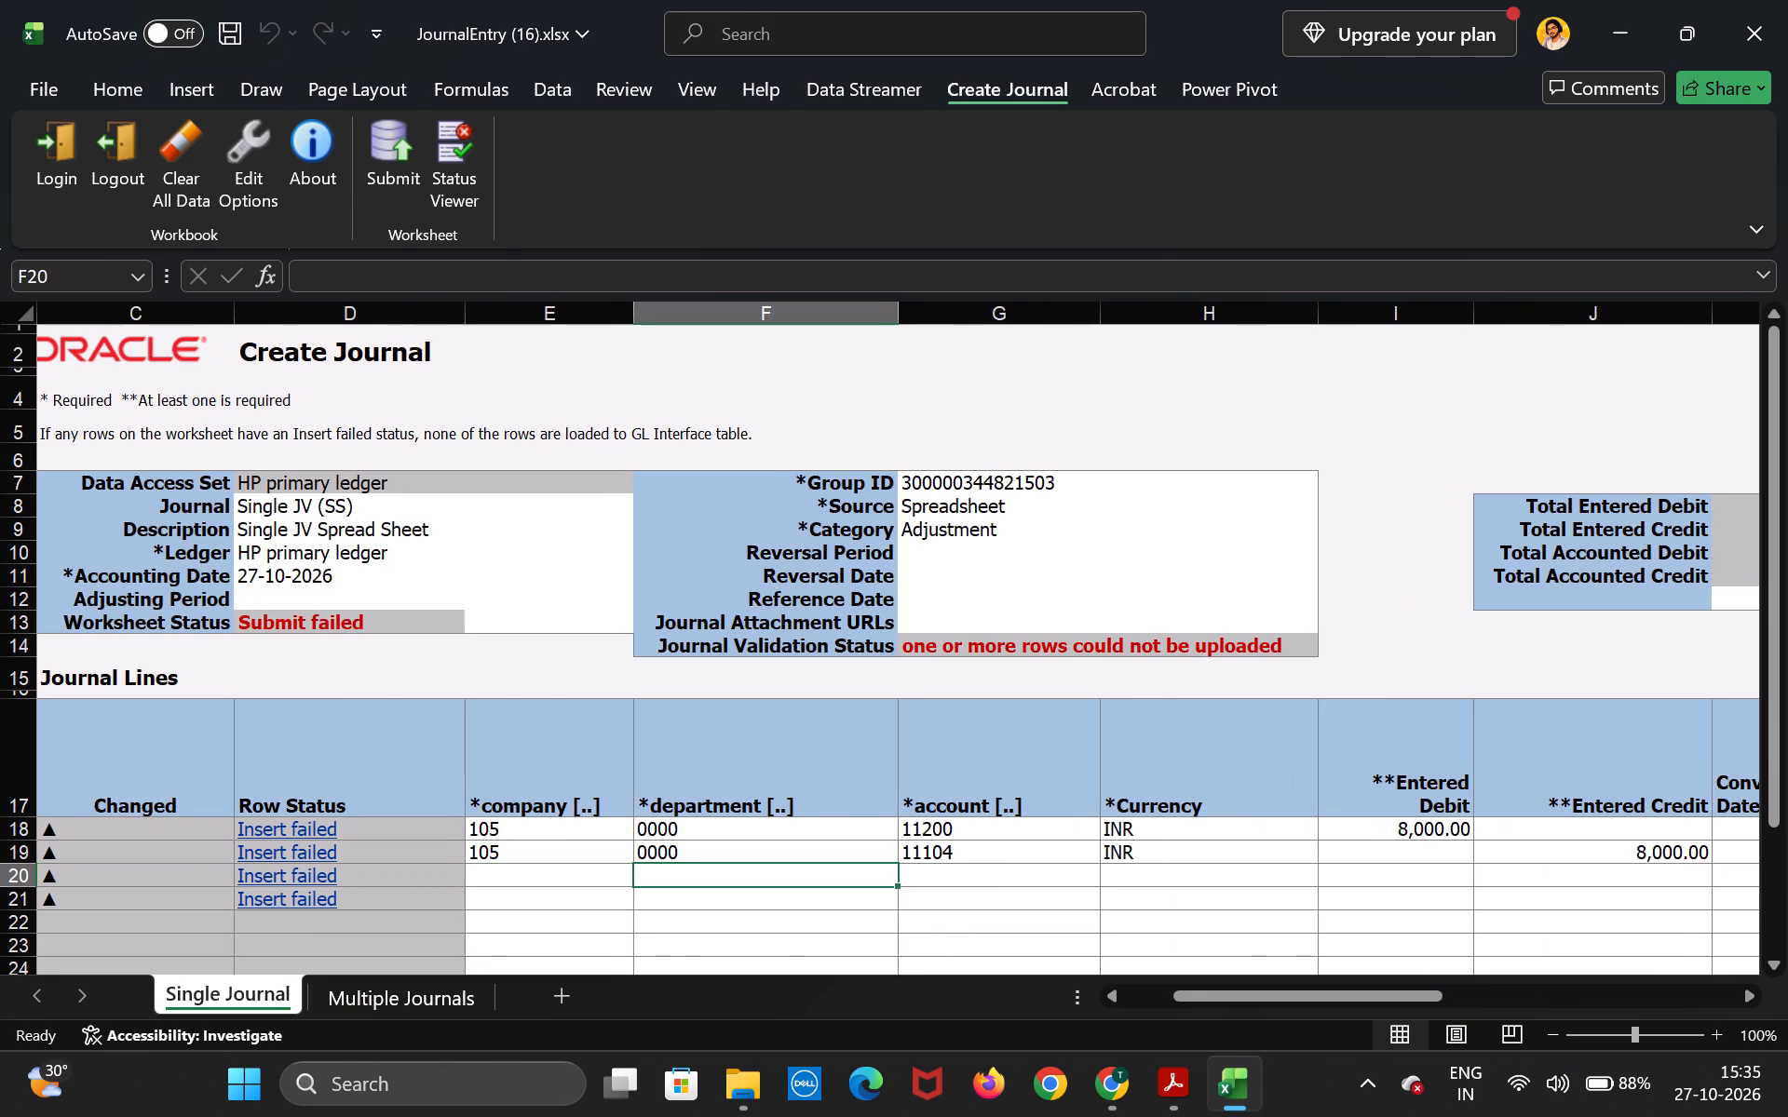
{"action": "key", "text": "Tab"}
{"action": "key", "text": "Tab"}
{"action": "key", "text": "Tab"}
{"action": "key", "text": "Tab"}
{"action": "key", "text": "Tab"}
{"action": "key", "text": "Tab"}
{"action": "key", "text": "Tab"}
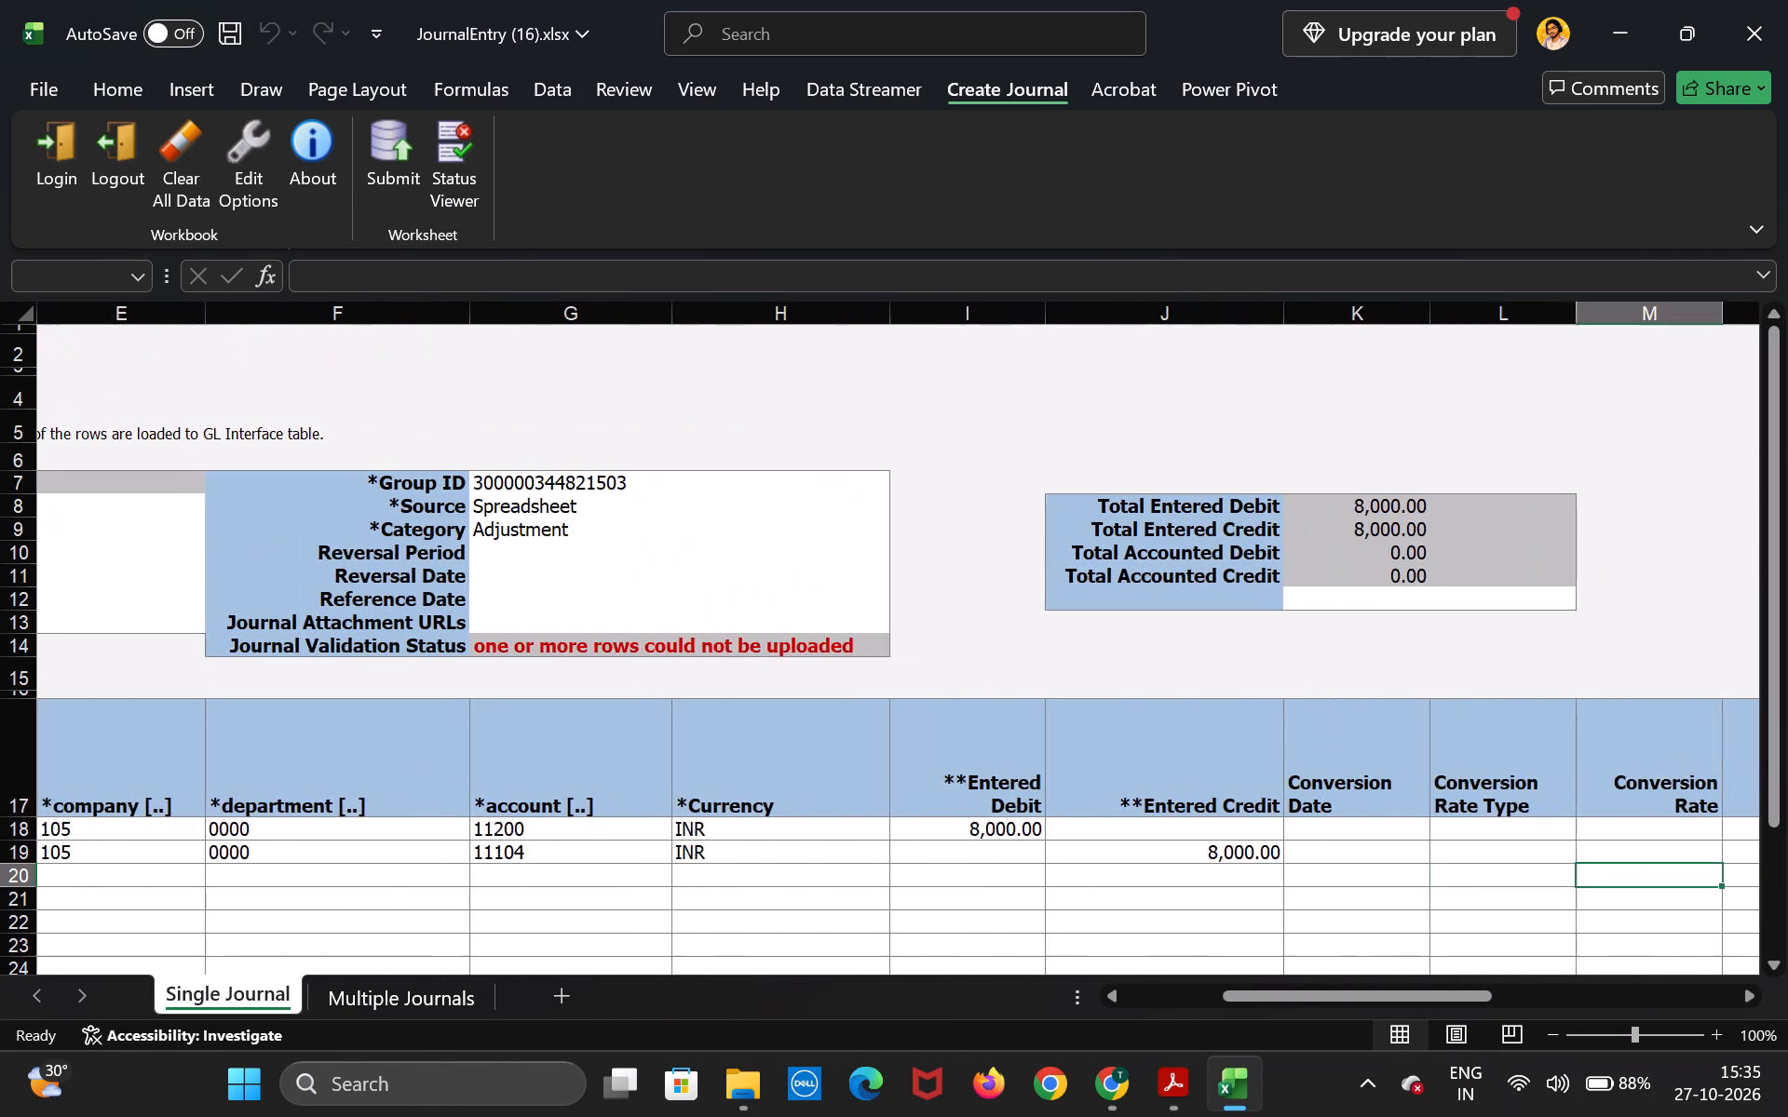
{"action": "key", "text": "Tab"}
{"action": "key", "text": "Tab"}
{"action": "key", "text": "Tab"}
{"action": "key", "text": "Tab"}
{"action": "key", "text": "Tab"}
{"action": "key", "text": "Tab"}
{"action": "key", "text": "Tab"}
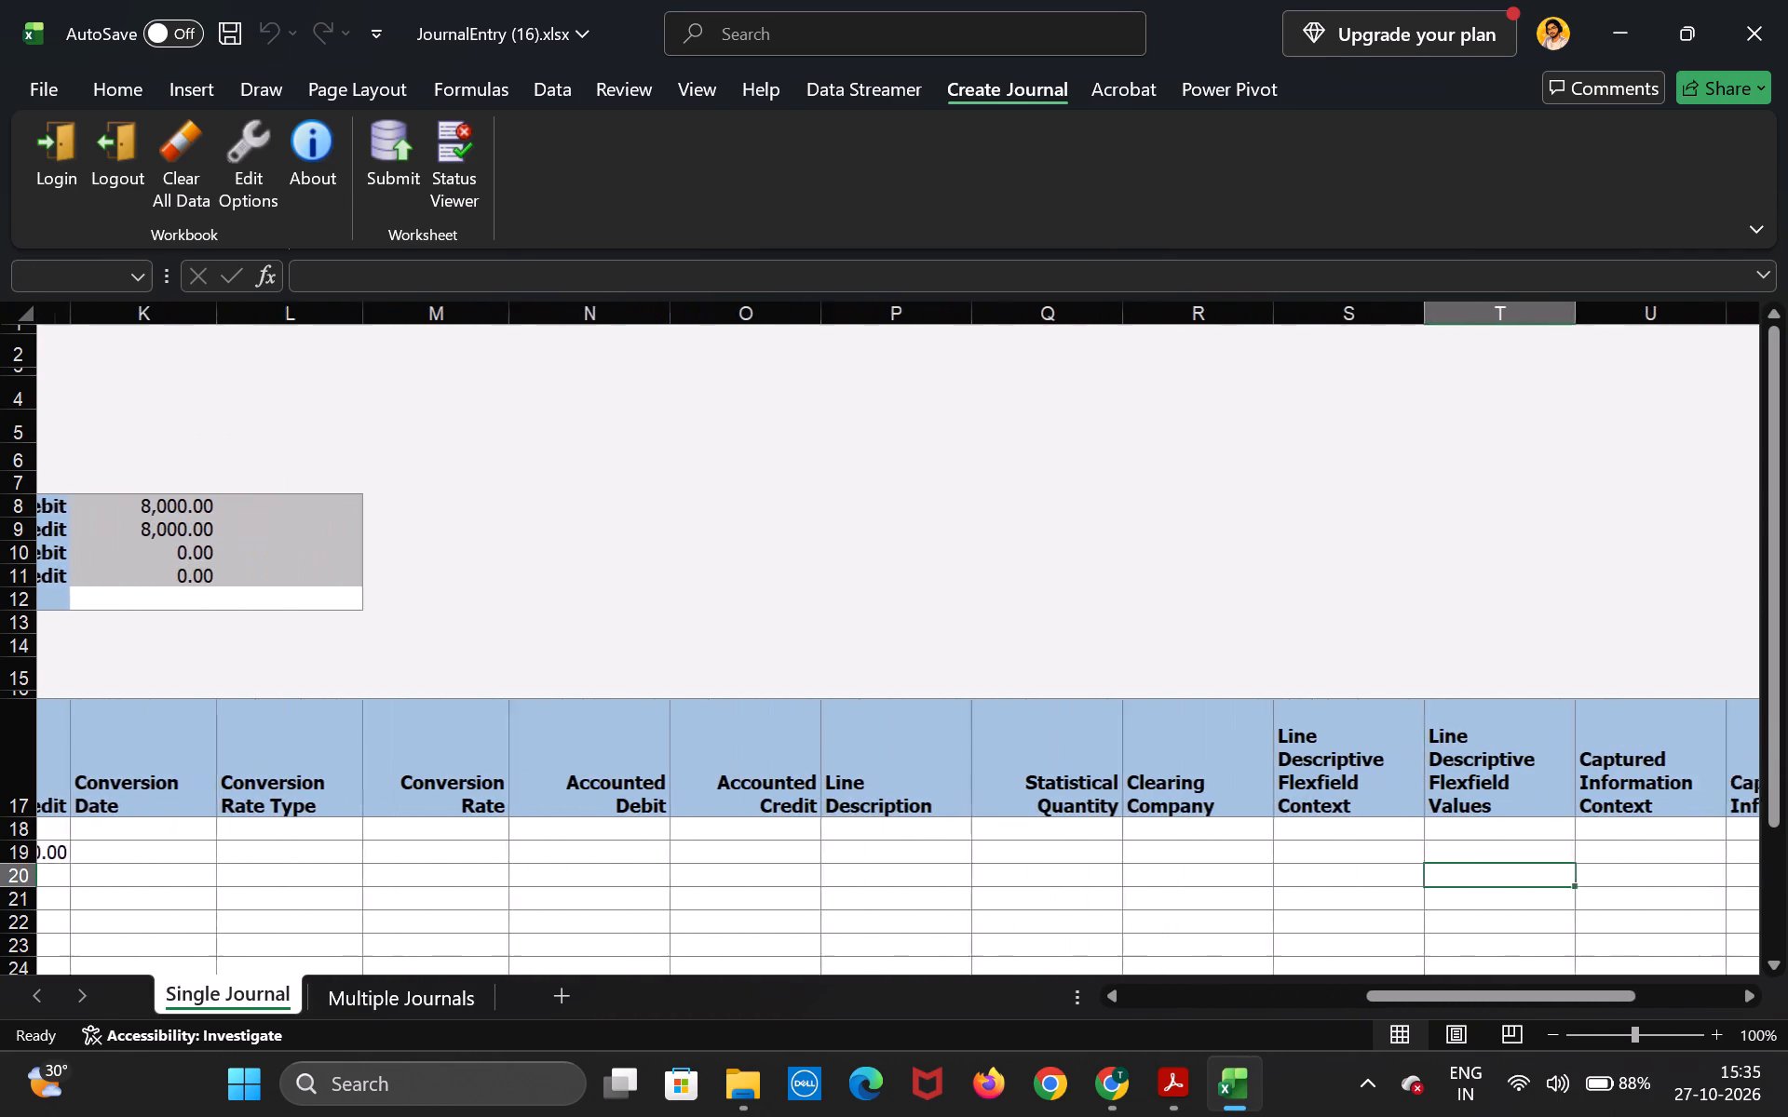
{"action": "key", "text": "Tab"}
{"action": "key", "text": "Tab"}
{"action": "key", "text": "Tab"}
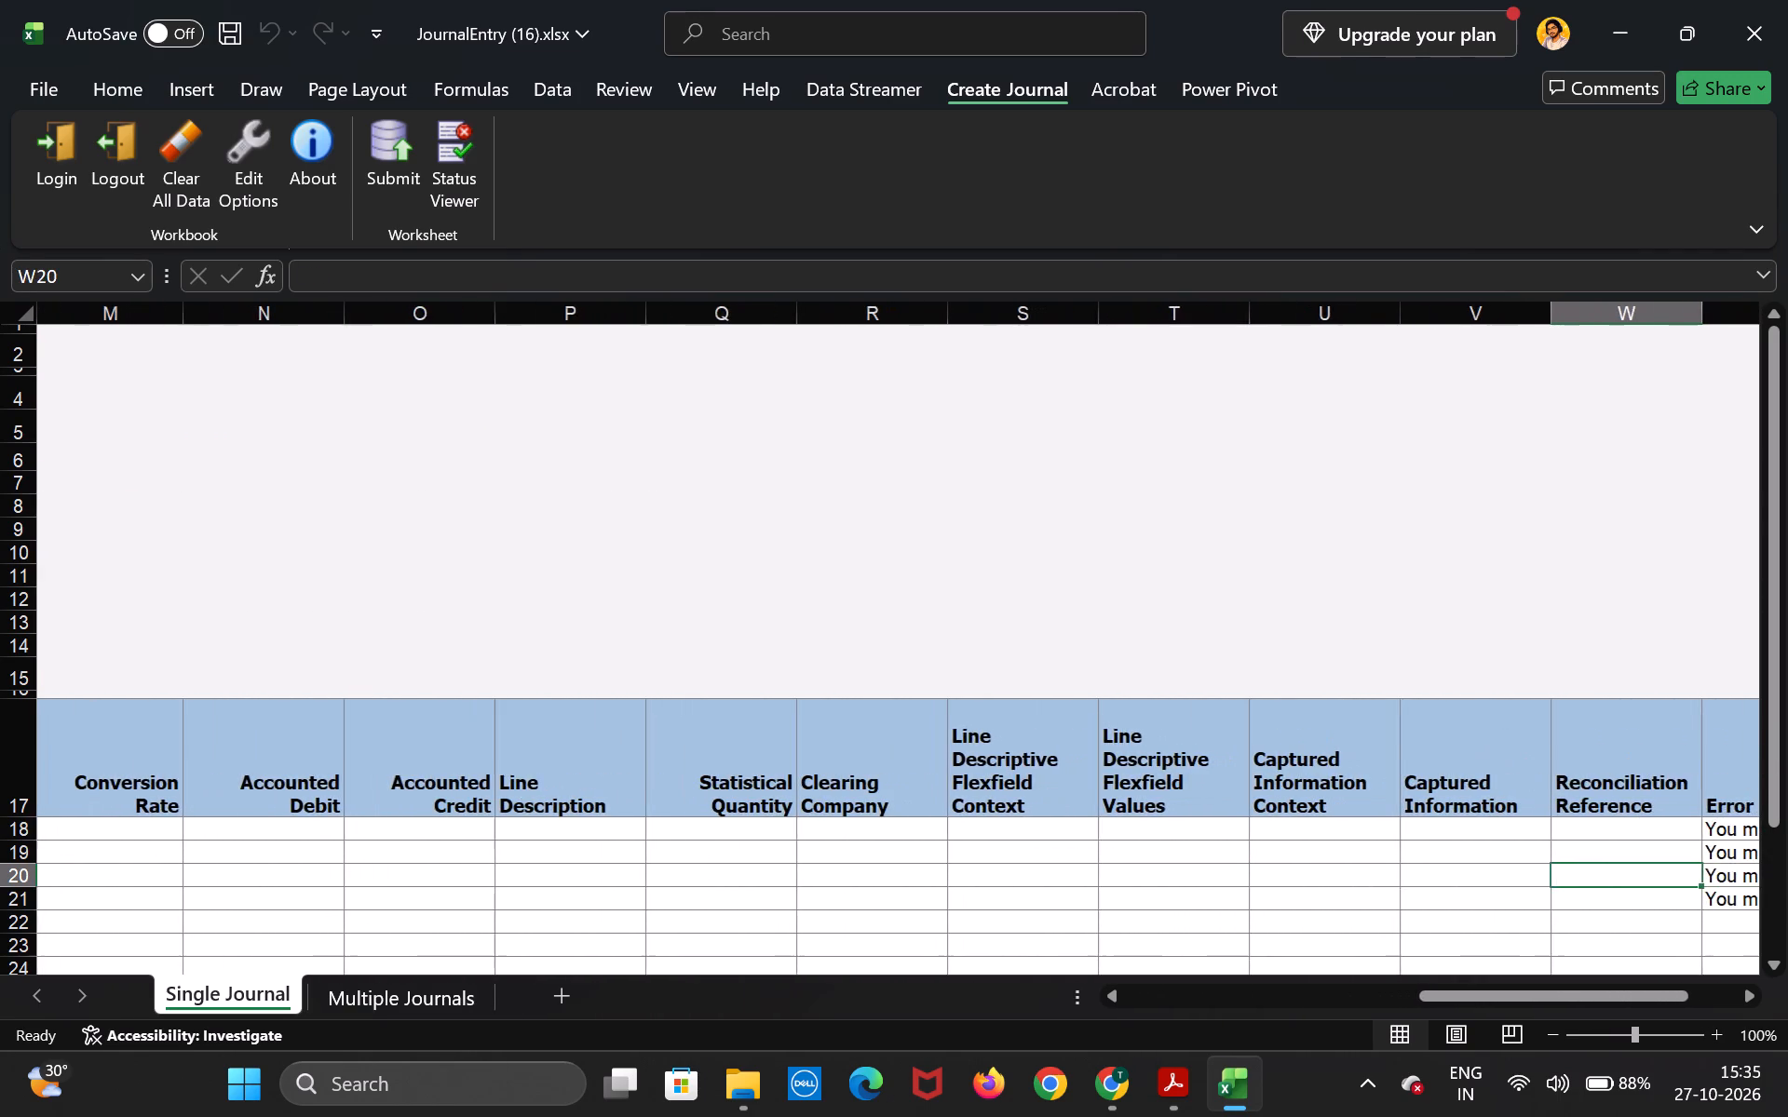
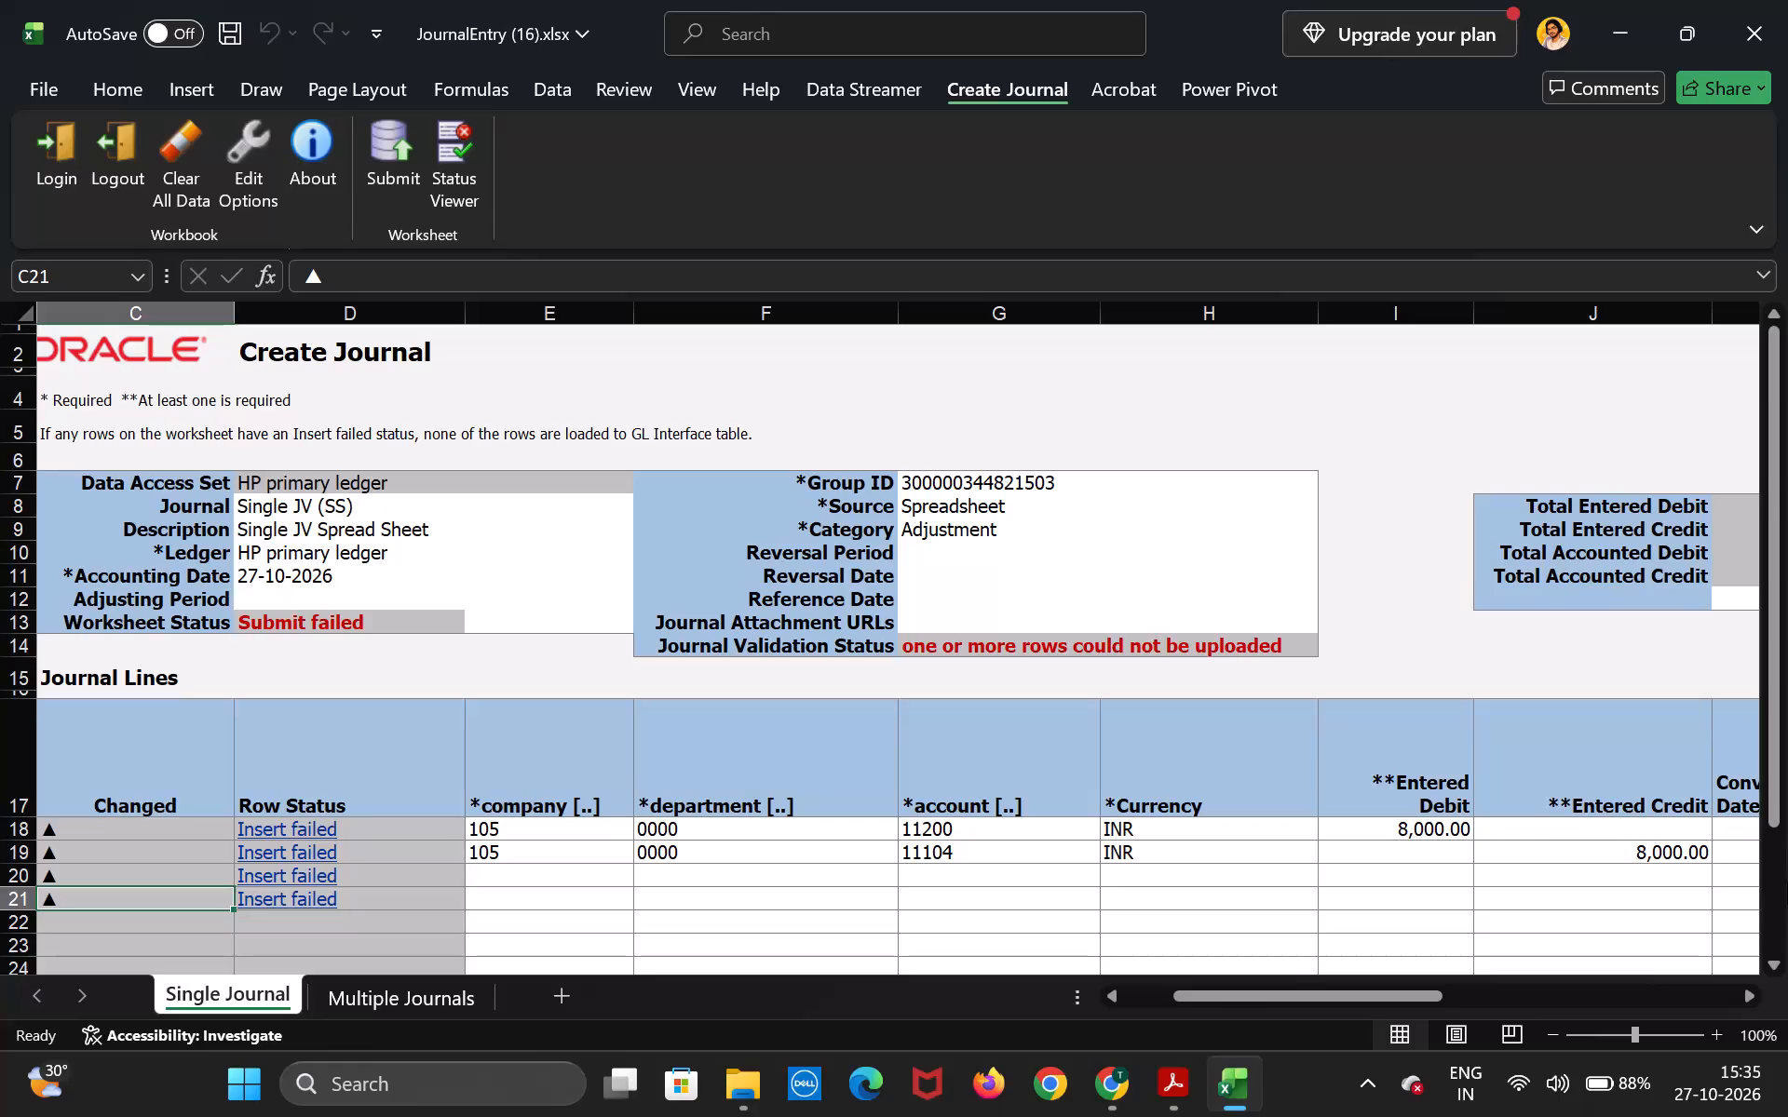
Widen the Error column of the journal lines and read the first line's error text.
{"action": "left_click", "coordinate": [1745, 993]}
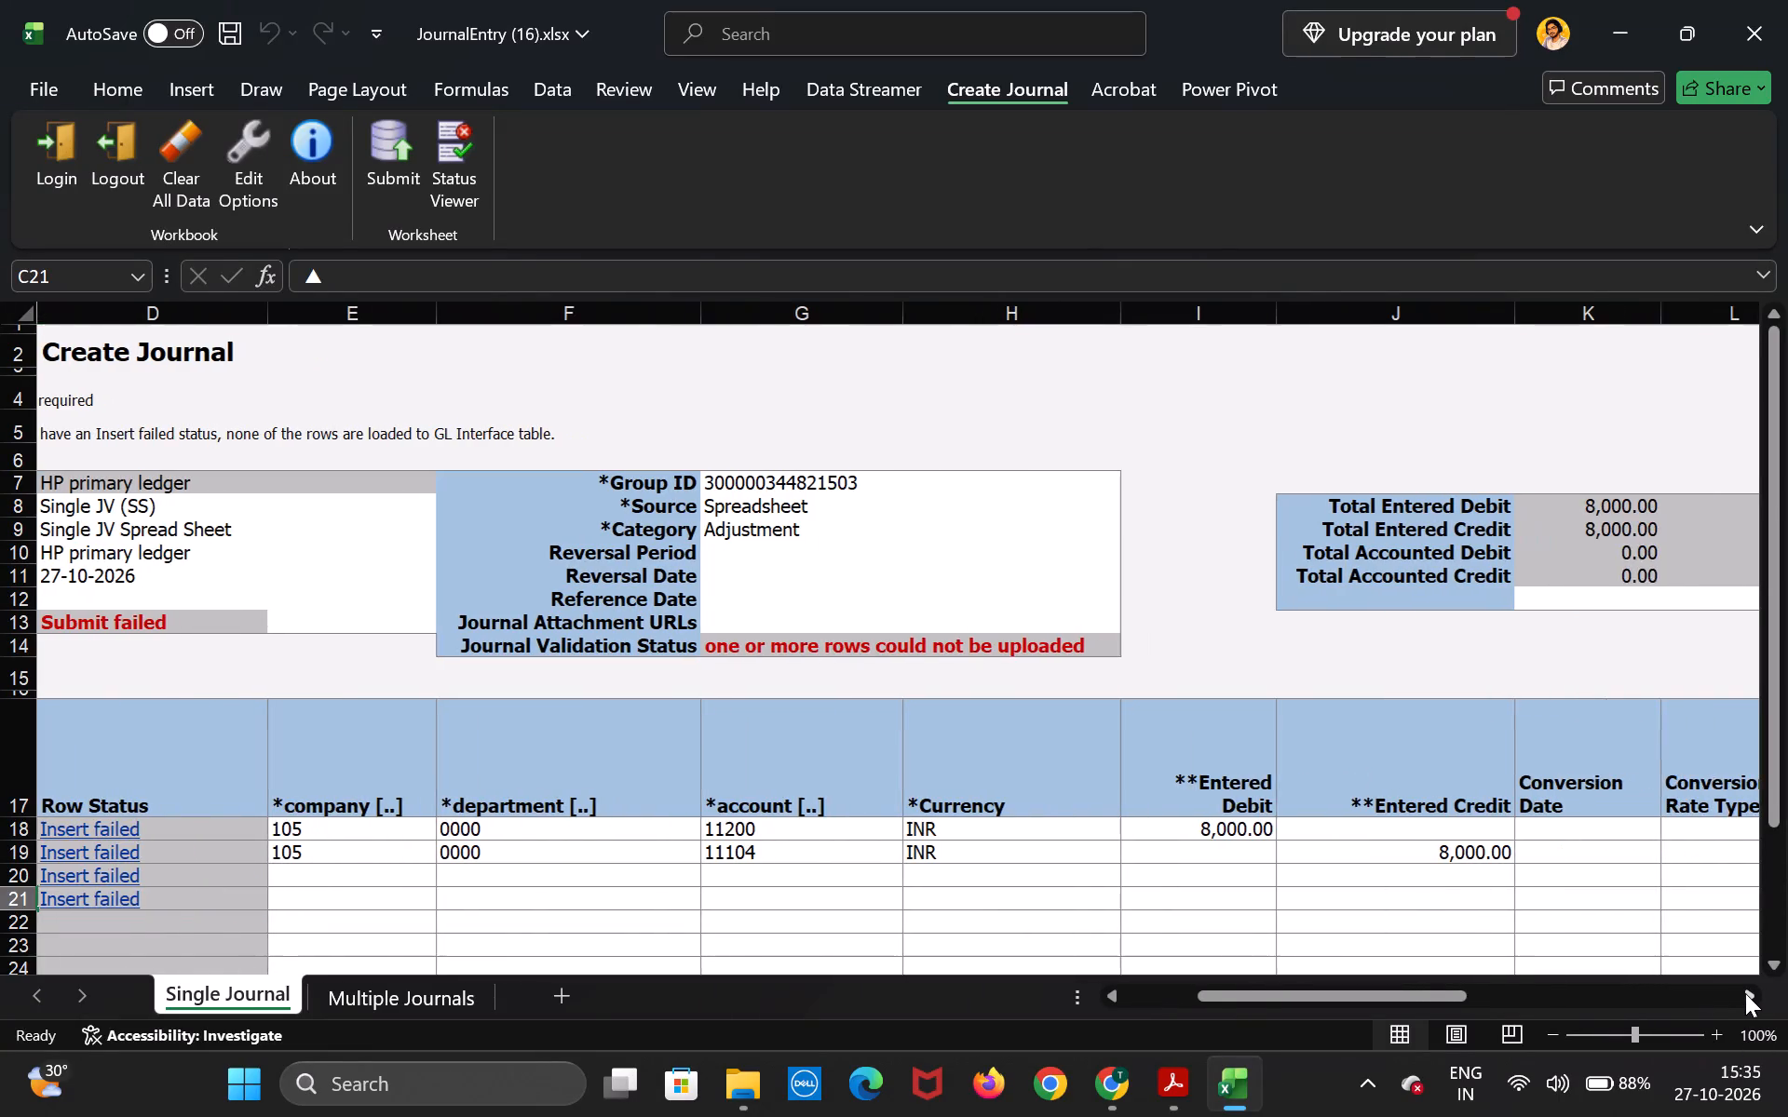
{"action": "triple_click", "coordinate": [1745, 993]}
{"action": "triple_click", "coordinate": [1745, 993]}
{"action": "triple_click", "coordinate": [1745, 993]}
{"action": "triple_click", "coordinate": [1745, 993]}
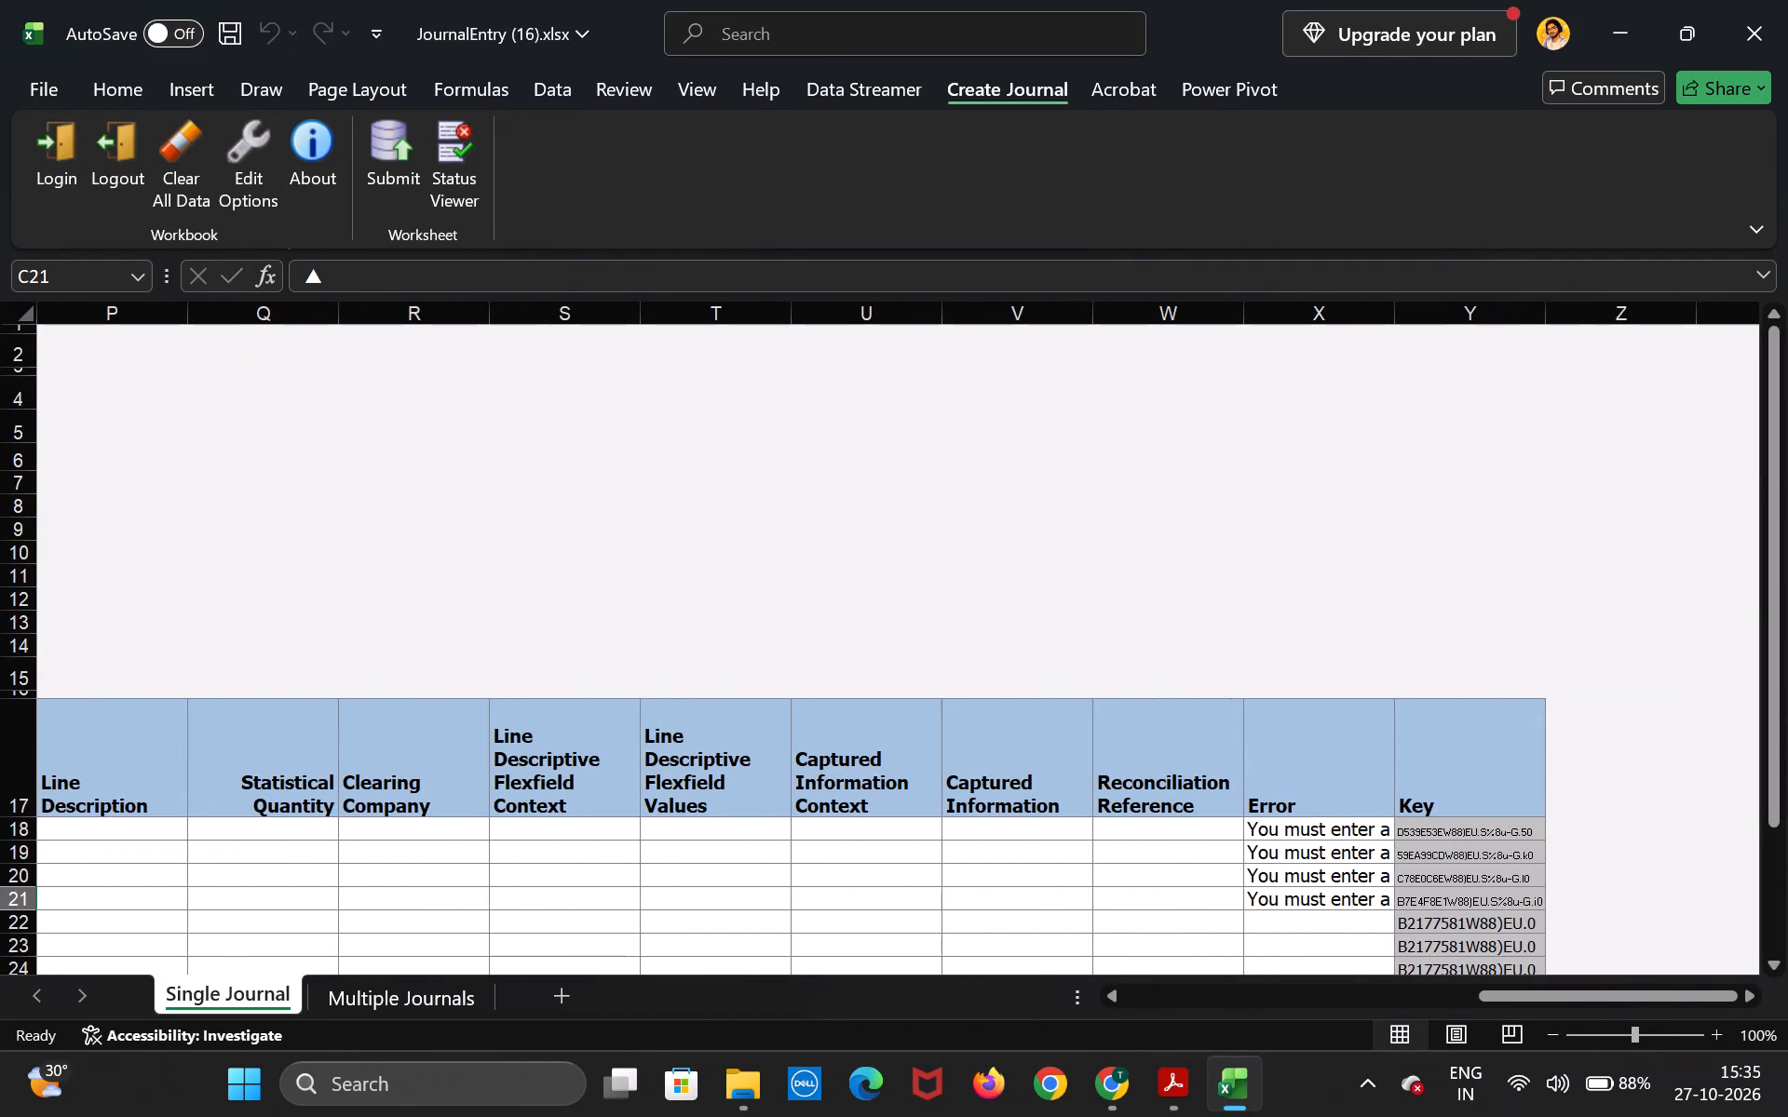
{"action": "left_click", "coordinate": [1340, 818]}
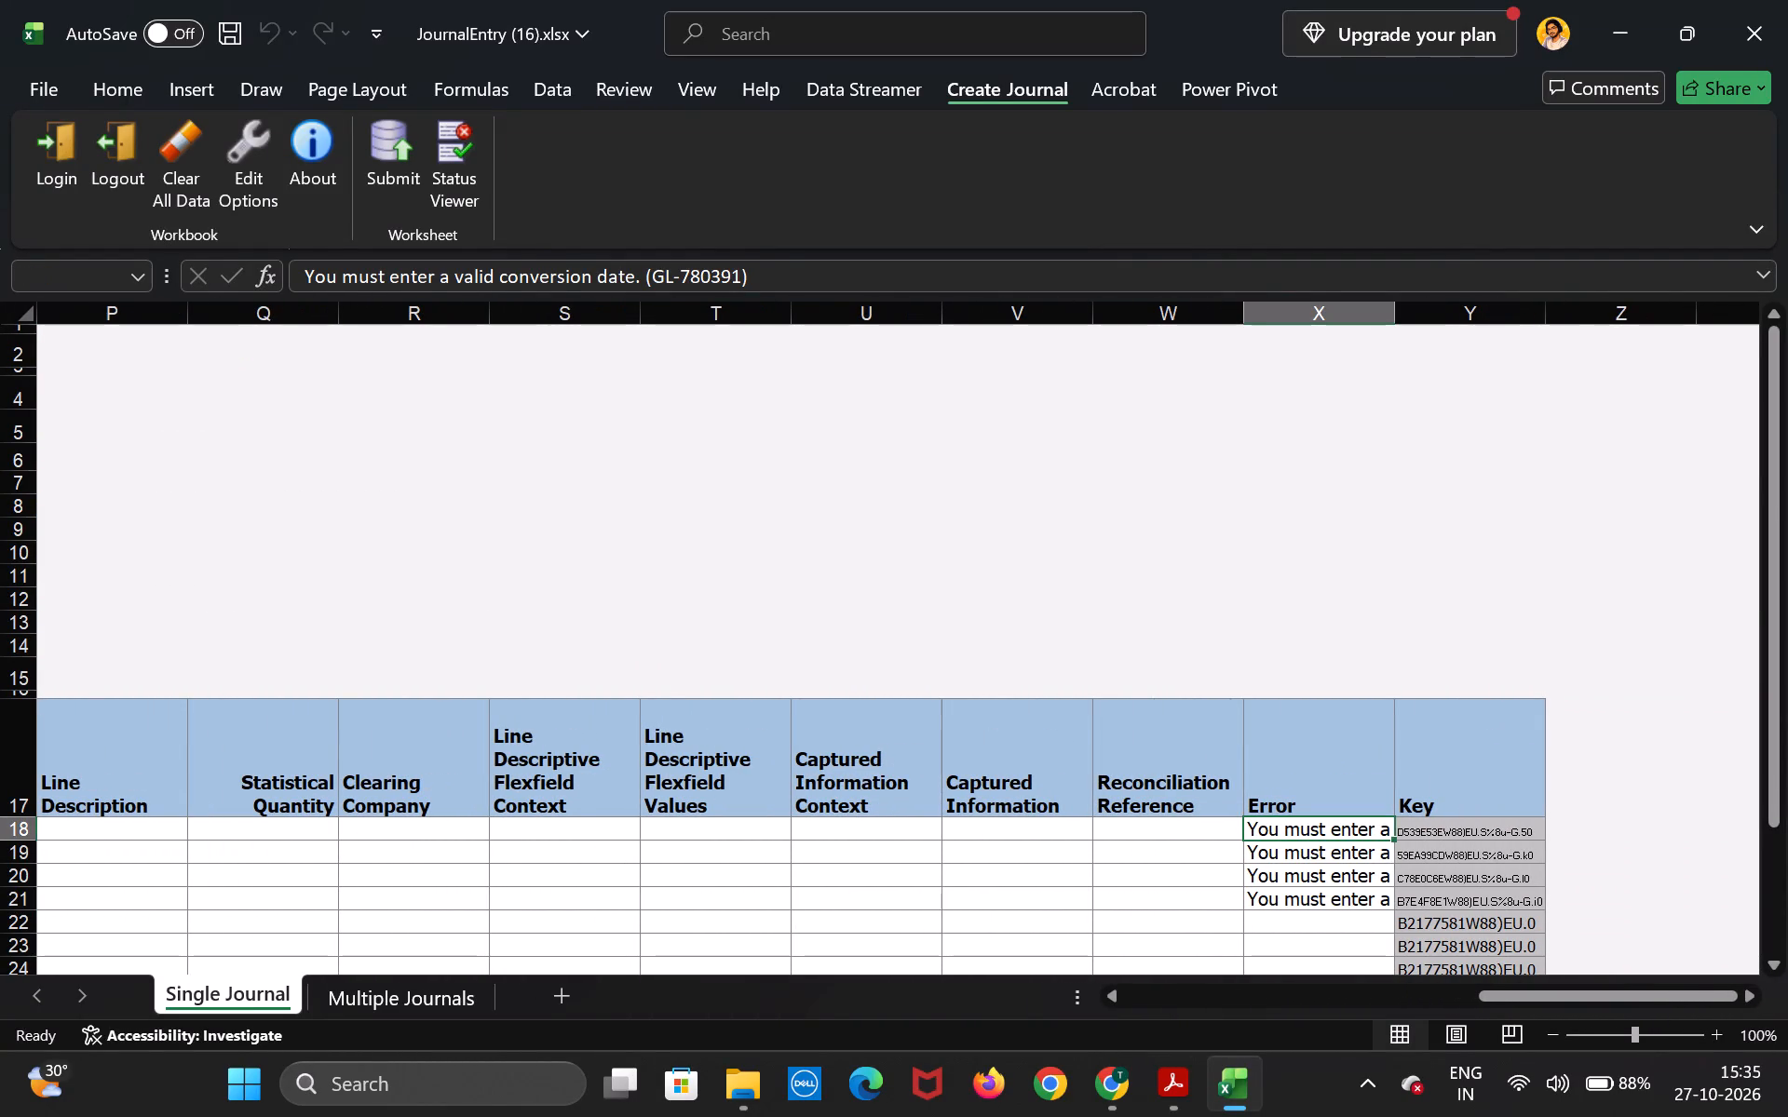
{"action": "left_click", "coordinate": [1469, 838]}
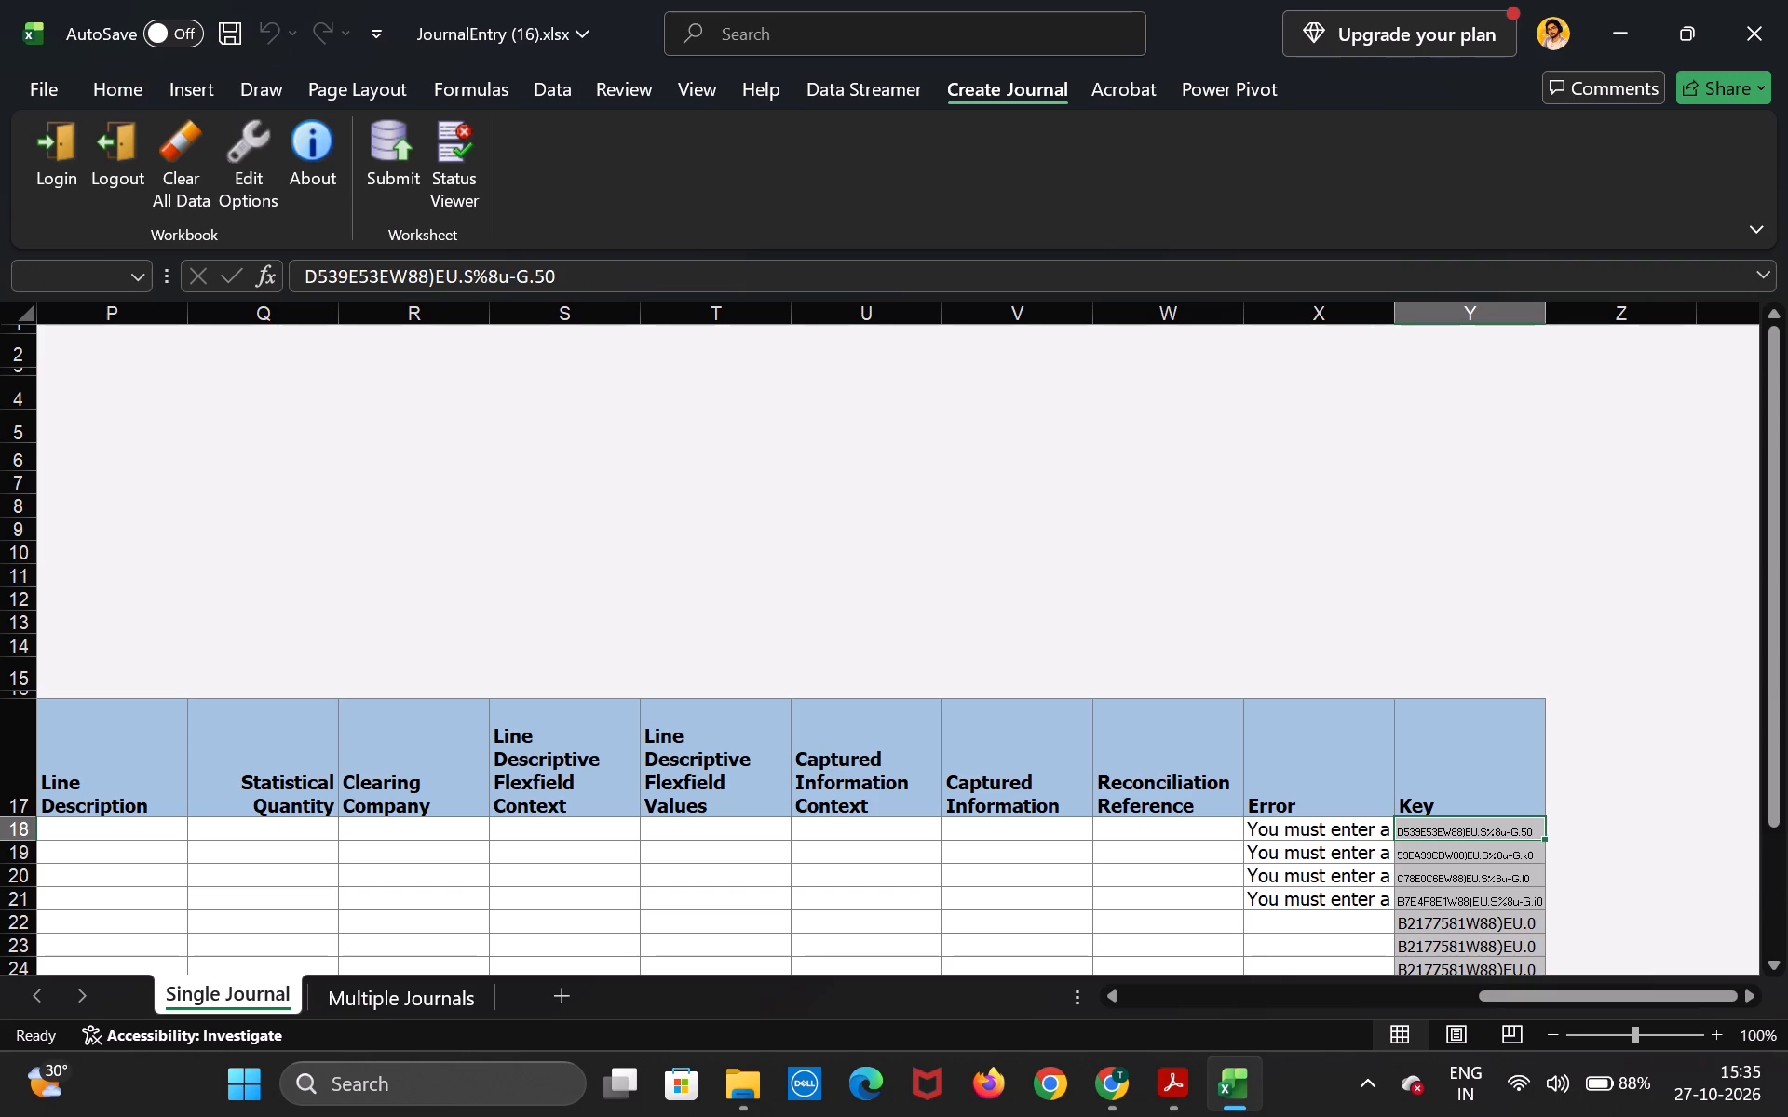
{"action": "left_click_drag", "start_coordinate": [1391, 318], "coordinate": [1562, 315]}
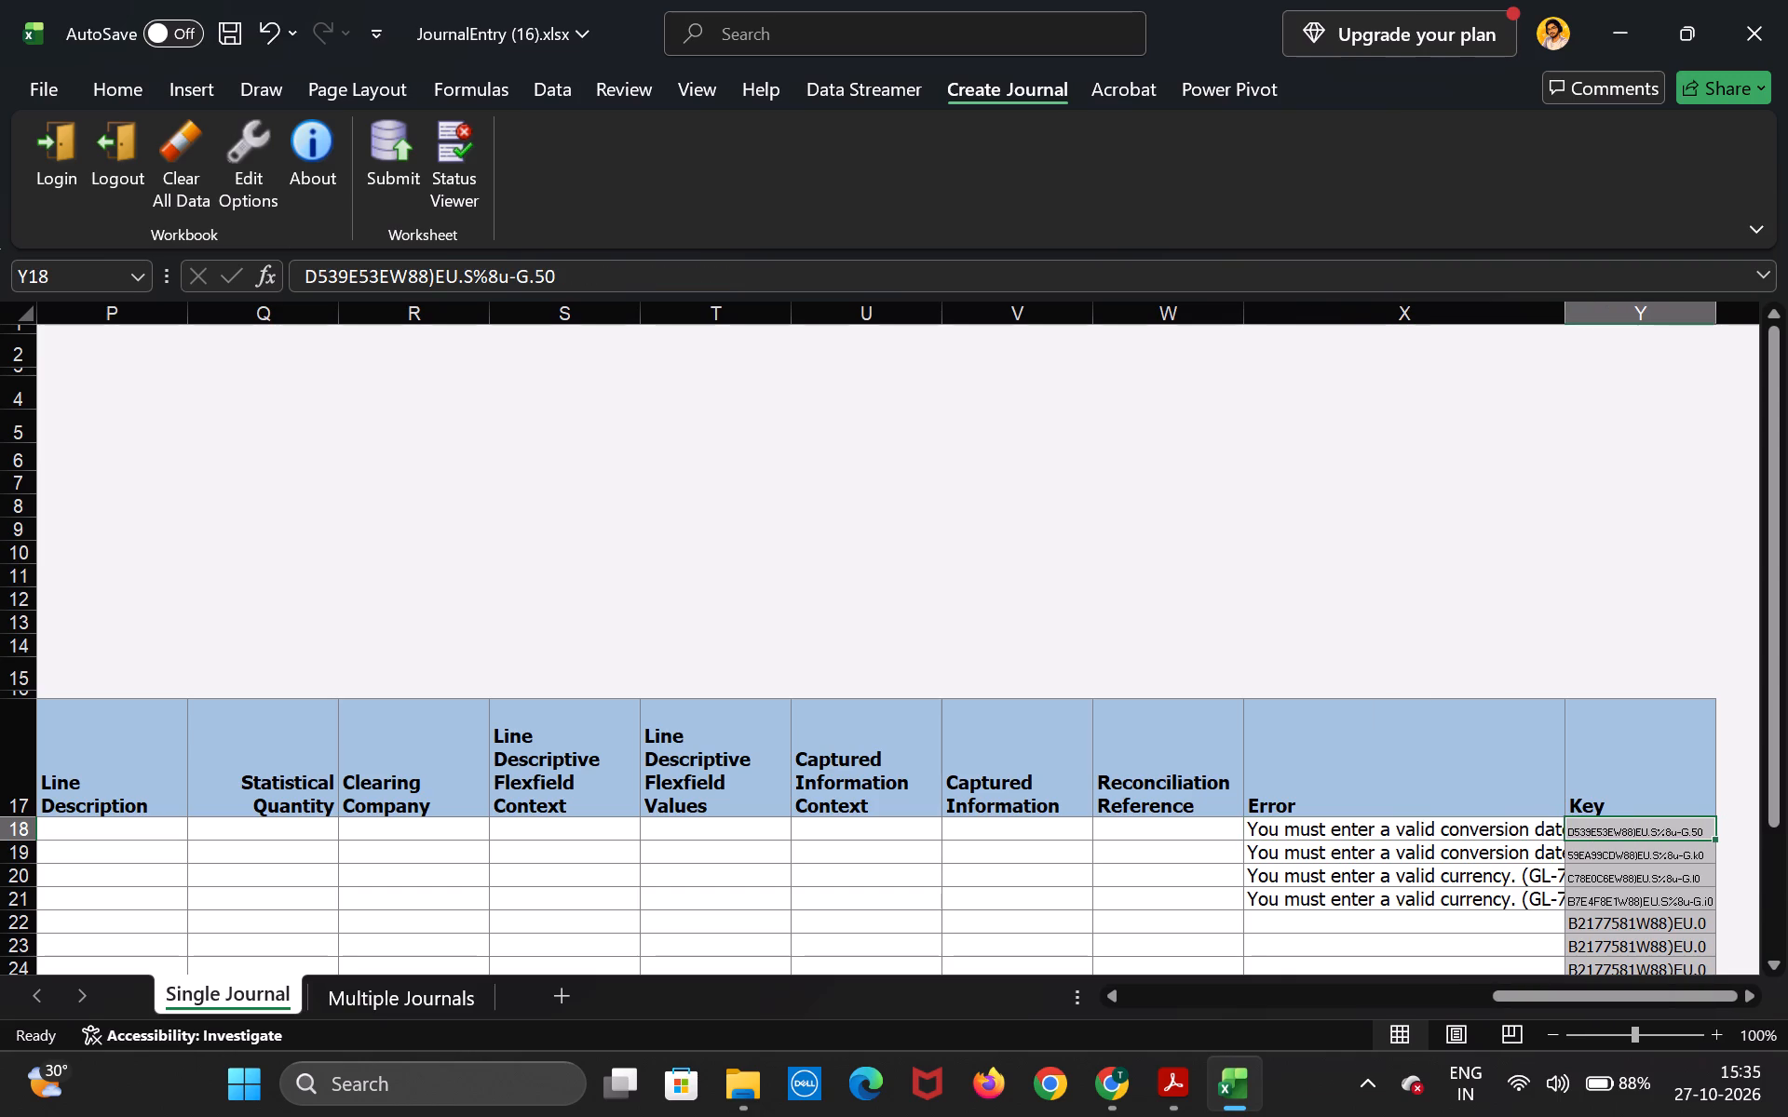
{"action": "left_click", "coordinate": [1491, 828]}
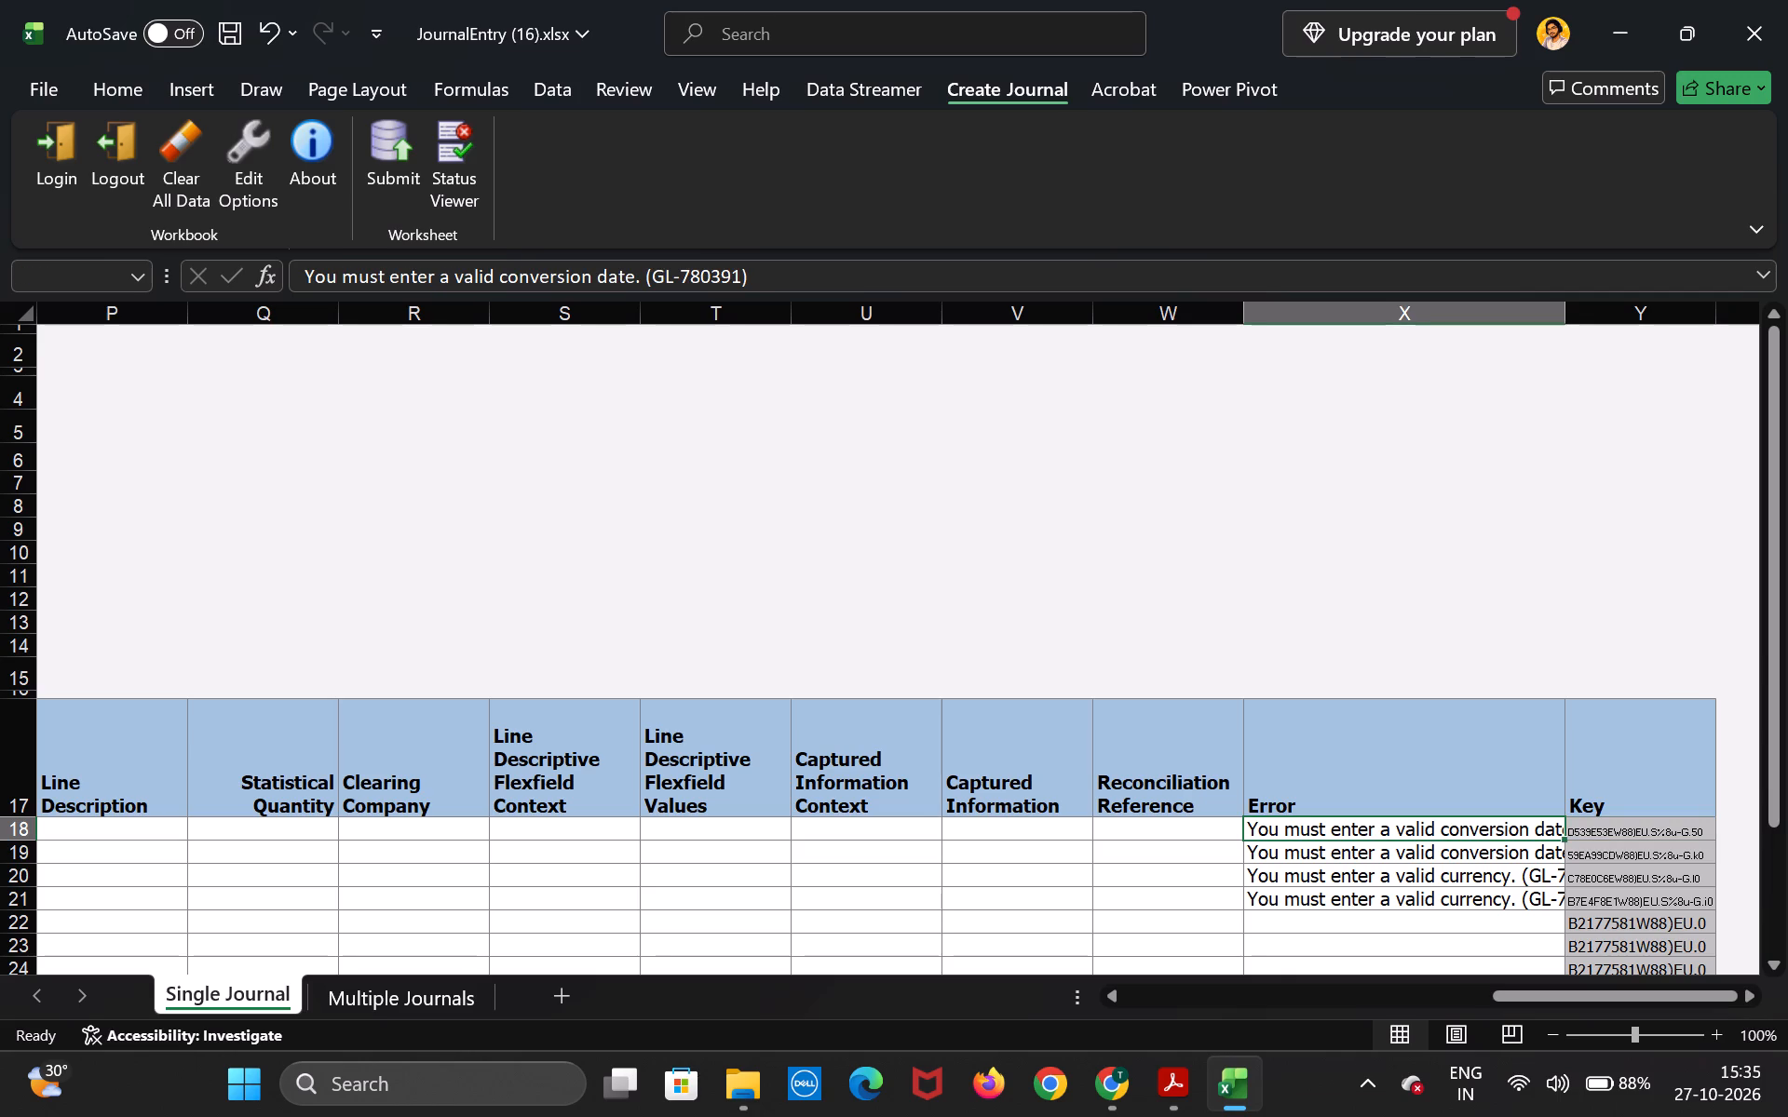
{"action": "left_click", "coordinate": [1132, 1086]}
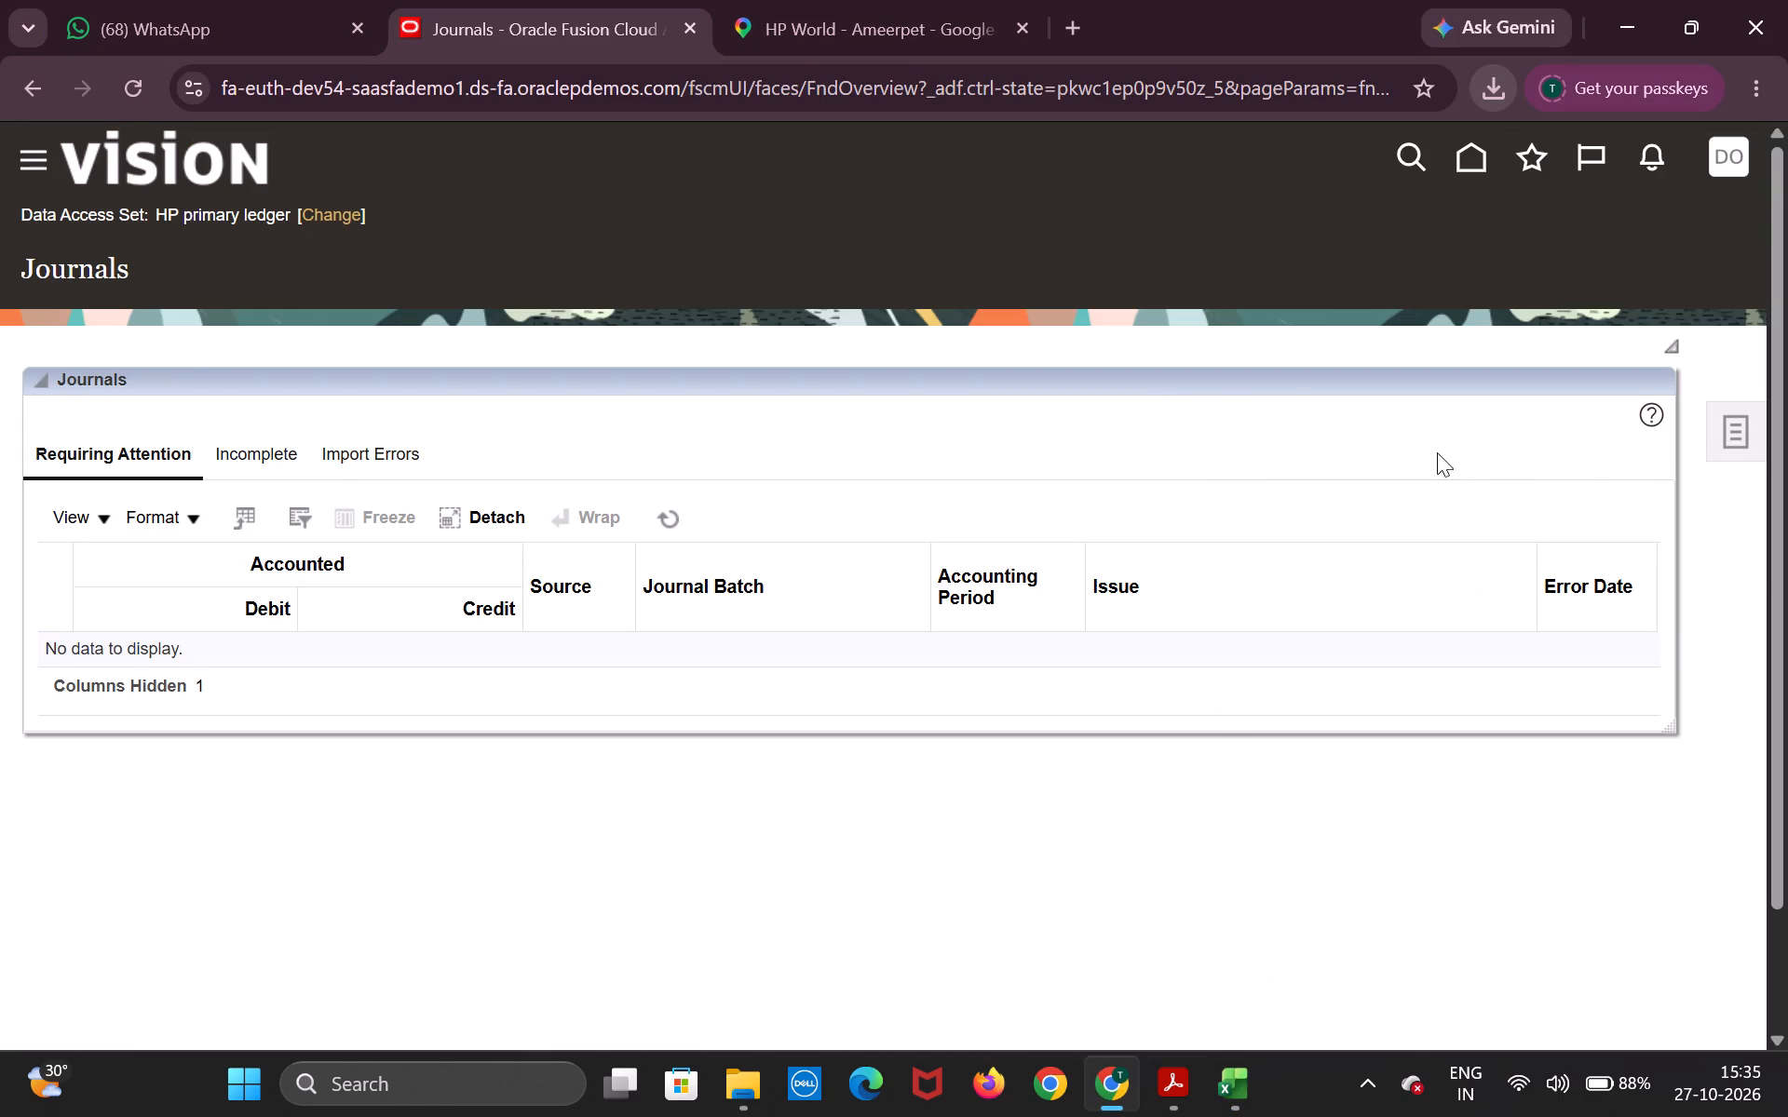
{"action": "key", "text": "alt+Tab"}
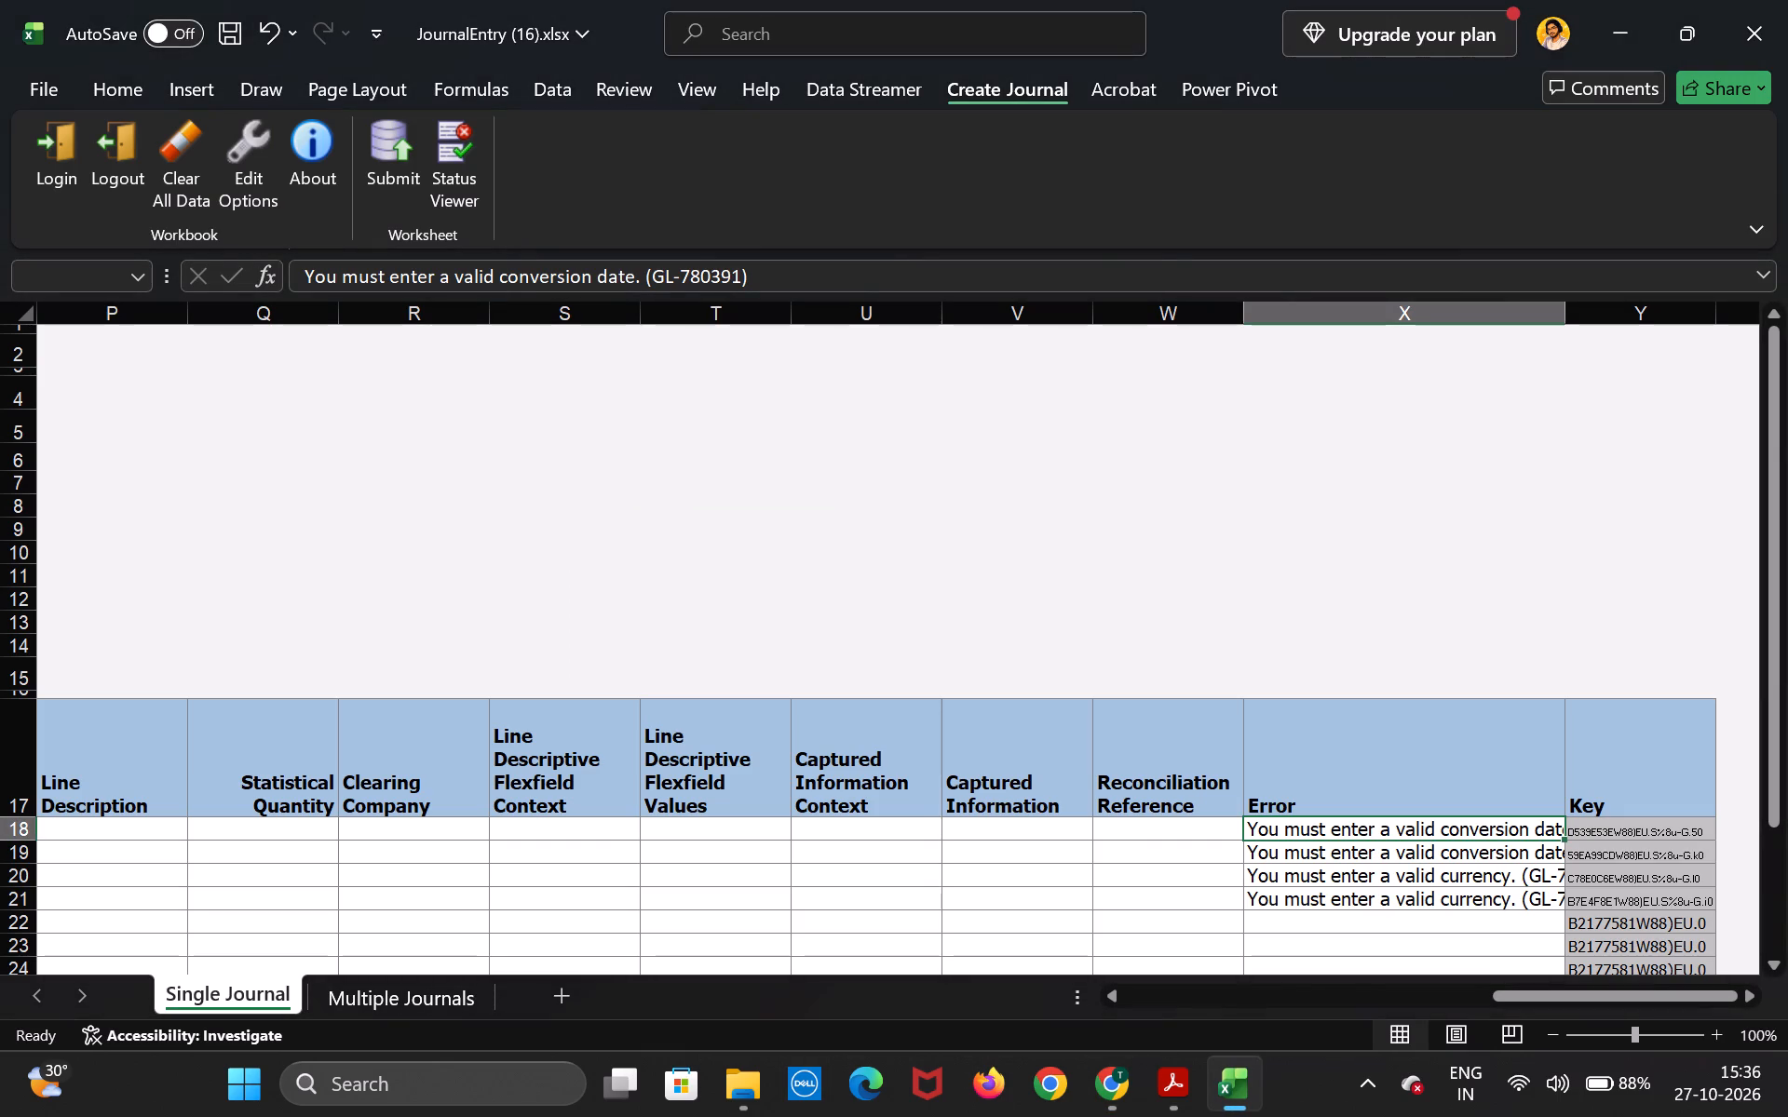
Return to the journal header and check the data access set, journal, description and ledger entries.
{"action": "key", "text": "Left"}
{"action": "key", "text": "Left"}
{"action": "key", "text": "Left"}
{"action": "key", "text": "Left"}
{"action": "key", "text": "Left"}
{"action": "key", "text": "Left"}
{"action": "key", "text": "Left"}
{"action": "key", "text": "Left"}
{"action": "key", "text": "Left"}
{"action": "key", "text": "Left"}
{"action": "key", "text": "Left"}
{"action": "key", "text": "Left"}
{"action": "key", "text": "Left"}
{"action": "key", "text": "Left"}
{"action": "key", "text": "Left"}
{"action": "key", "text": "Left"}
{"action": "key", "text": "Left"}
{"action": "key", "text": "Left"}
{"action": "key", "text": "Left"}
{"action": "key", "text": "Left"}
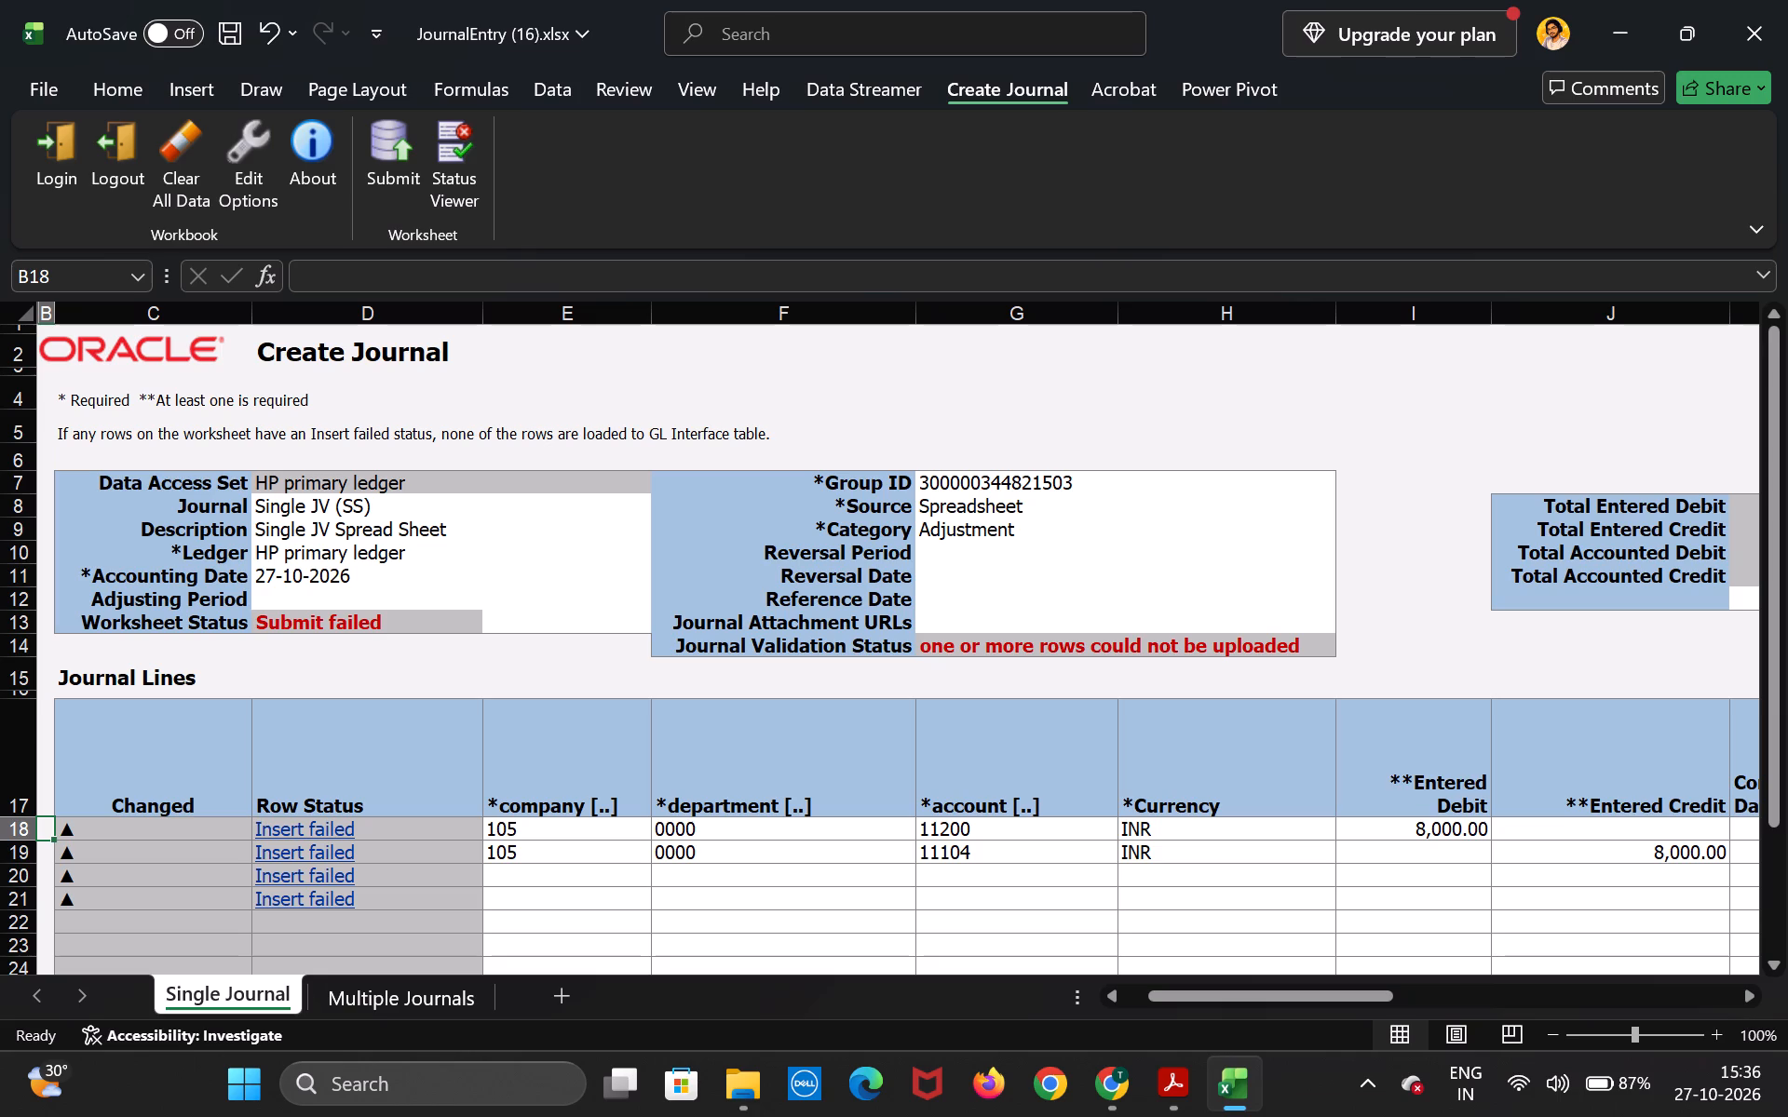
{"action": "left_click", "coordinate": [318, 499]}
{"action": "left_click", "coordinate": [355, 477]}
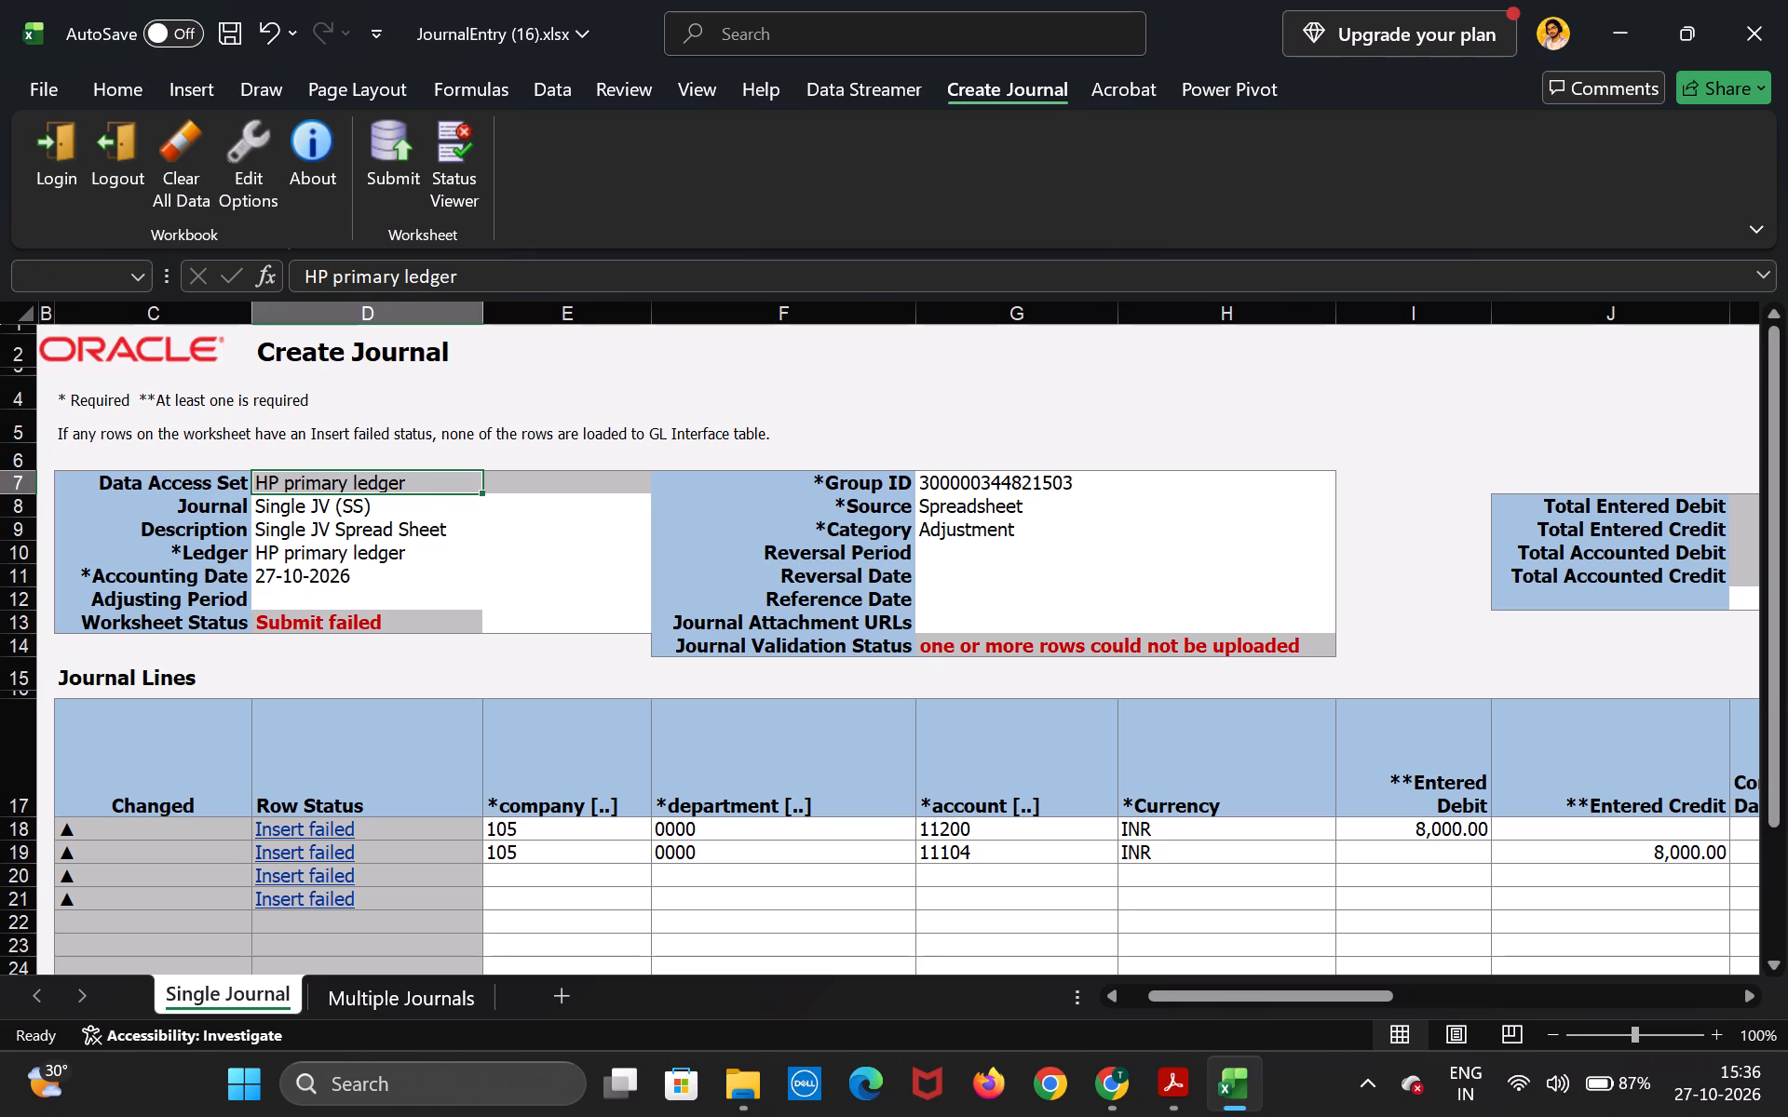
{"action": "left_click", "coordinate": [341, 511]}
{"action": "left_click", "coordinate": [357, 534]}
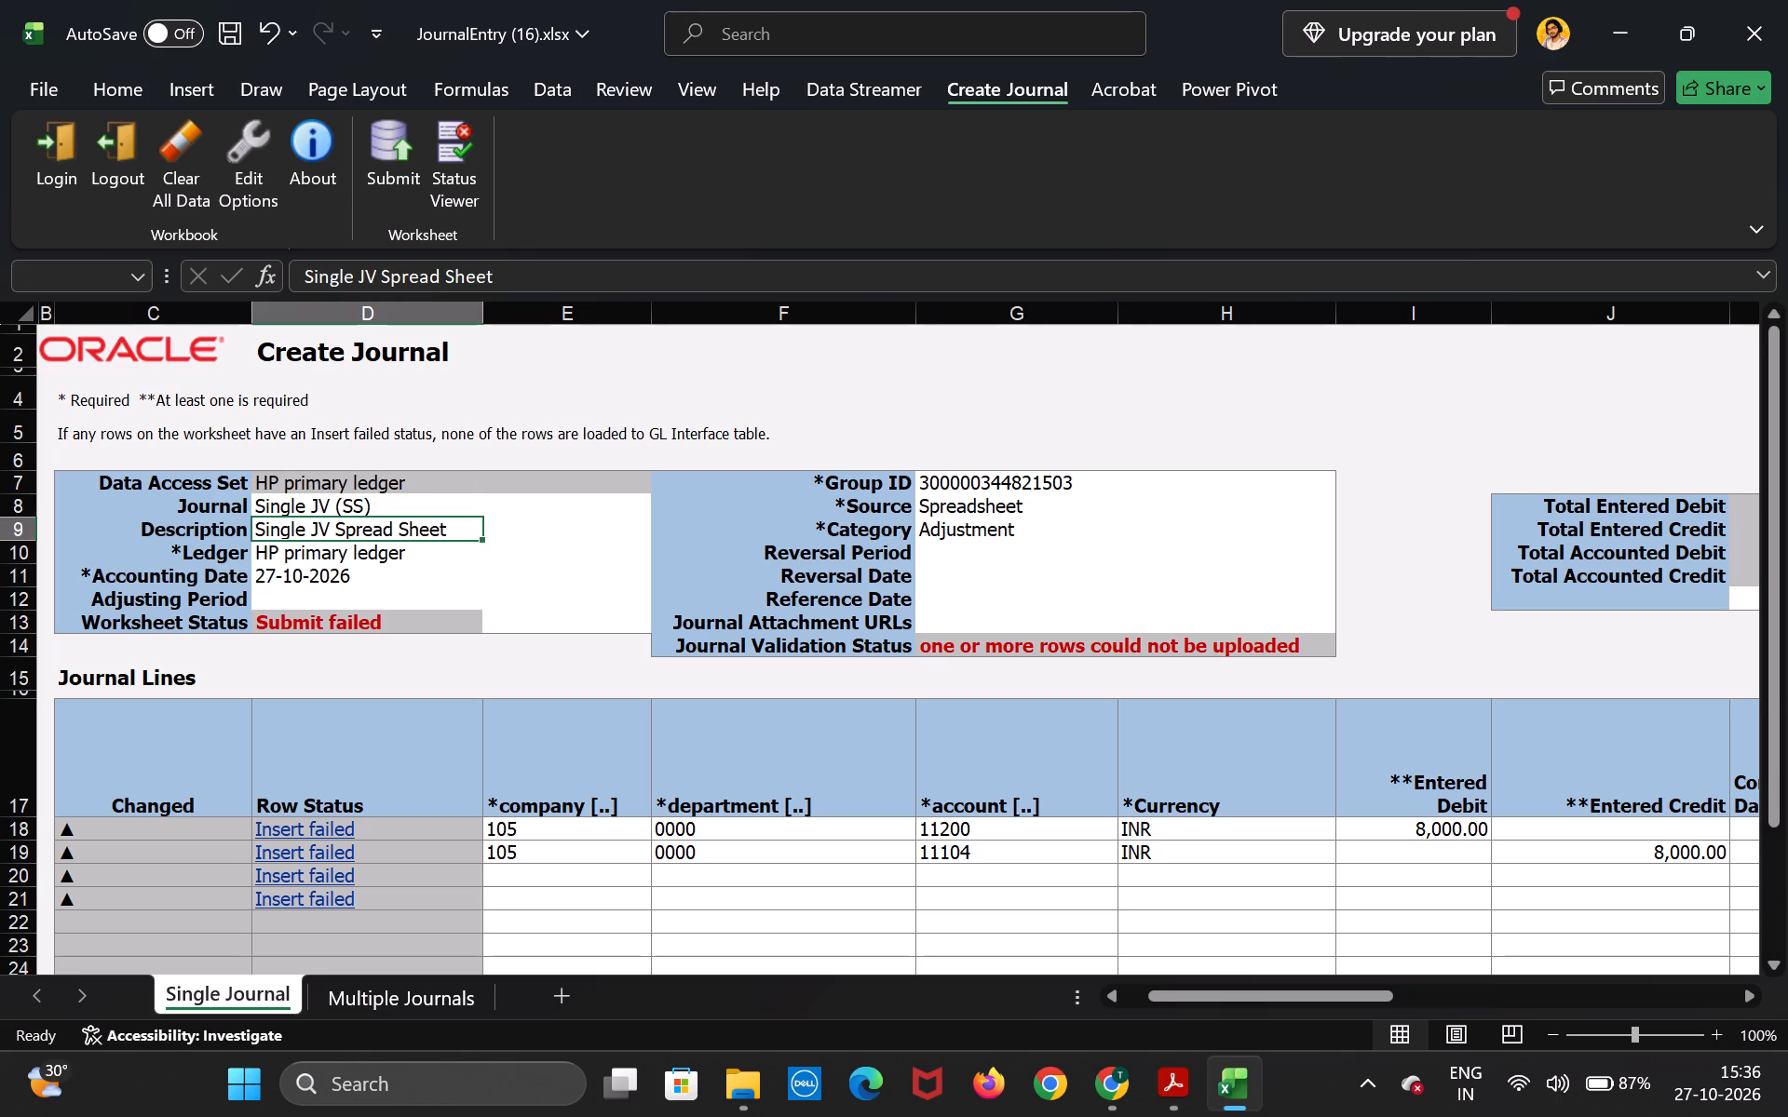
{"action": "left_click", "coordinate": [366, 549]}
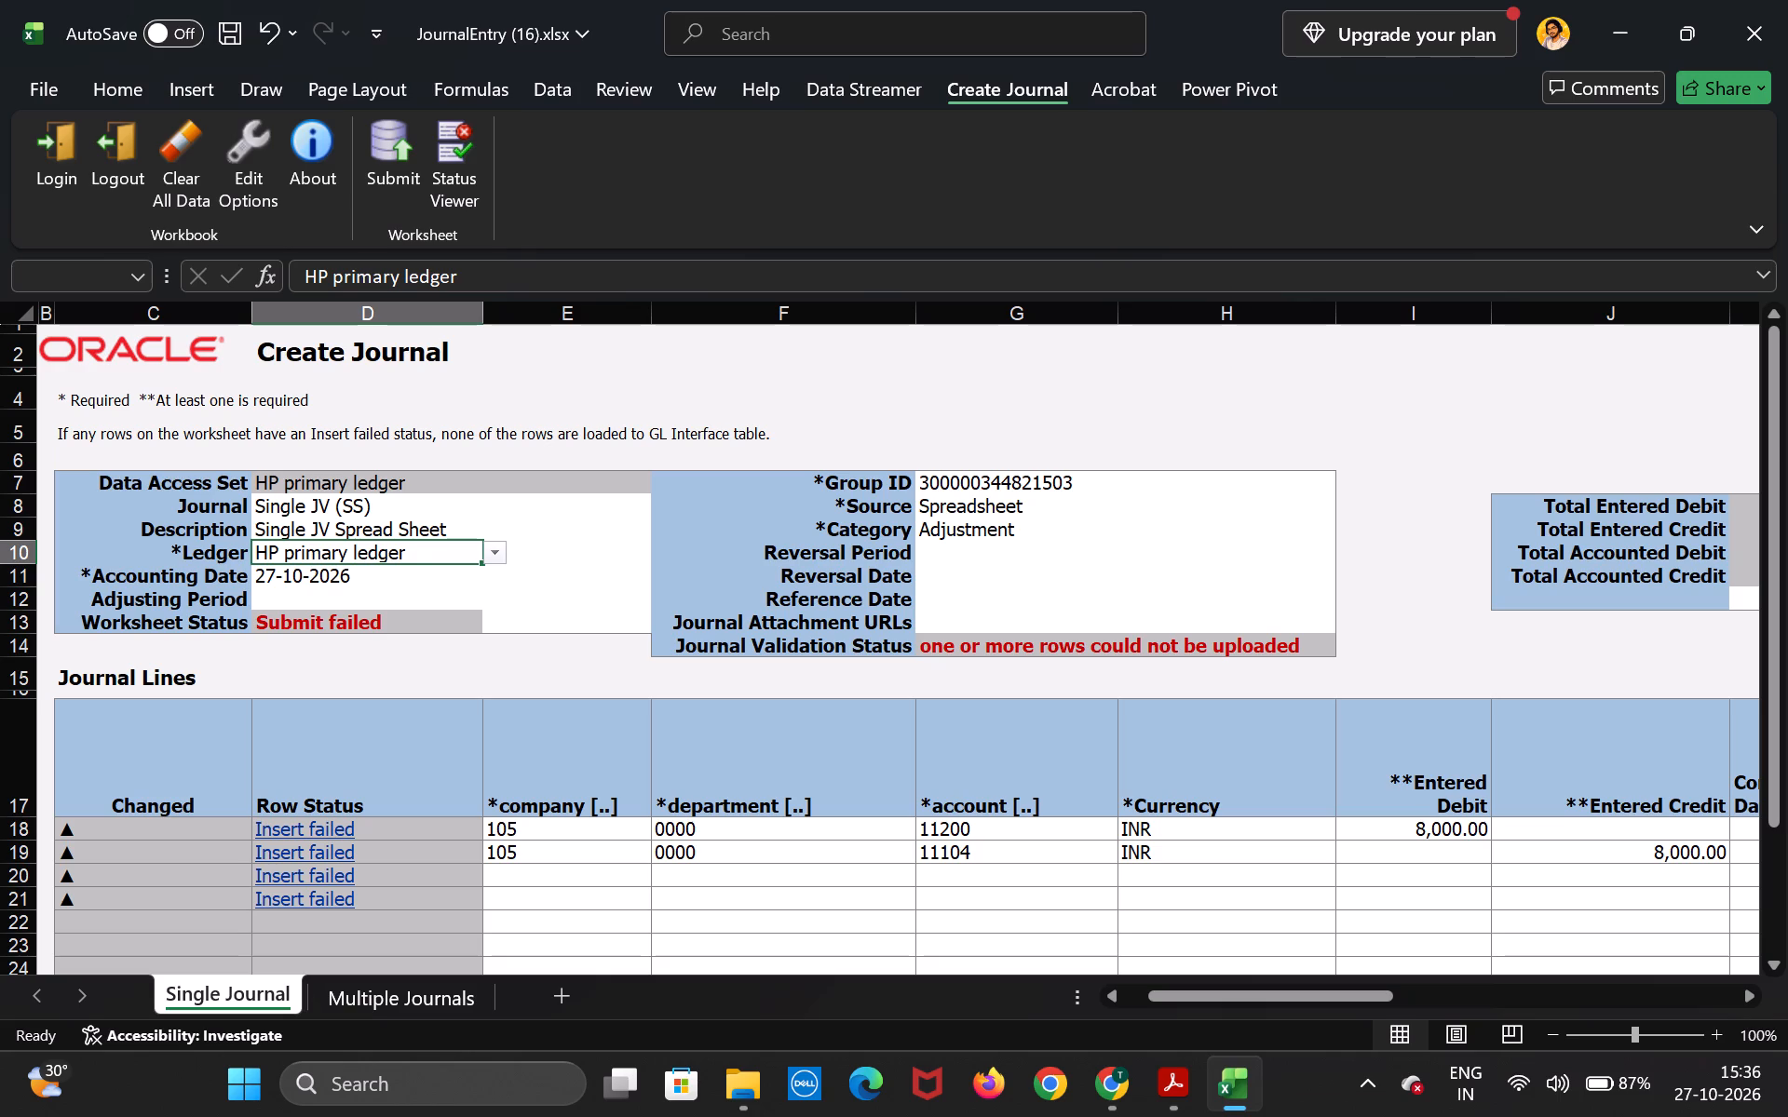
Change the header accounting date to 10/10/2026.
{"action": "left_click", "coordinate": [365, 572]}
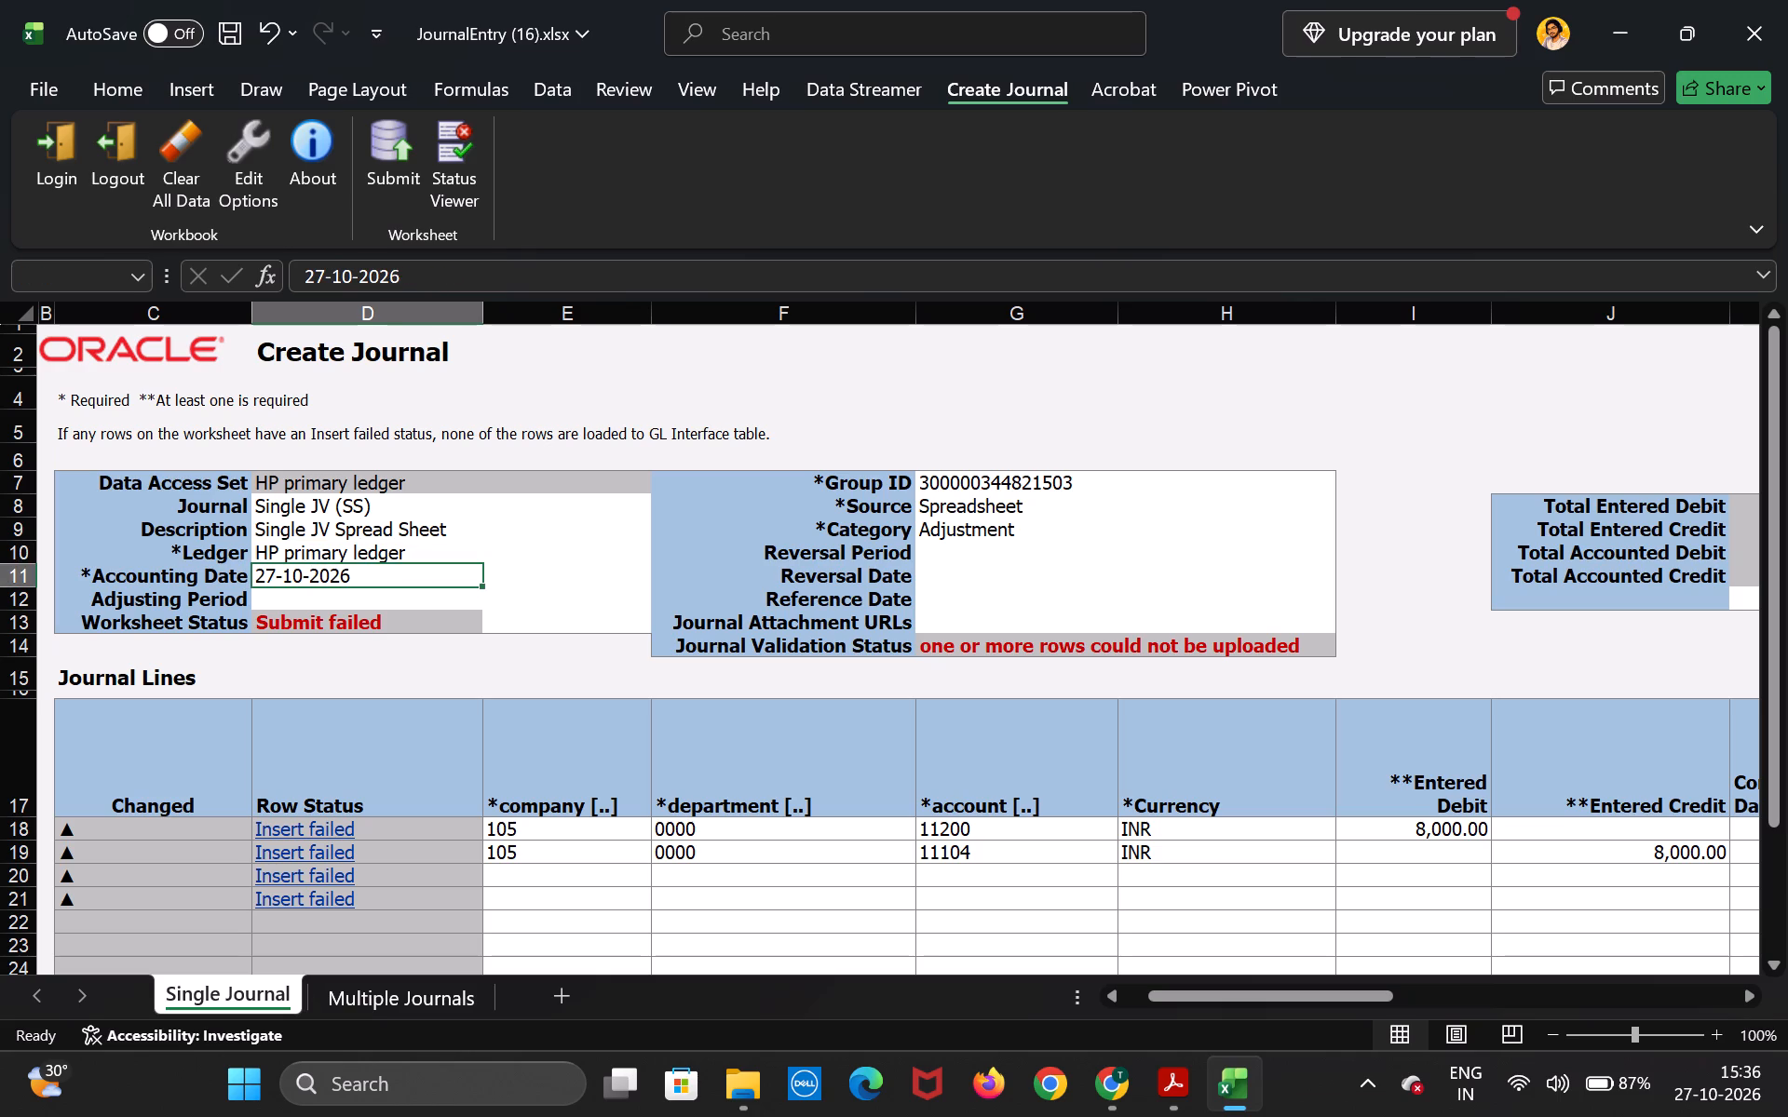
{"action": "double_click", "coordinate": [427, 581]}
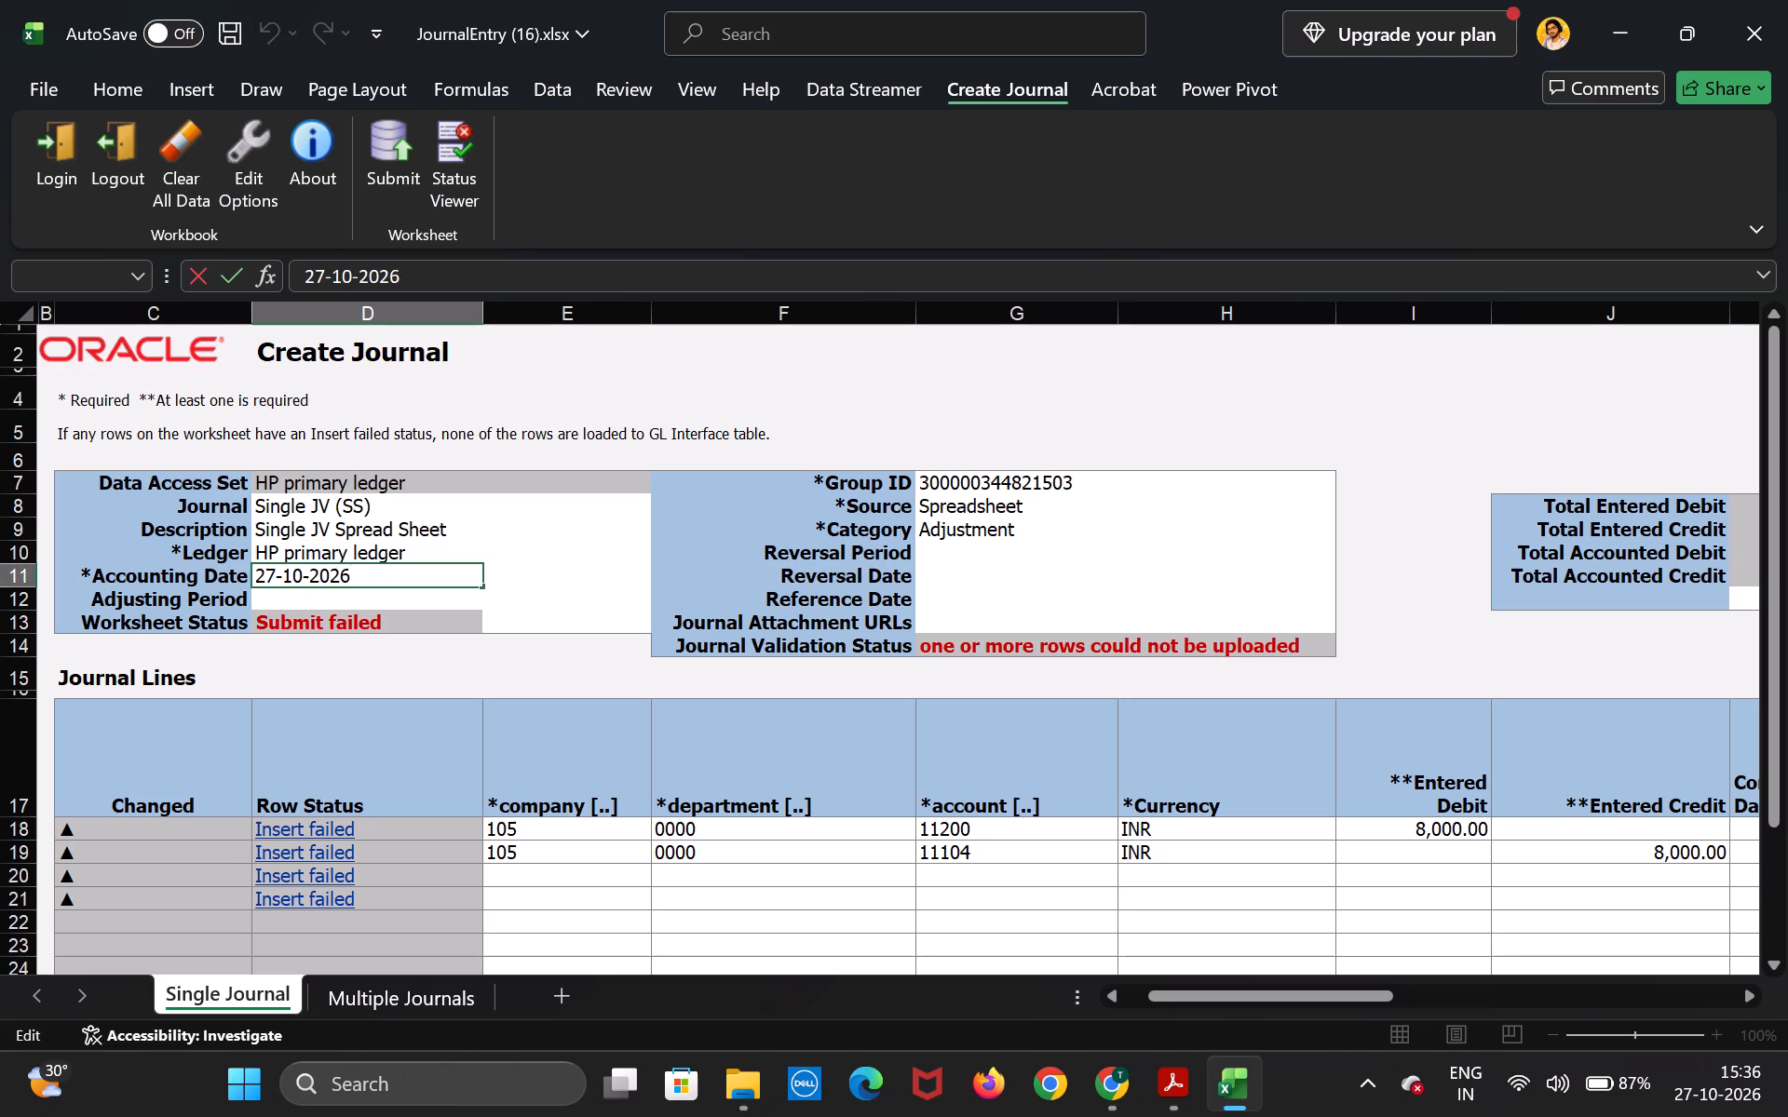
{"action": "left_click", "coordinate": [314, 579]}
{"action": "key", "text": "BackSpace"}
{"action": "key", "text": "BackSpace"}
{"action": "key", "text": "BackSpace"}
{"action": "key", "text": "BackSpace"}
{"action": "key", "text": "BackSpace"}
{"action": "key", "text": "BackSpace"}
{"action": "key", "text": "BackSpace"}
{"action": "key", "text": "BackSpace"}
{"action": "key", "text": "BackSpace"}
{"action": "key", "text": "BackSpace"}
{"action": "key", "text": "BackSpace"}
{"action": "key", "text": "BackSpace"}
{"action": "key", "text": "BackSpace"}
{"action": "key", "text": "BackSpace"}
{"action": "key", "text": "BackSpace"}
{"action": "key", "text": "BackSpace"}
{"action": "key", "text": "BackSpace"}
{"action": "key", "text": "BackSpace"}
{"action": "key", "text": "BackSpace"}
{"action": "key", "text": "BackSpace"}
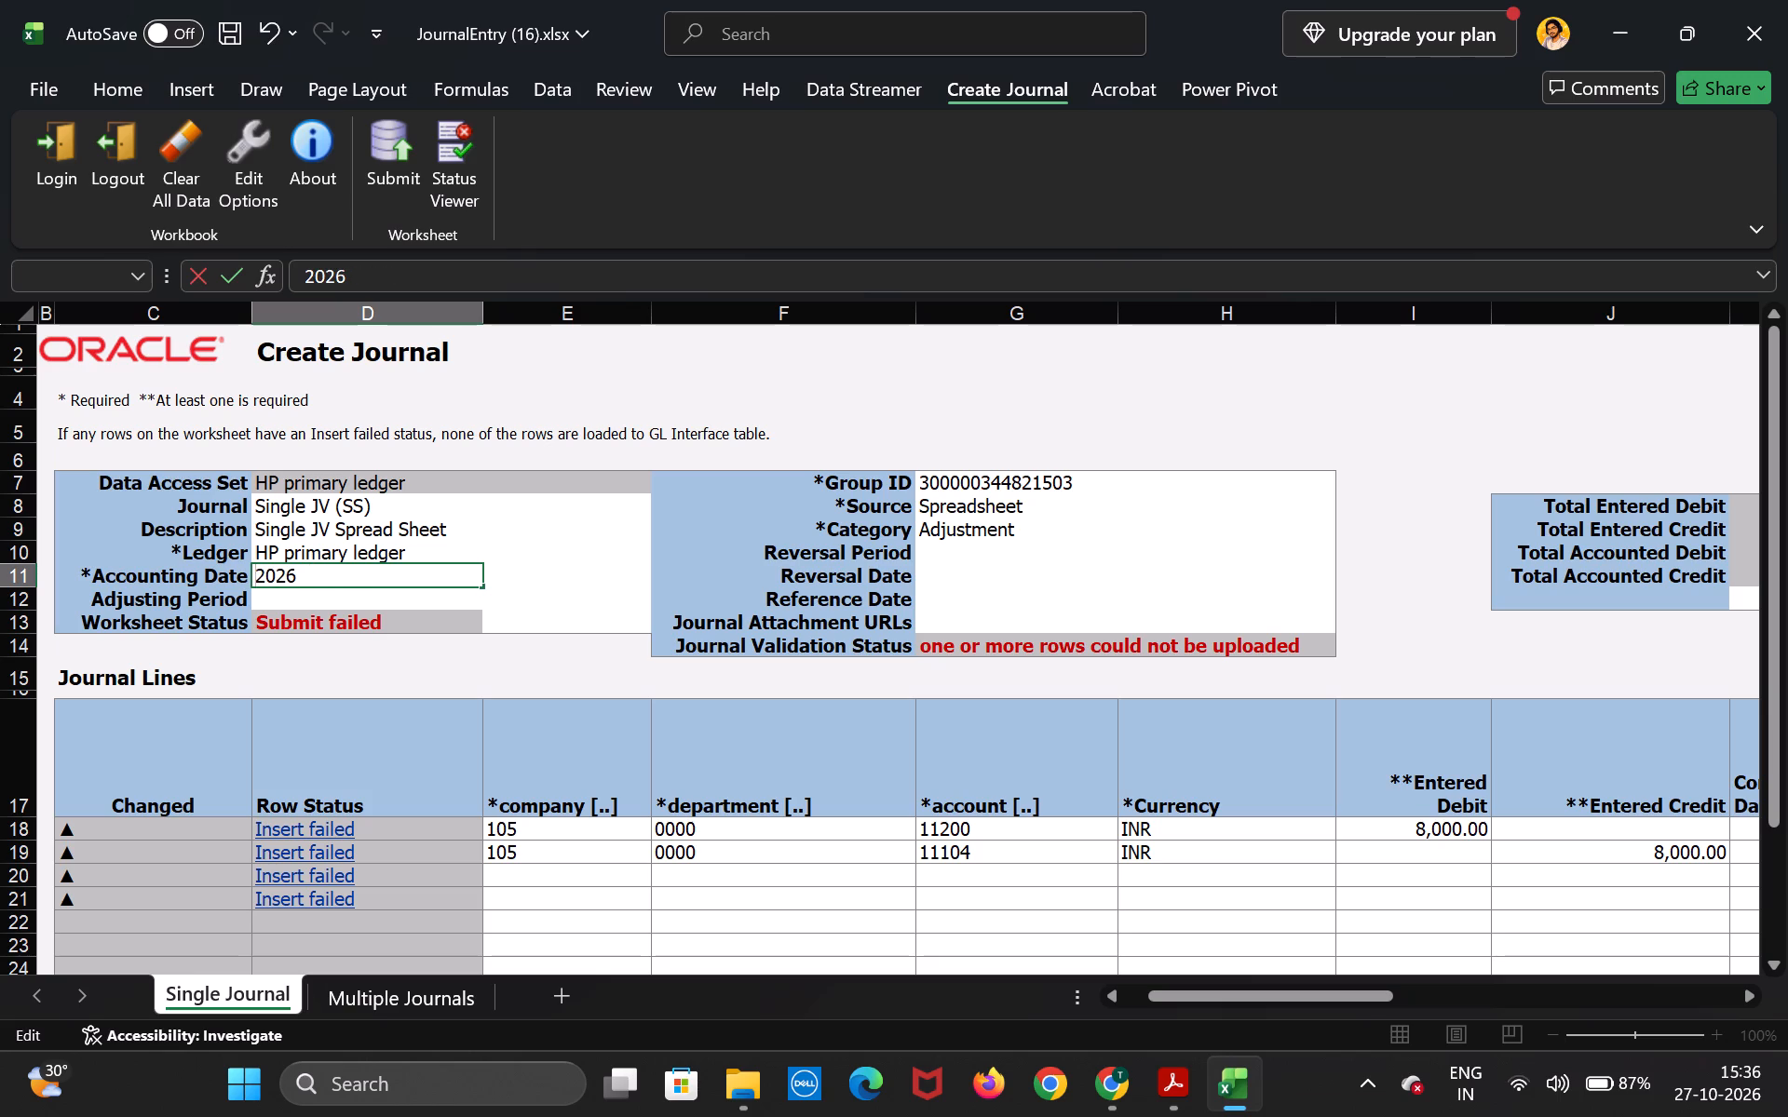
{"action": "type", "text": "10/10"}
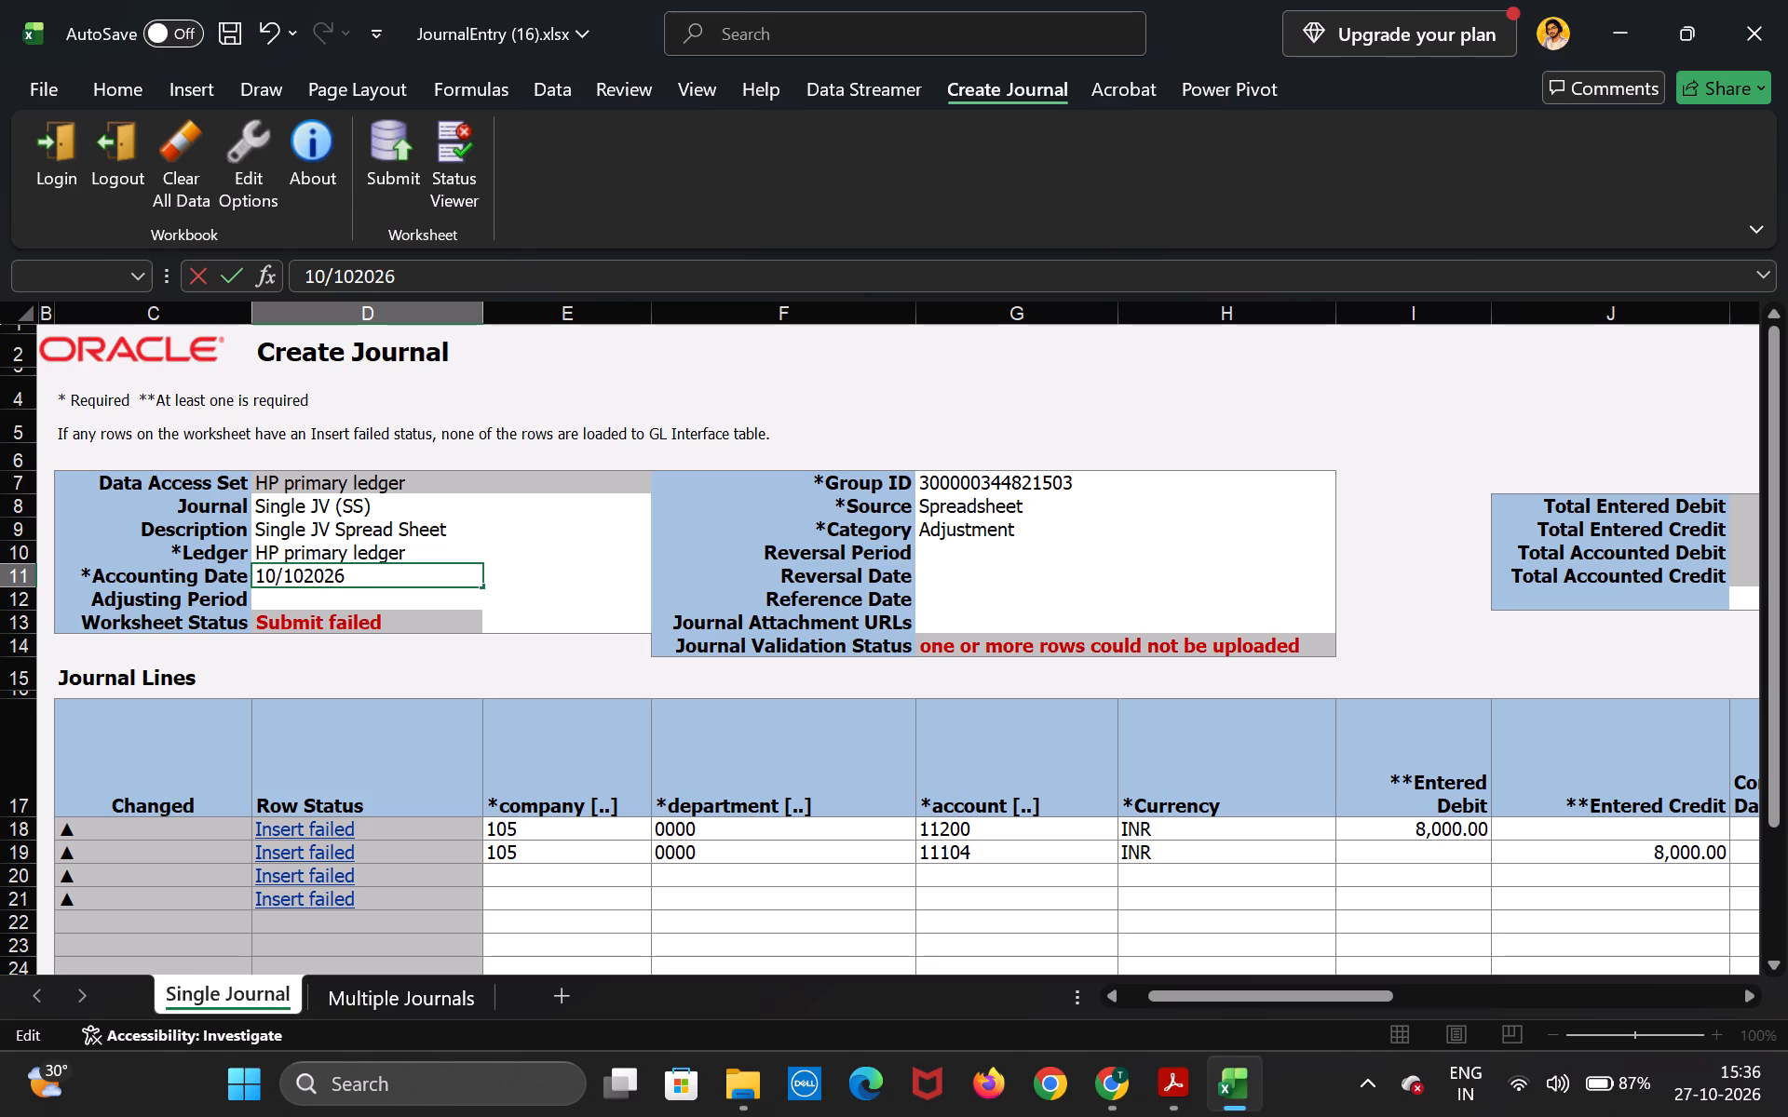
{"action": "key", "text": "slash"}
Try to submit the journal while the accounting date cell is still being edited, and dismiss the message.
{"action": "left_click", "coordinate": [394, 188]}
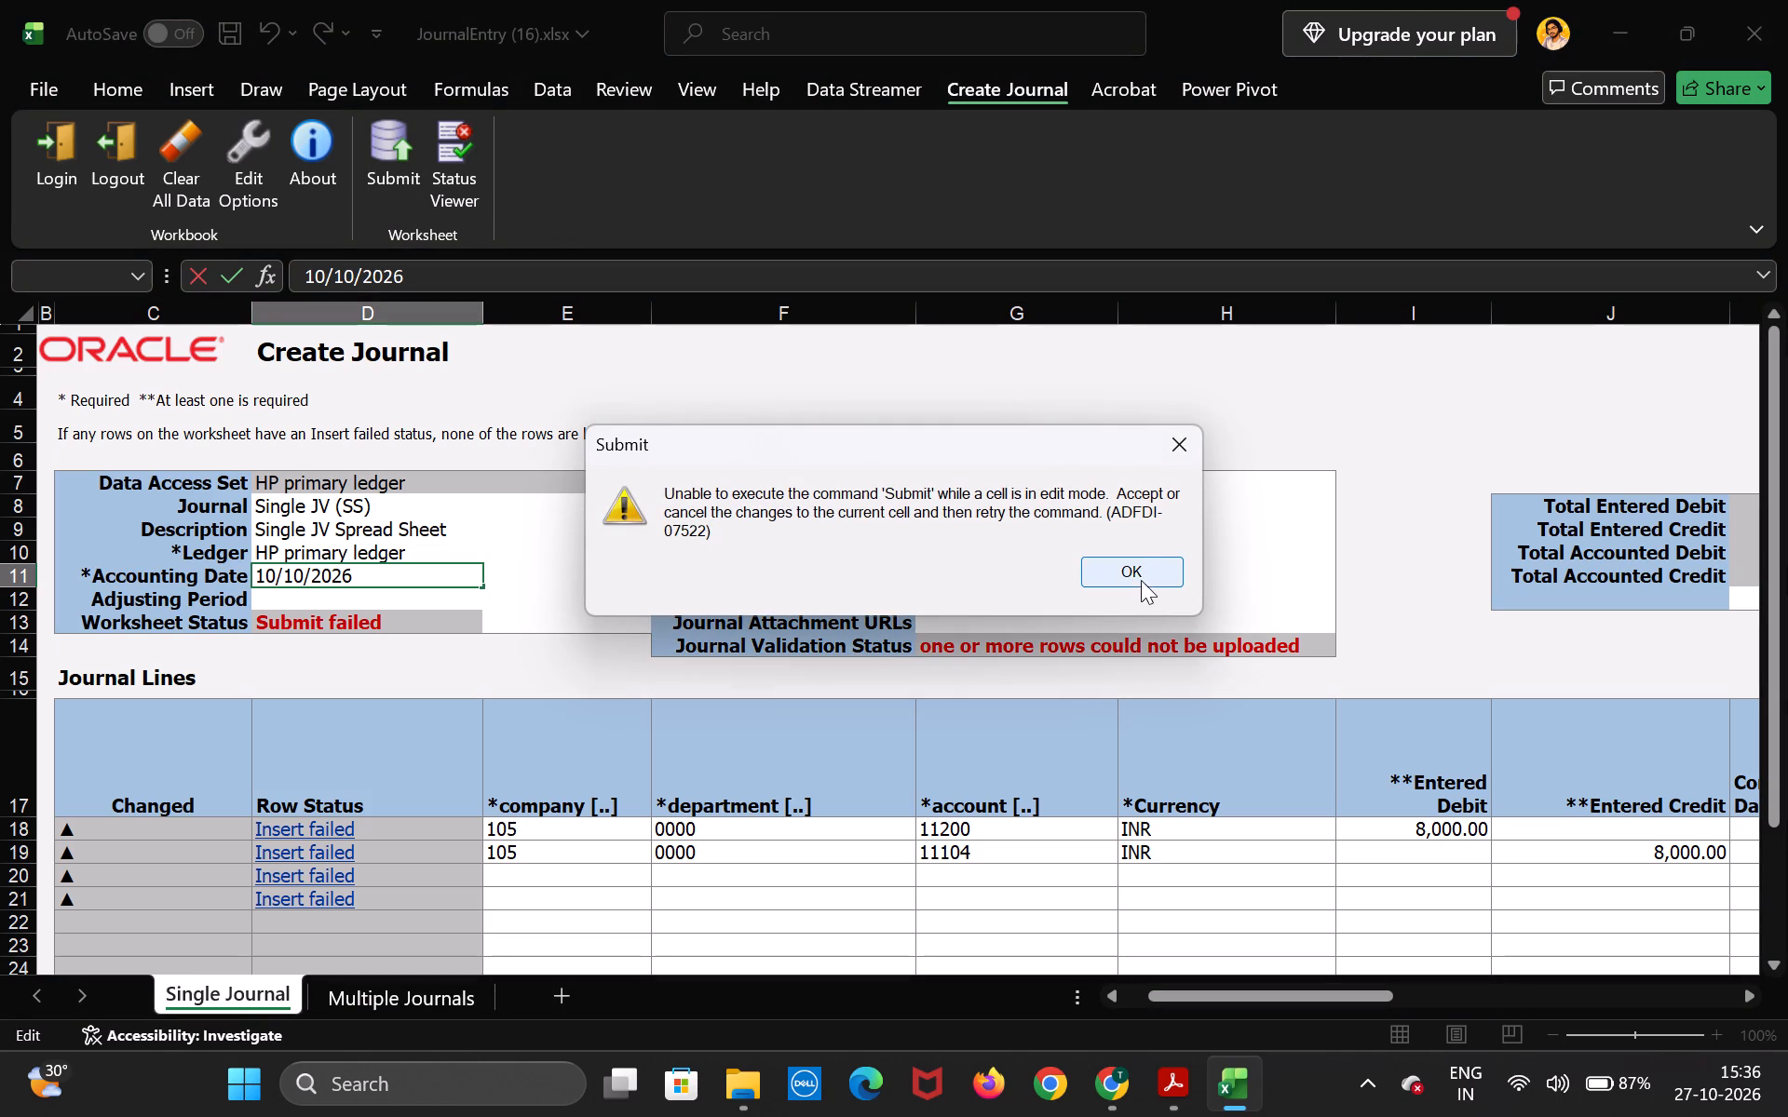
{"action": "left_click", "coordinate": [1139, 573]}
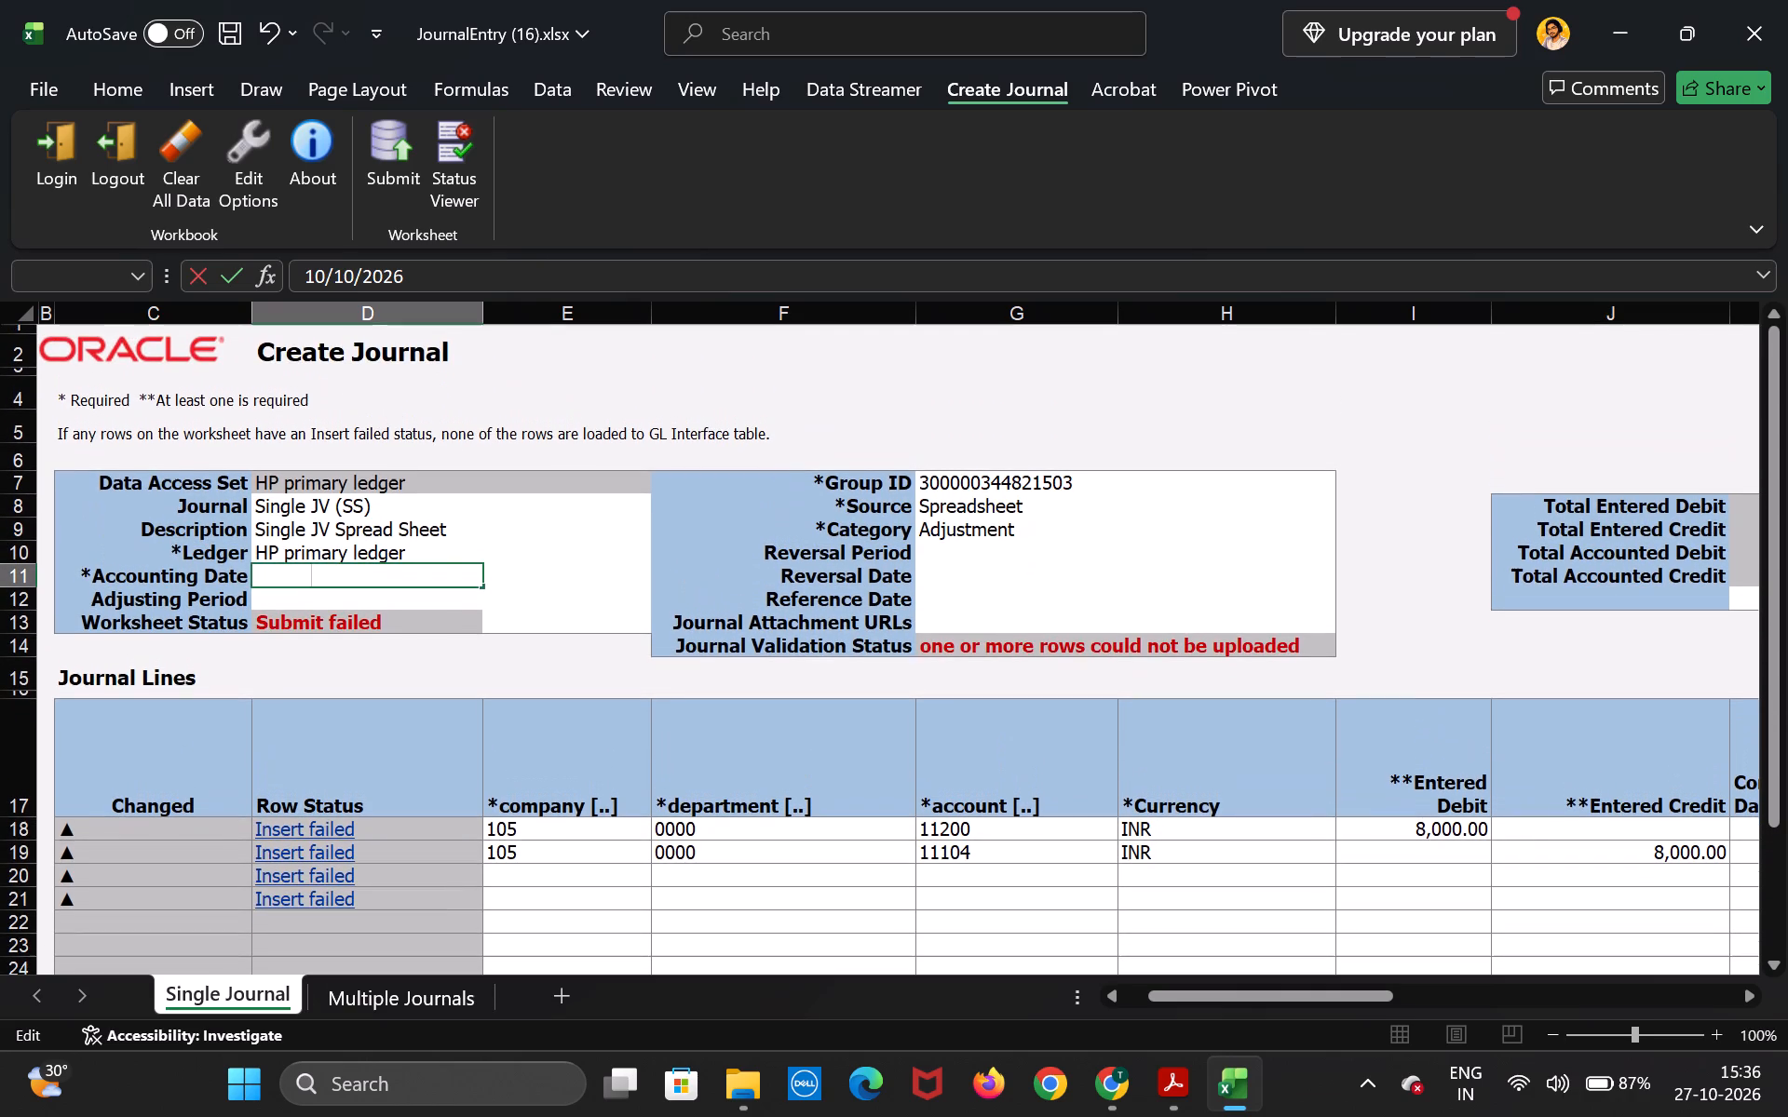
Commit the pending accounting date by switching to the Multiple Journals sheet and back to Single Journal.
{"action": "left_click", "coordinate": [467, 992]}
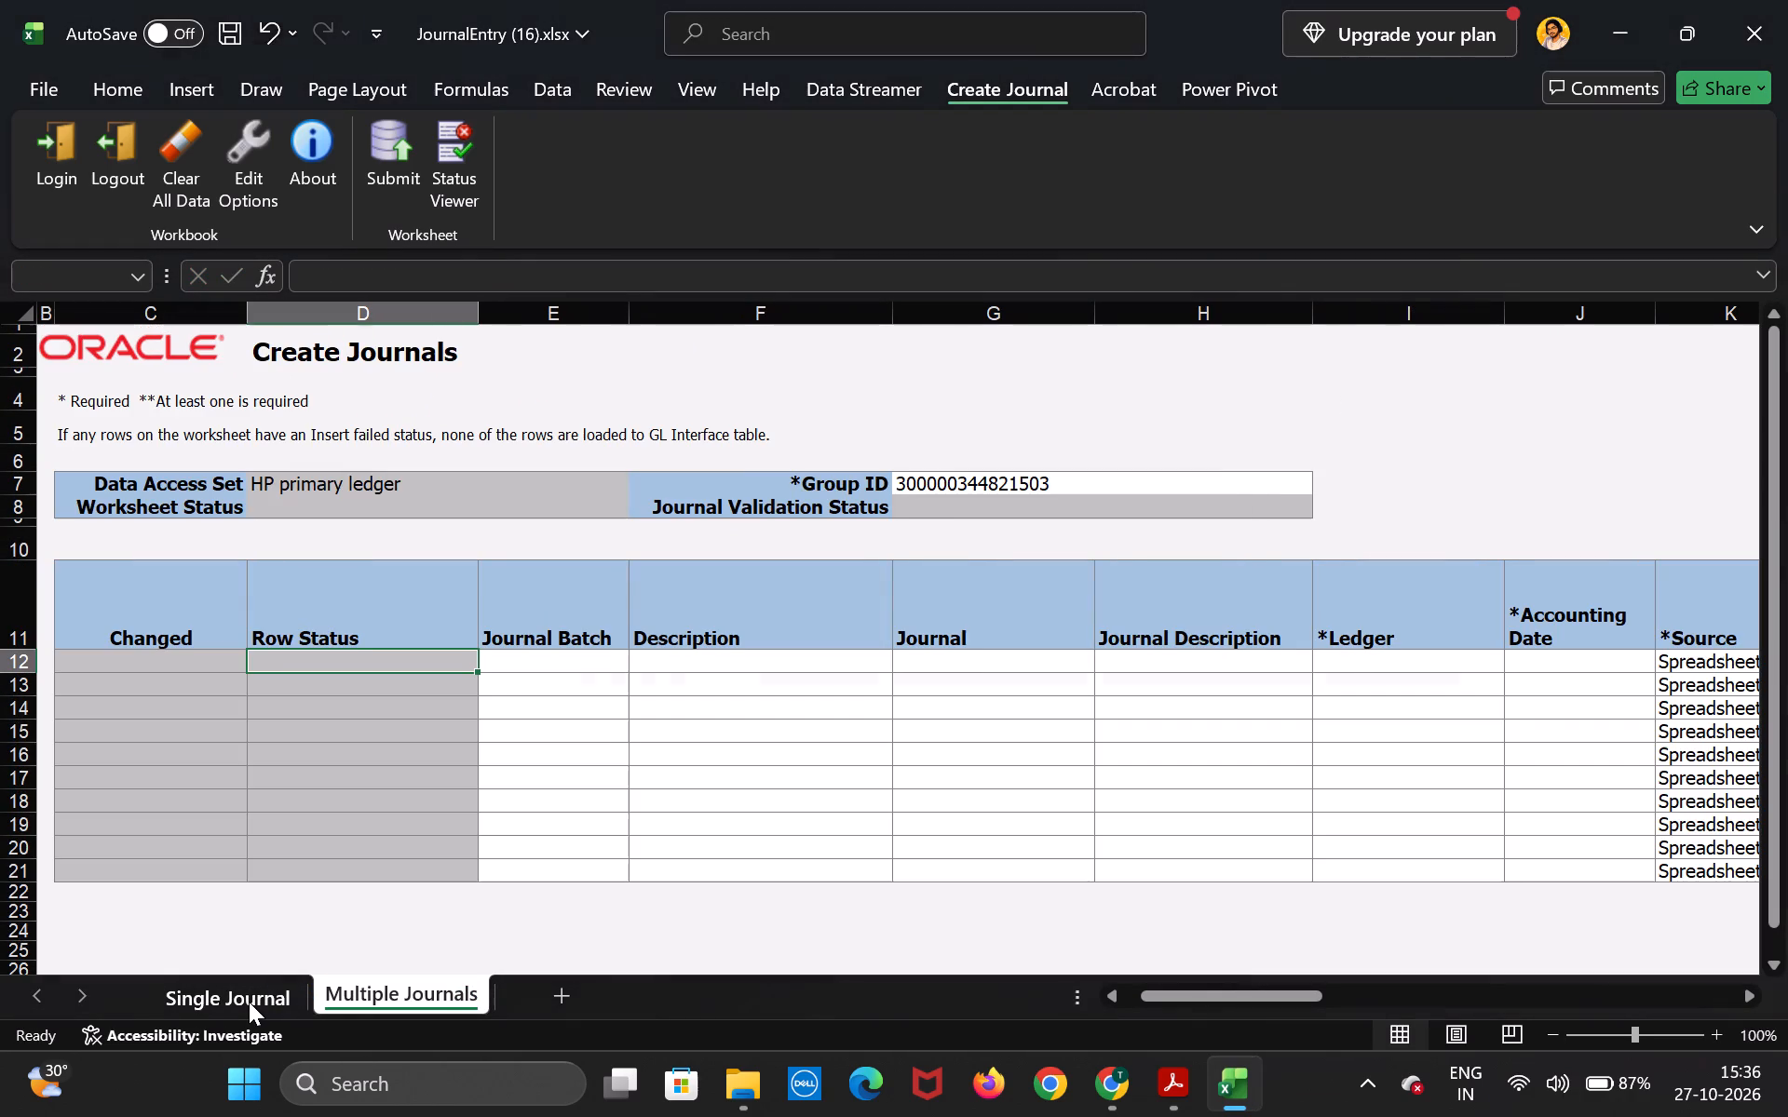
{"action": "left_click", "coordinate": [249, 1002]}
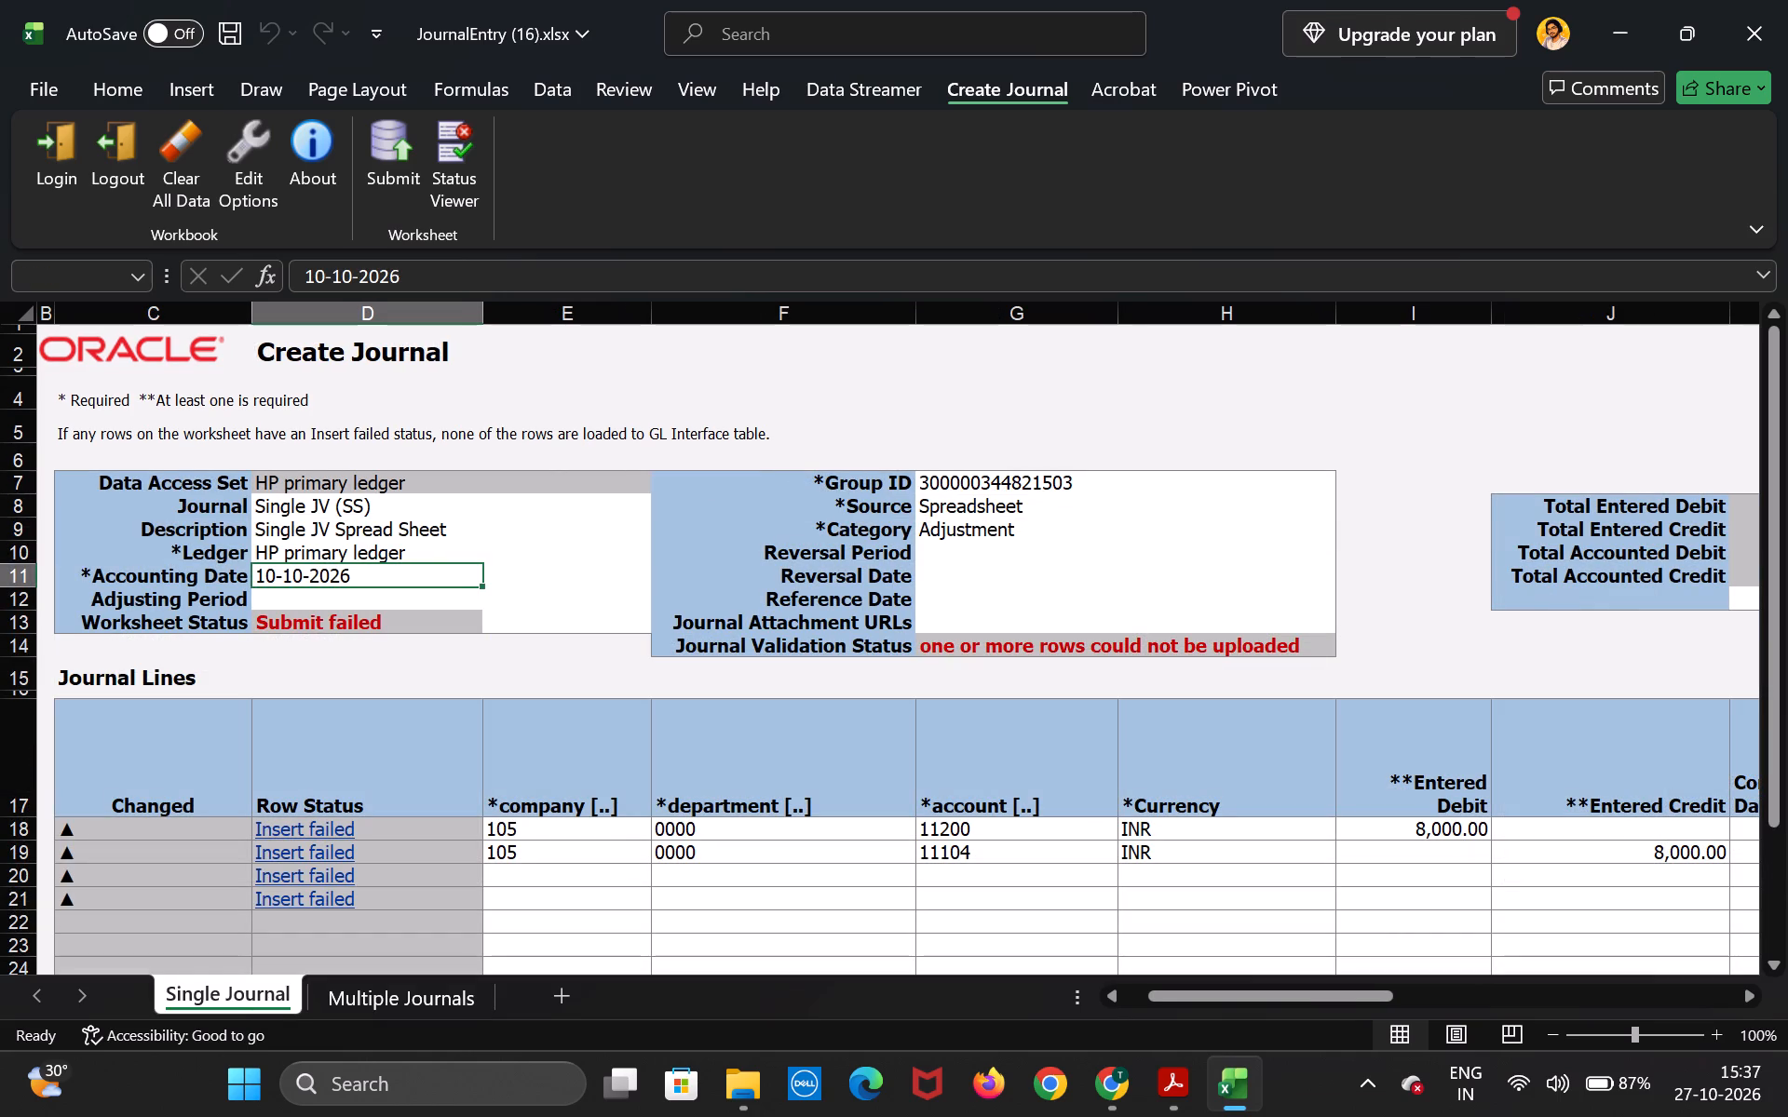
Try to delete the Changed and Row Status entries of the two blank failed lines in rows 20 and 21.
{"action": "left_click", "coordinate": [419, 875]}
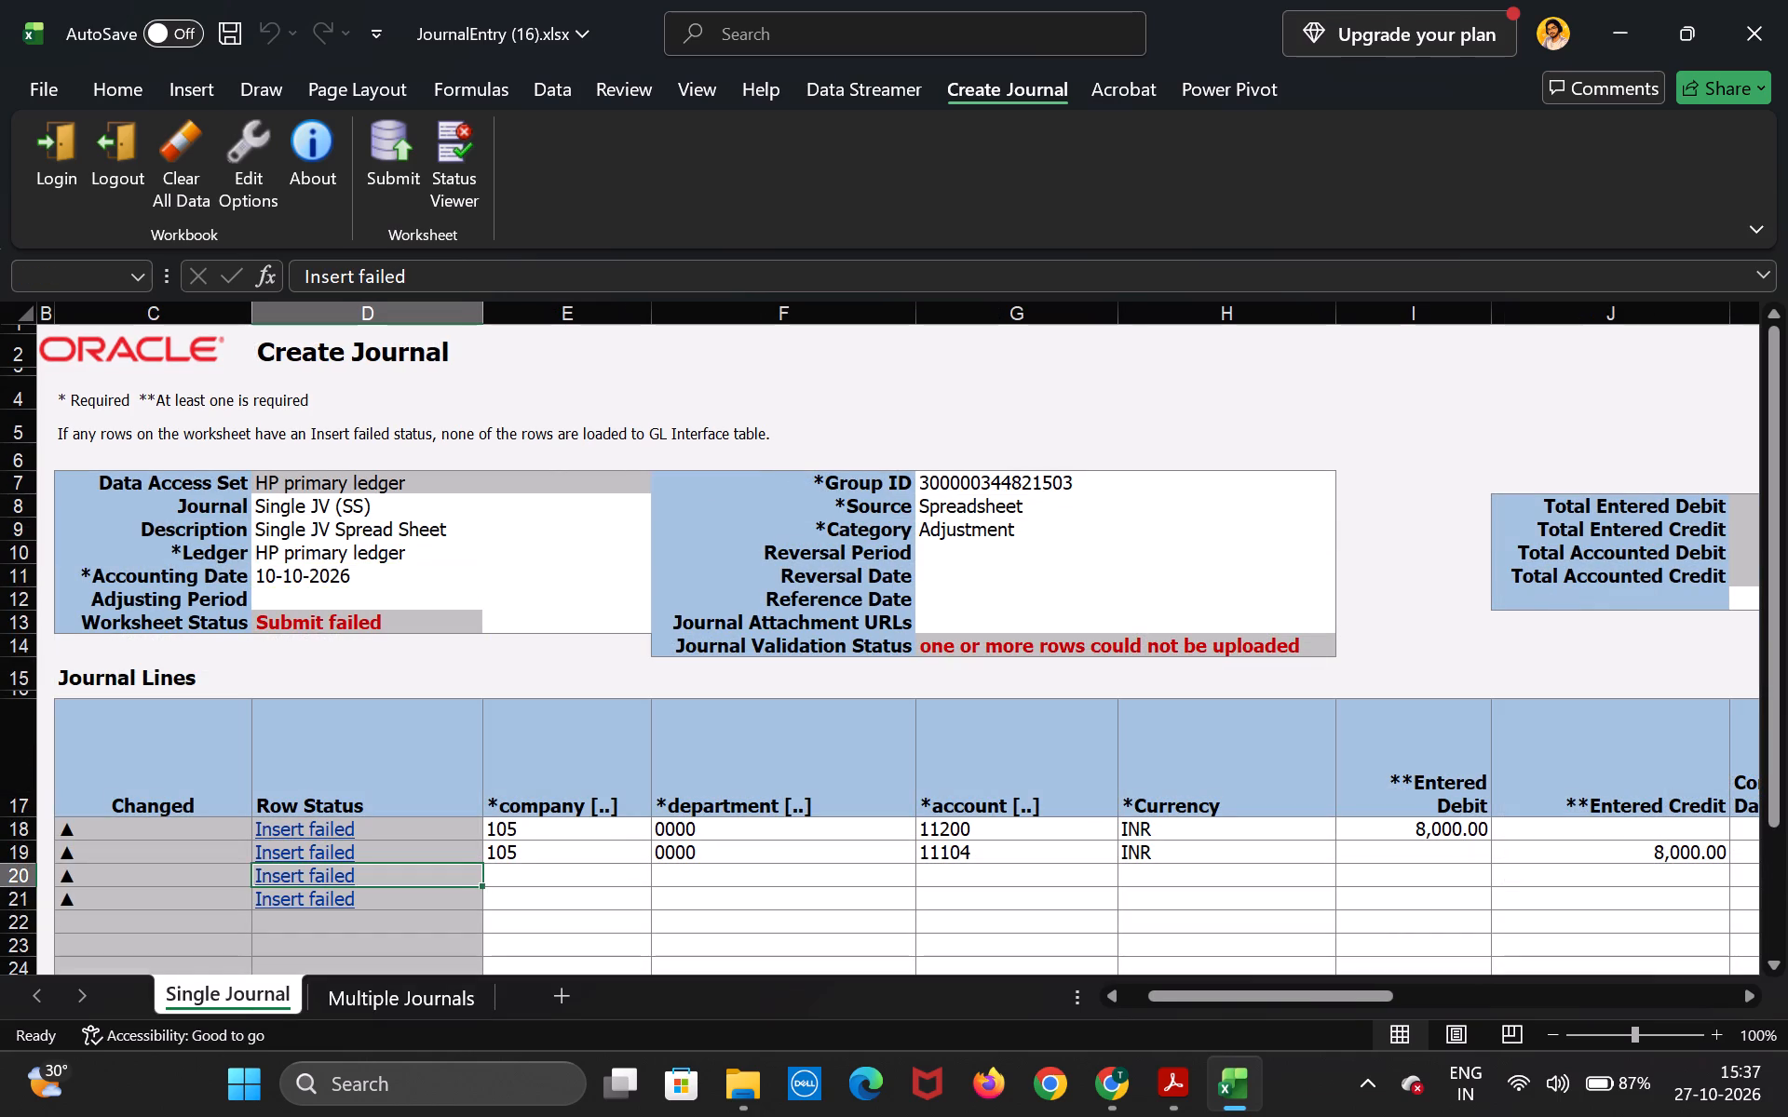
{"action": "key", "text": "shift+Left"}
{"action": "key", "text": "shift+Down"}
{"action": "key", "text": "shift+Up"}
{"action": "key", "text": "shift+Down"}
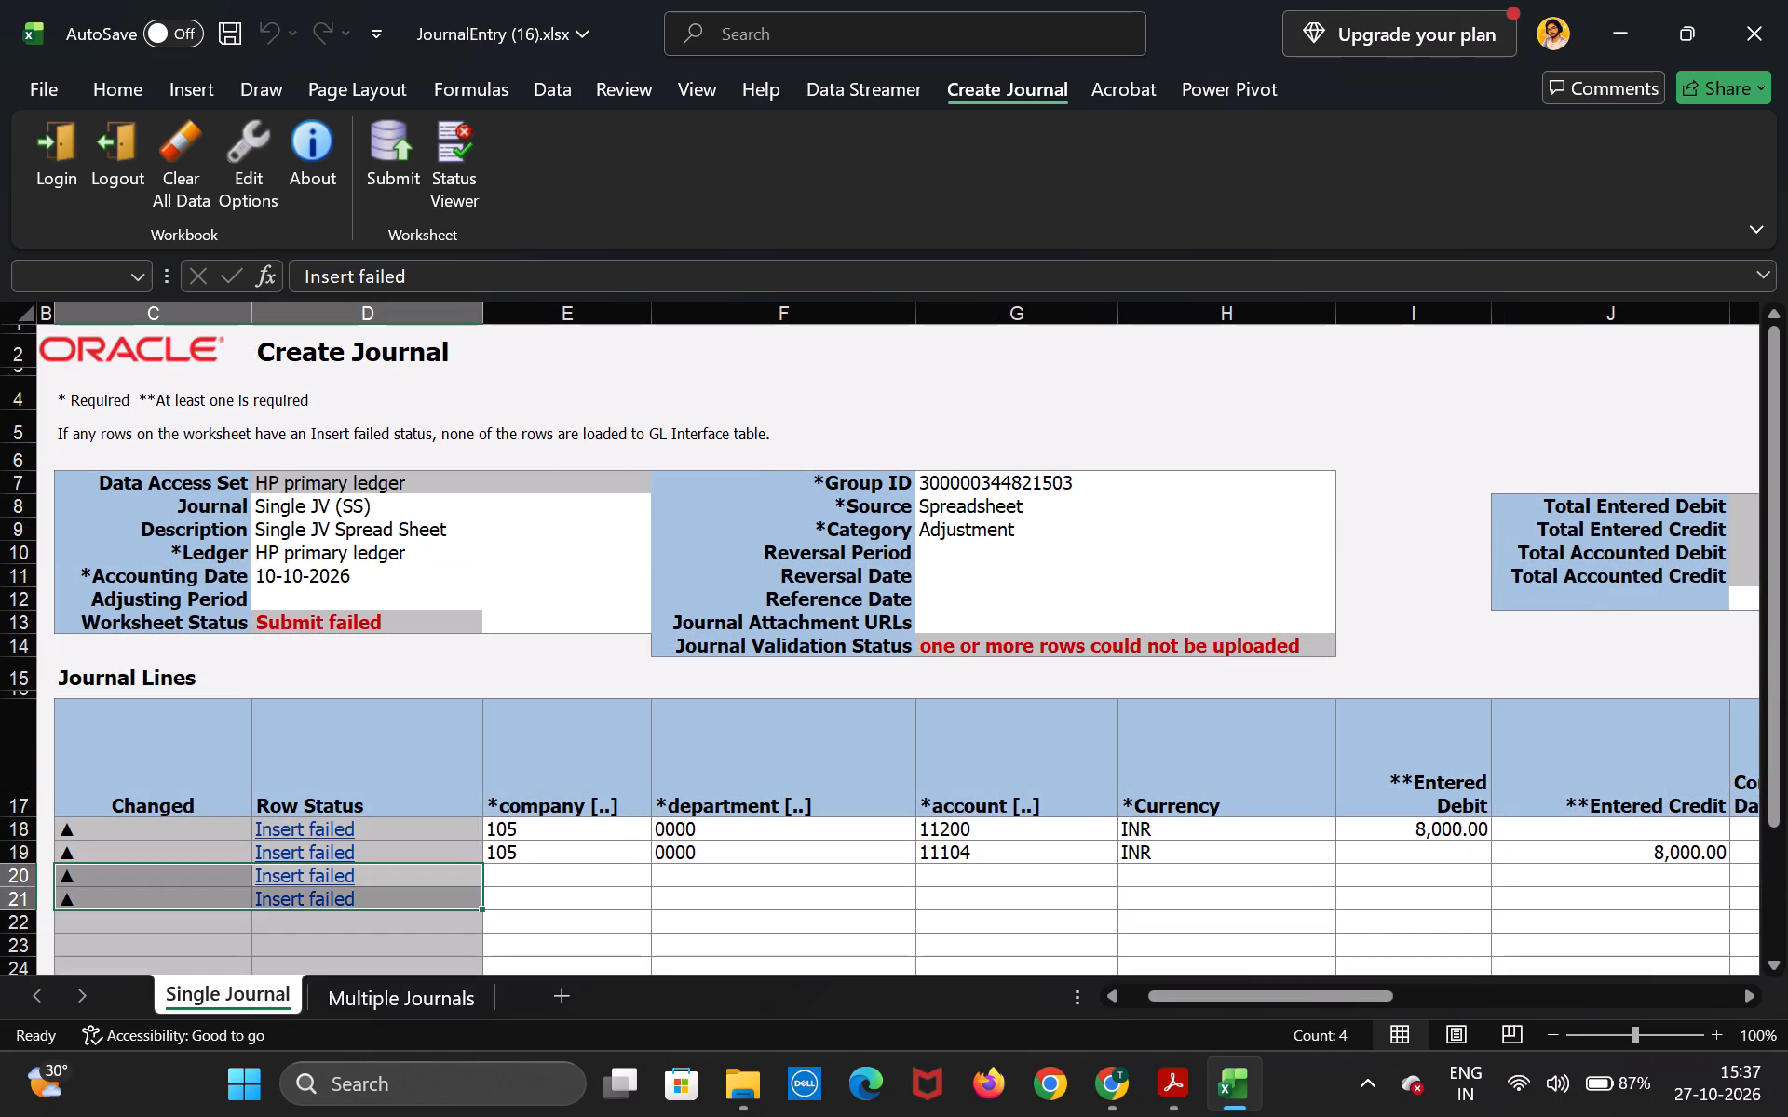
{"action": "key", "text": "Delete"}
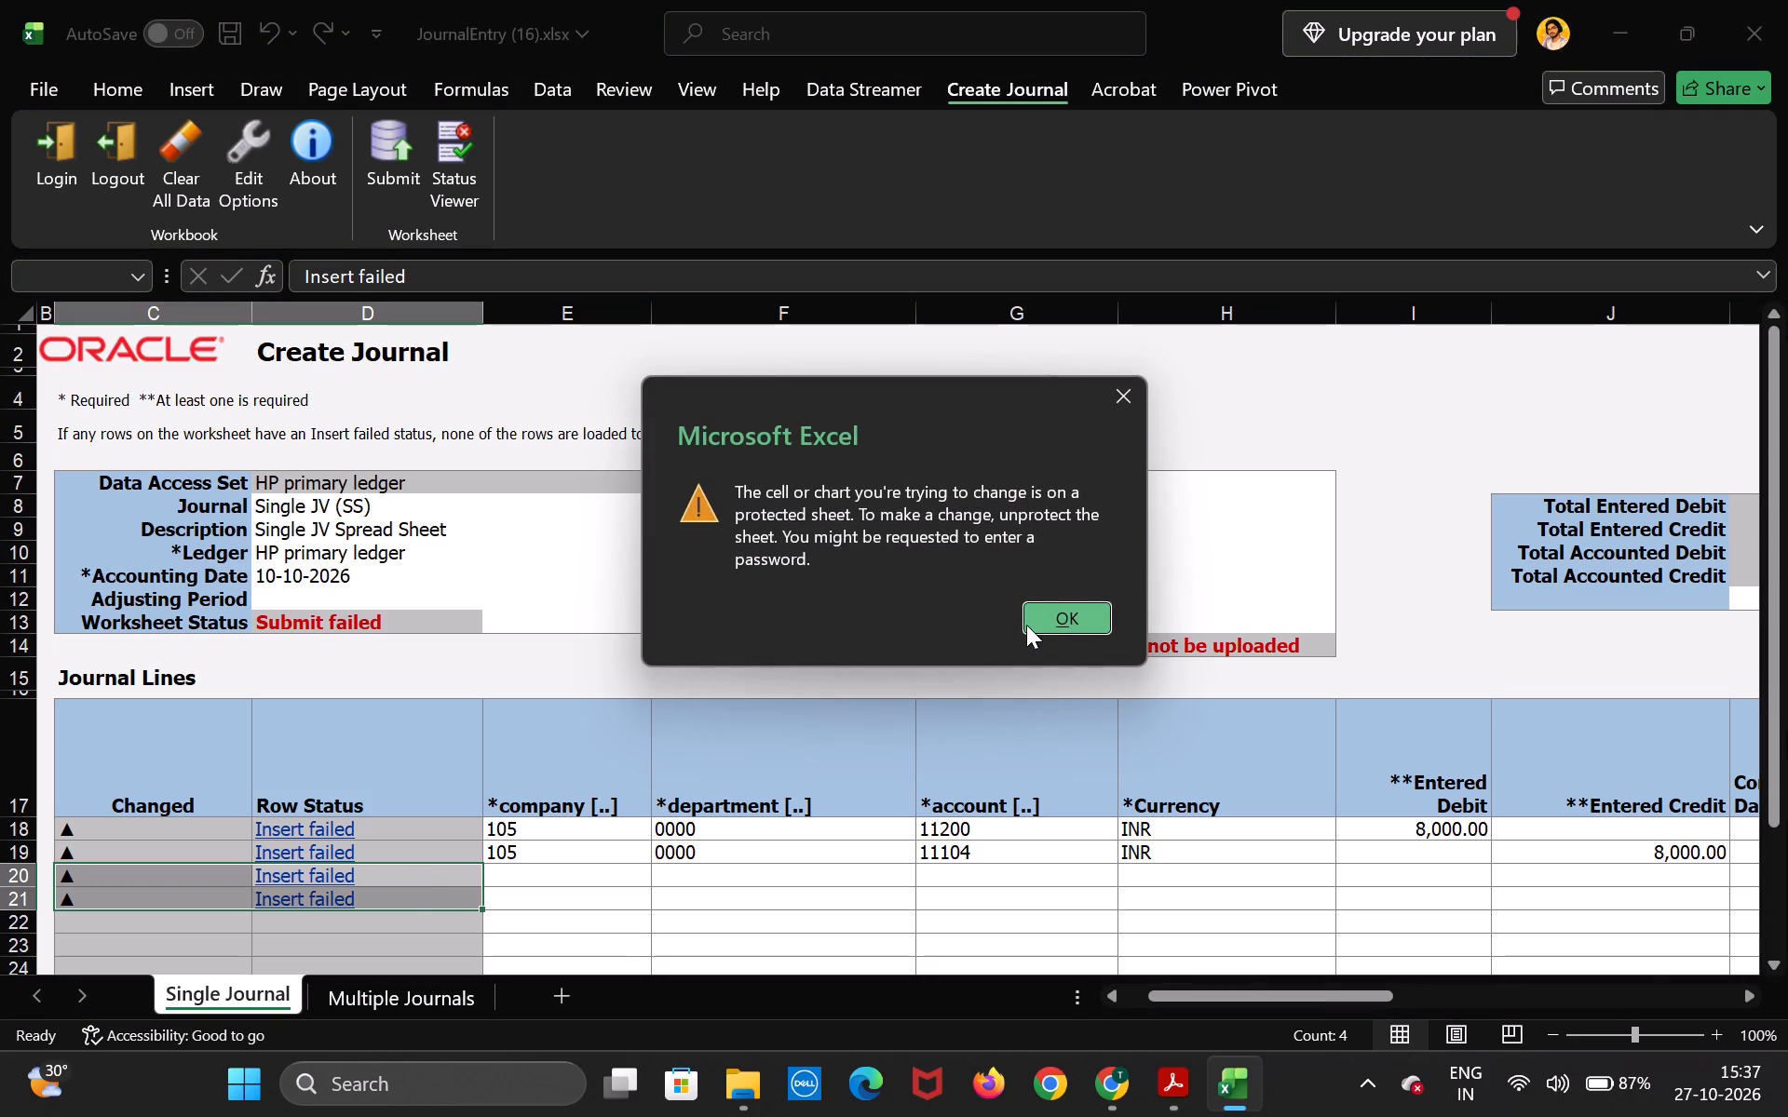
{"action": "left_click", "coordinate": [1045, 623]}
Enter 10/27/2026 as the Conversion Date of the first journal line in row 18.
{"action": "left_click", "coordinate": [628, 874]}
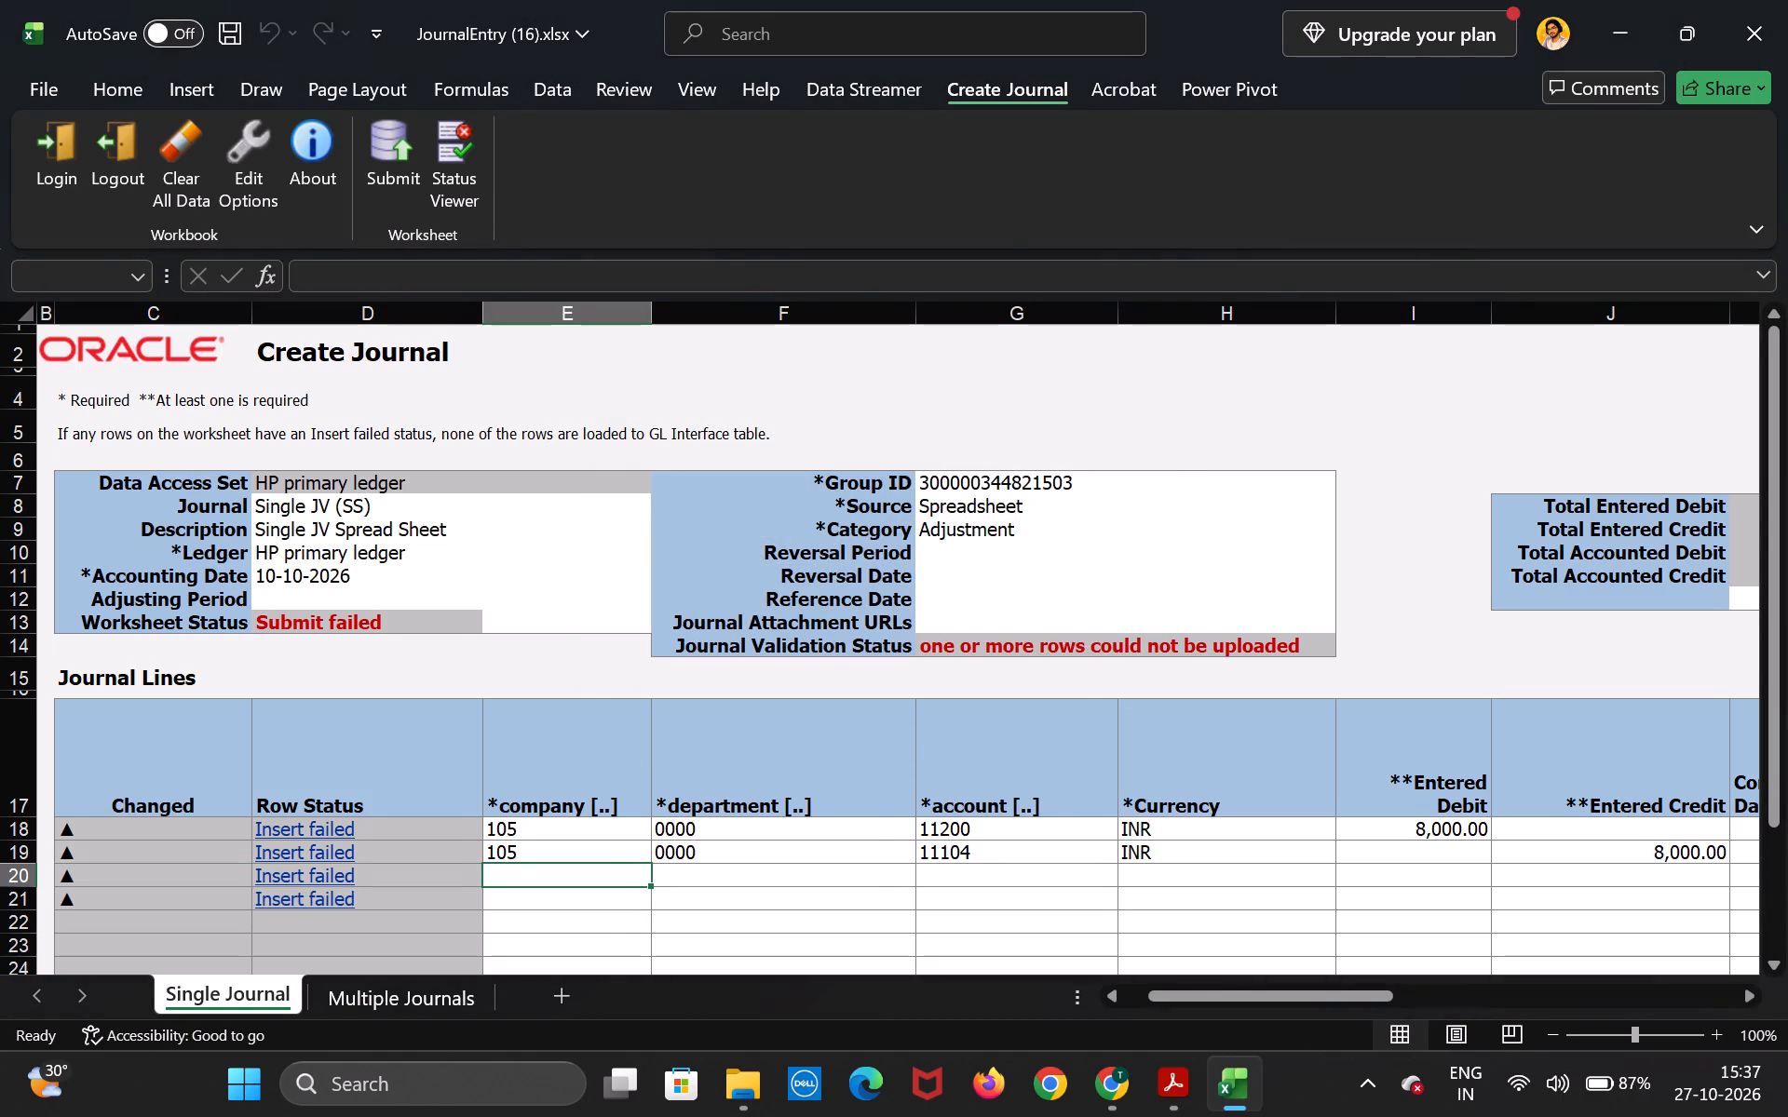
{"action": "scroll", "coordinate": [831, 871], "scroll_direction": "left", "scroll_amount": 2}
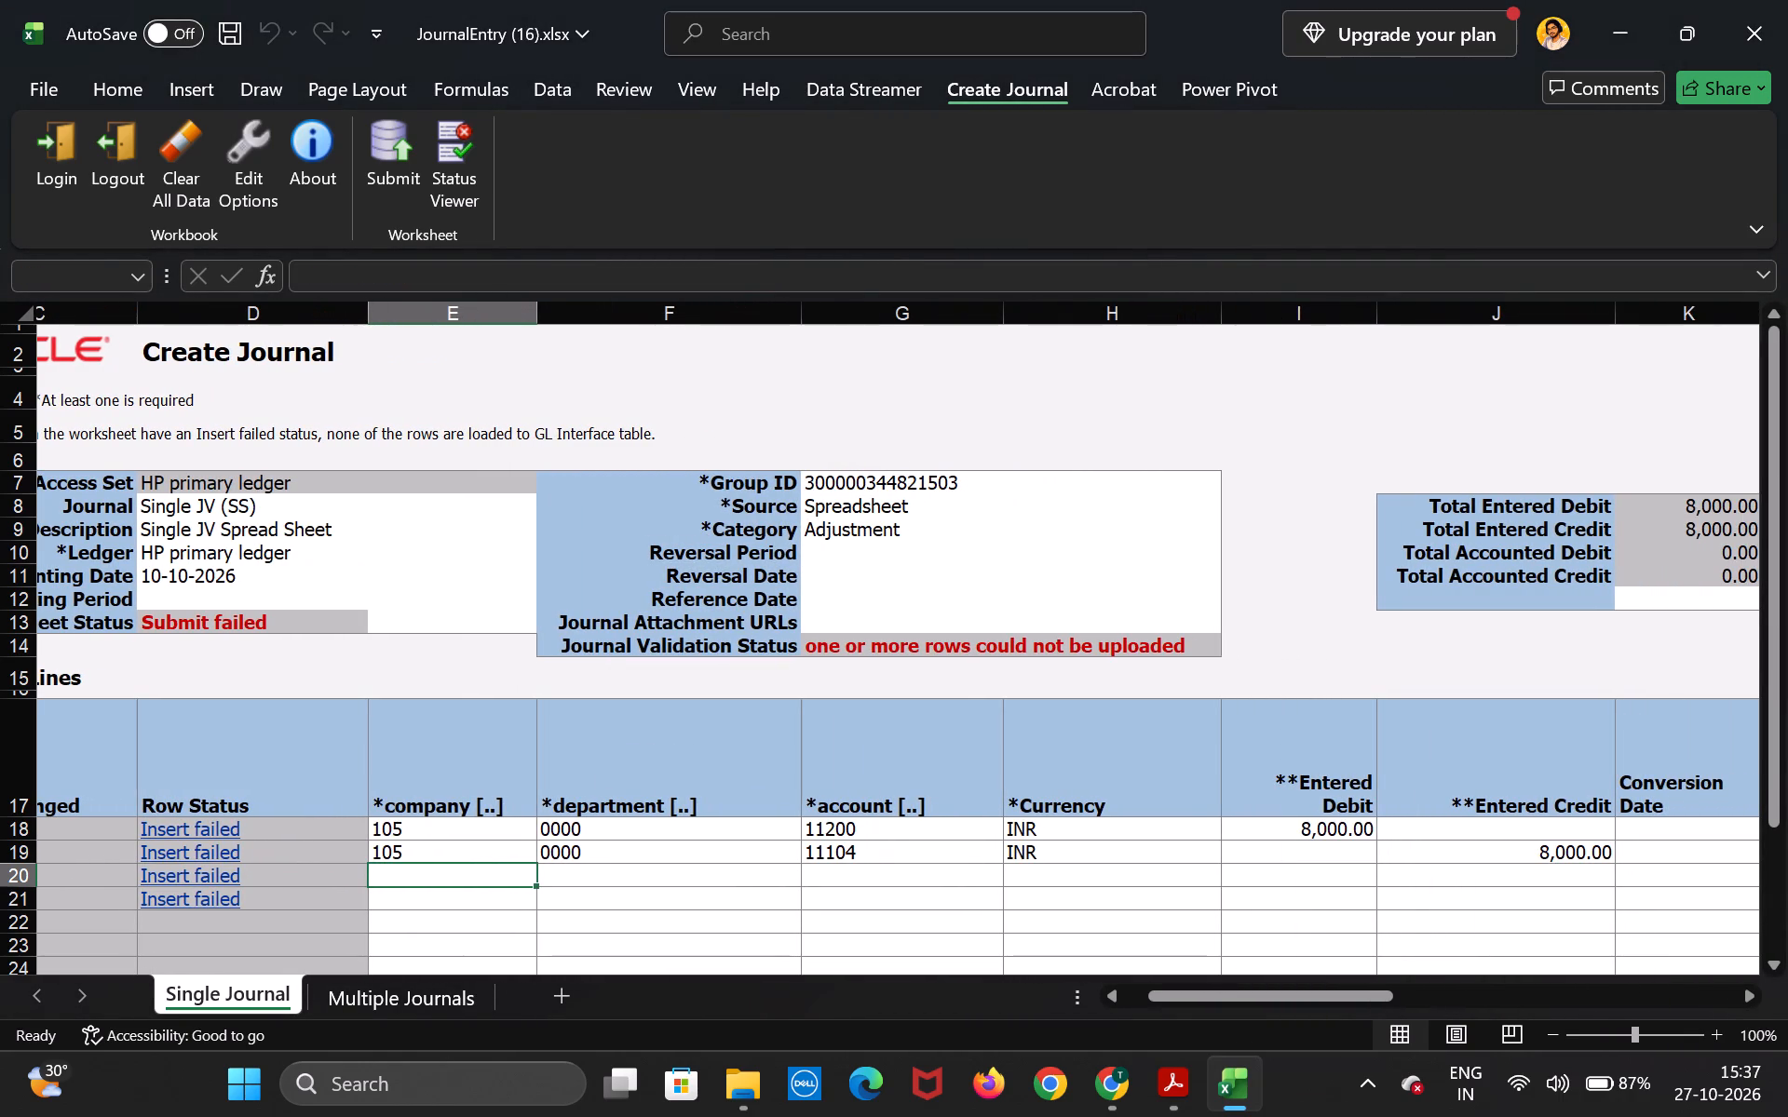
{"action": "scroll", "coordinate": [831, 871], "scroll_direction": "left", "scroll_amount": 1}
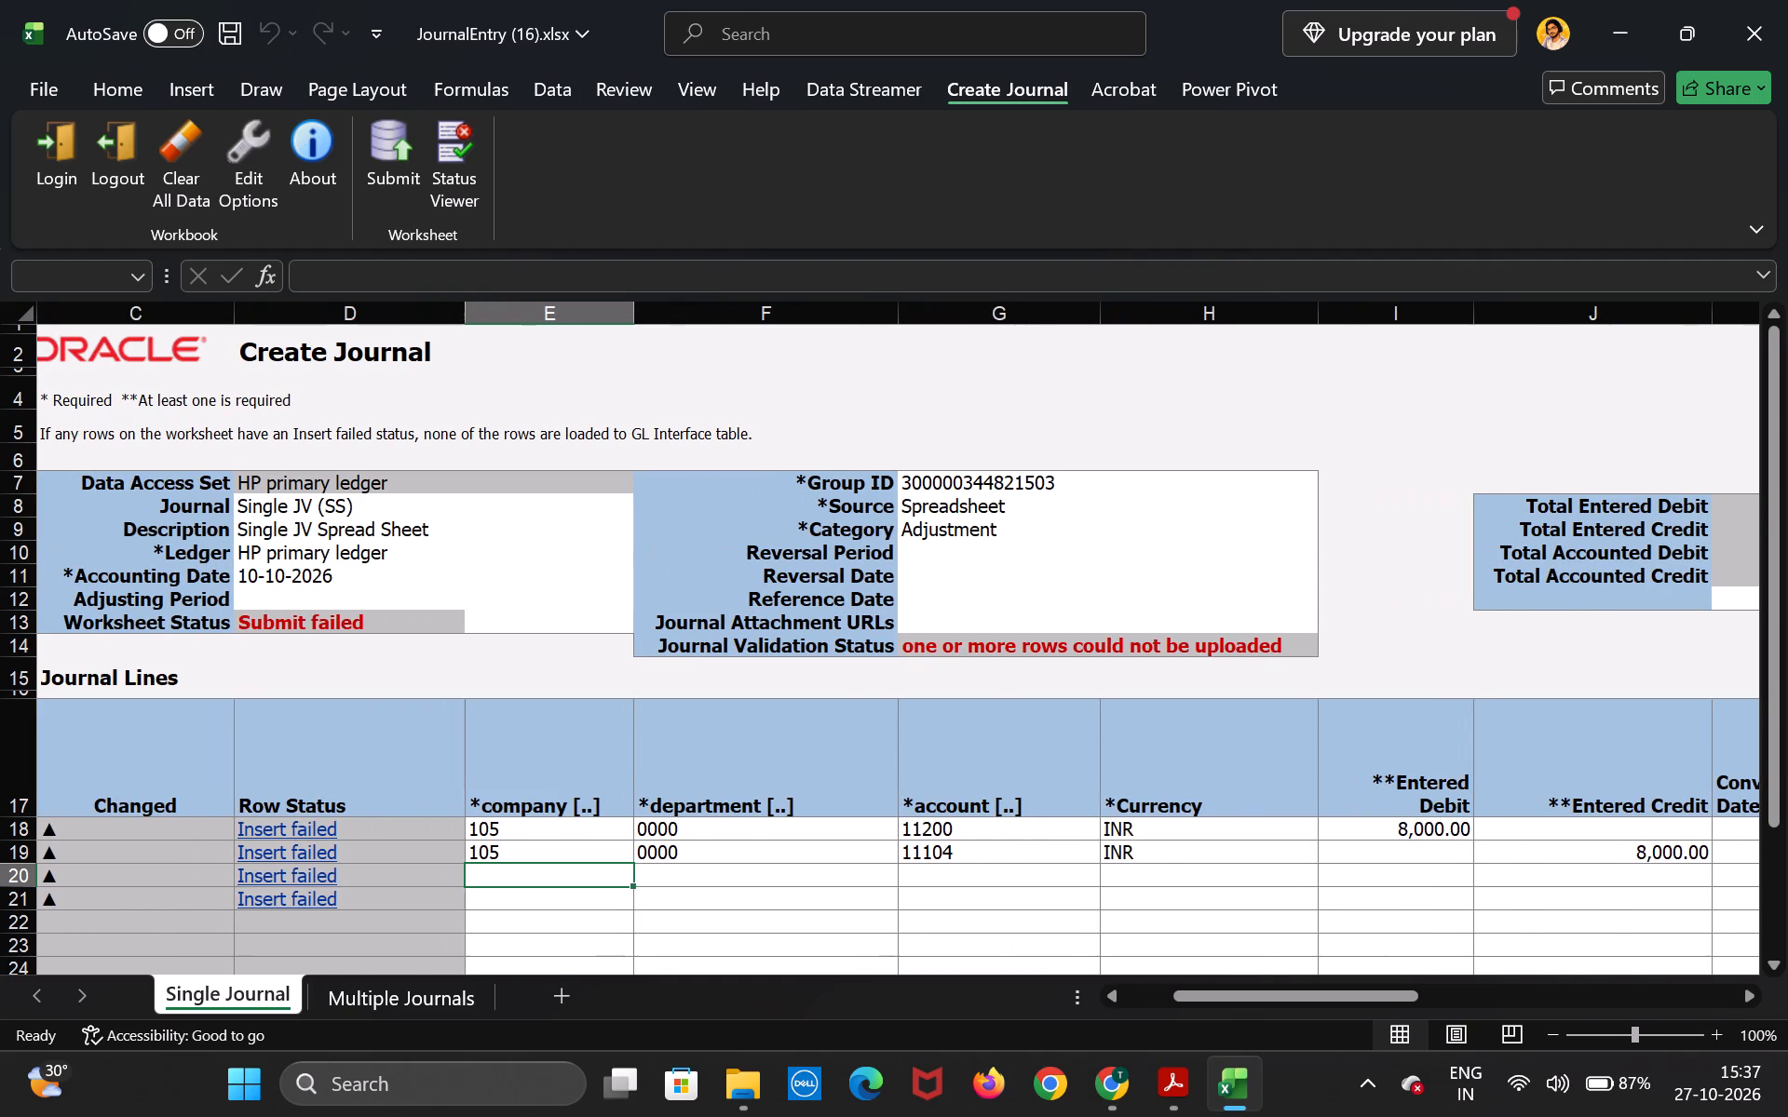
{"action": "scroll", "coordinate": [831, 871], "scroll_direction": "left", "scroll_amount": 1}
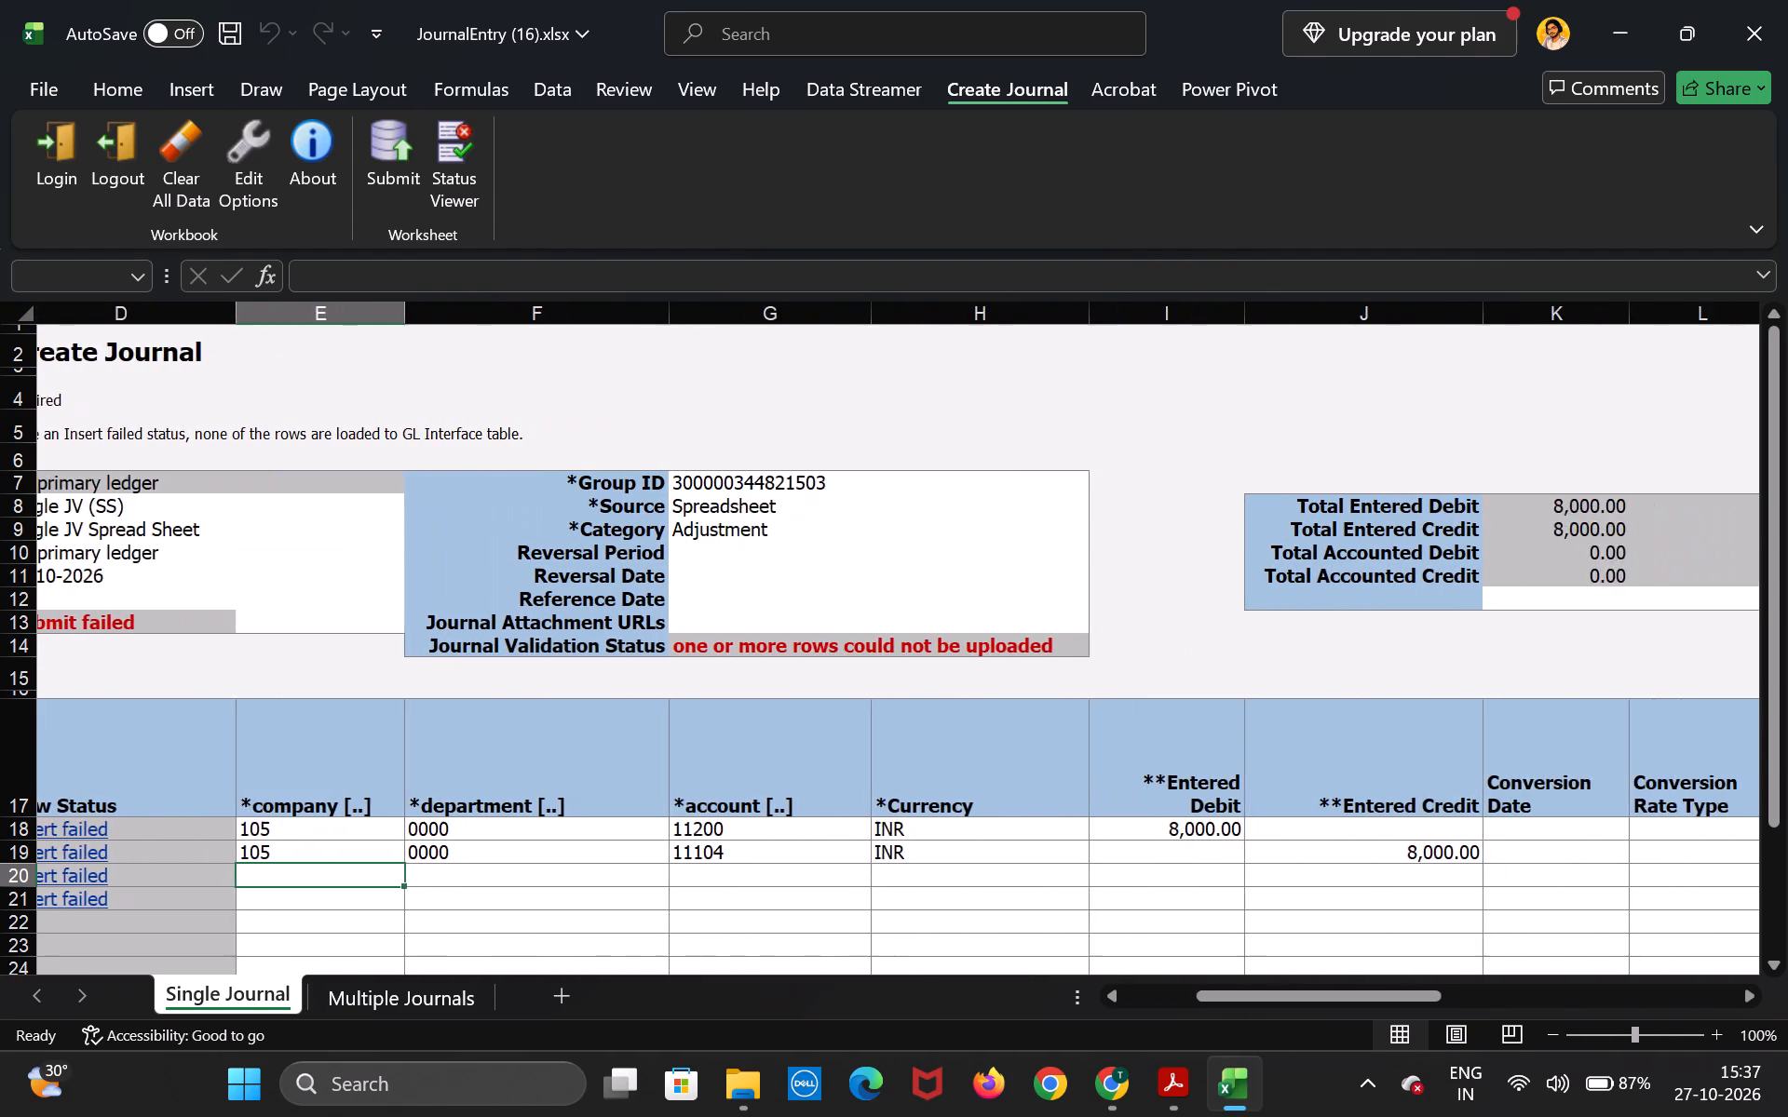
{"action": "scroll", "coordinate": [831, 871], "scroll_direction": "left", "scroll_amount": 3}
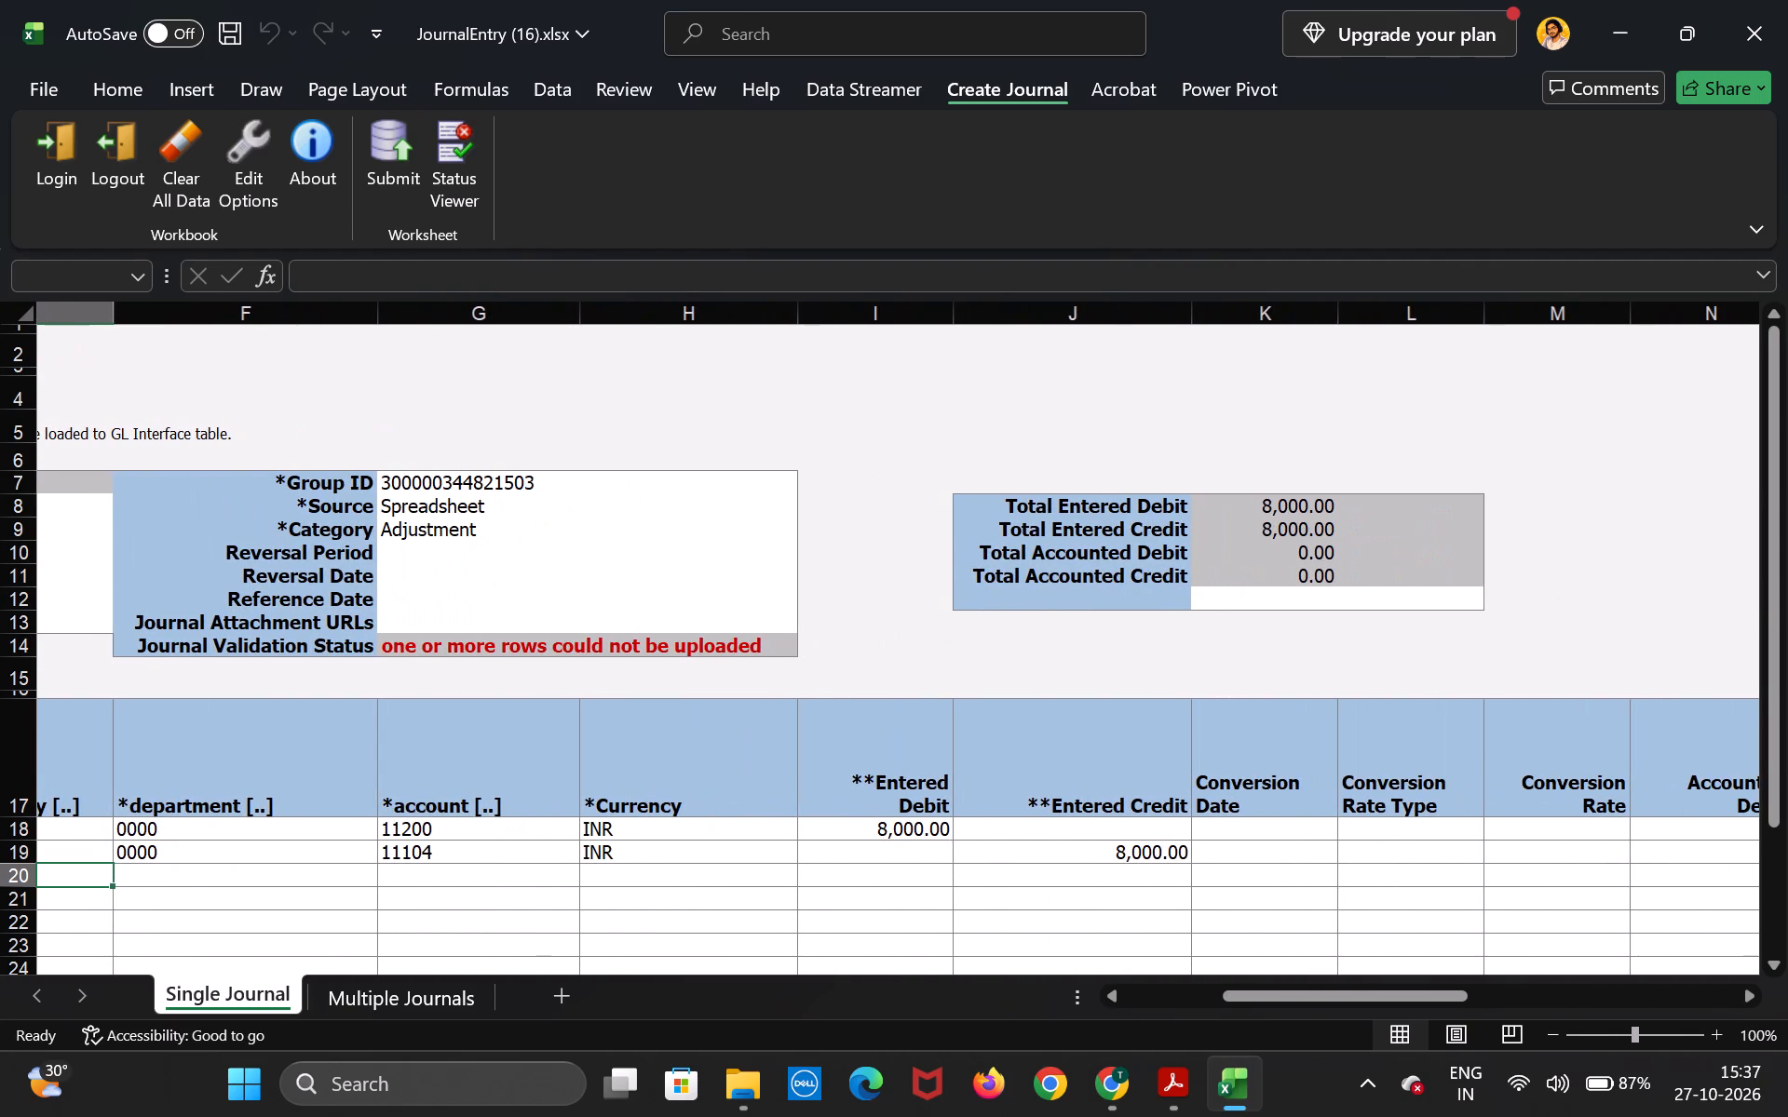
{"action": "scroll", "coordinate": [831, 871], "scroll_direction": "left", "scroll_amount": 3}
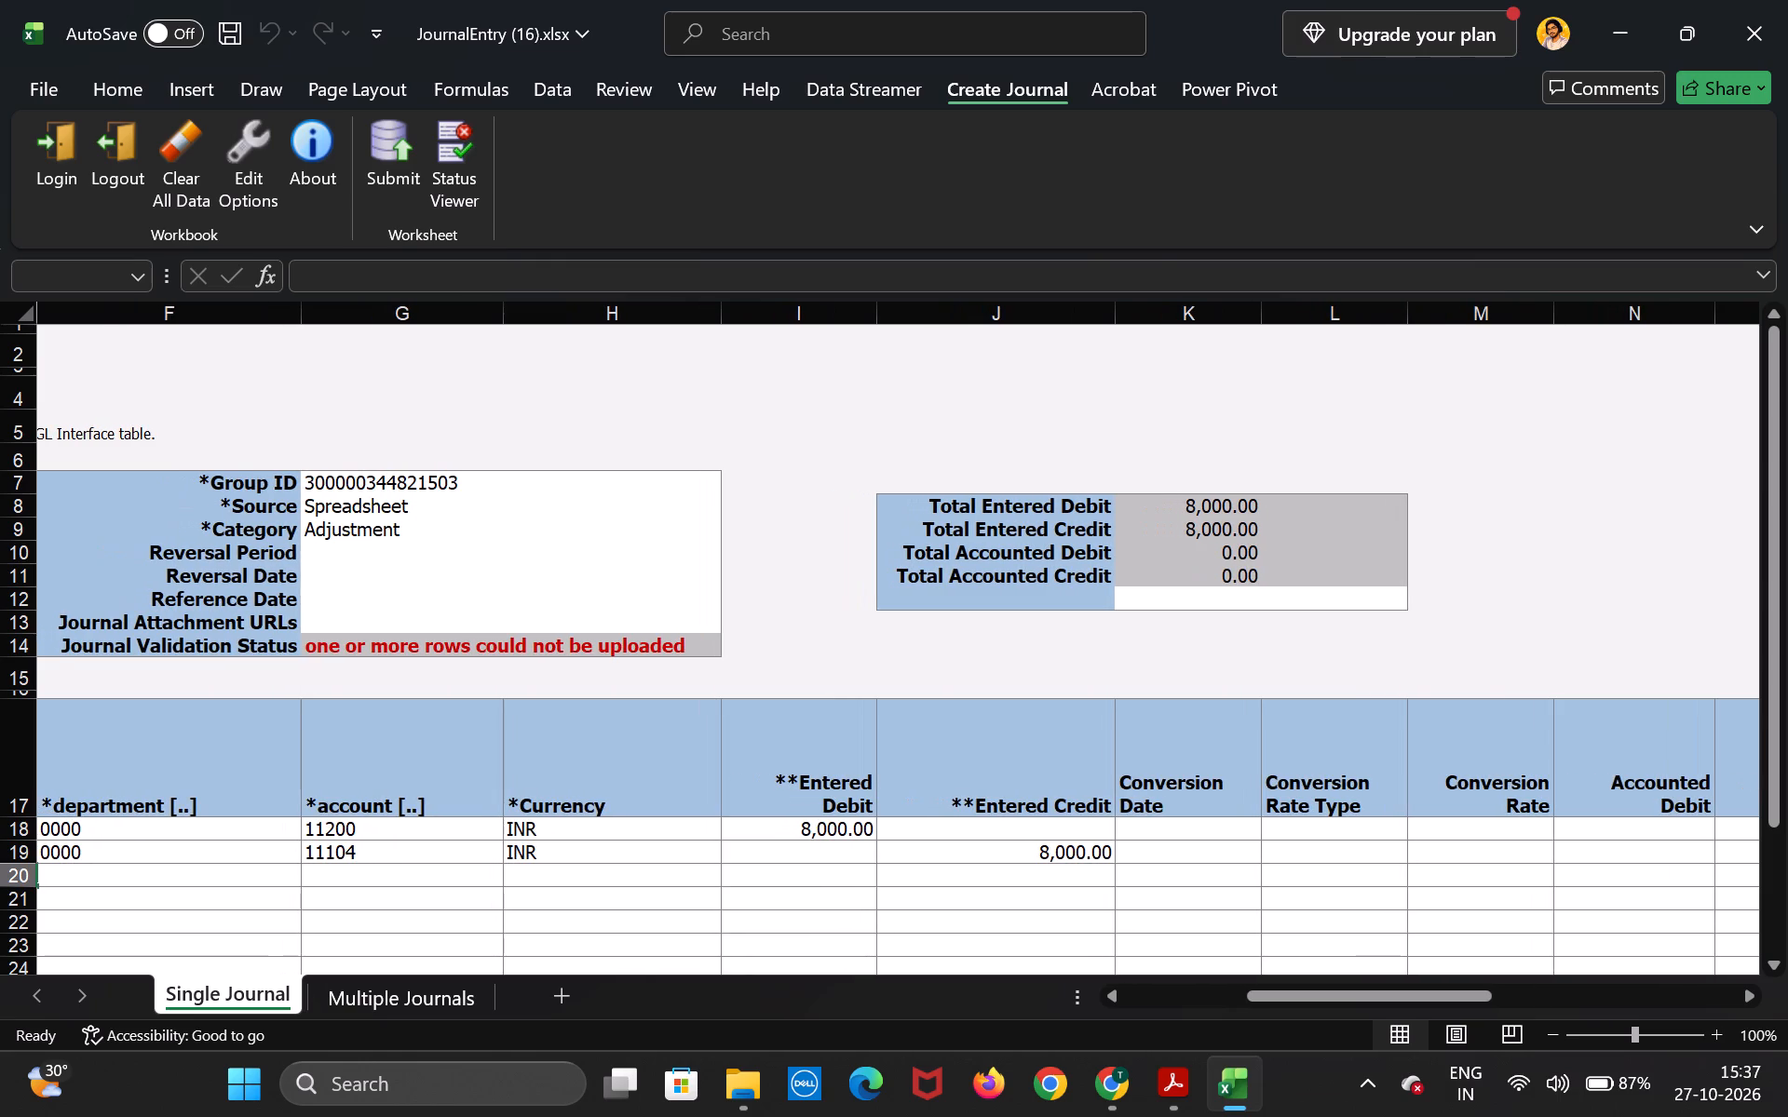
{"action": "left_click", "coordinate": [1187, 836]}
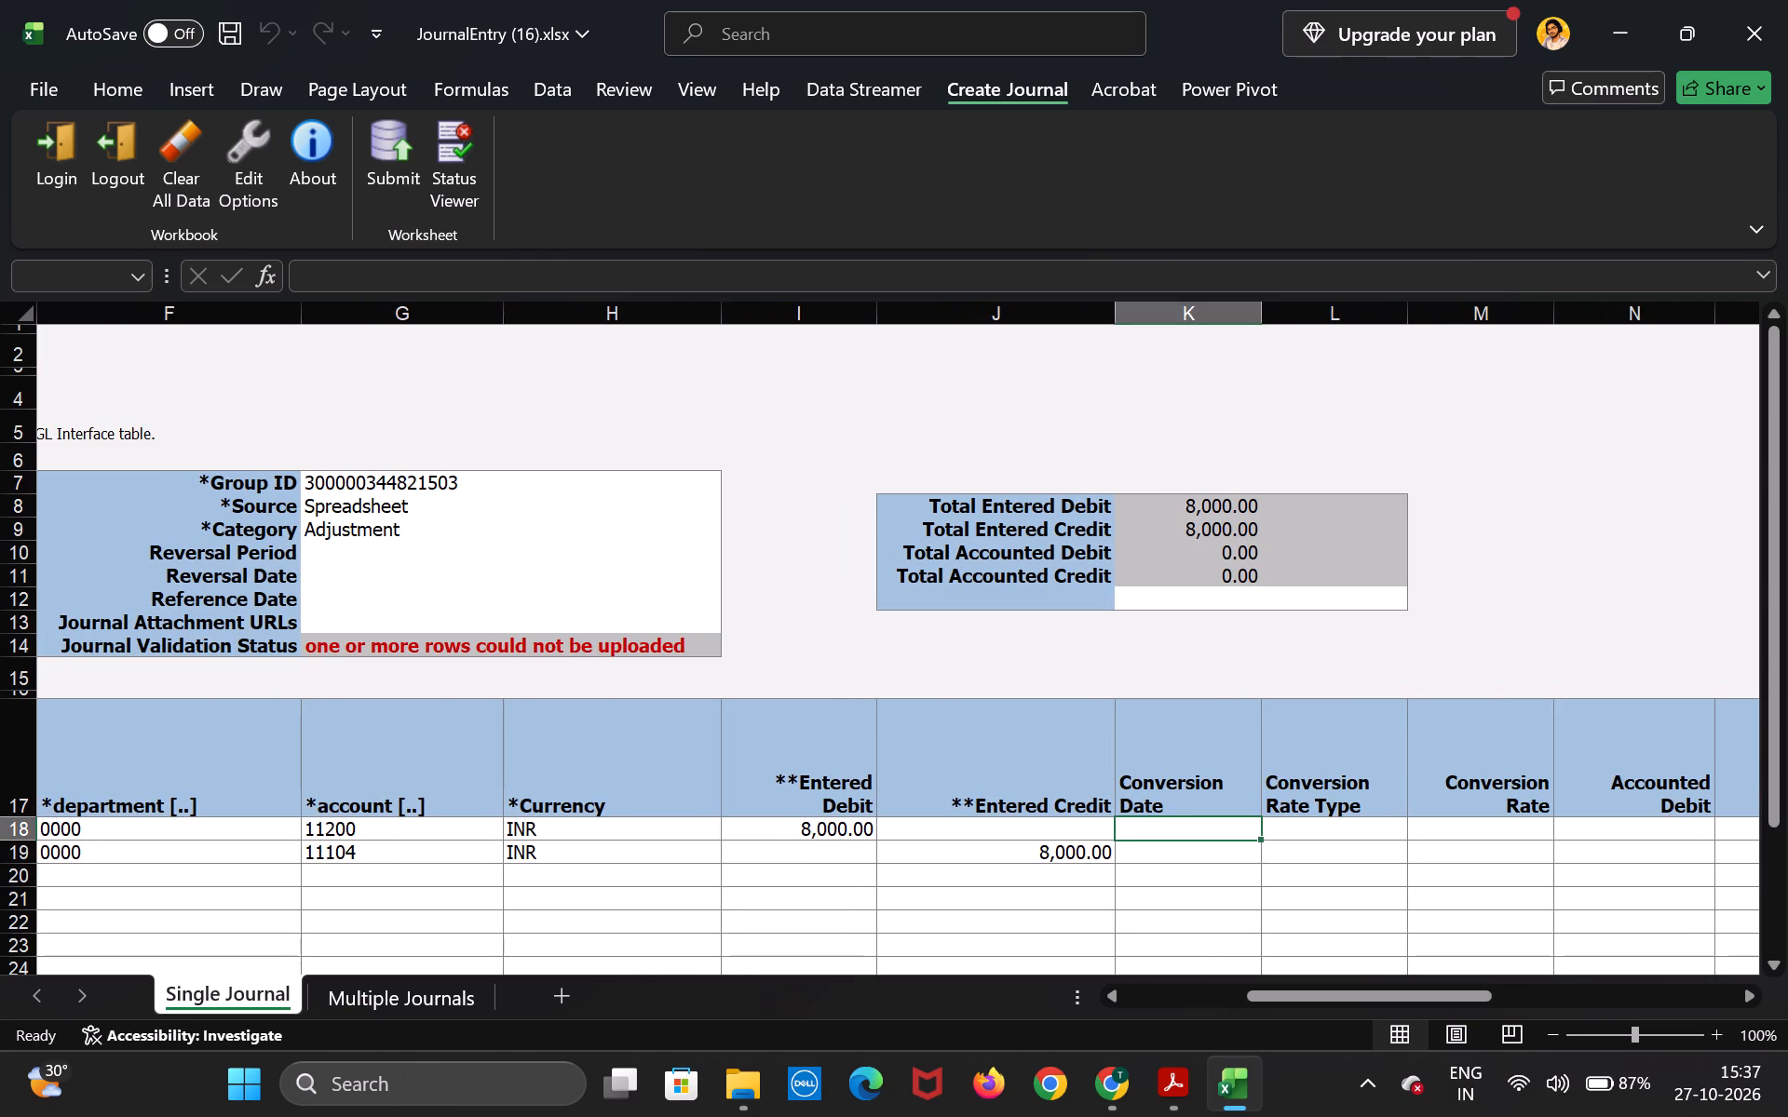
{"action": "double_click", "coordinate": [1197, 827]}
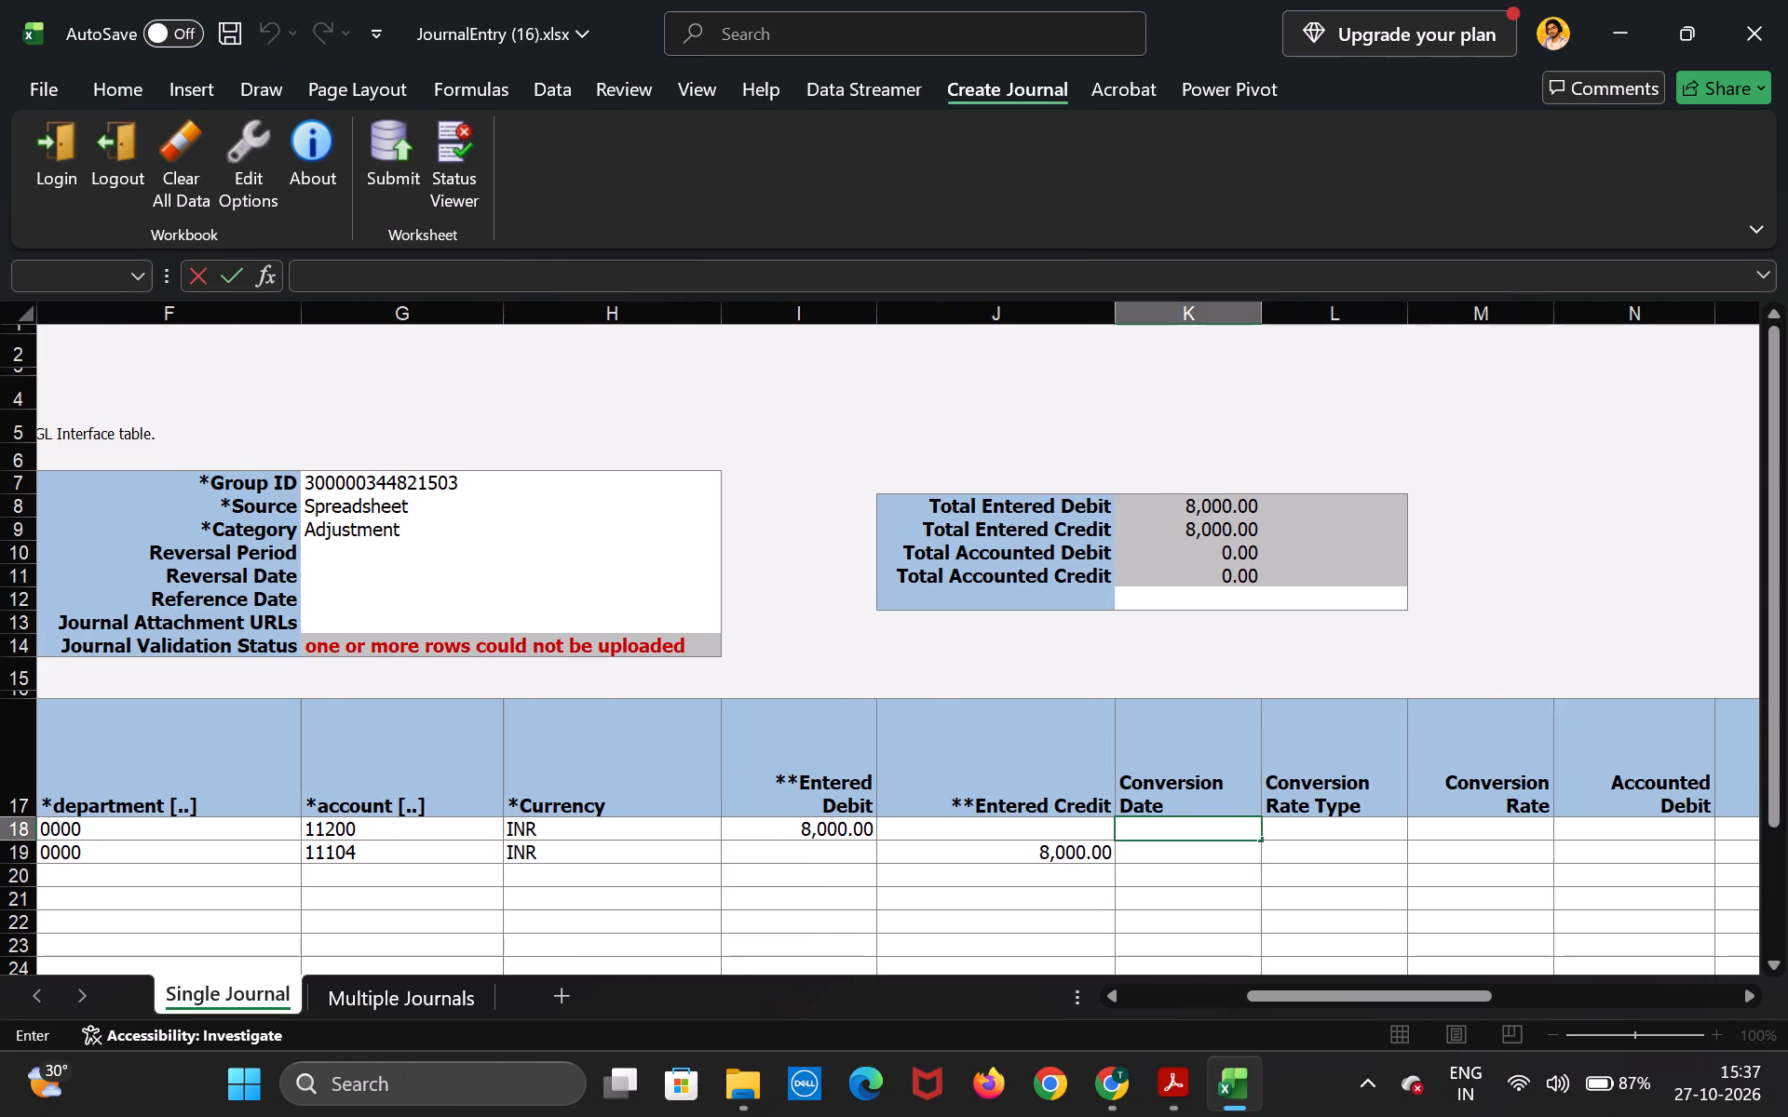
{"action": "type", "text": "10="}
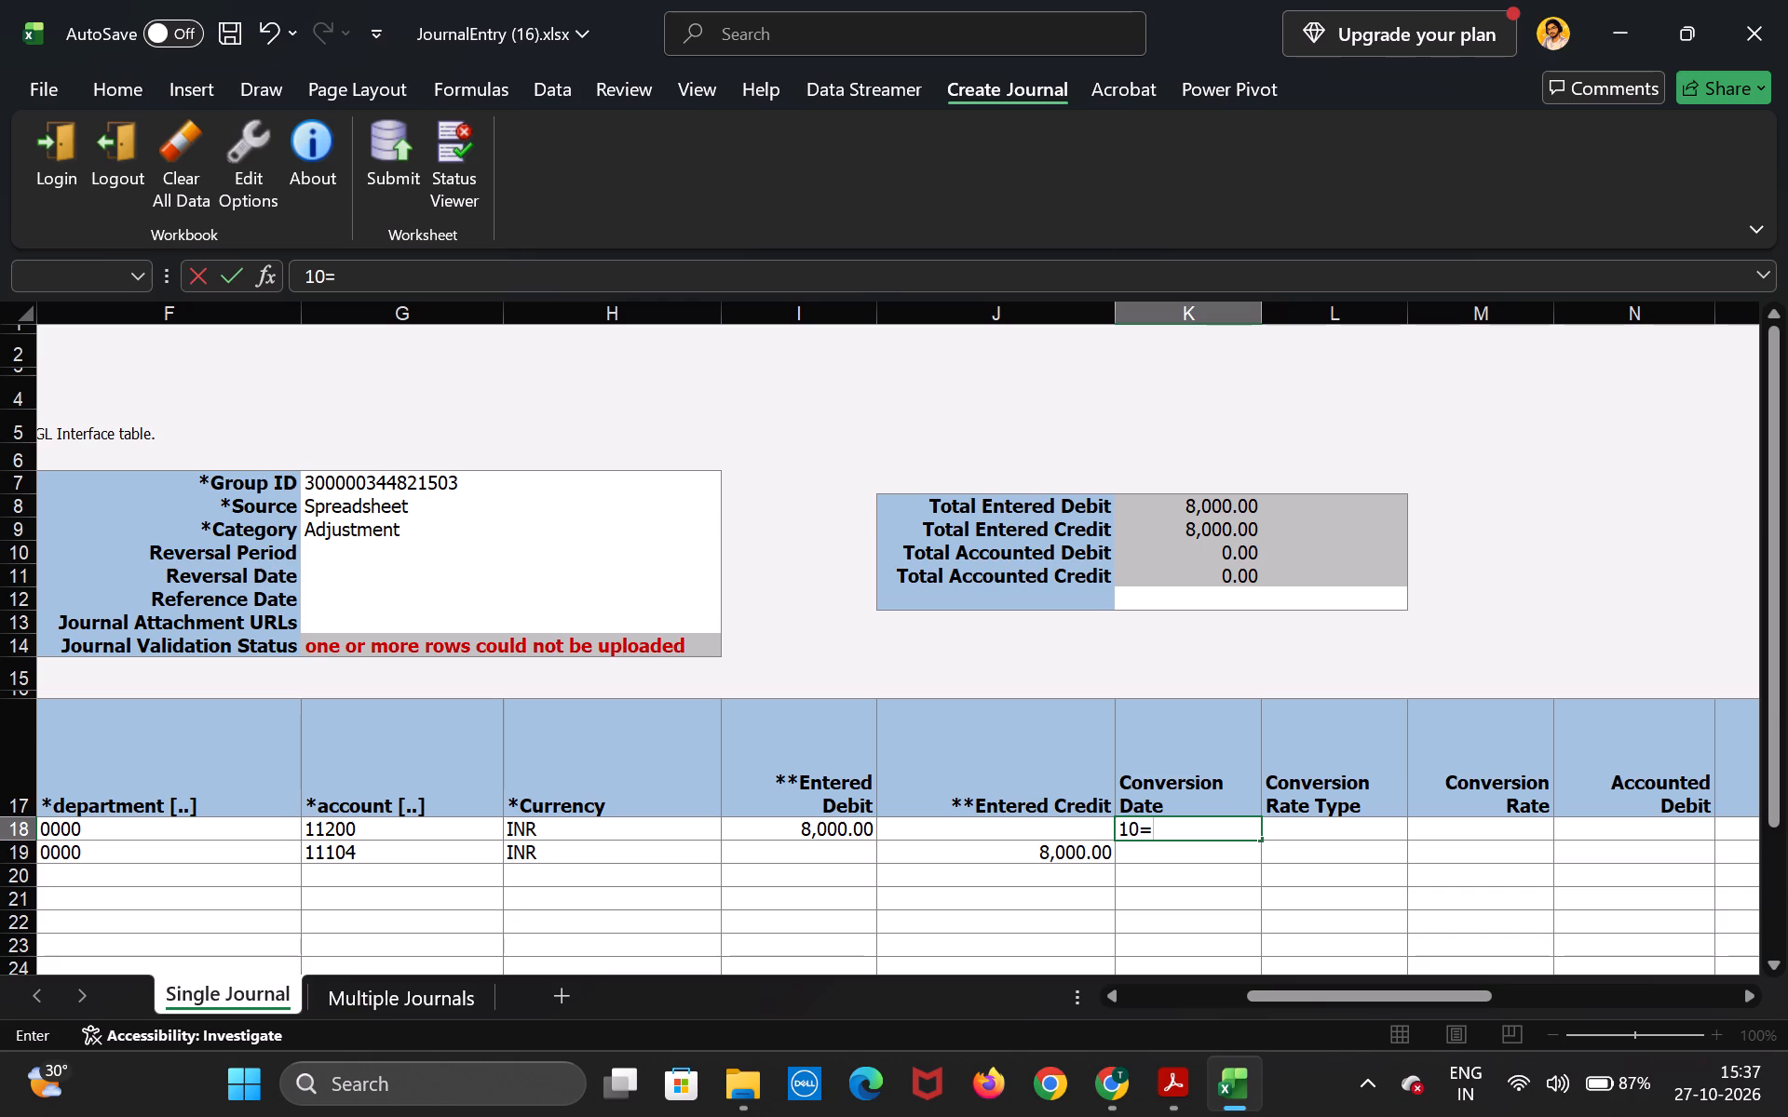
{"action": "key", "text": "BackSpace"}
{"action": "type", "text": "-10"}
{"action": "key", "text": "BackSpace"}
{"action": "key", "text": "BackSpace"}
{"action": "key", "text": "BackSpace"}
{"action": "key", "text": "slash"}
{"action": "type", "text": "27/2026"}
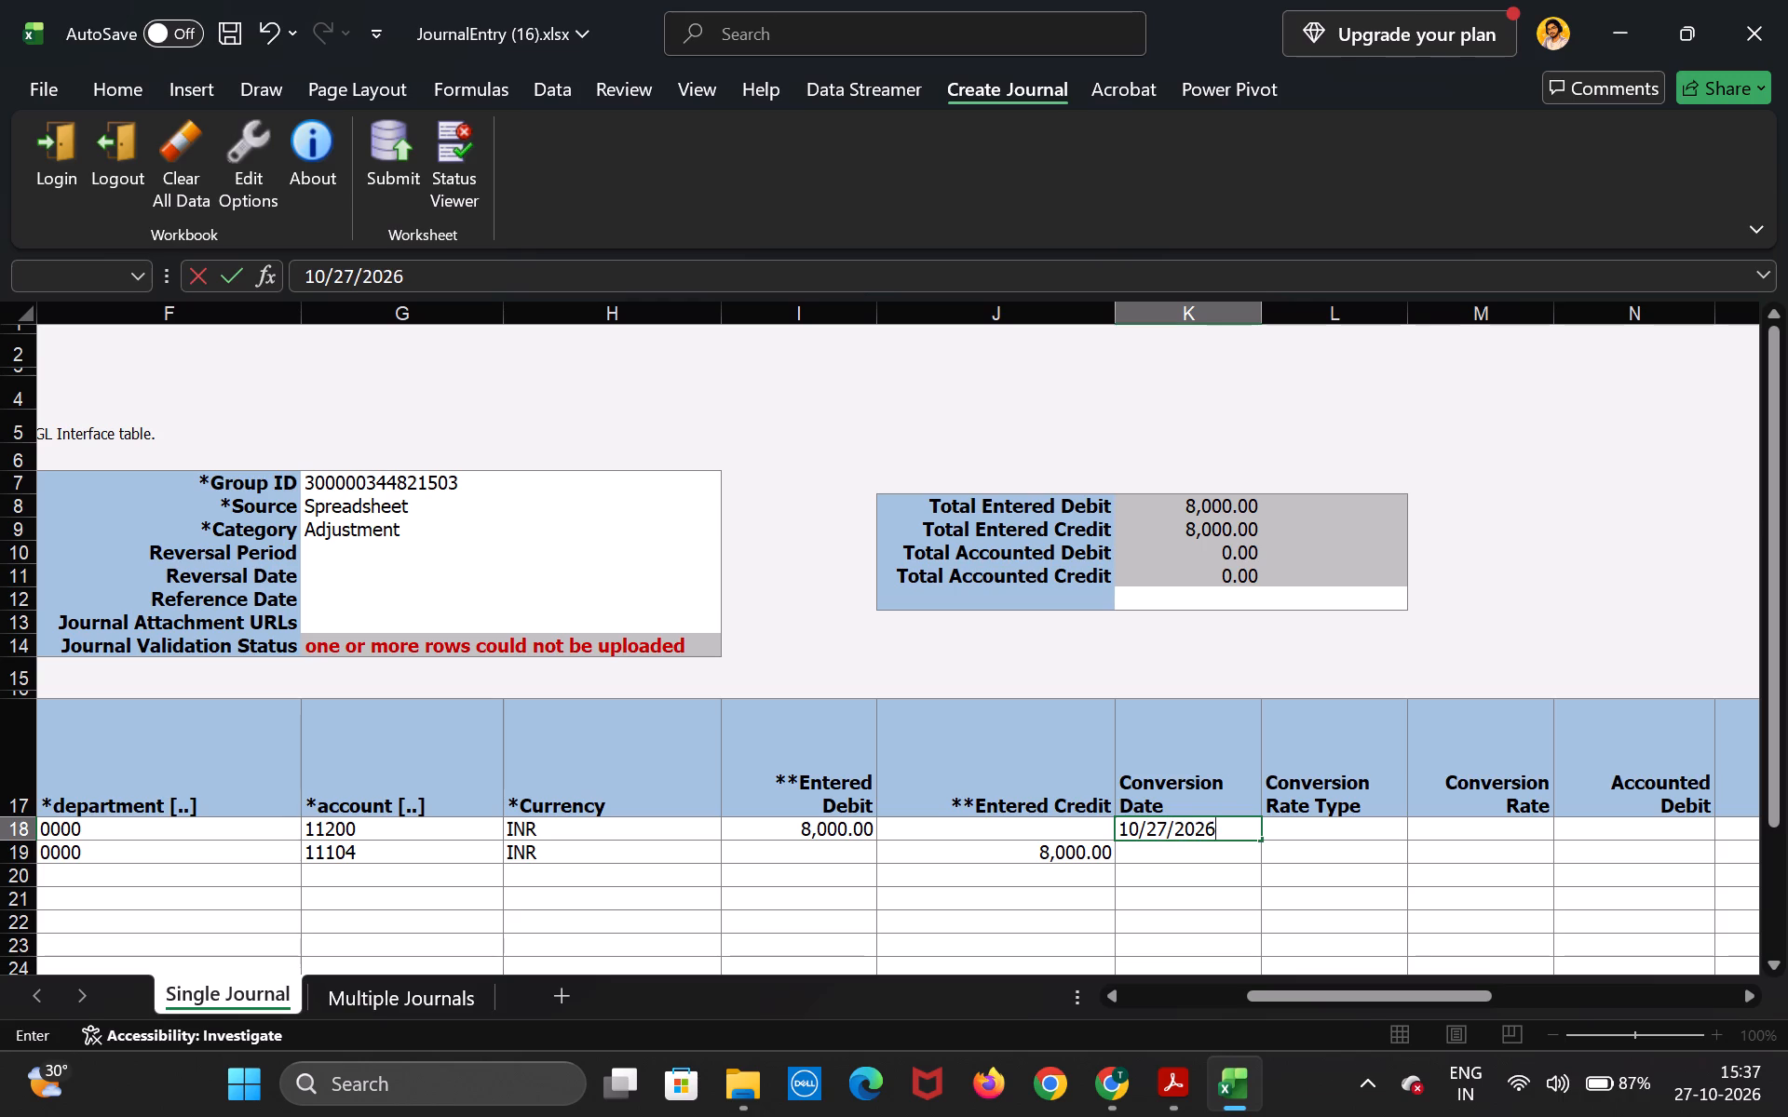
{"action": "left_click", "coordinate": [1280, 829]}
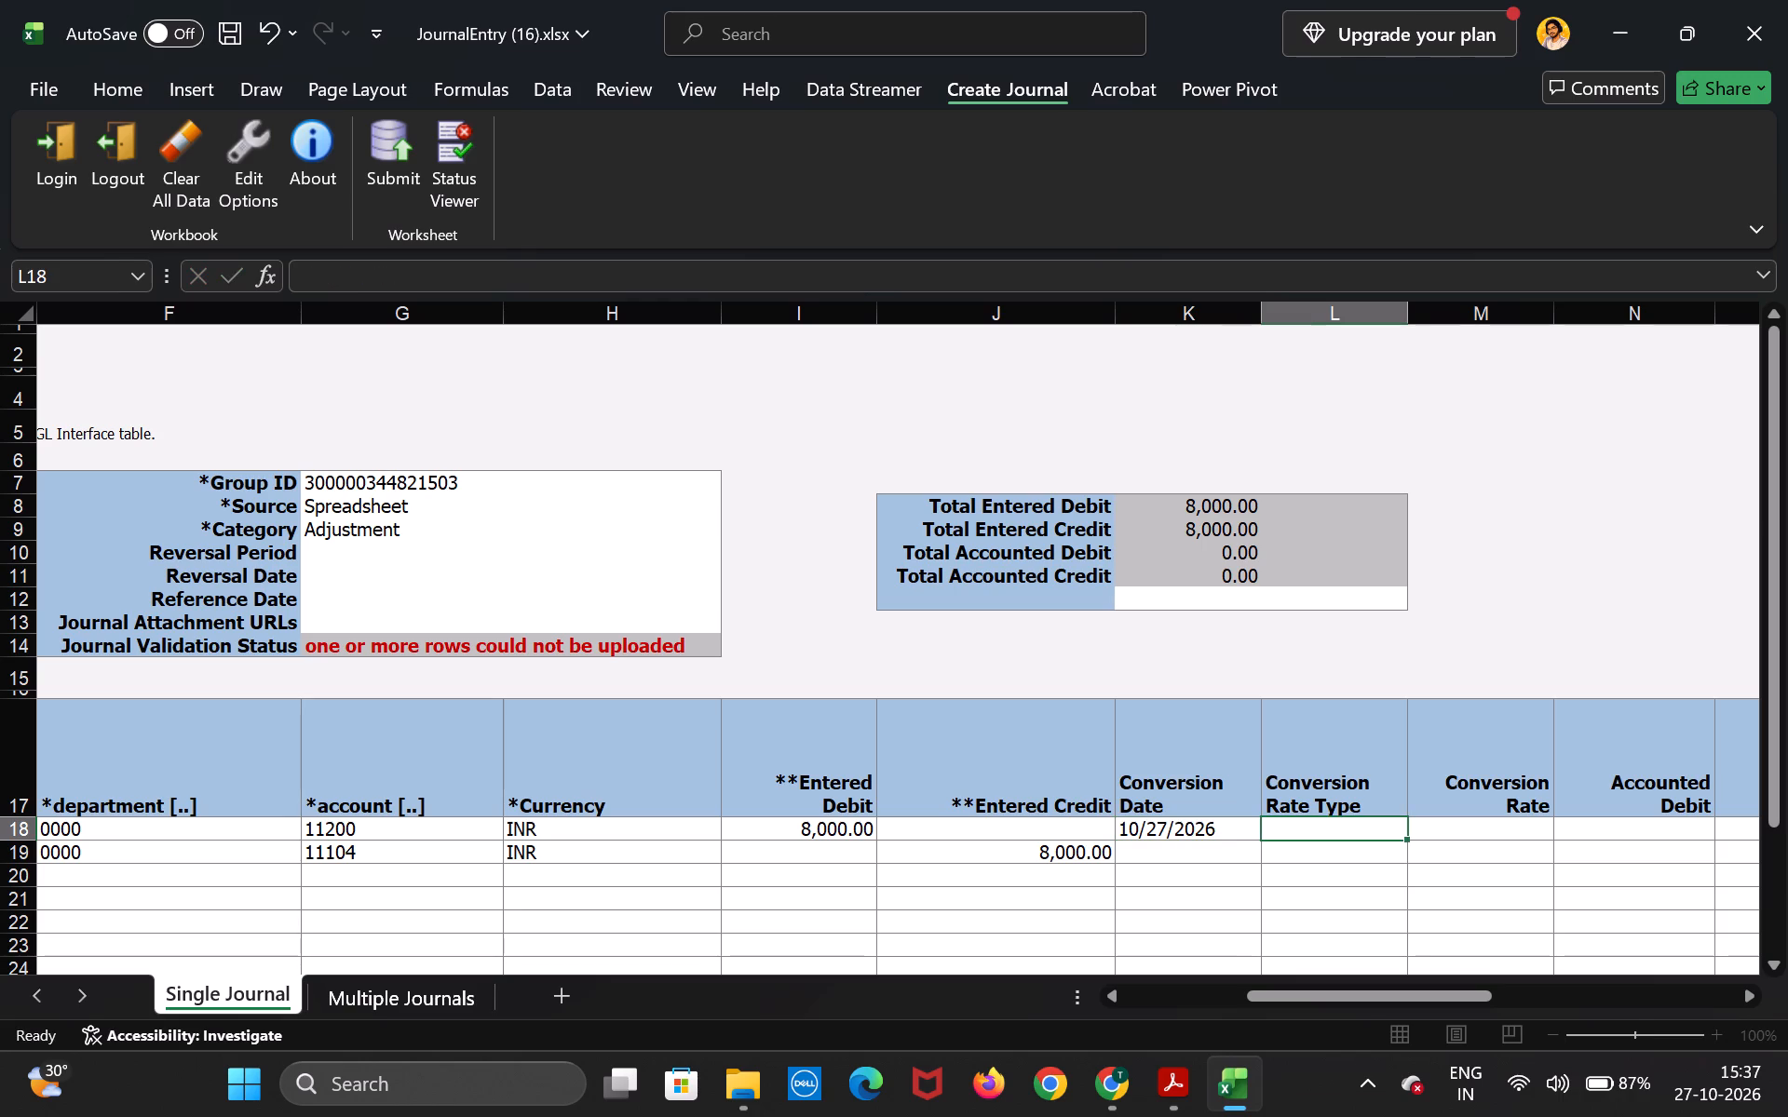
Check the Status Viewer messages for the first journal line from its Conversion Rate Type cell, and close the viewer.
{"action": "left_click", "coordinate": [1281, 833]}
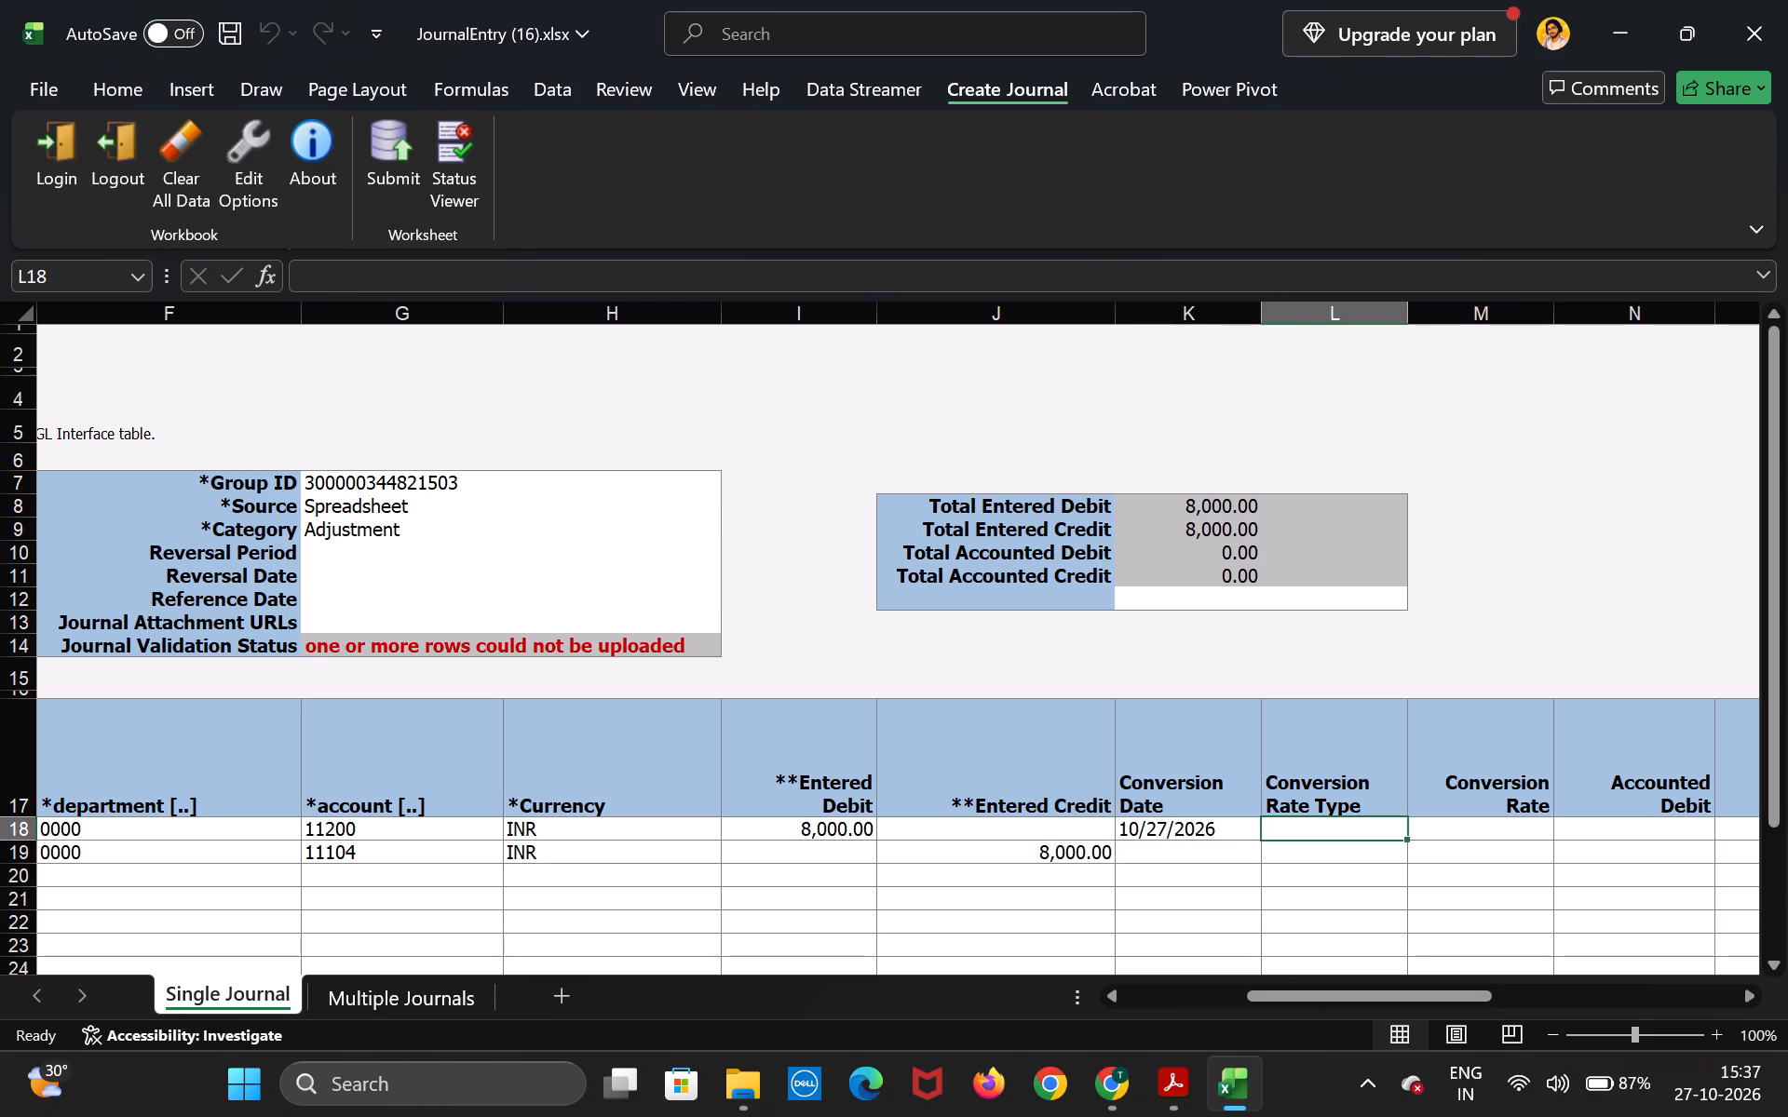
{"action": "double_click", "coordinate": [1281, 833]}
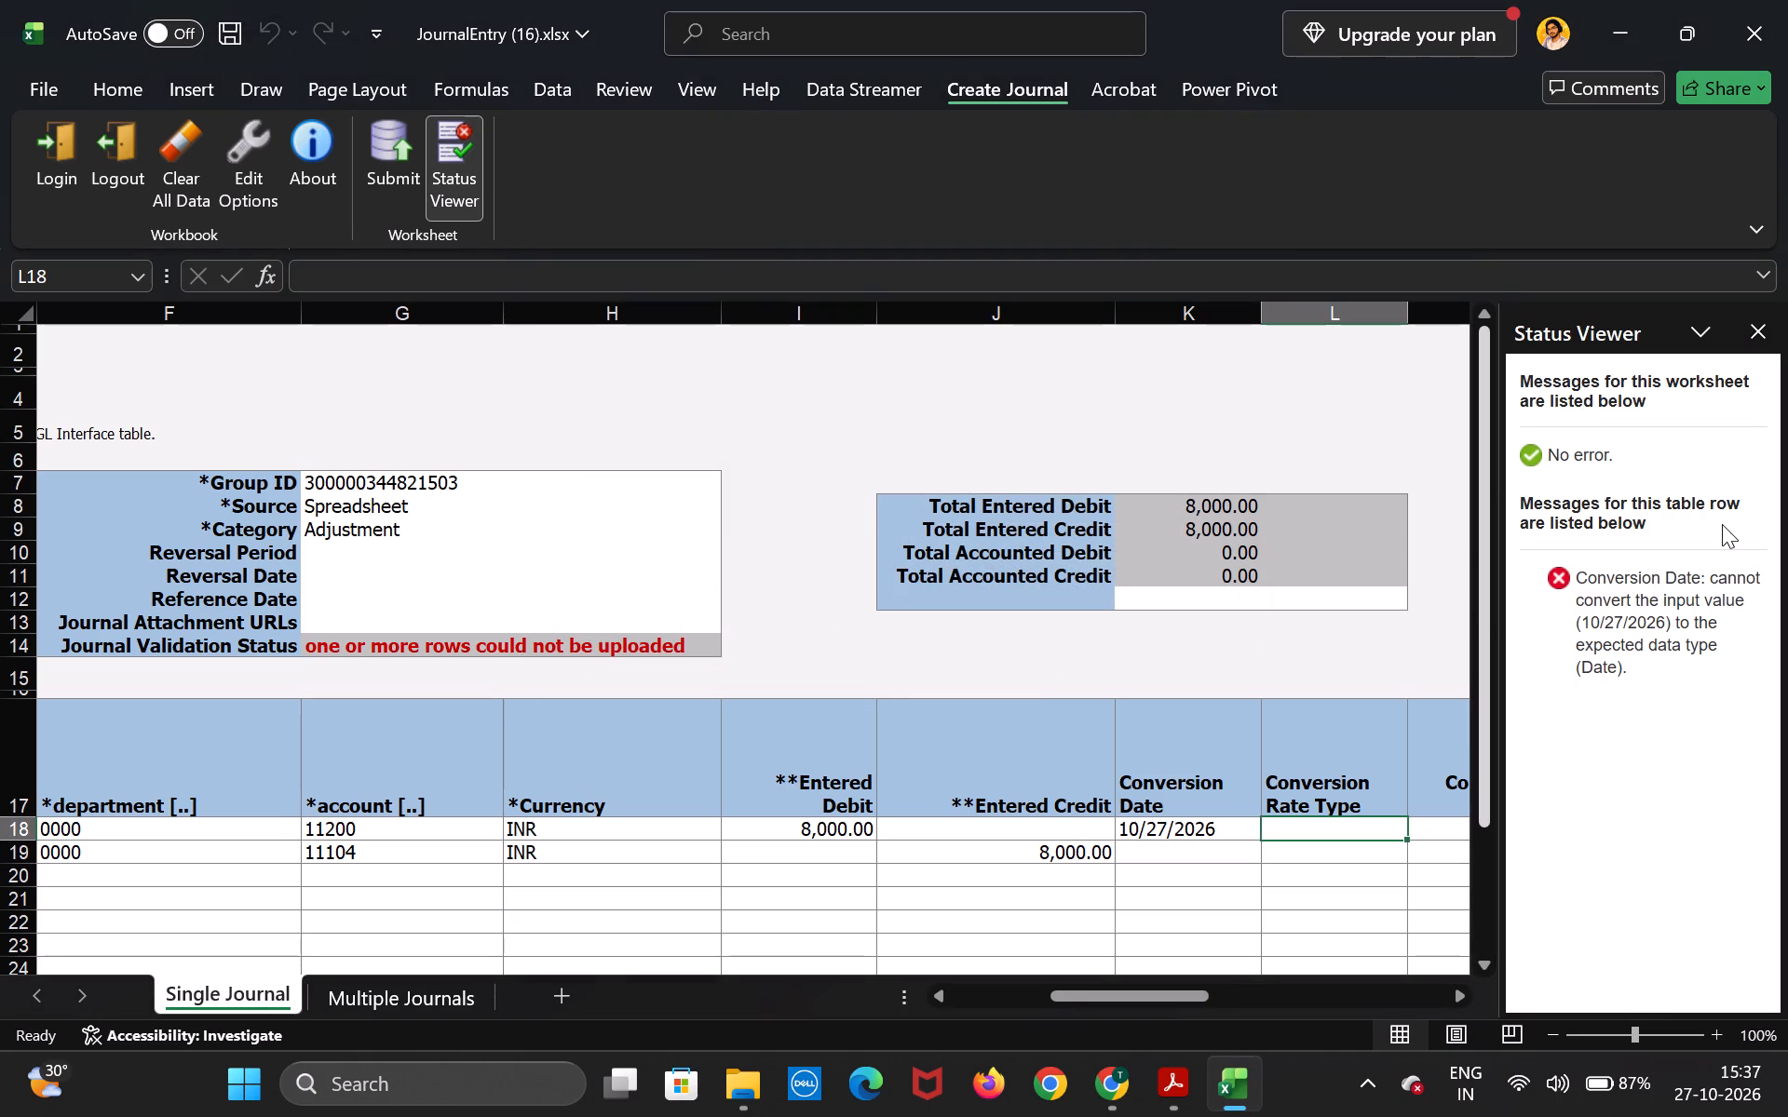
{"action": "left_click", "coordinate": [1757, 338]}
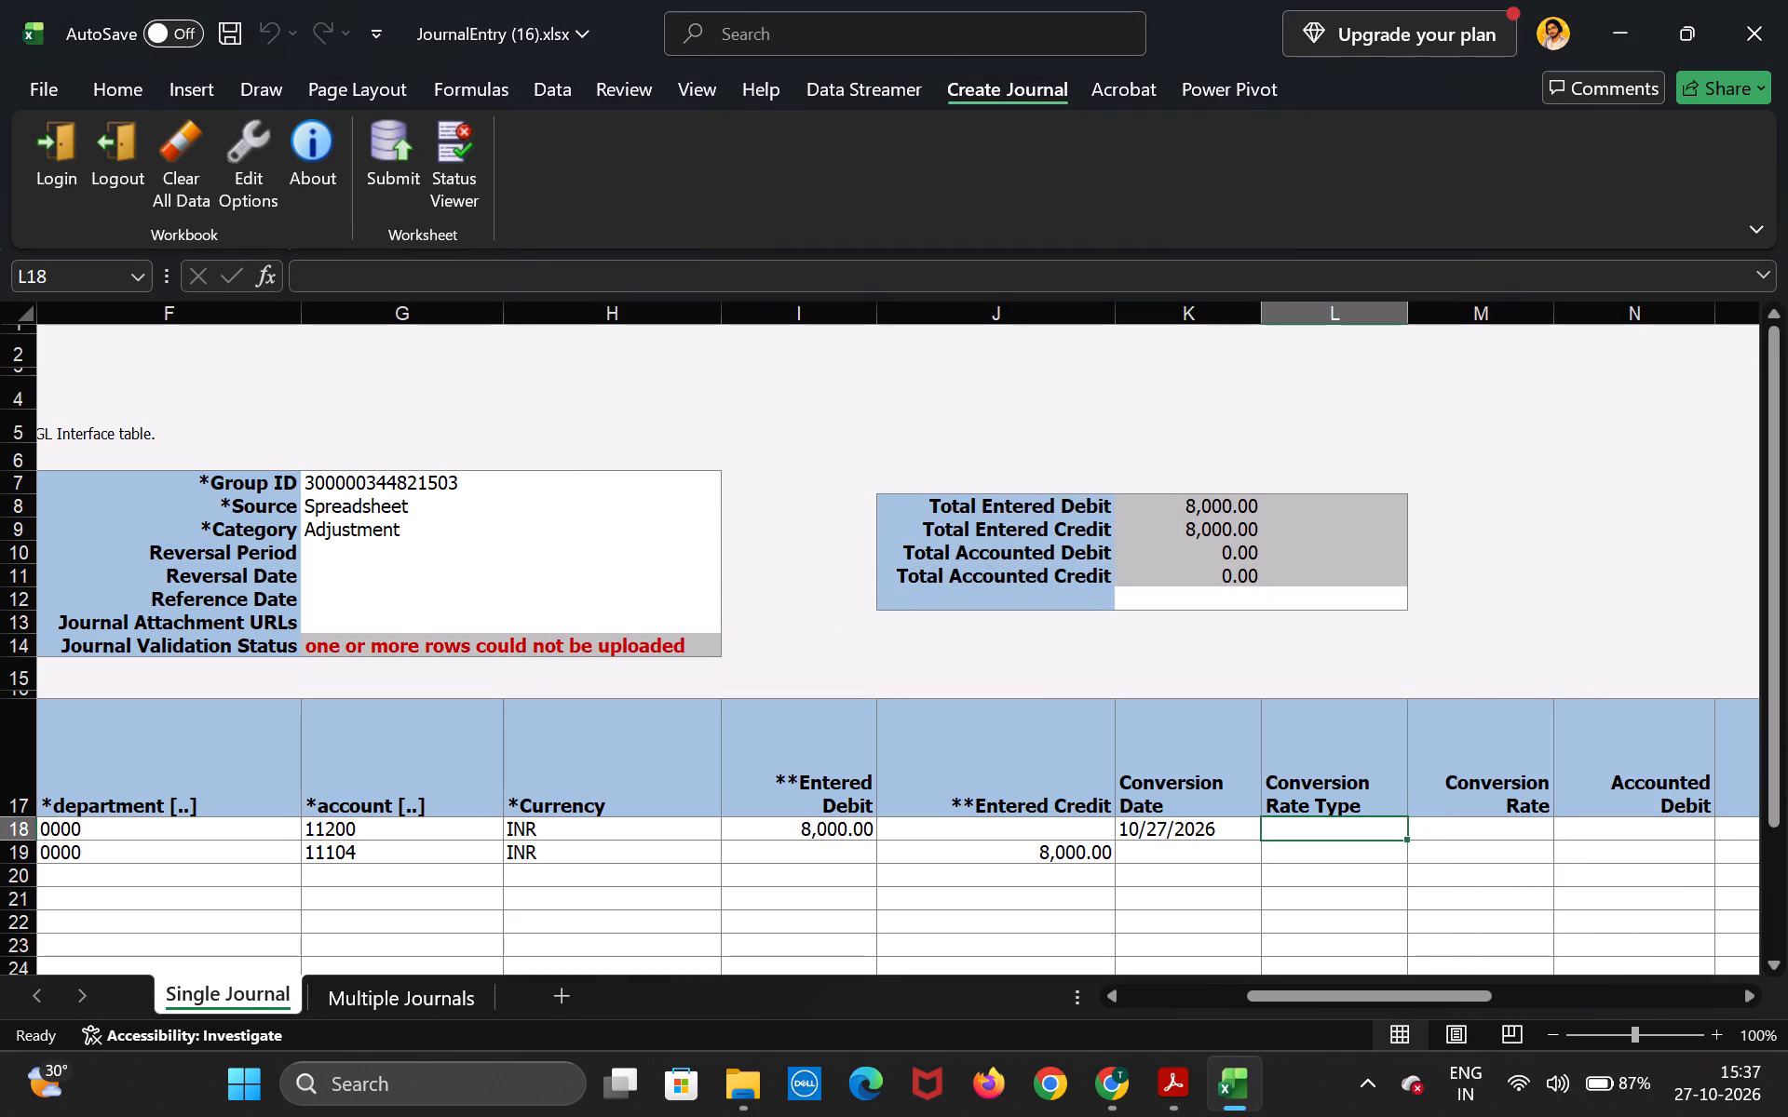
Examine the remaining columns of row 18 through Error and Key, and review the row's Status Viewer messages.
{"action": "double_click", "coordinate": [1464, 828]}
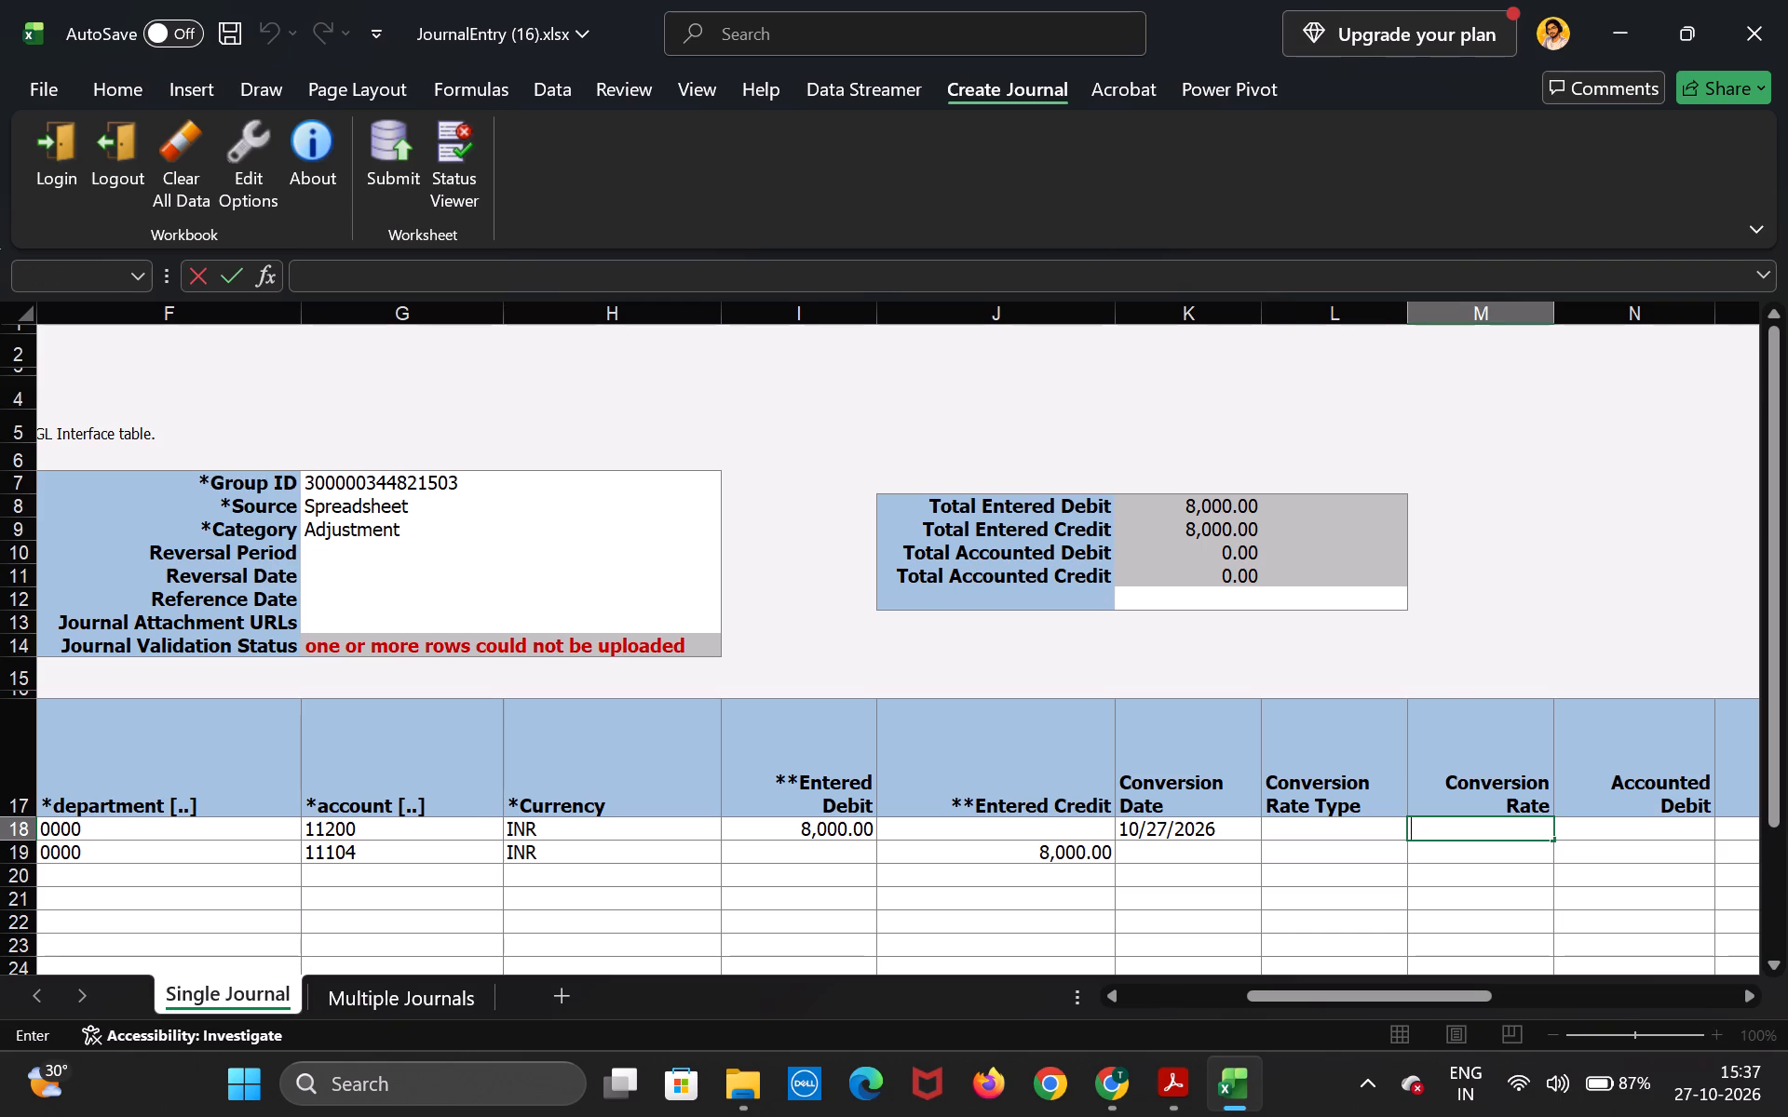
{"action": "left_click", "coordinate": [1583, 830]}
{"action": "key", "text": "Right"}
{"action": "key", "text": "Right"}
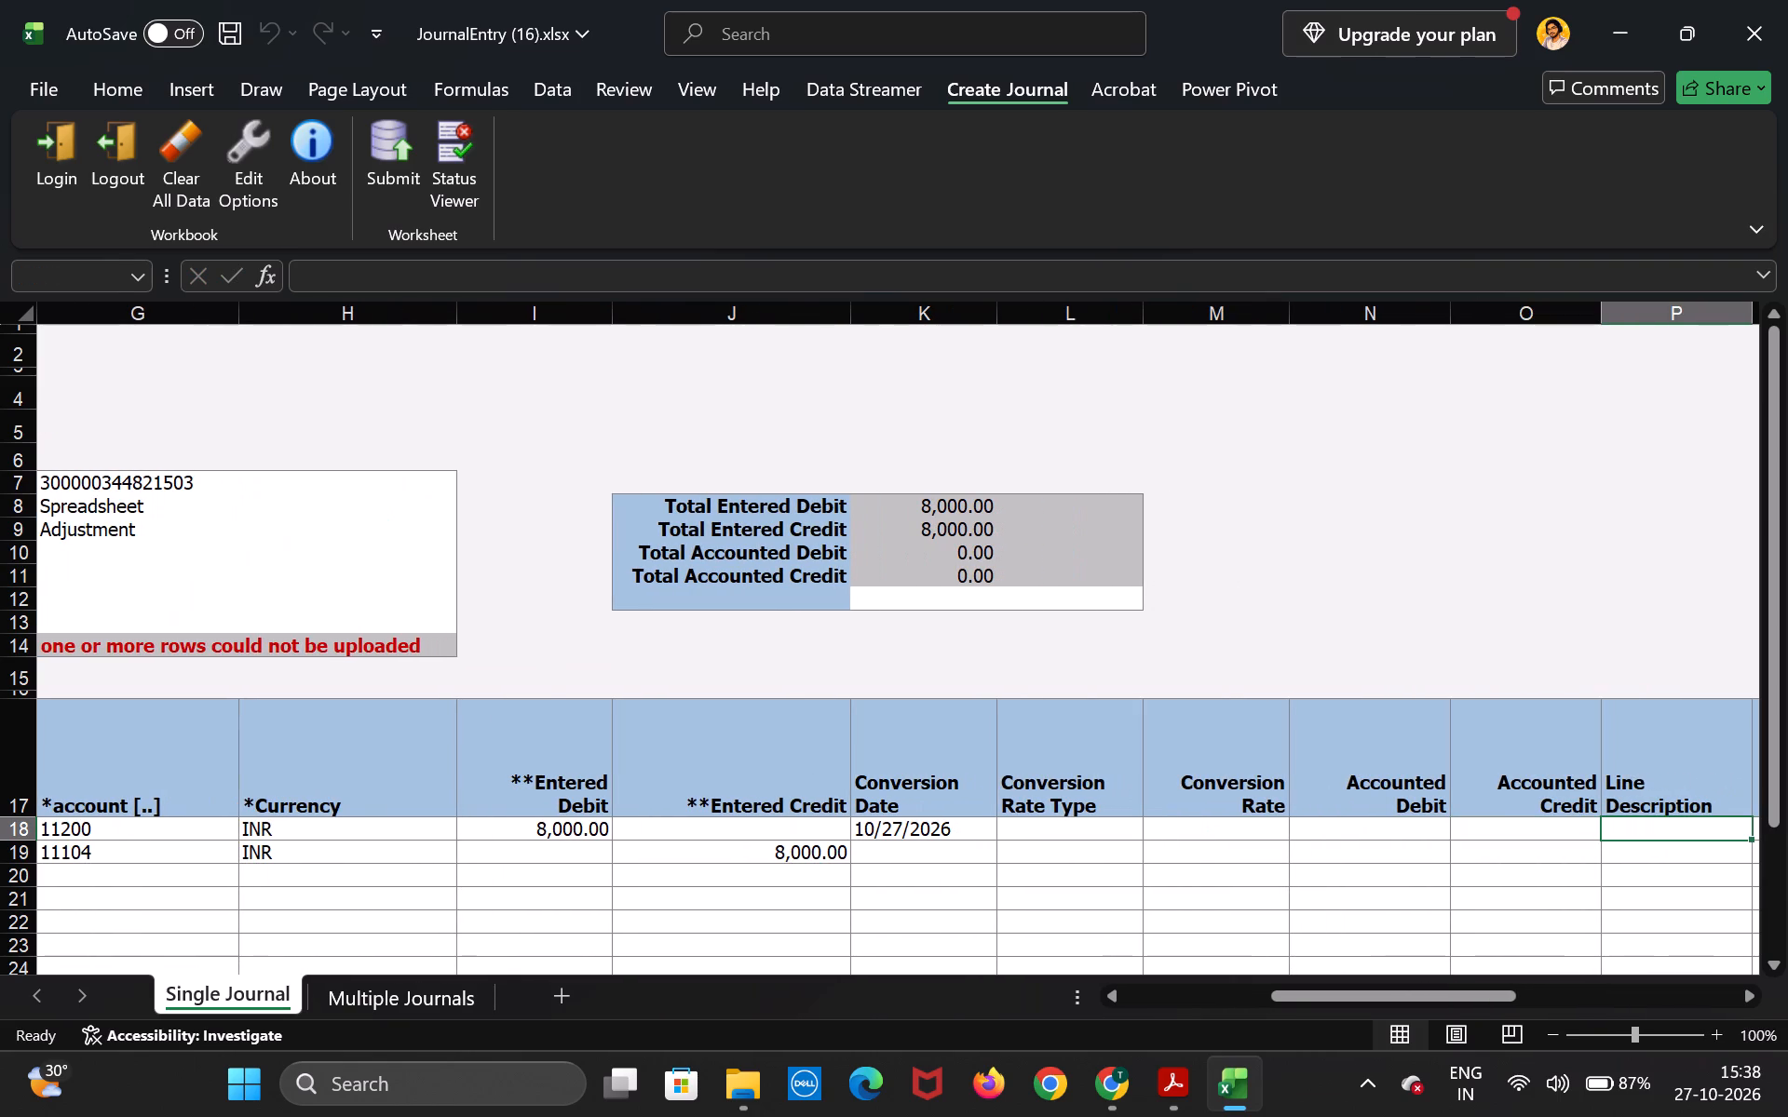
{"action": "key", "text": "Right"}
{"action": "key", "text": "Right"}
{"action": "key", "text": "Right"}
{"action": "key", "text": "Right"}
{"action": "key", "text": "Right"}
{"action": "key", "text": "Right"}
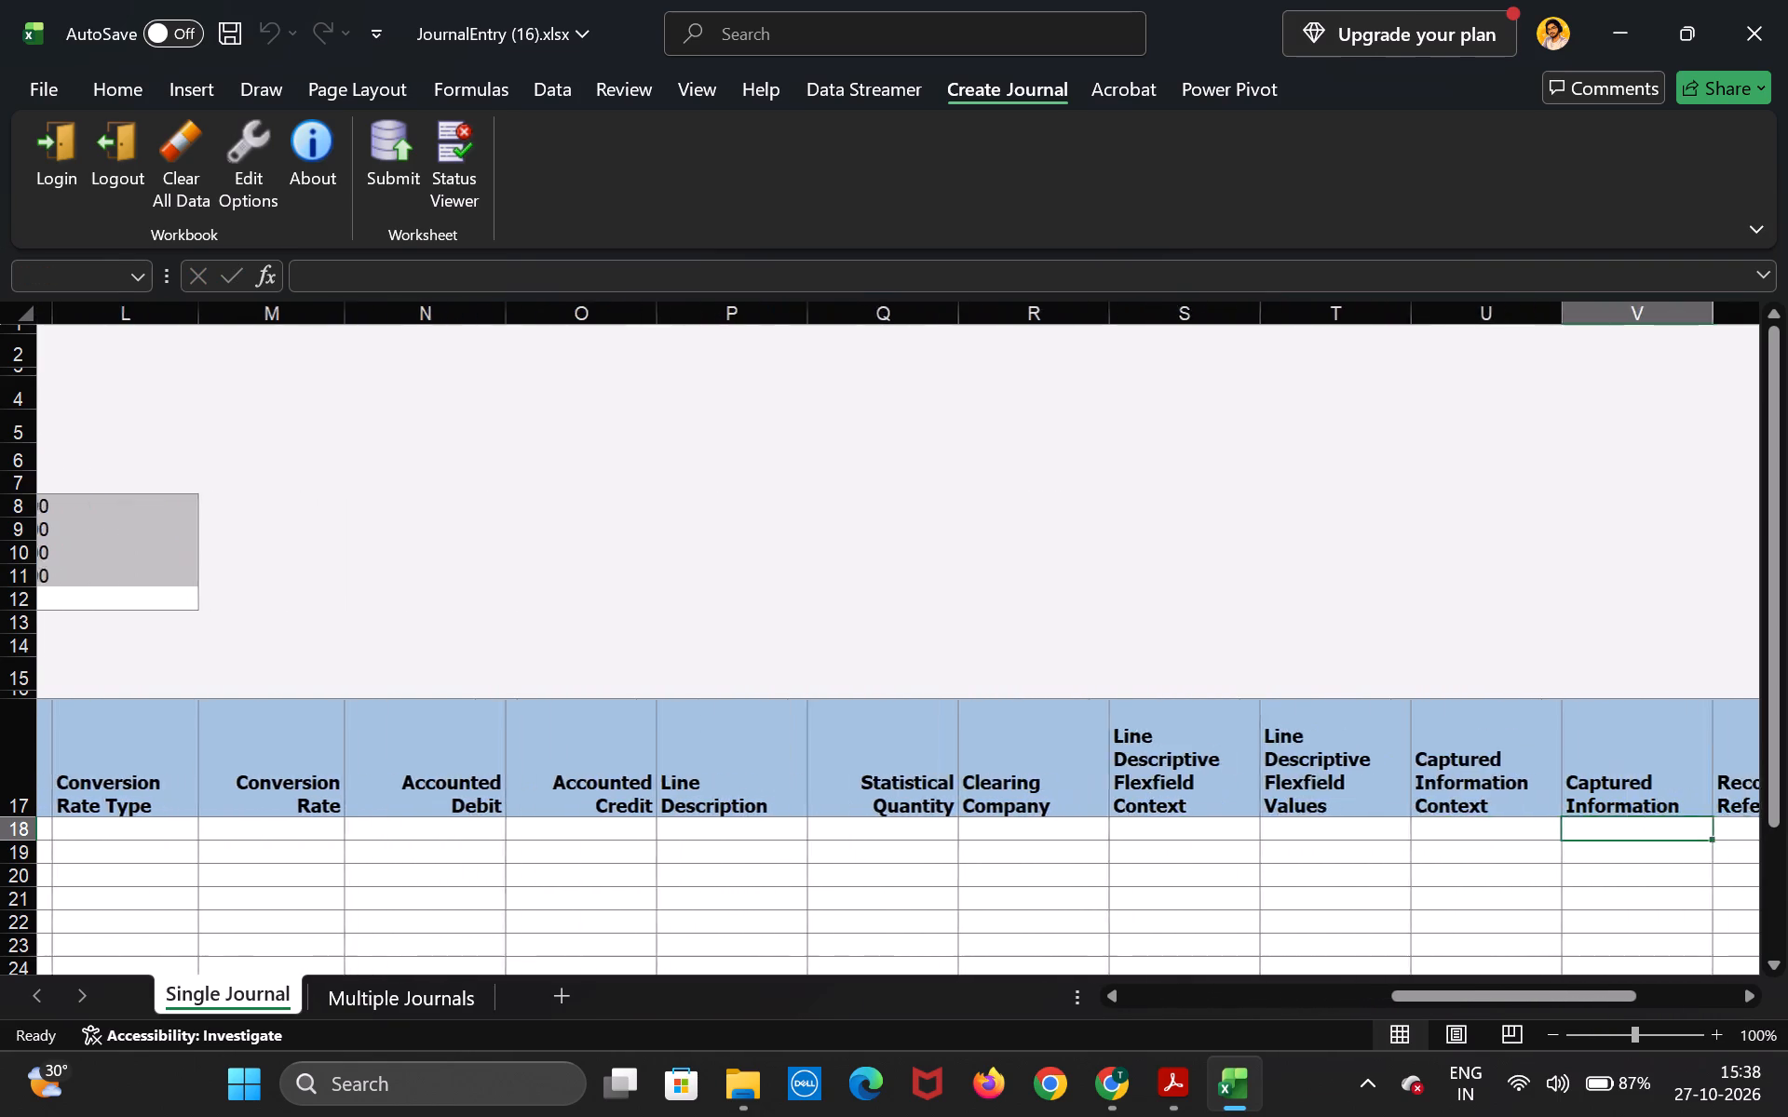
{"action": "key", "text": "Right"}
{"action": "key", "text": "Right"}
{"action": "key", "text": "Right"}
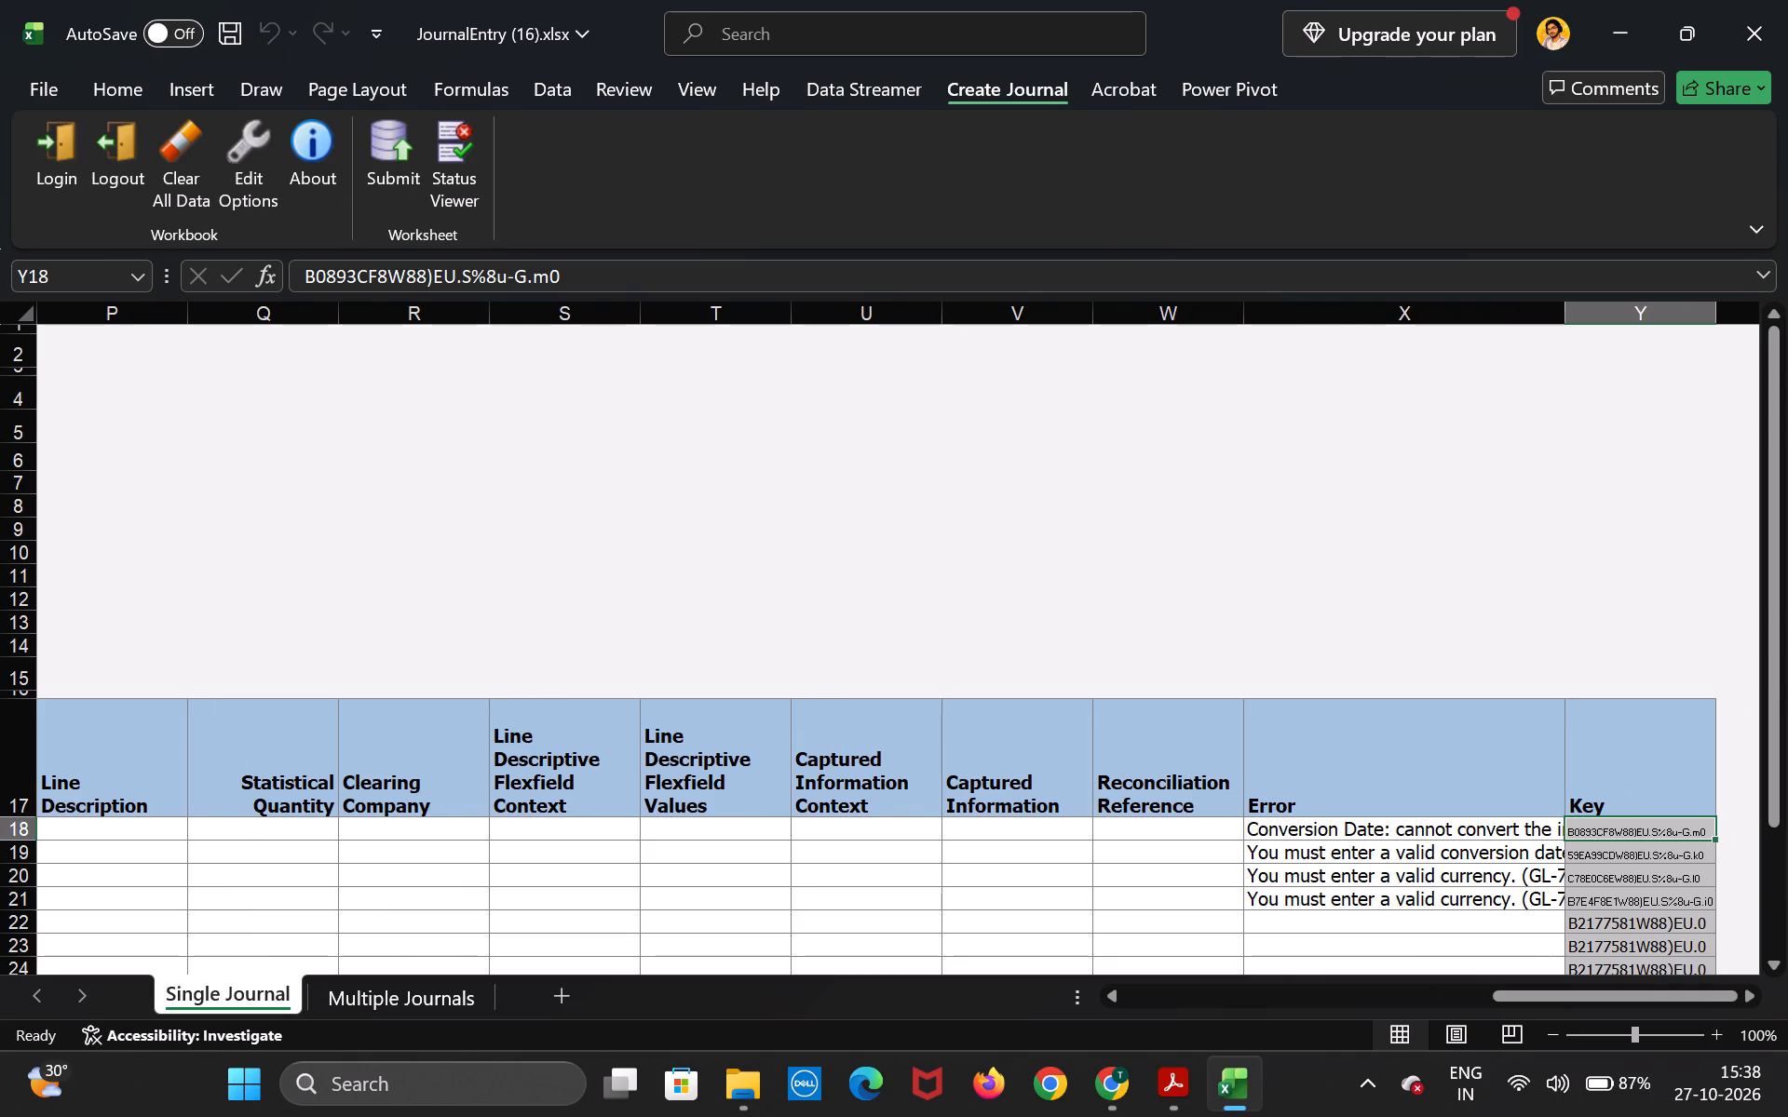
{"action": "left_click", "coordinate": [440, 178]}
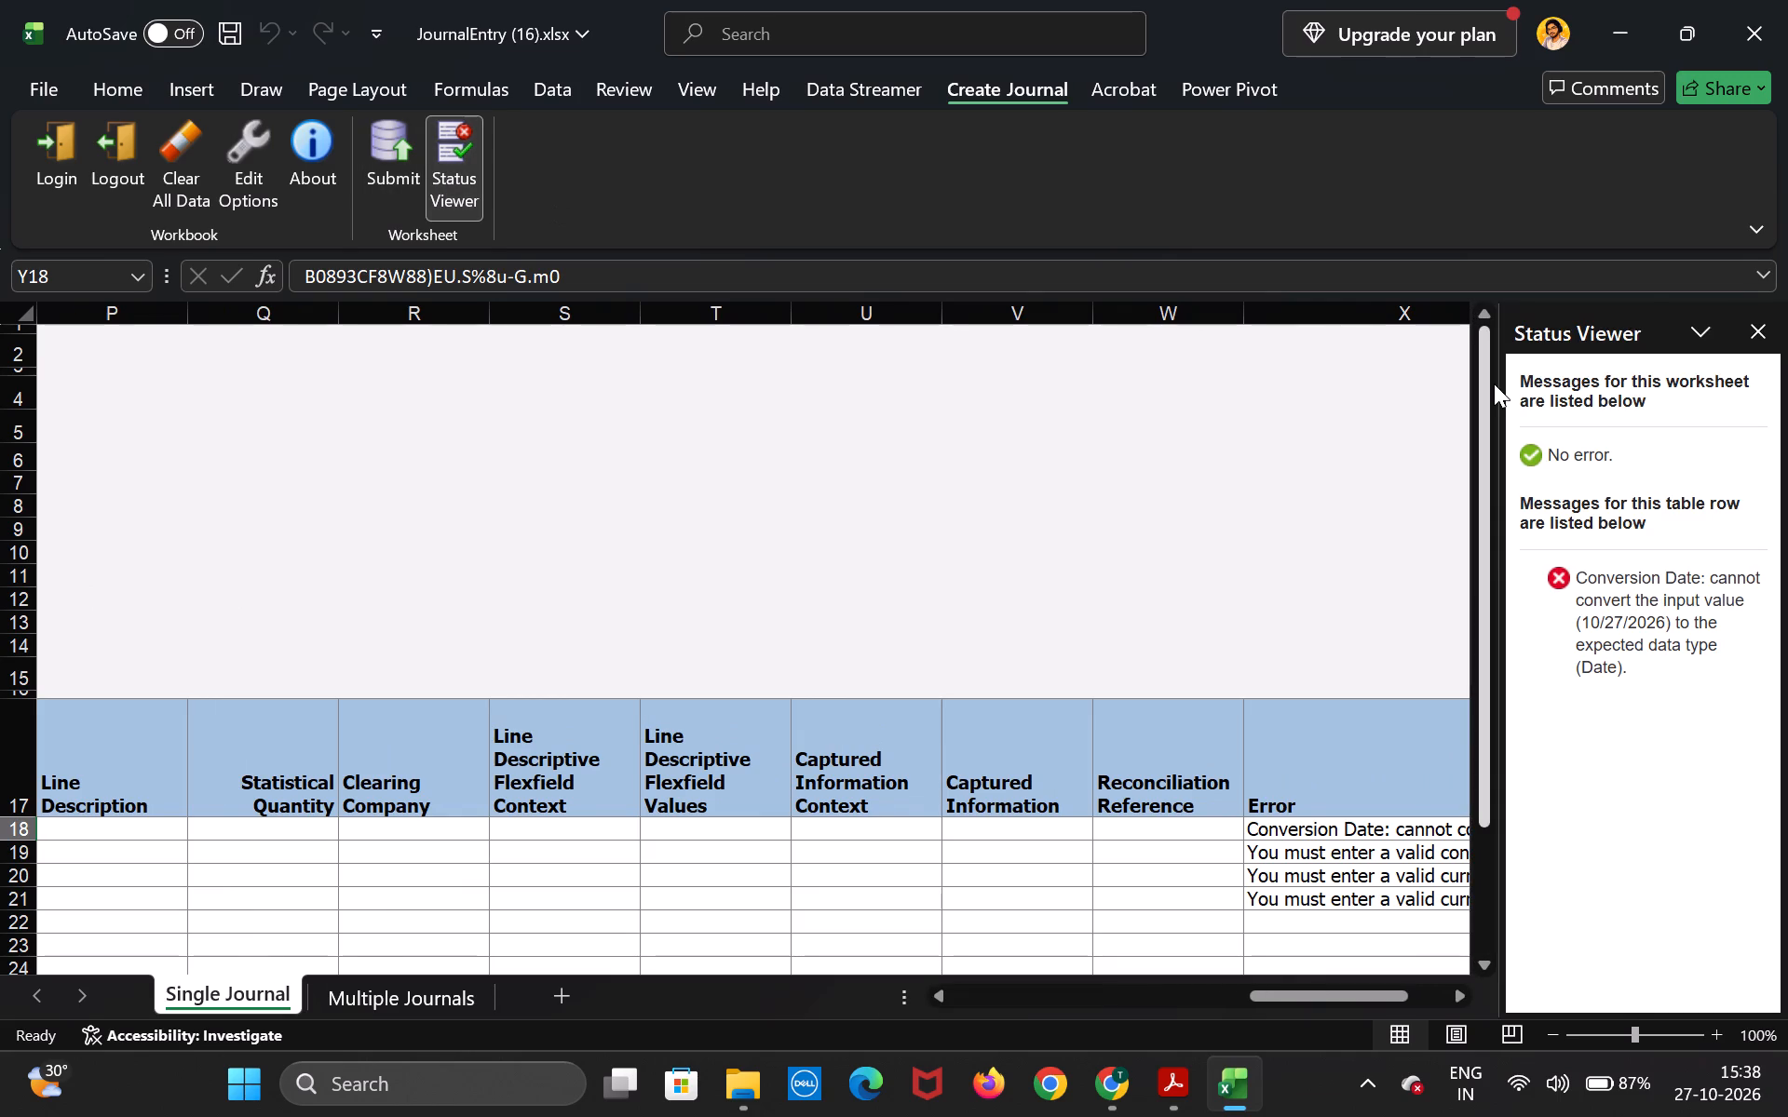
{"action": "left_click", "coordinate": [1755, 332]}
{"action": "scroll", "coordinate": [1067, 375], "scroll_direction": "left", "scroll_amount": 1}
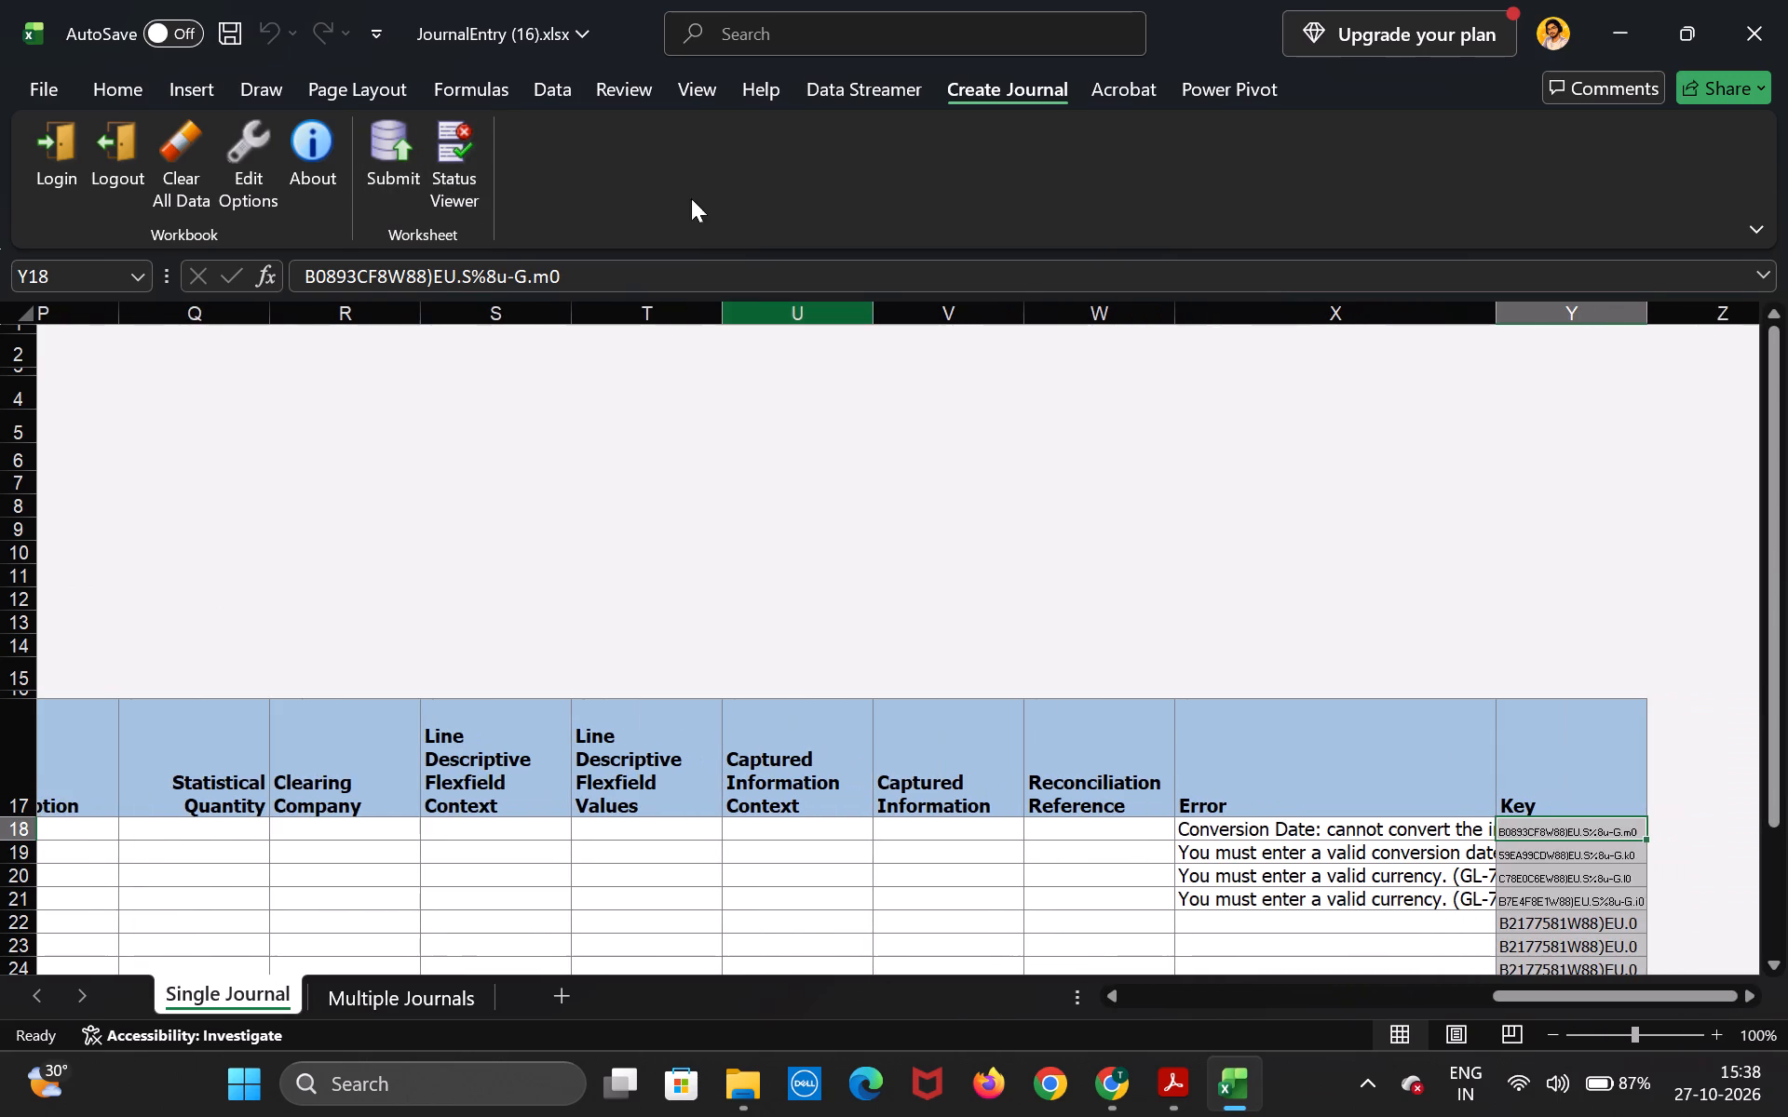
Submit the journal with the Submit Journal Import and Posting option and No for importing descriptive flexfields, and close the Status Viewer.
{"action": "left_click", "coordinate": [413, 174]}
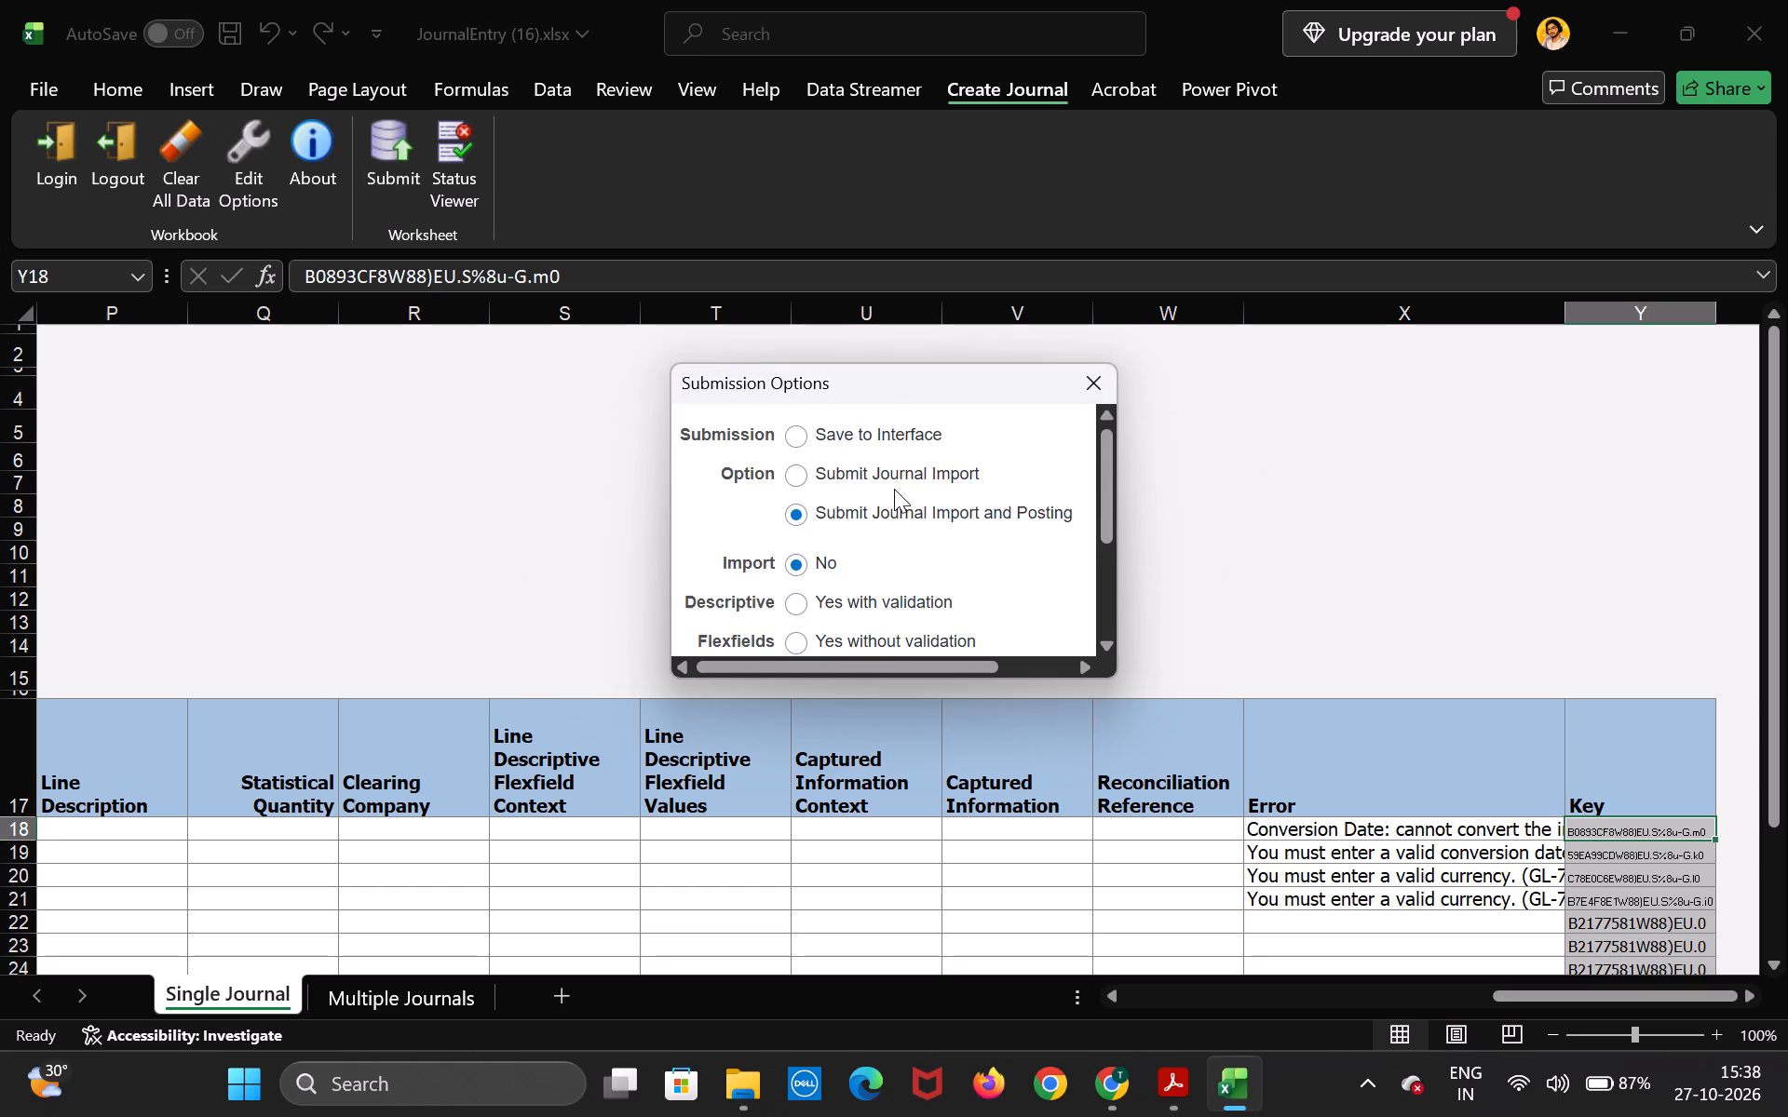
{"action": "scroll", "coordinate": [881, 557], "scroll_direction": "down", "scroll_amount": 1}
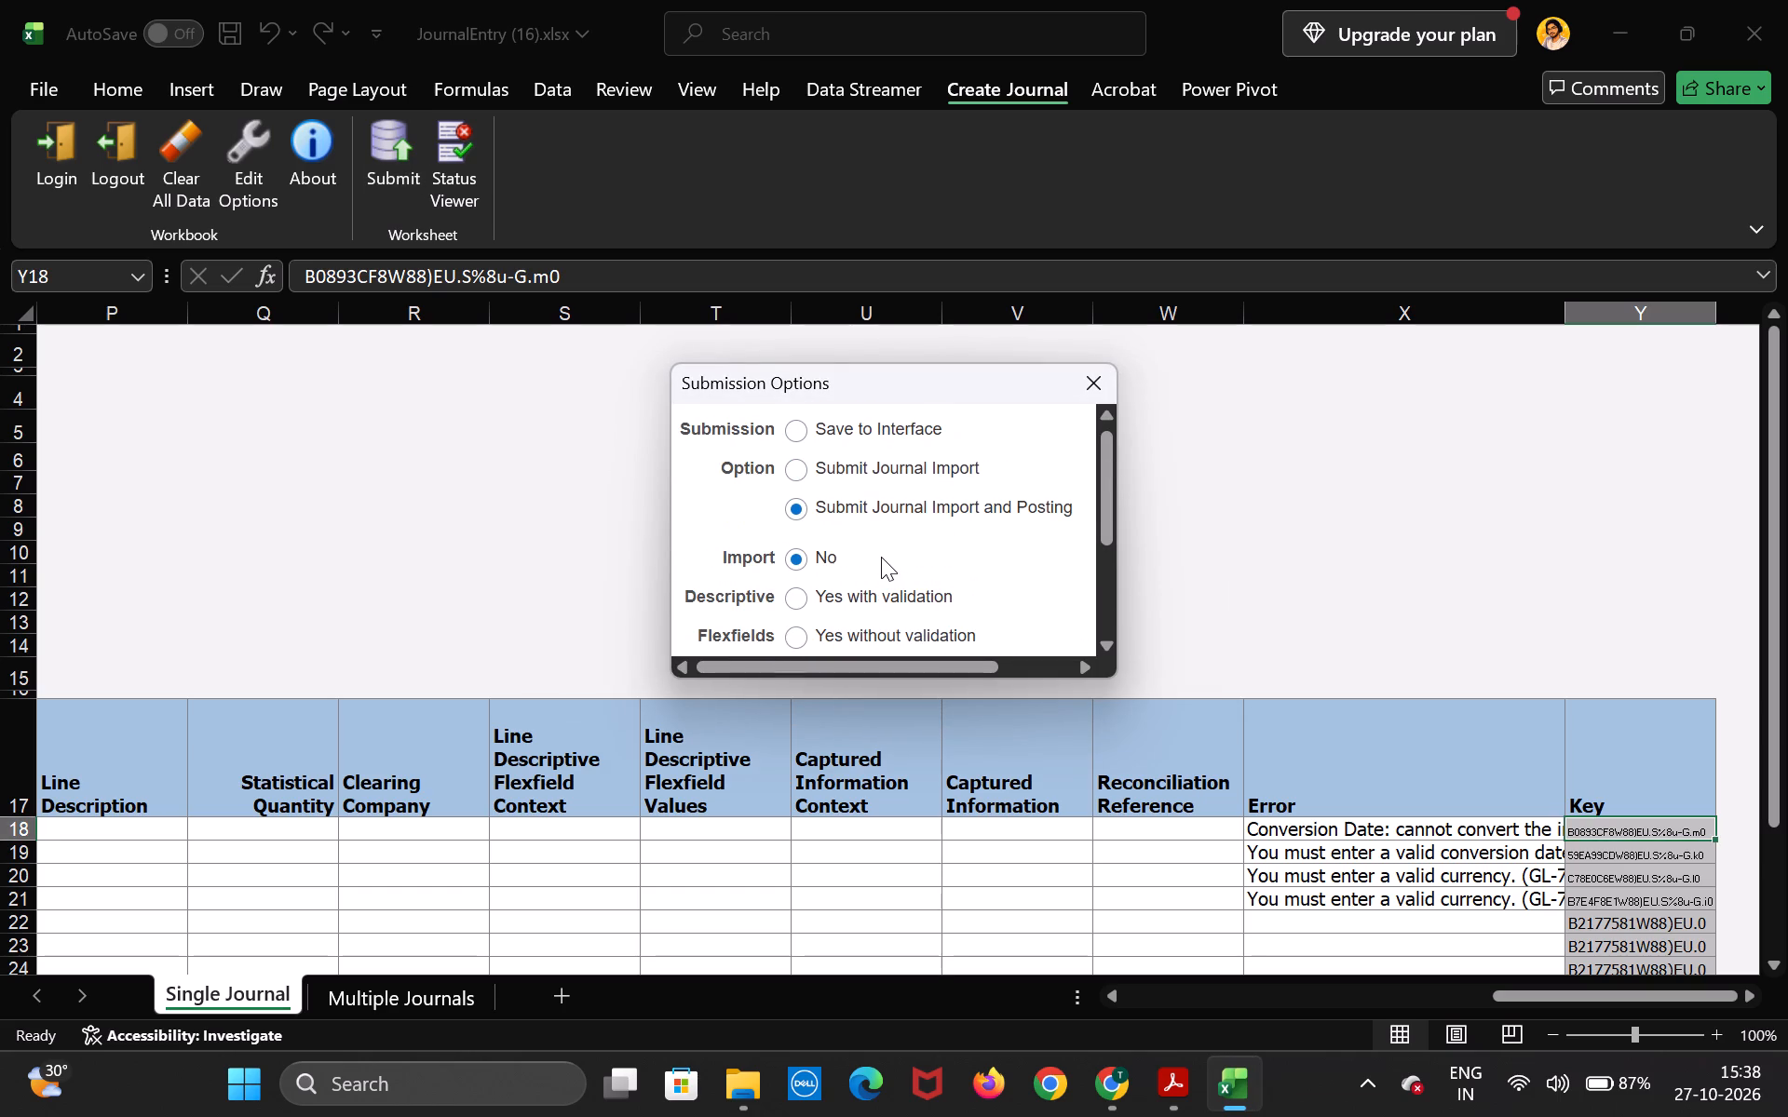
{"action": "scroll", "coordinate": [881, 557], "scroll_direction": "down", "scroll_amount": 1}
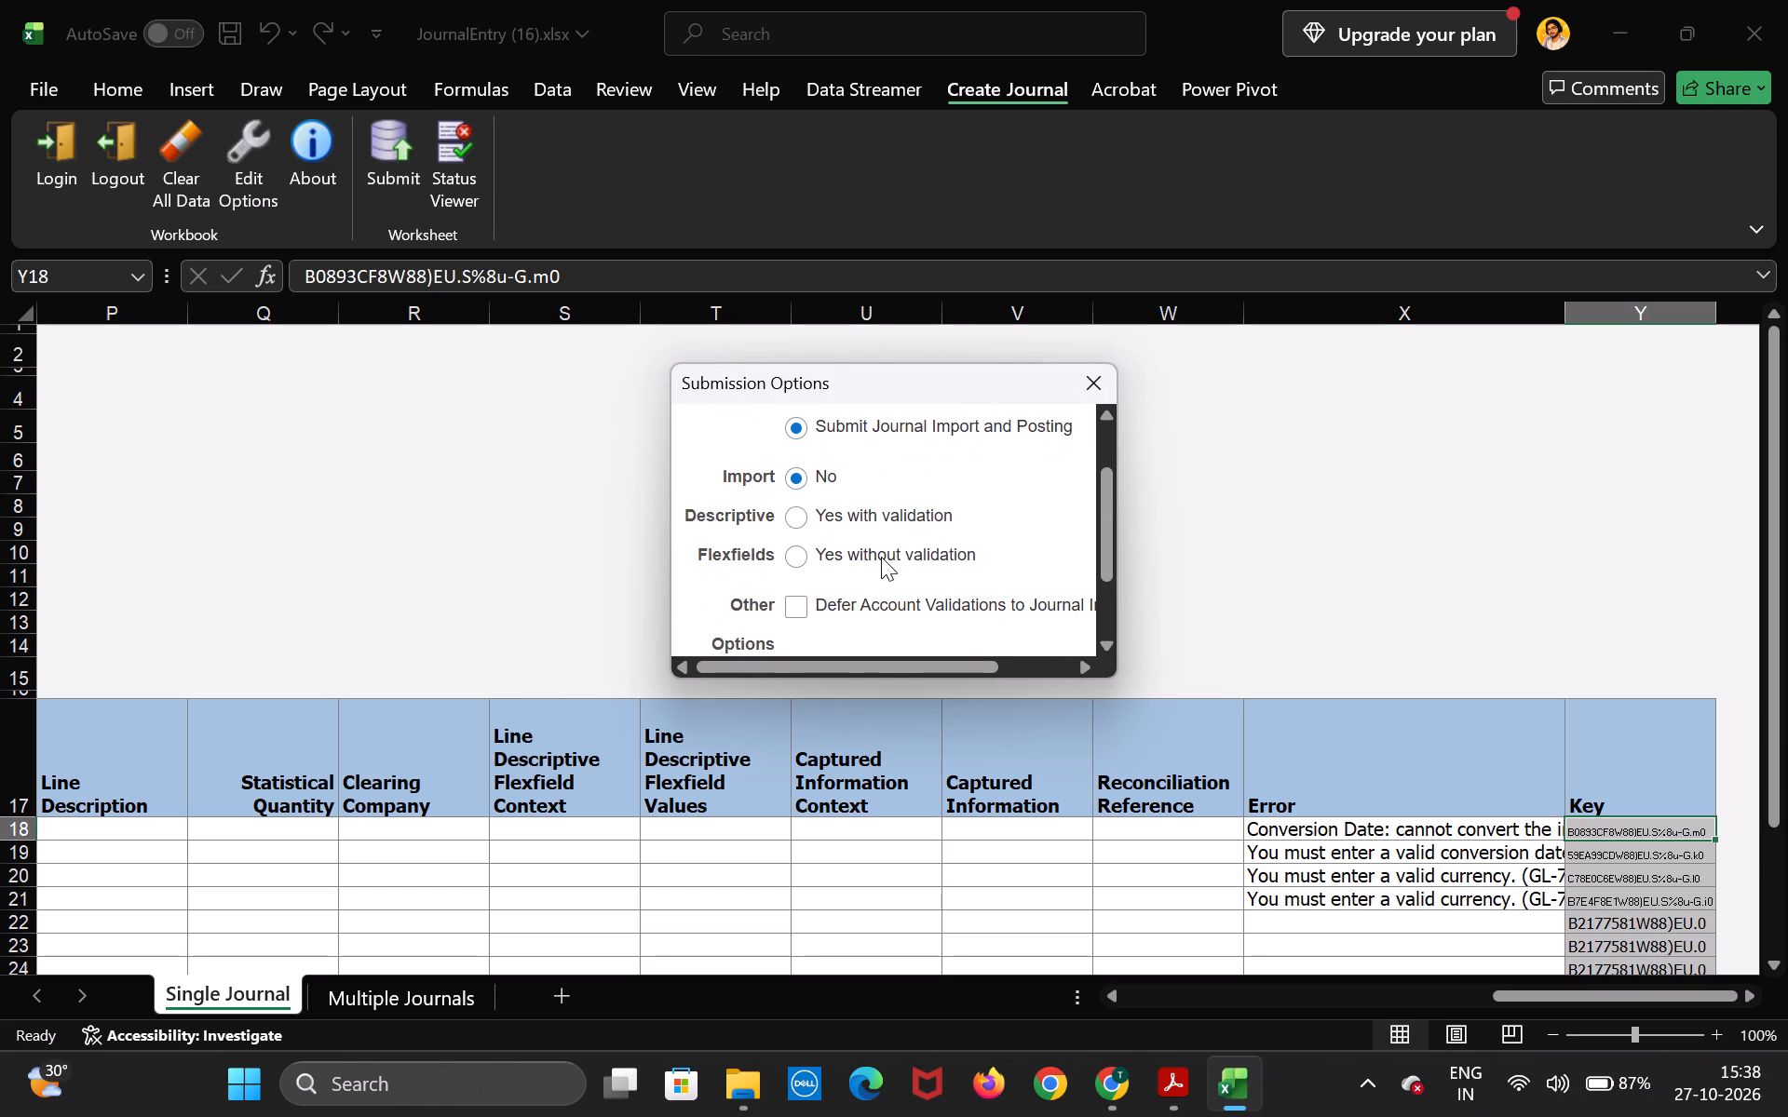
{"action": "scroll", "coordinate": [881, 557], "scroll_direction": "down", "scroll_amount": 1}
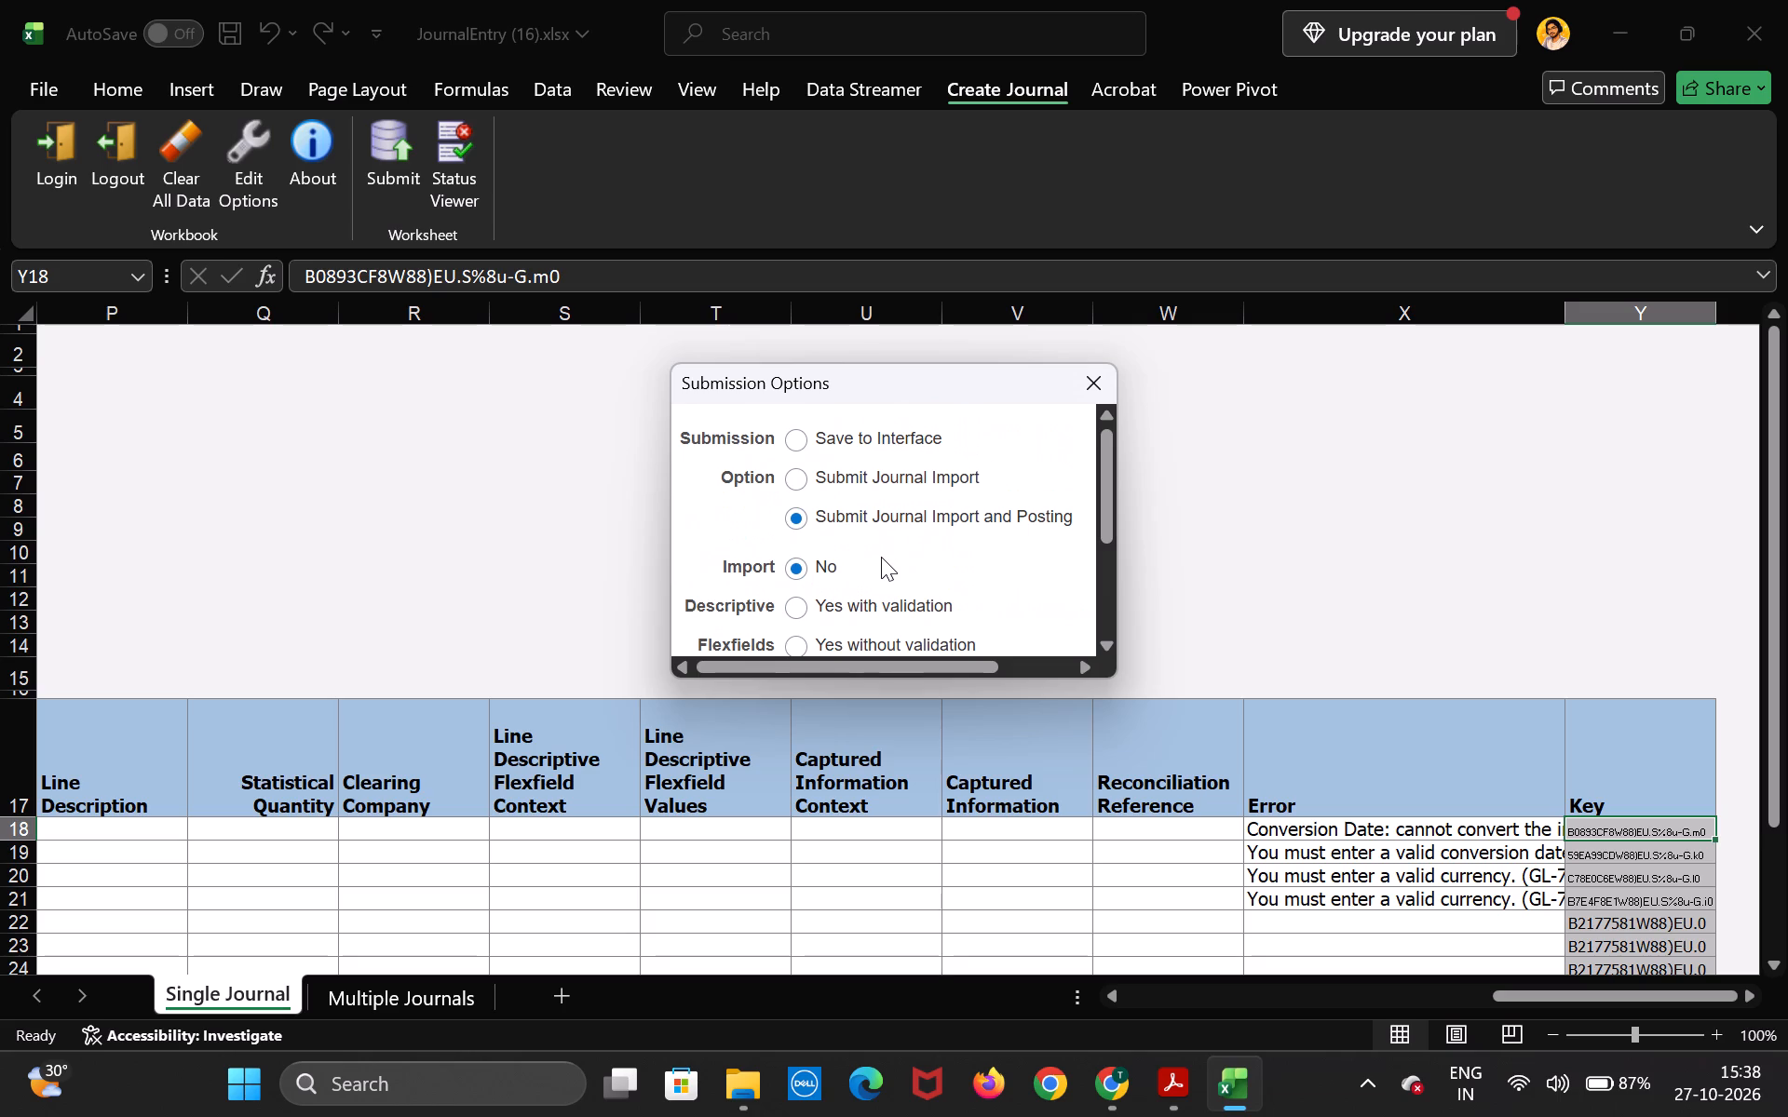
{"action": "scroll", "coordinate": [881, 557], "scroll_direction": "down", "scroll_amount": 1}
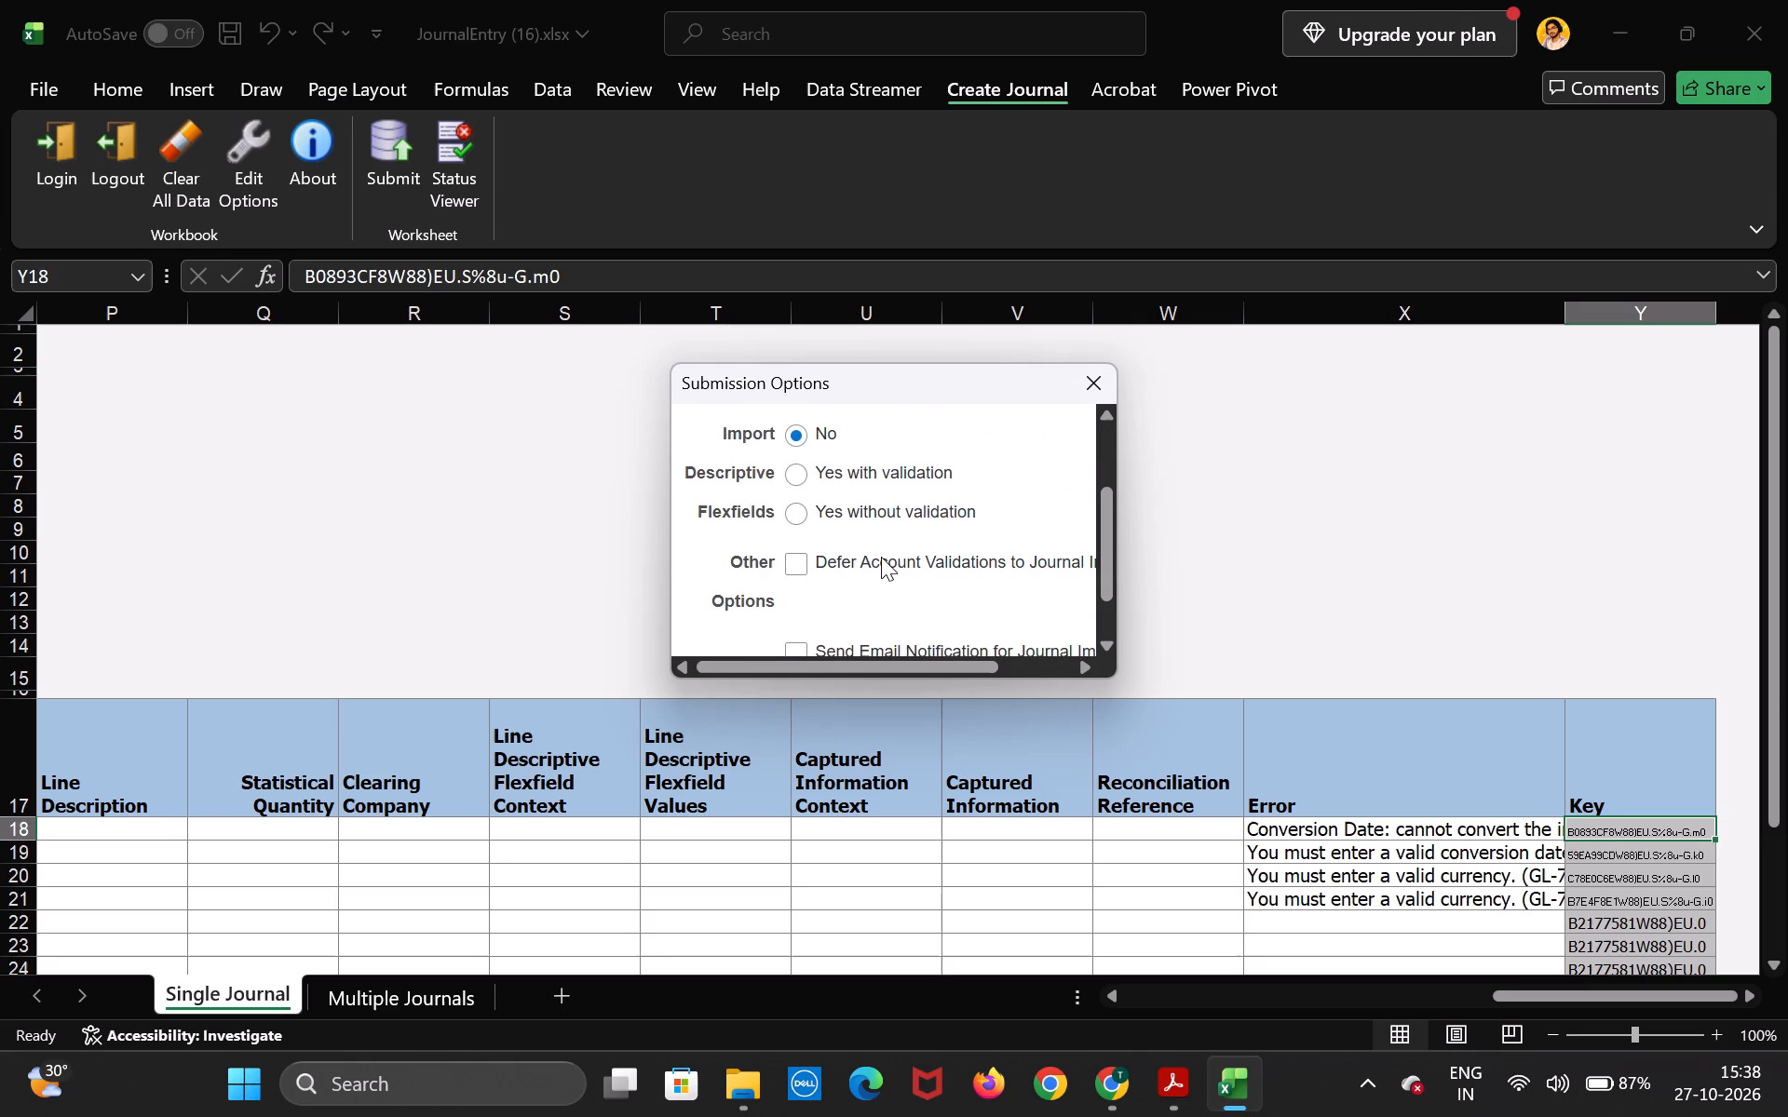
{"action": "scroll", "coordinate": [881, 557], "scroll_direction": "down", "scroll_amount": 2}
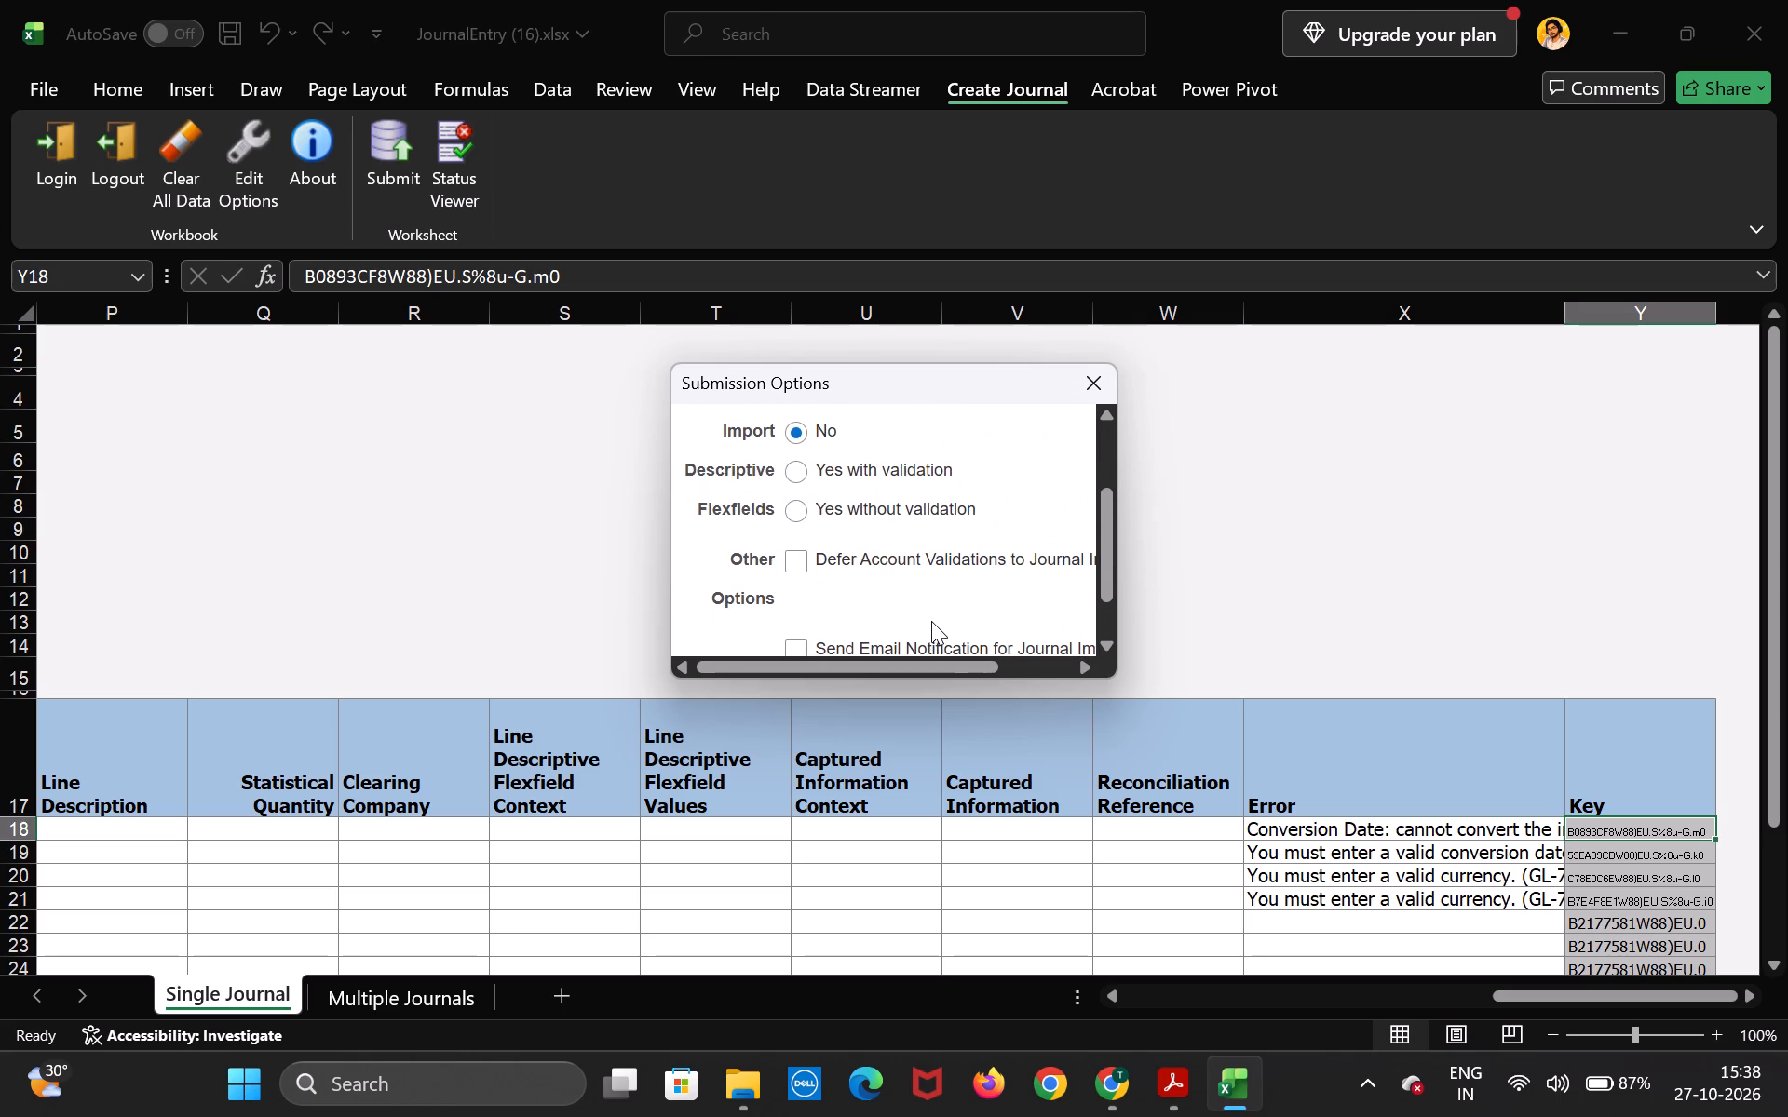
{"action": "left_click", "coordinate": [1027, 624]}
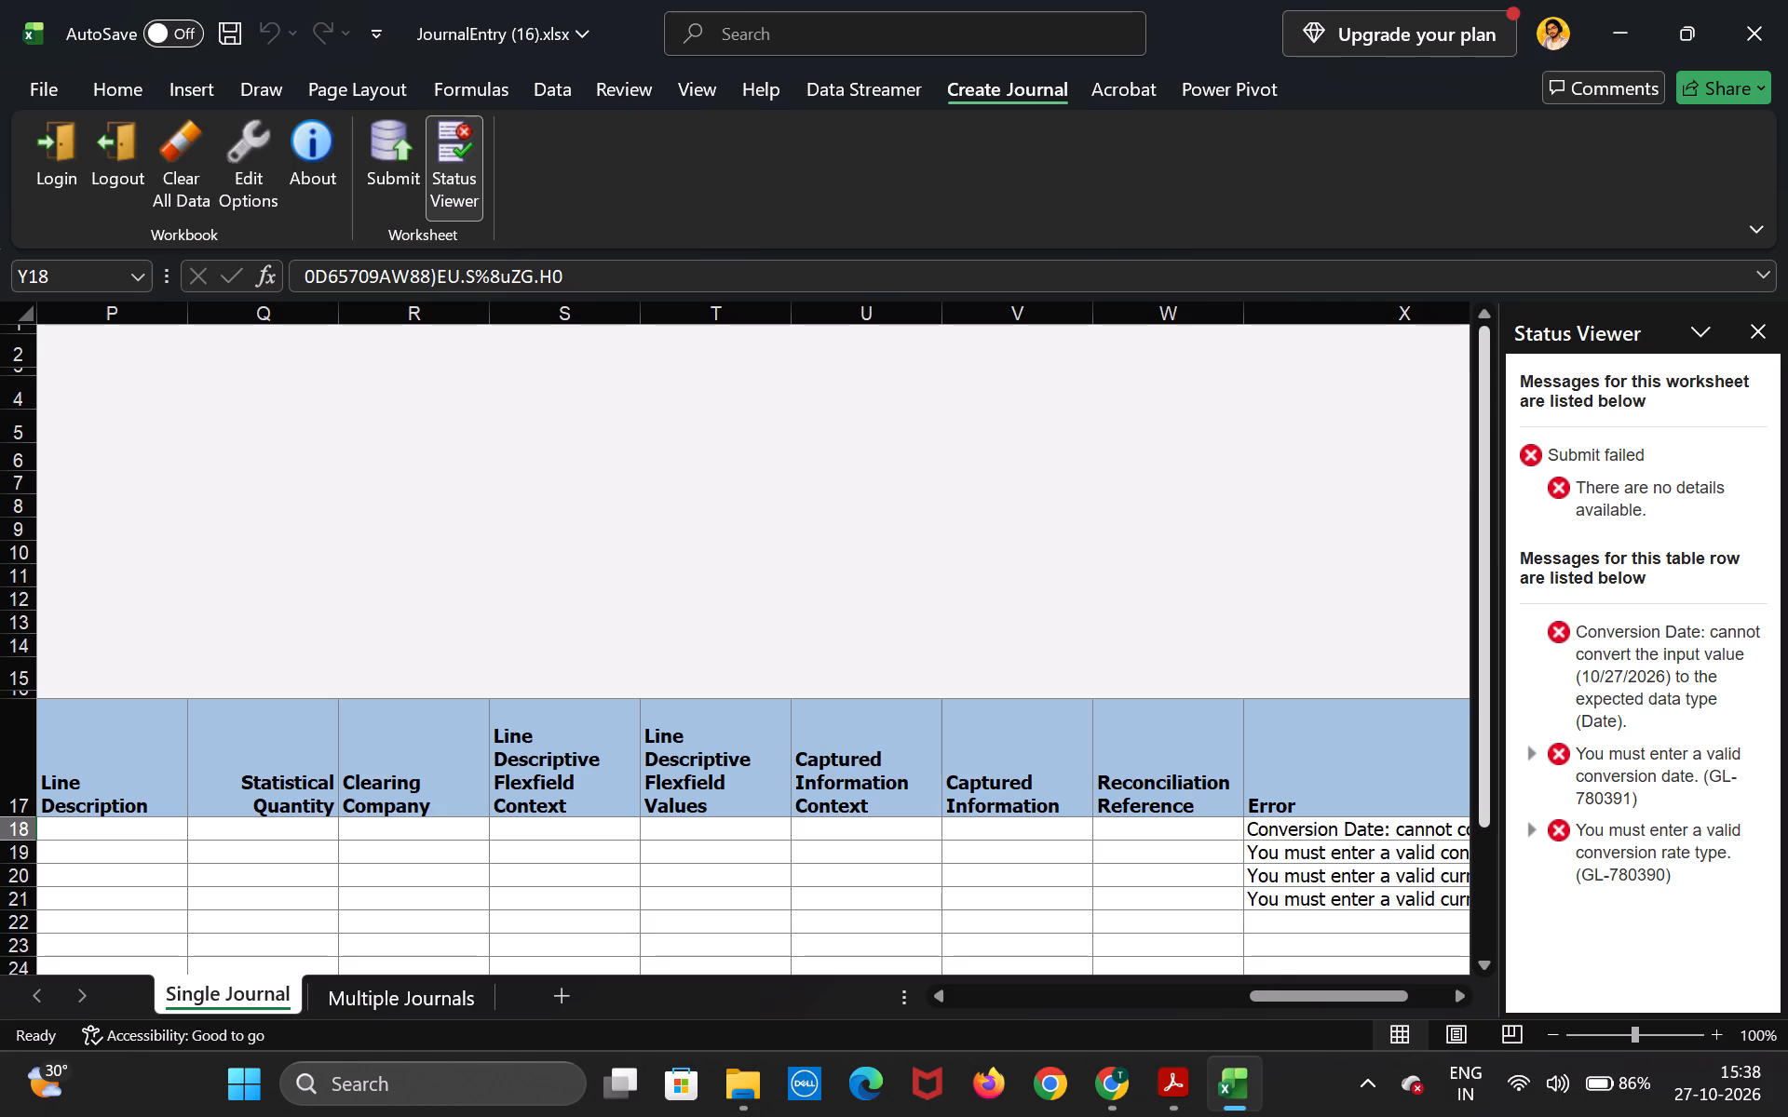
{"action": "left_click", "coordinate": [1749, 344]}
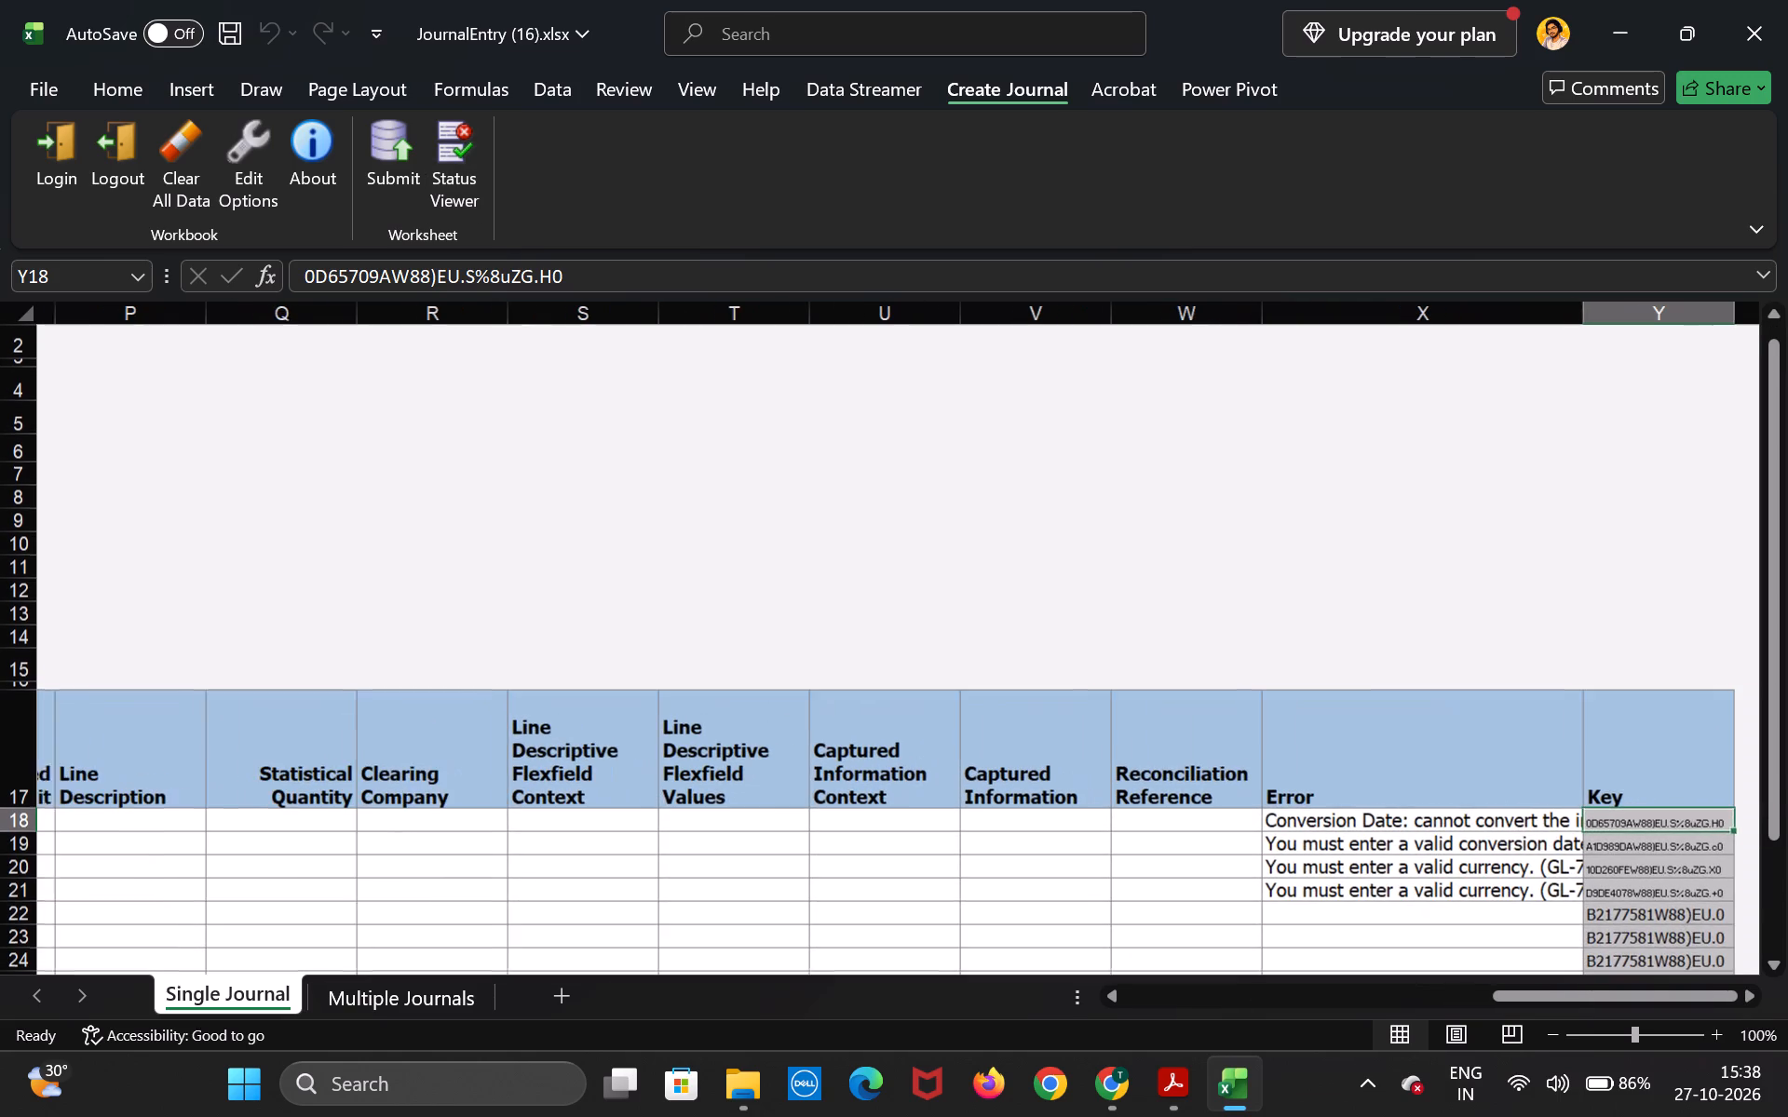
Read the Row Status messages of the first journal line in row 18 and close them.
{"action": "scroll", "coordinate": [877, 850], "scroll_direction": "right", "scroll_amount": 9}
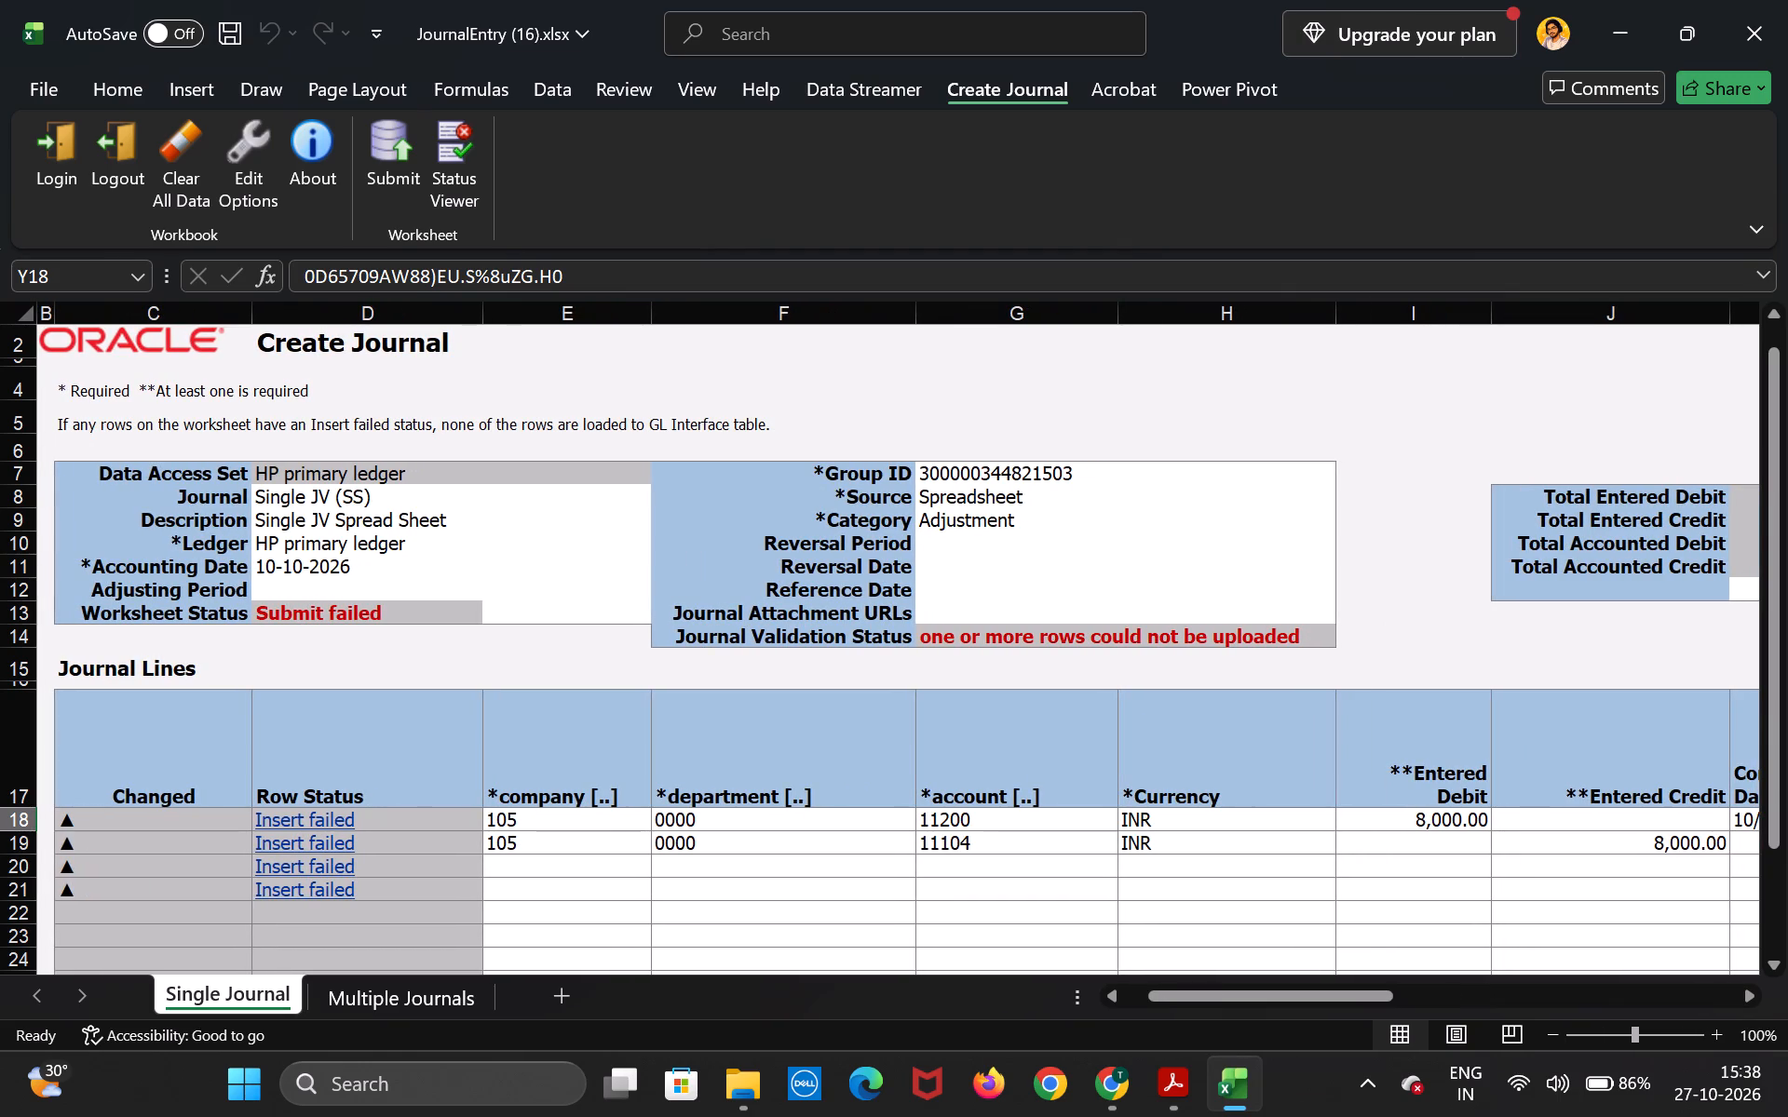
{"action": "left_click", "coordinate": [344, 827]}
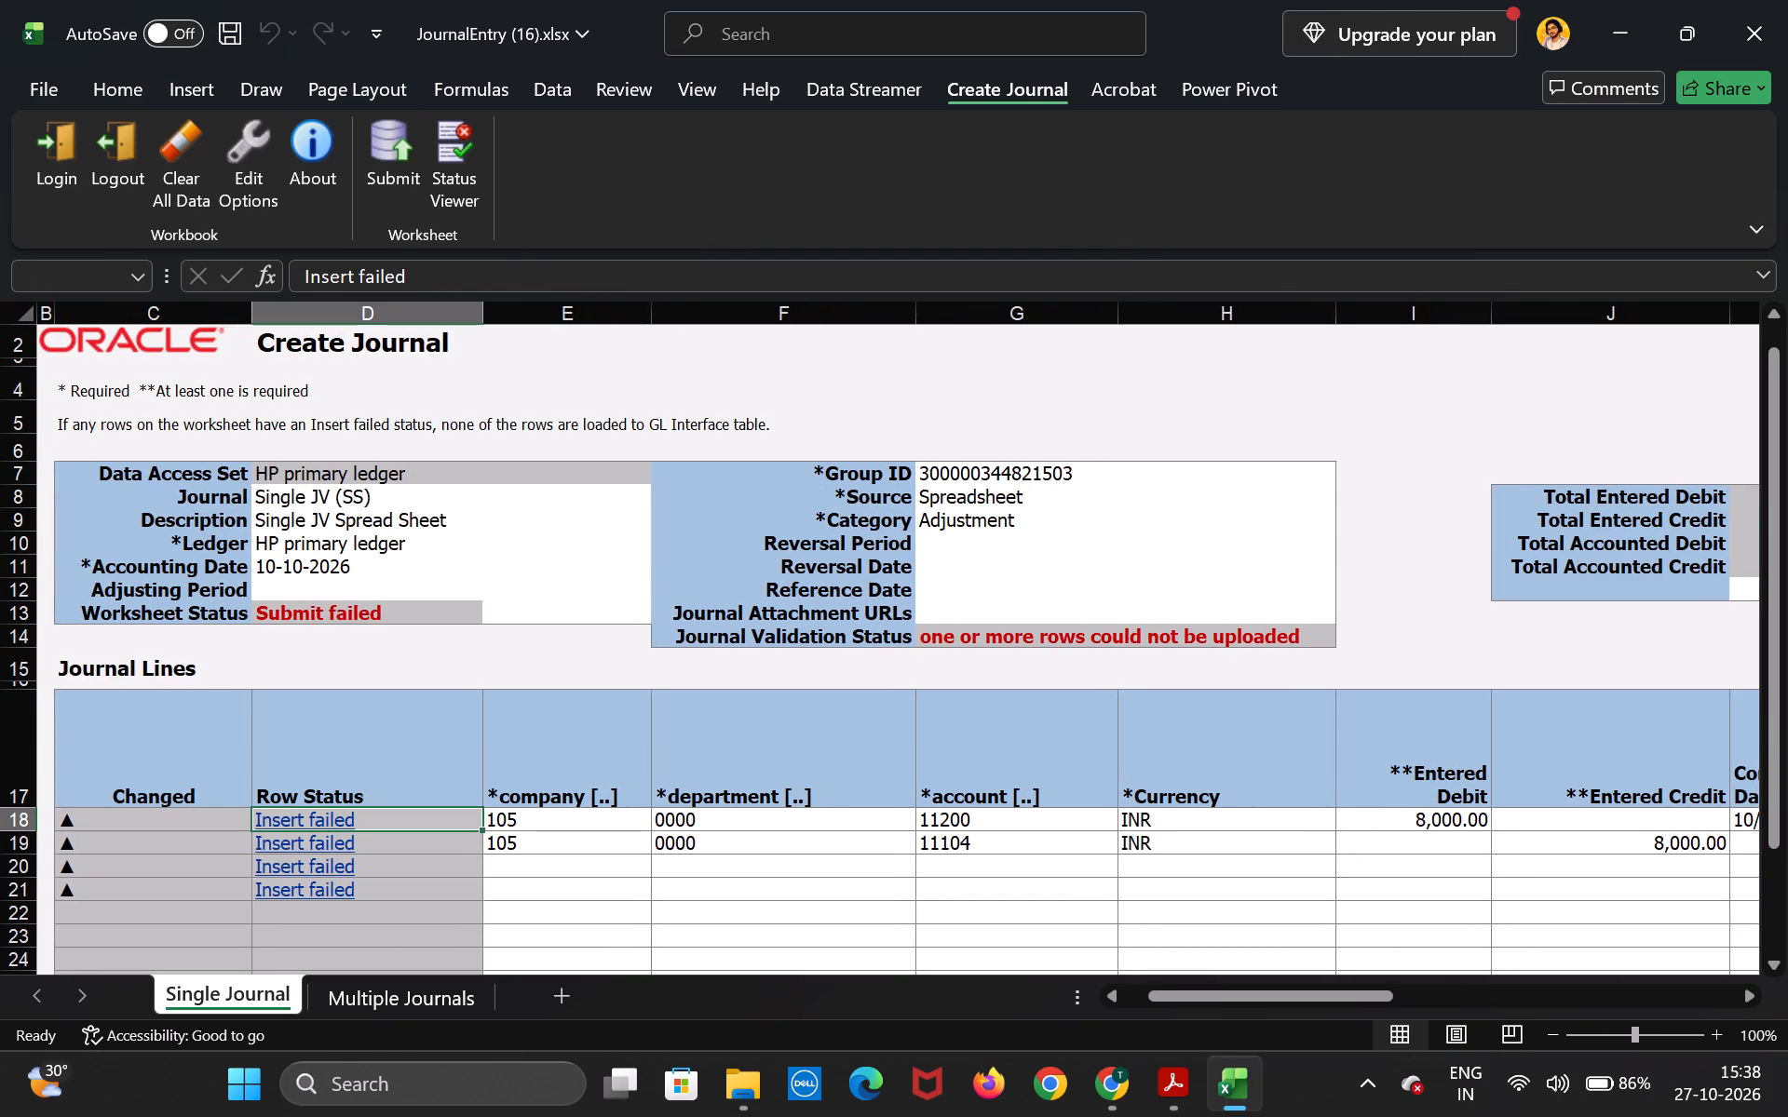
{"action": "double_click", "coordinate": [337, 823]}
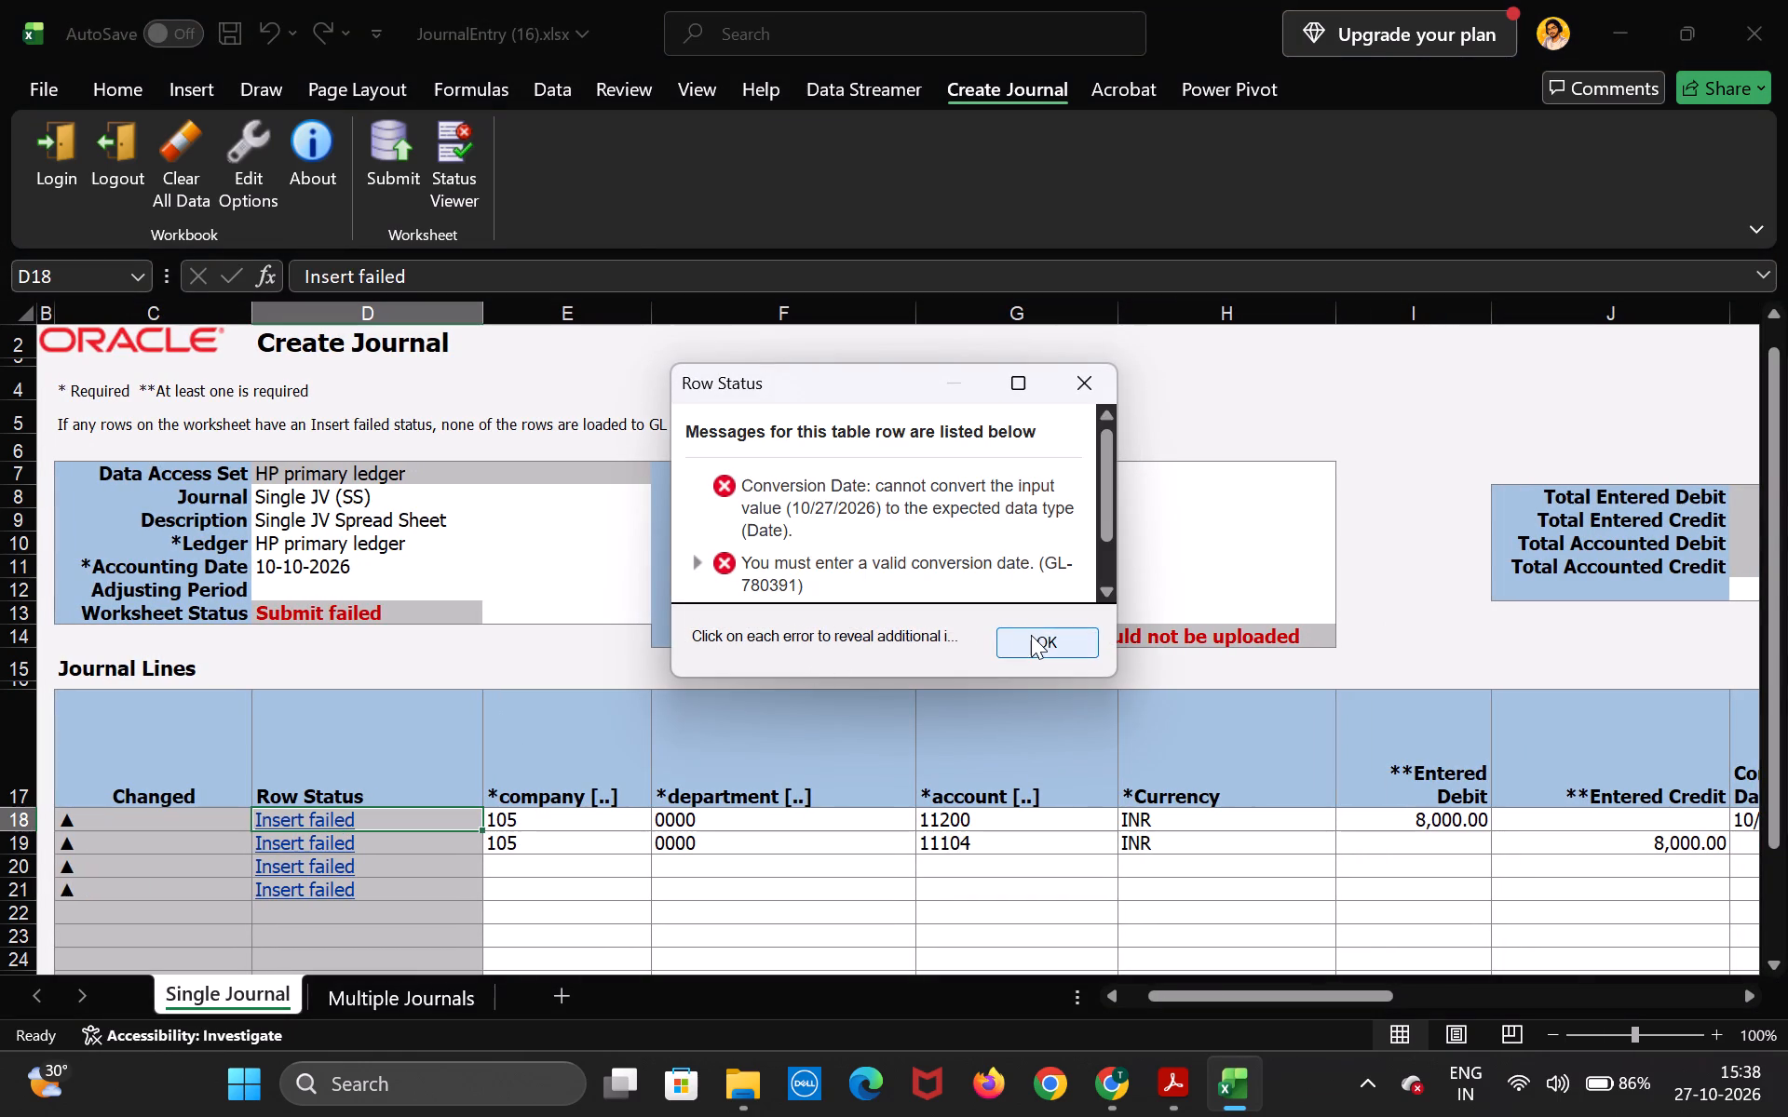
{"action": "left_click", "coordinate": [1032, 636]}
{"action": "left_click", "coordinate": [508, 857]}
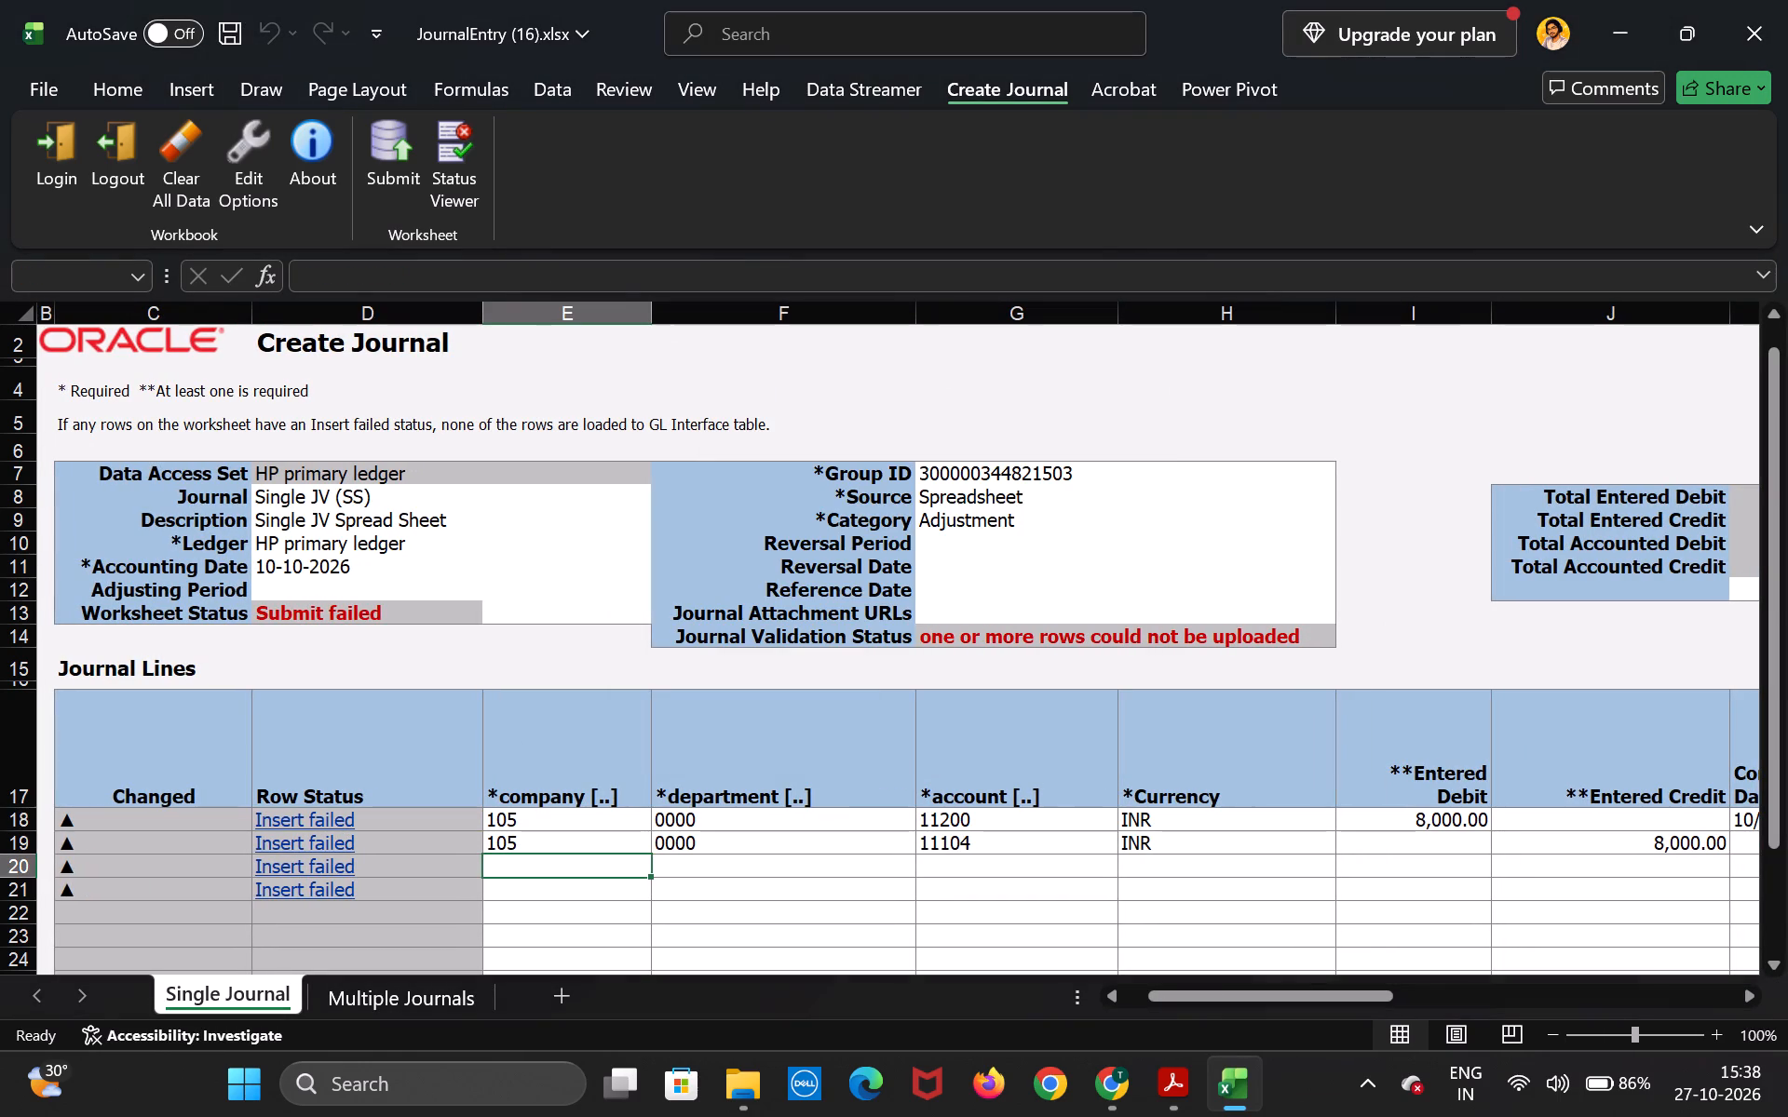
Close the JournalEntry (16) workbook without saving its changes, accepting the picture size warnings.
{"action": "left_click", "coordinate": [1748, 26]}
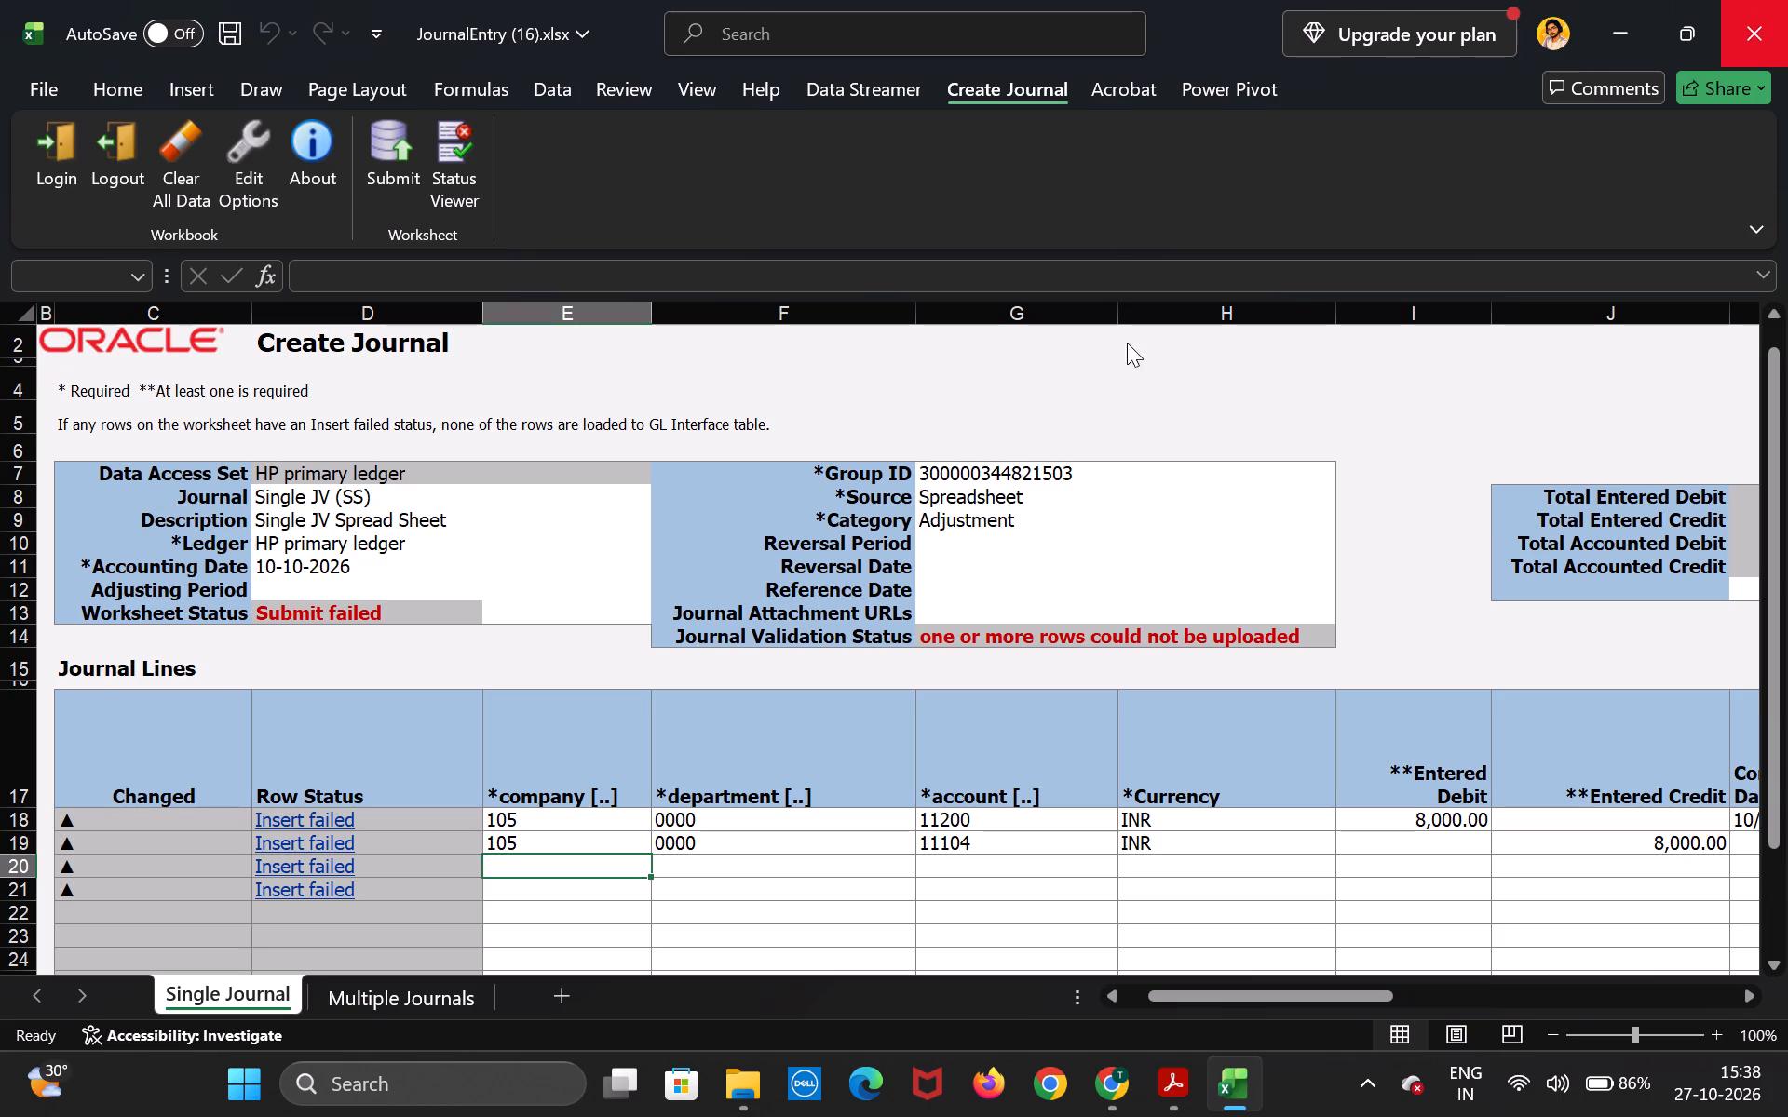
{"action": "left_click", "coordinate": [978, 737]}
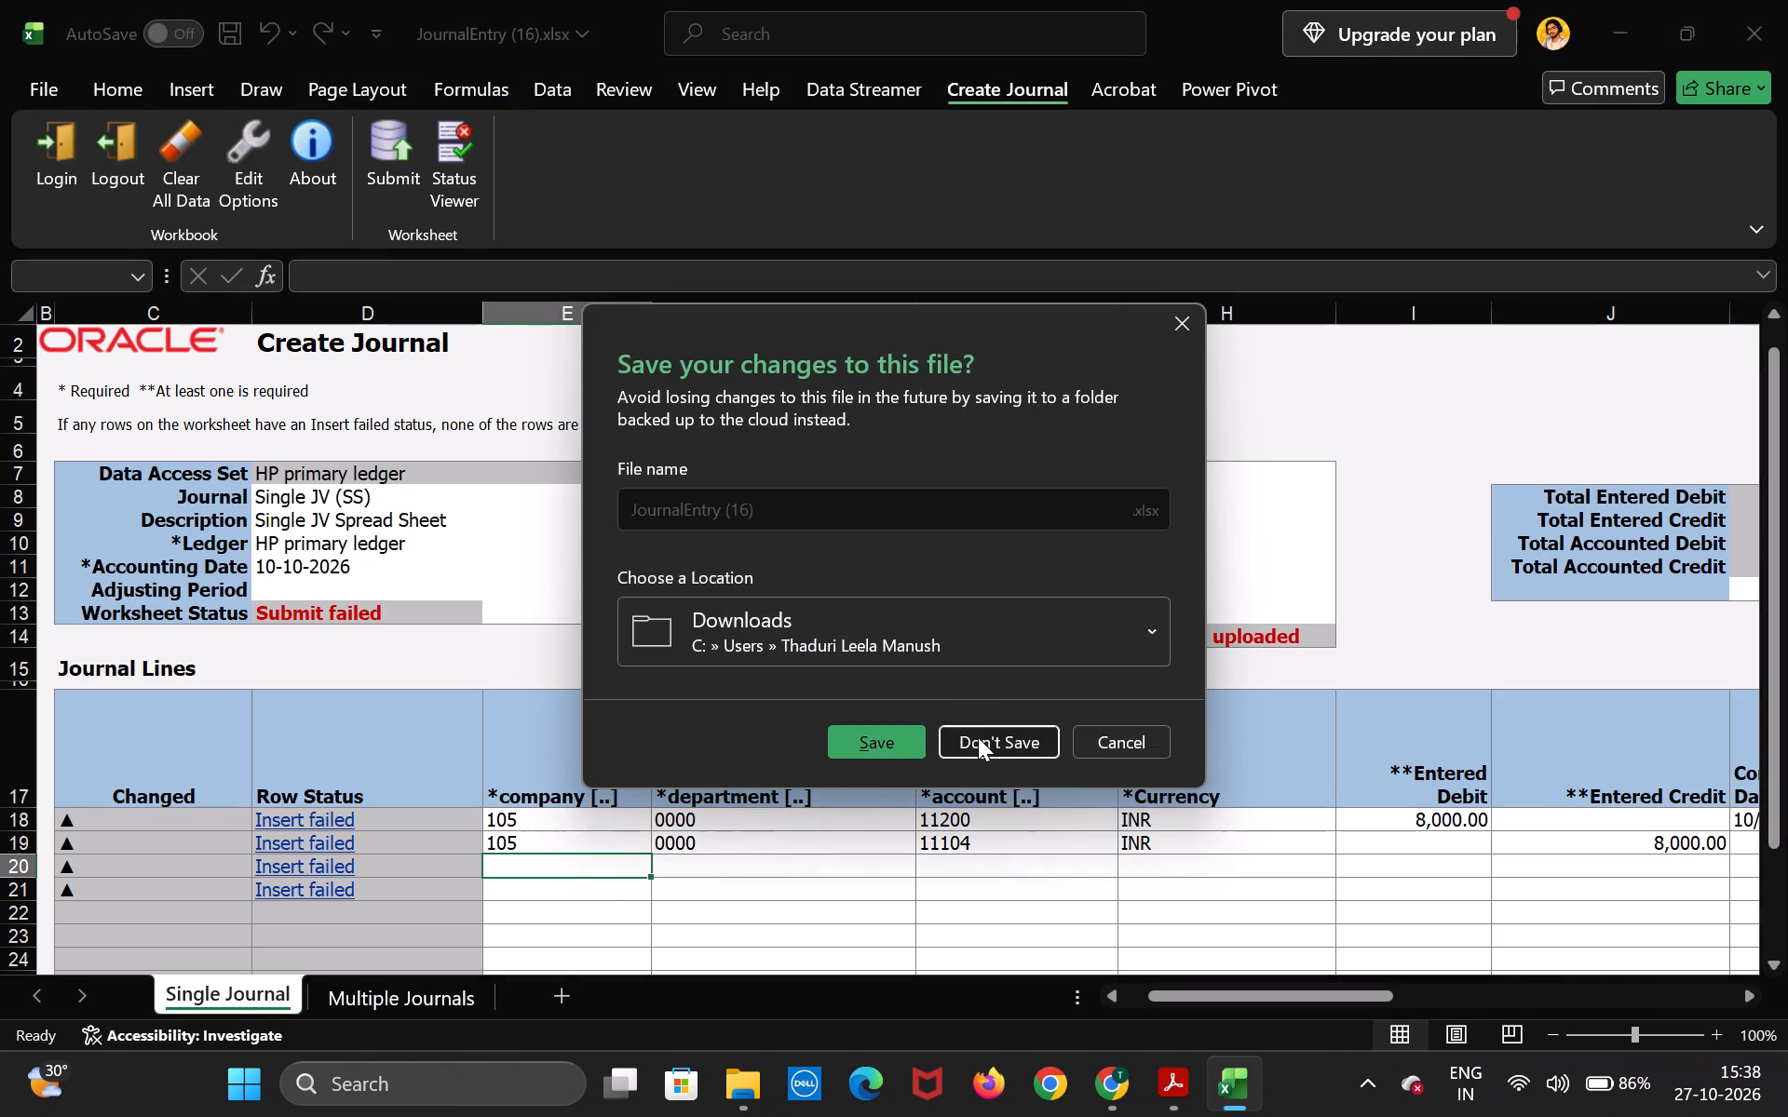
{"action": "left_click", "coordinate": [1059, 595]}
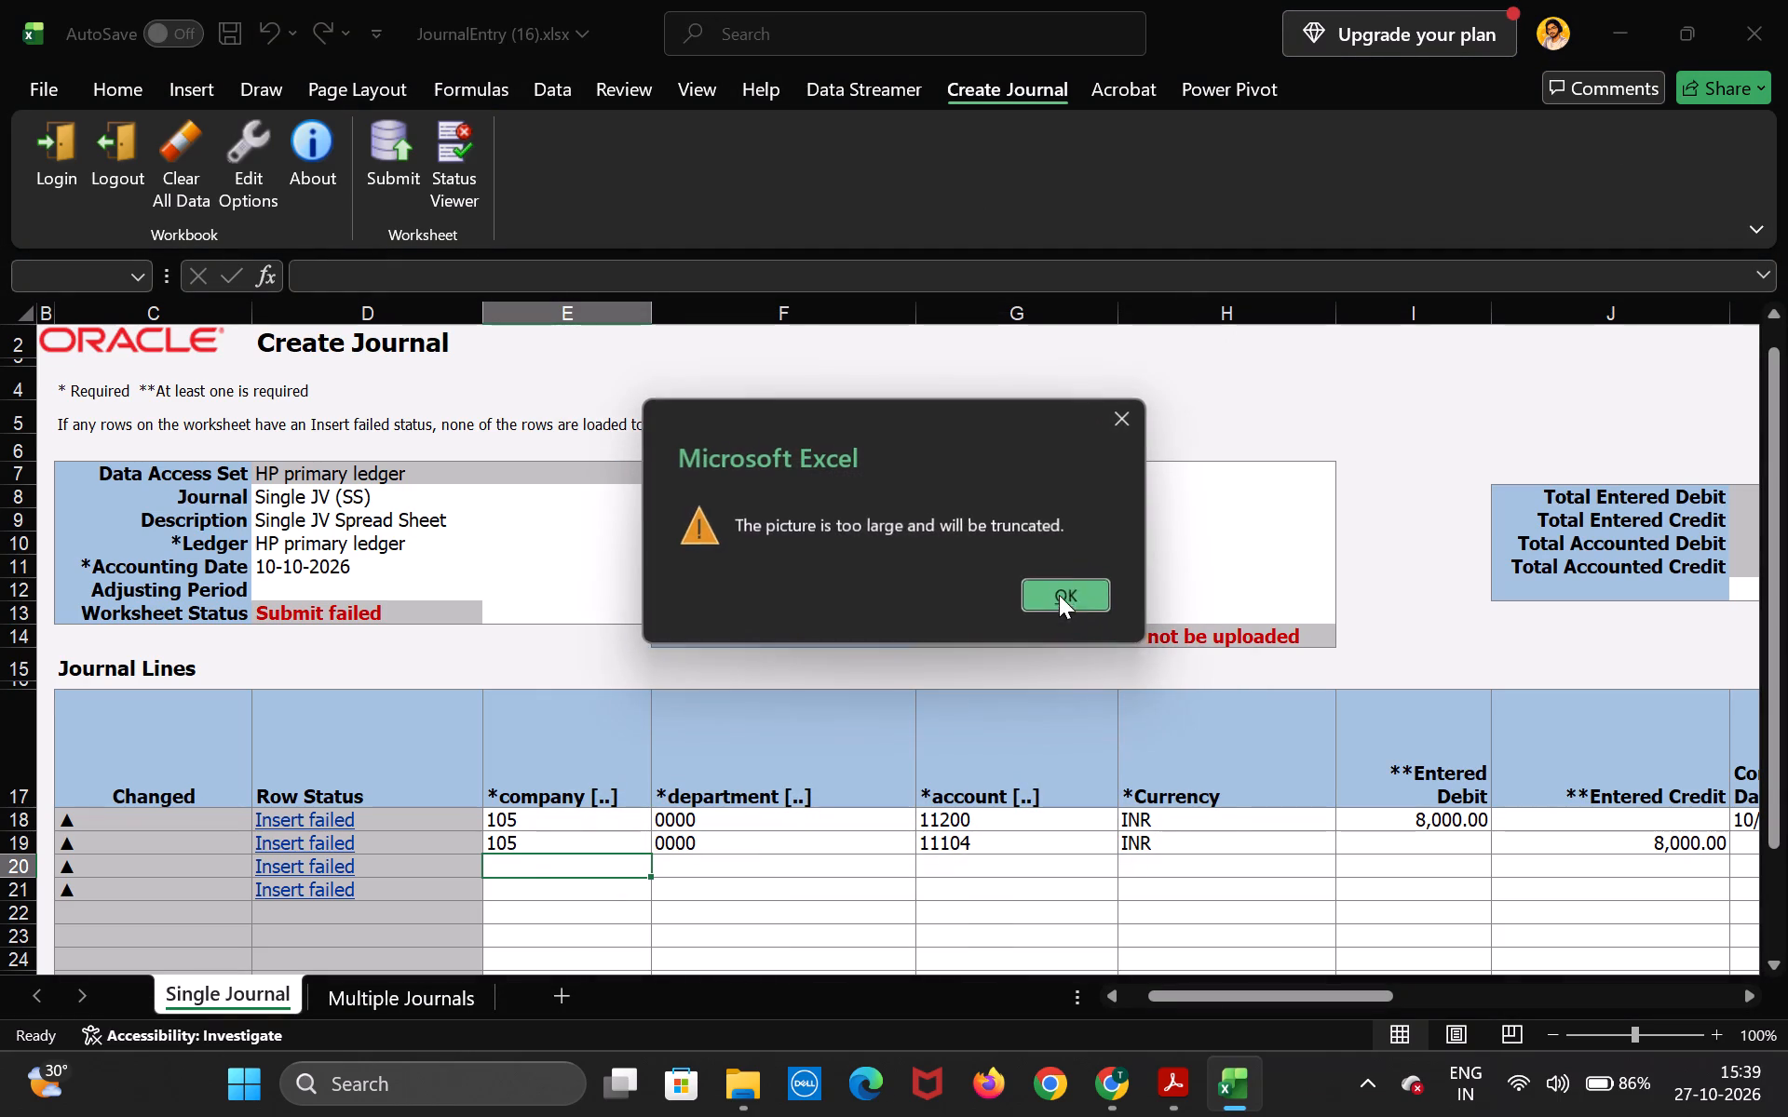
{"action": "left_click", "coordinate": [1065, 600]}
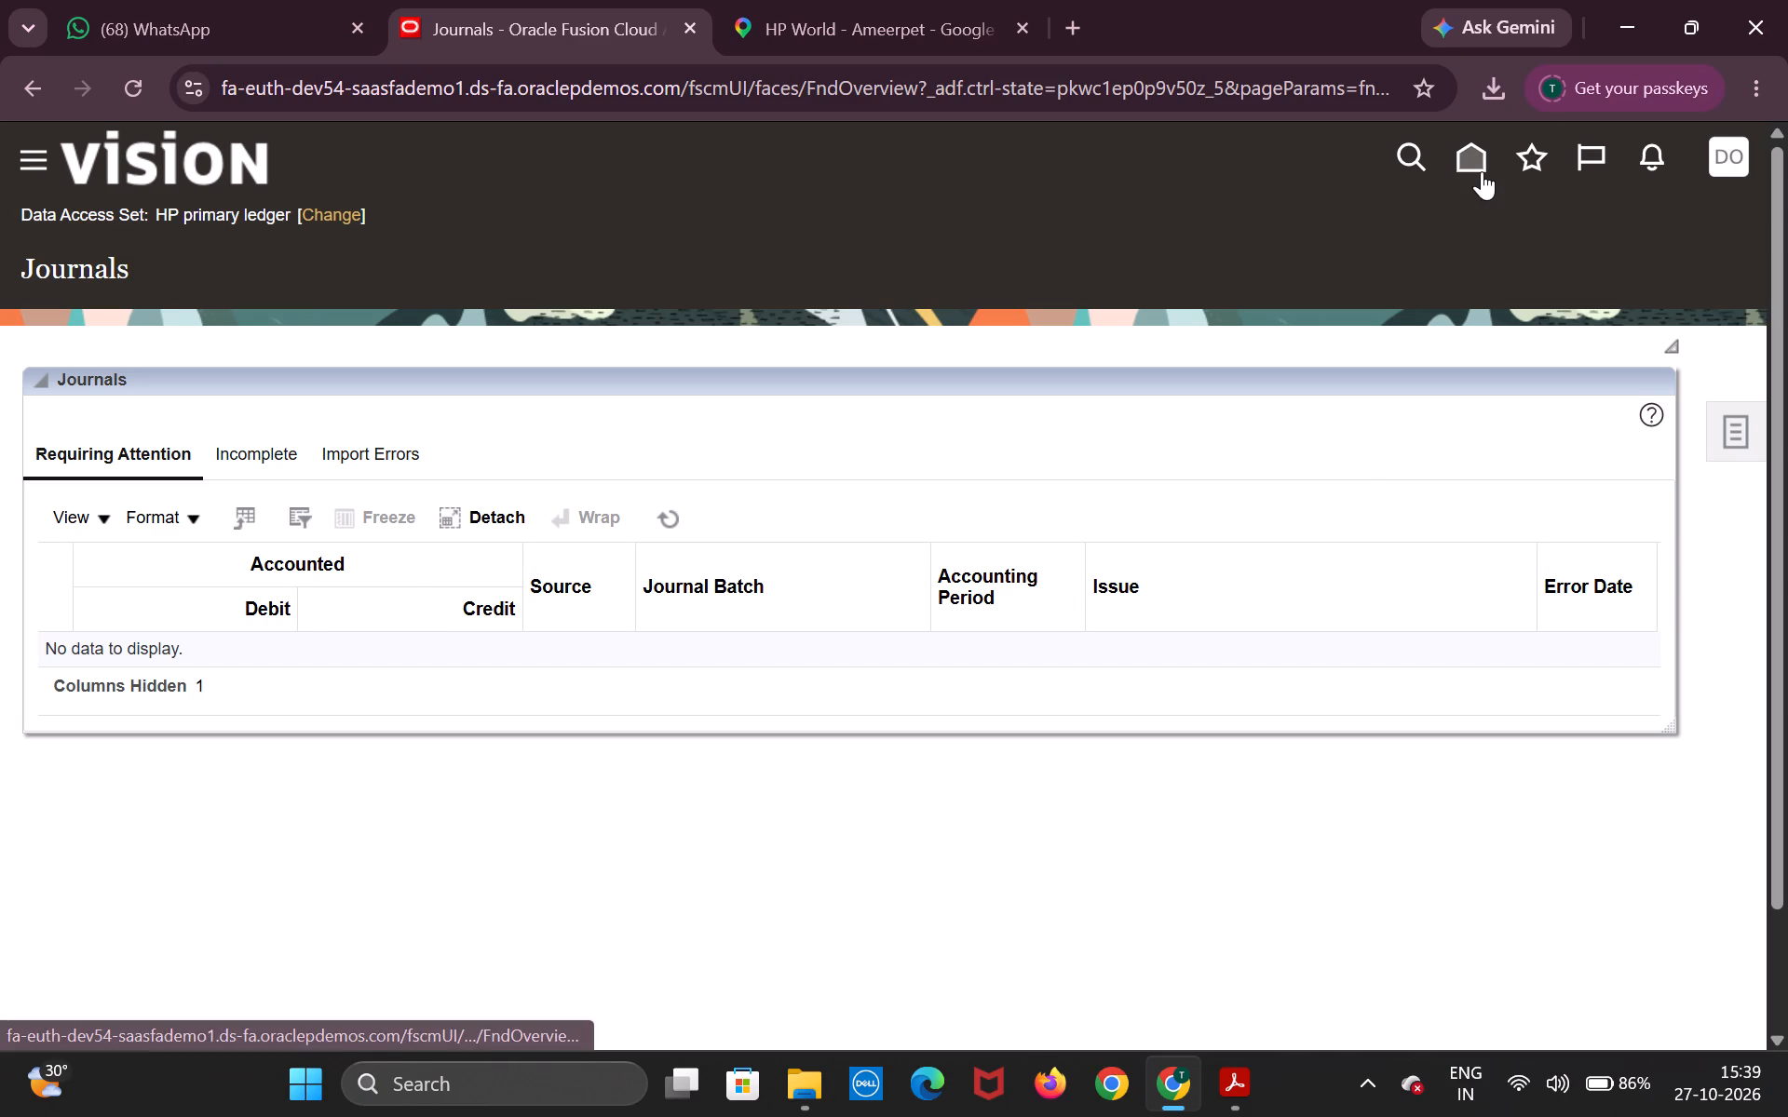
Download a fresh journal entry workbook with the Create Journal in Spreadsheet task in Oracle Fusion's Journals work area in Chrome.
{"action": "left_click", "coordinate": [1723, 441]}
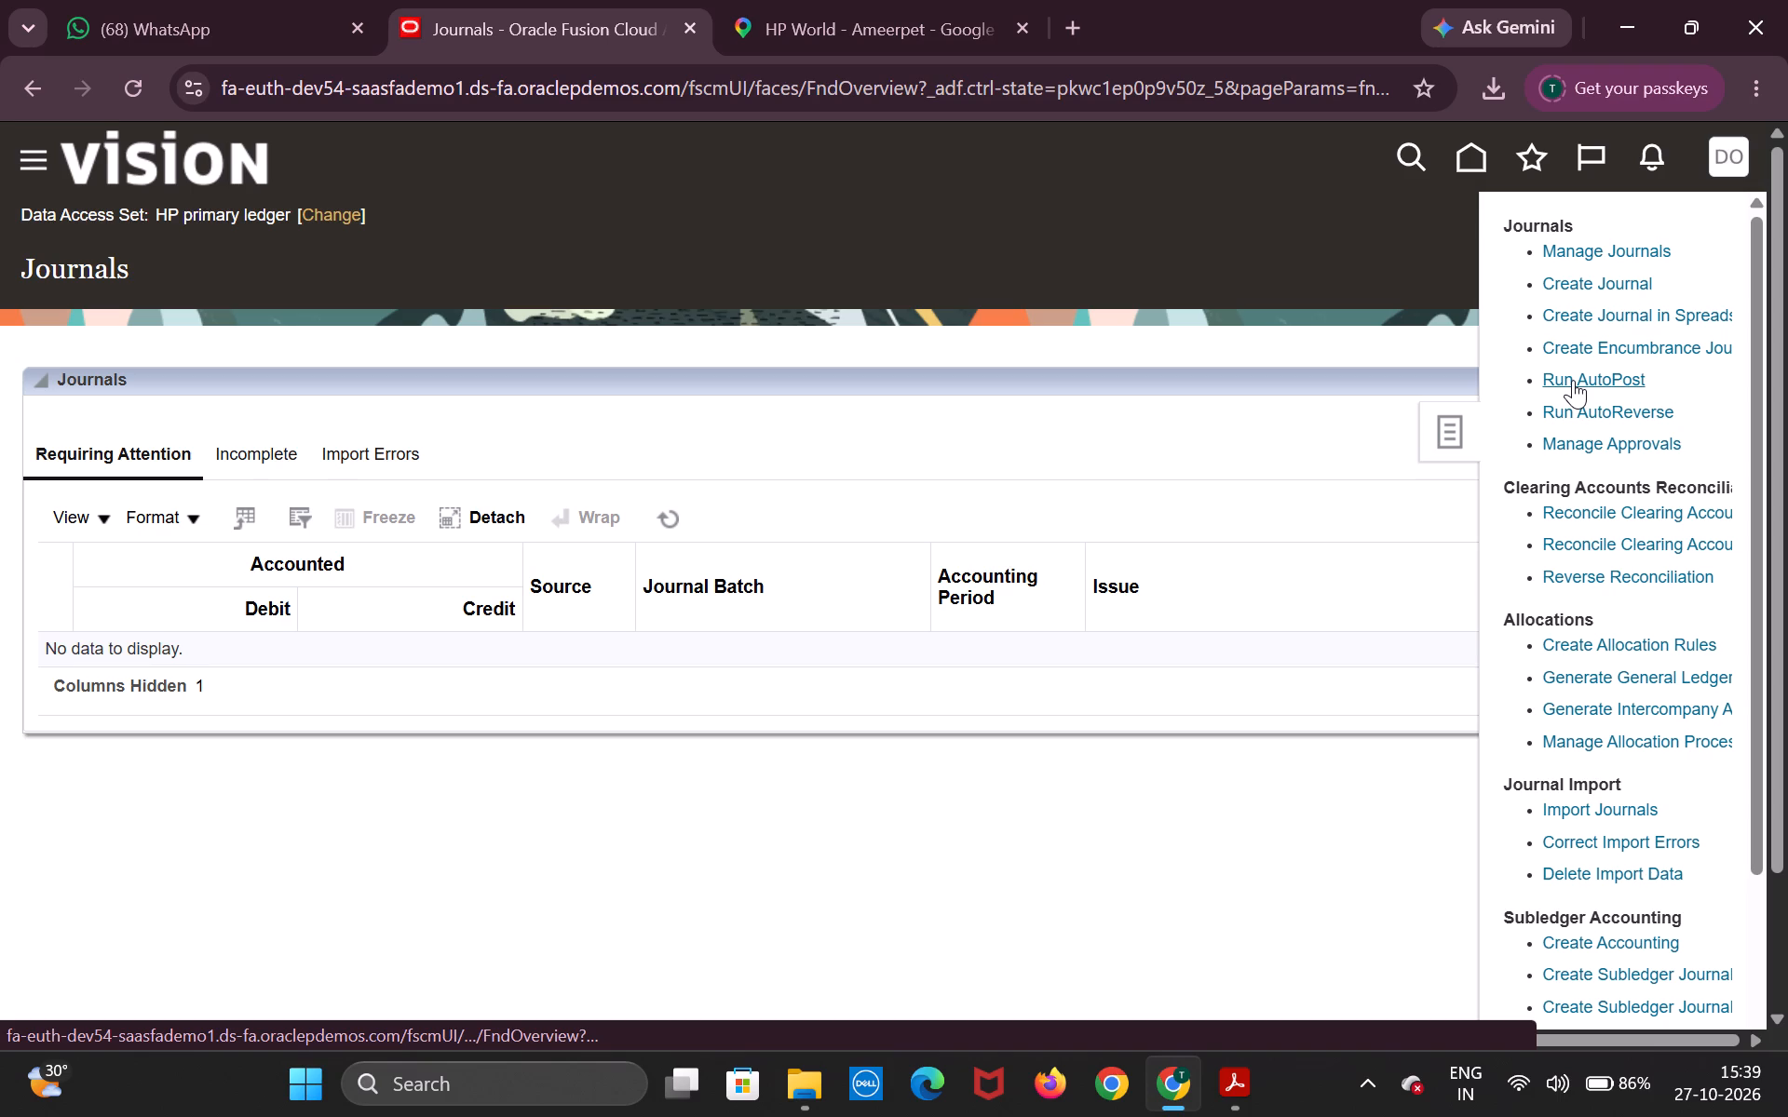
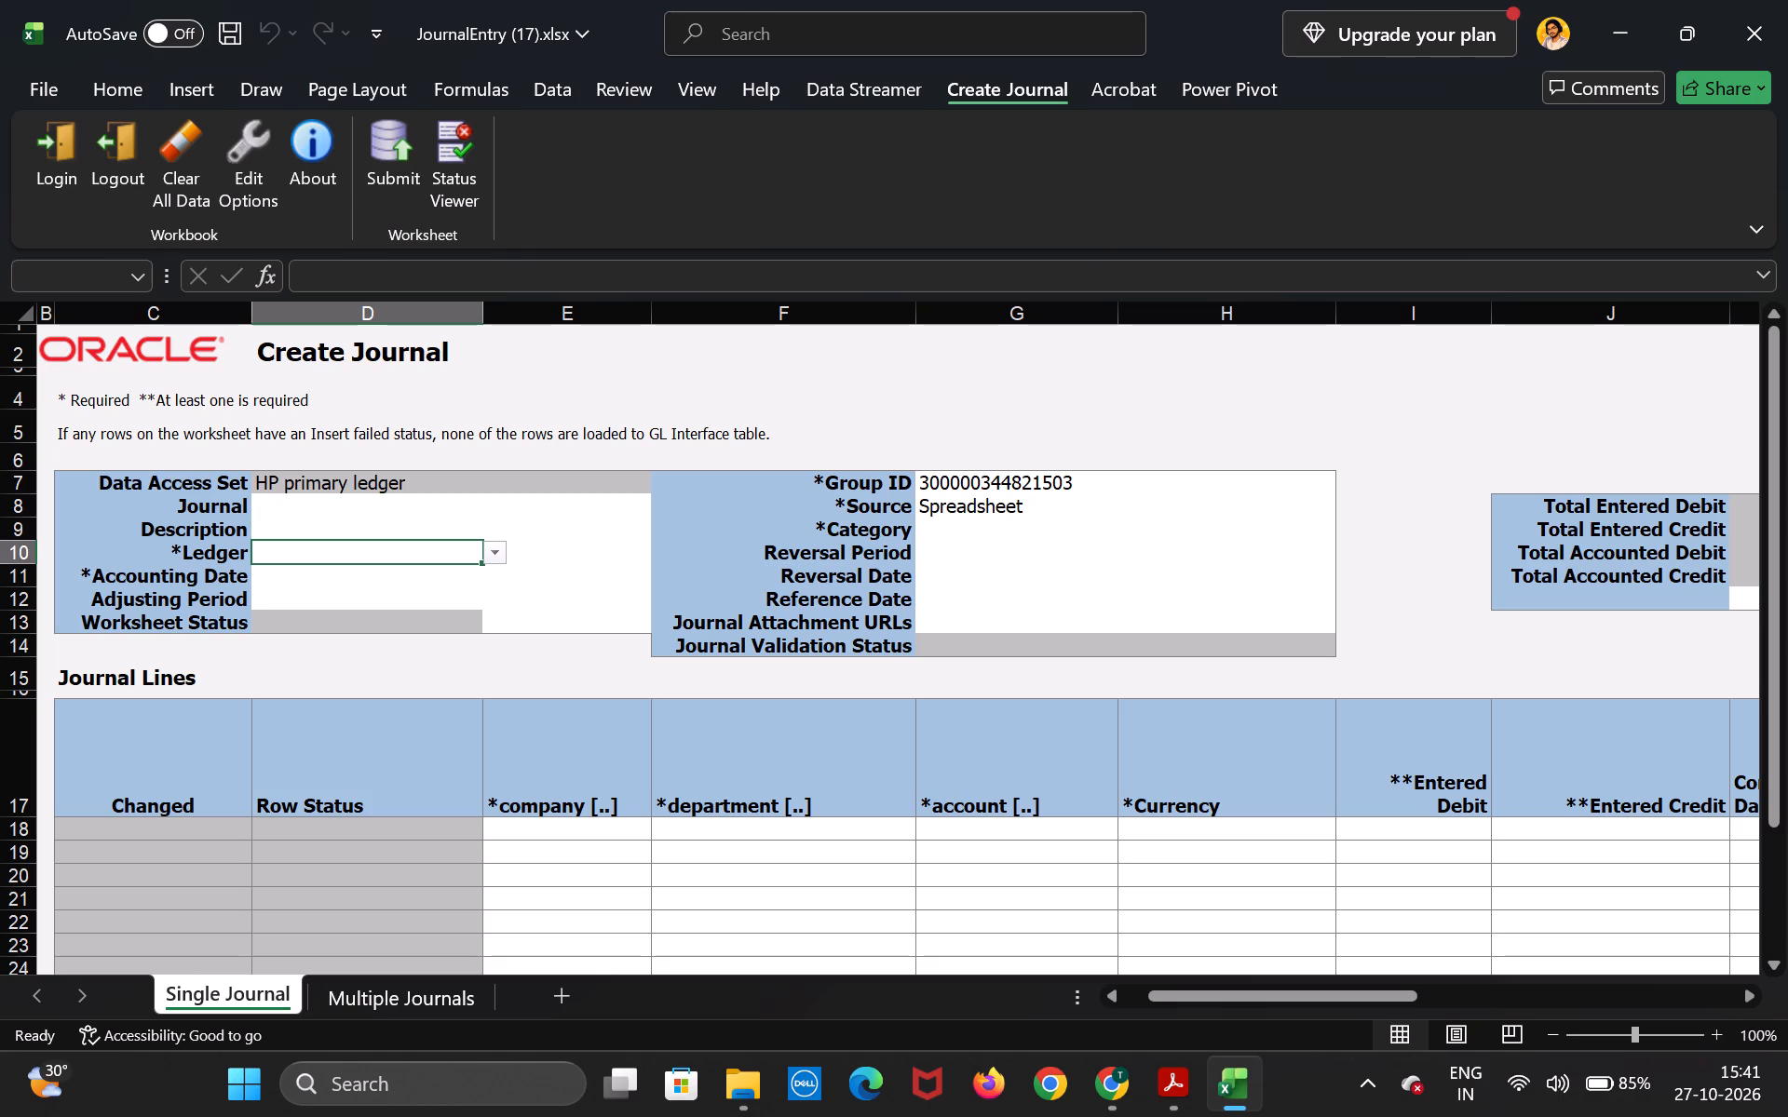
Set the journal header's Ledger to HP primary ledger and its Accounting Date to 27-10-2026.
{"action": "left_click", "coordinate": [494, 553]}
{"action": "left_click", "coordinate": [458, 571]}
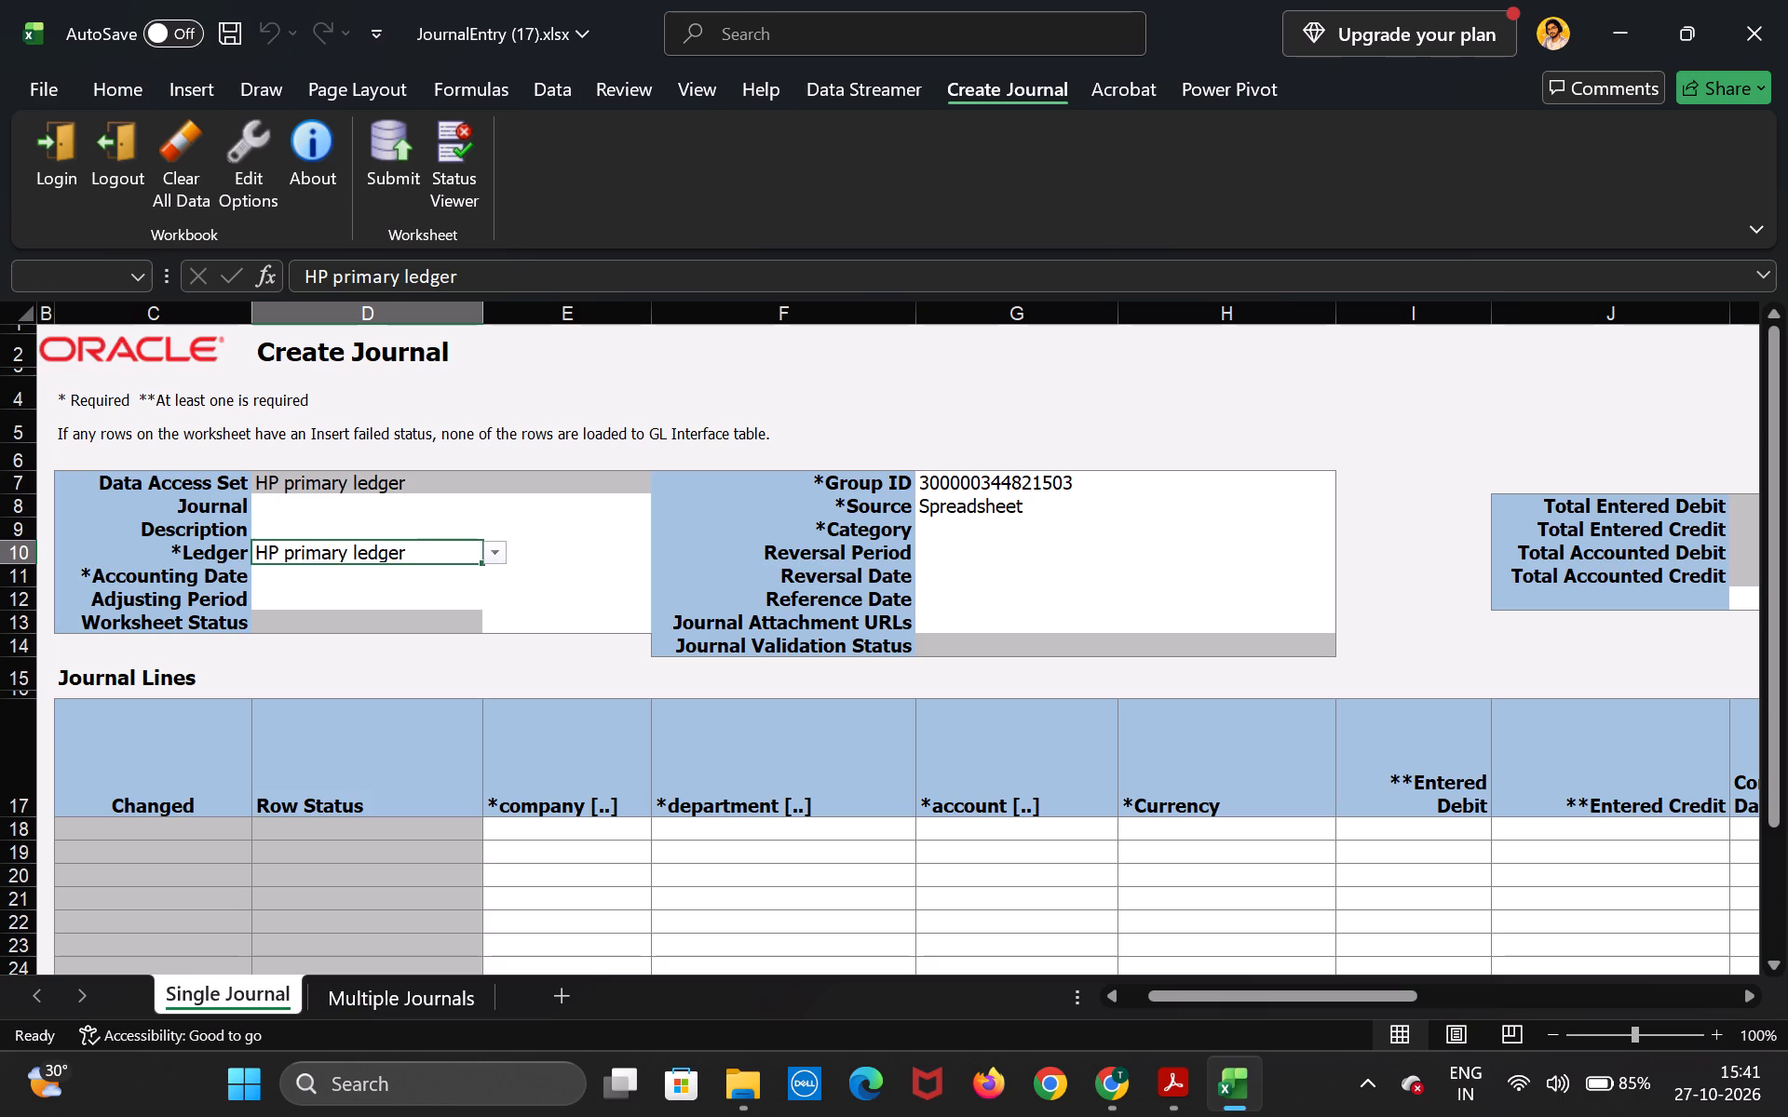
{"action": "left_click", "coordinate": [431, 573]}
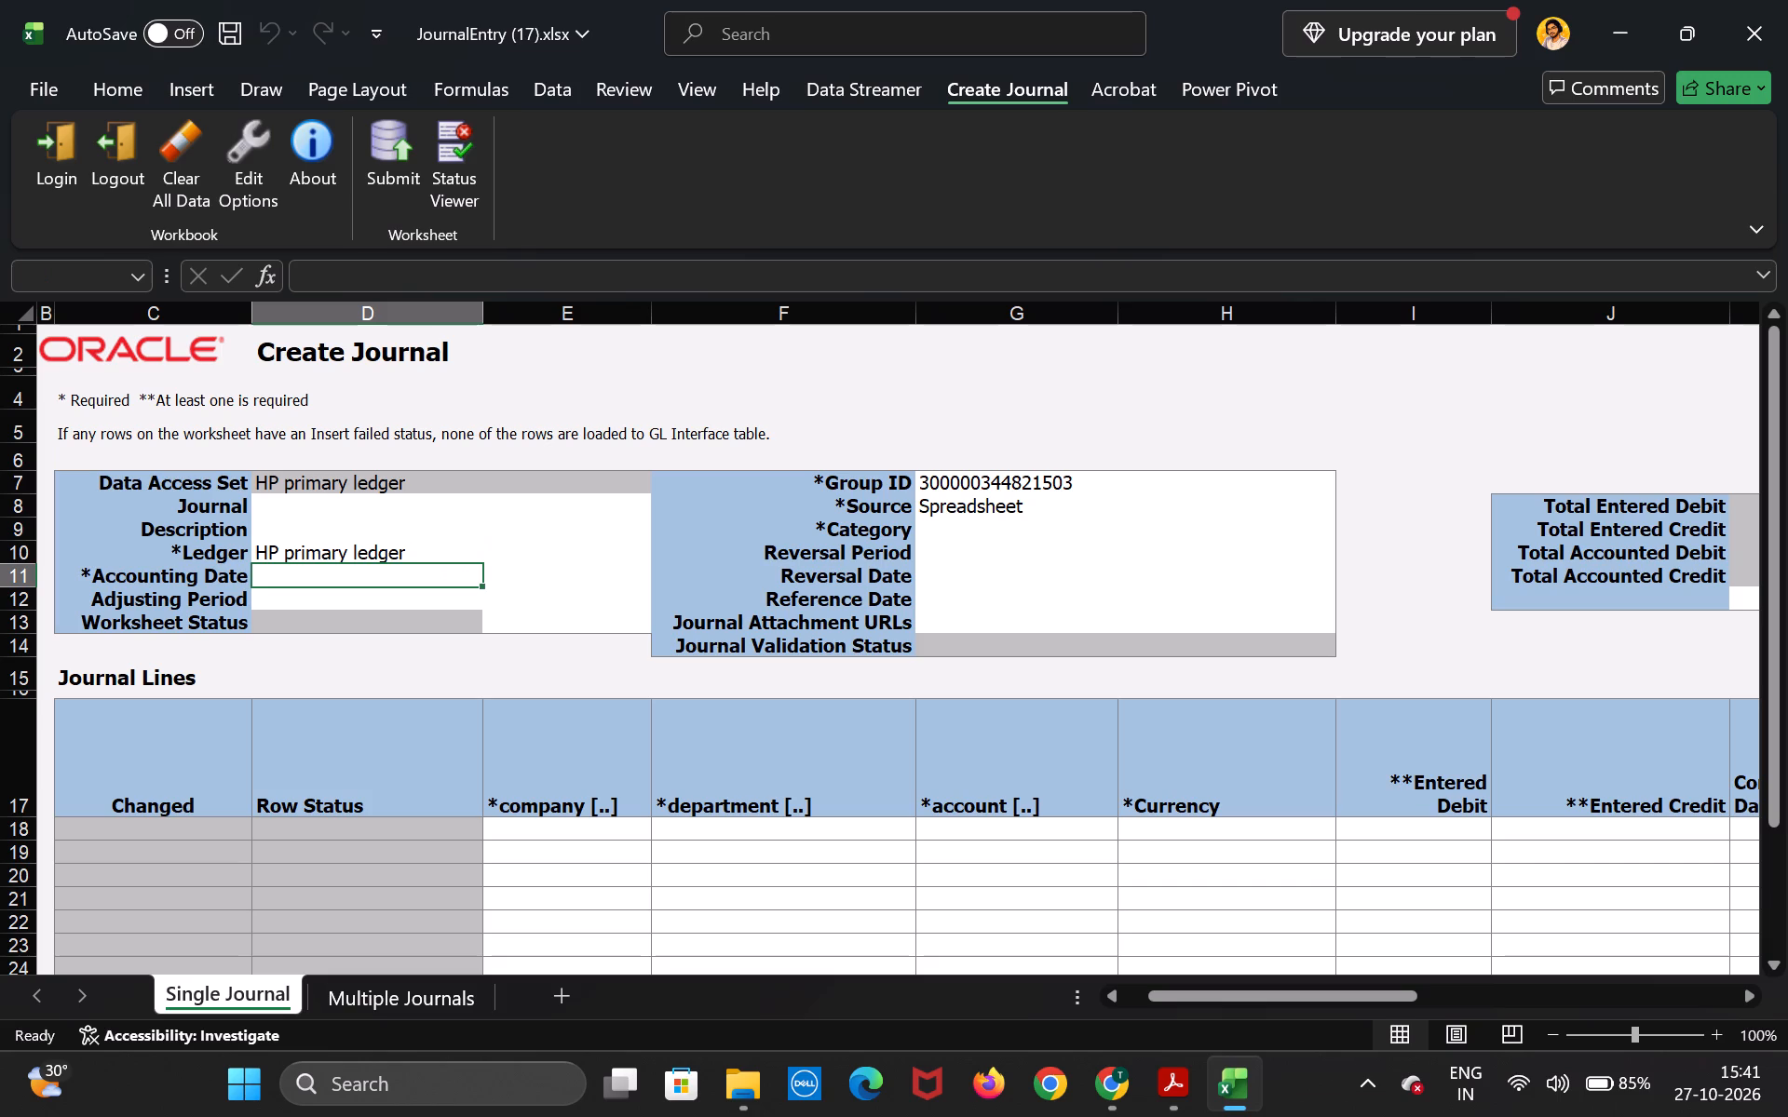
{"action": "key", "text": "2"}
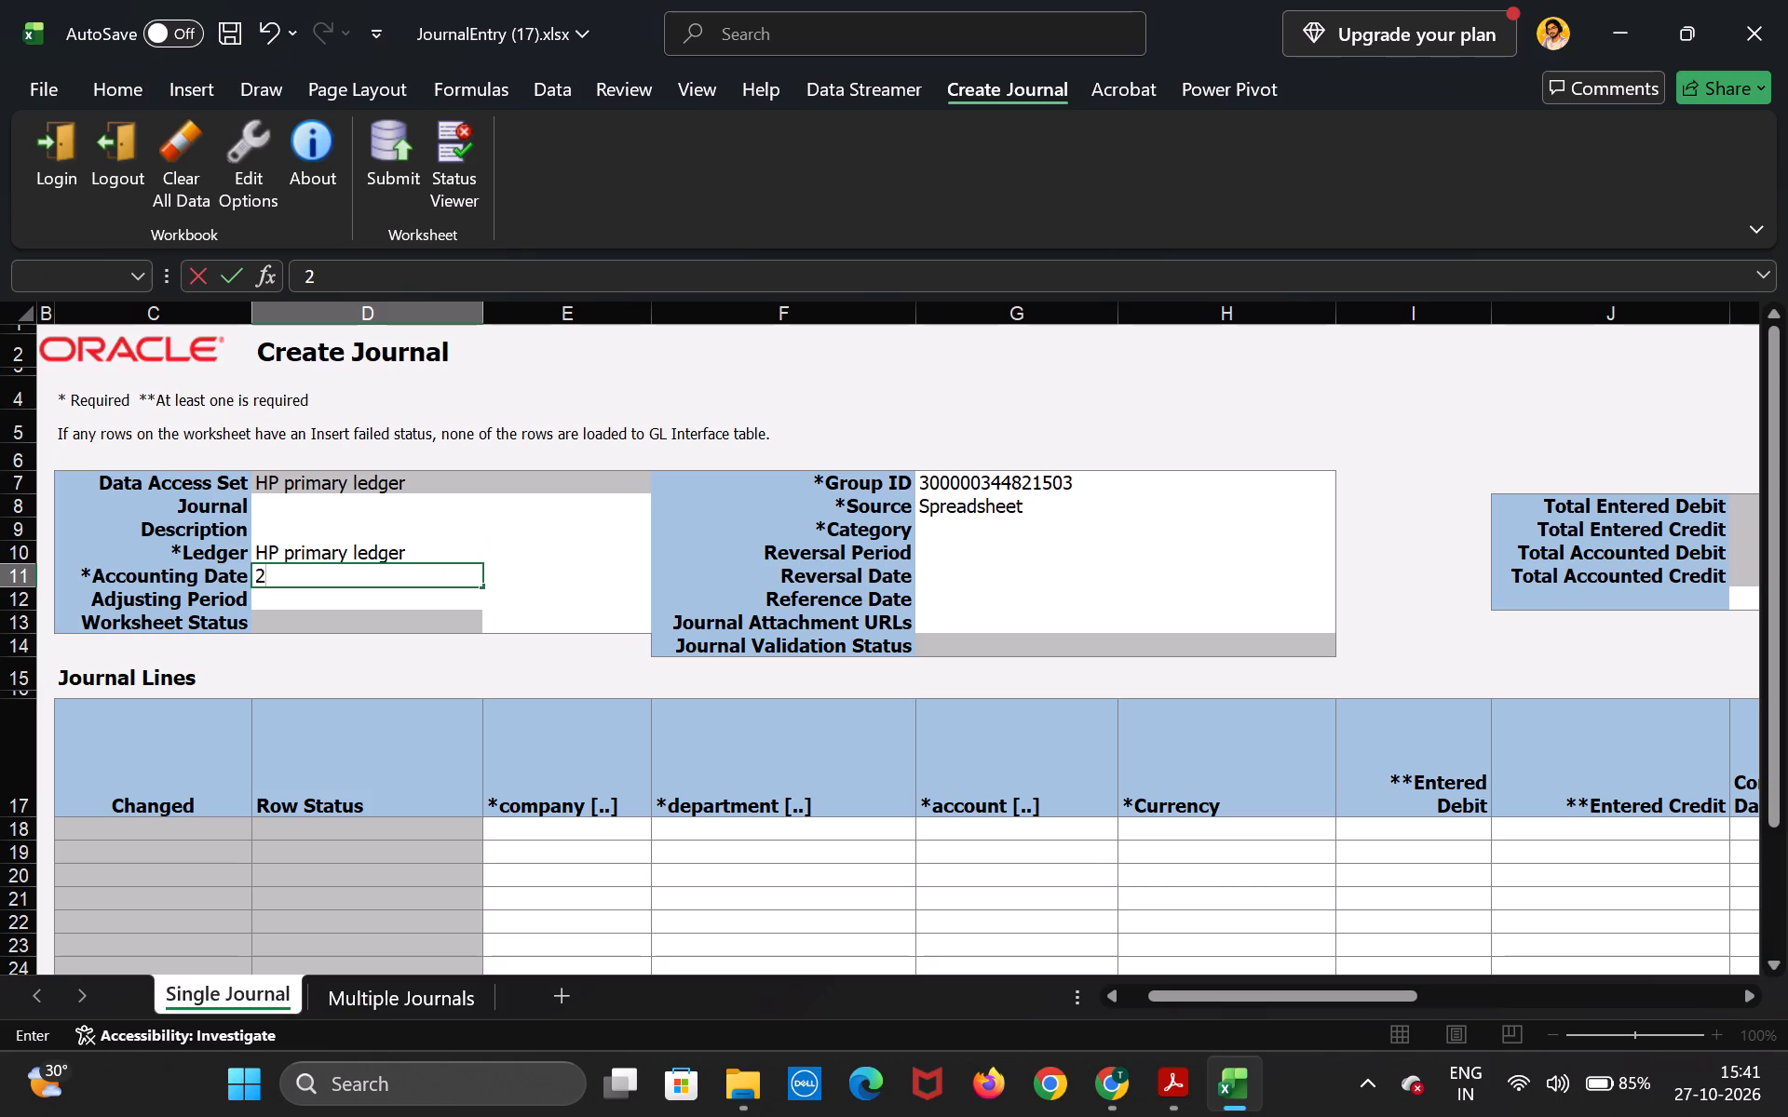
{"action": "key", "text": "7"}
{"action": "type", "text": "-2"}
{"action": "key", "text": "BackSpace"}
{"action": "key", "text": "1"}
{"action": "key", "text": "0"}
{"action": "type", "text": "-2026"}
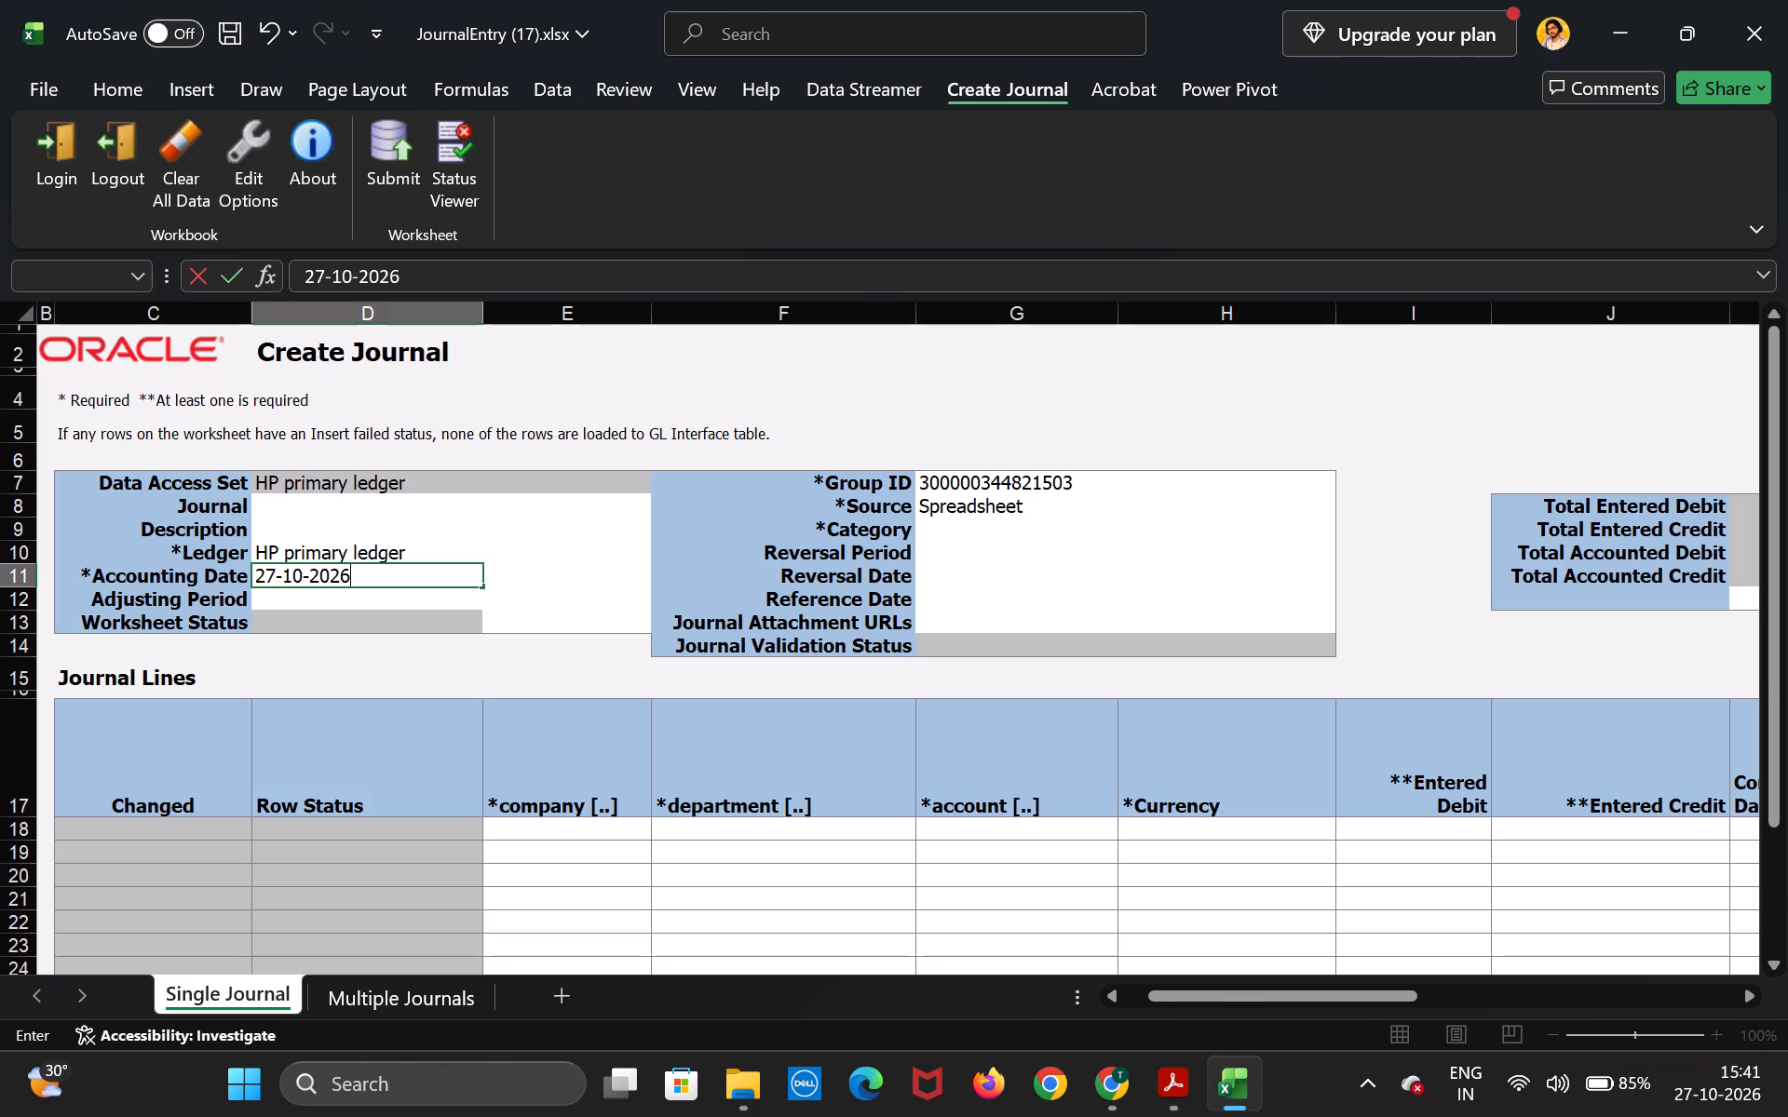
Enter Adjustment as the journal header's Category.
{"action": "left_click", "coordinate": [946, 554]}
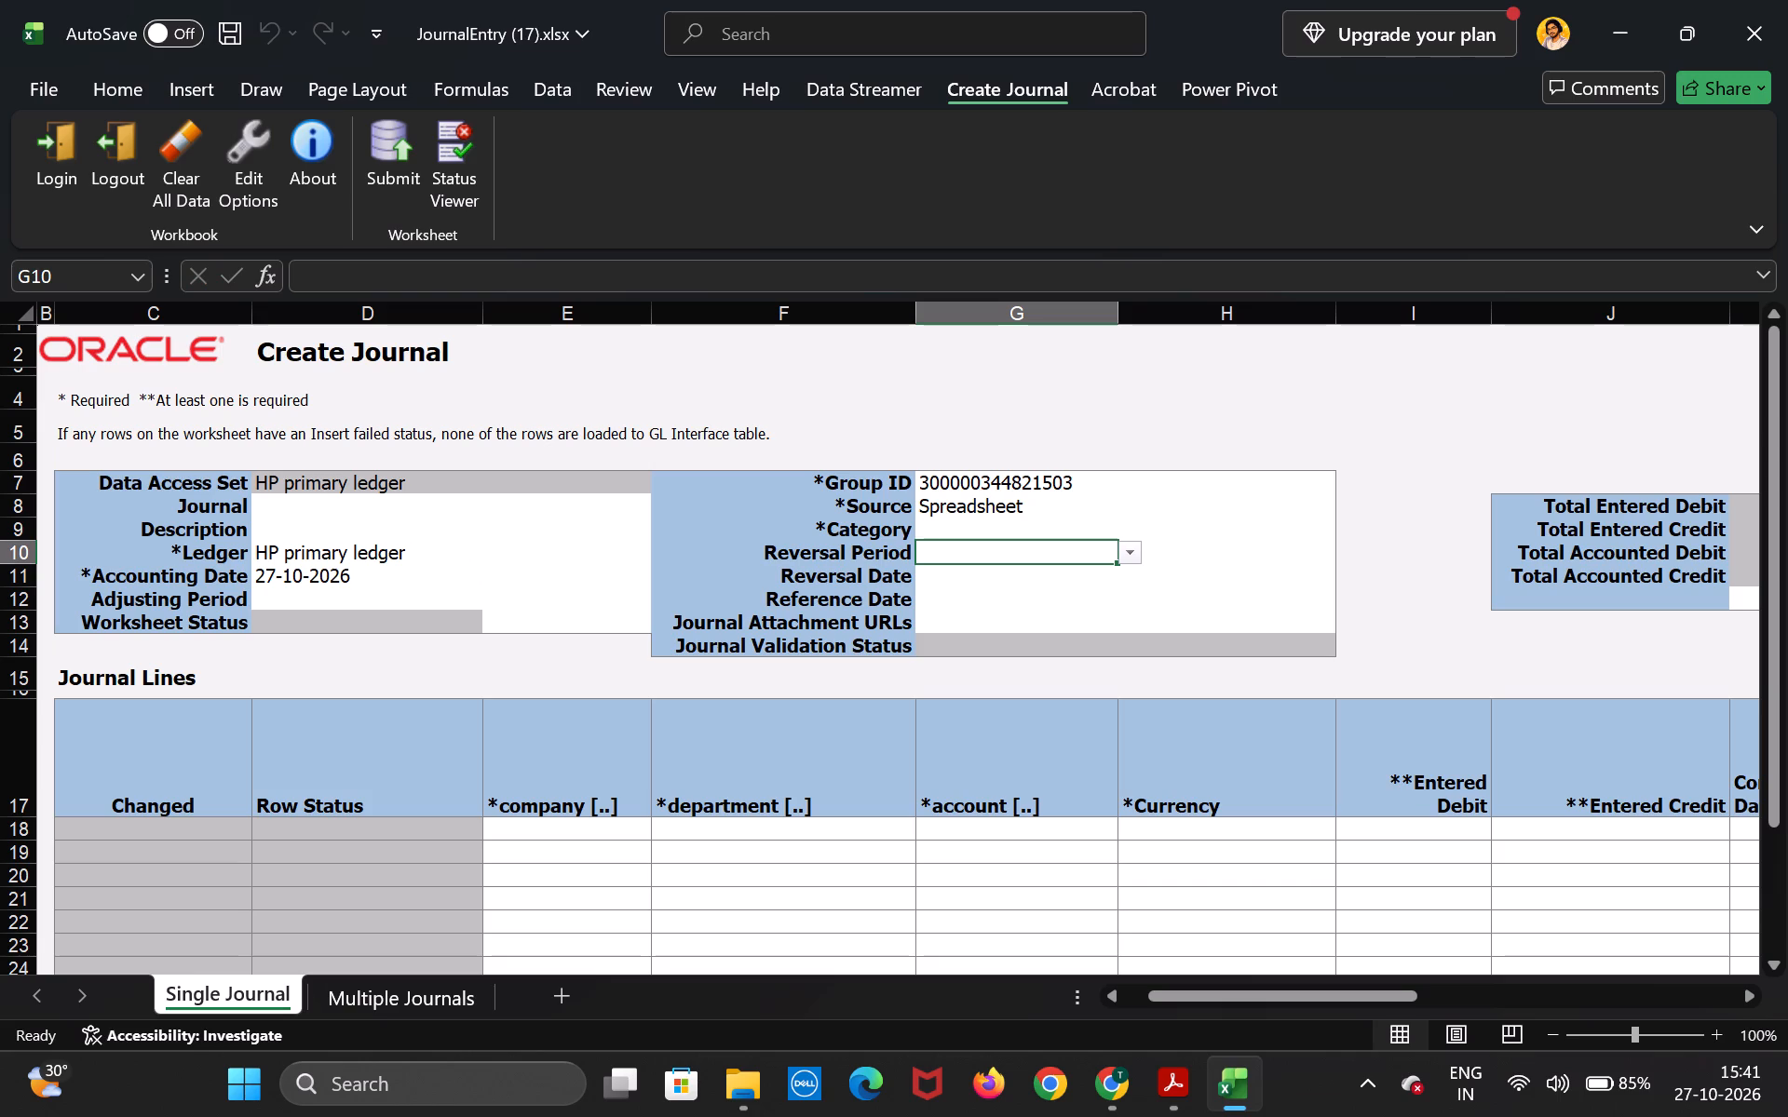
{"action": "left_click", "coordinate": [957, 529]}
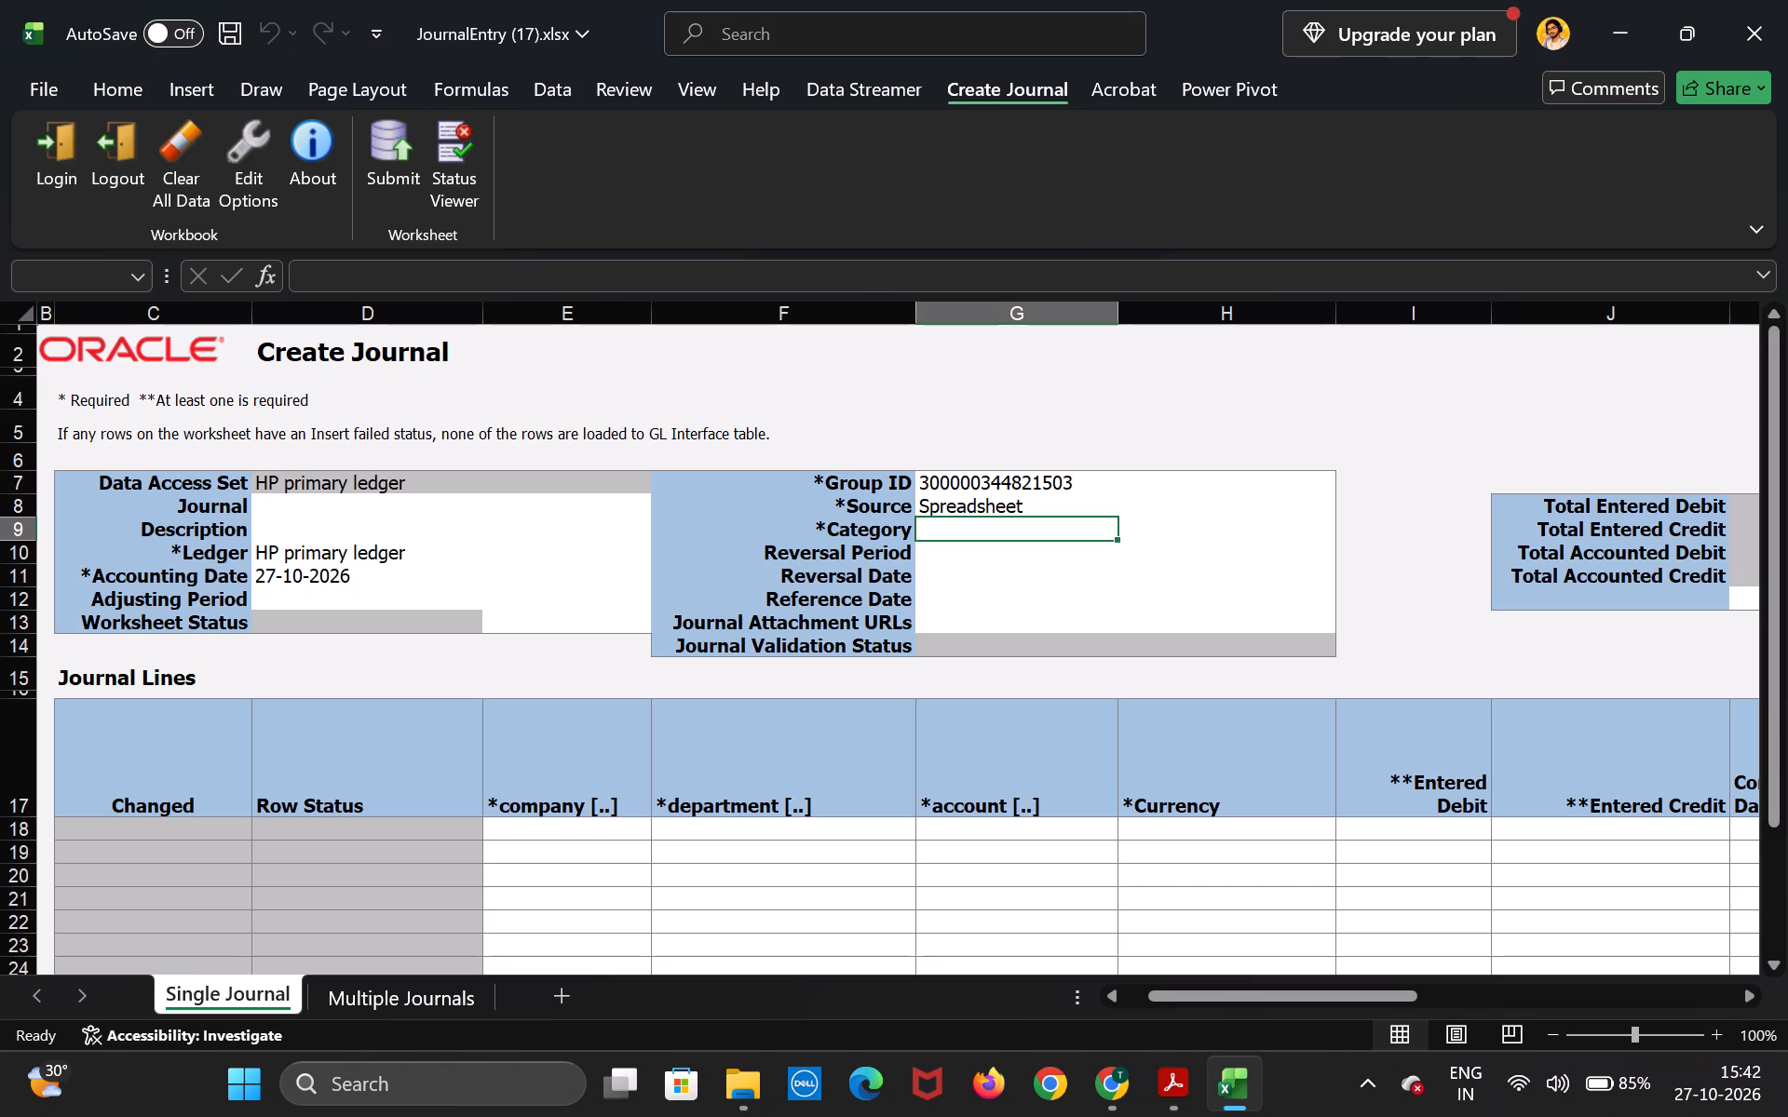
{"action": "key", "text": "a"}
{"action": "key", "text": "BackSpace"}
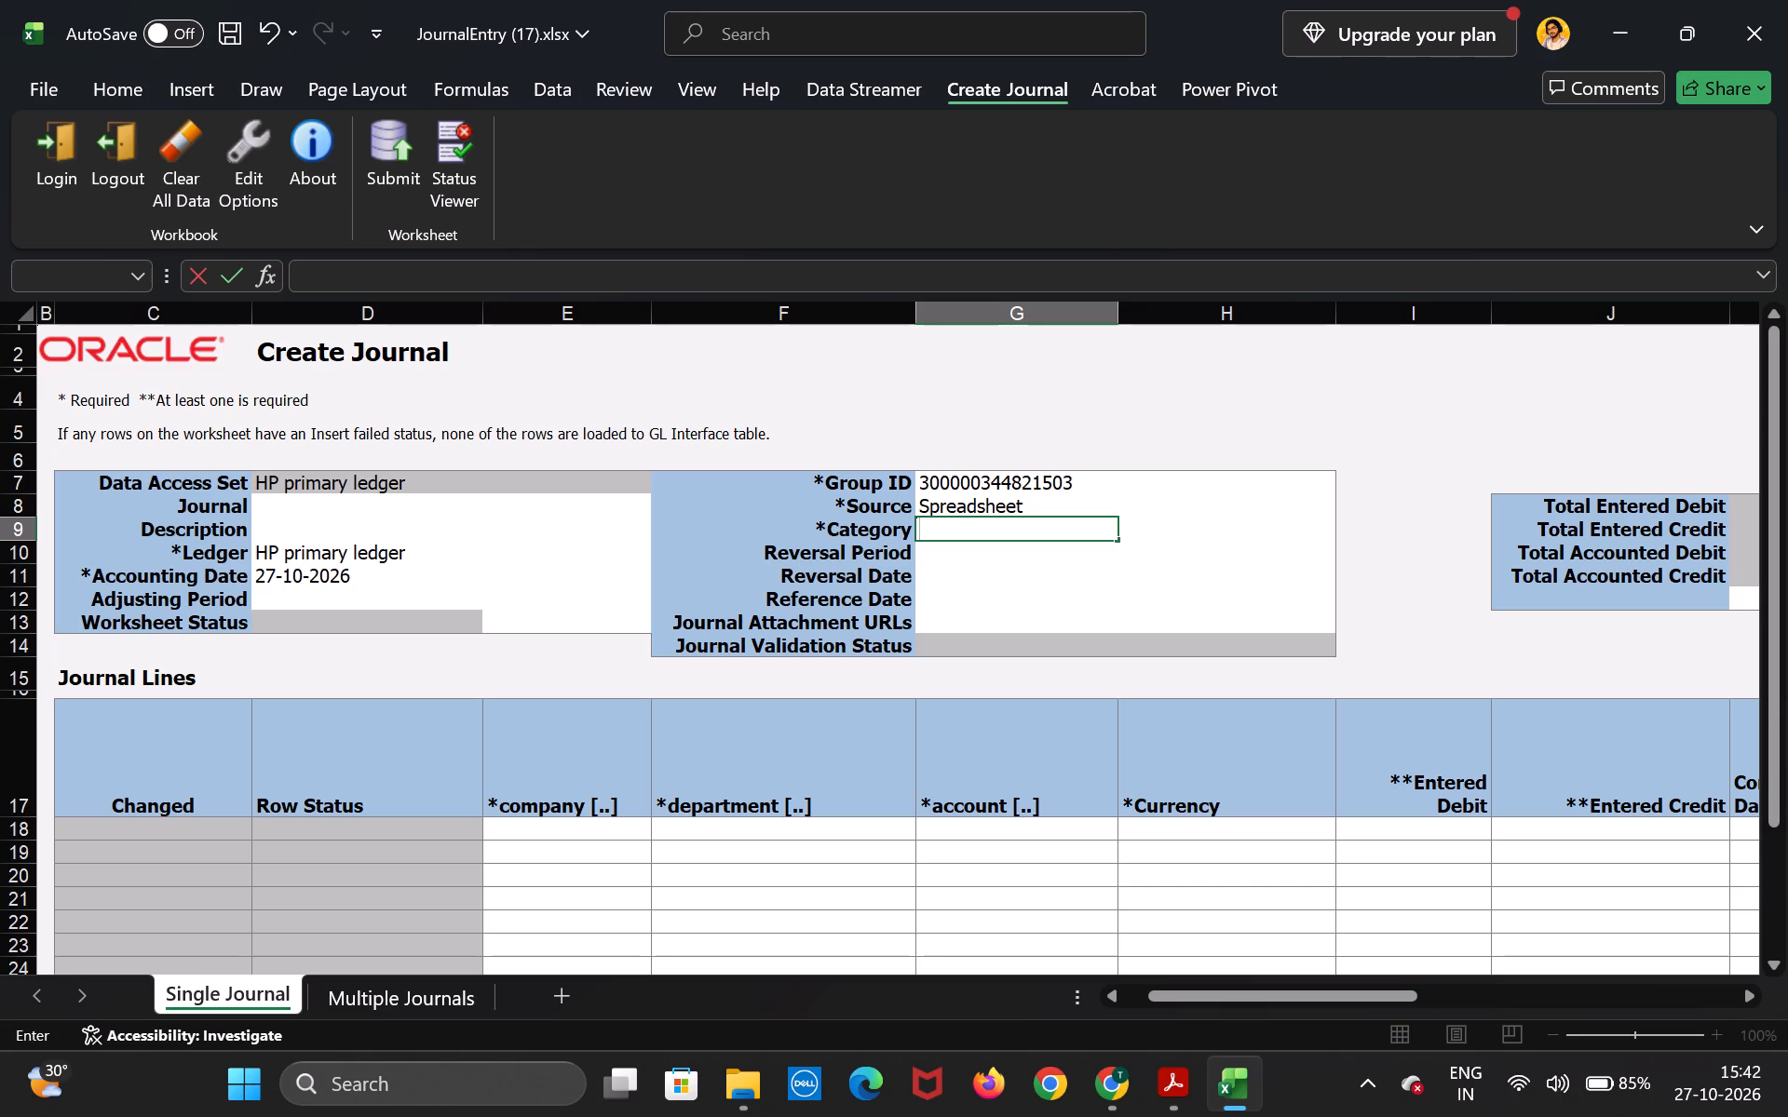
{"action": "key", "text": "shift+a"}
{"action": "type", "text": "djust"}
{"action": "type", "text": "ment"}
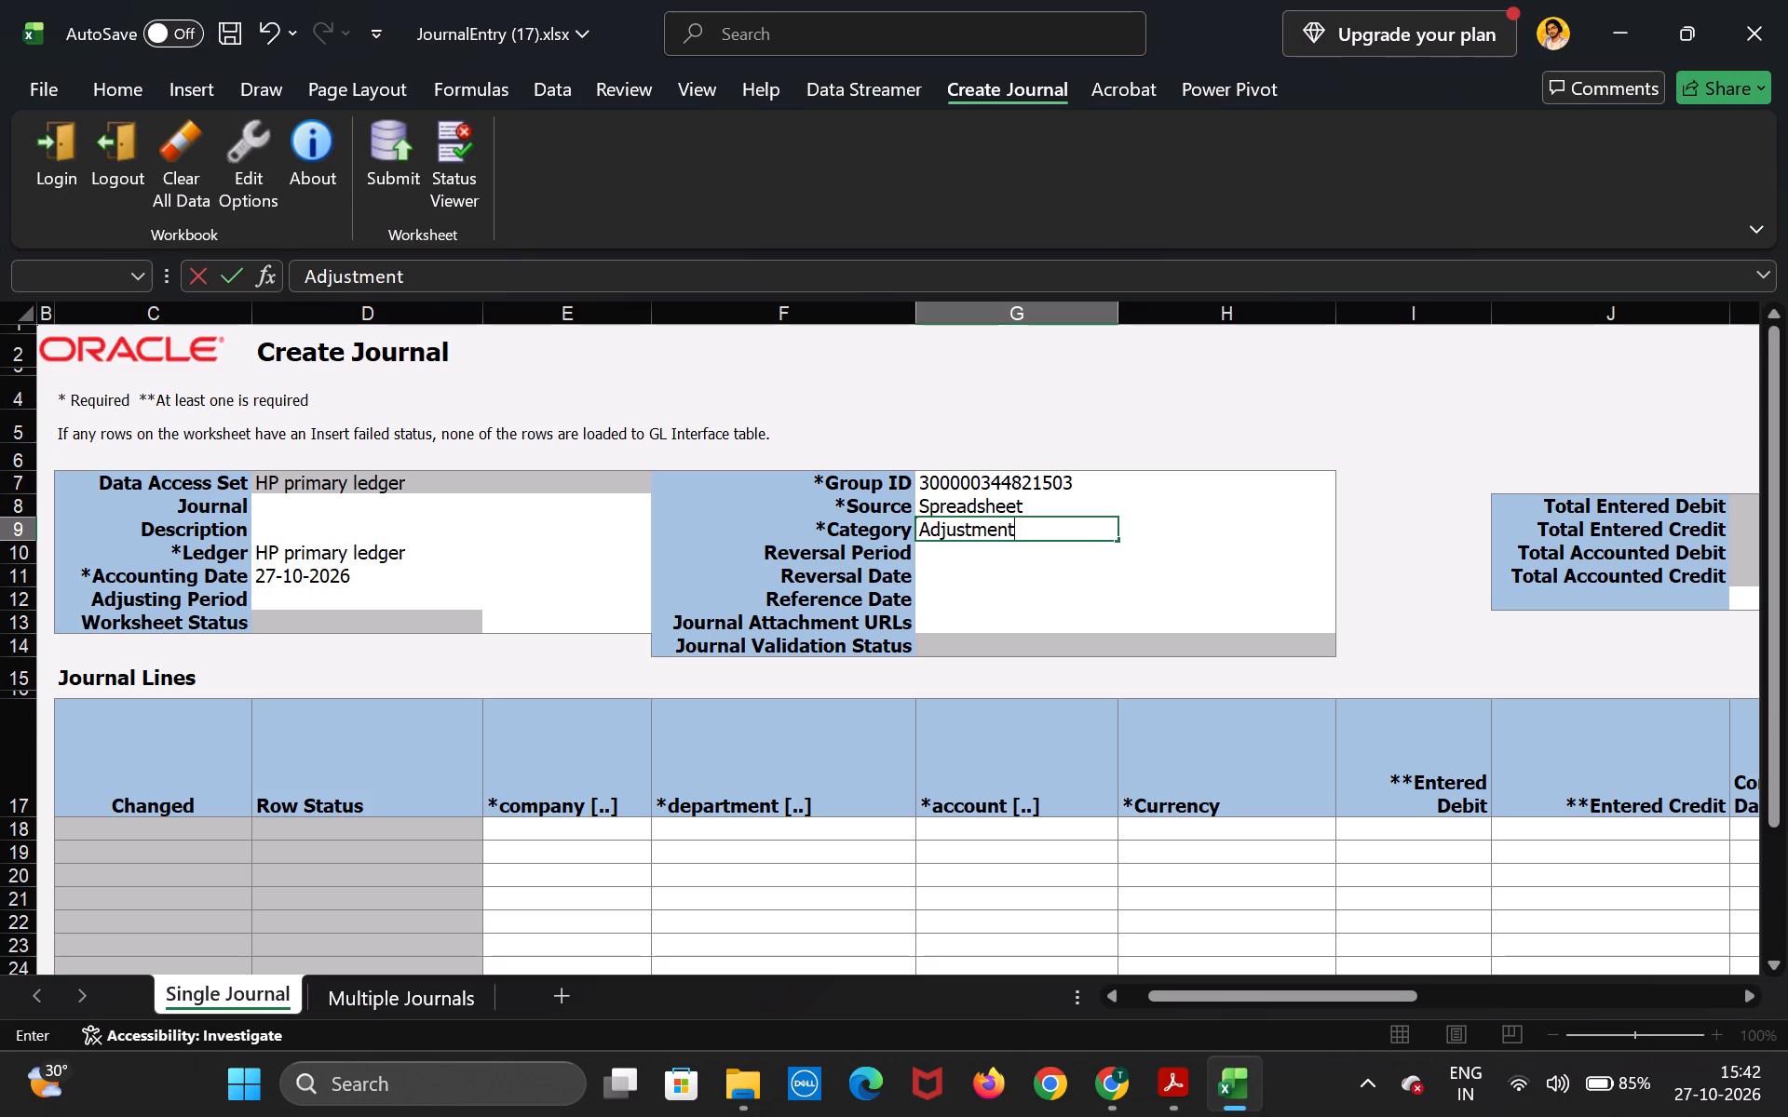
Fill the first journal line in row 18 with company 105, department 0000 and account 11102 using the account segment selector.
{"action": "scroll", "coordinate": [939, 671], "scroll_direction": "down", "scroll_amount": 1}
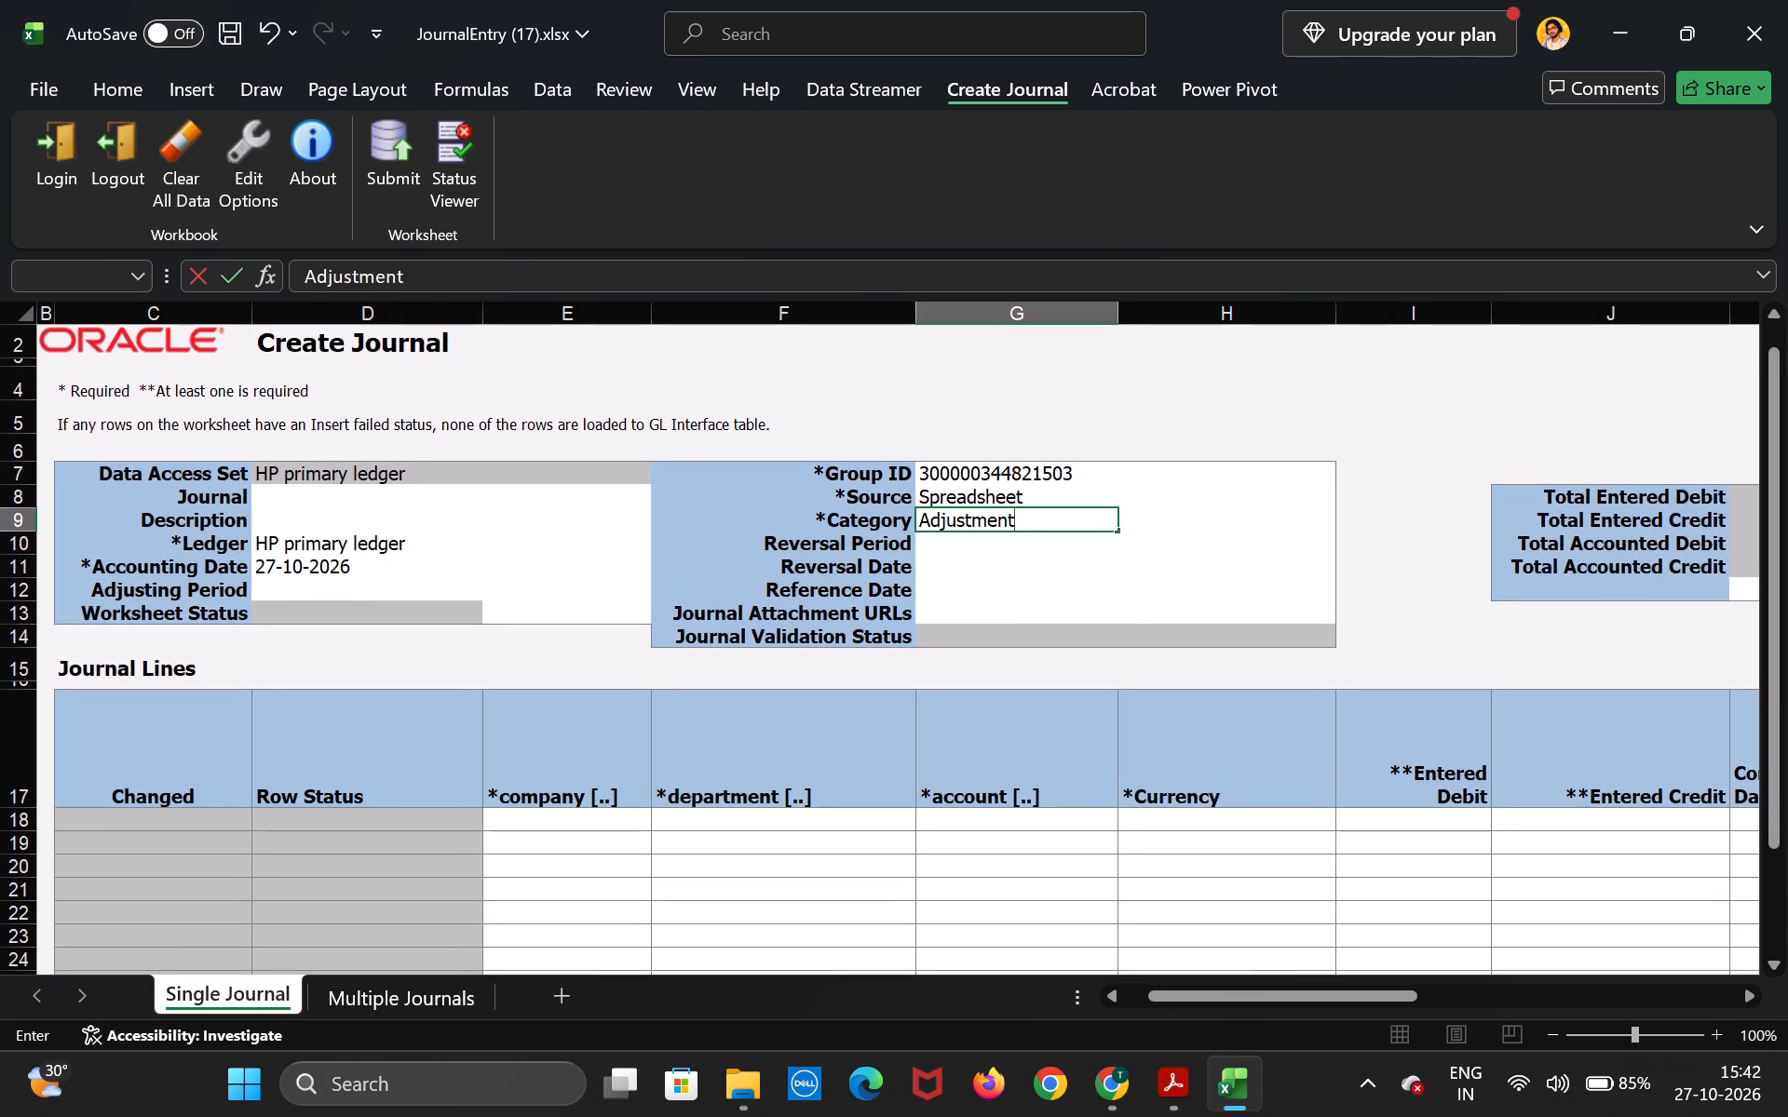
{"action": "double_click", "coordinate": [630, 825]}
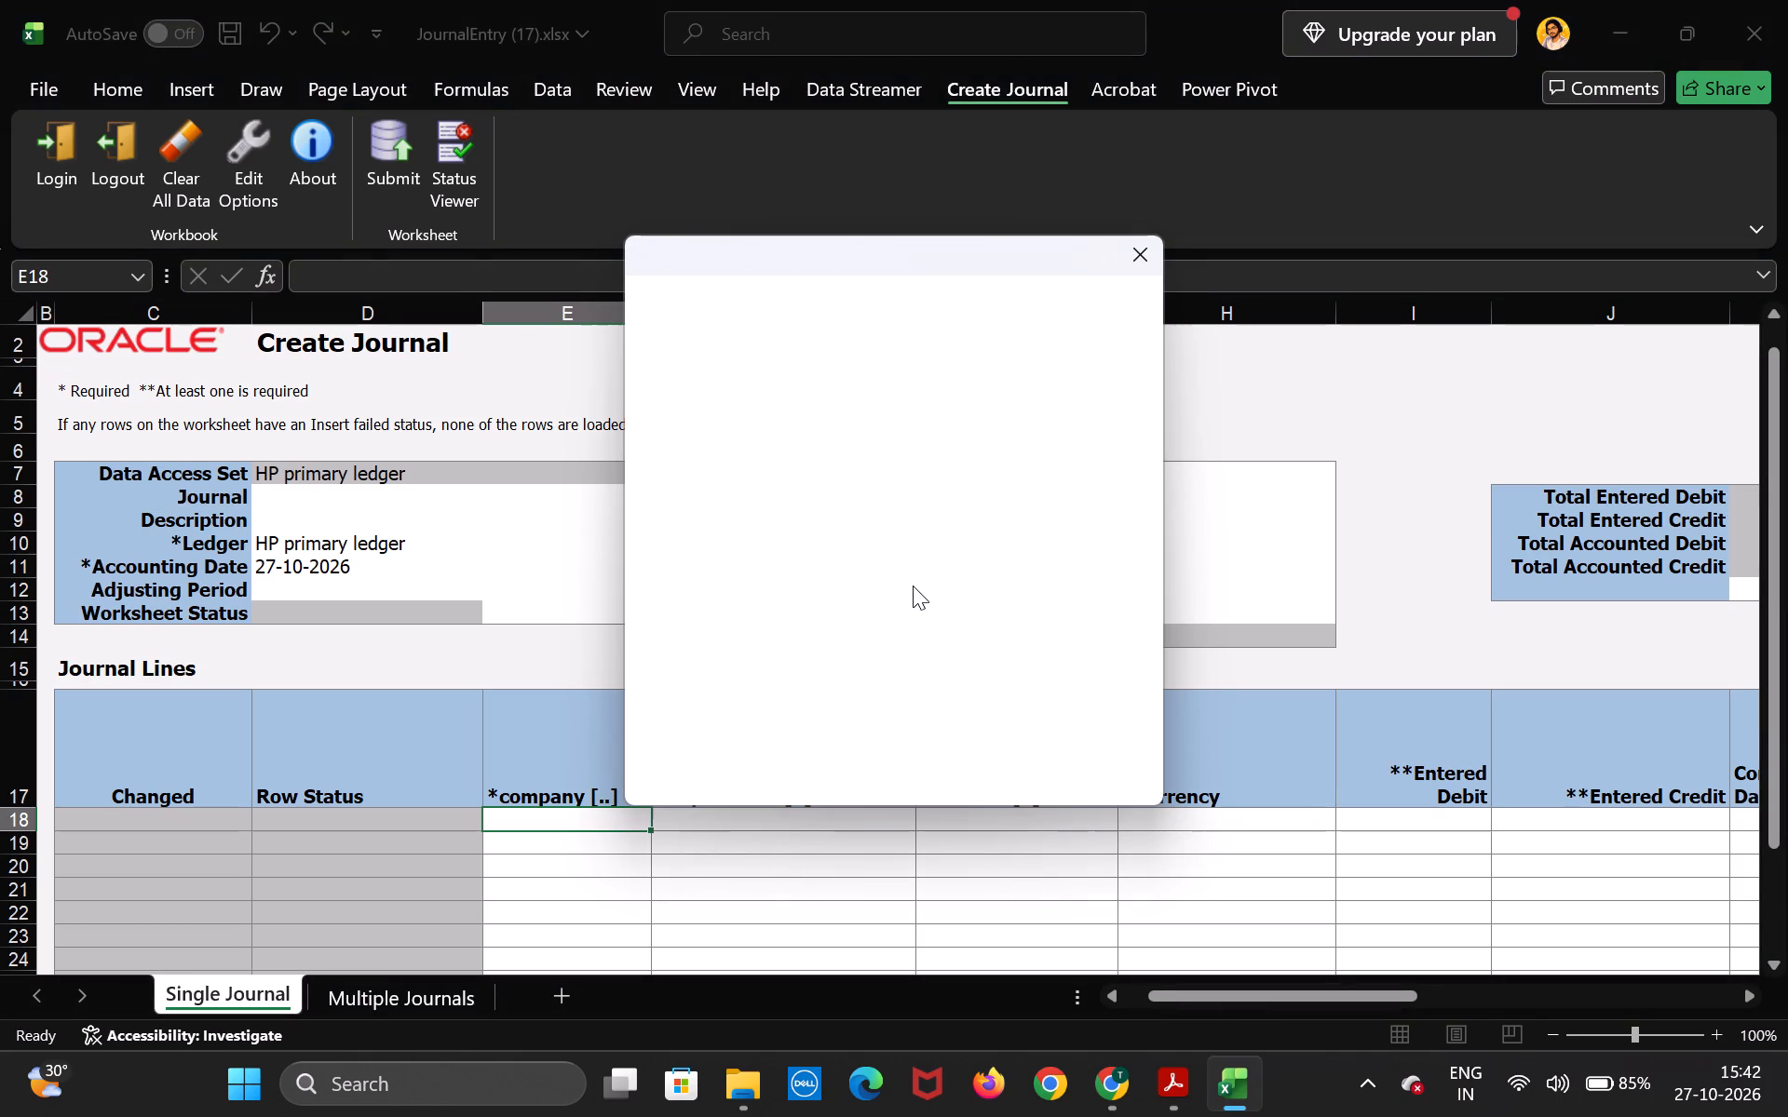
{"action": "left_click", "coordinate": [955, 306]}
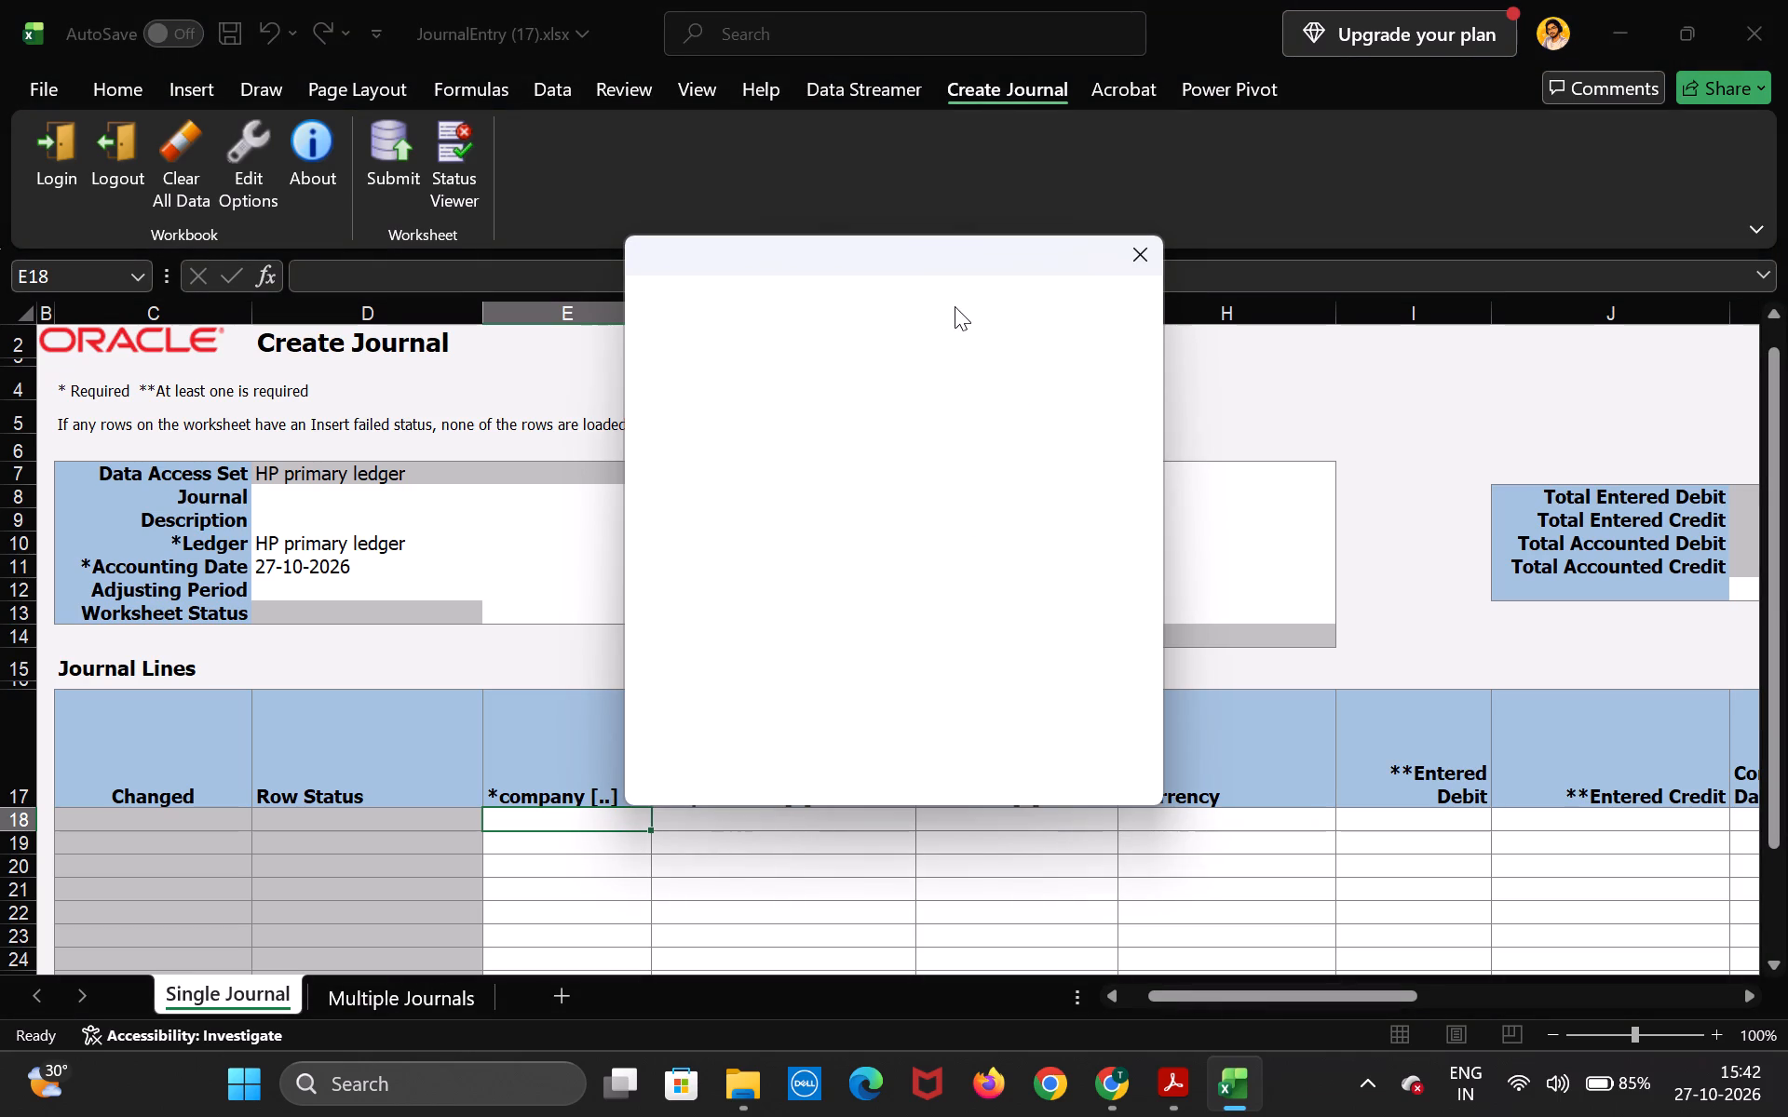
{"action": "left_click", "coordinate": [958, 302]}
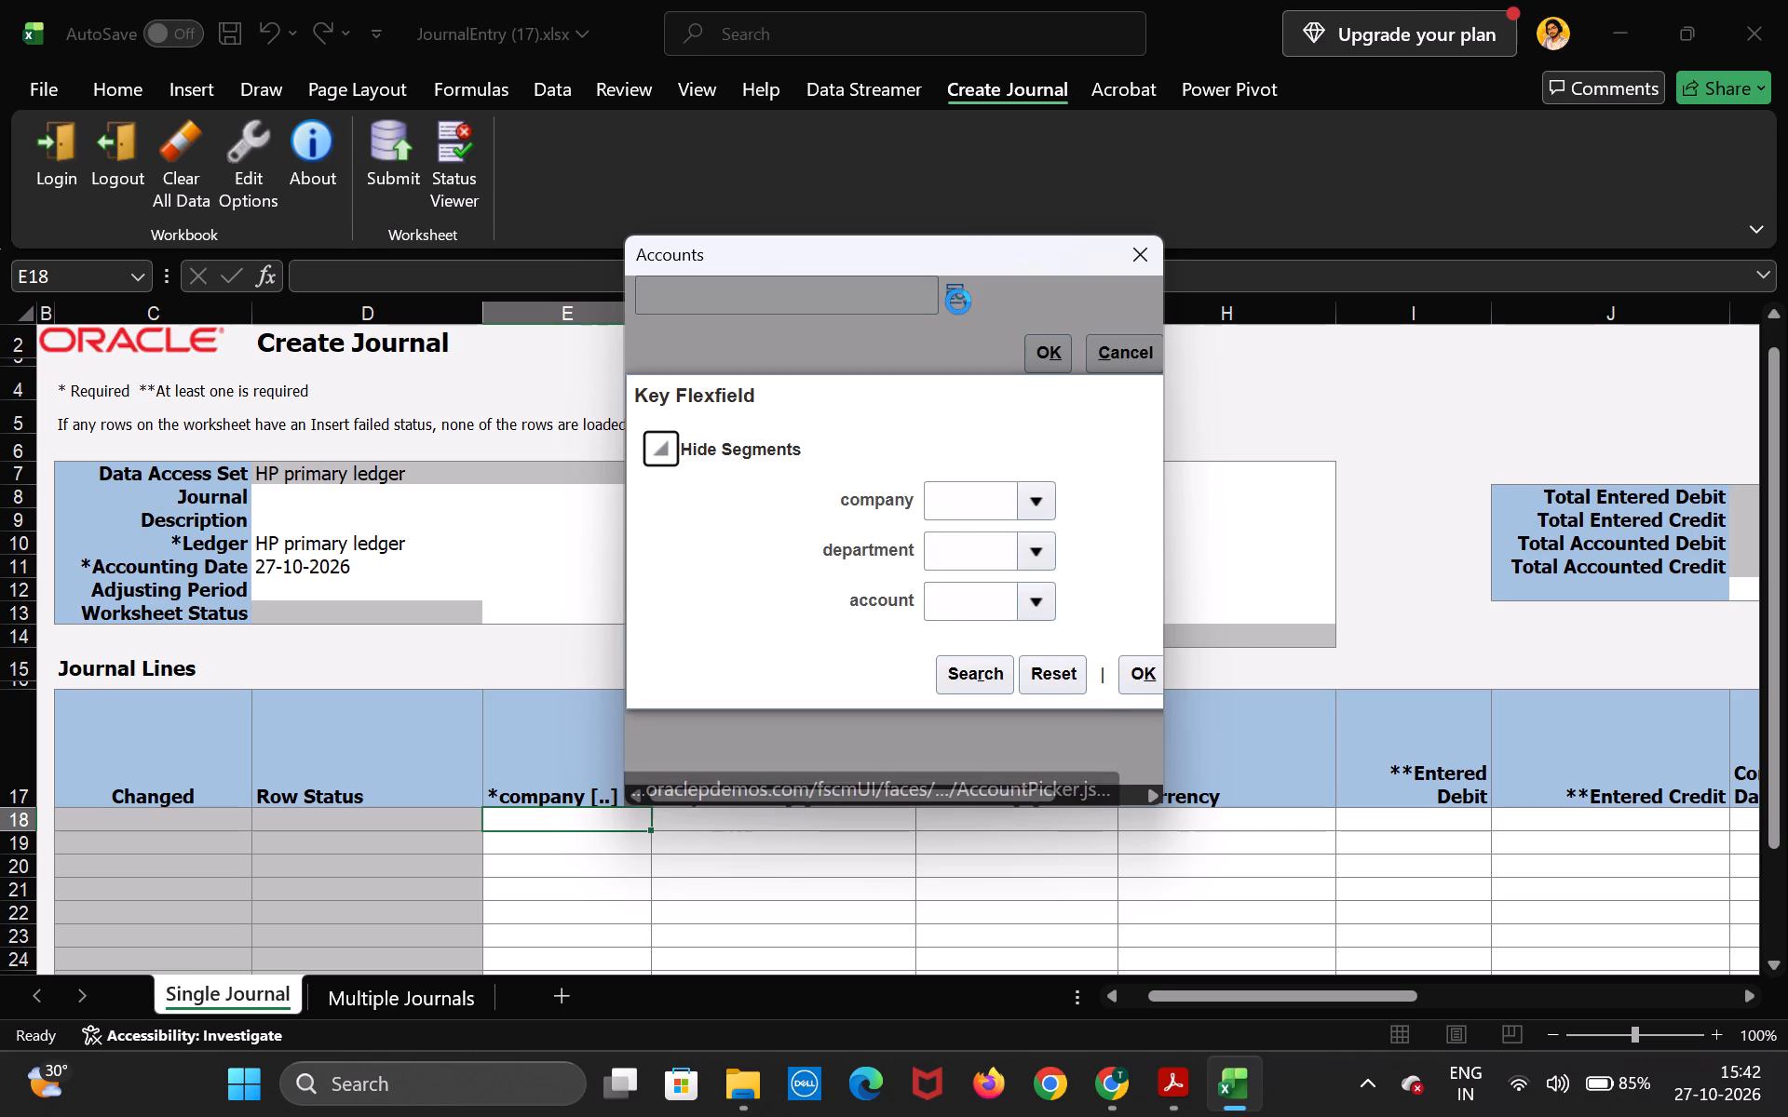
{"action": "left_click", "coordinate": [1041, 501]}
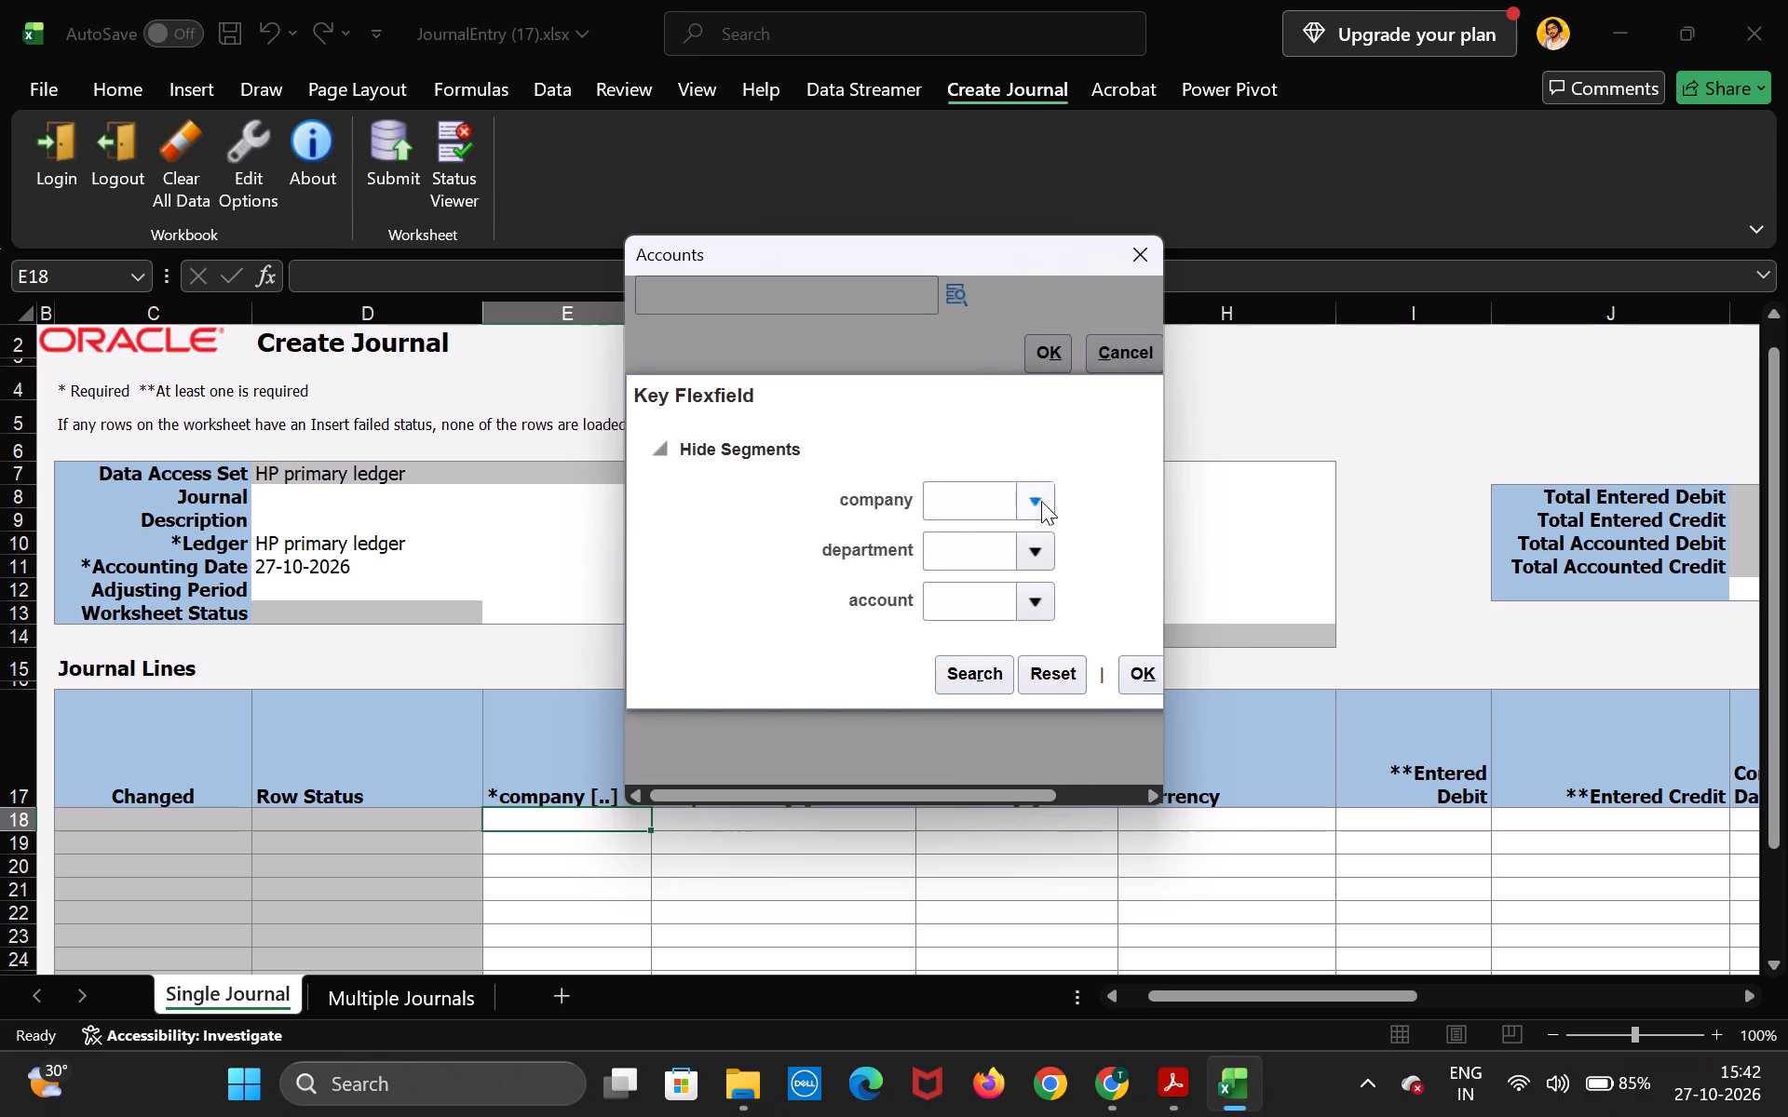
{"action": "left_click", "coordinate": [1017, 527]}
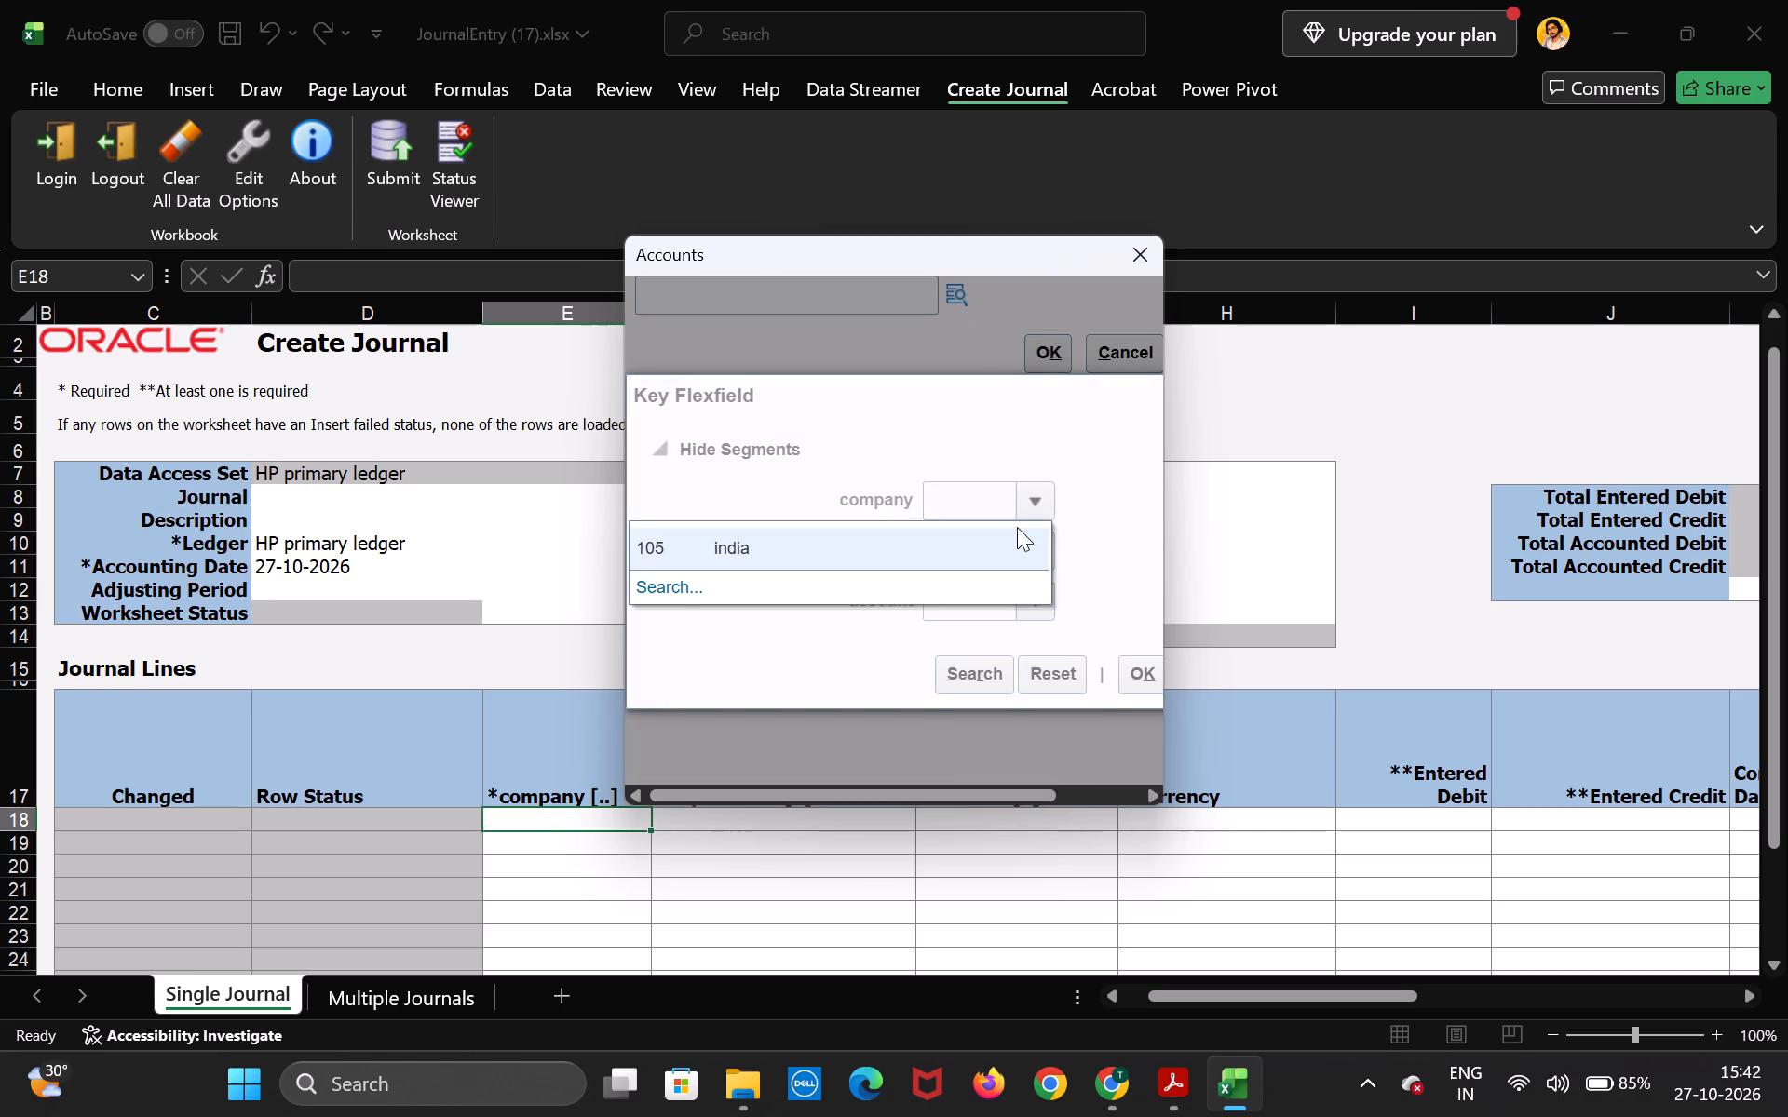
{"action": "left_click", "coordinate": [1001, 545]}
{"action": "left_click", "coordinate": [1031, 545]}
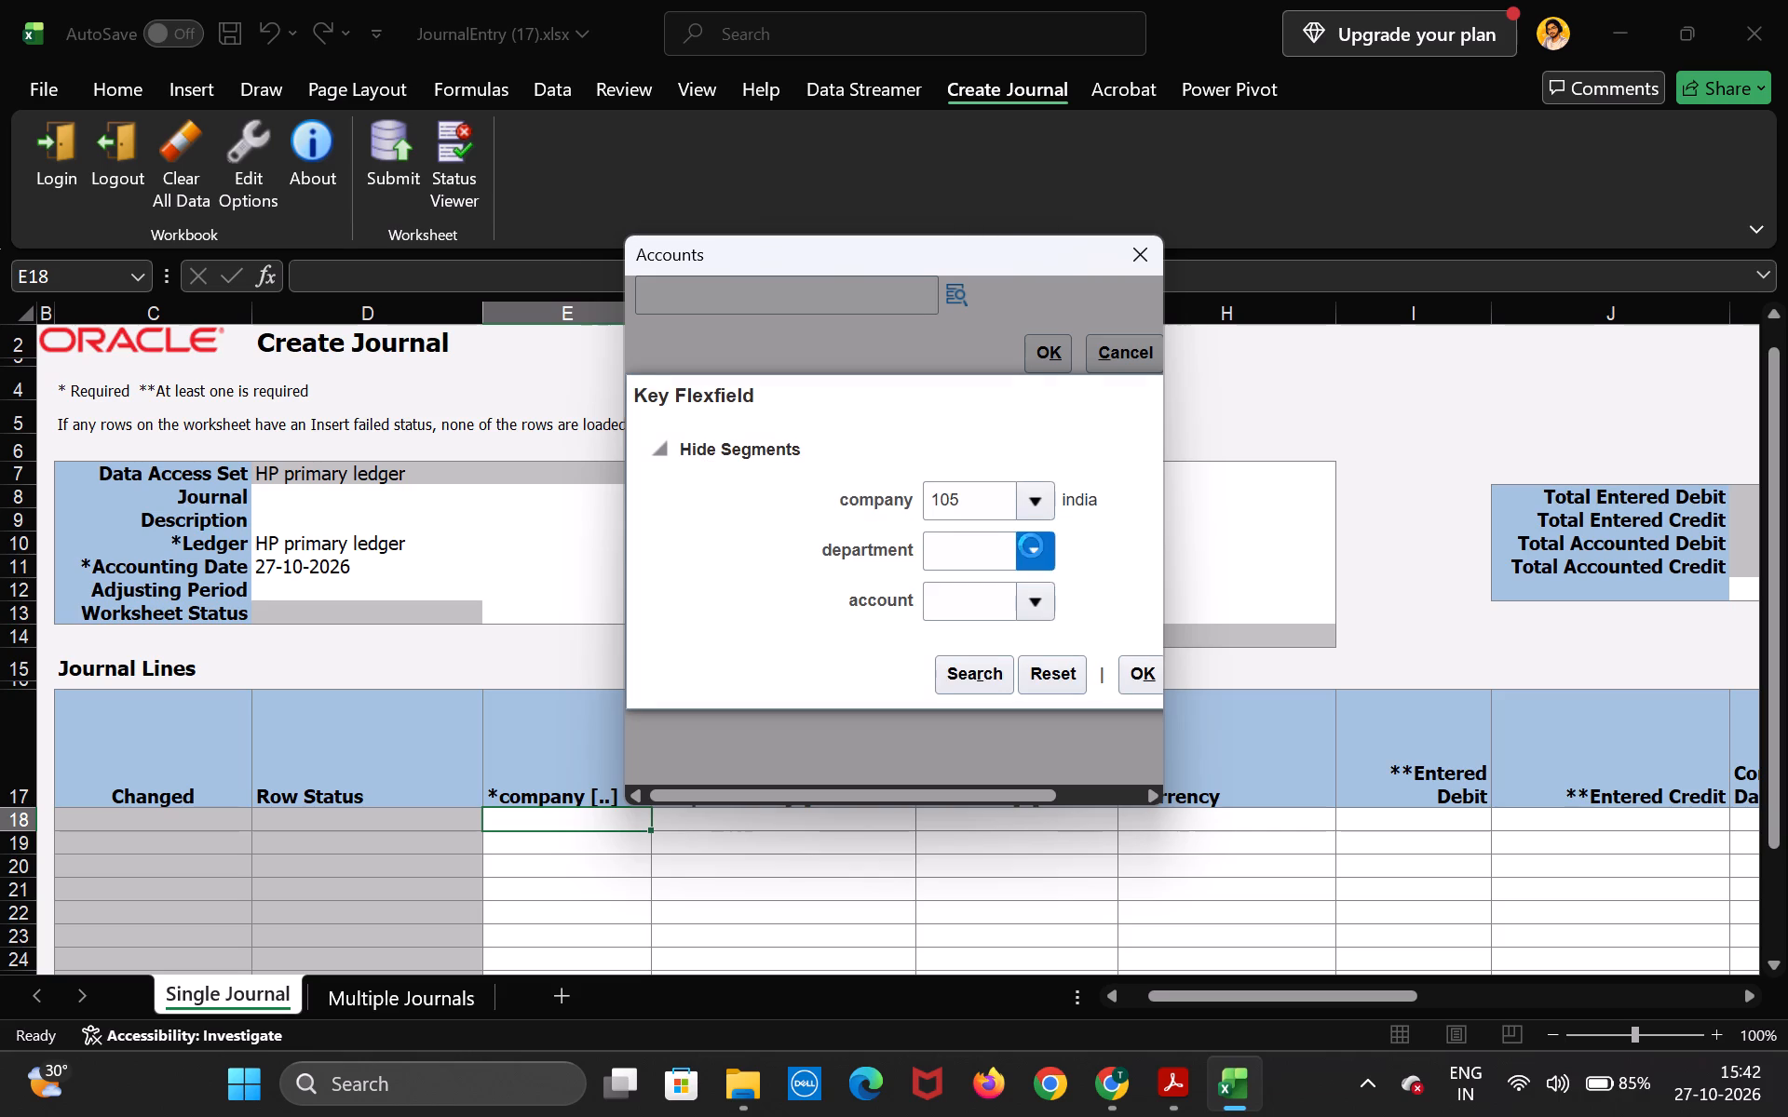
{"action": "left_click", "coordinate": [996, 598]}
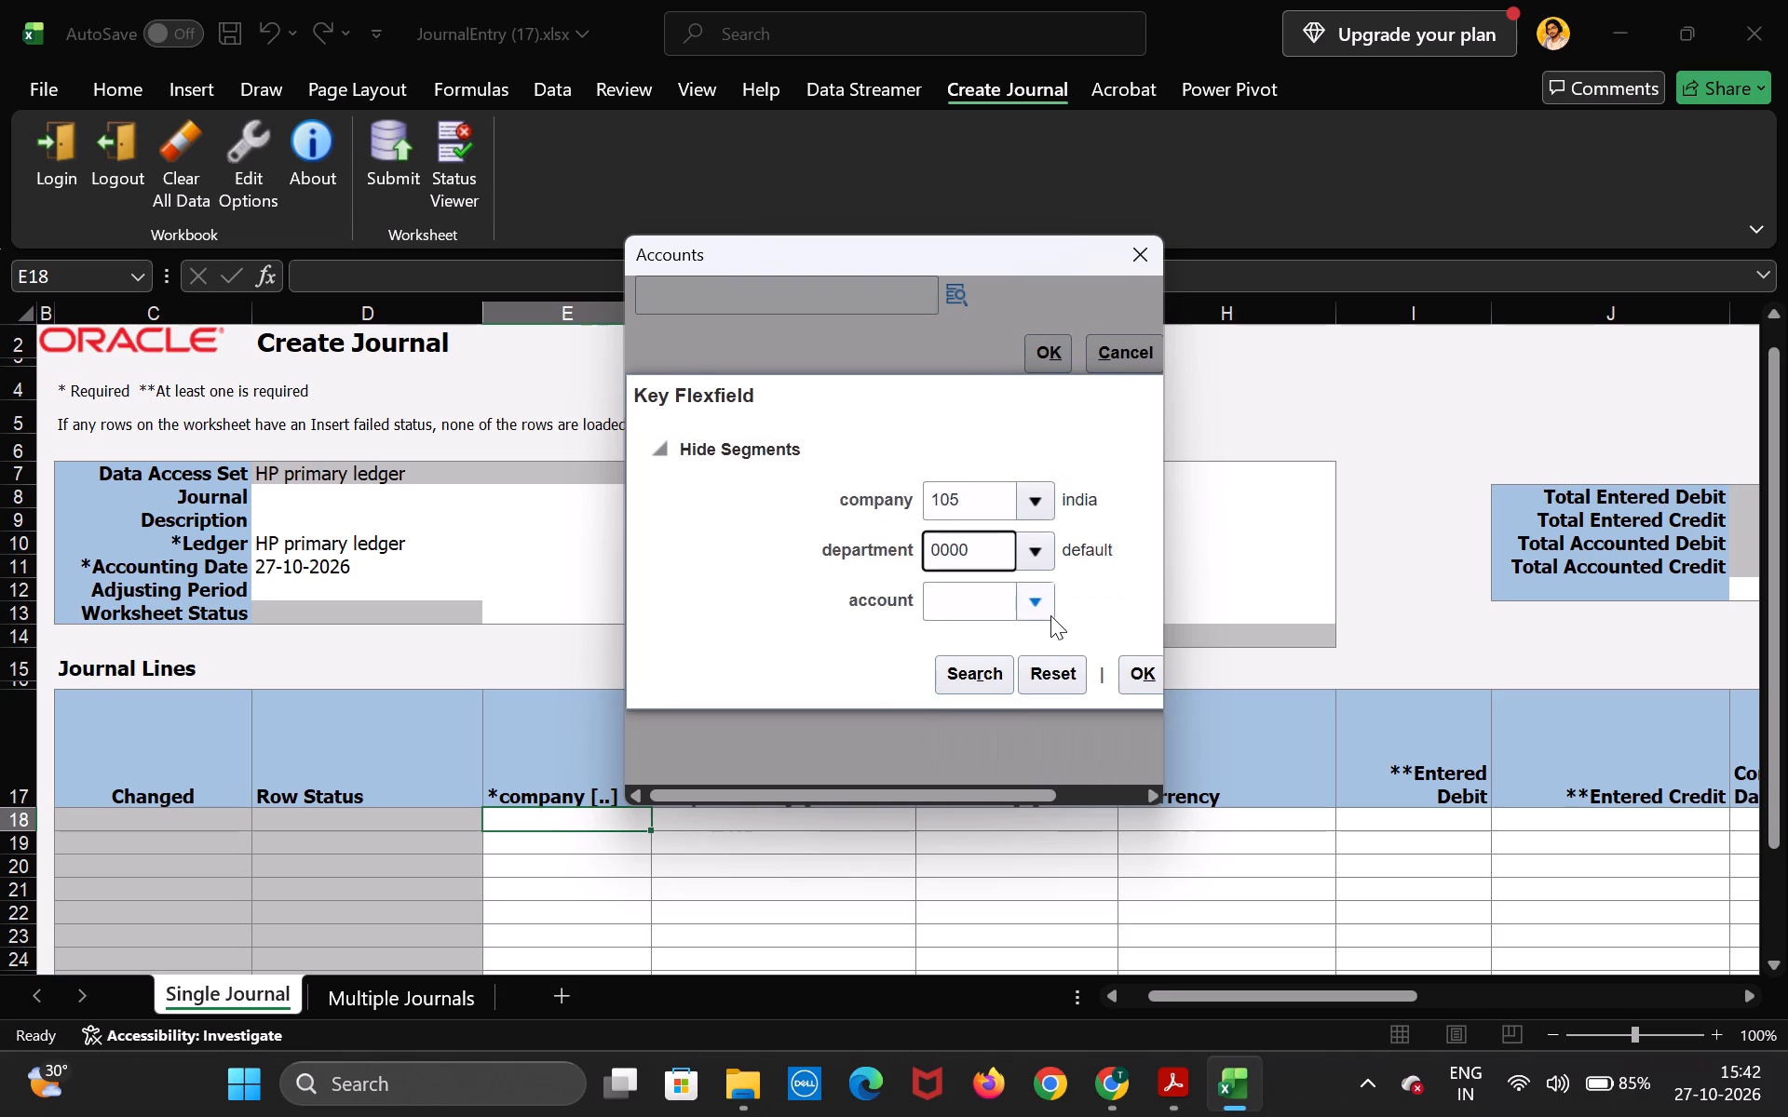
{"action": "left_click", "coordinate": [1036, 604]}
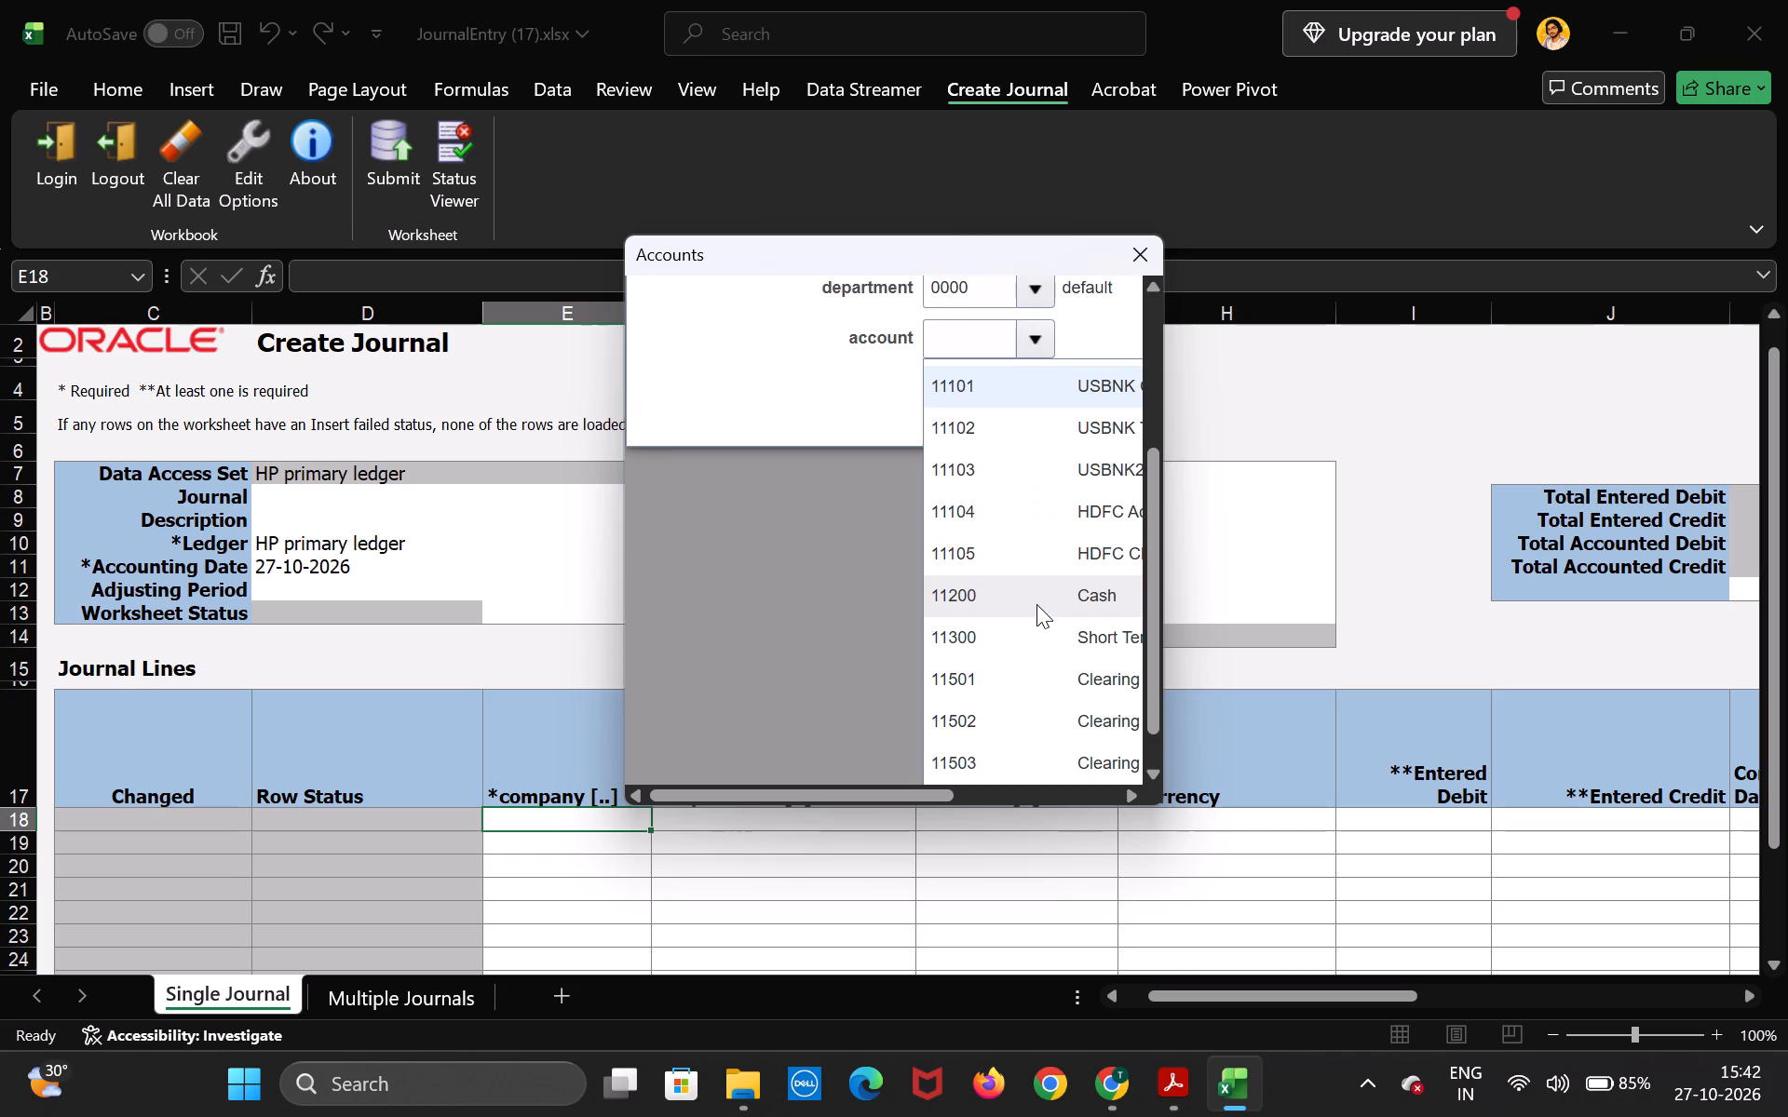
{"action": "left_click", "coordinate": [977, 435]}
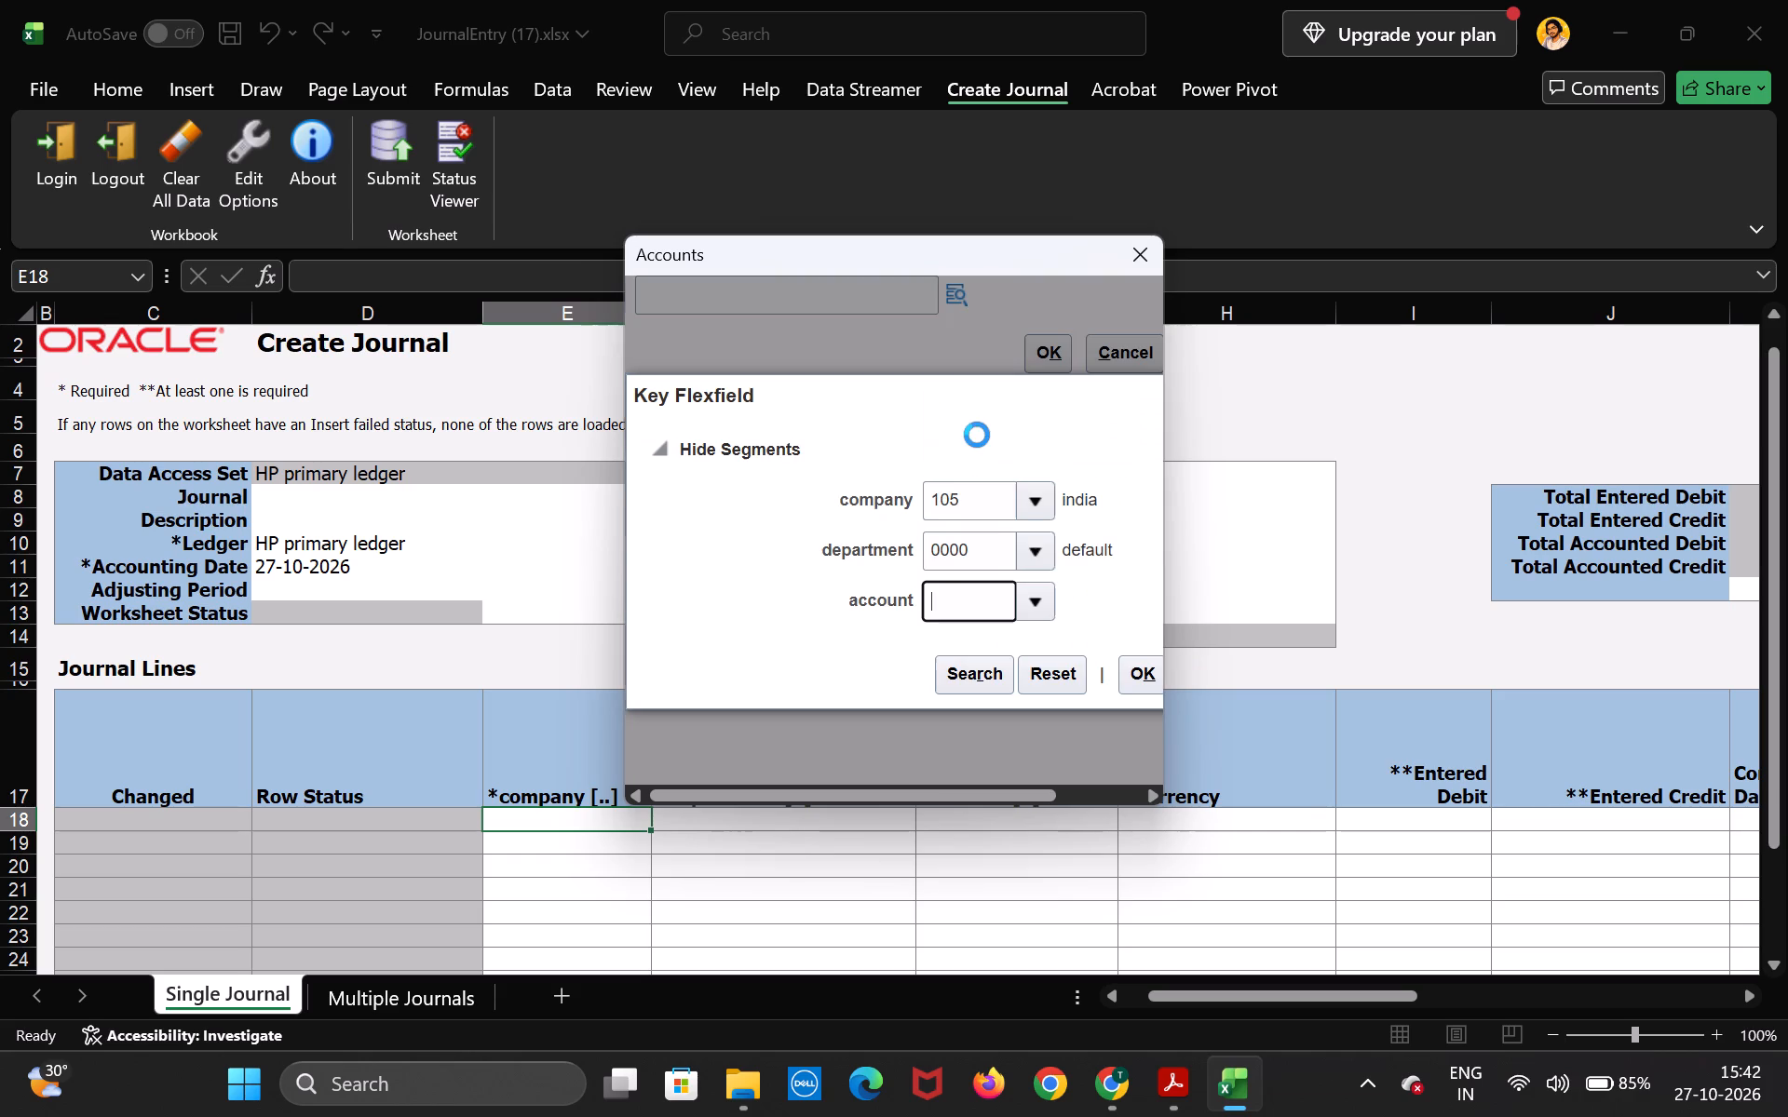
{"action": "left_click", "coordinate": [1145, 678]}
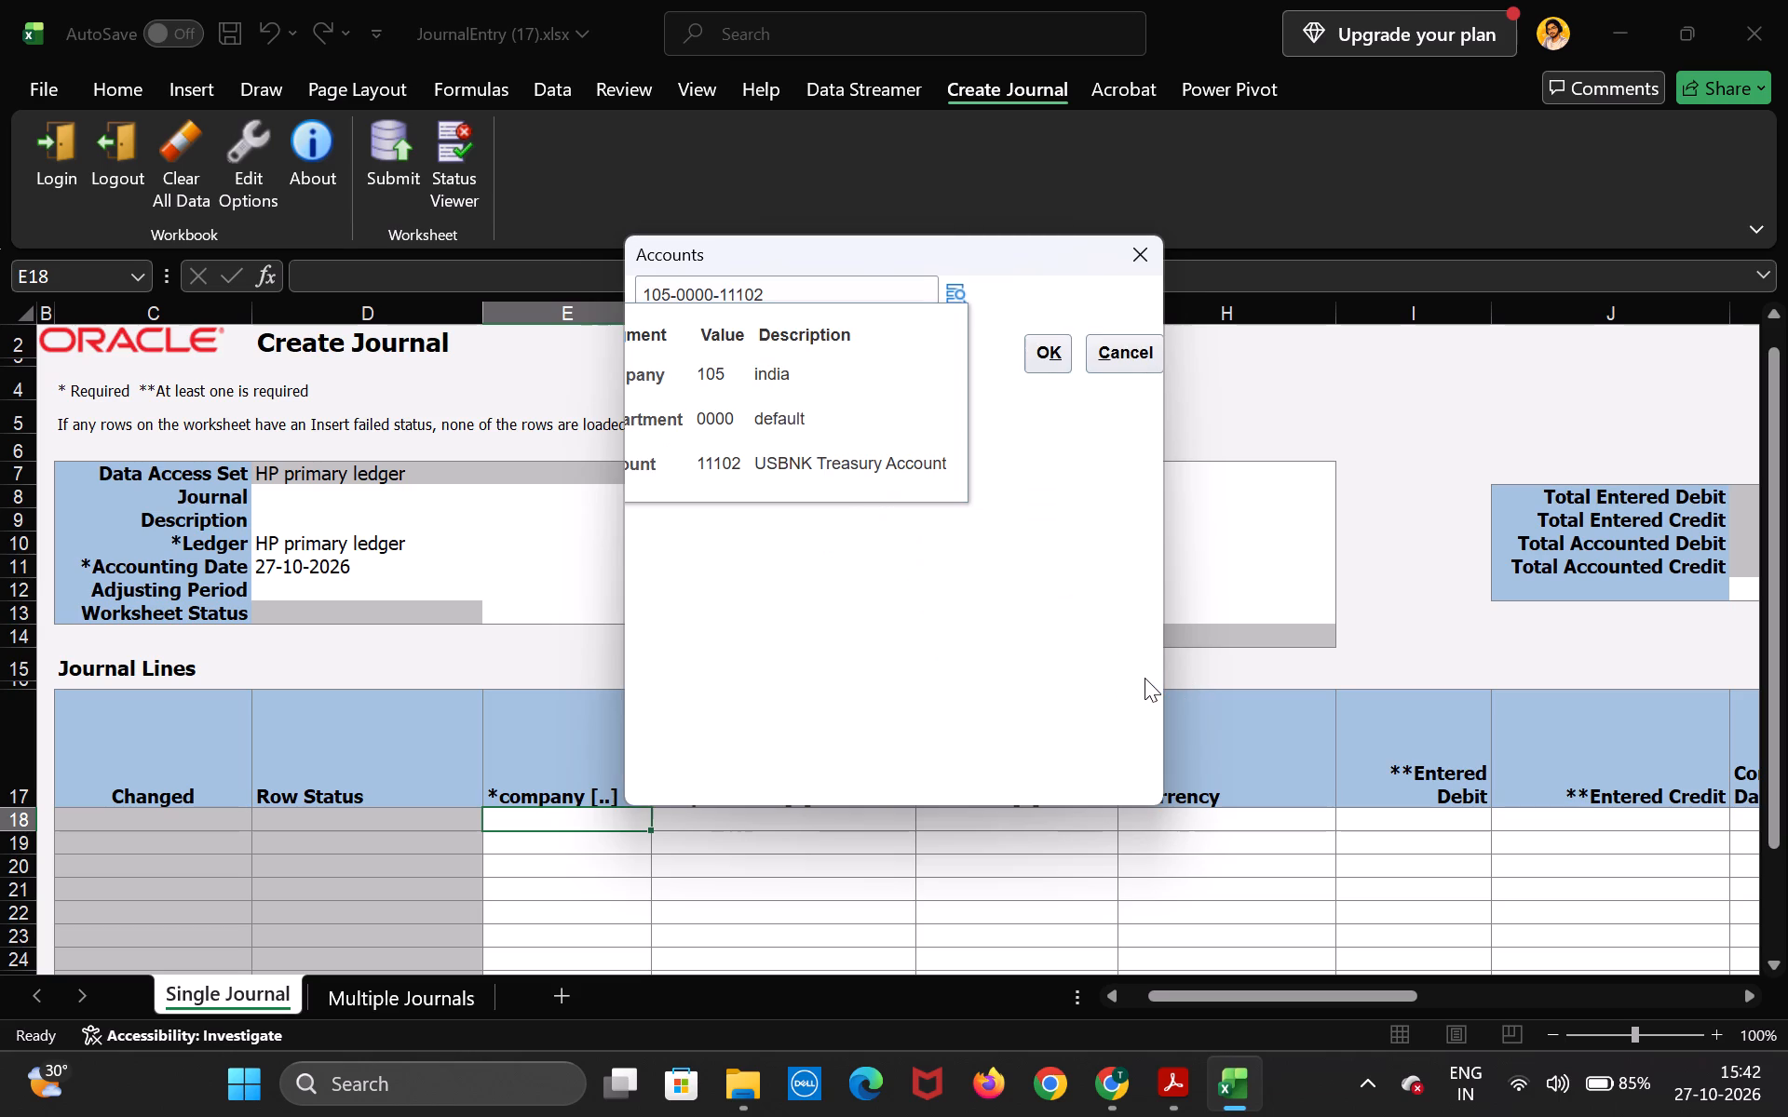
{"action": "left_click", "coordinate": [1052, 362]}
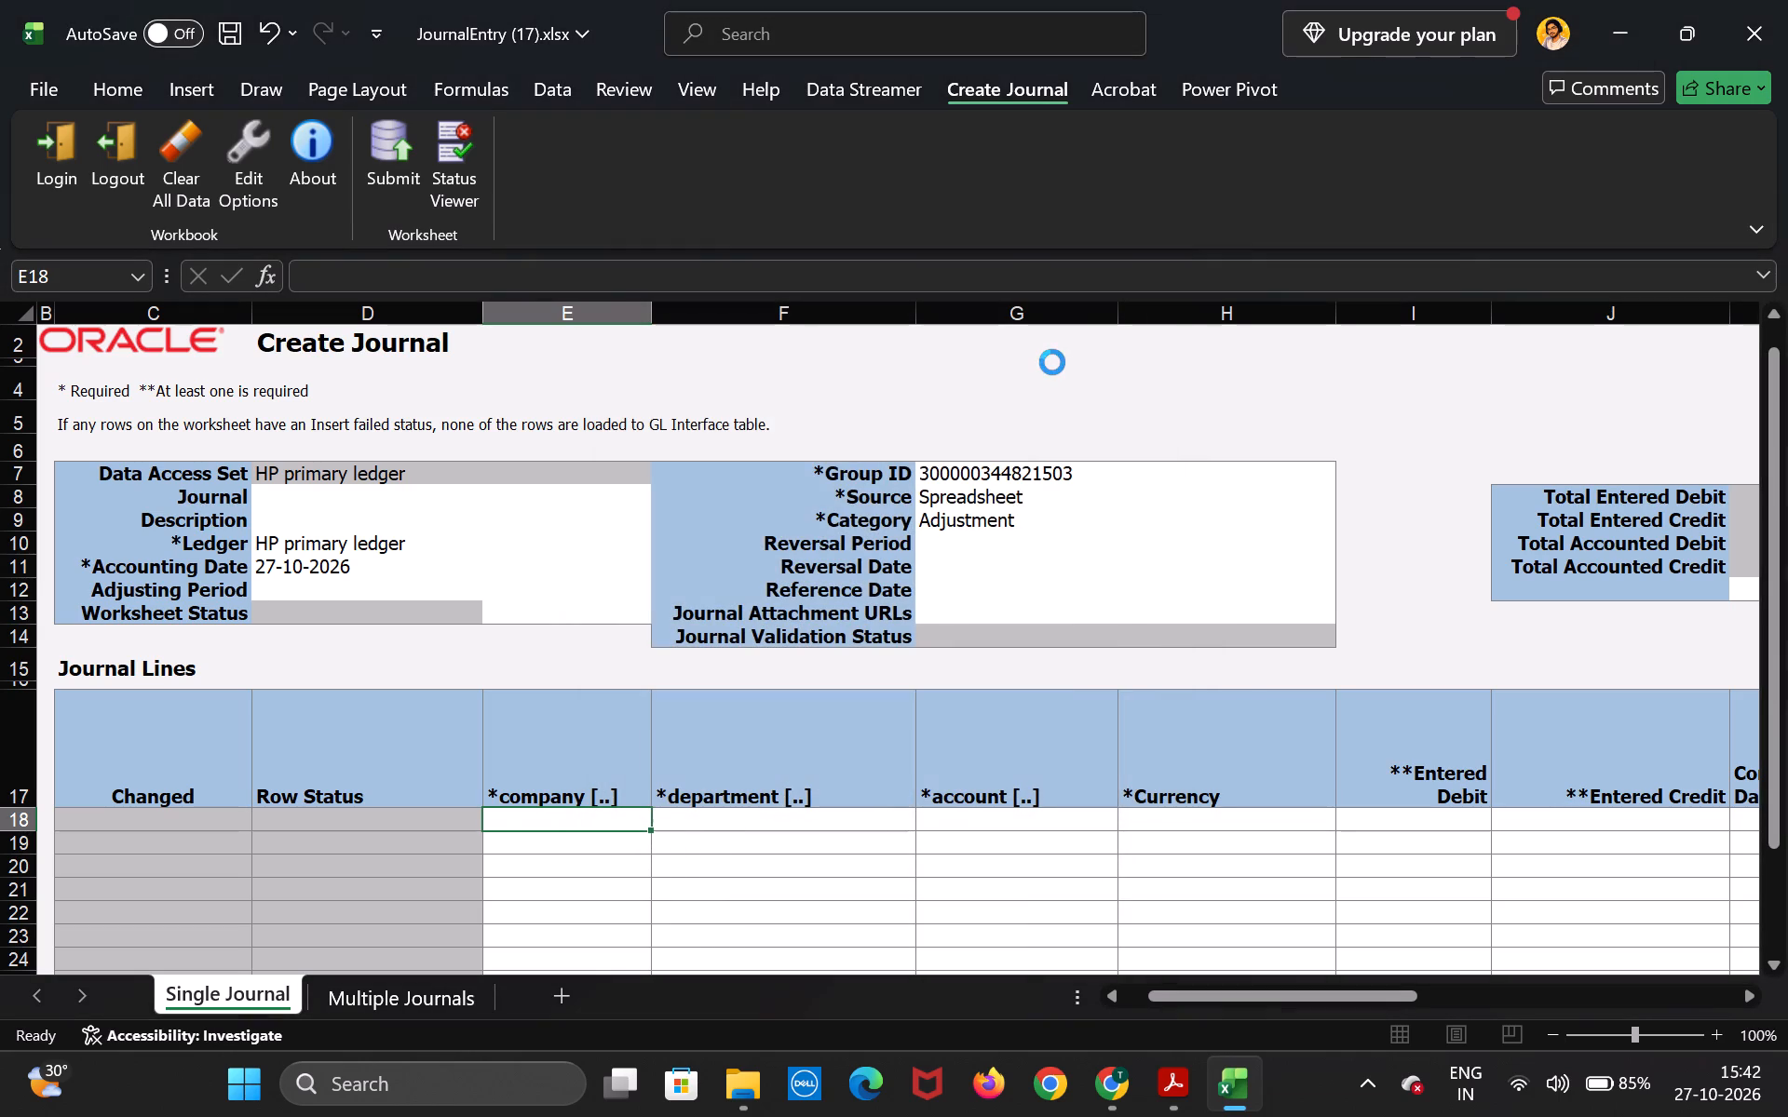
Enter INR as the currency and 2000 as the Entered Debit of the journal line in row 18.
{"action": "left_click", "coordinate": [1206, 824]}
{"action": "type", "text": "INR"}
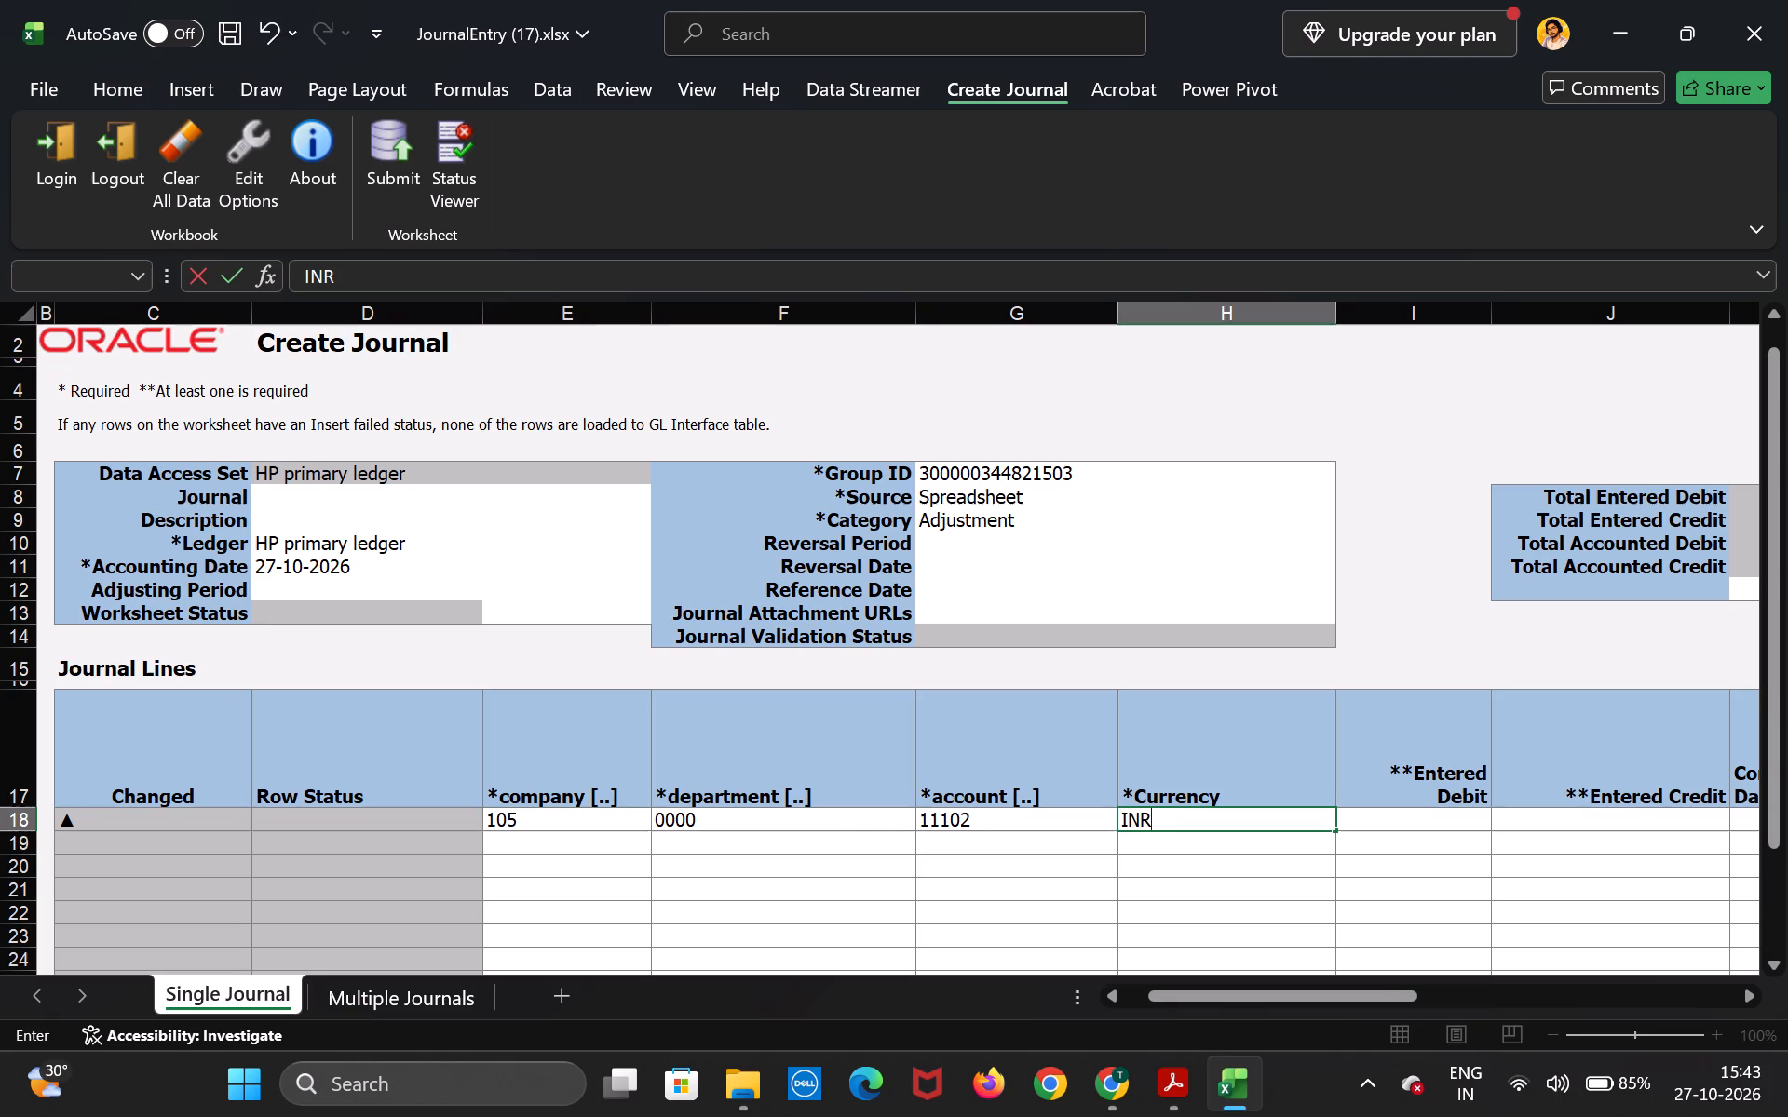
{"action": "key", "text": "Tab"}
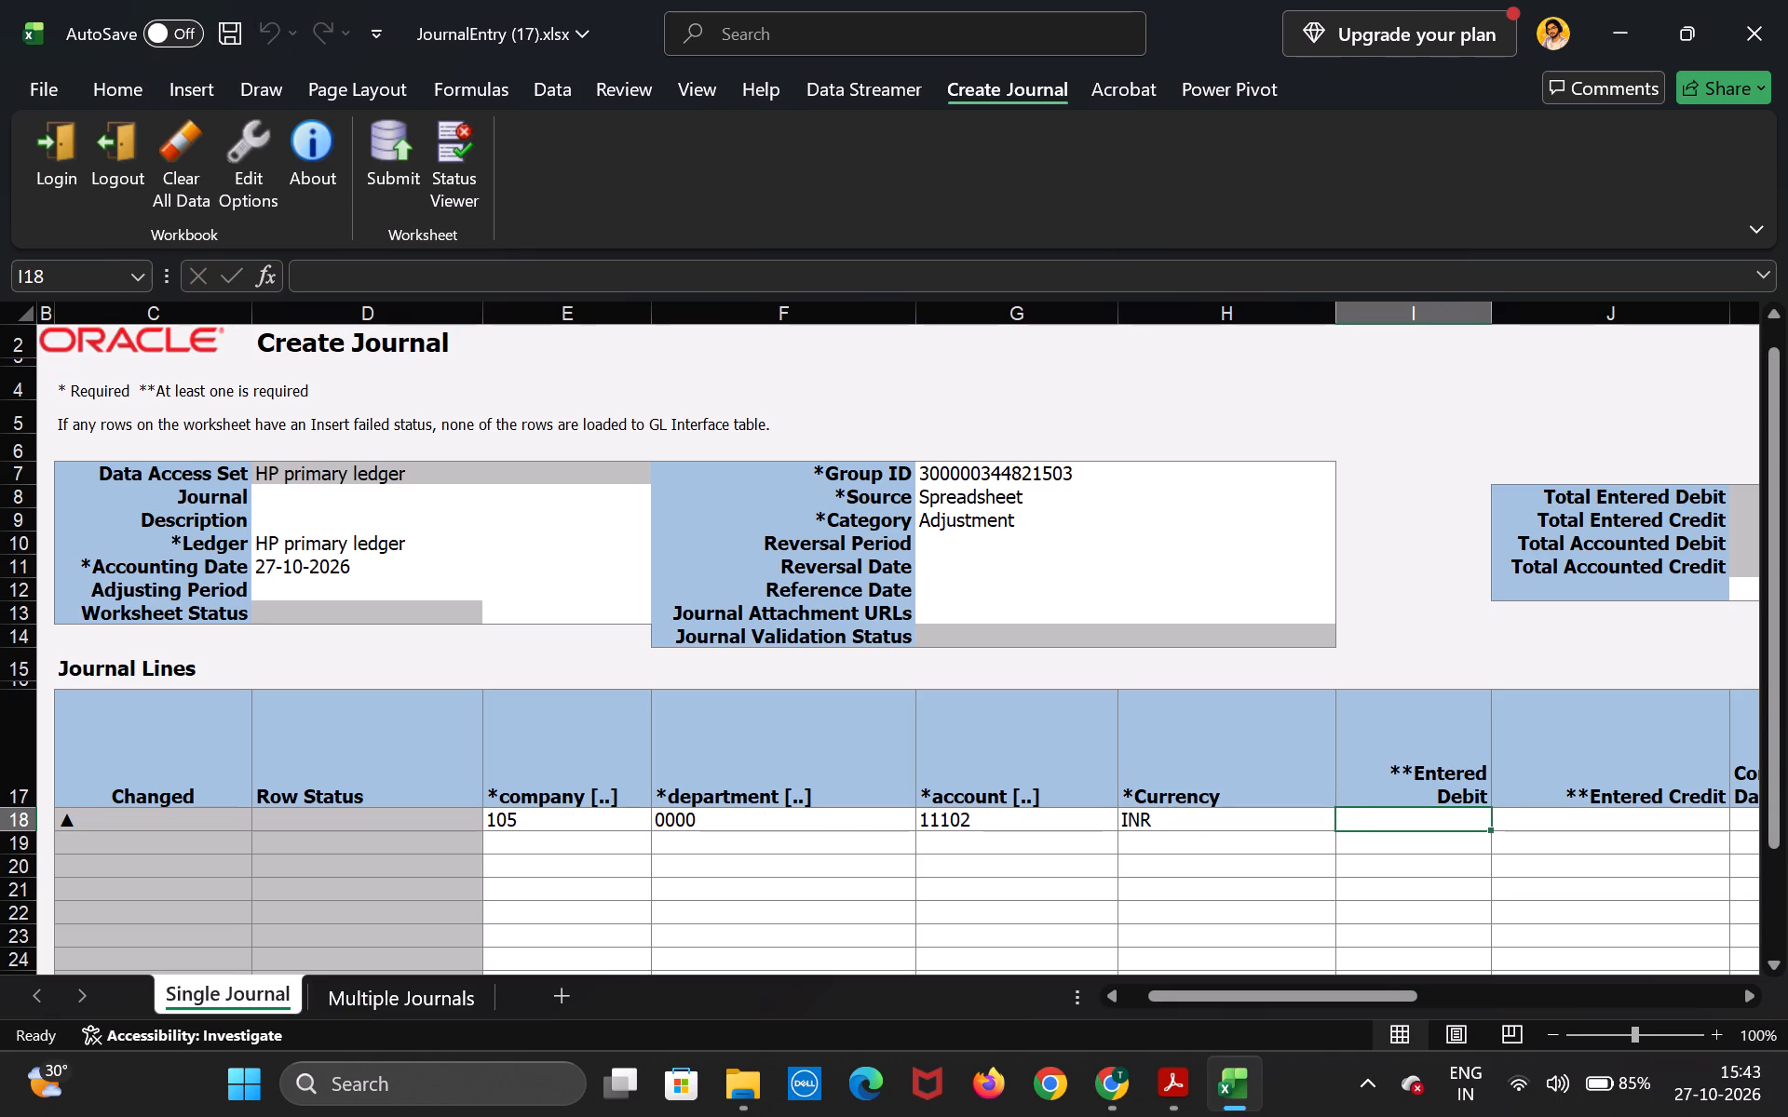
{"action": "type", "text": "2000"}
{"action": "key", "text": "Return"}
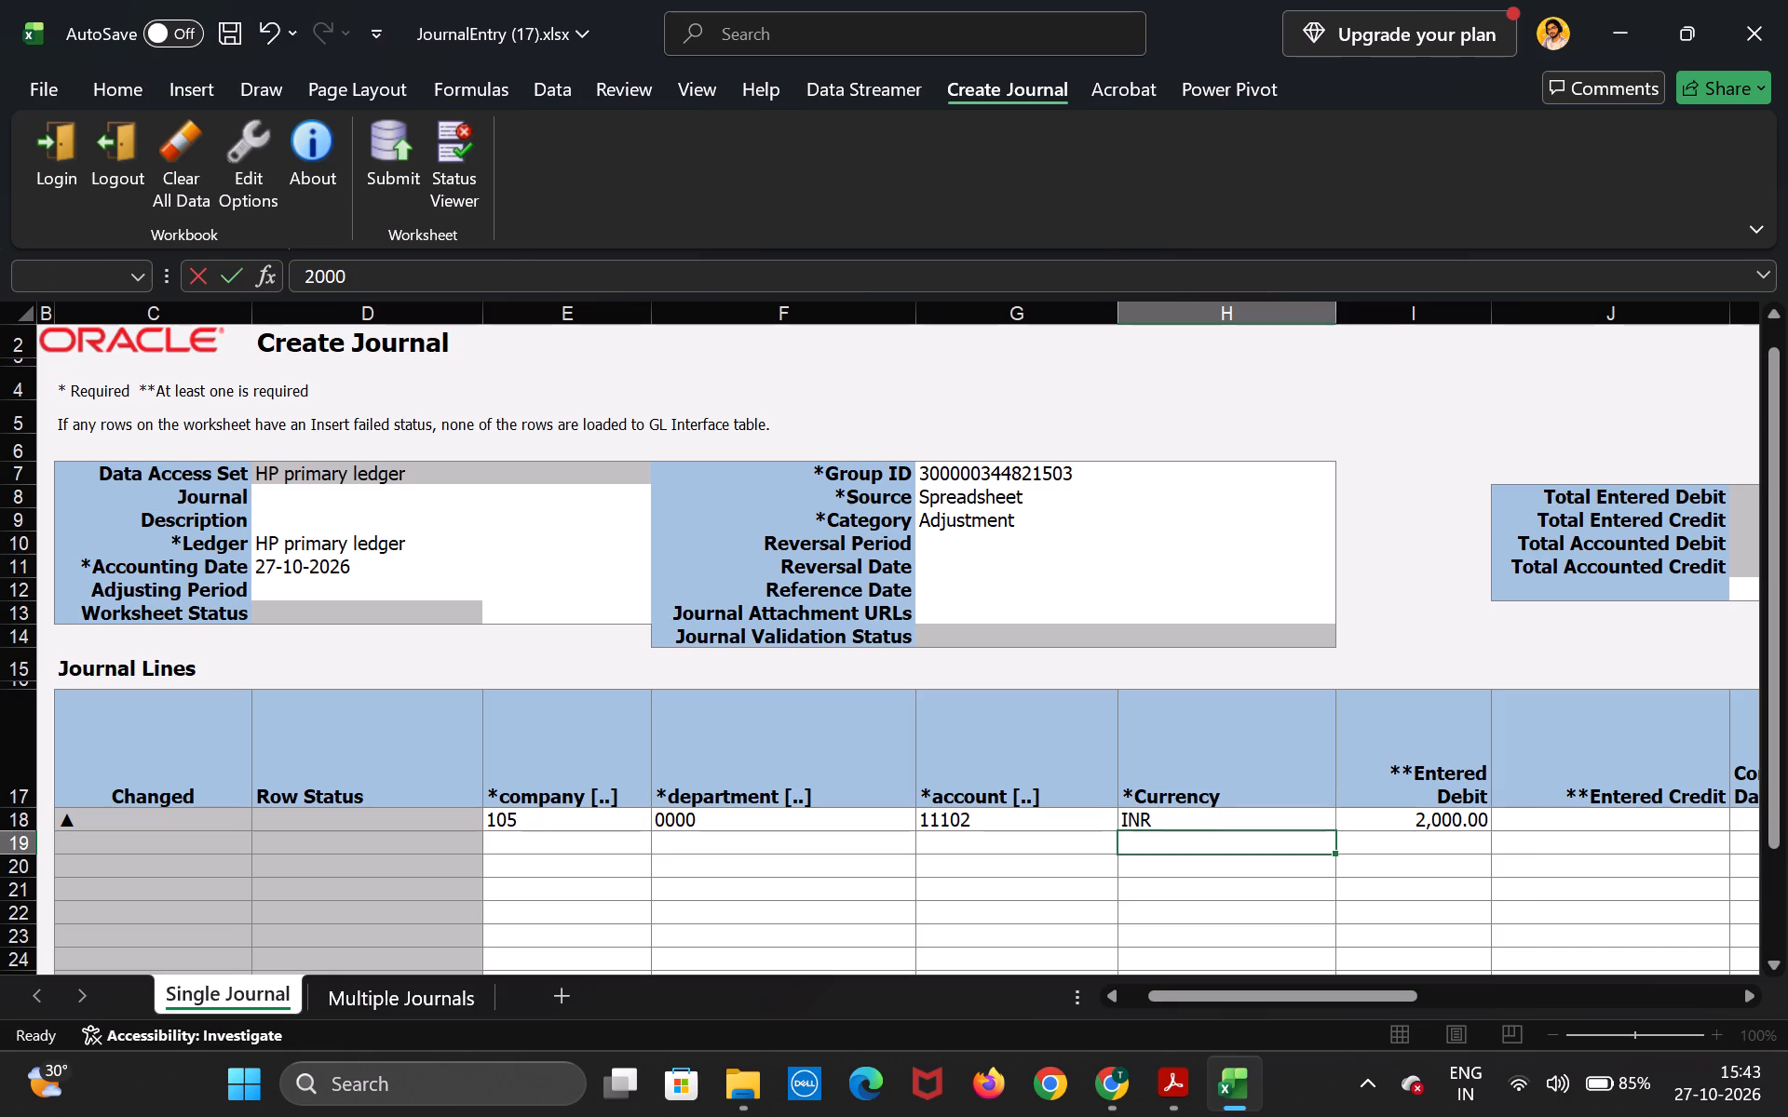
Fill the second journal line in row 19 with company 105, department 0000 and account 11104 using the account segment selector.
{"action": "key", "text": "Left"}
{"action": "key", "text": "Left"}
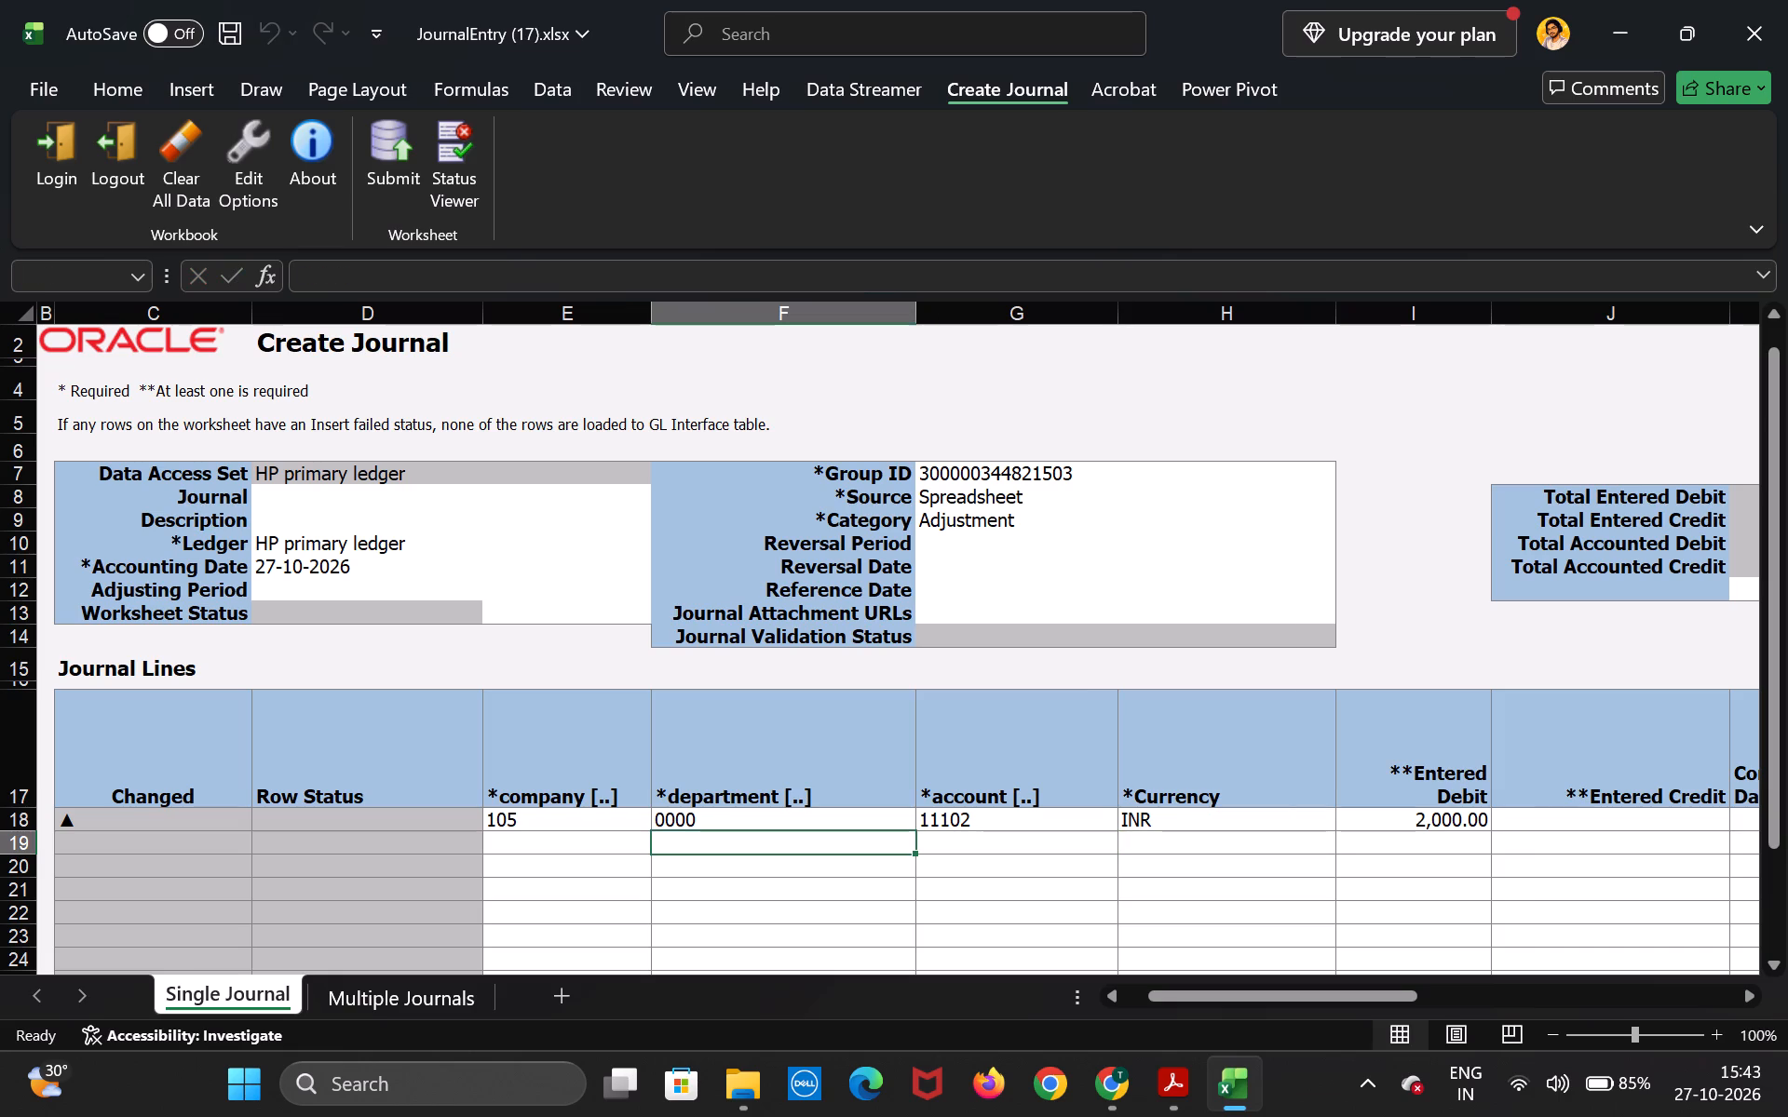
{"action": "key", "text": "Left"}
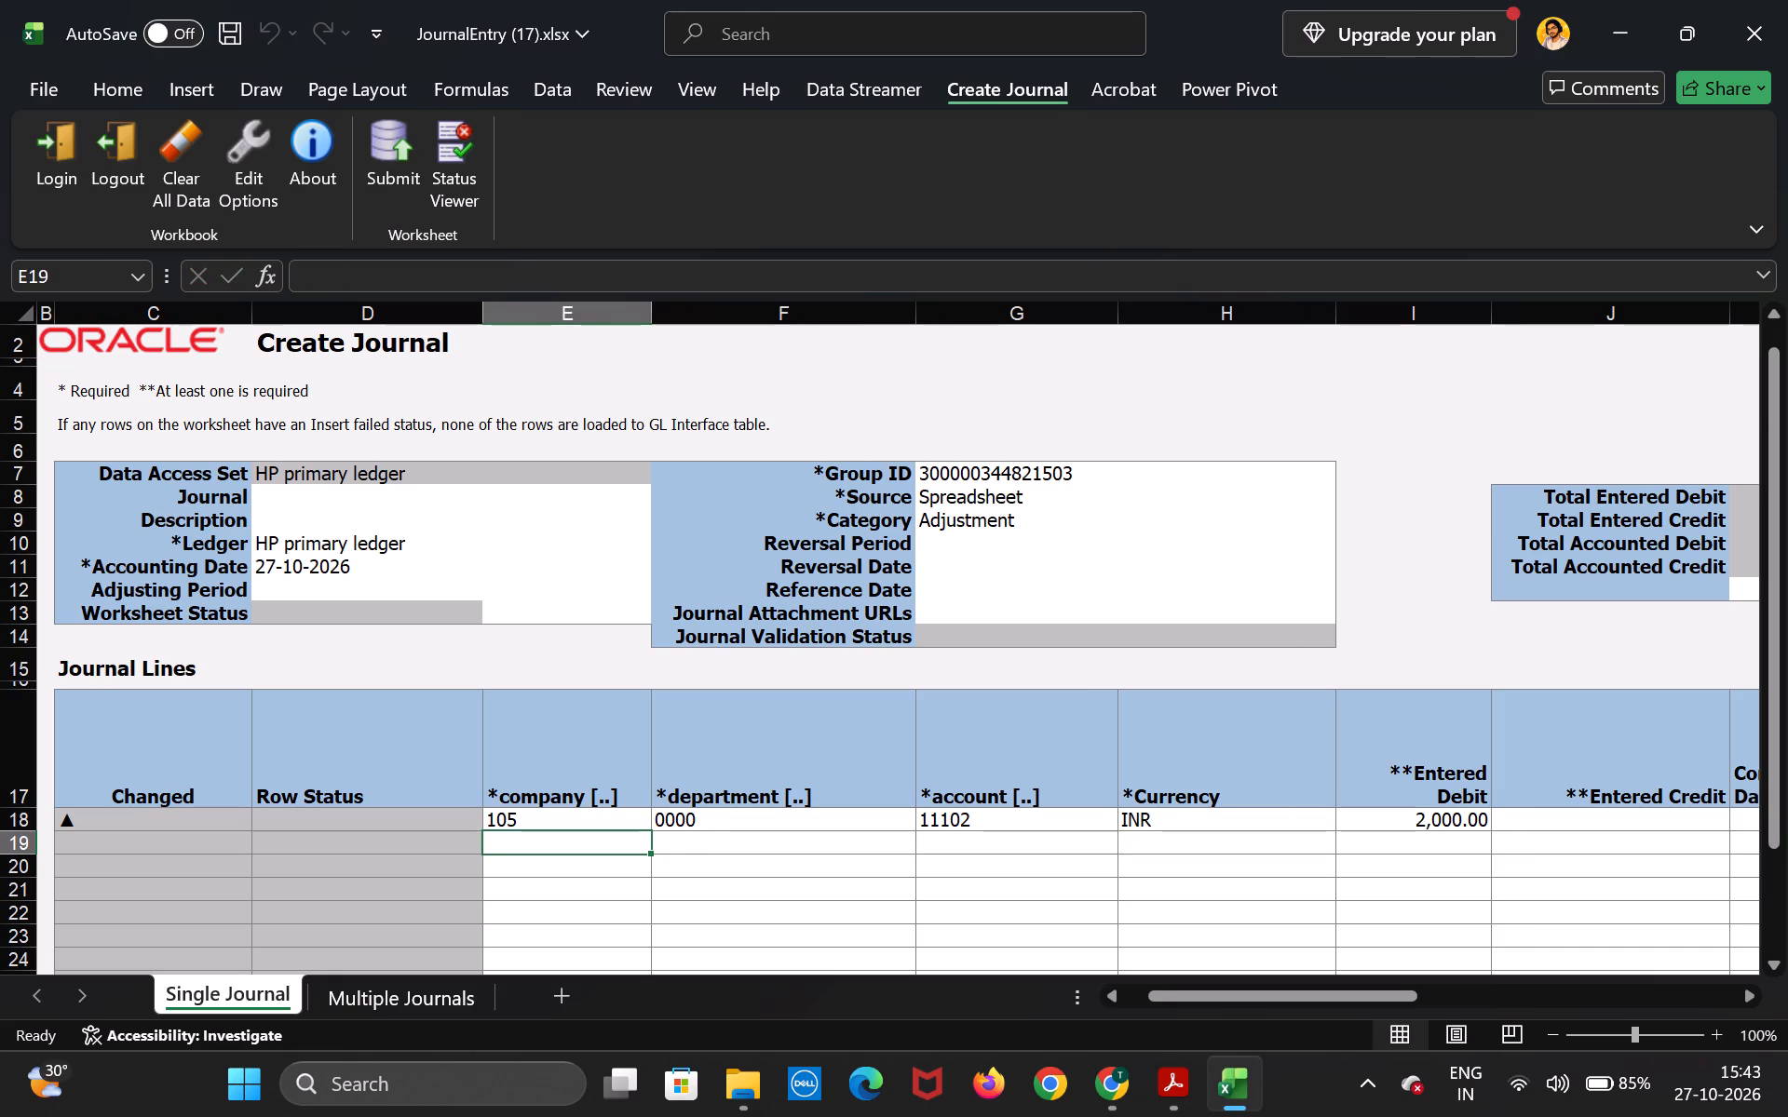
{"action": "double_click", "coordinate": [606, 844]}
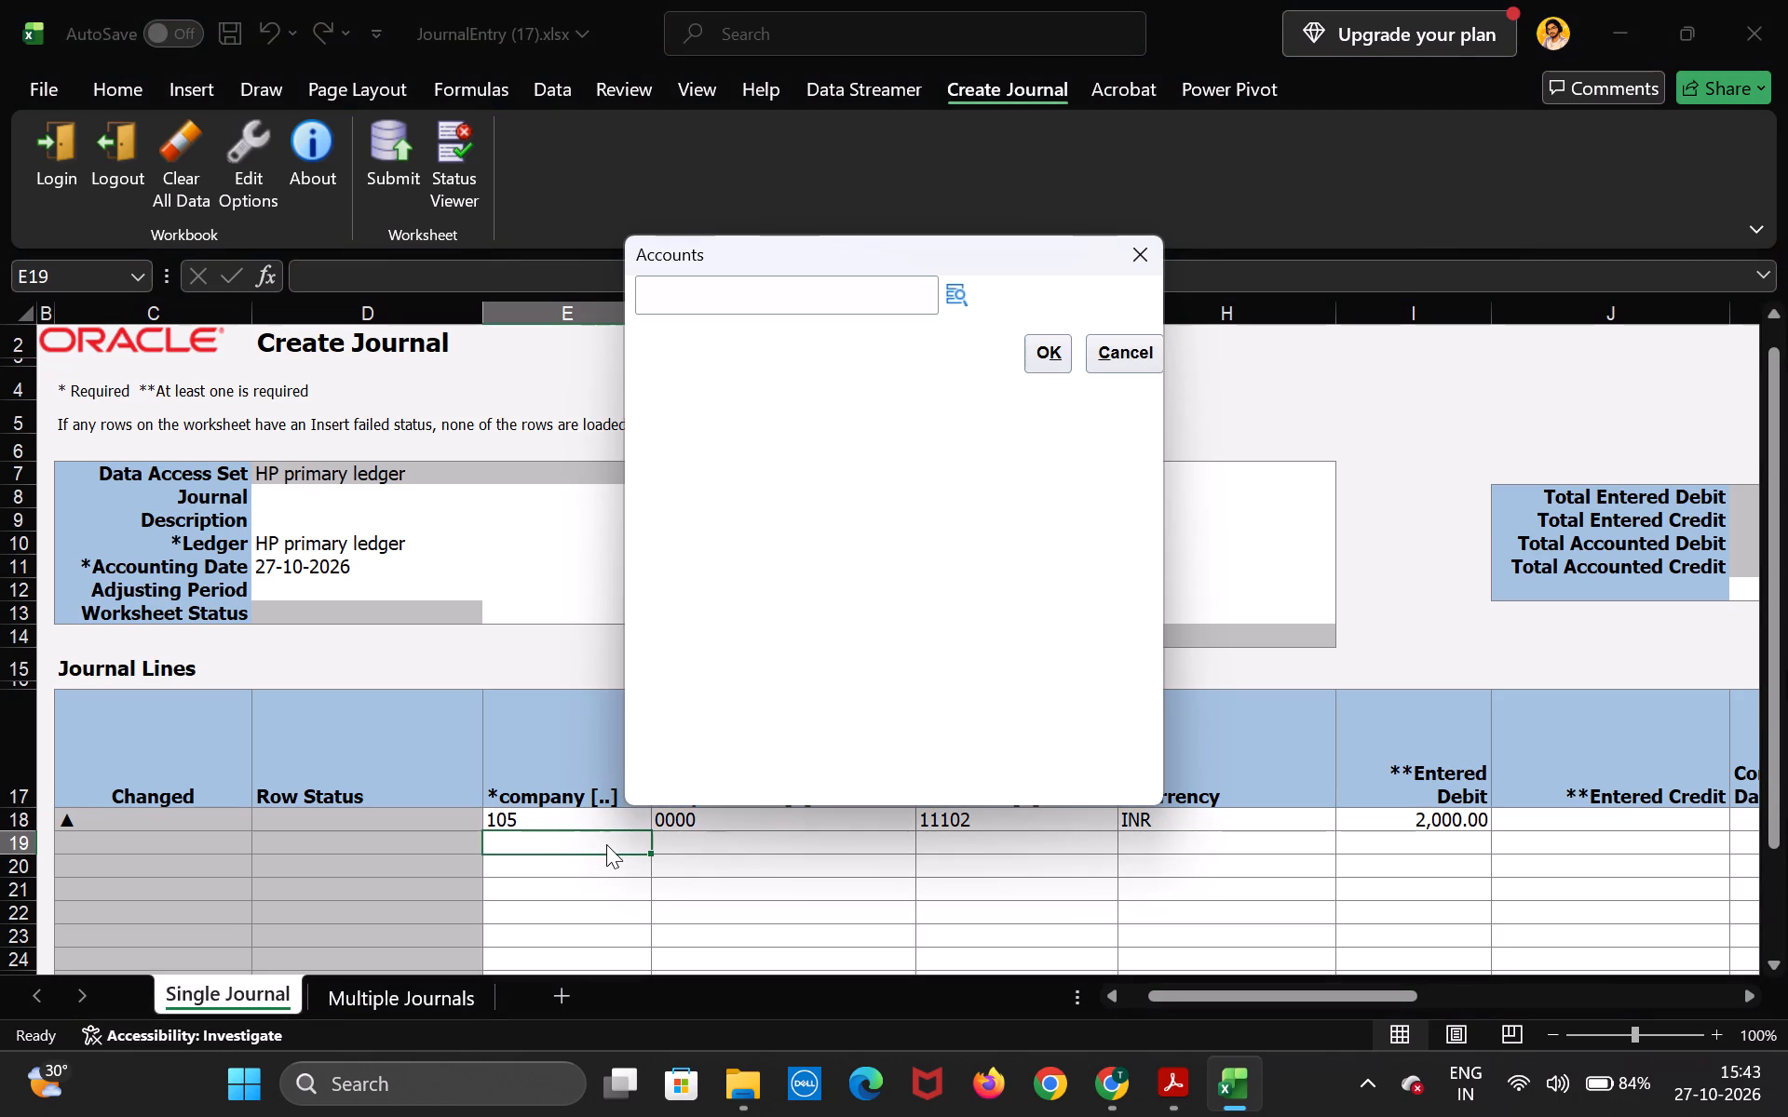
{"action": "left_click", "coordinate": [962, 297]}
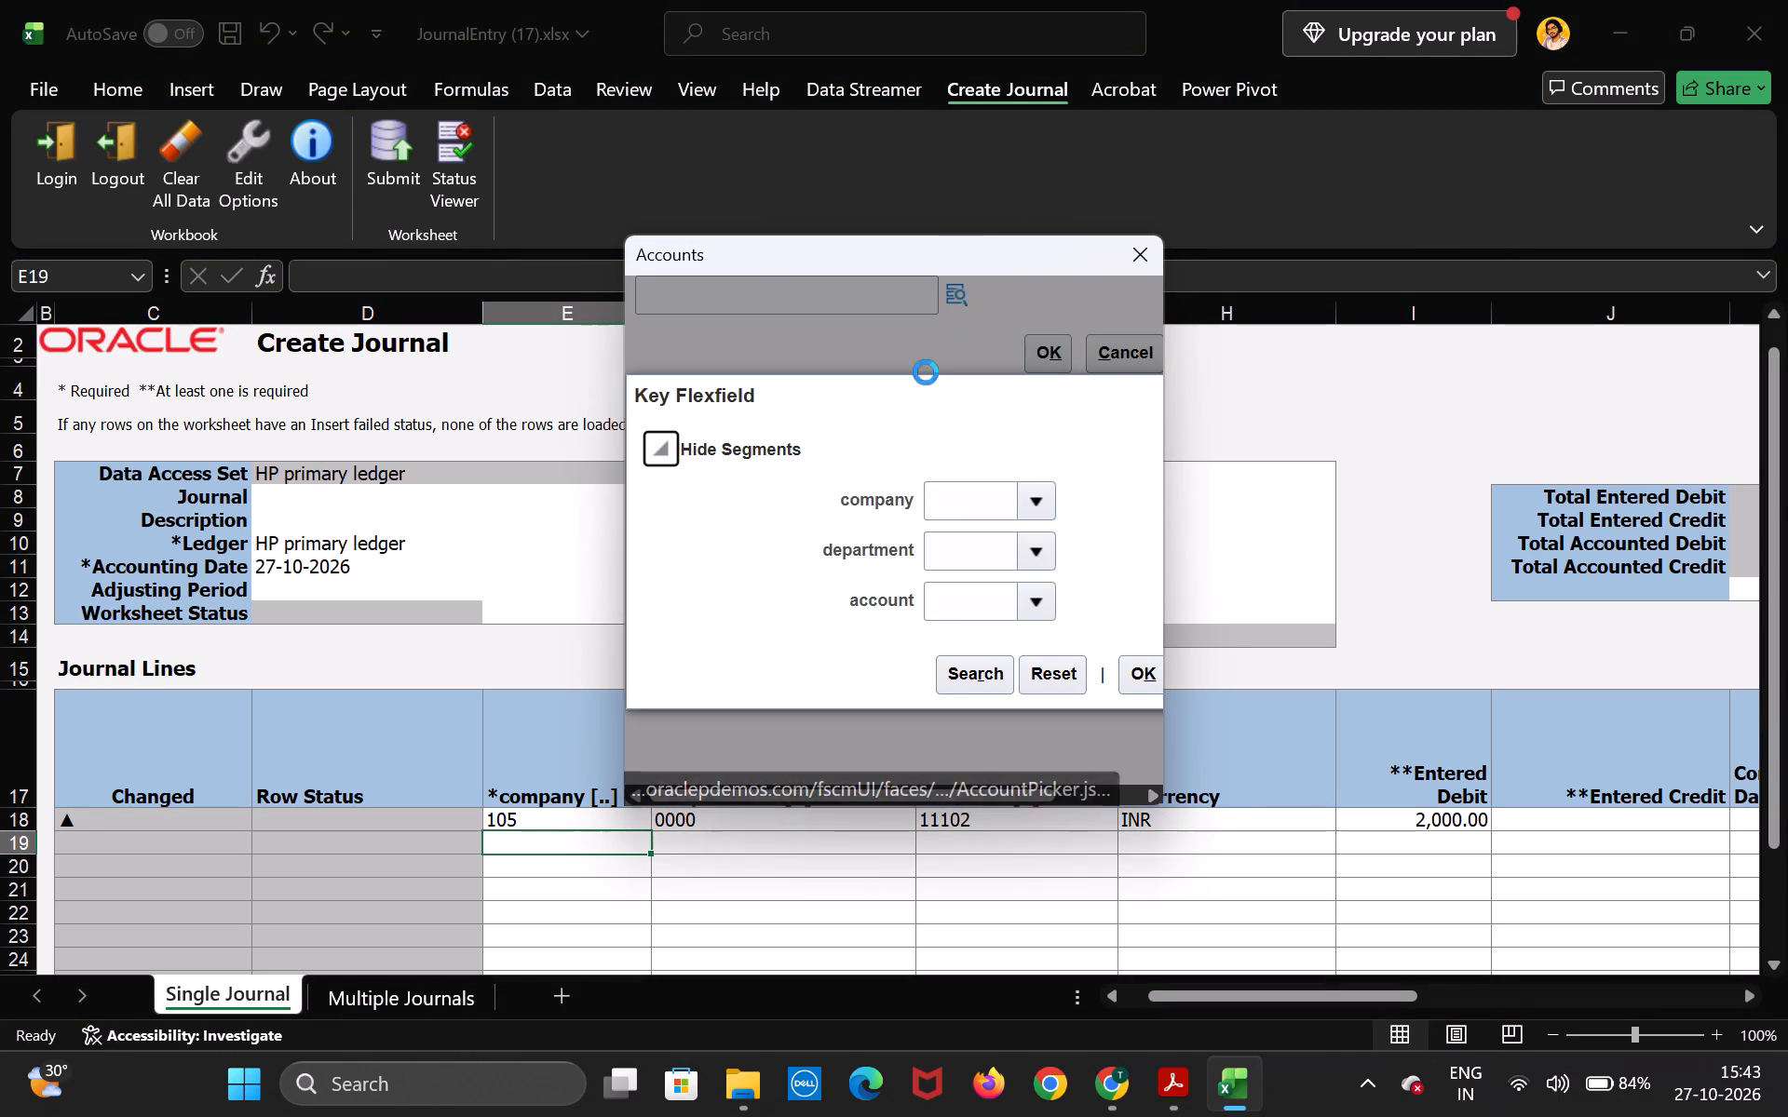
{"action": "left_click", "coordinate": [985, 664]}
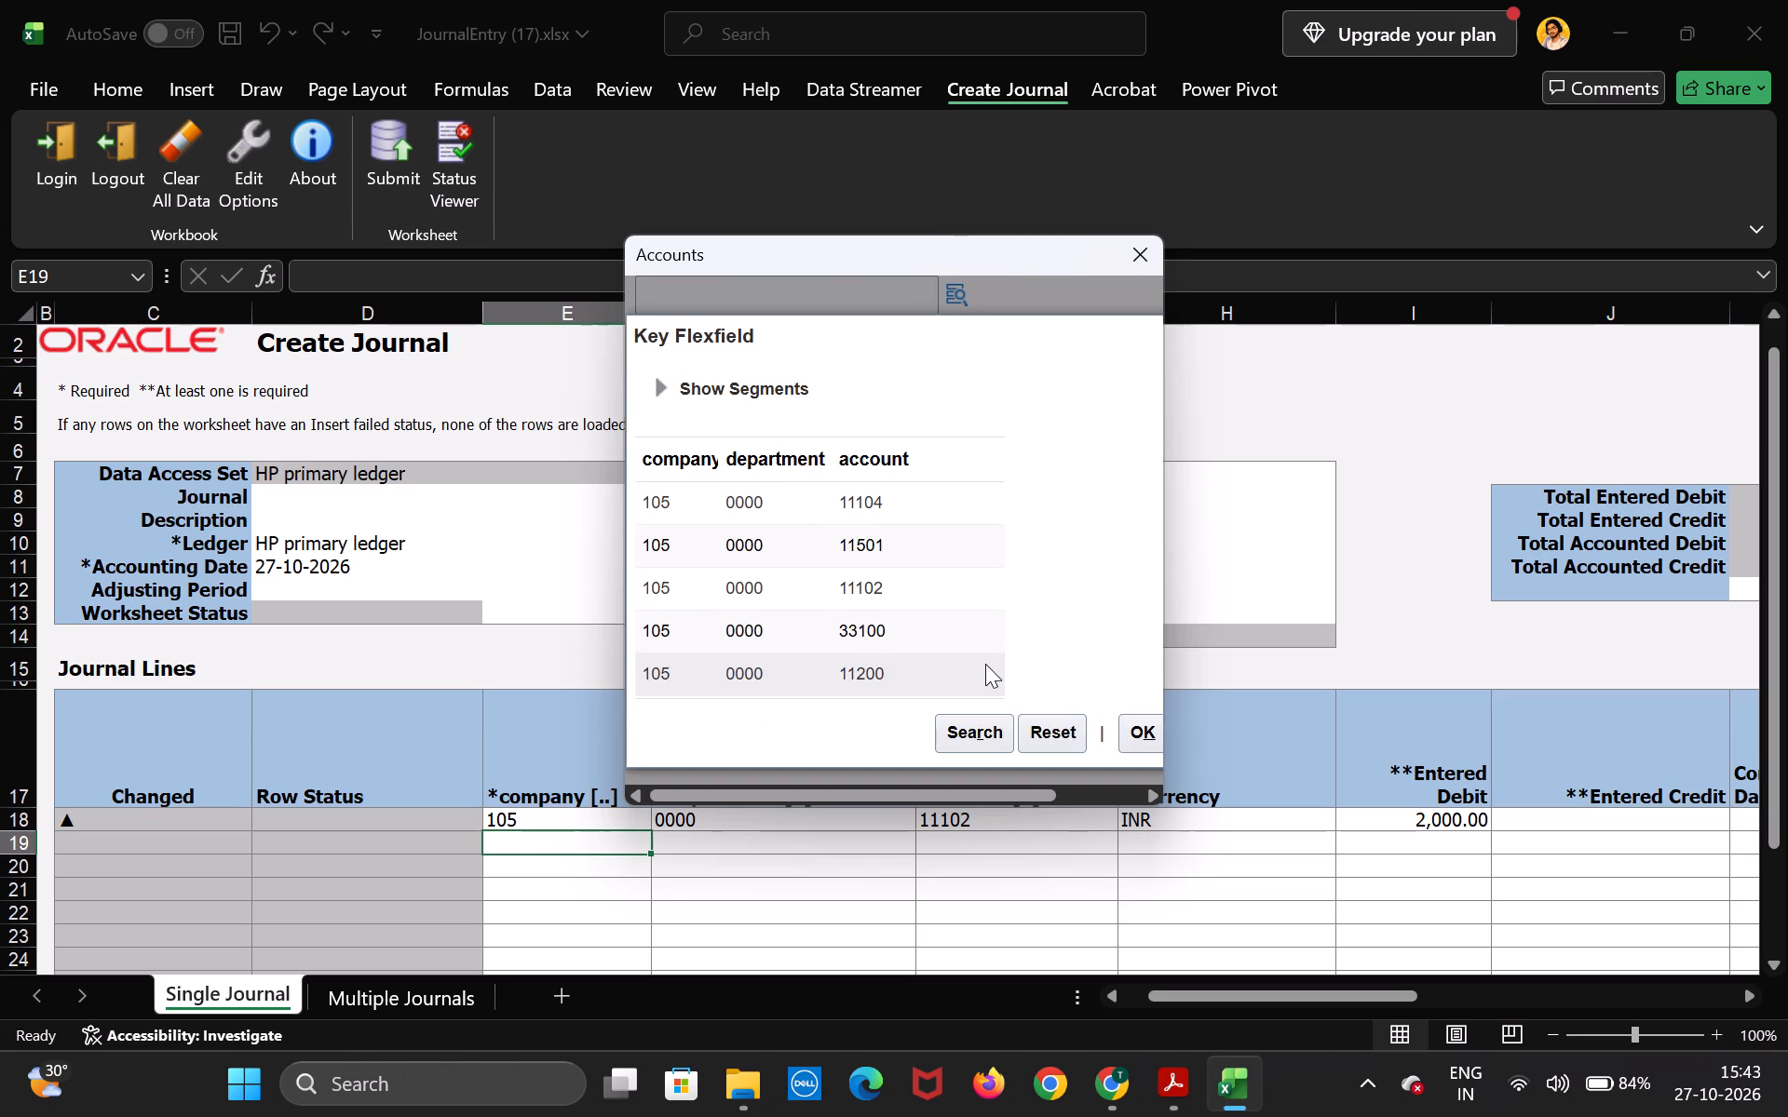
{"action": "left_click", "coordinate": [922, 501]}
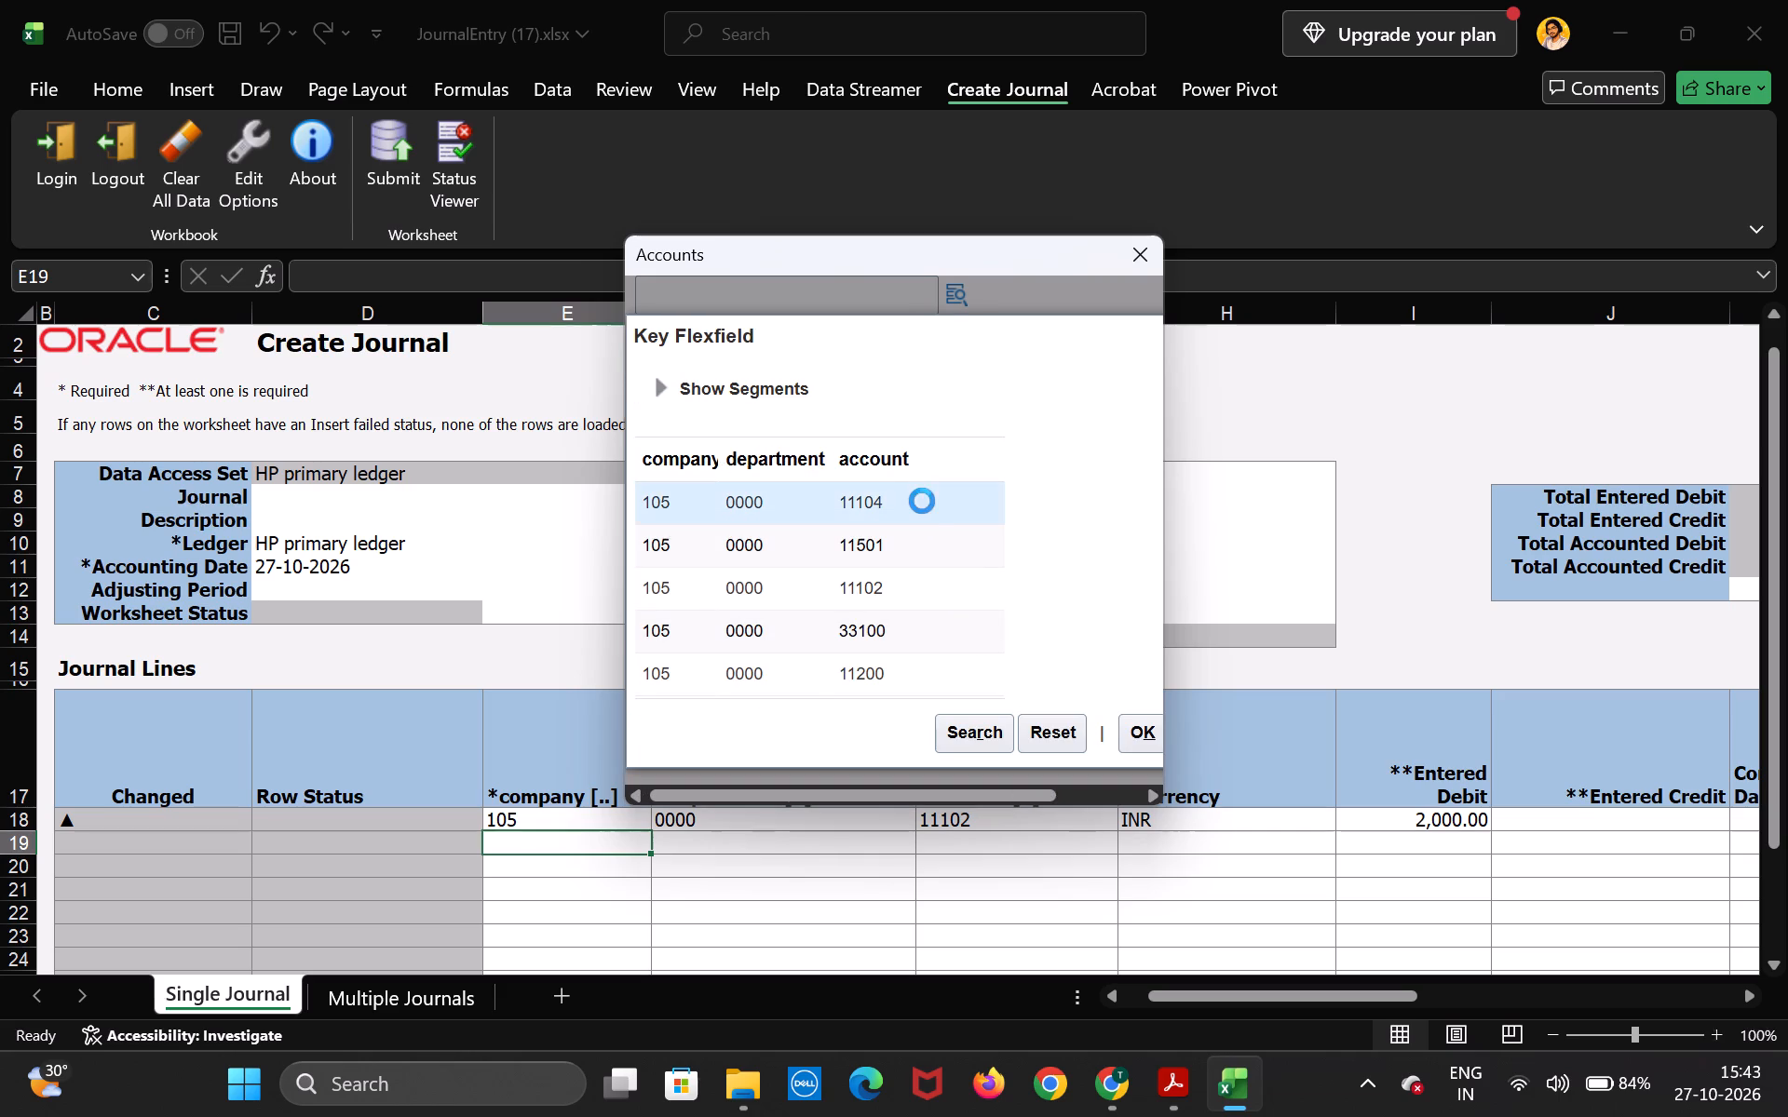
{"action": "left_click", "coordinate": [1134, 739]}
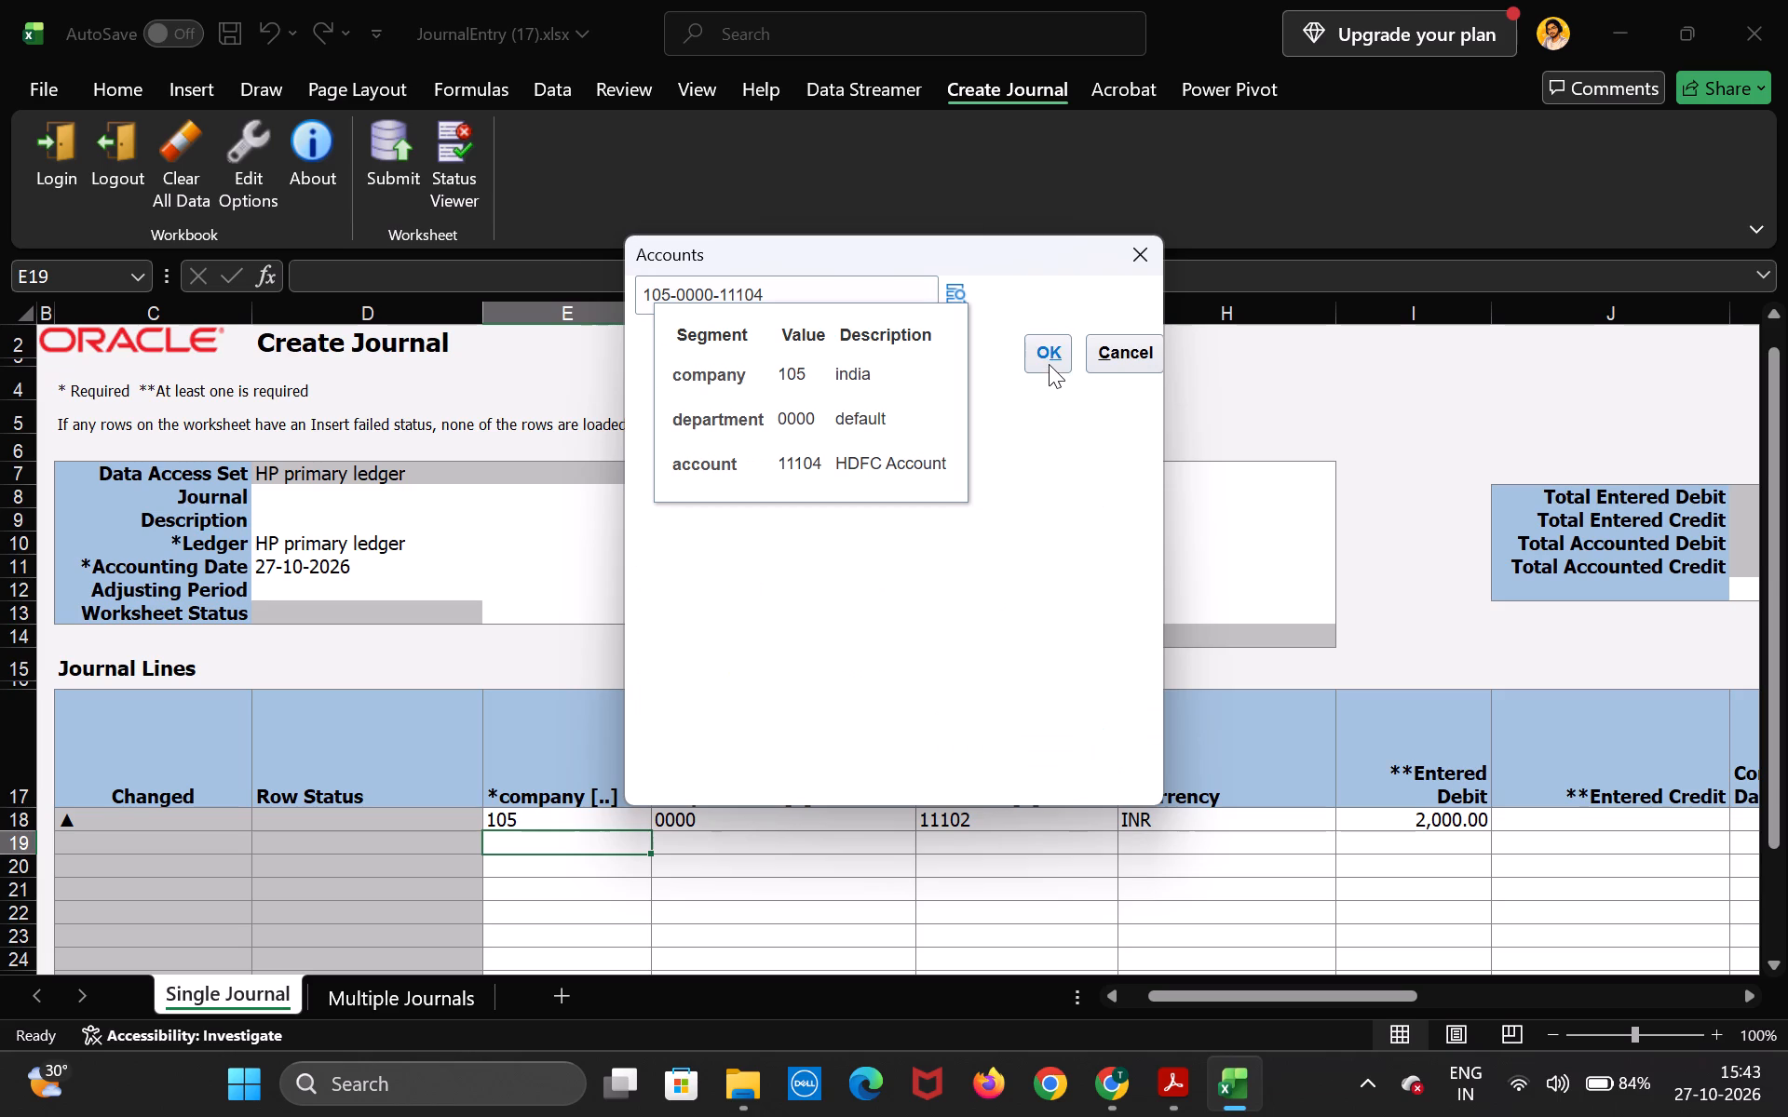
{"action": "left_click", "coordinate": [1049, 364]}
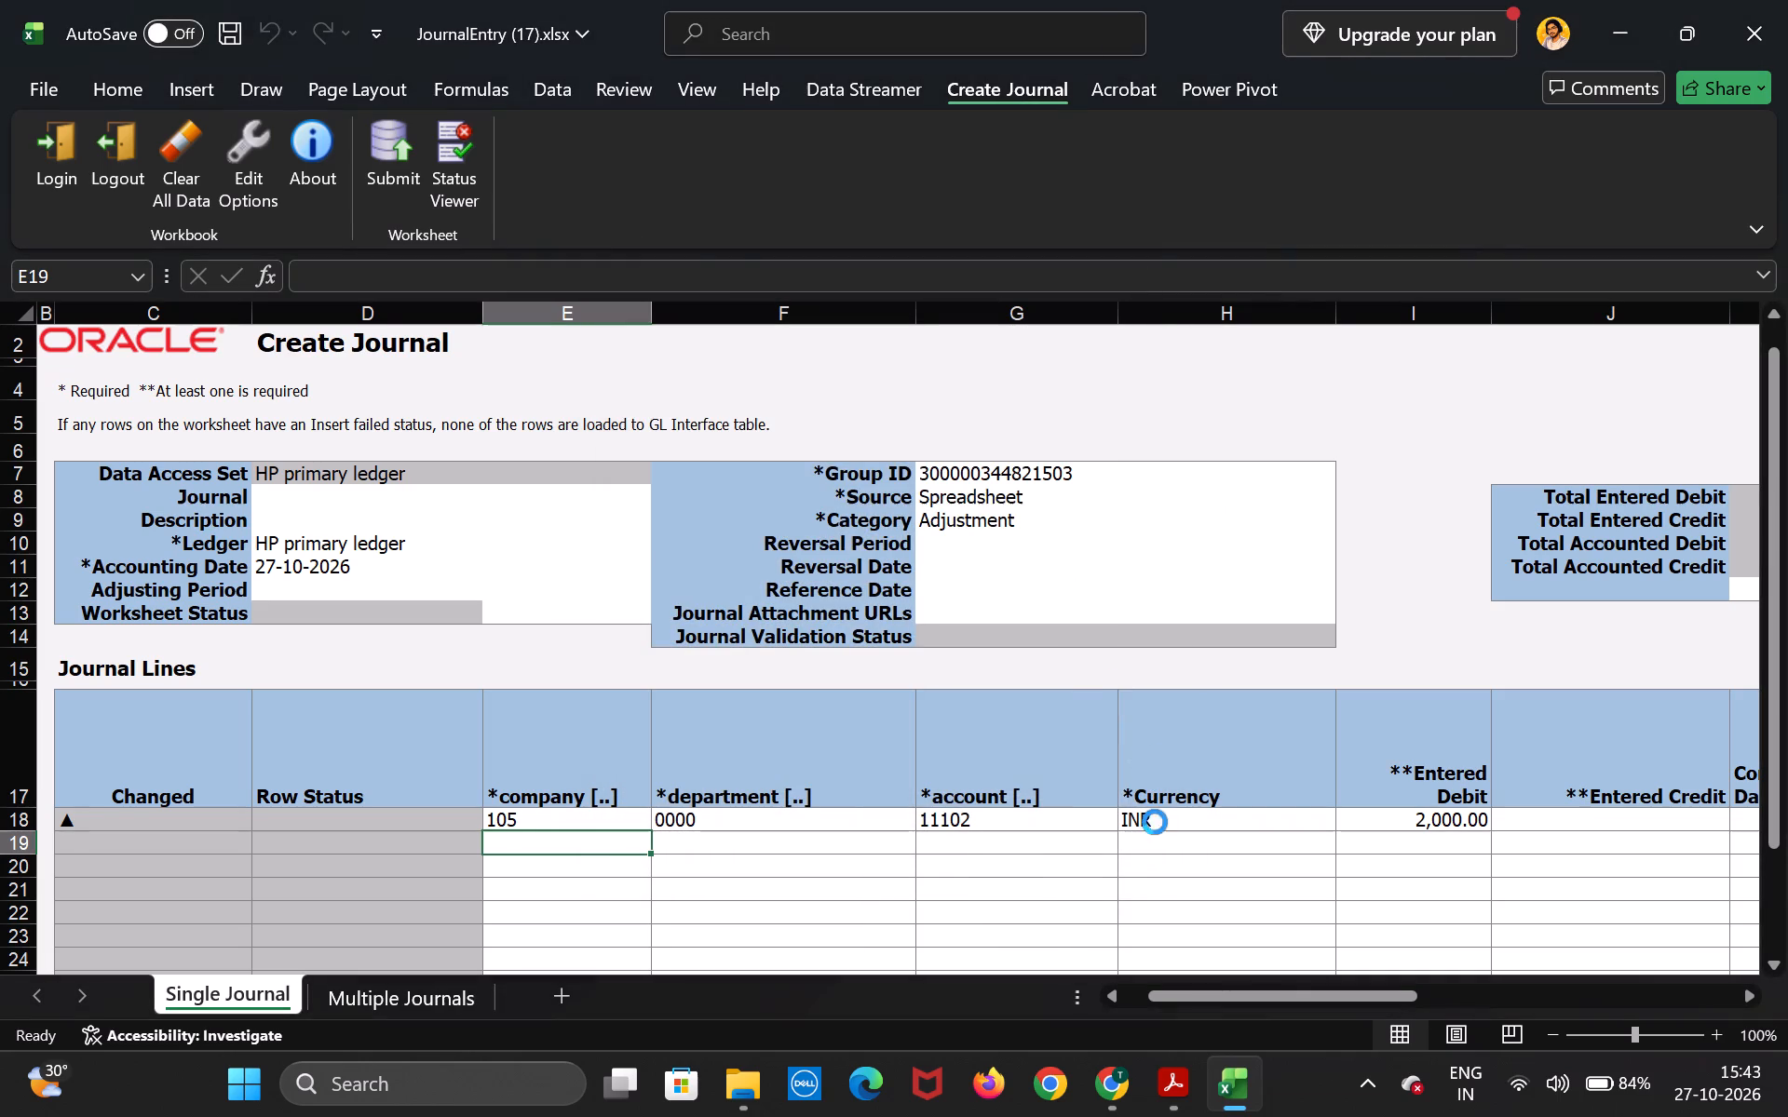
Enter INR as the currency and 2000 as the Entered Credit of the journal line in row 19.
{"action": "left_click", "coordinate": [1161, 845]}
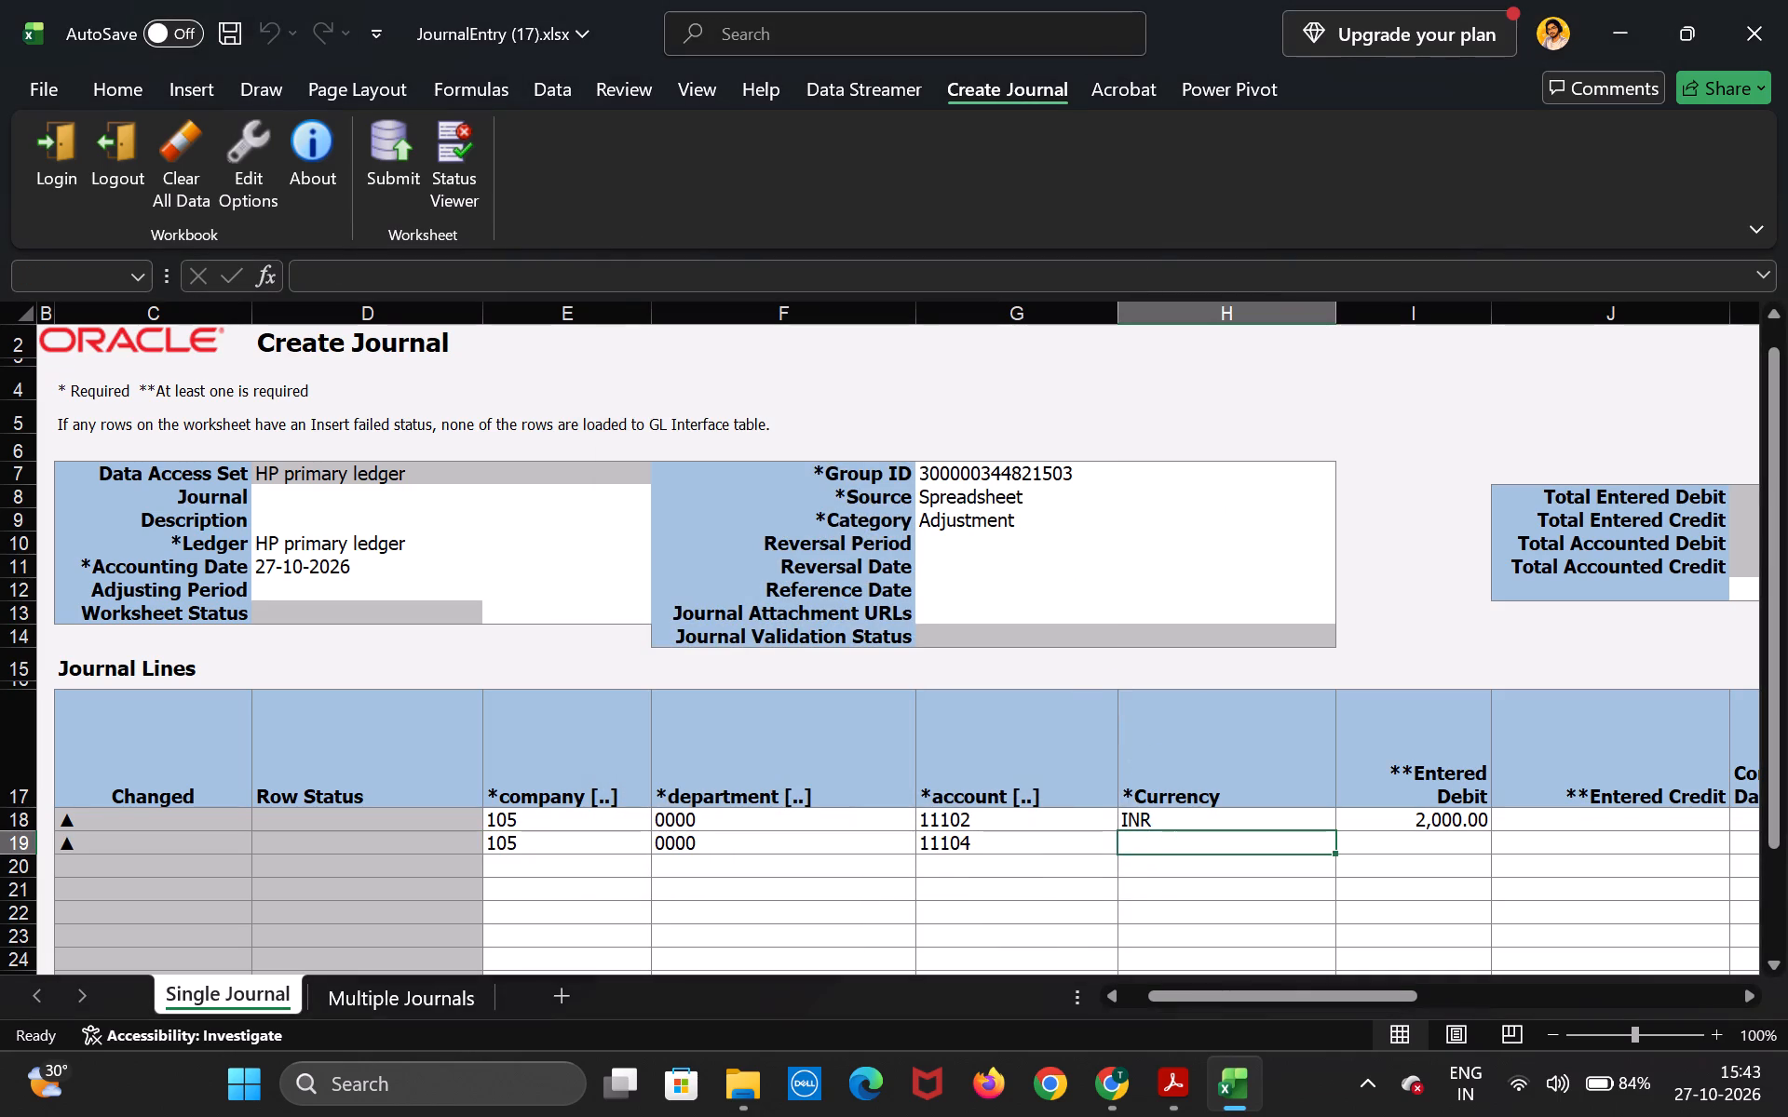
{"action": "type", "text": "INR"}
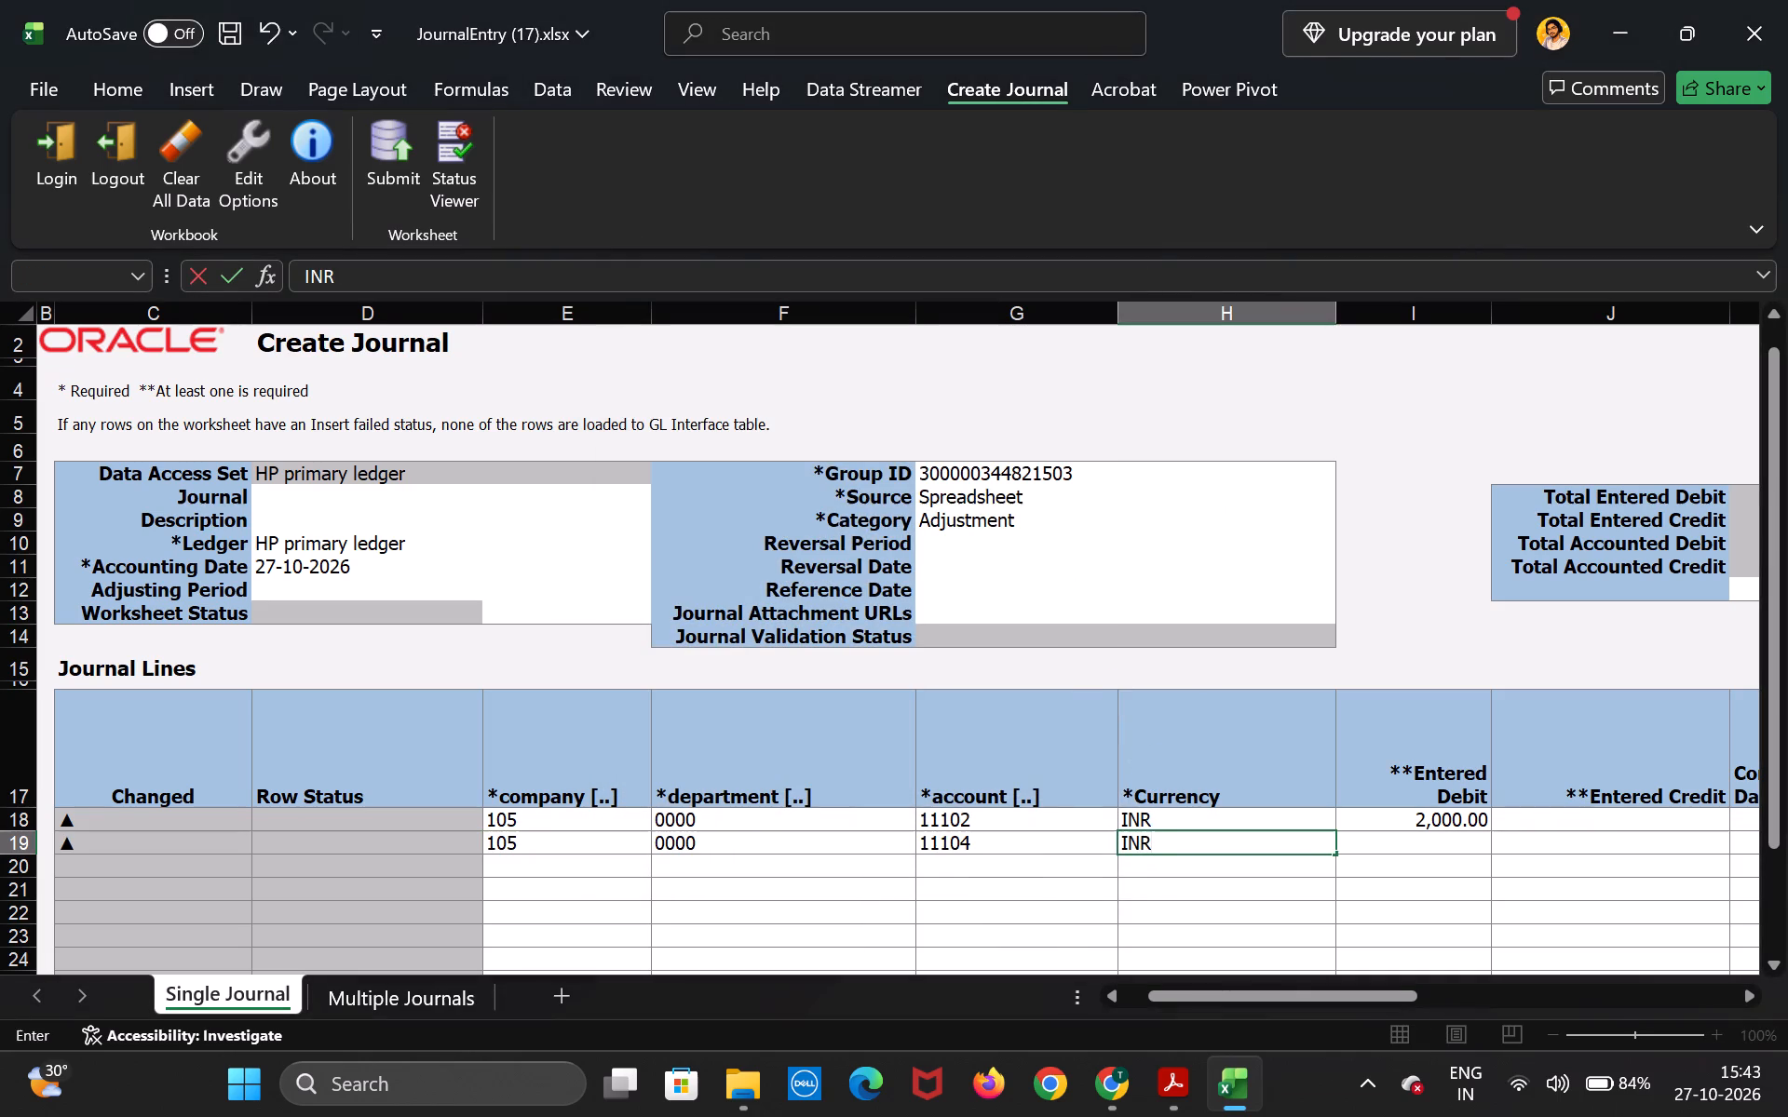
{"action": "key", "text": "Tab"}
{"action": "key", "text": "Tab"}
{"action": "type", "text": "2000"}
{"action": "key", "text": "Return"}
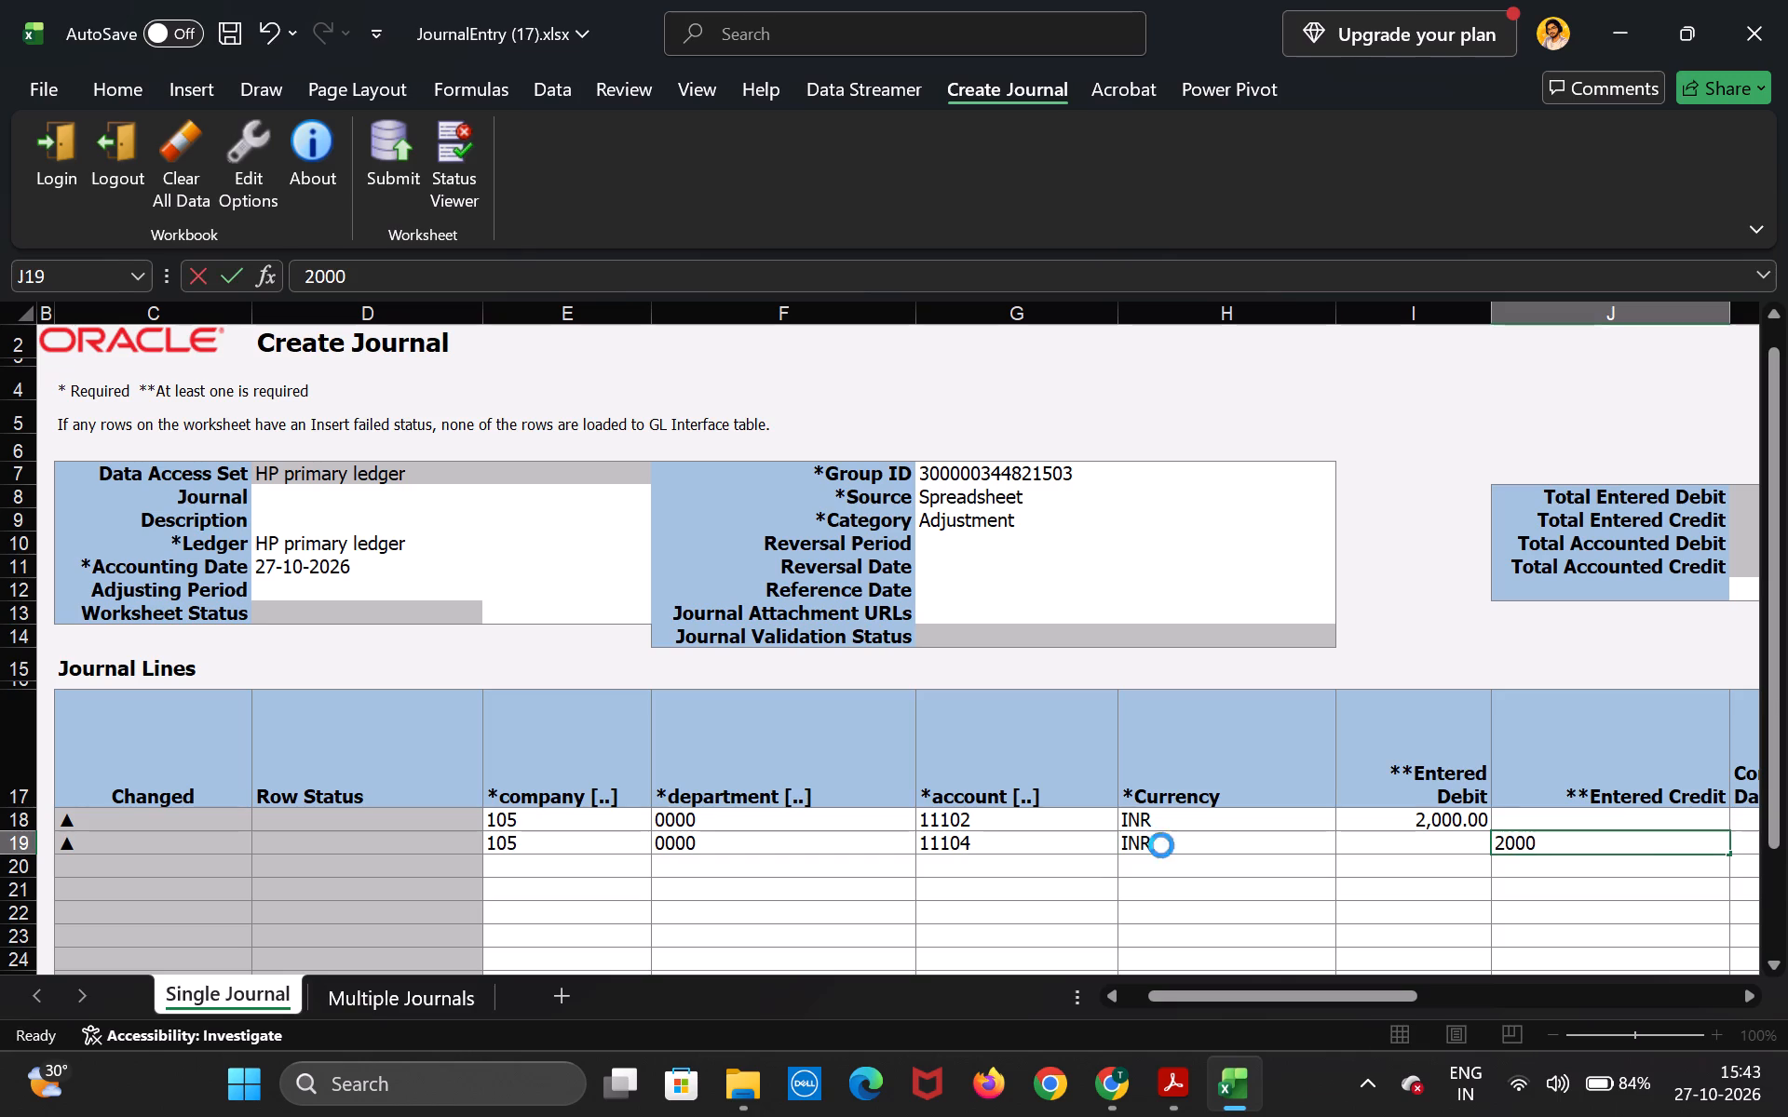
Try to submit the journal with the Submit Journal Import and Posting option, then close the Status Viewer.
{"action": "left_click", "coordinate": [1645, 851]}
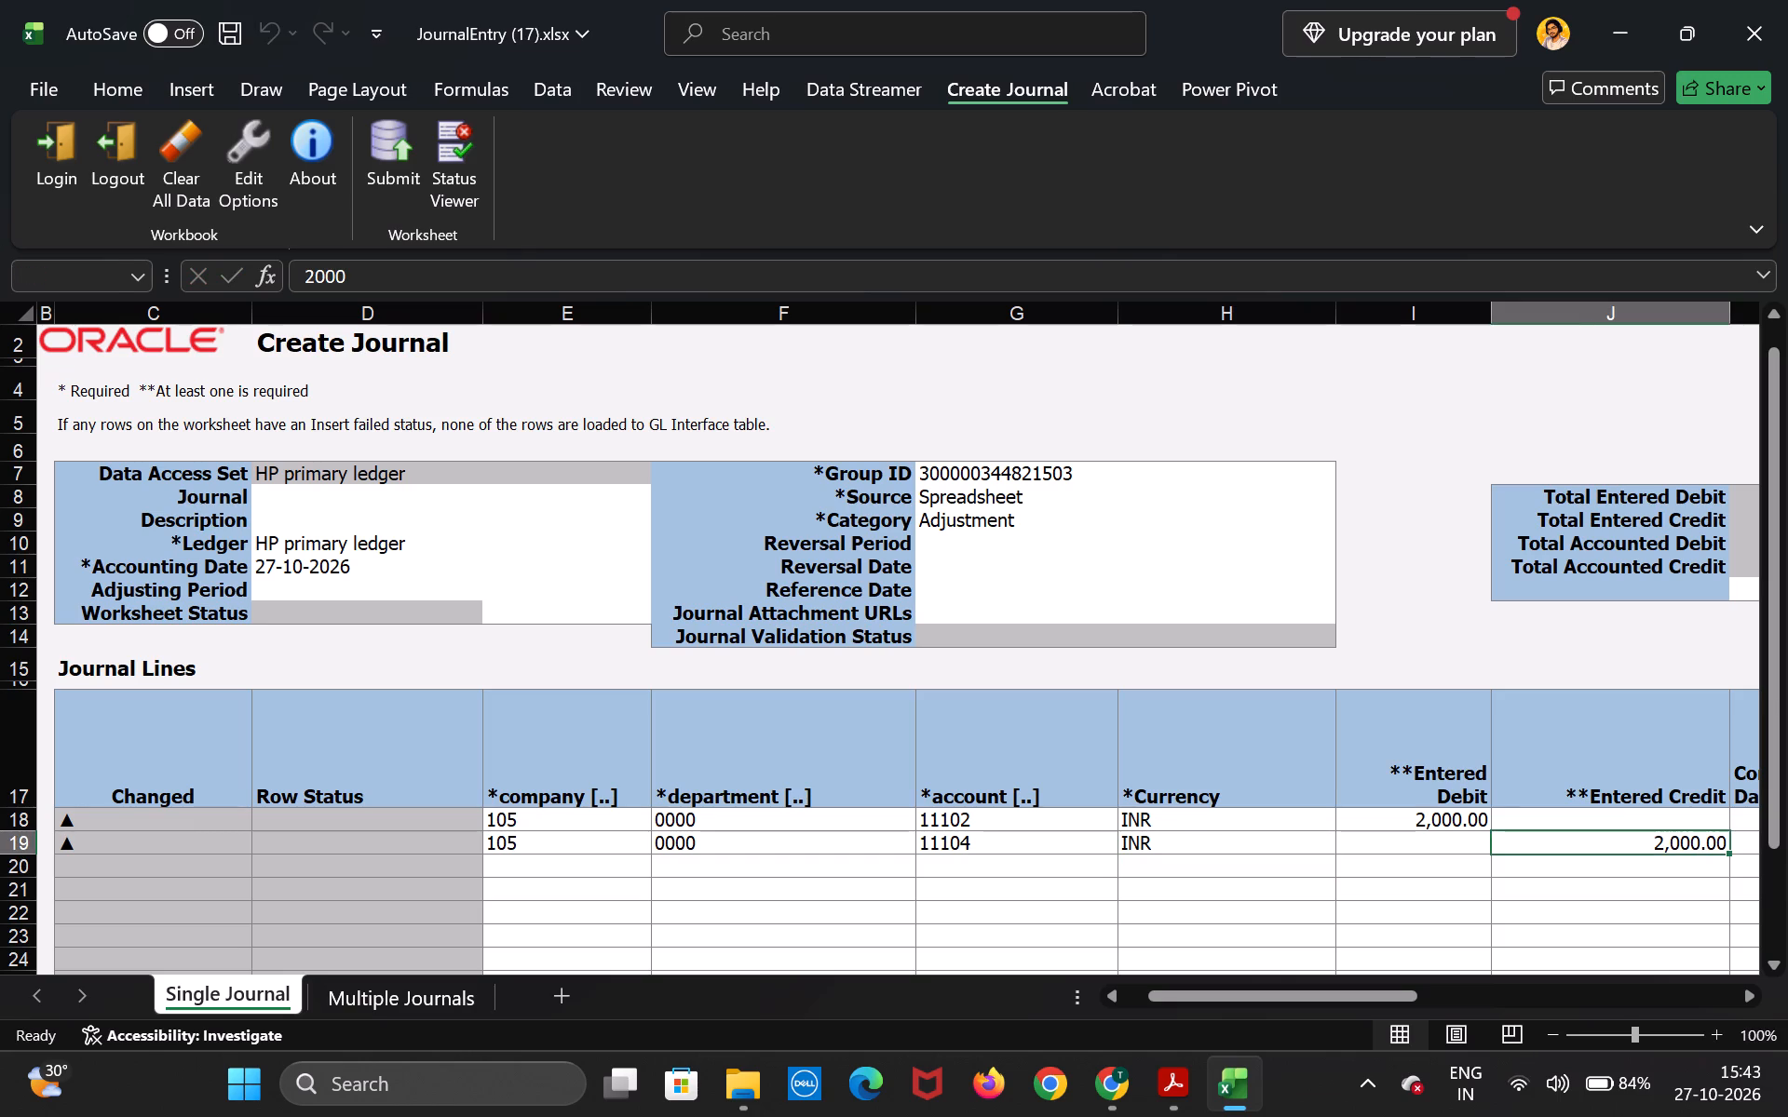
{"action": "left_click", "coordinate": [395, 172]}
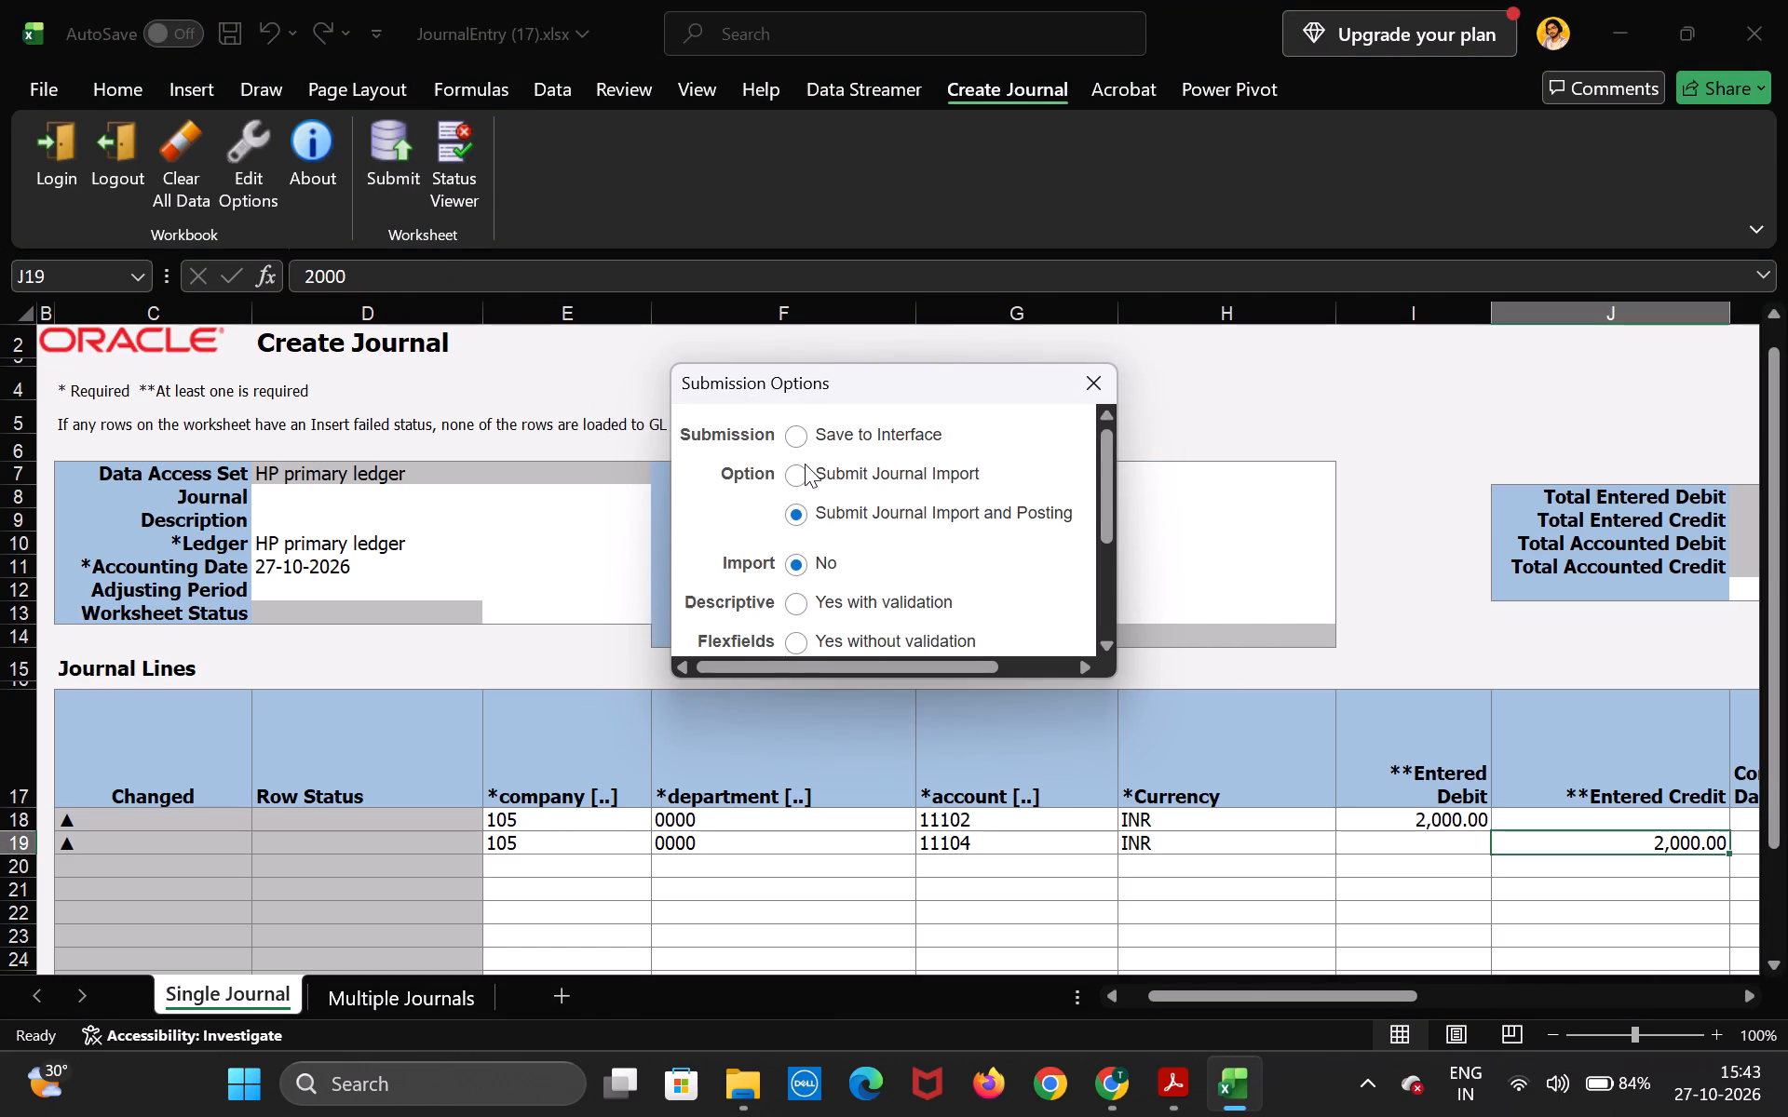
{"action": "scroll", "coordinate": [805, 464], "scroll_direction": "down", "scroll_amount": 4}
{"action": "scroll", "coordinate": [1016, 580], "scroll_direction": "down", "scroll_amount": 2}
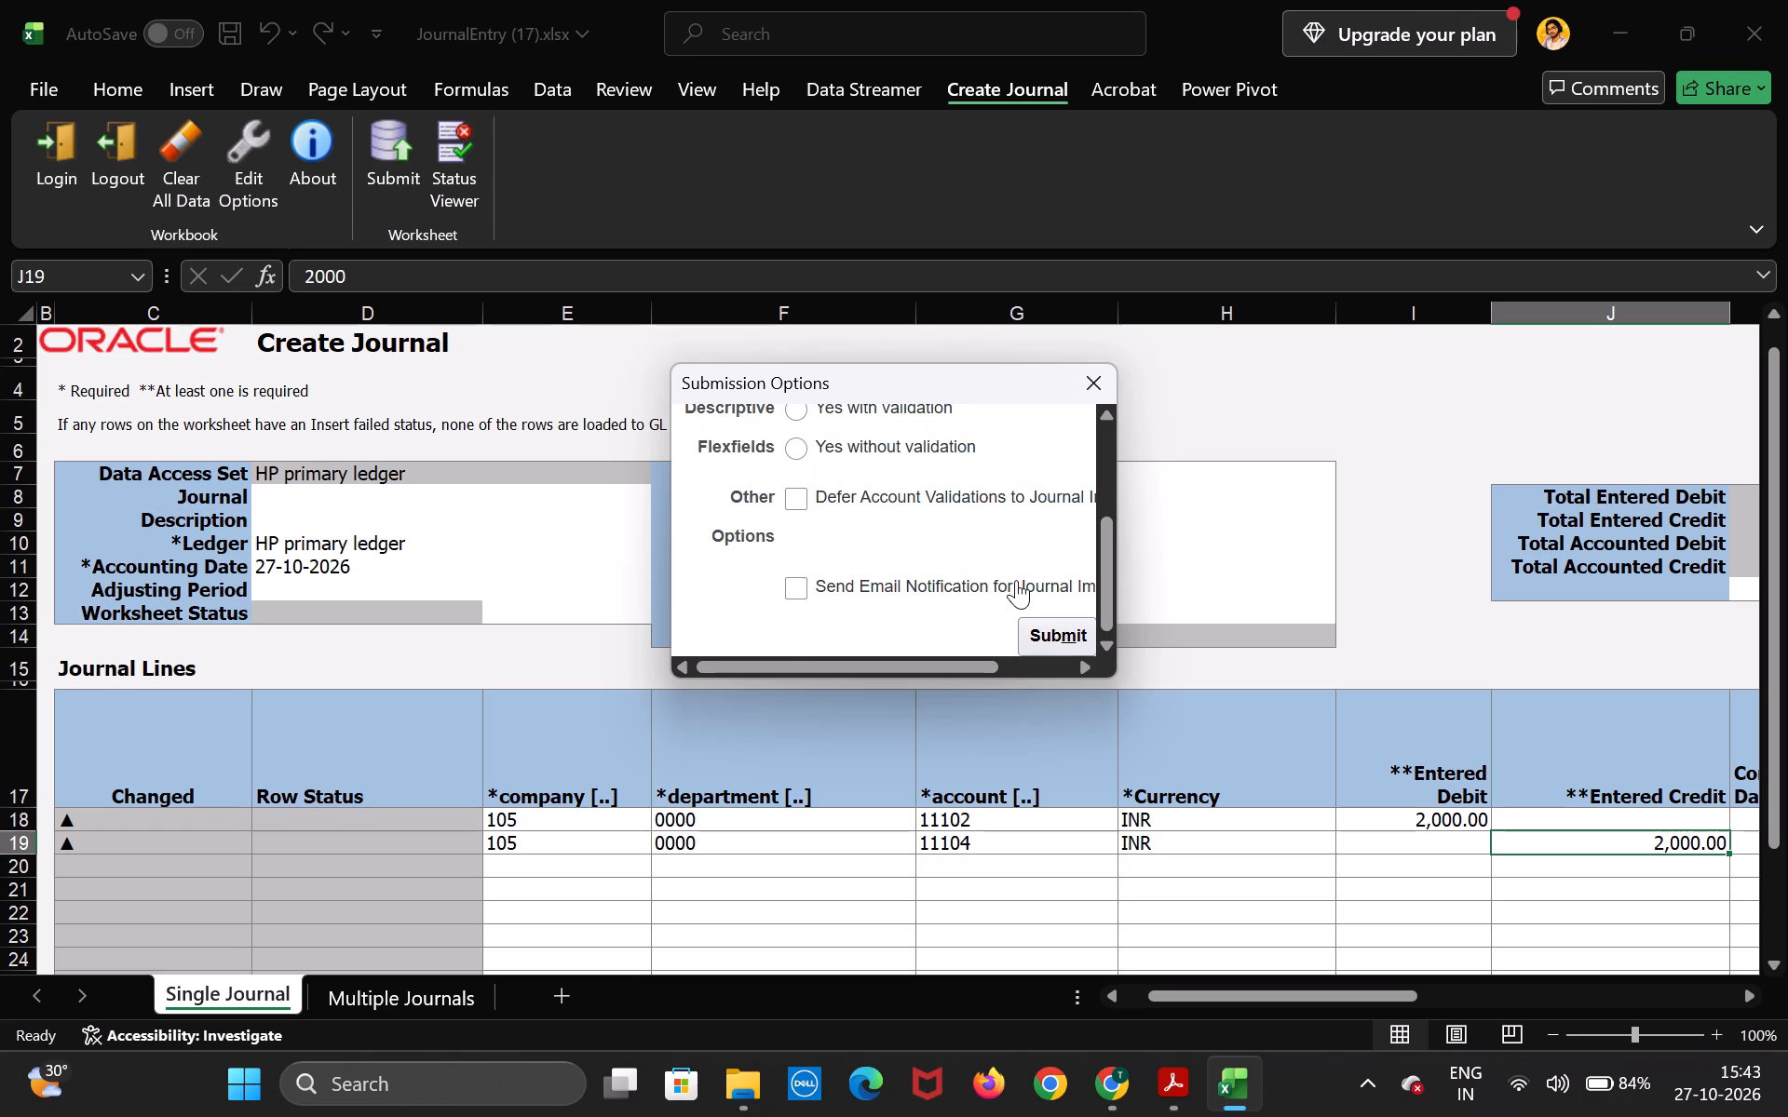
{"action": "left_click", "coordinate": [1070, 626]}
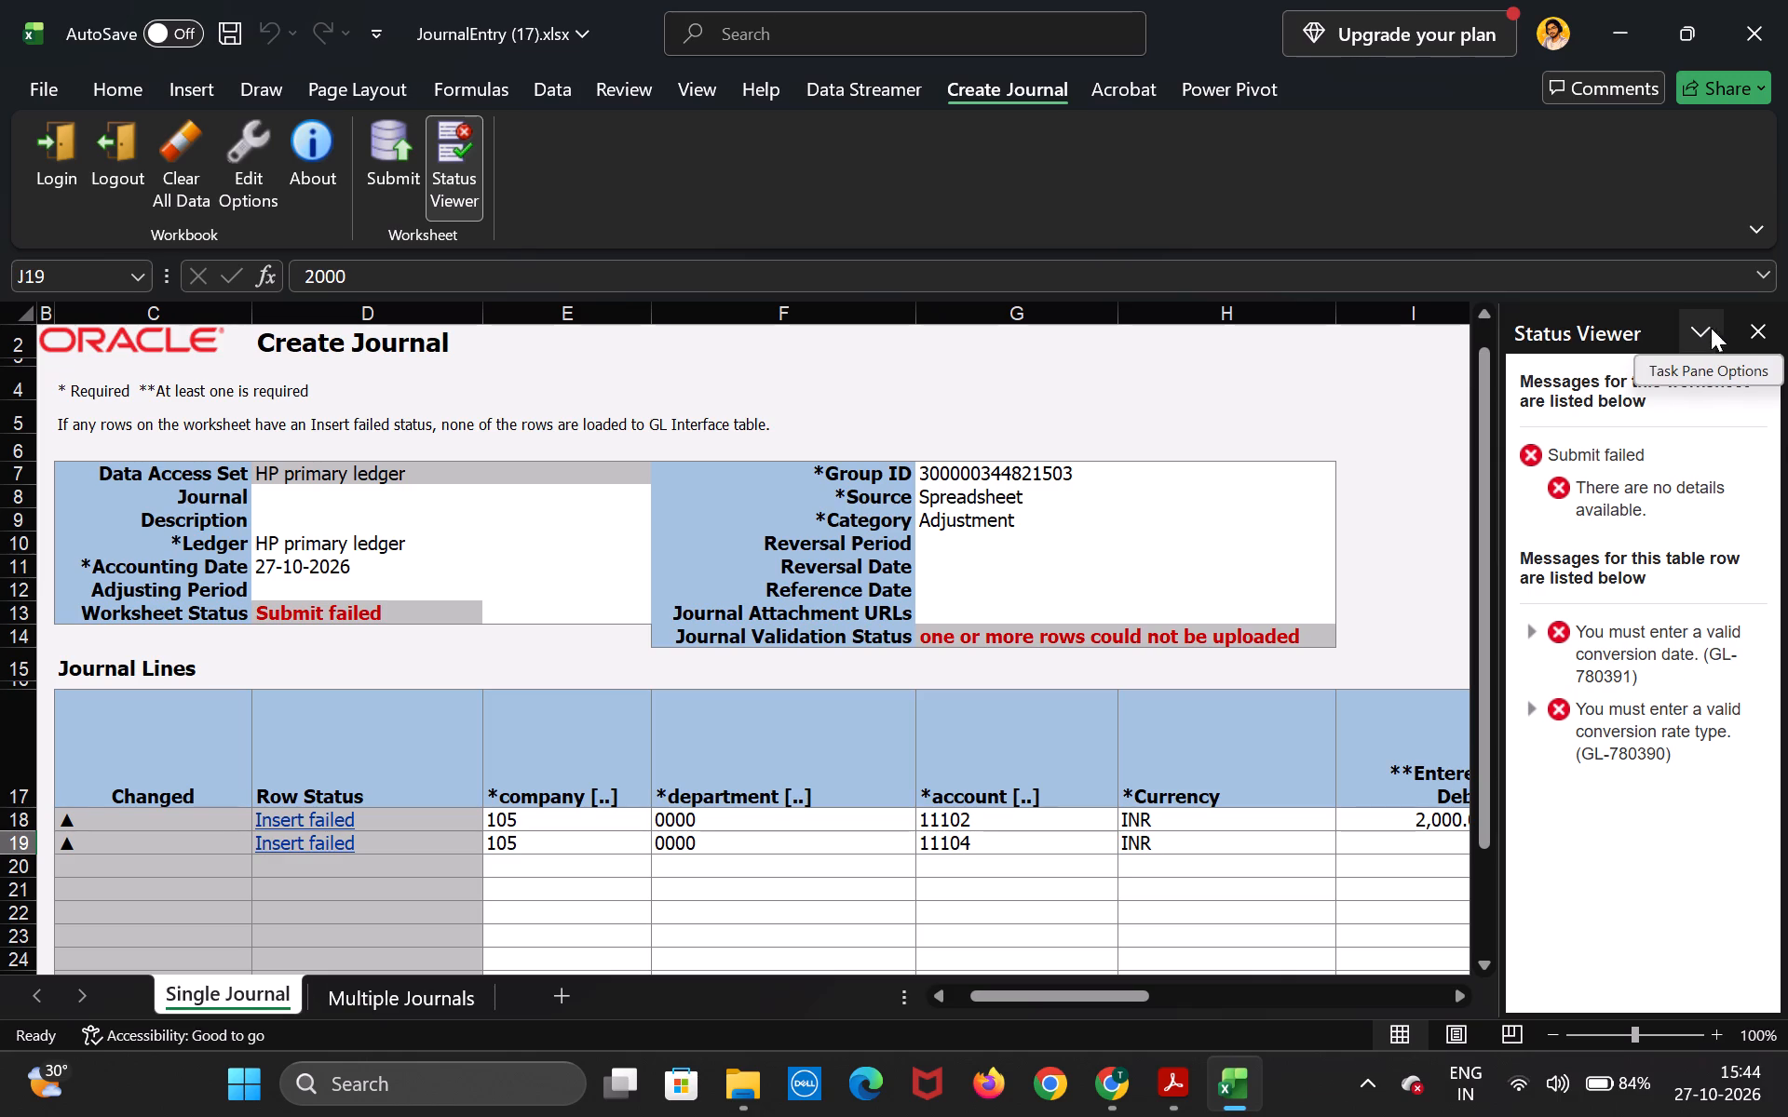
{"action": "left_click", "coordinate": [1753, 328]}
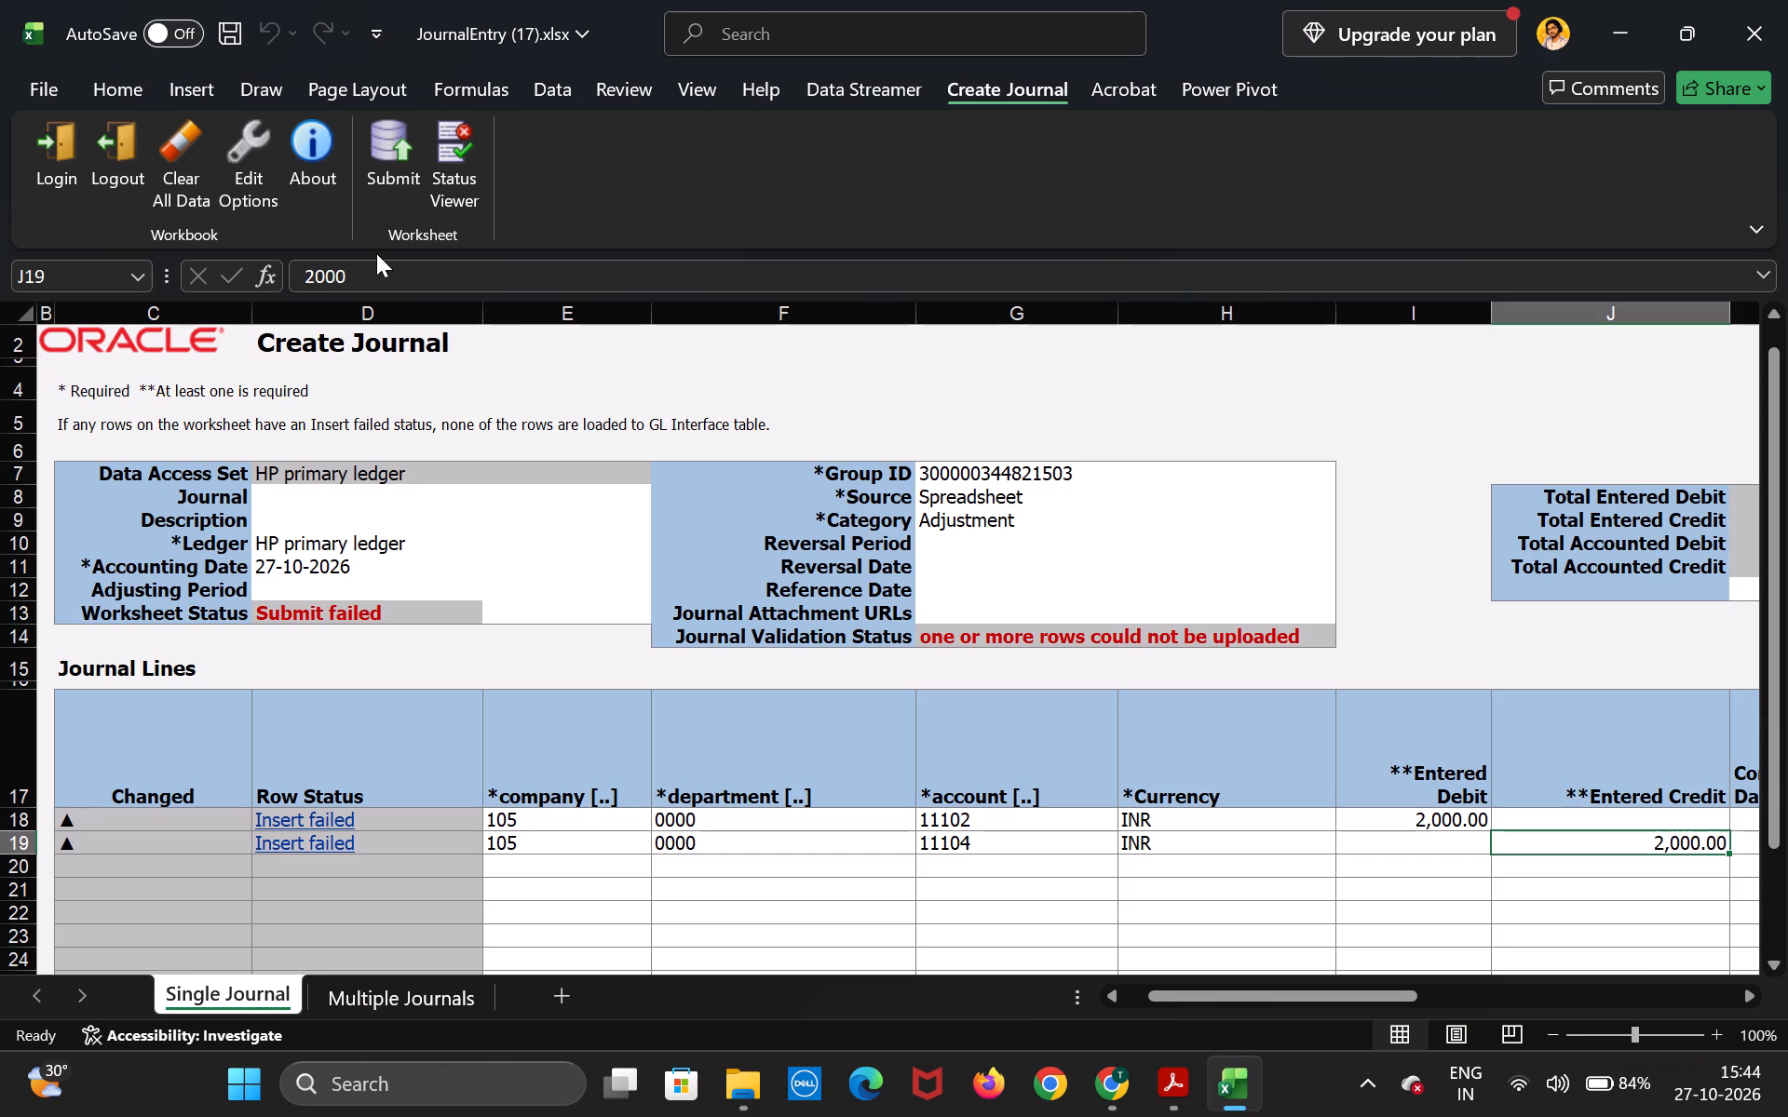
Re-enter the journal header's Accounting Date as 27/10/2026.
{"action": "left_click", "coordinate": [378, 570]}
{"action": "key", "text": "BackSpace"}
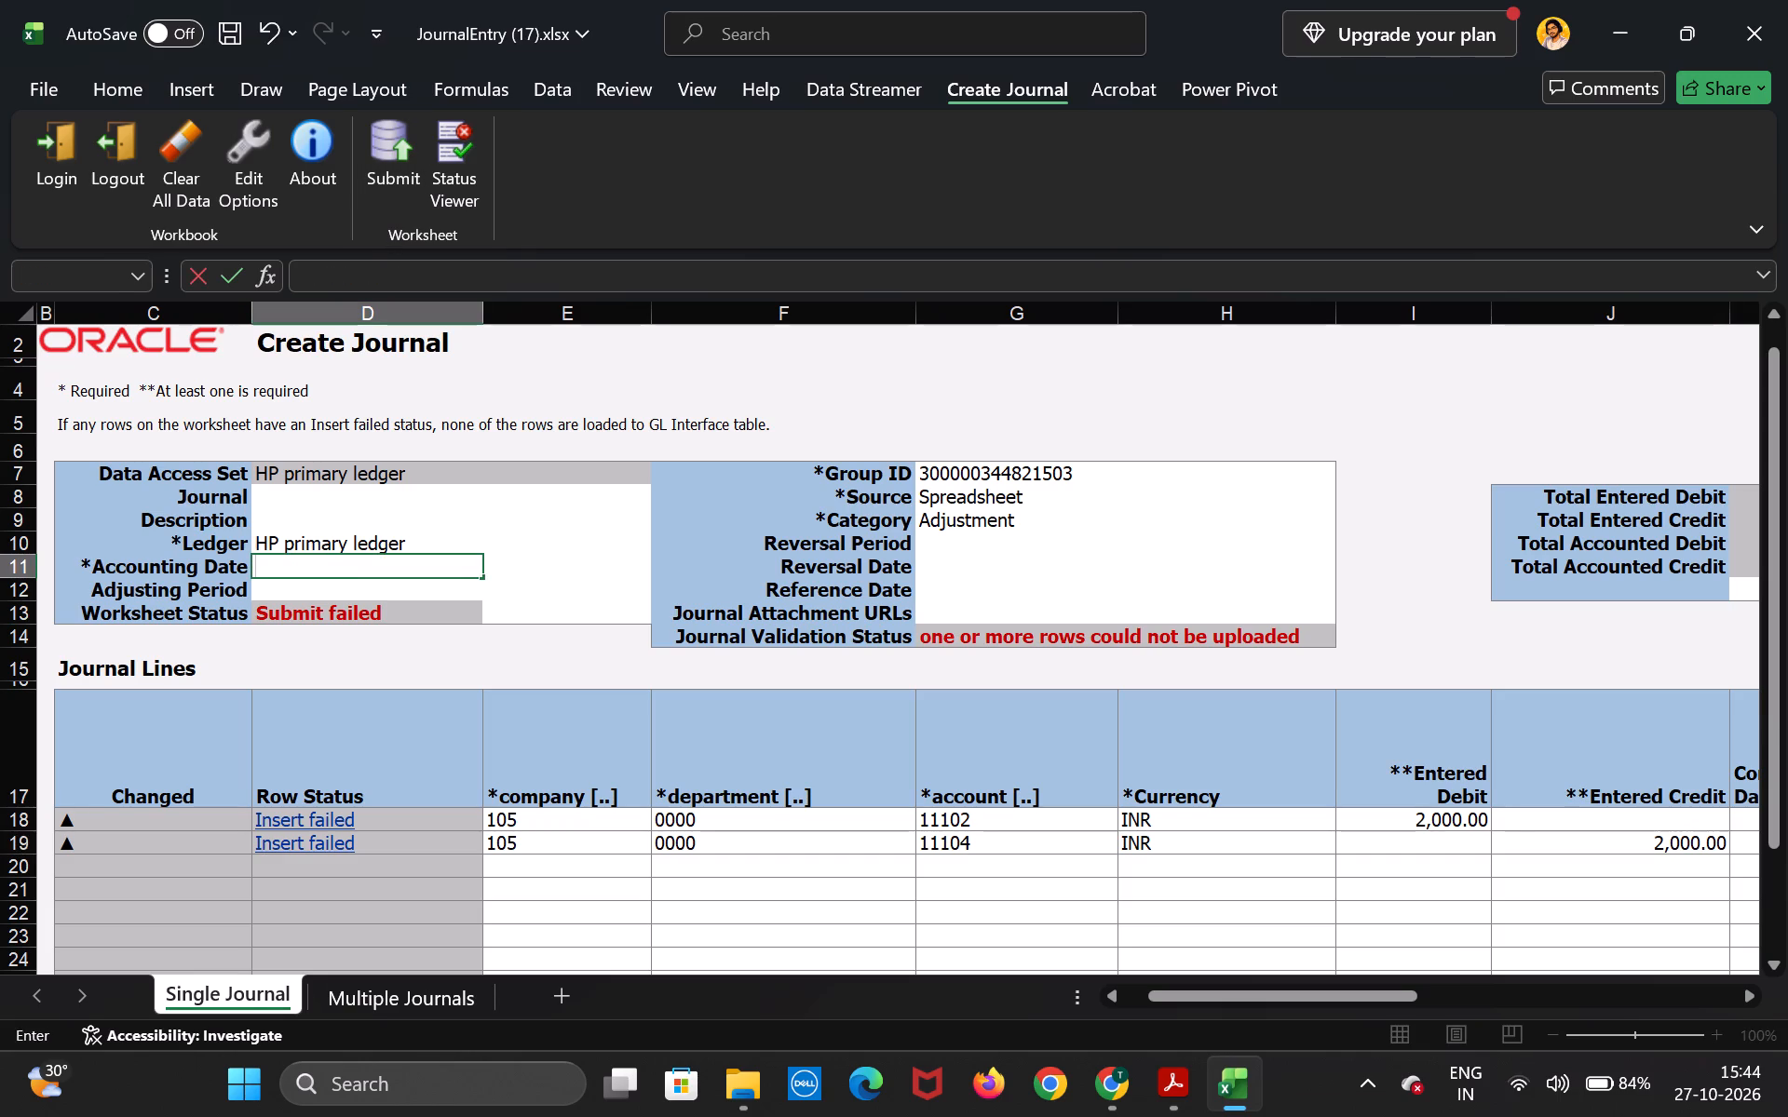
{"action": "key", "text": "2"}
{"action": "key", "text": "7"}
{"action": "type", "text": "/1"}
{"action": "type", "text": "0-"}
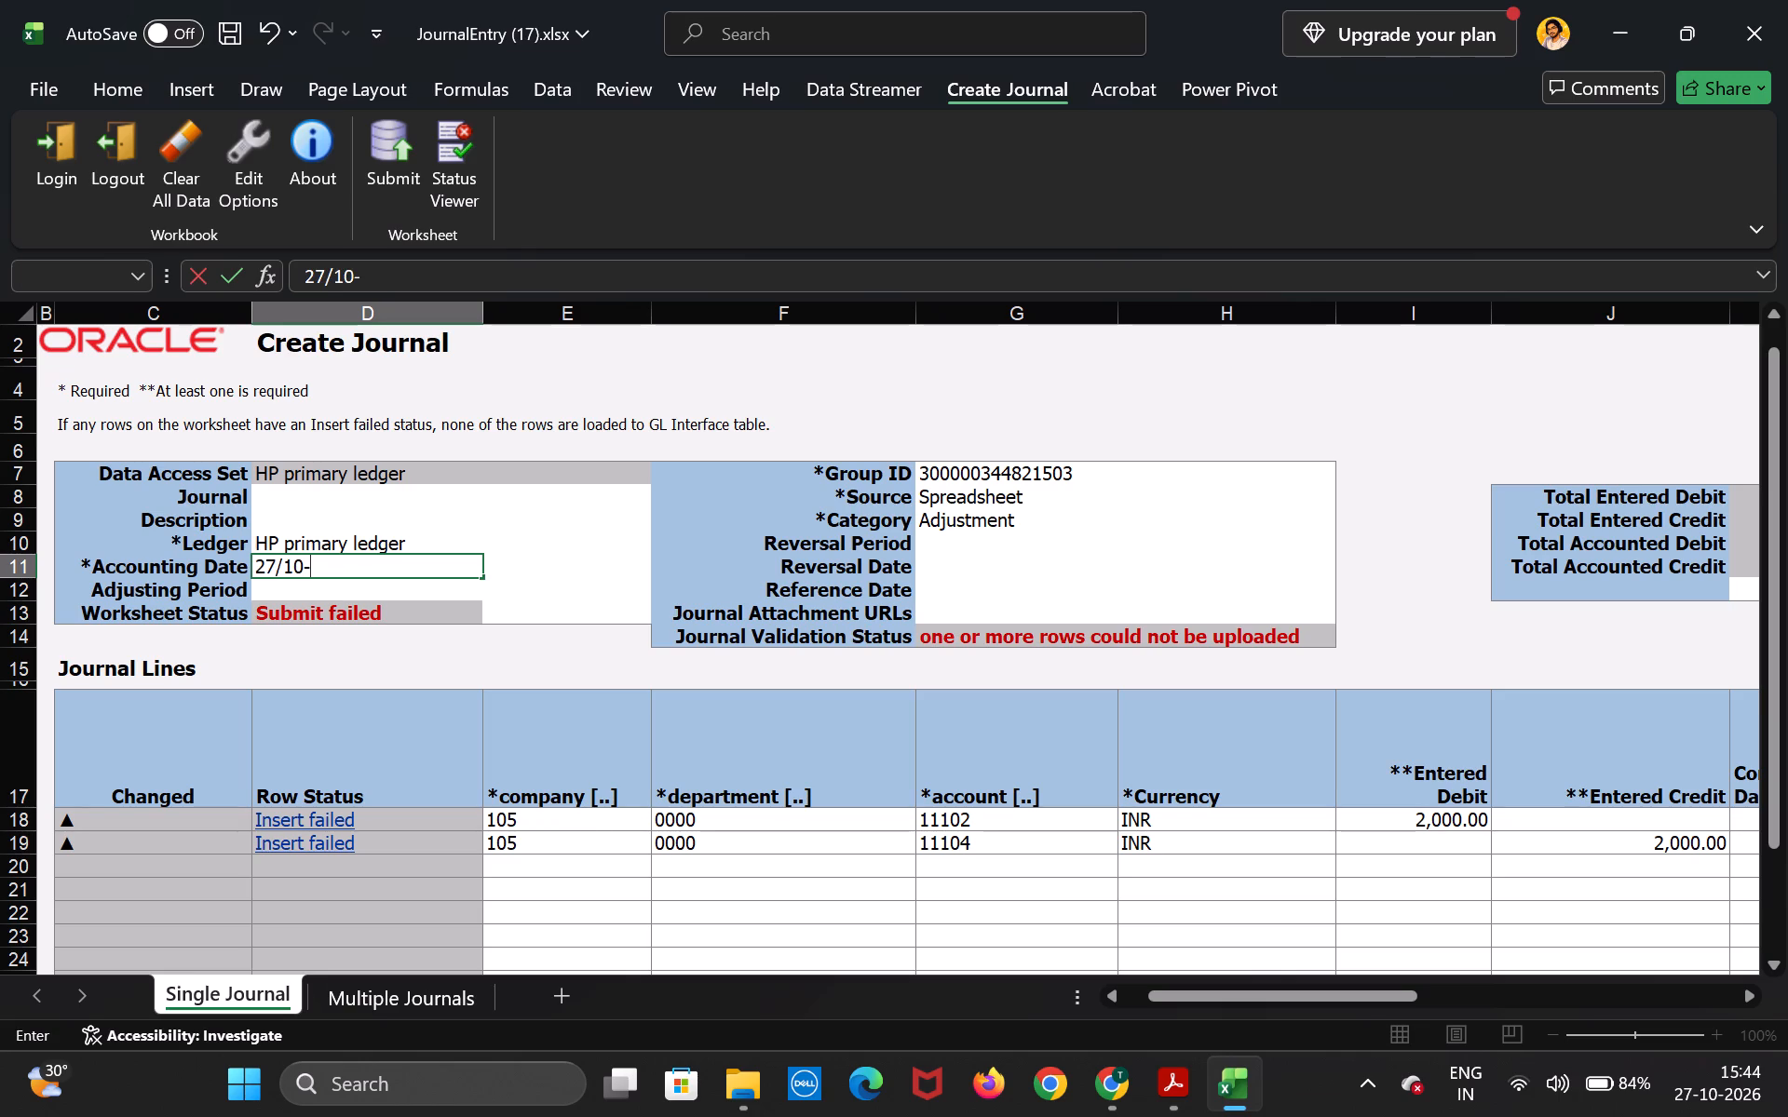
{"action": "key", "text": "BackSpace"}
{"action": "type", "text": "/202"}
{"action": "key", "text": "6"}
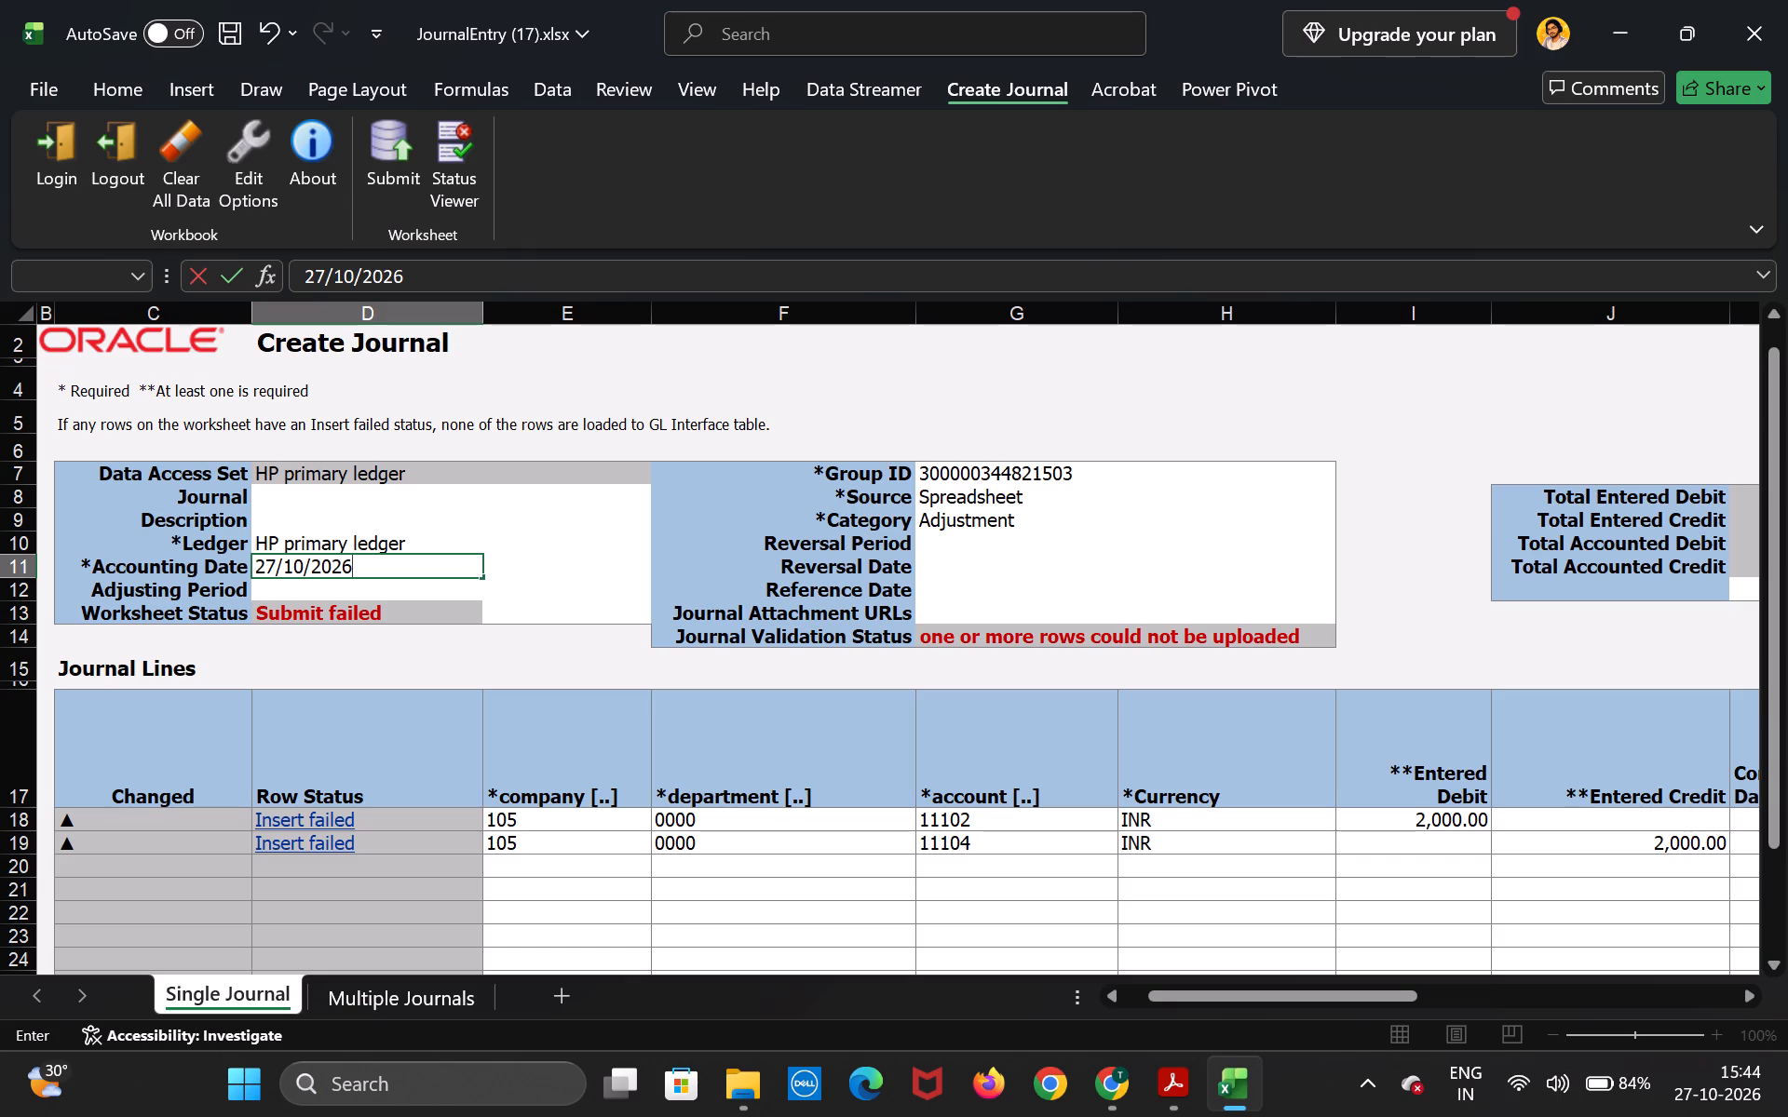
{"action": "left_click", "coordinate": [394, 183]}
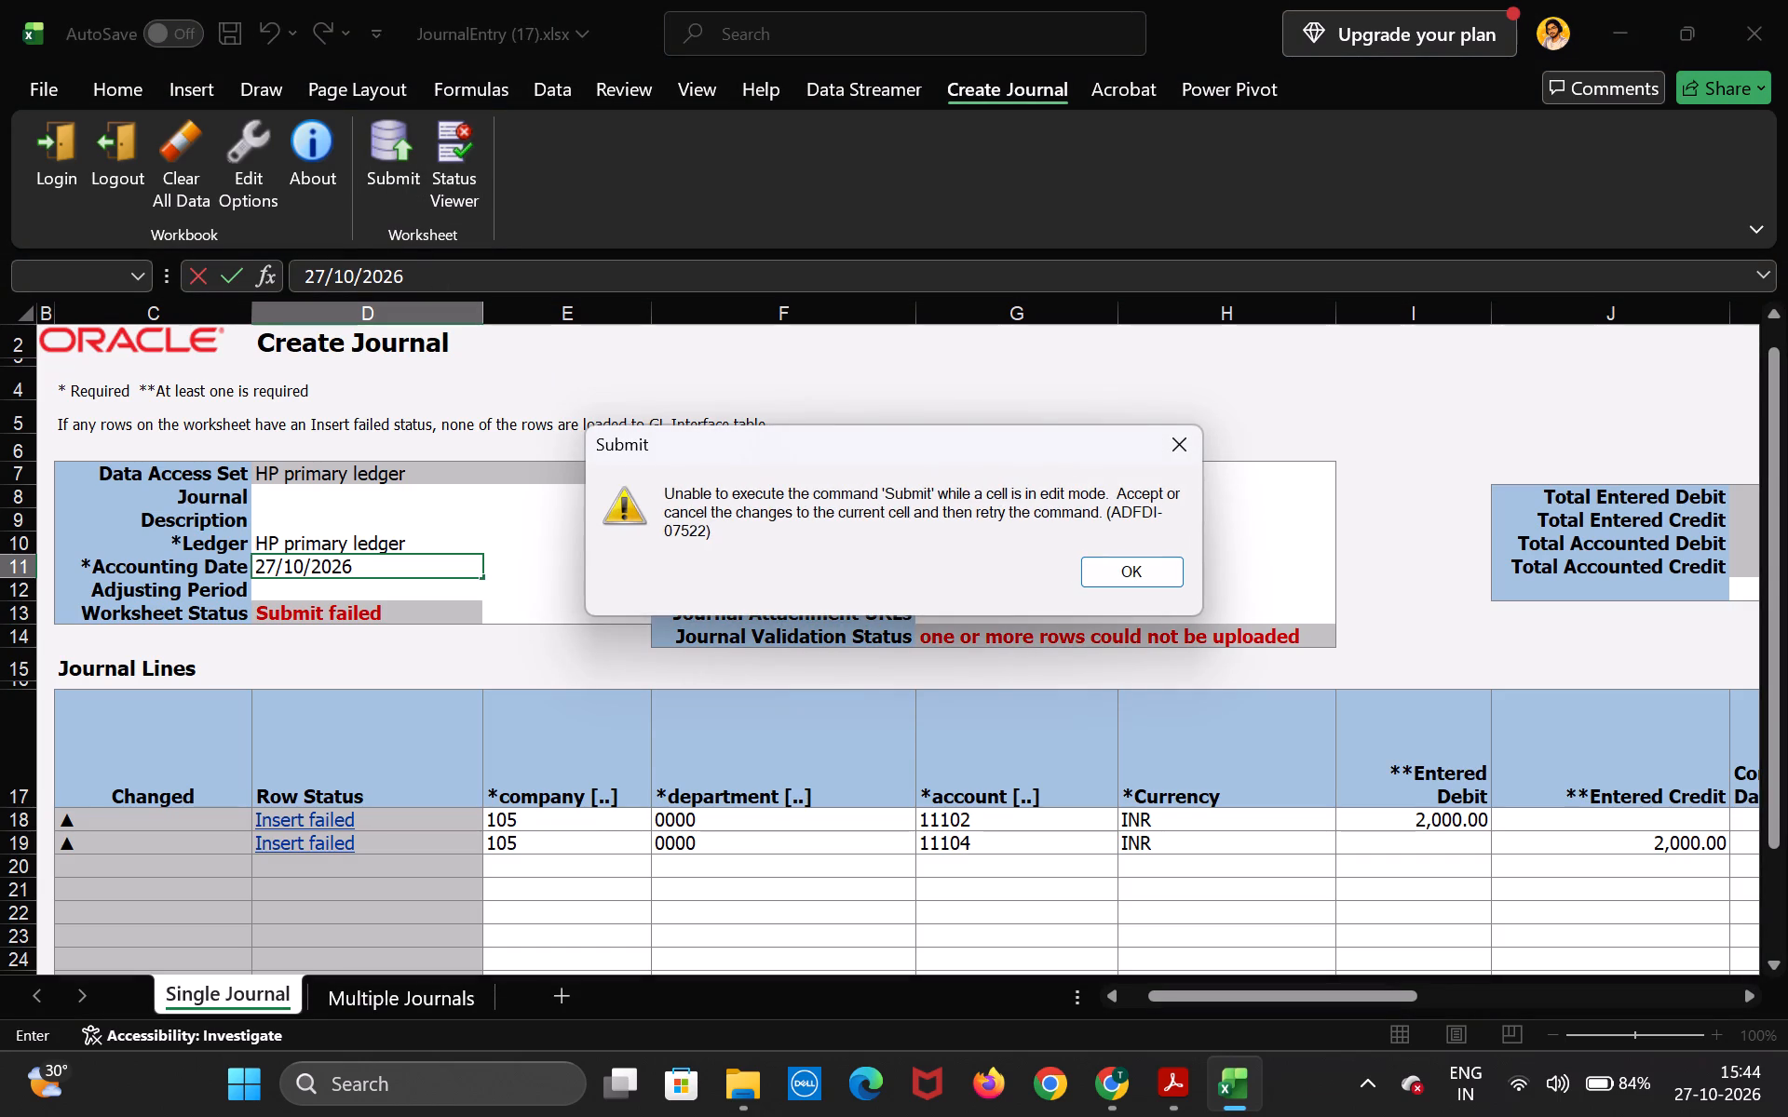
{"action": "left_click", "coordinate": [1102, 571]}
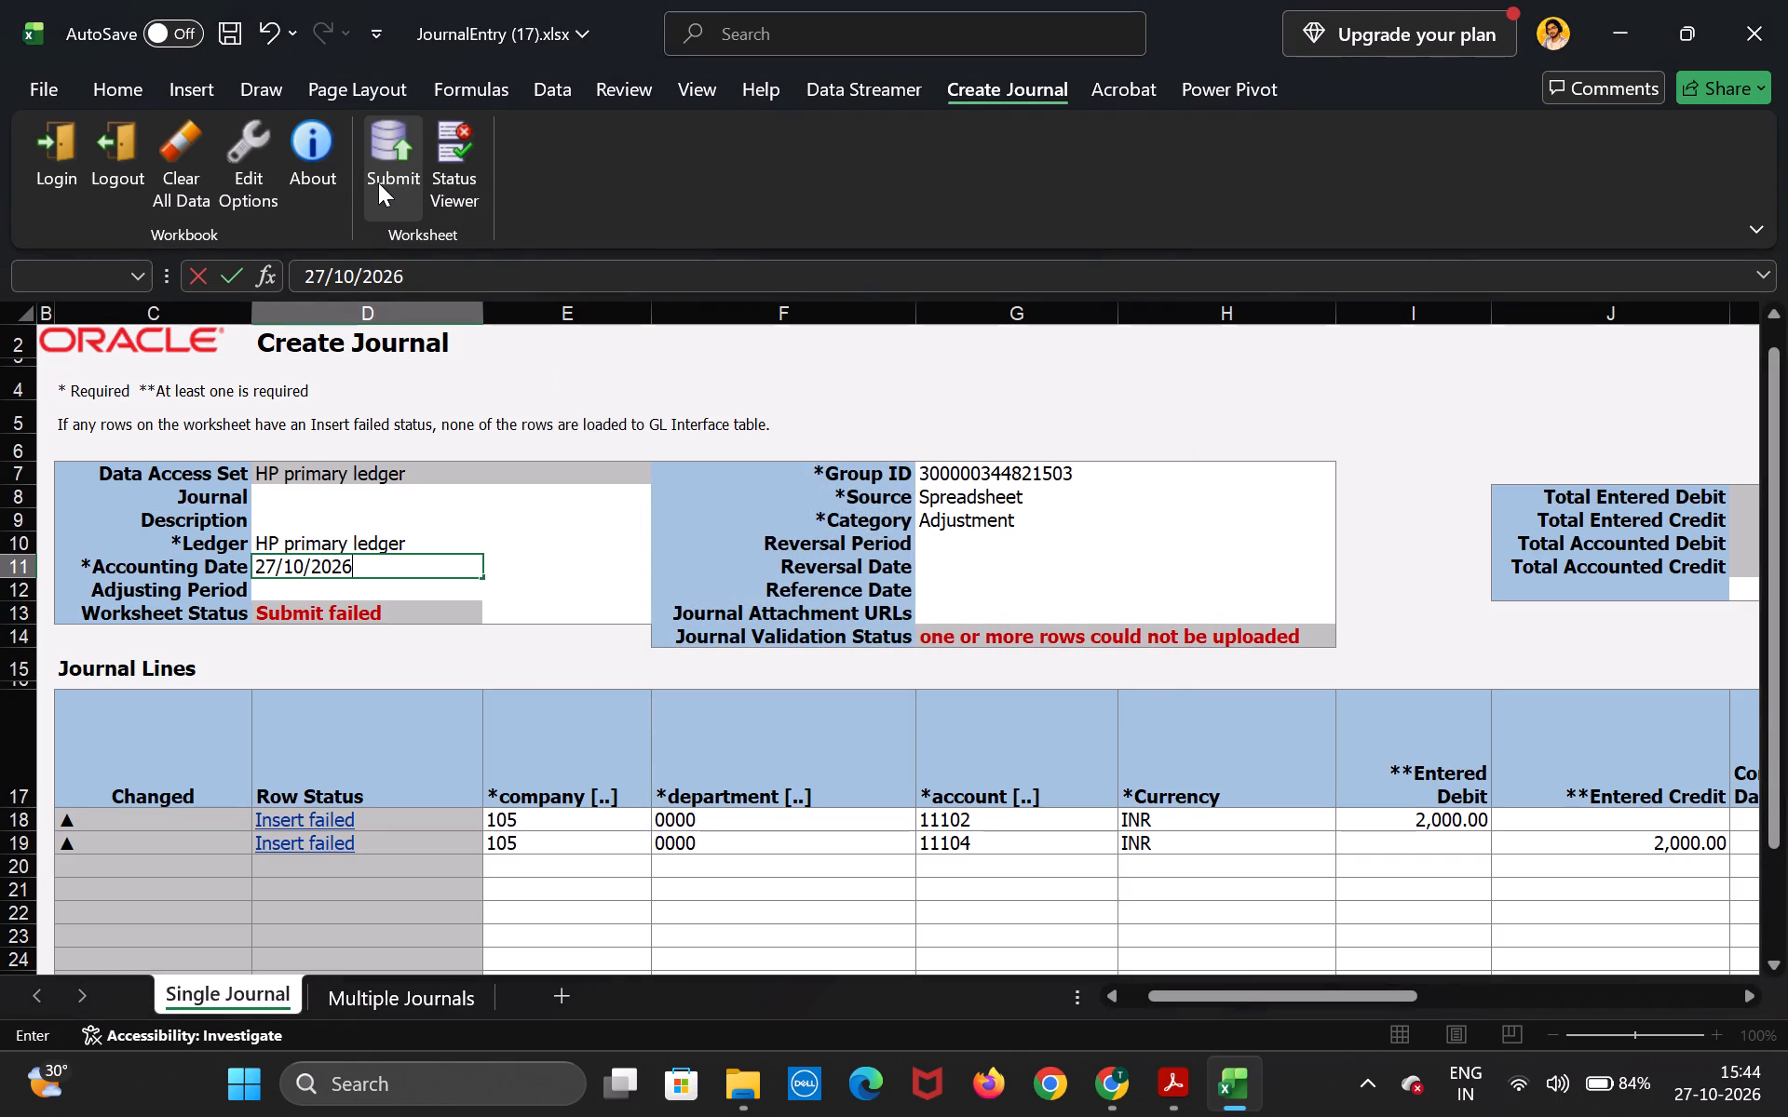
{"action": "left_click", "coordinate": [380, 180]}
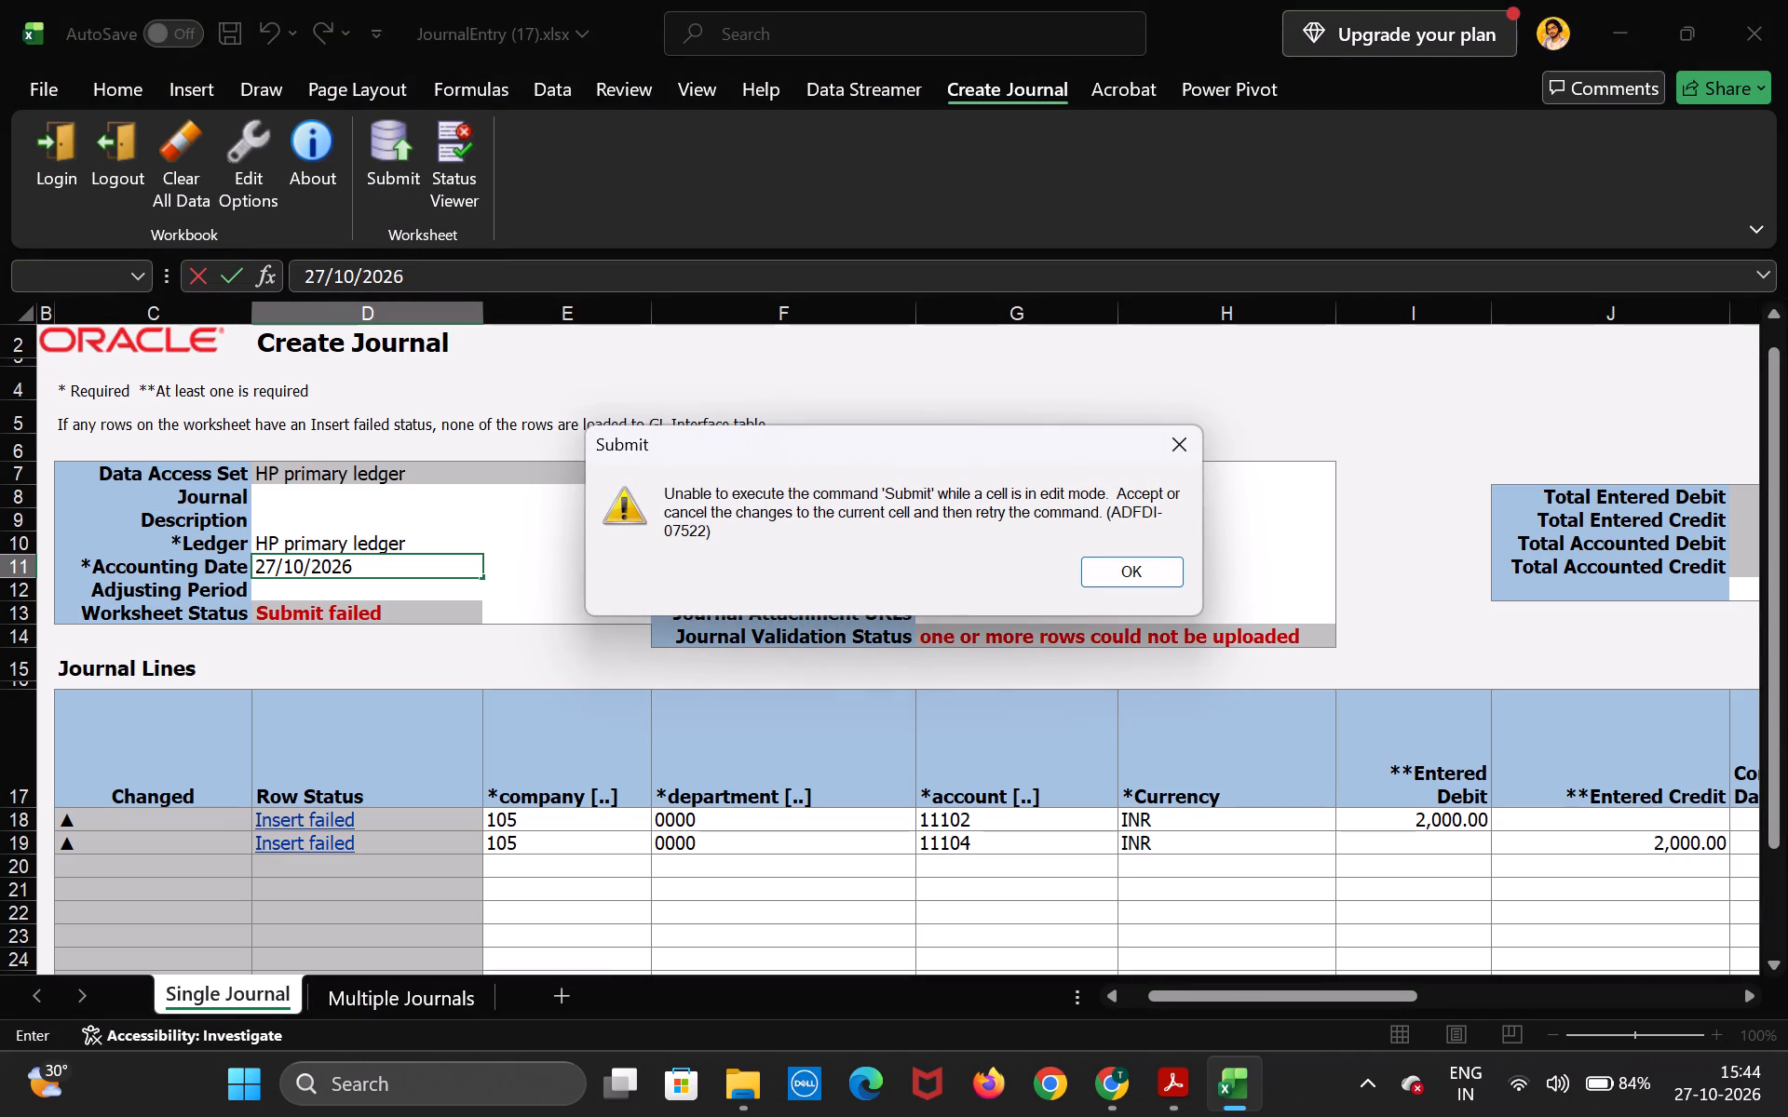
{"action": "left_click", "coordinate": [841, 496]}
{"action": "left_click", "coordinate": [1109, 561]}
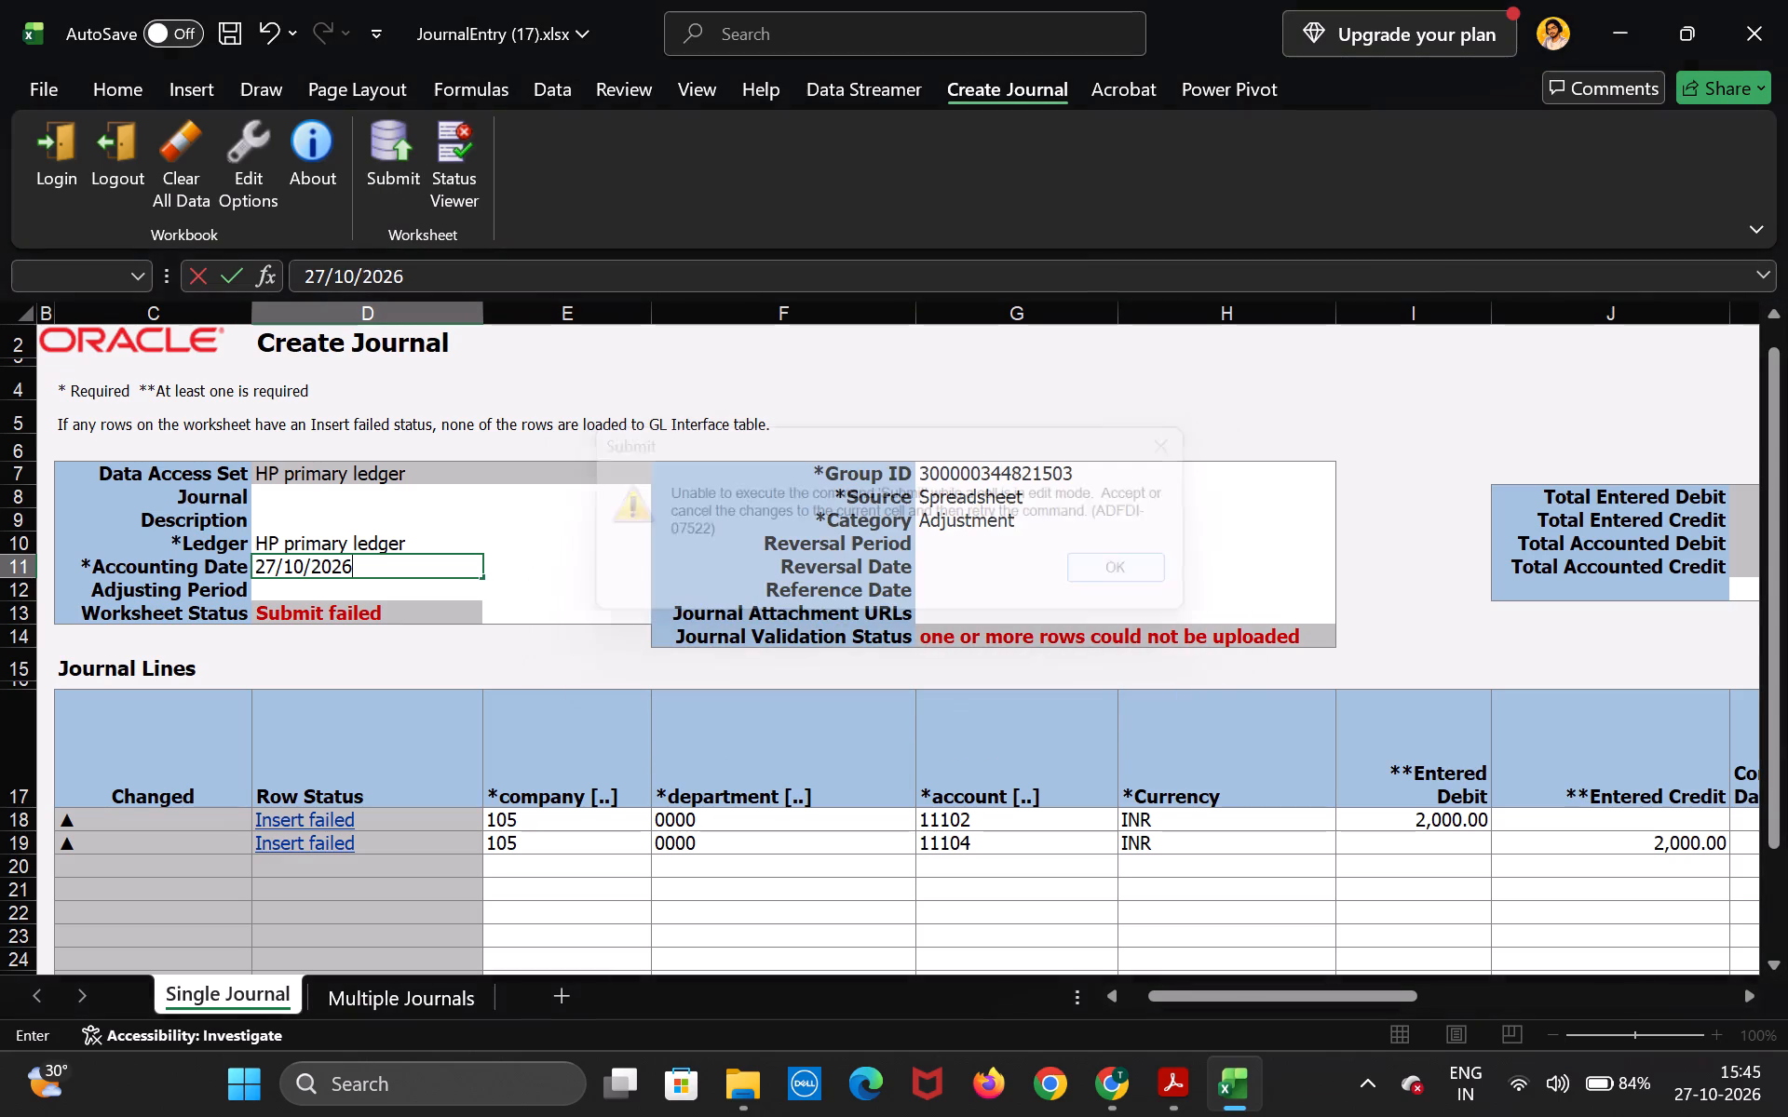
{"action": "left_click", "coordinate": [1700, 850]}
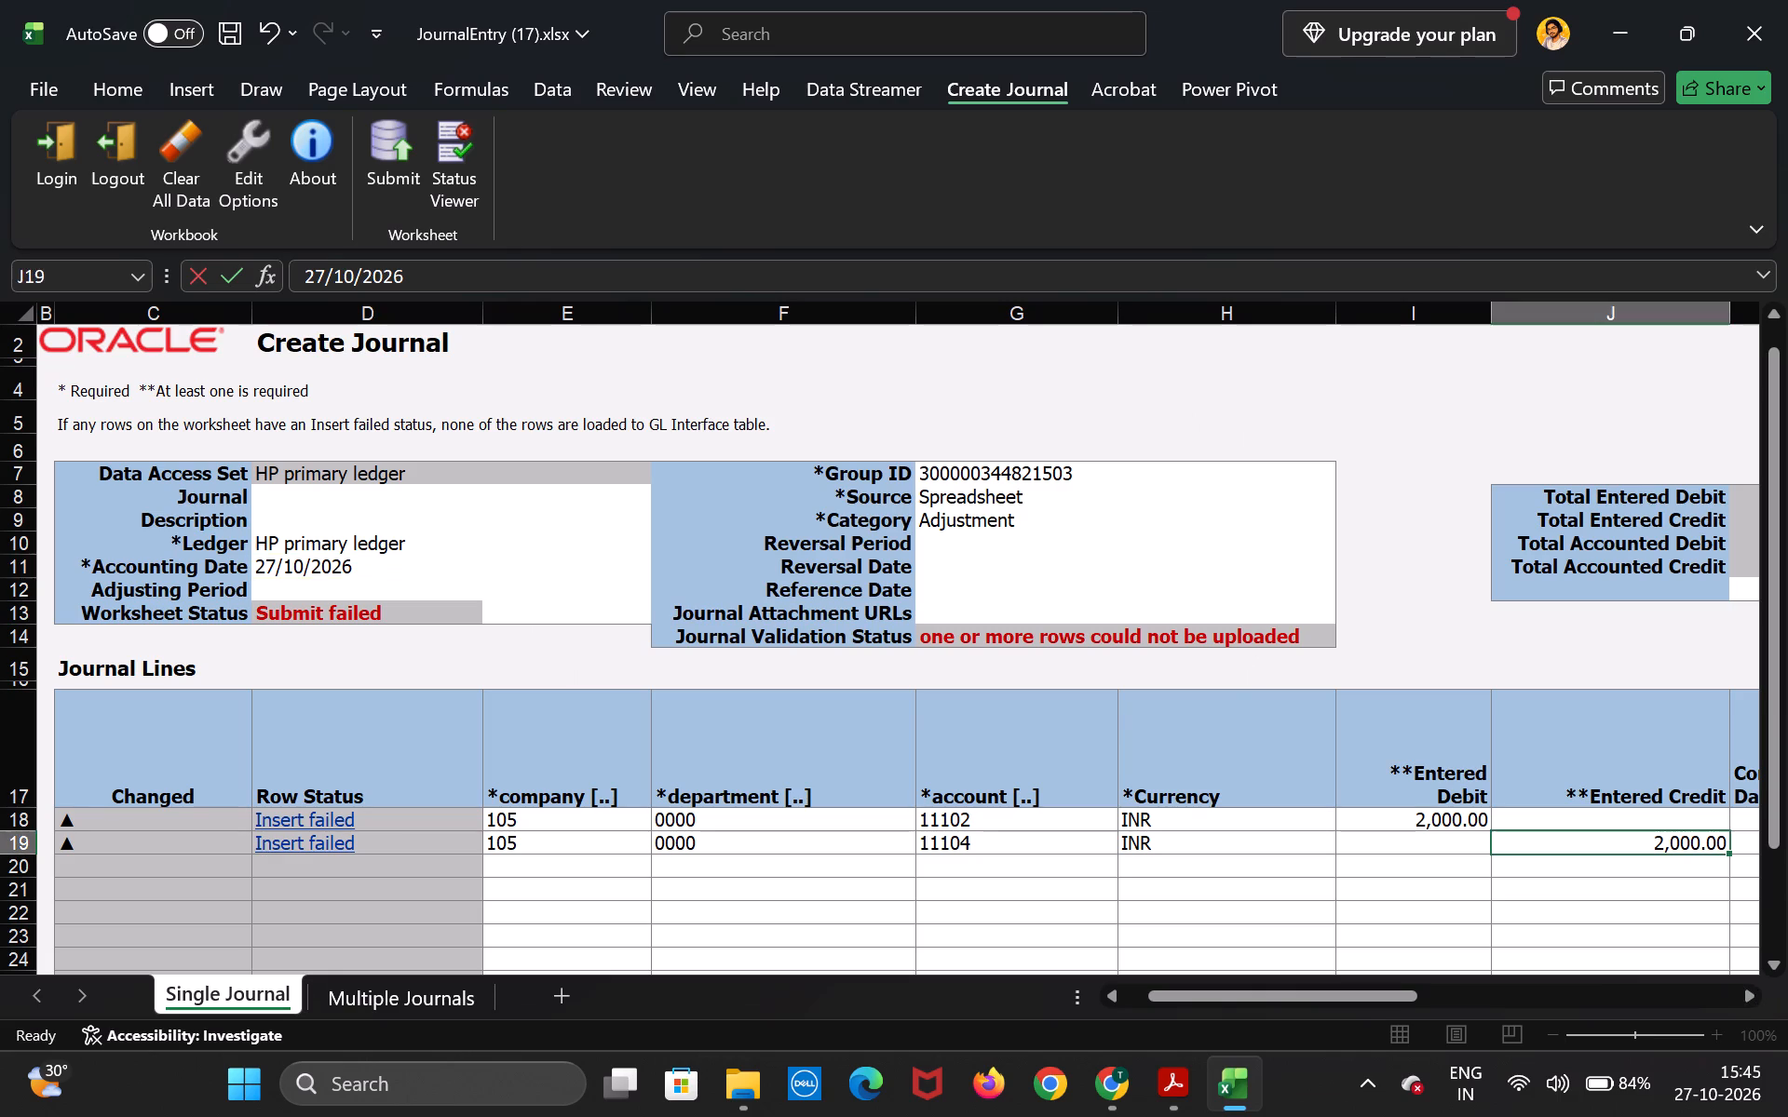
Try to submit the journal again with the Submit Journal Import and Posting option.
{"action": "left_click", "coordinate": [399, 163]}
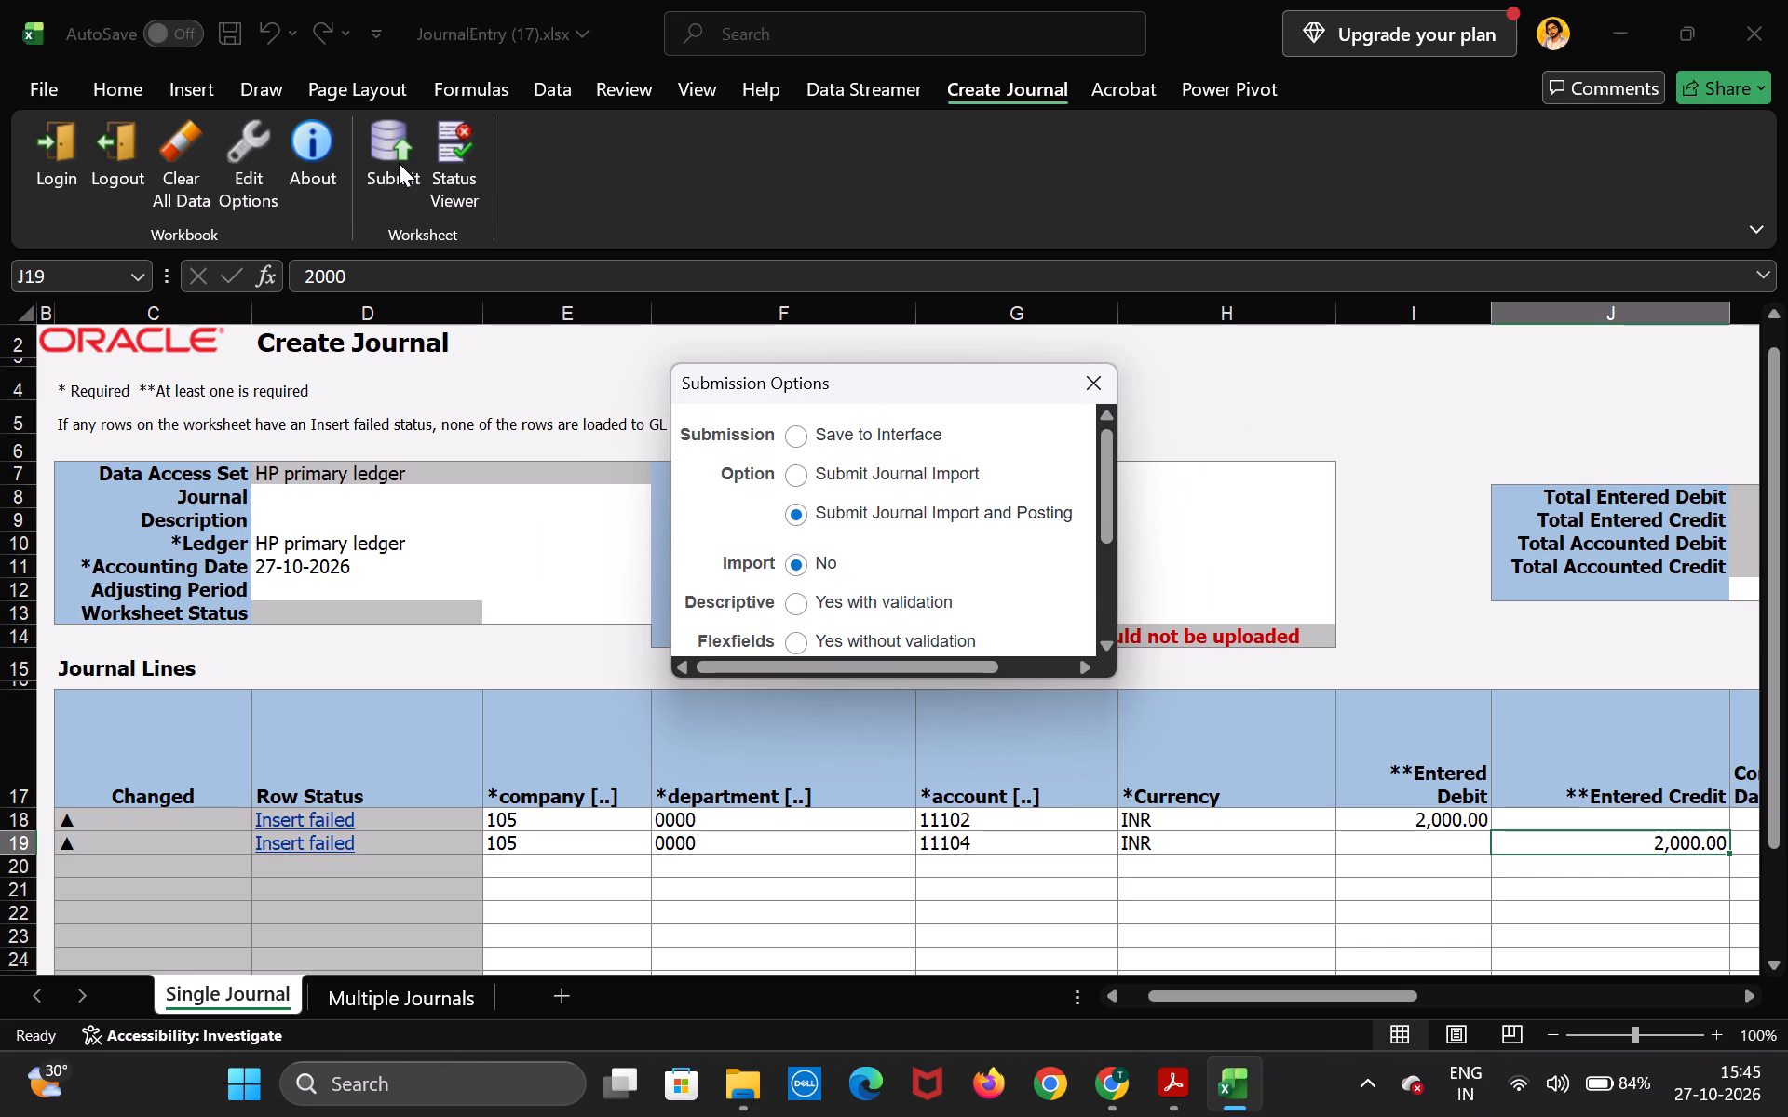
{"action": "scroll", "coordinate": [784, 528], "scroll_direction": "down", "scroll_amount": 2}
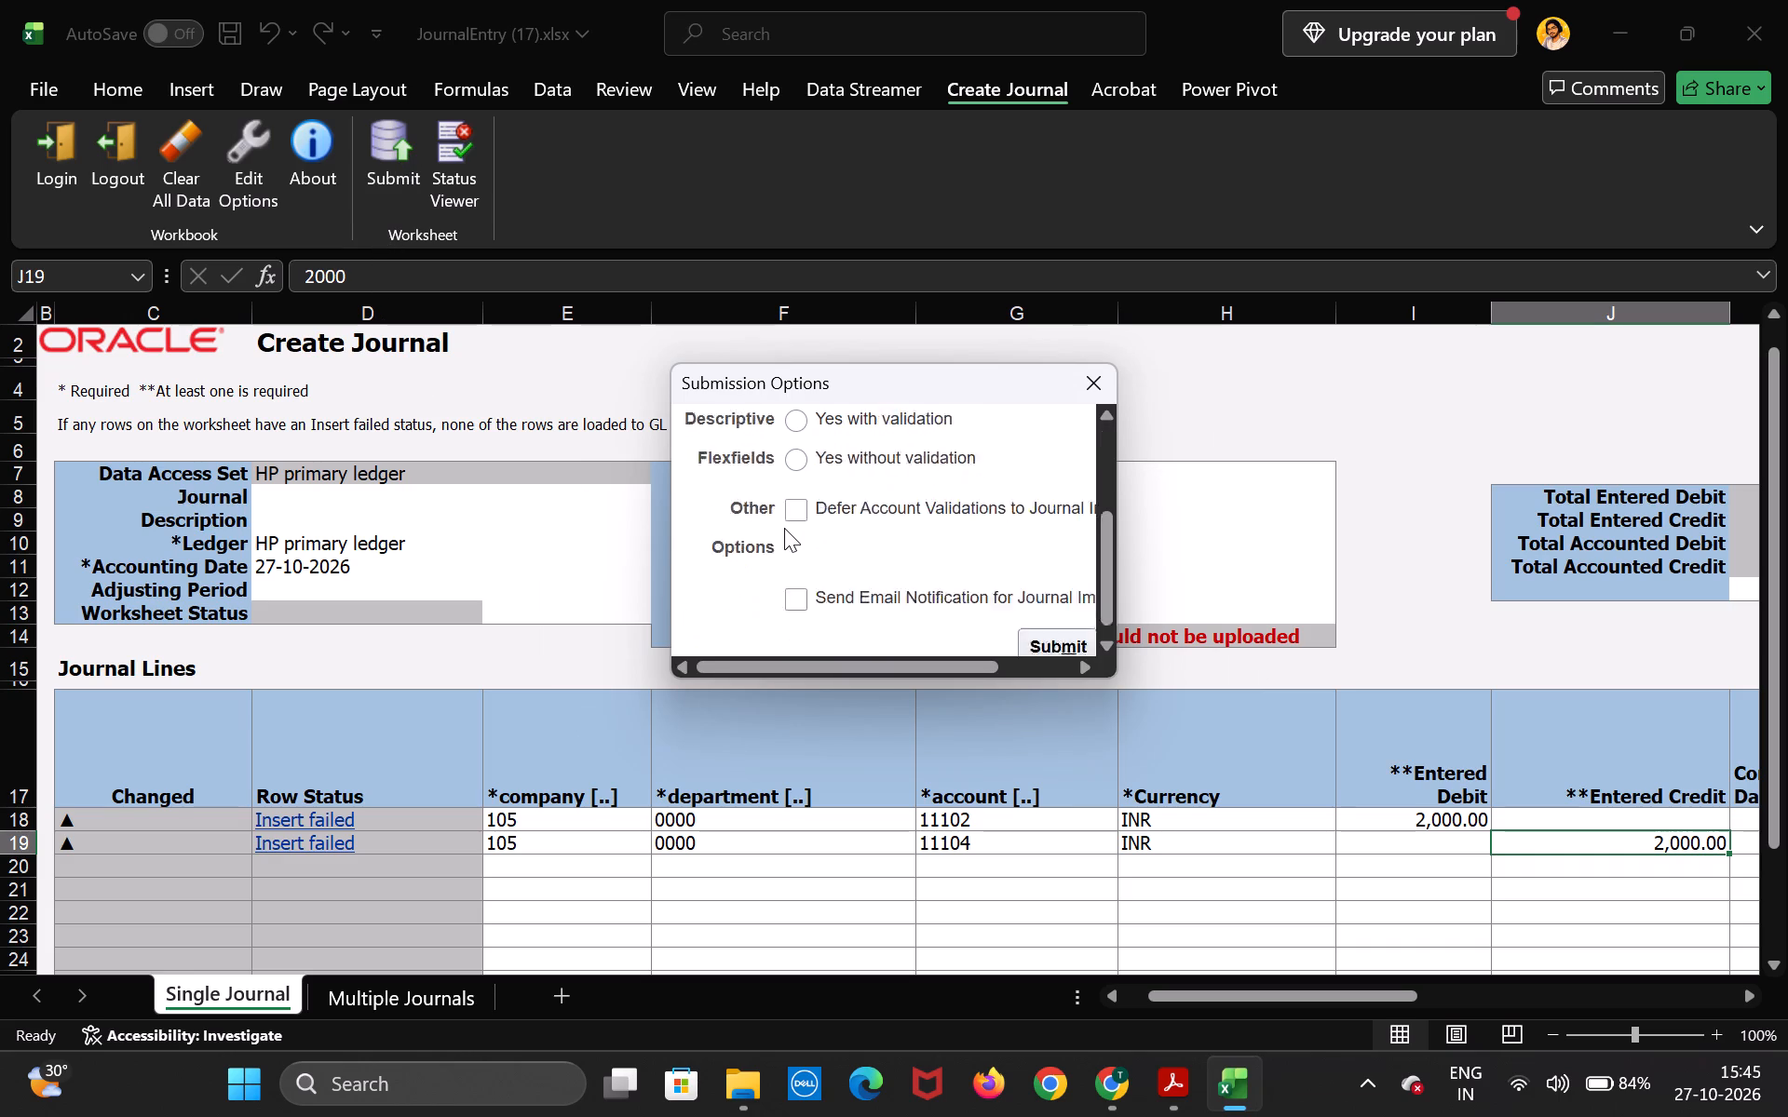
{"action": "scroll", "coordinate": [784, 528], "scroll_direction": "down", "scroll_amount": 3}
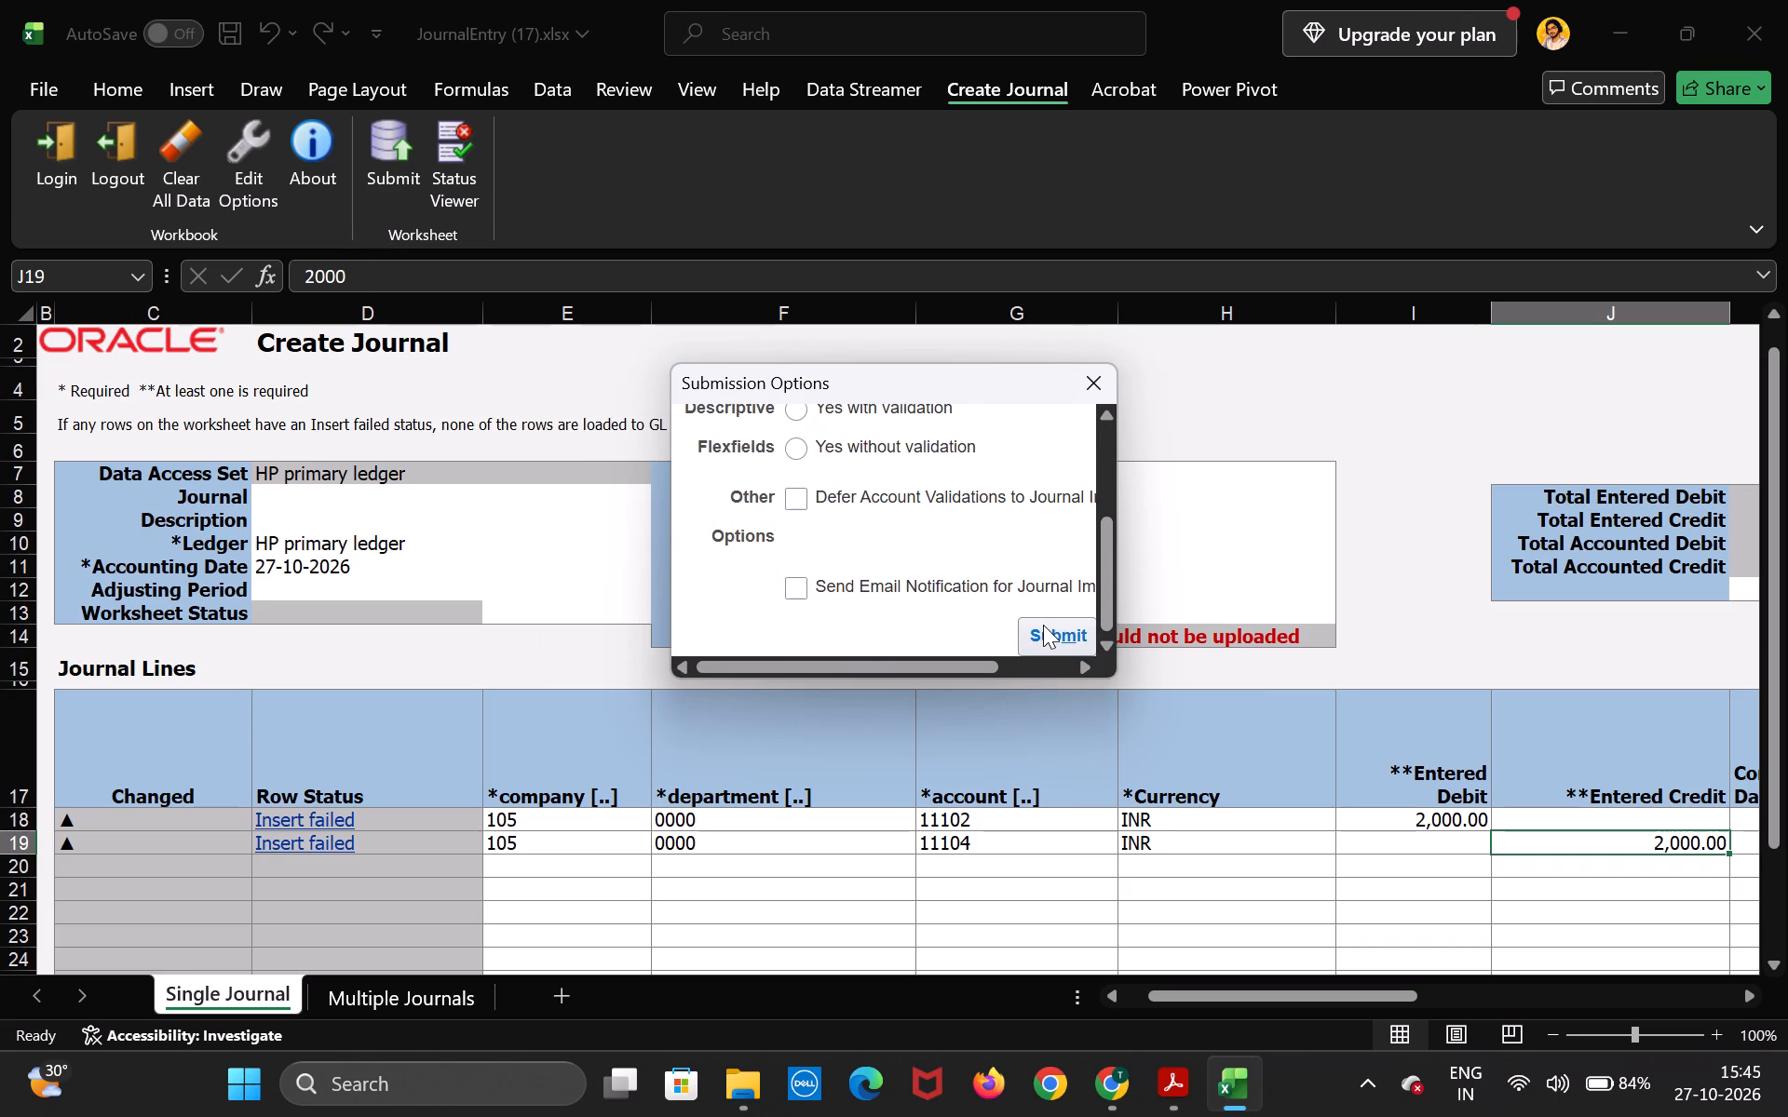
{"action": "left_click", "coordinate": [1043, 625]}
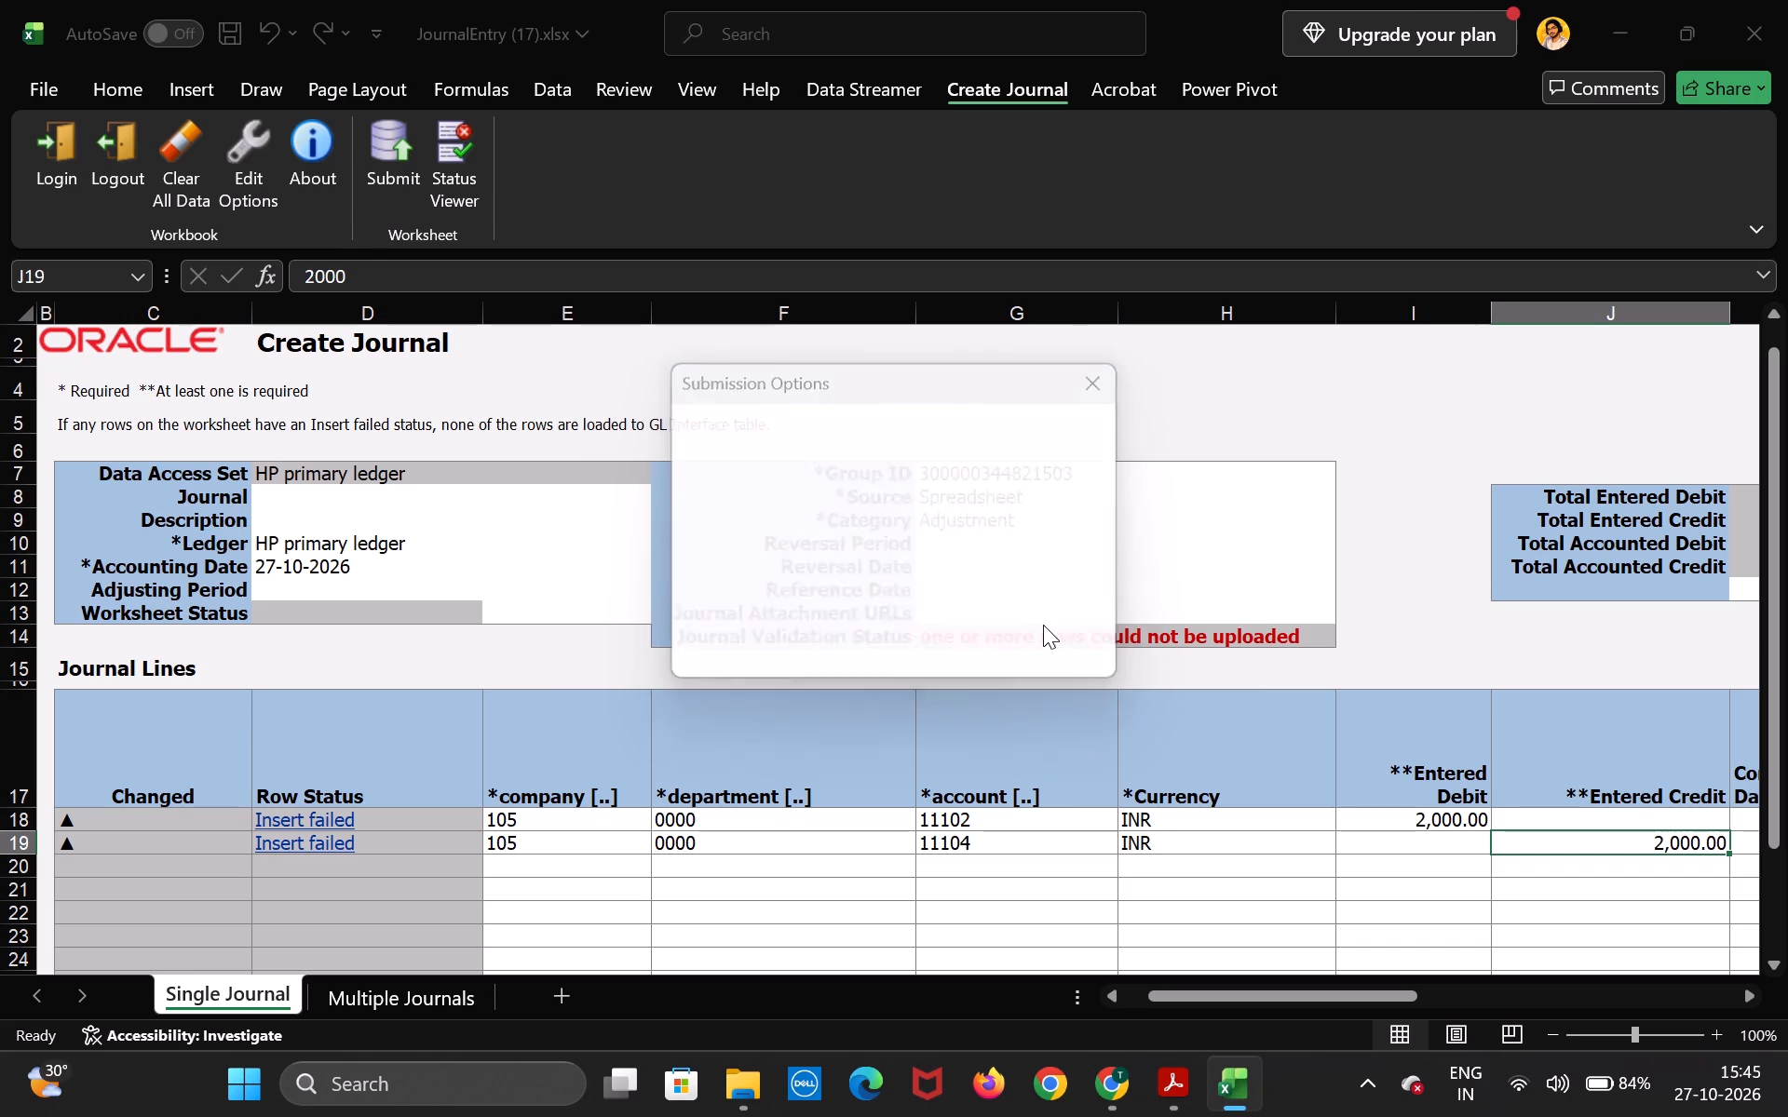
{"action": "left_click", "coordinate": [1043, 625]}
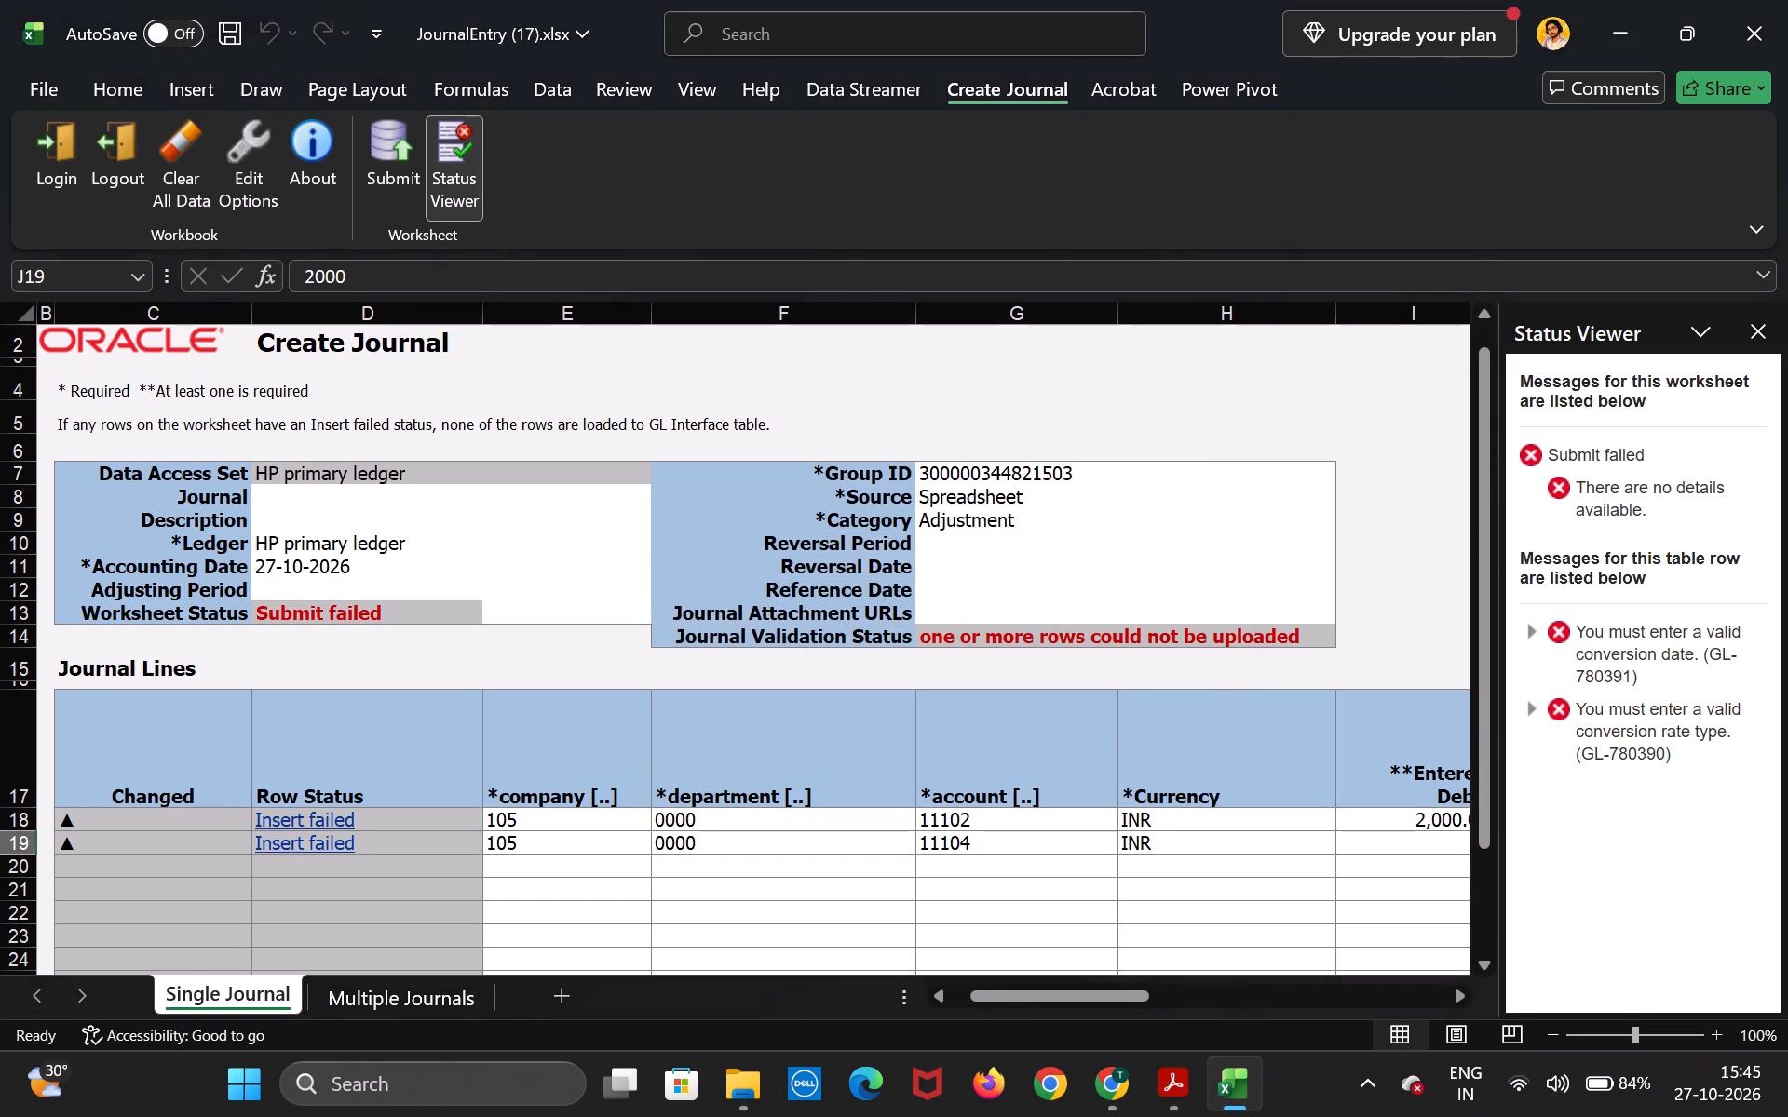
{"action": "left_click", "coordinate": [1043, 625]}
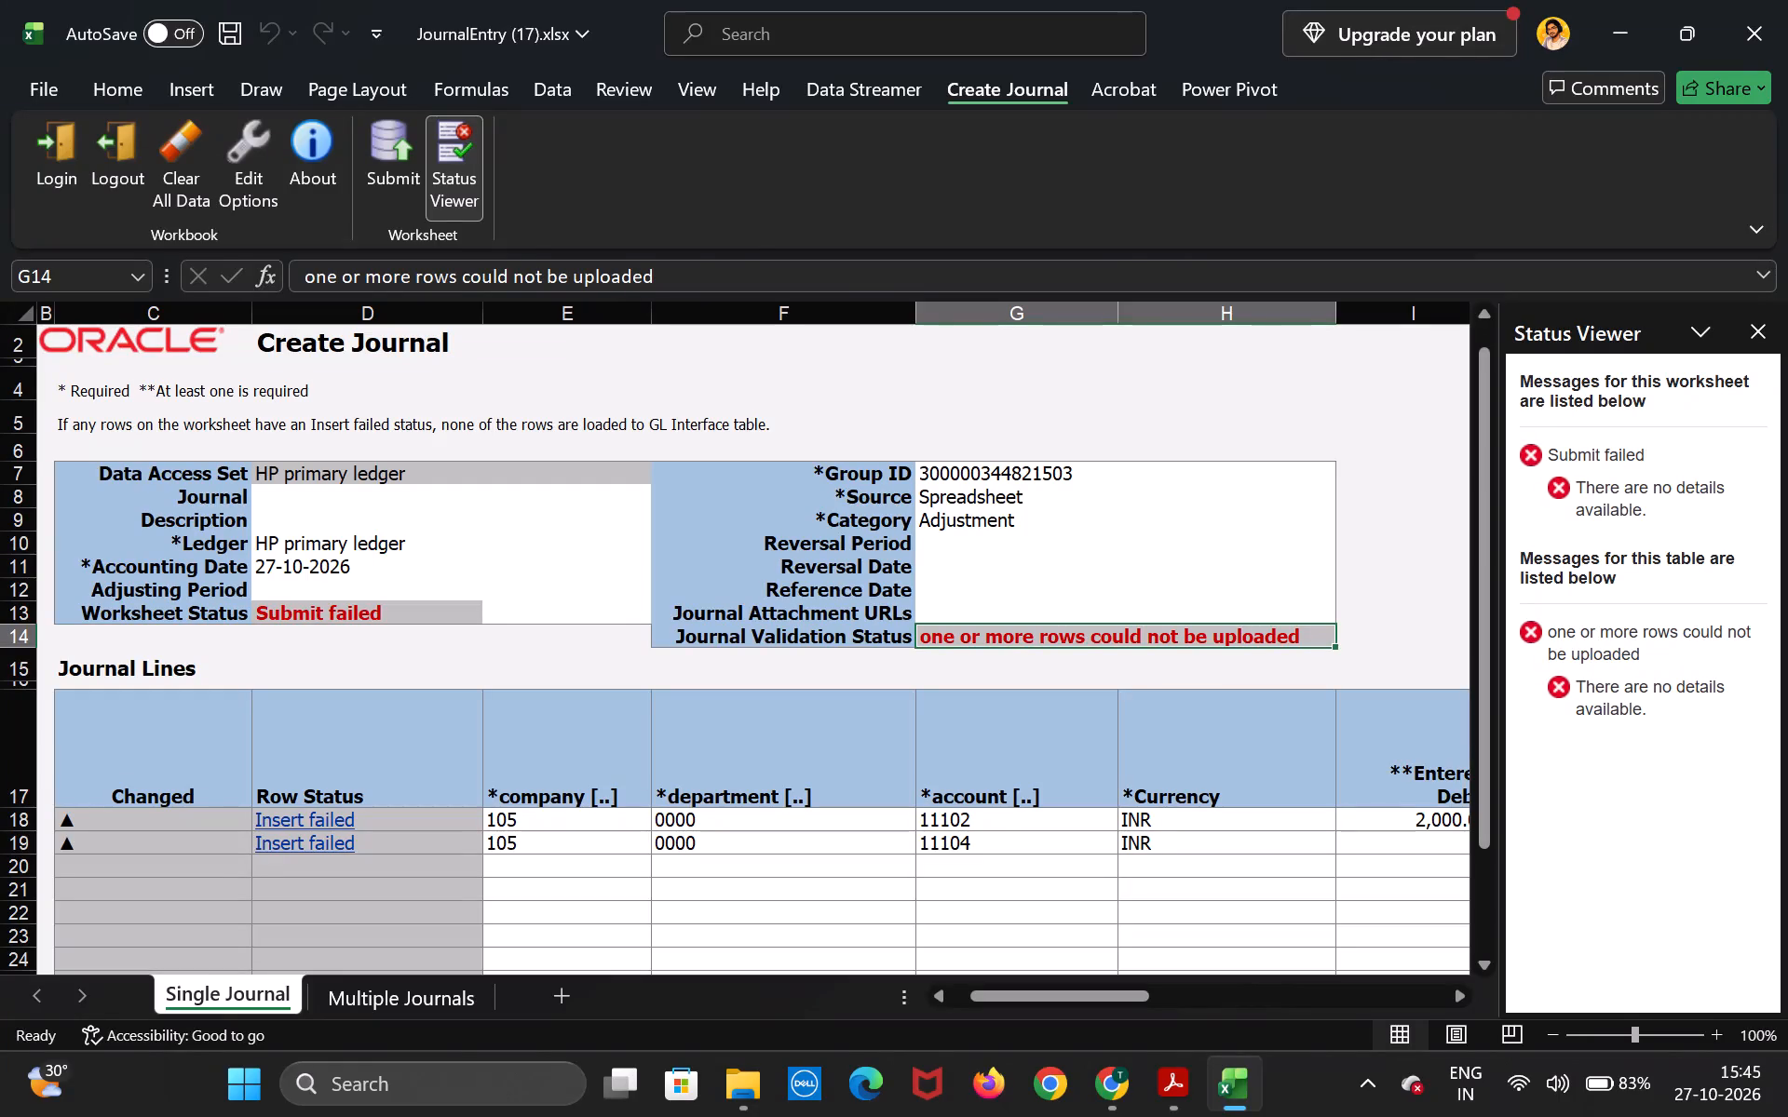
Examine the Status Viewer messages and the Error column for the journal lines in rows 18 and 19.
{"action": "scroll", "coordinate": [1160, 695], "scroll_direction": "right", "scroll_amount": 1}
{"action": "scroll", "coordinate": [875, 801], "scroll_direction": "left", "scroll_amount": 5}
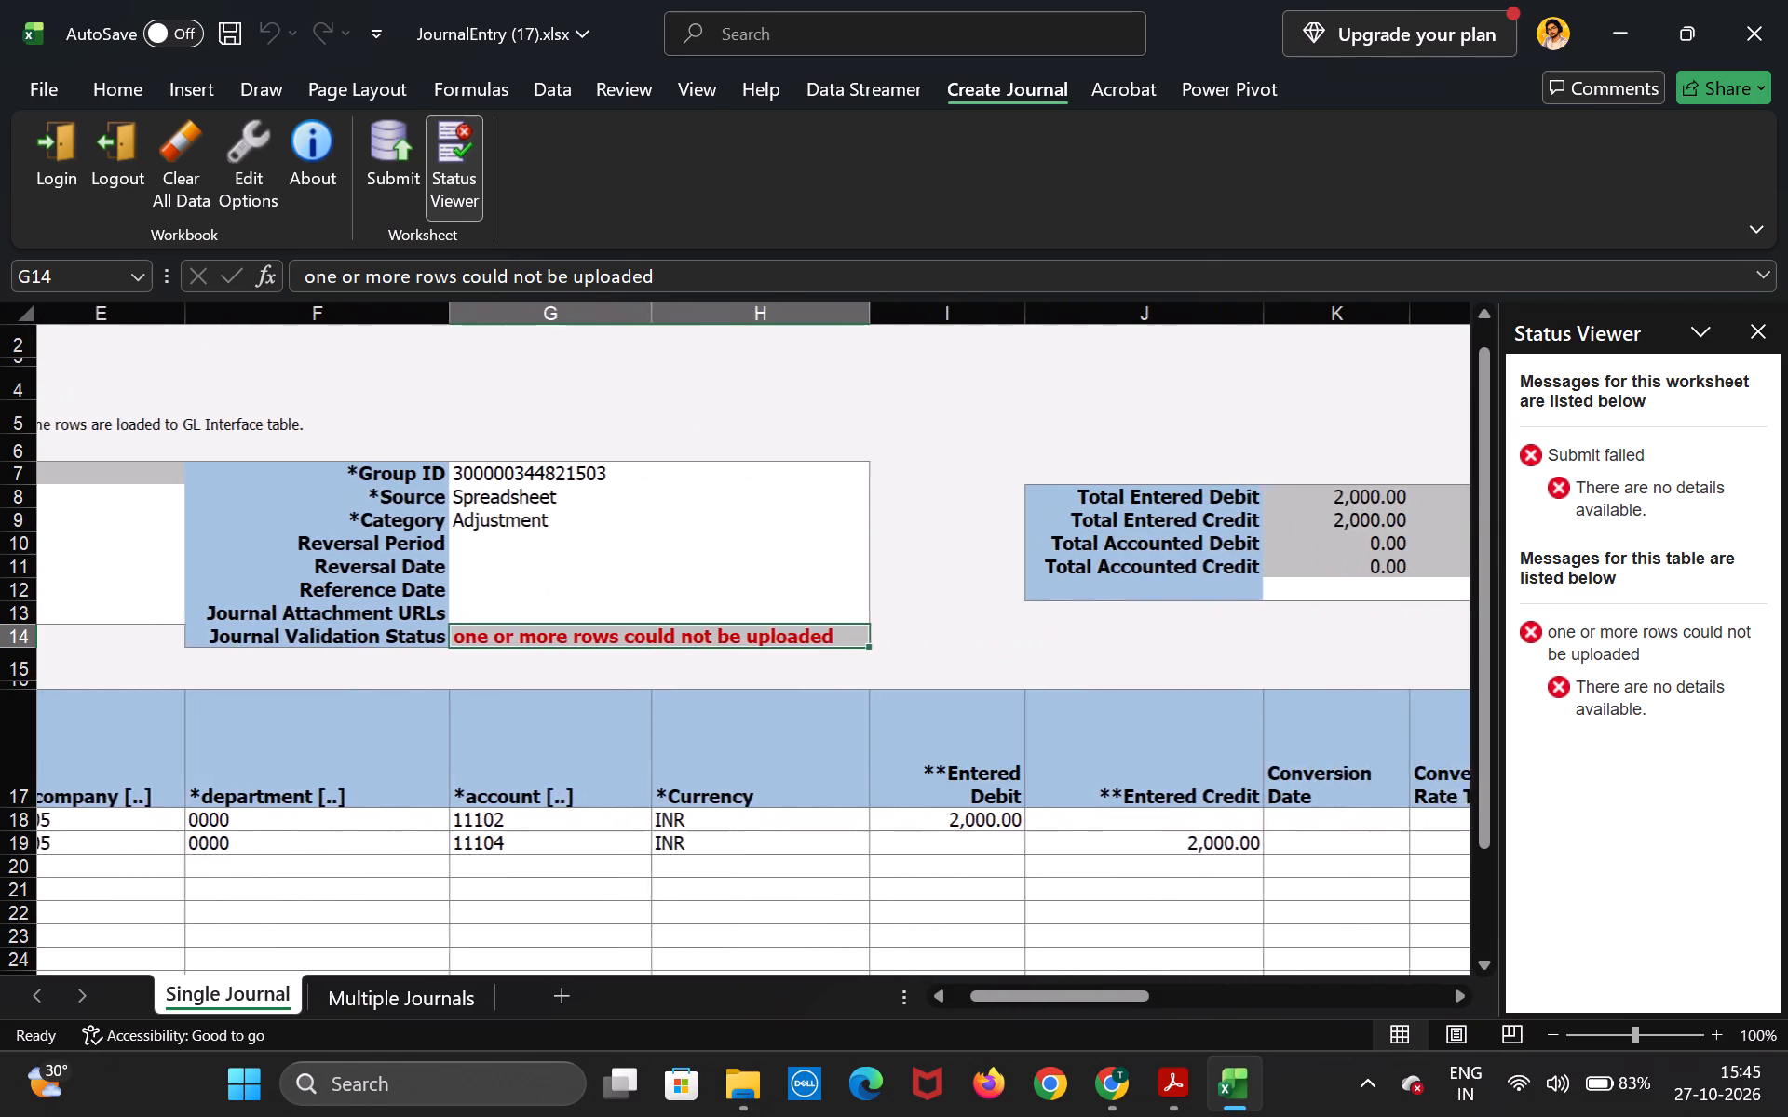
{"action": "scroll", "coordinate": [875, 801], "scroll_direction": "left", "scroll_amount": 9}
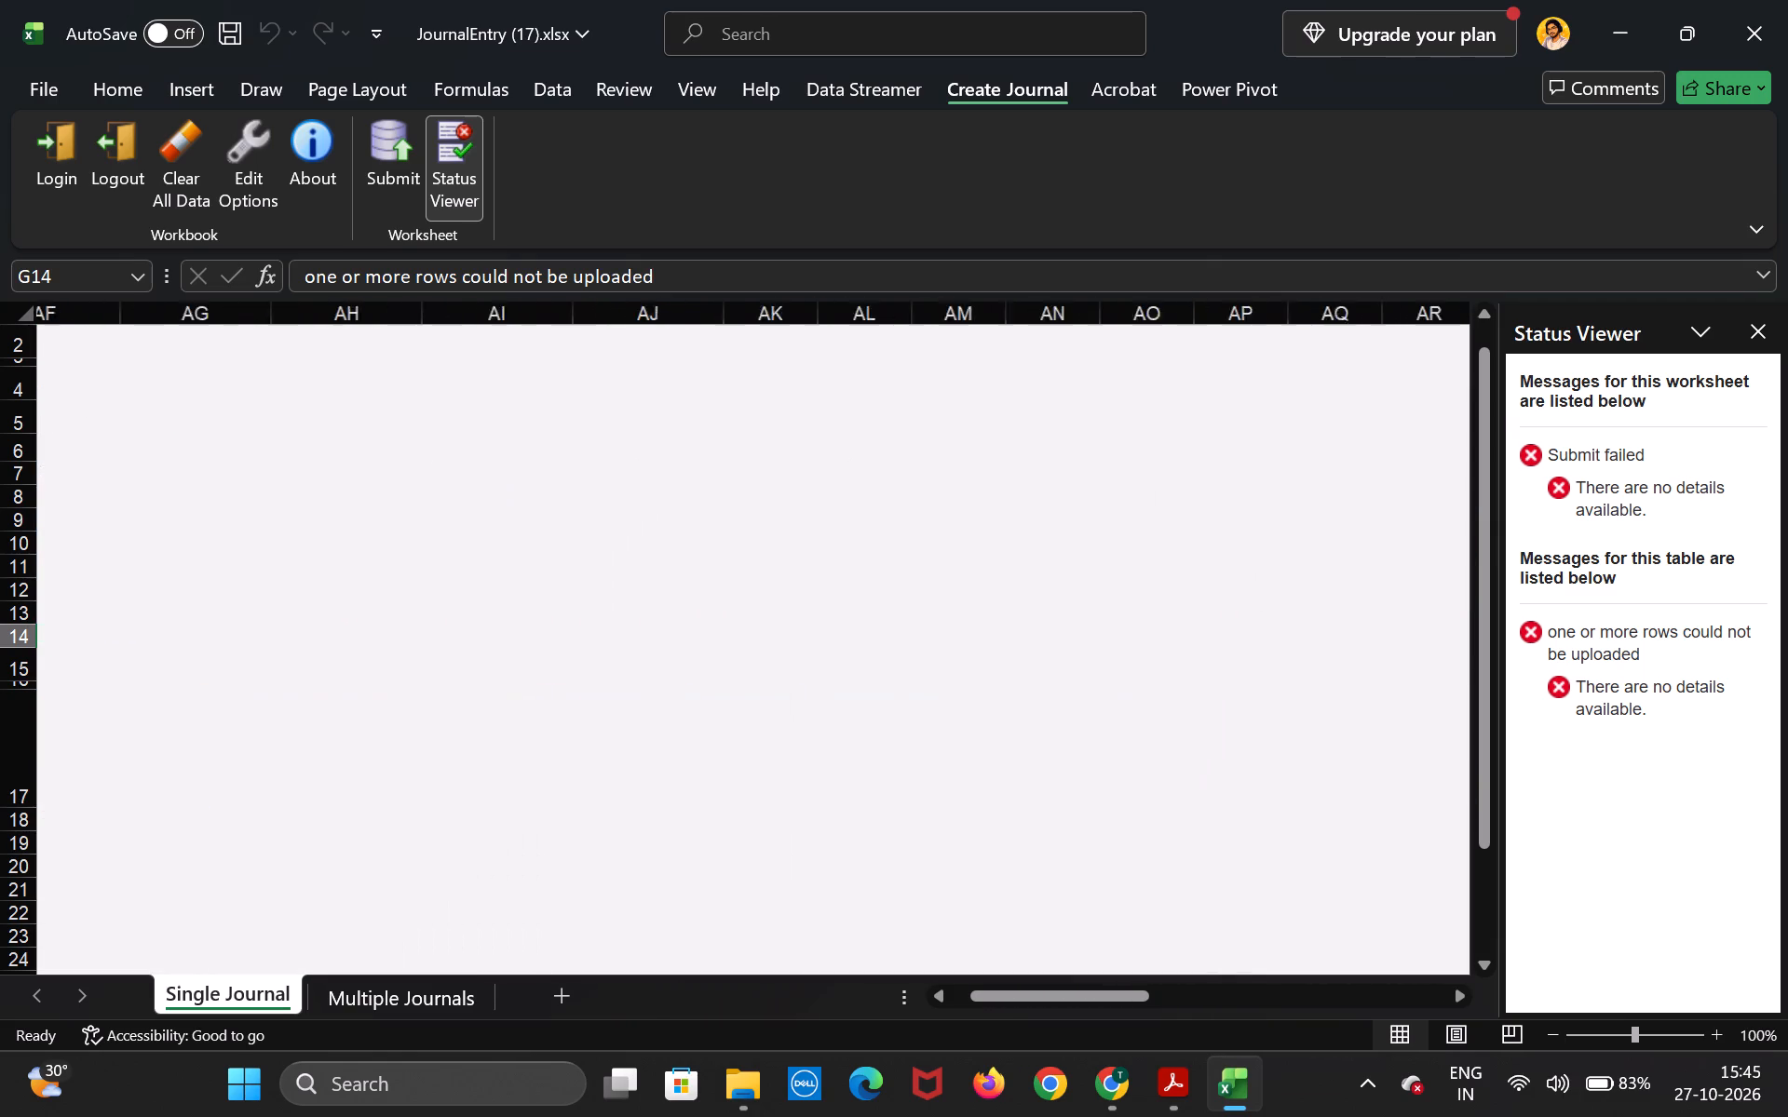
{"action": "scroll", "coordinate": [875, 801], "scroll_direction": "right", "scroll_amount": 7}
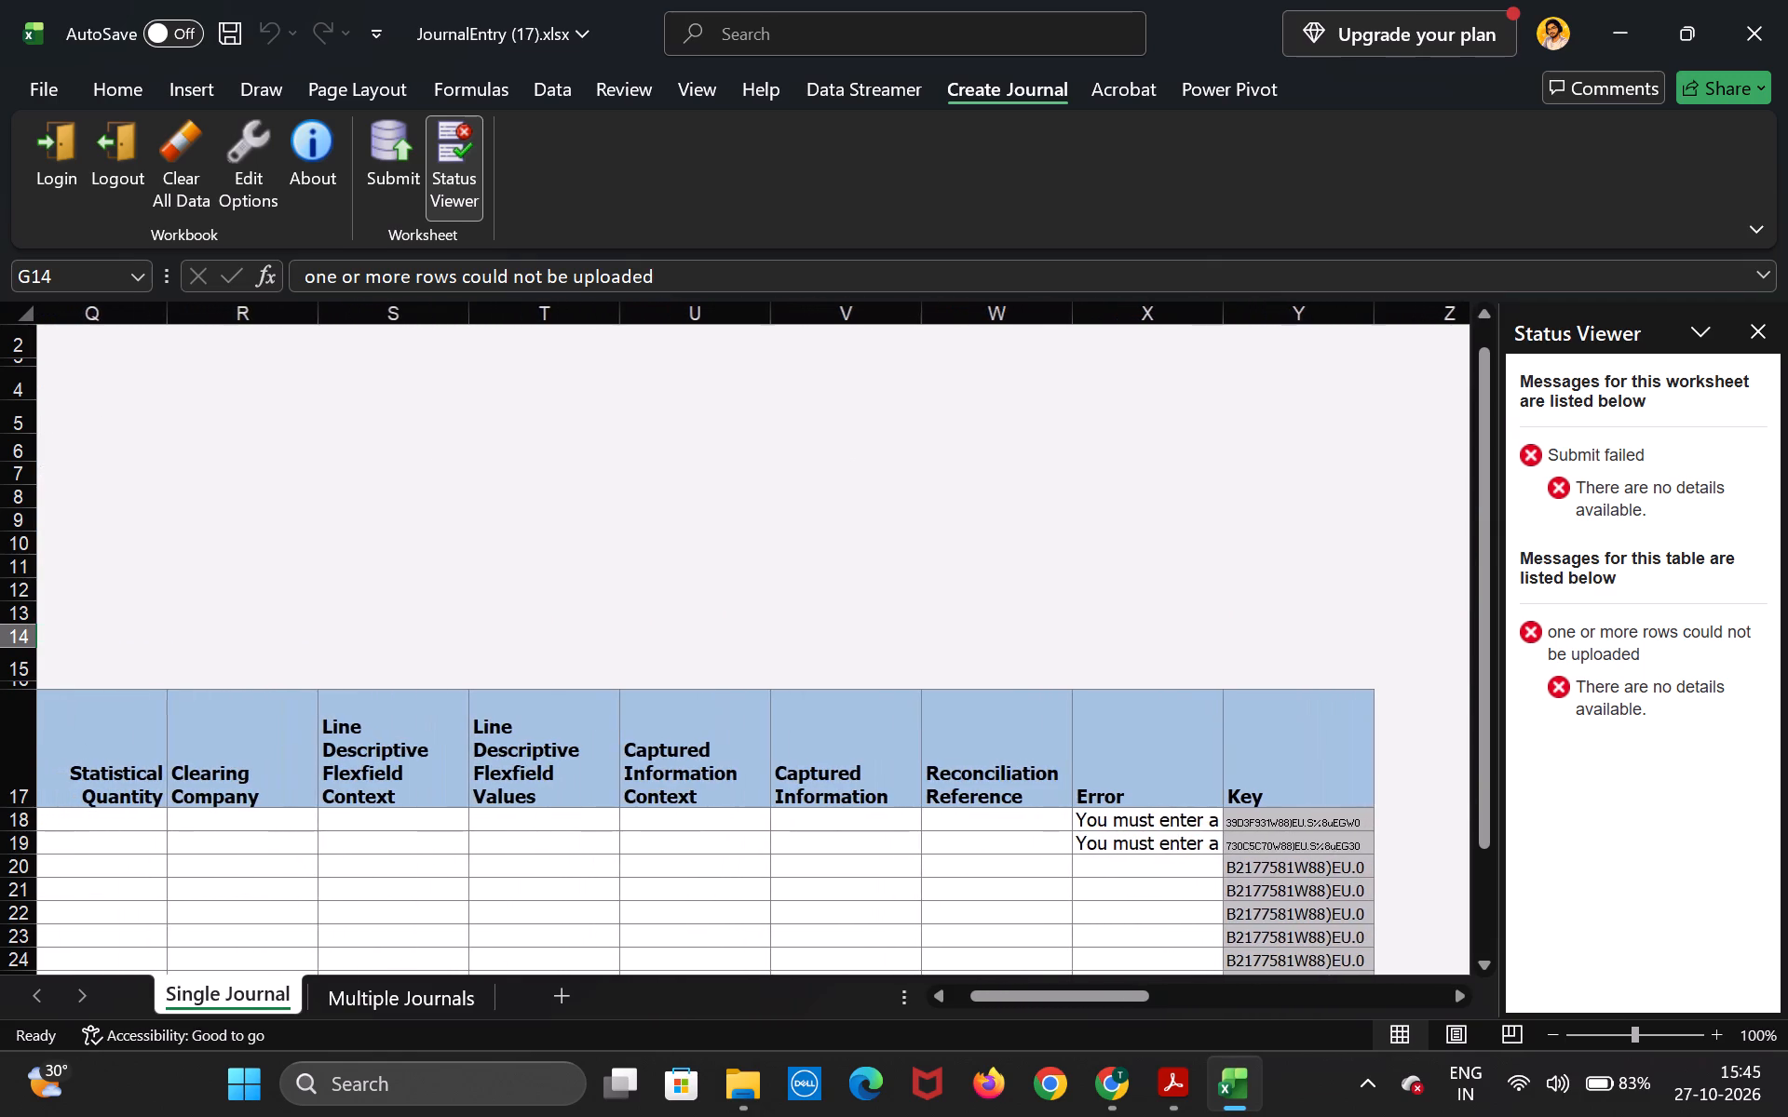
{"action": "scroll", "coordinate": [875, 801], "scroll_direction": "right", "scroll_amount": 6}
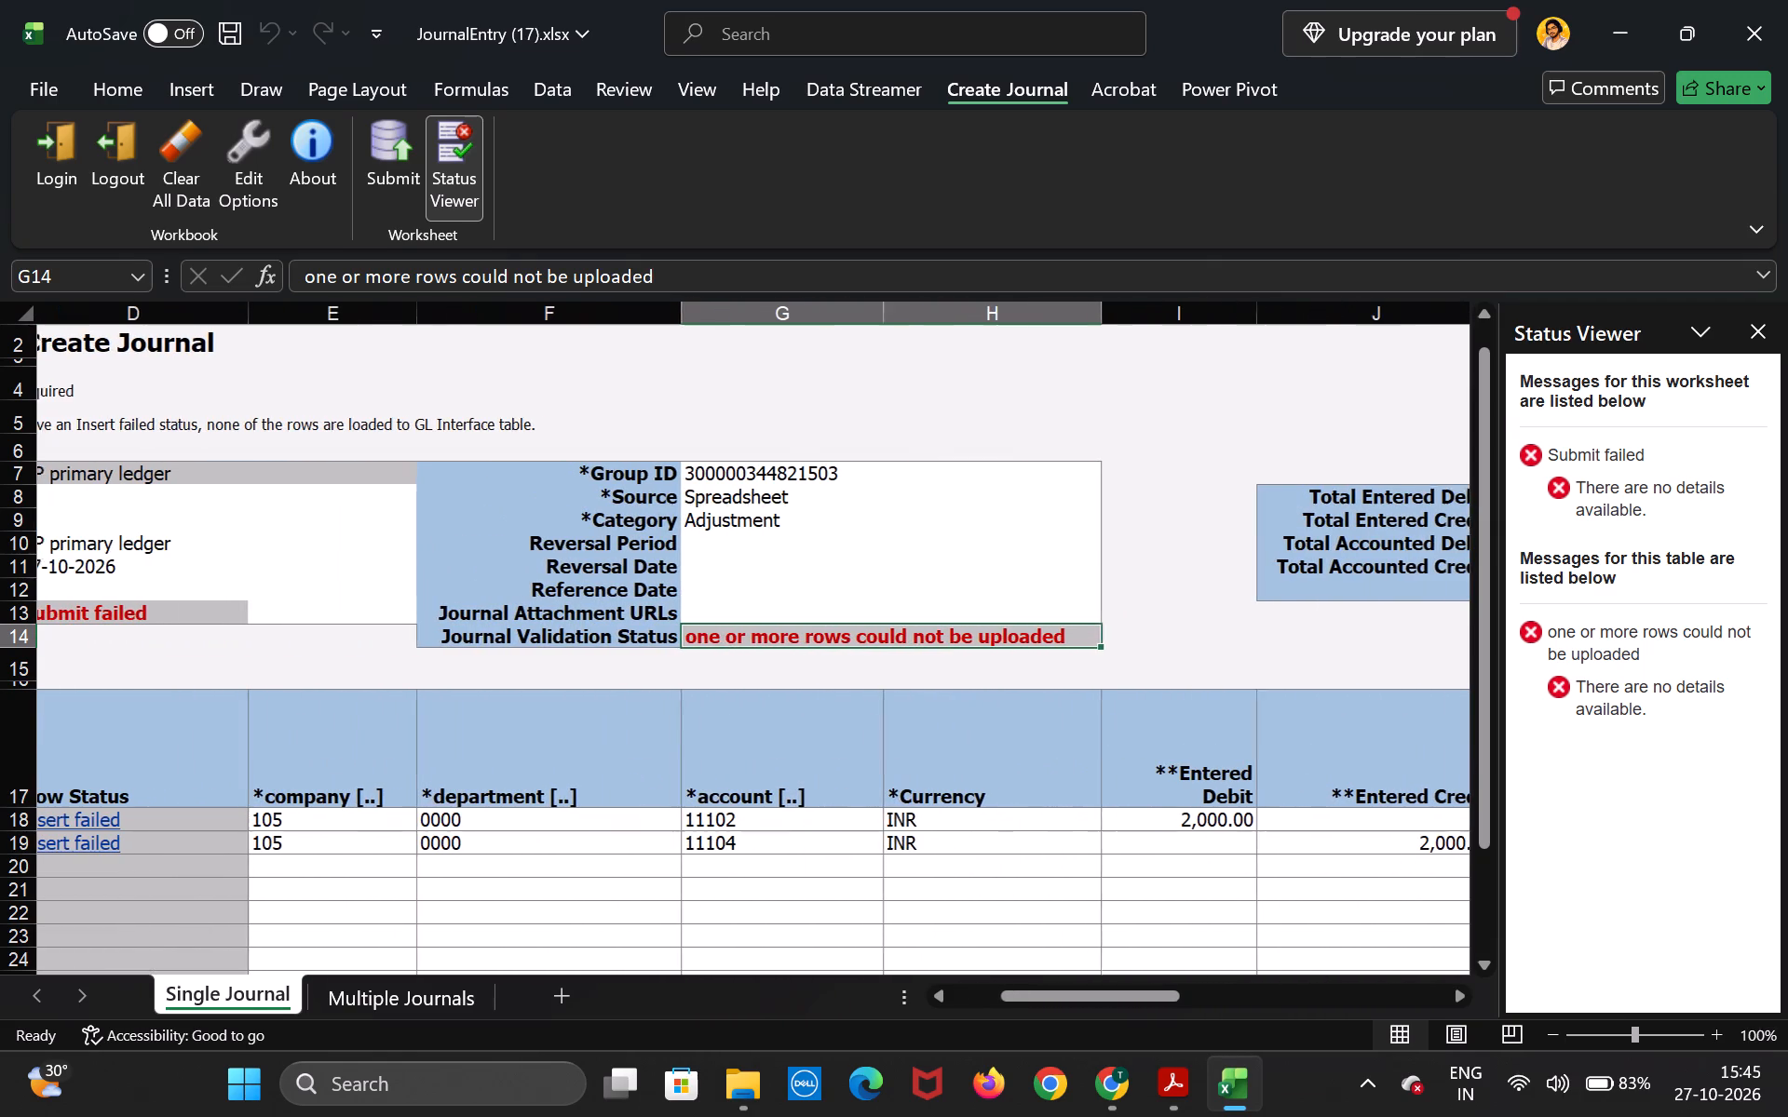
{"action": "left_click_drag", "start_coordinate": [795, 818], "coordinate": [936, 814]}
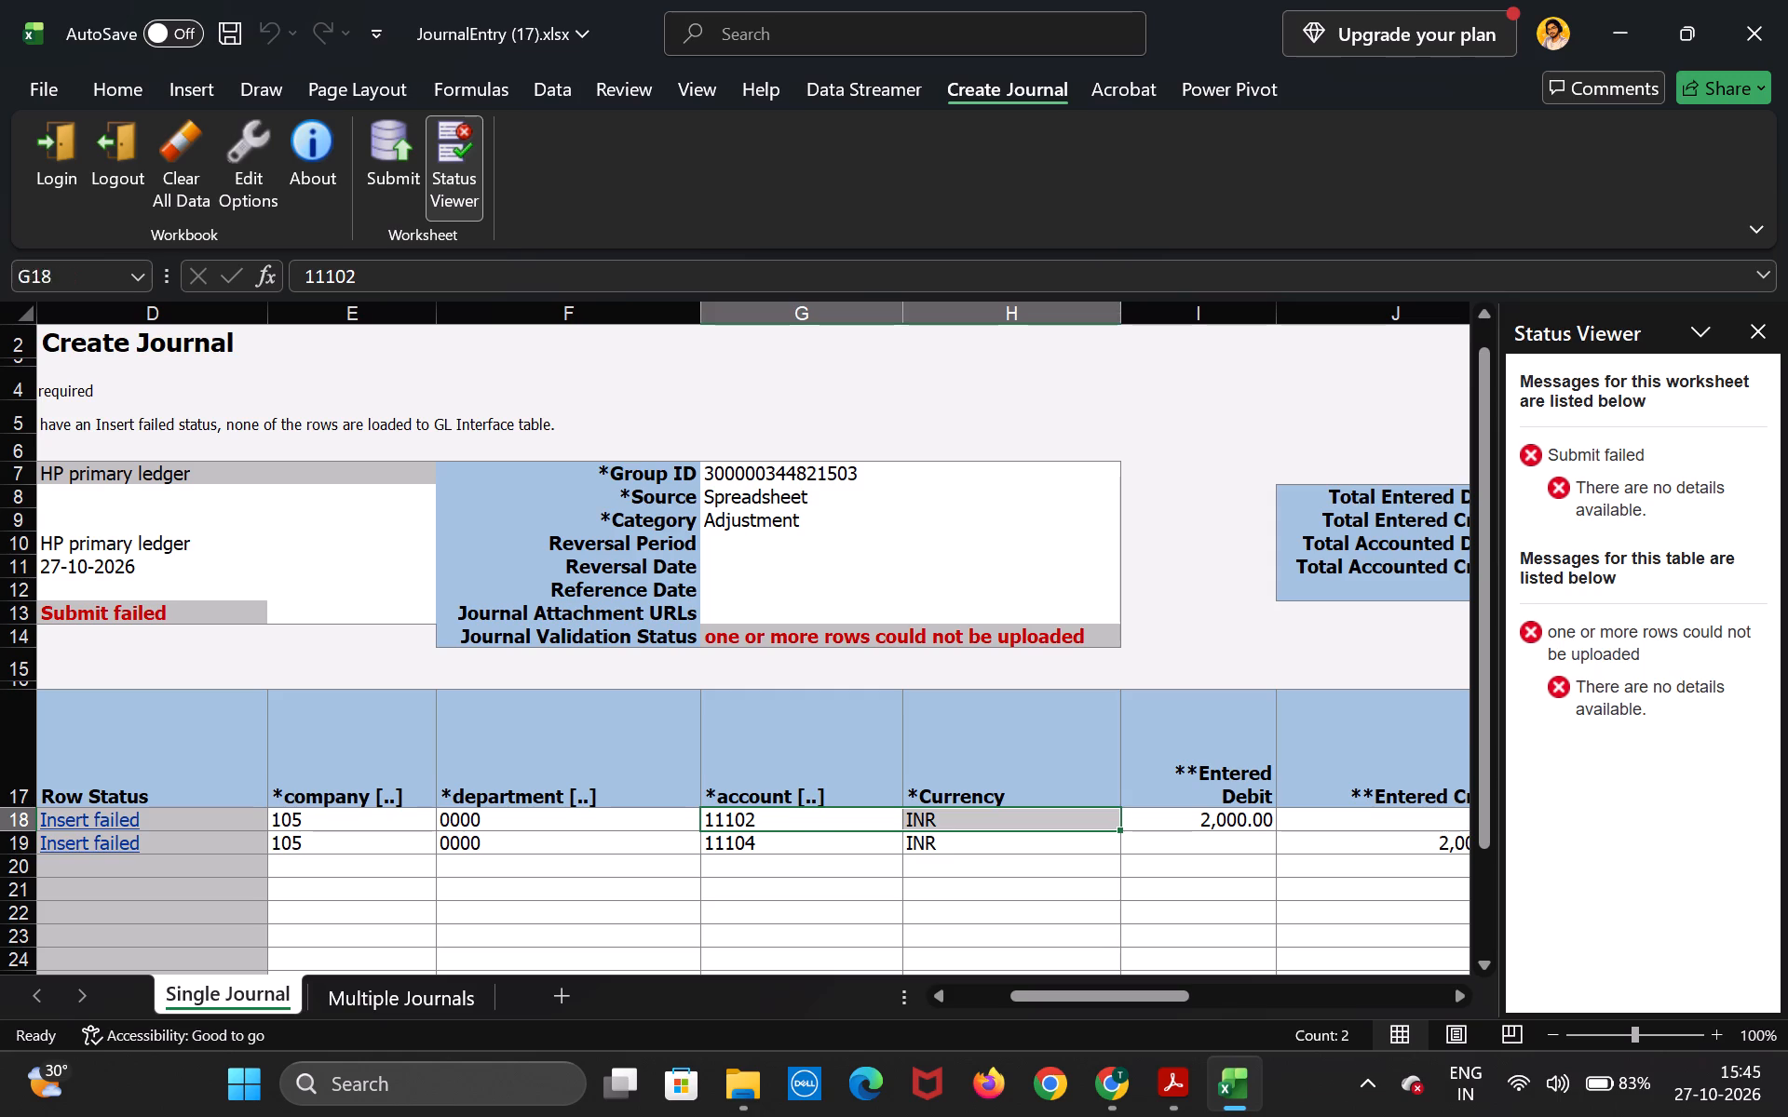
{"action": "left_click", "coordinate": [936, 814]}
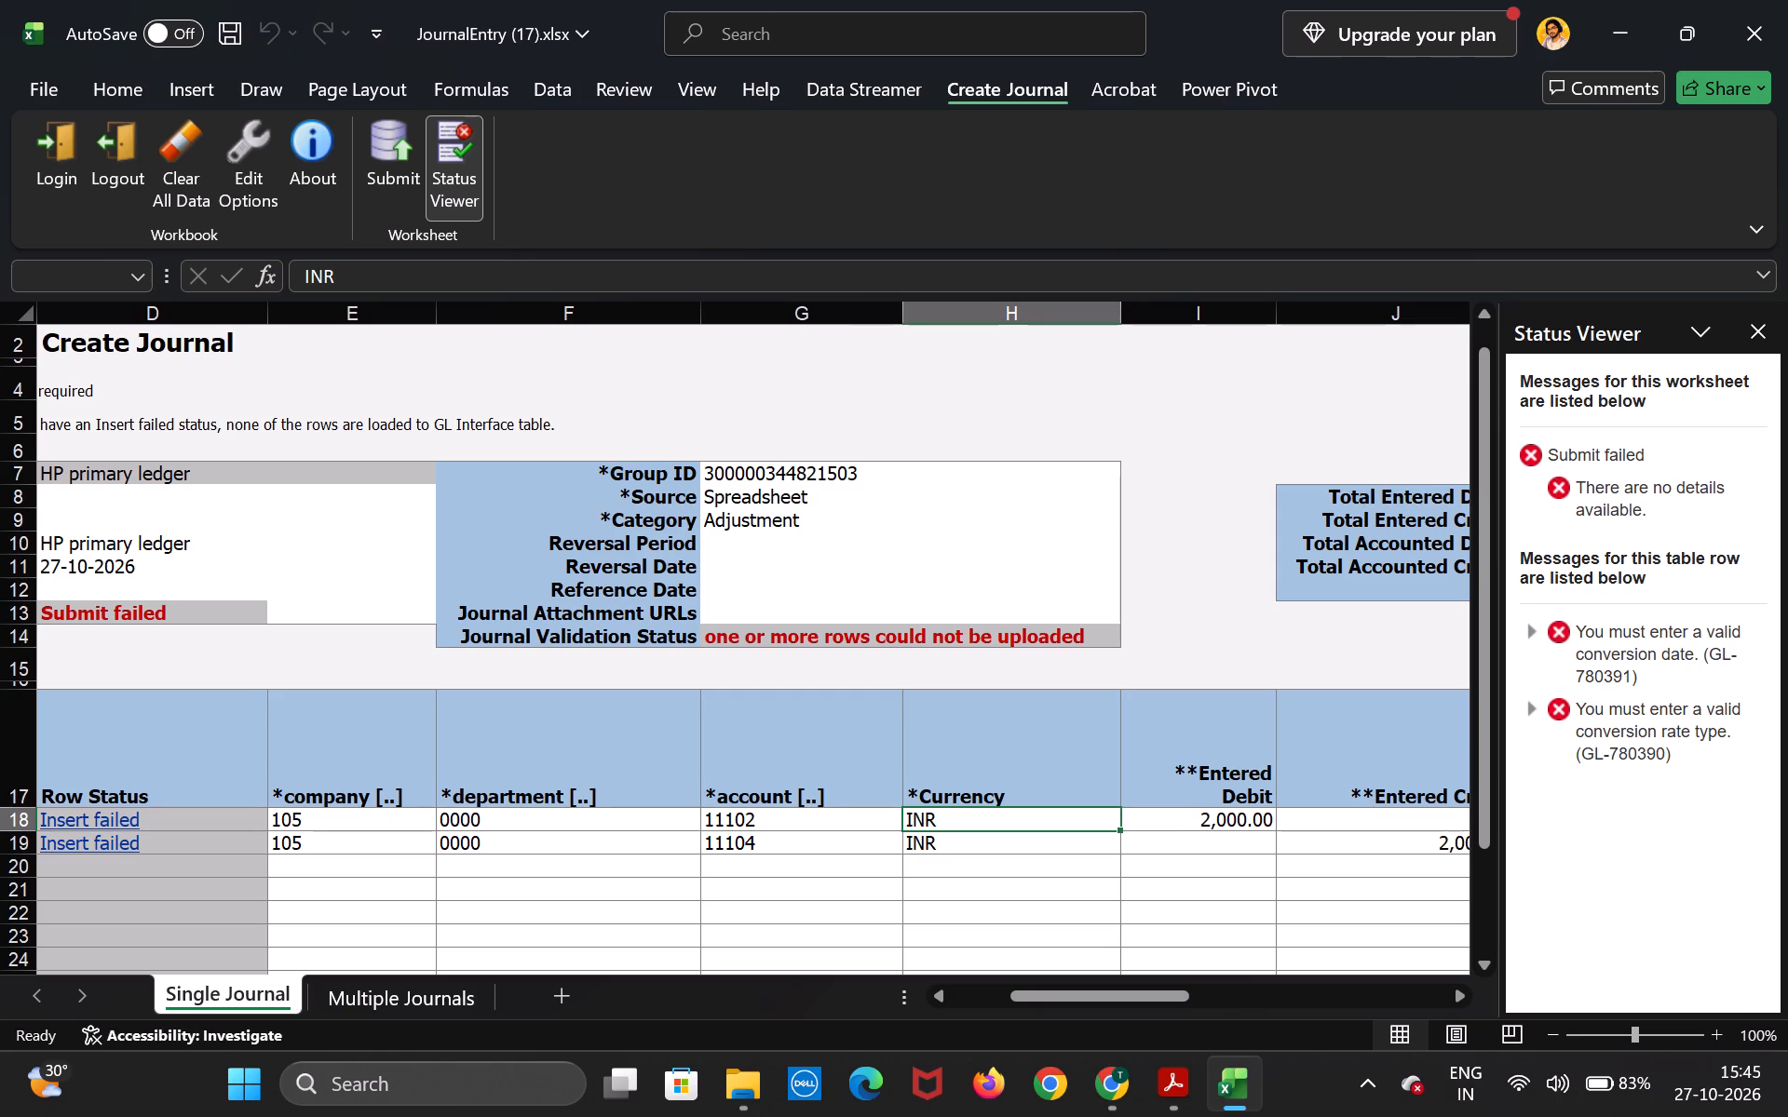
{"action": "left_click", "coordinate": [1105, 843]}
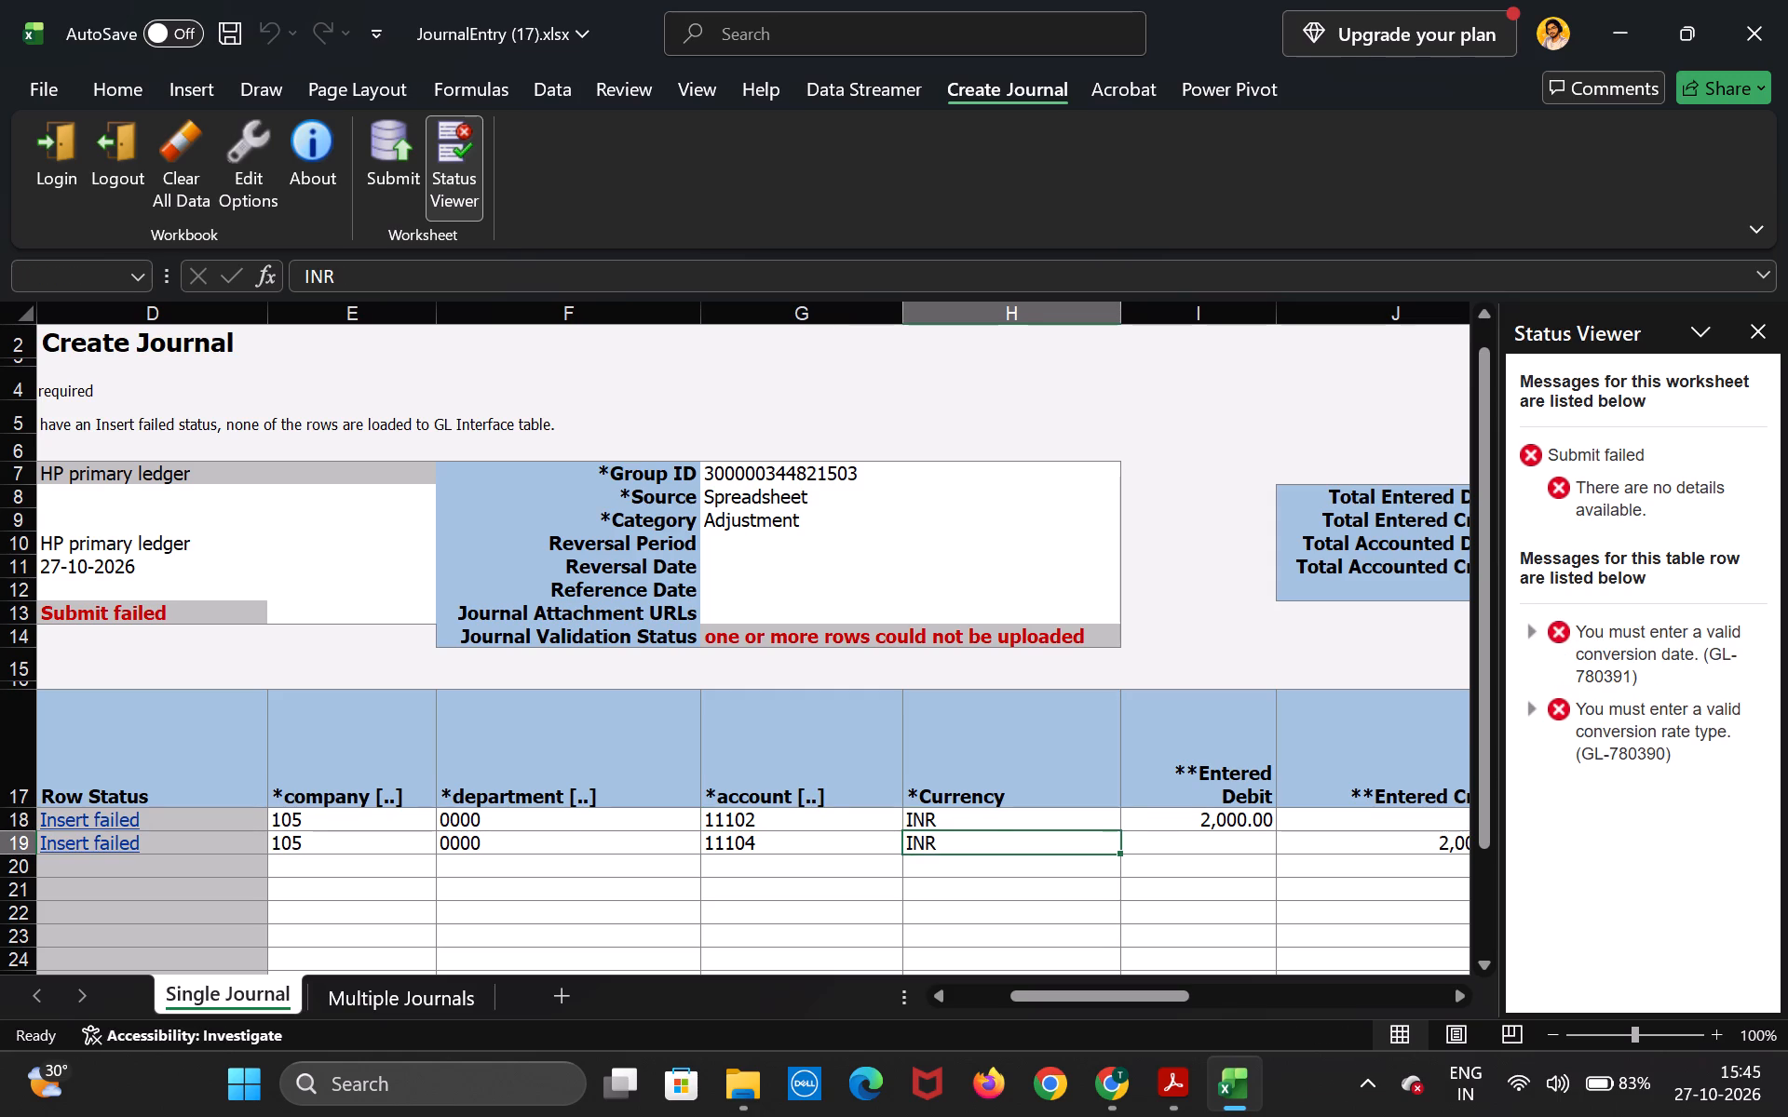
{"action": "left_click", "coordinate": [856, 822]}
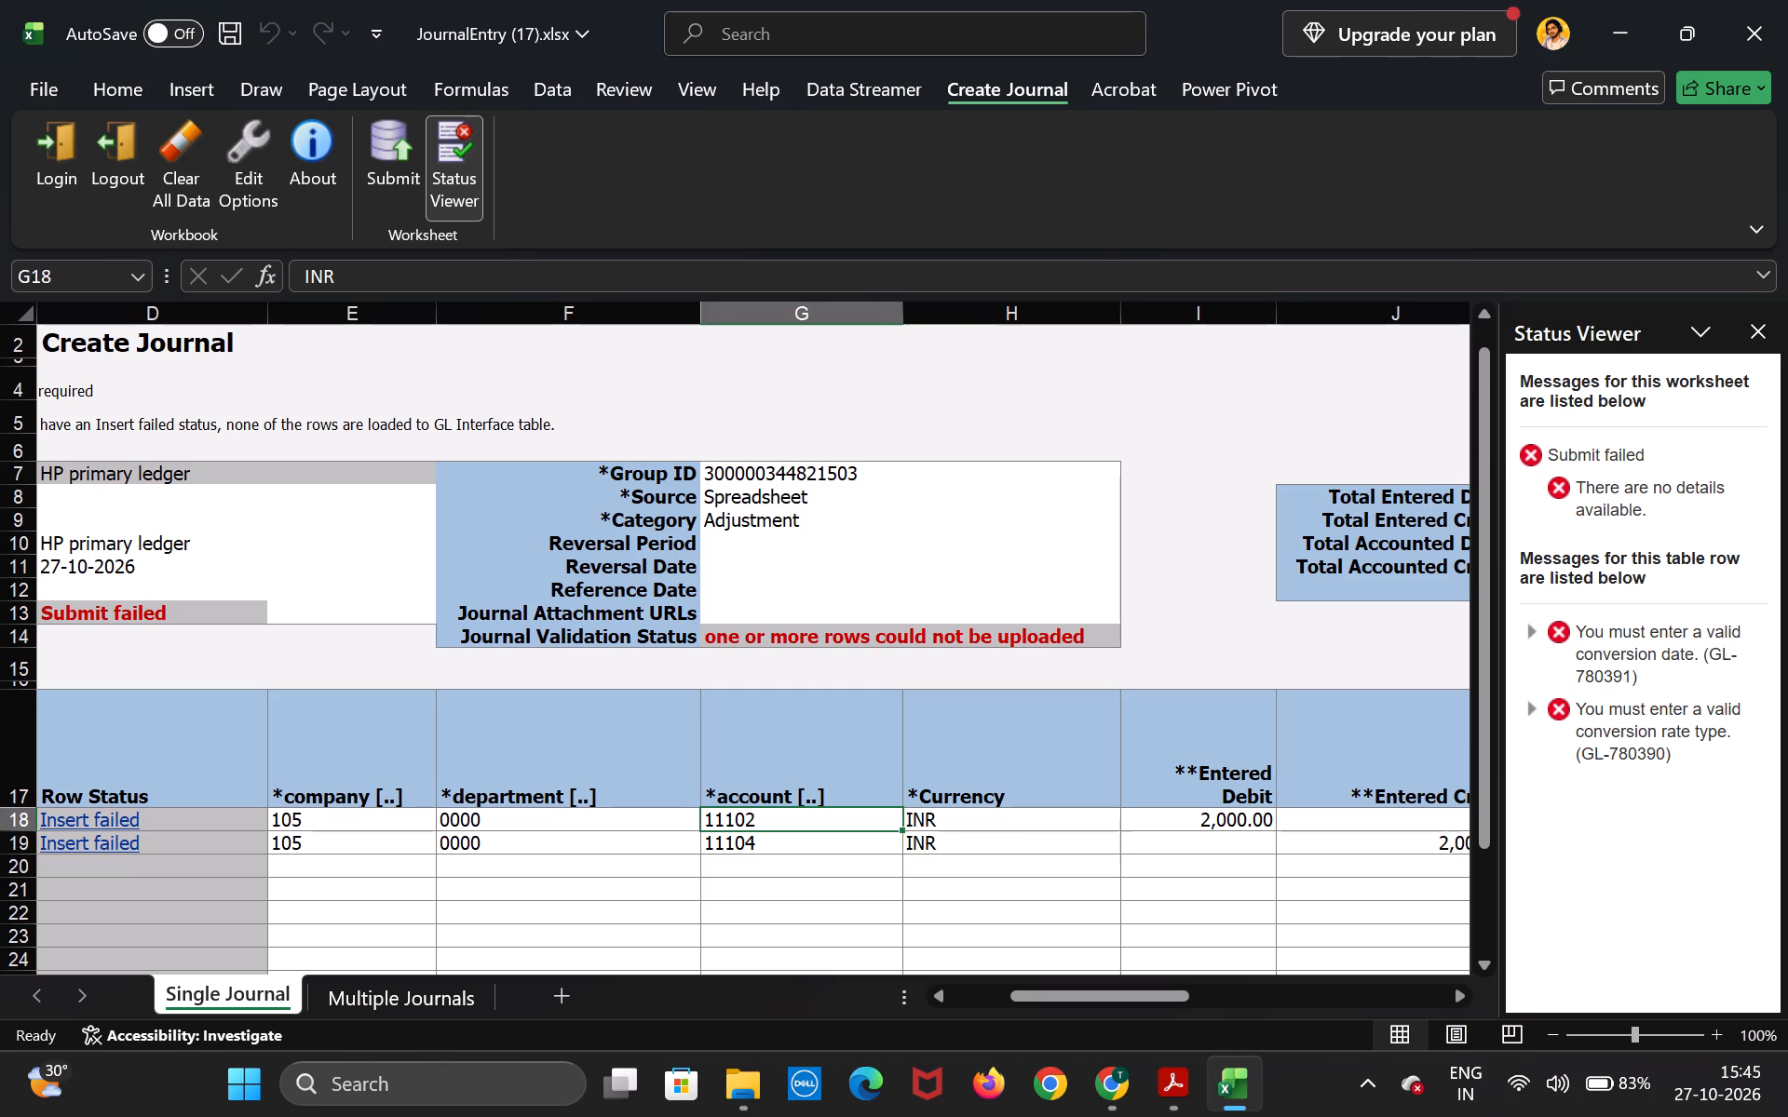
{"action": "left_click", "coordinate": [847, 838]}
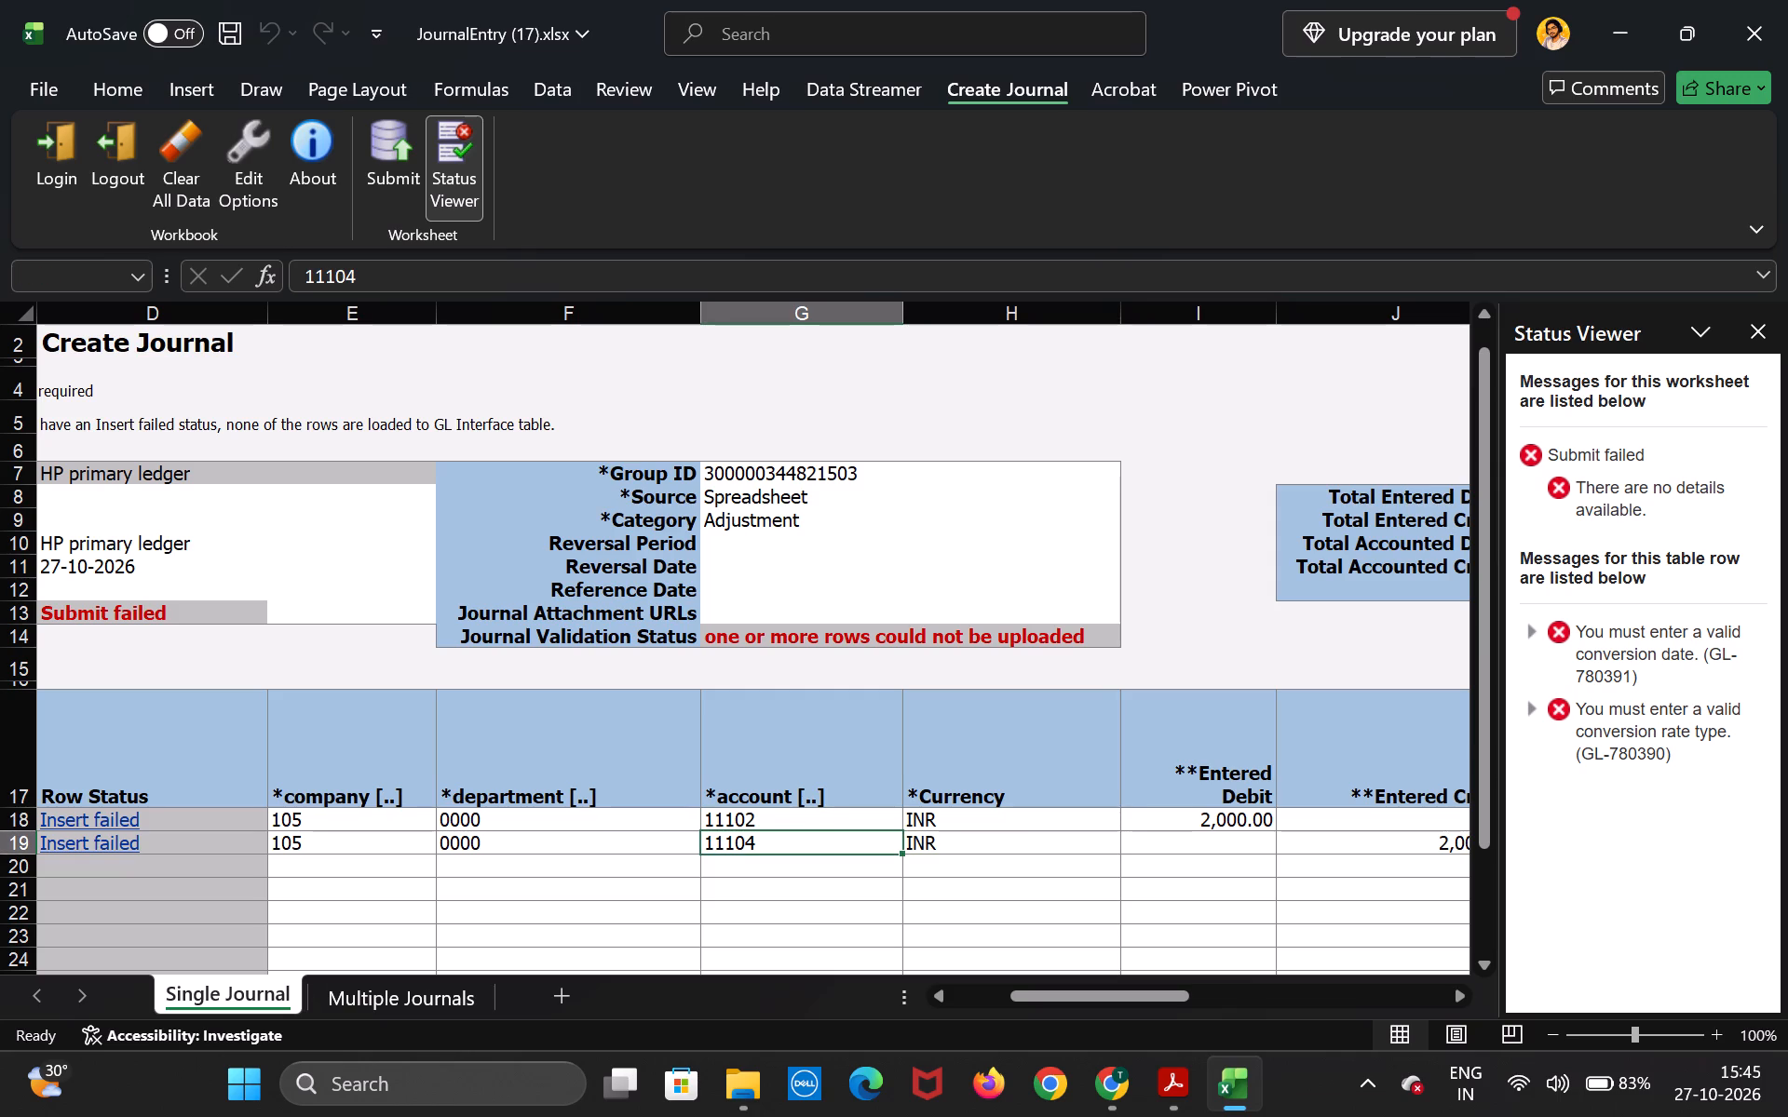
{"action": "left_click", "coordinate": [738, 823]}
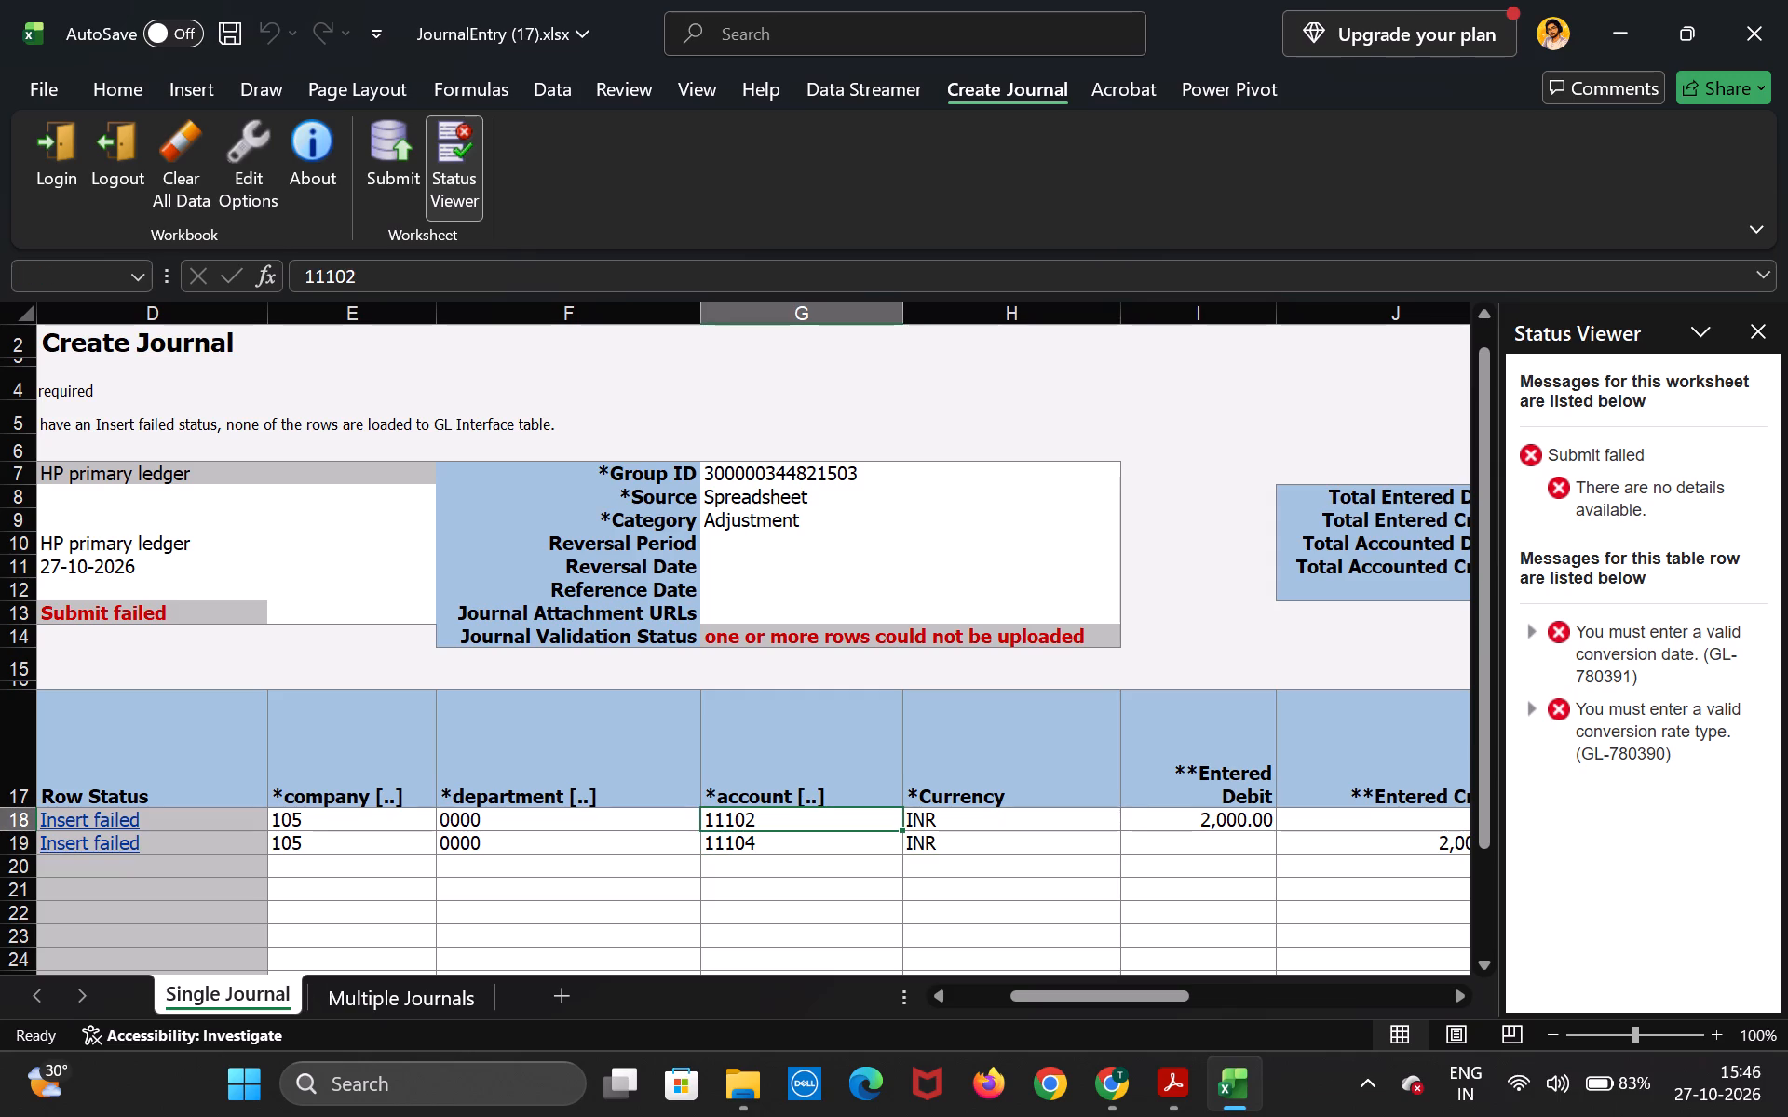
{"action": "left_click", "coordinate": [746, 834]}
Check the journal header's Worksheet Status, Ledger and Accounting Date against the Status Viewer messages.
{"action": "scroll", "coordinate": [746, 834], "scroll_direction": "right", "scroll_amount": 3}
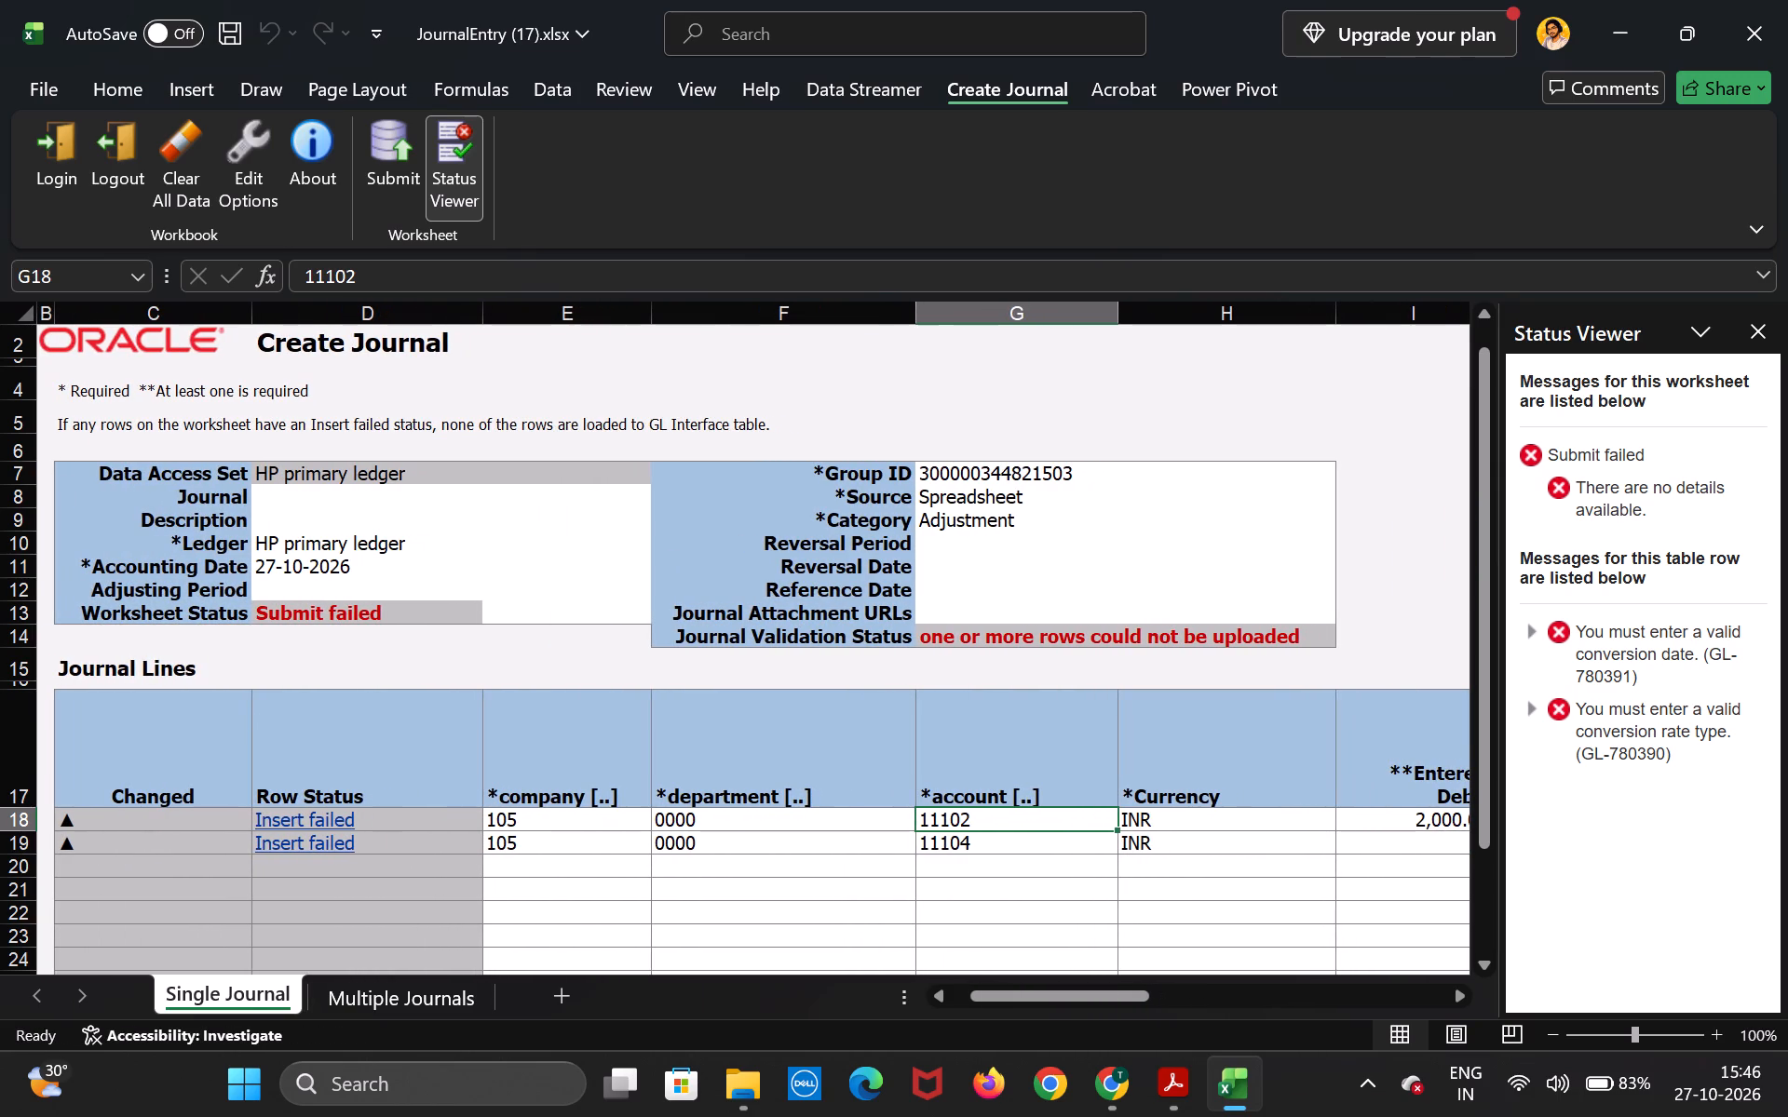
{"action": "scroll", "coordinate": [412, 734], "scroll_direction": "right", "scroll_amount": 1}
{"action": "scroll", "coordinate": [464, 651], "scroll_direction": "left", "scroll_amount": 1}
{"action": "left_click", "coordinate": [425, 607]}
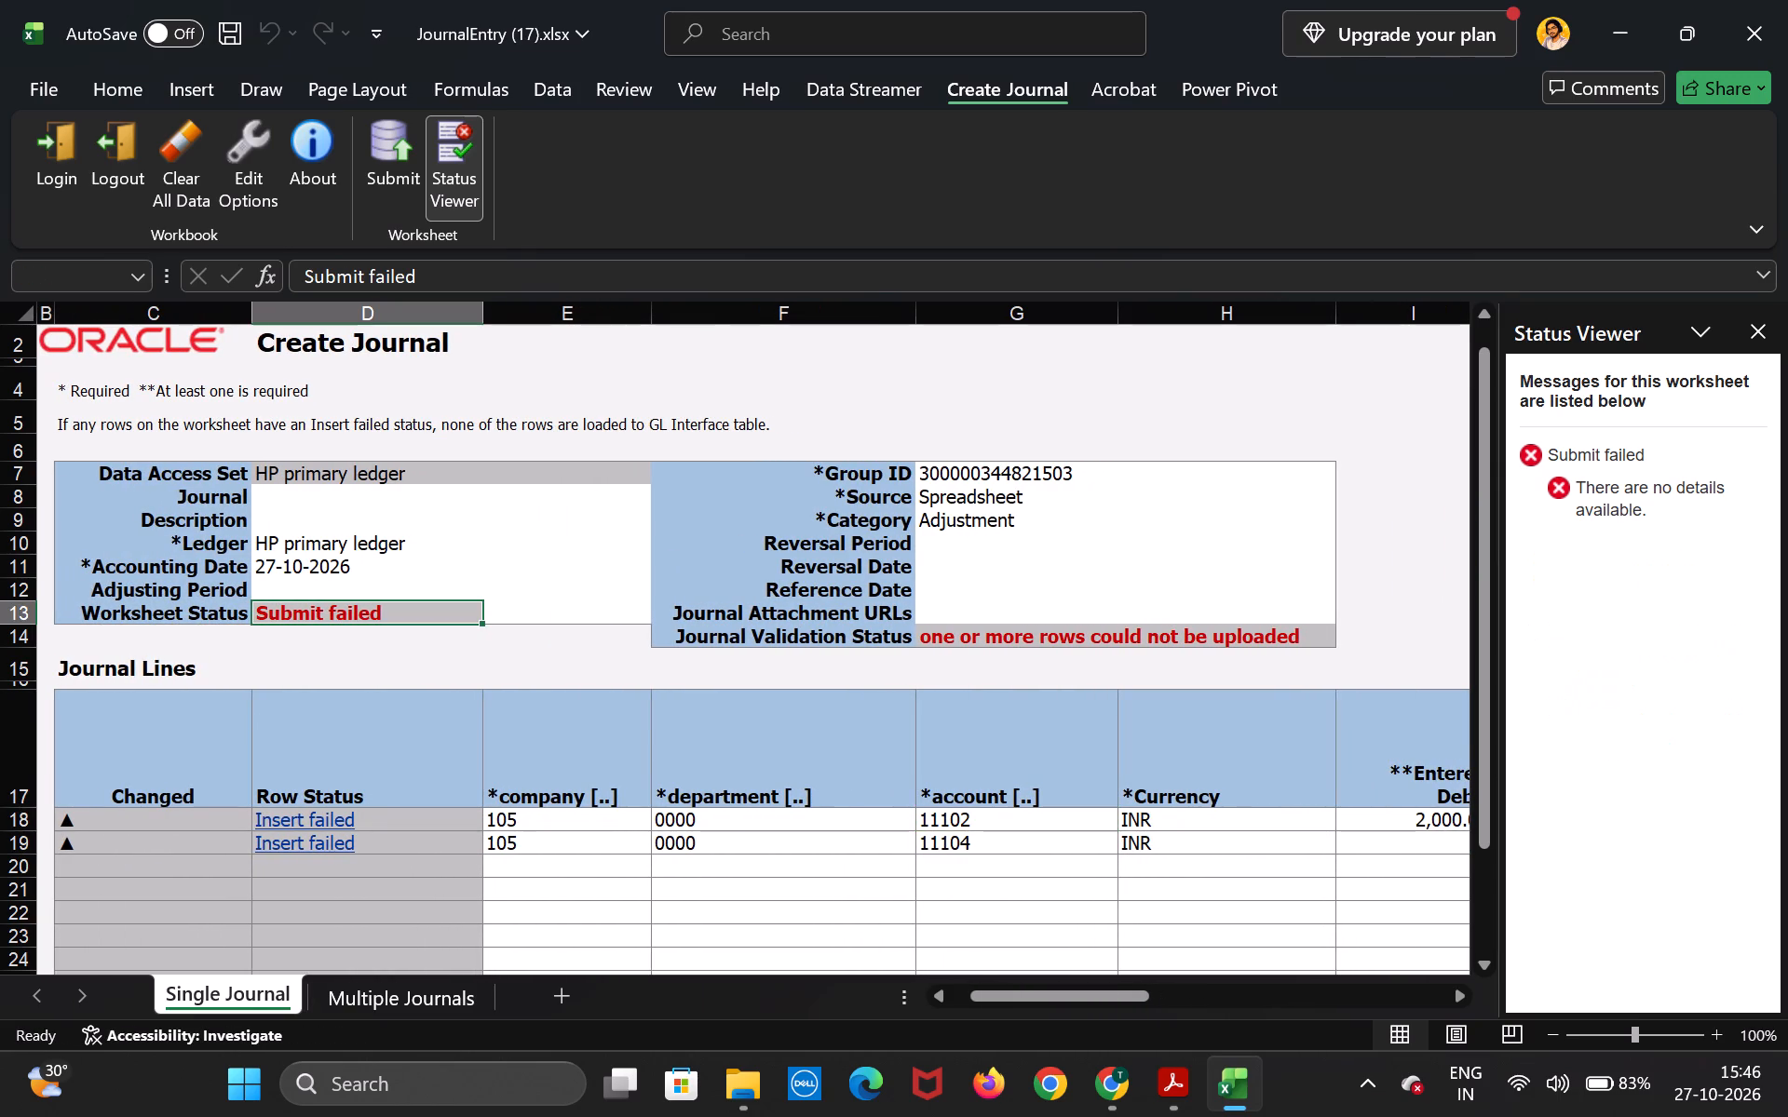
{"action": "left_click", "coordinate": [373, 545]}
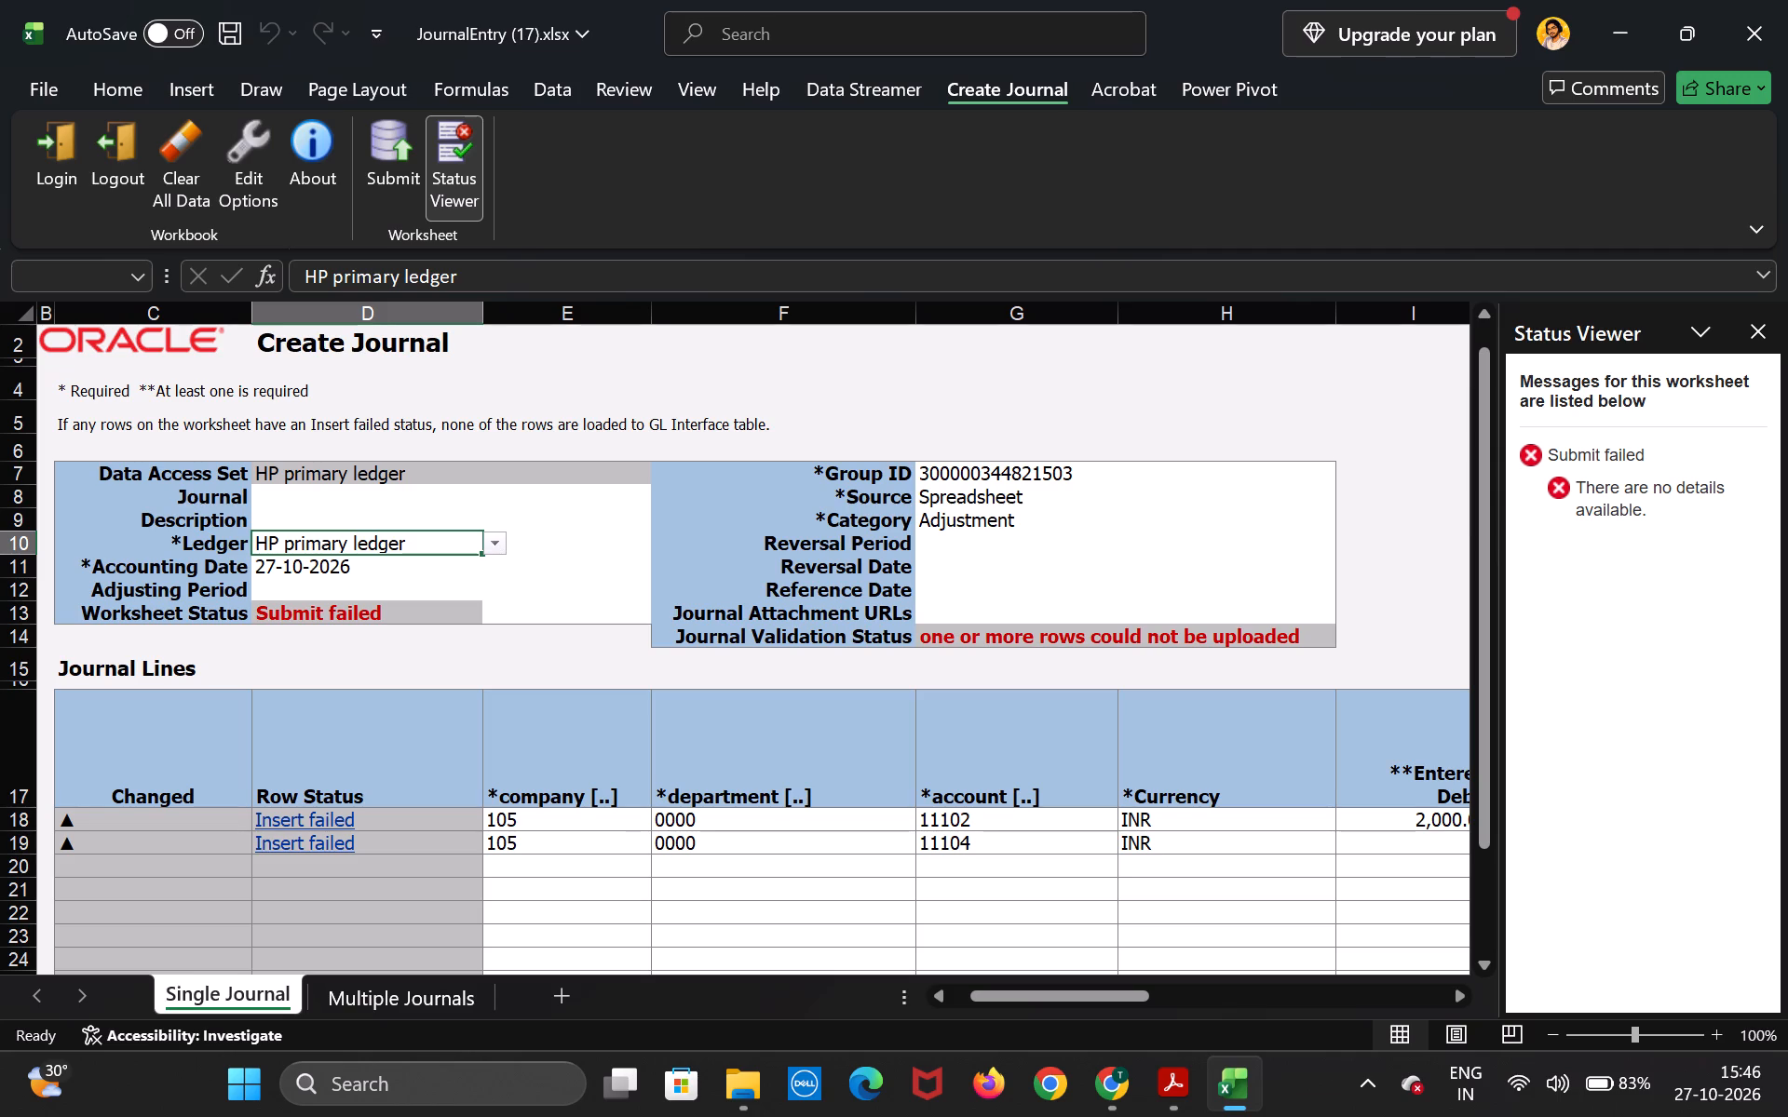
{"action": "left_click", "coordinate": [382, 564]}
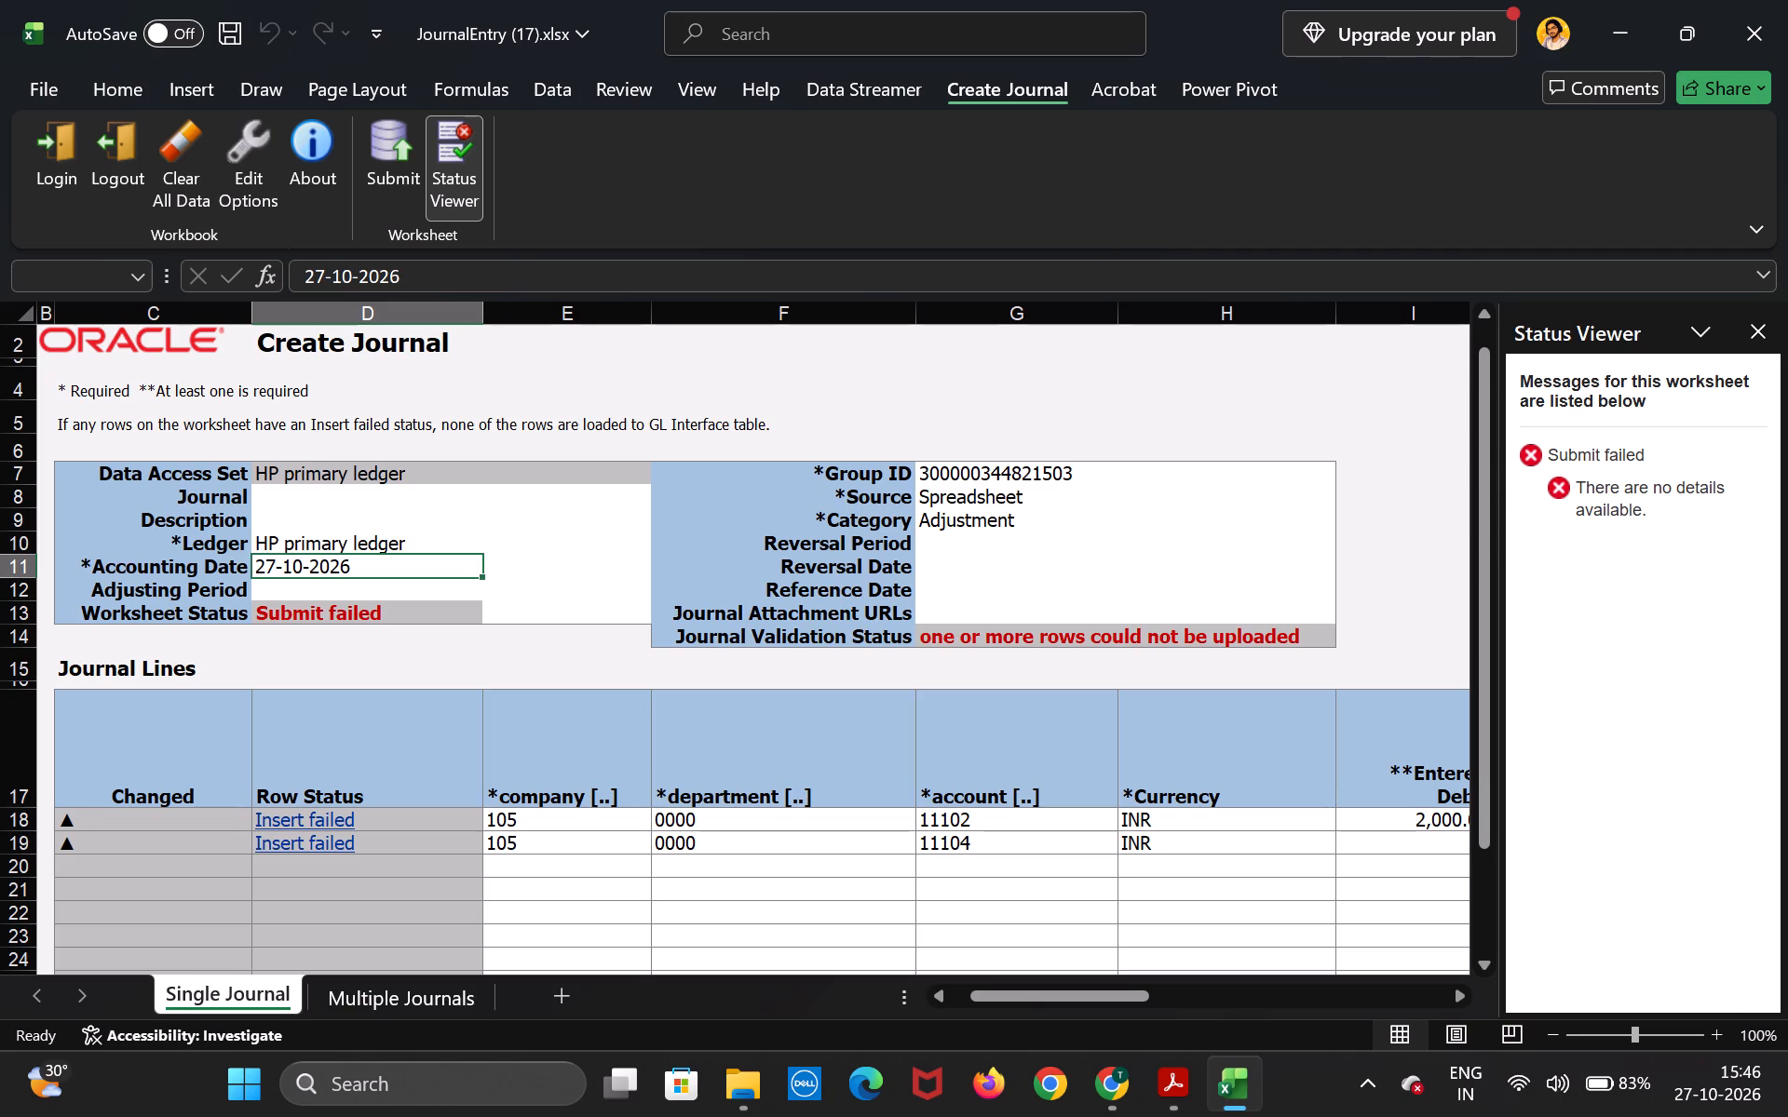
{"action": "left_click", "coordinate": [457, 566]}
{"action": "scroll", "coordinate": [457, 566], "scroll_direction": "right", "scroll_amount": 1}
{"action": "scroll", "coordinate": [809, 561], "scroll_direction": "right", "scroll_amount": 2}
{"action": "scroll", "coordinate": [1239, 609], "scroll_direction": "left", "scroll_amount": 1}
{"action": "scroll", "coordinate": [492, 318], "scroll_direction": "down", "scroll_amount": 1}
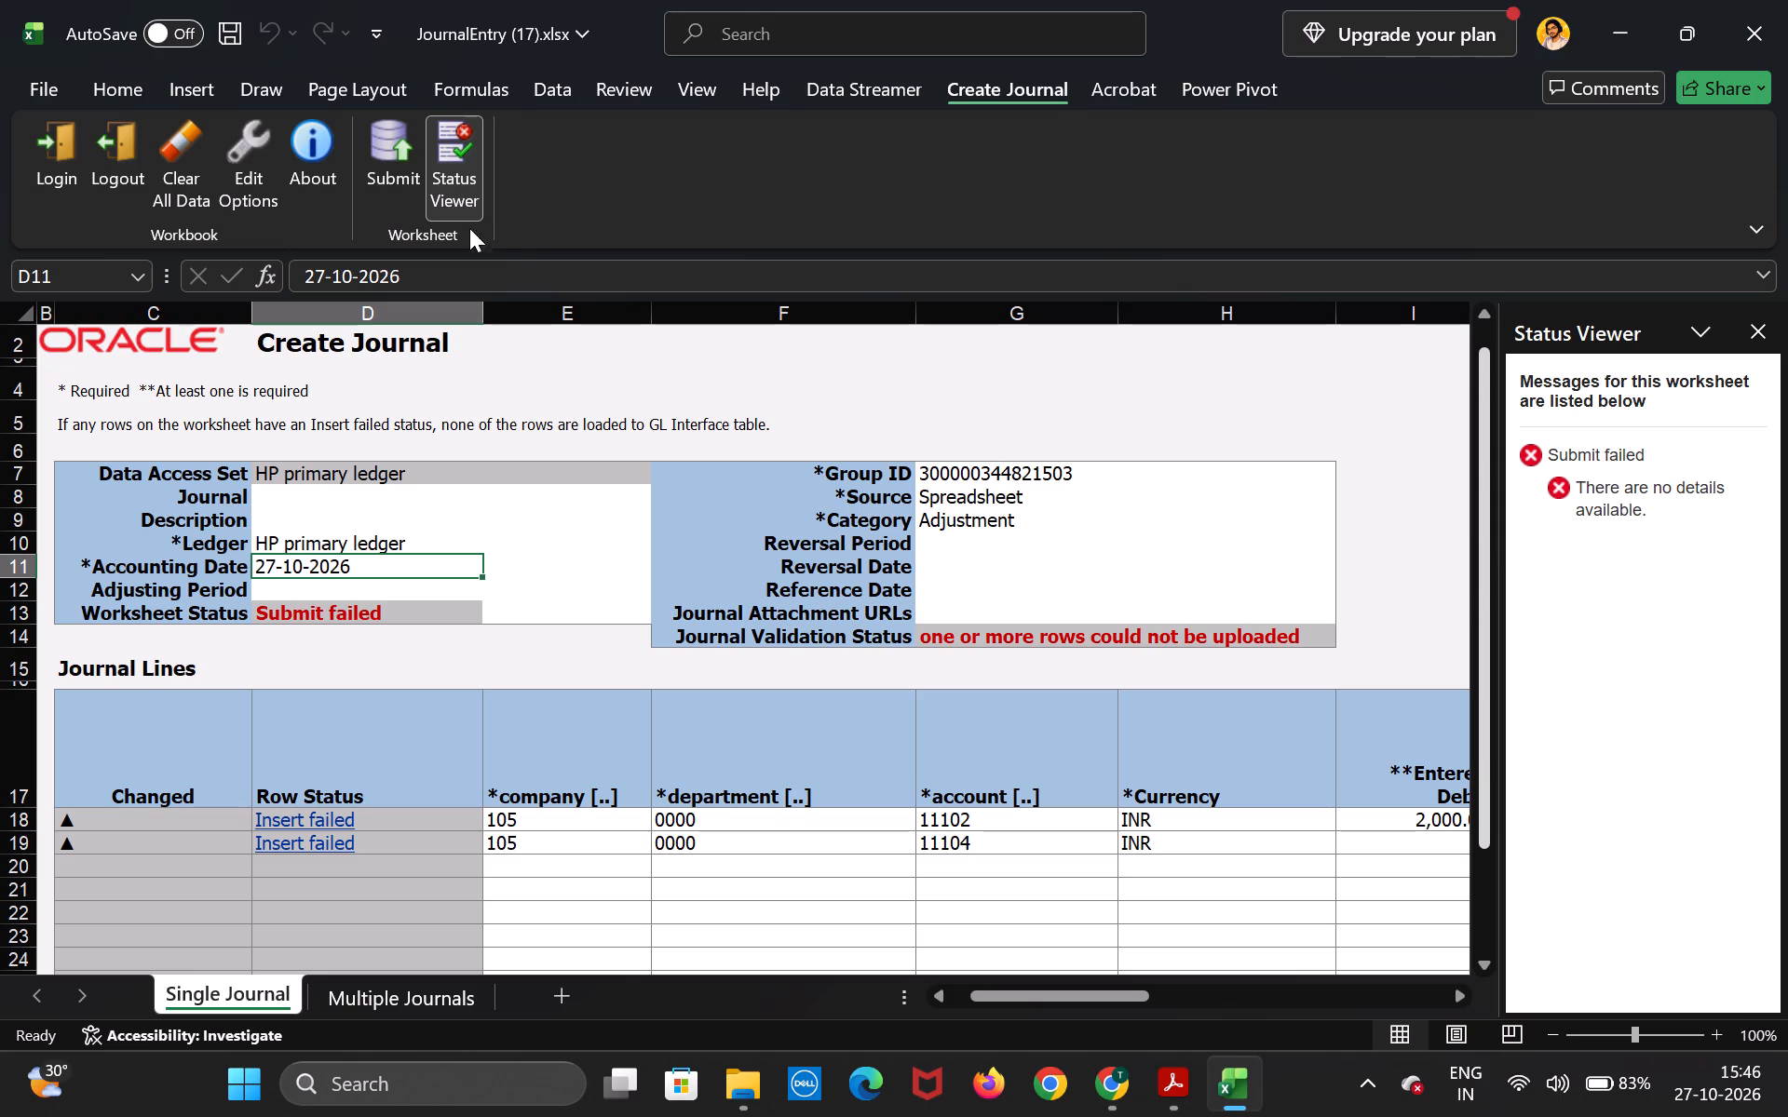
{"action": "scroll", "coordinate": [469, 228], "scroll_direction": "down", "scroll_amount": 1}
{"action": "left_click", "coordinate": [465, 199]}
{"action": "scroll", "coordinate": [465, 199], "scroll_direction": "down", "scroll_amount": 1}
{"action": "left_click", "coordinate": [465, 199]}
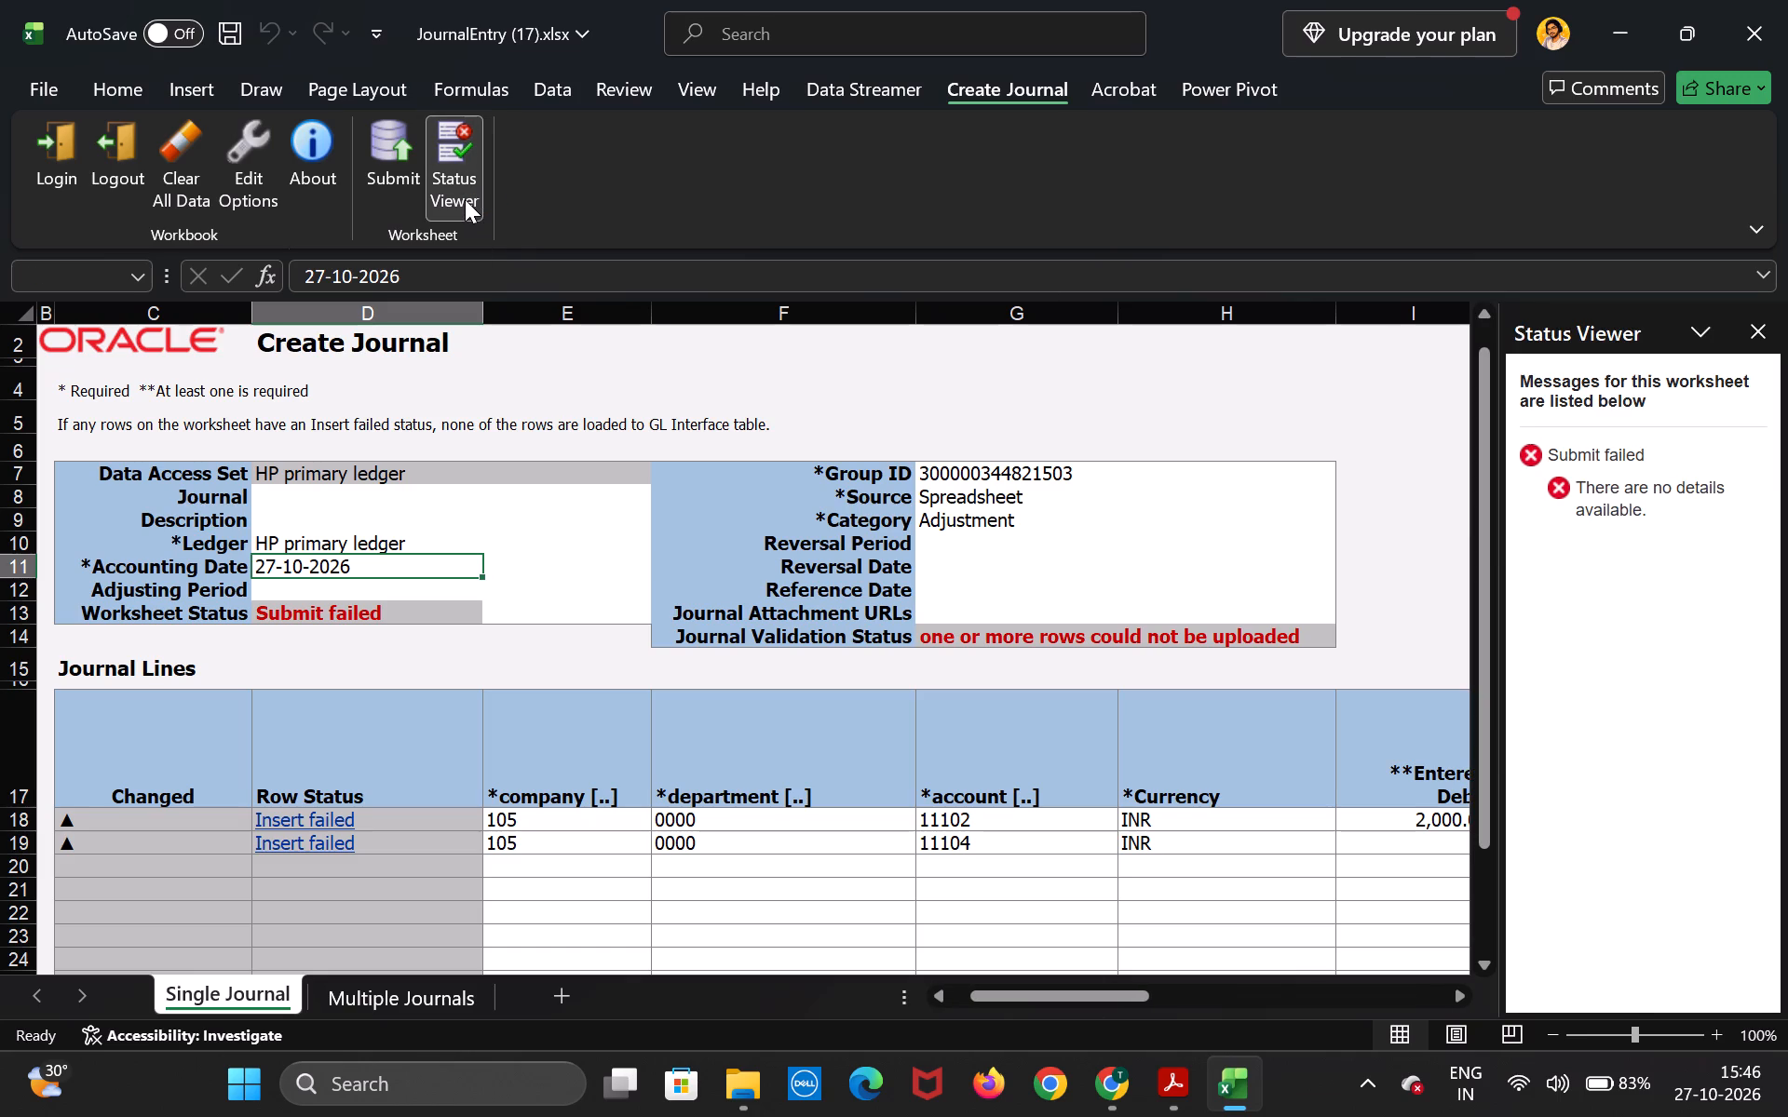
{"action": "scroll", "coordinate": [465, 199], "scroll_direction": "right", "scroll_amount": 2}
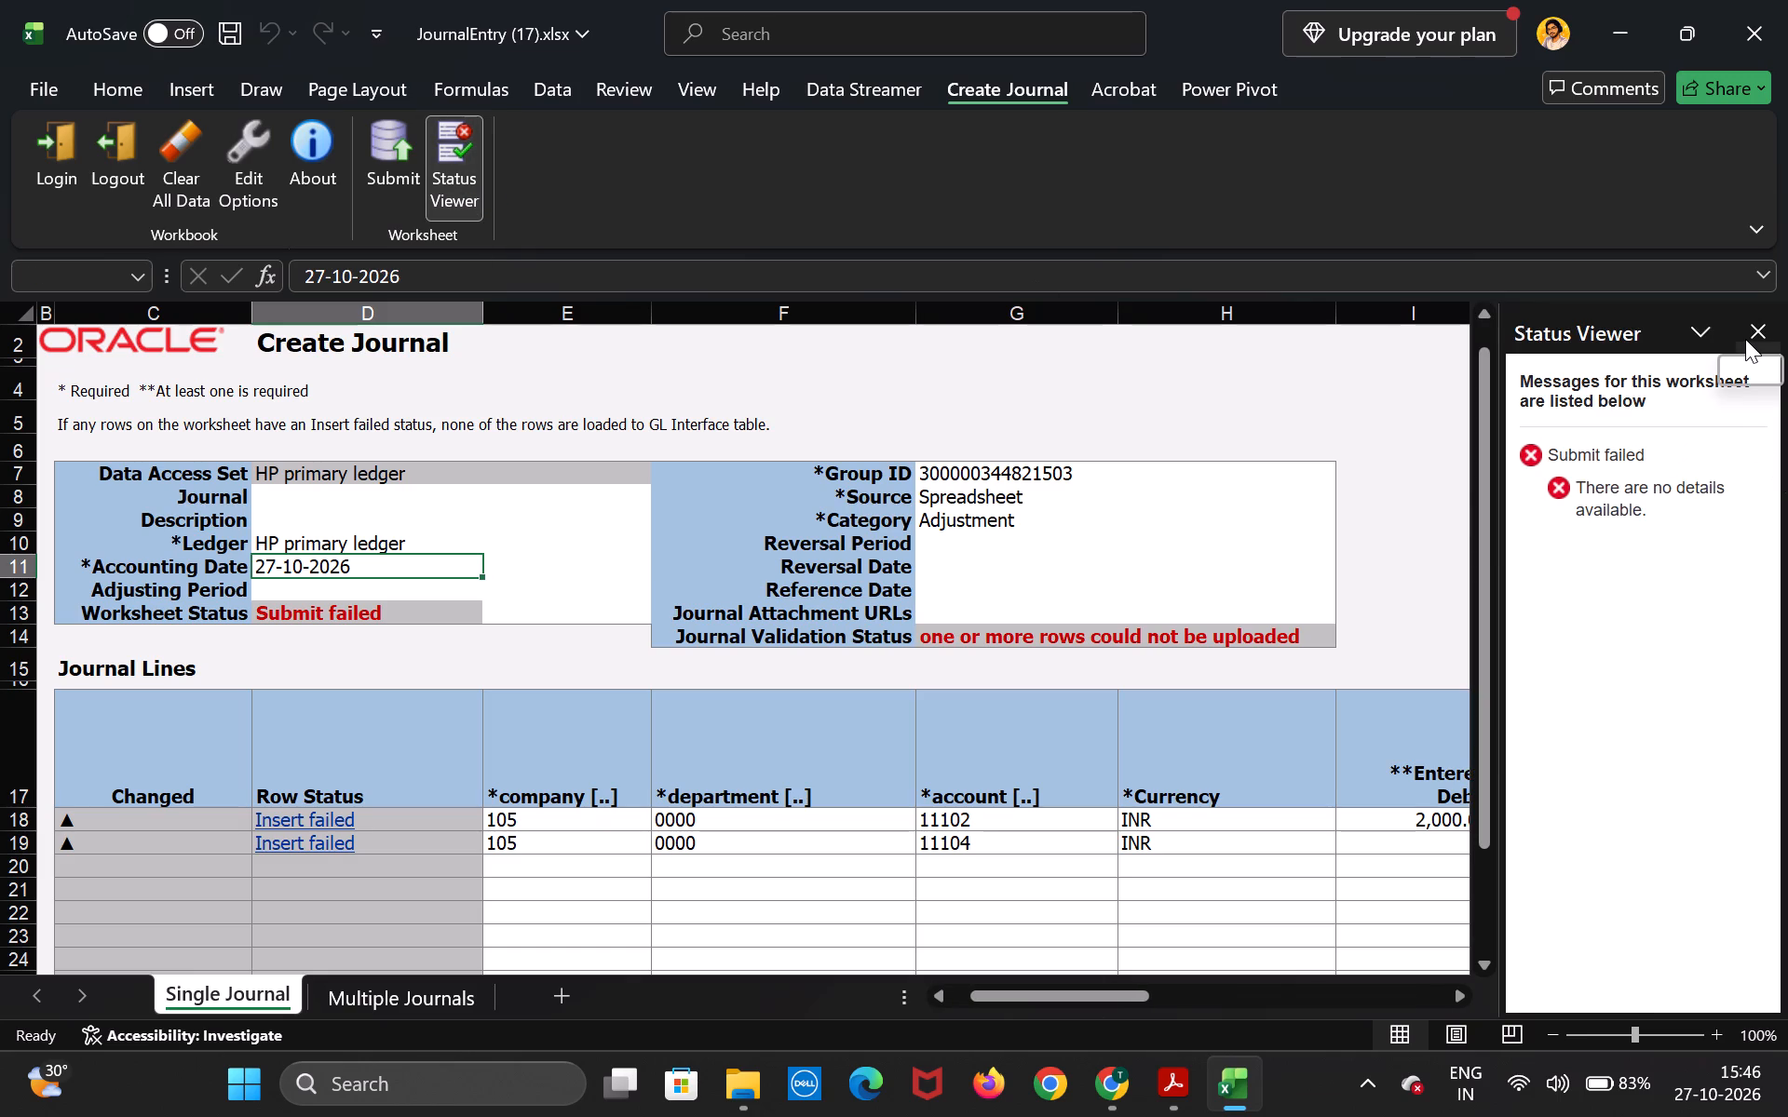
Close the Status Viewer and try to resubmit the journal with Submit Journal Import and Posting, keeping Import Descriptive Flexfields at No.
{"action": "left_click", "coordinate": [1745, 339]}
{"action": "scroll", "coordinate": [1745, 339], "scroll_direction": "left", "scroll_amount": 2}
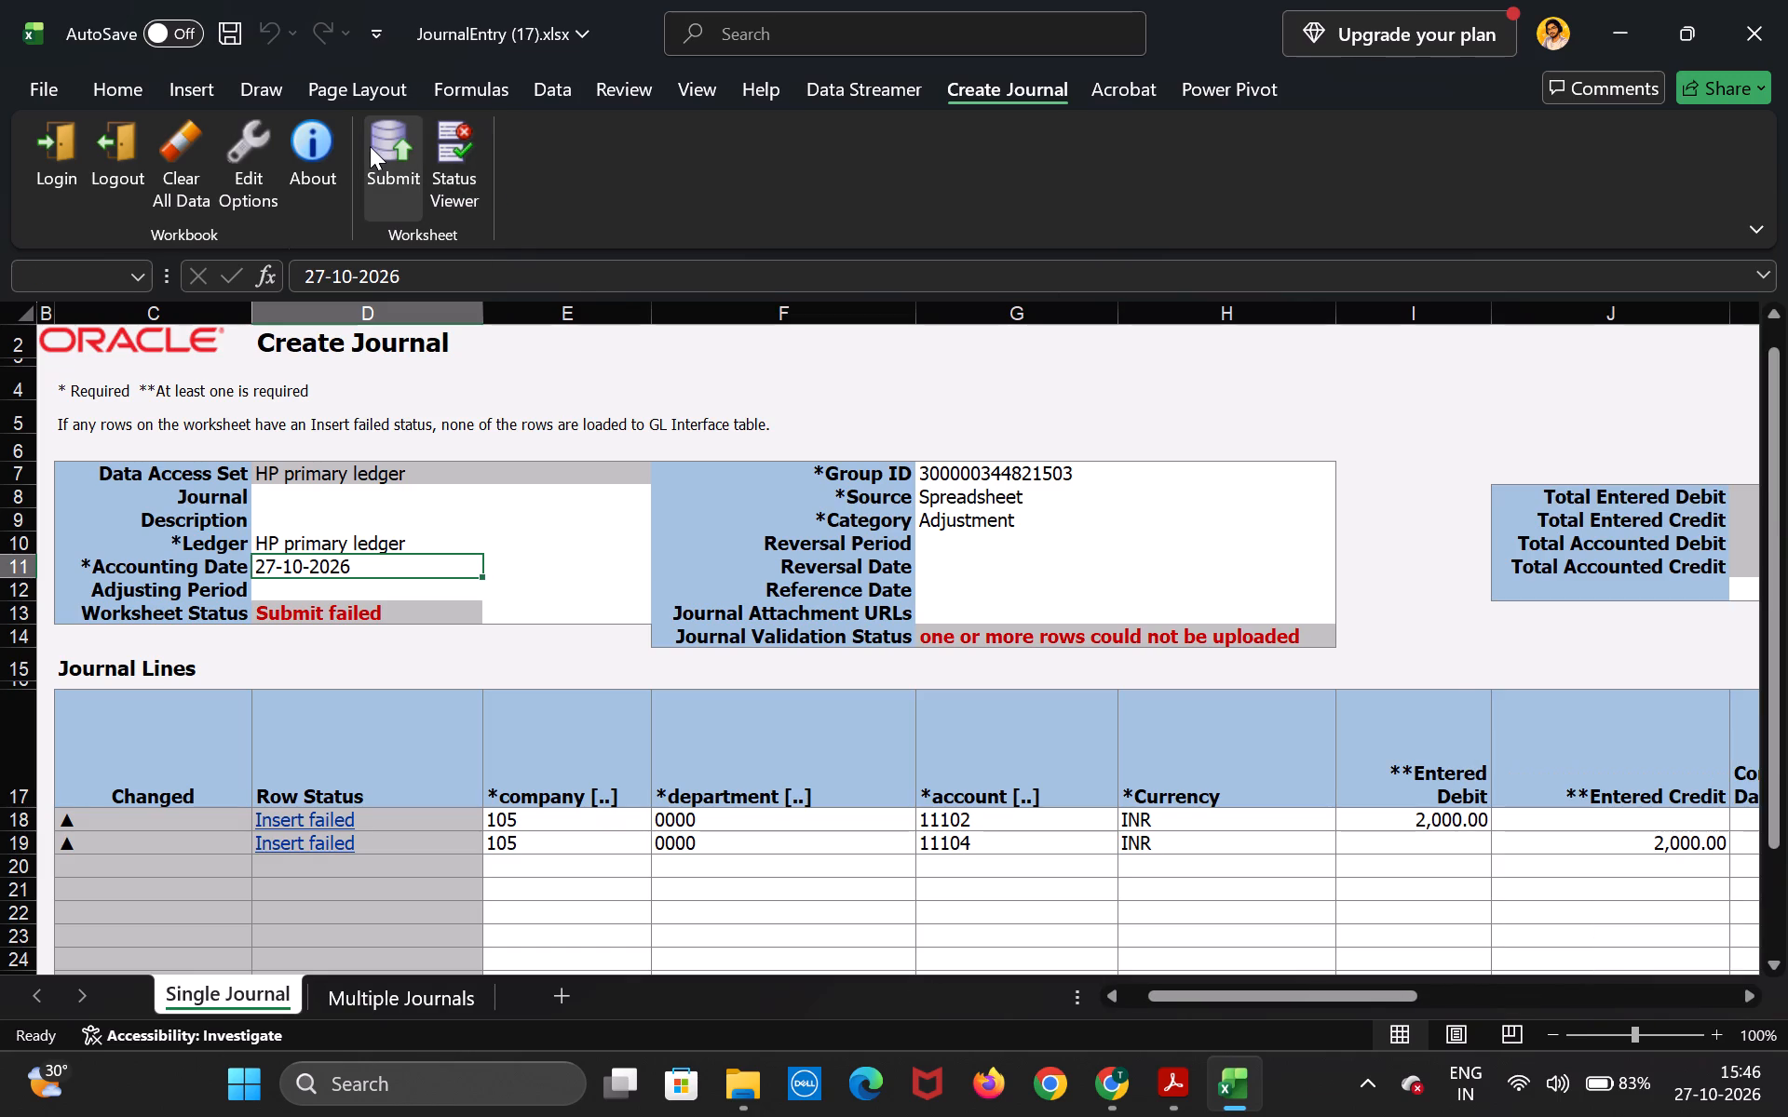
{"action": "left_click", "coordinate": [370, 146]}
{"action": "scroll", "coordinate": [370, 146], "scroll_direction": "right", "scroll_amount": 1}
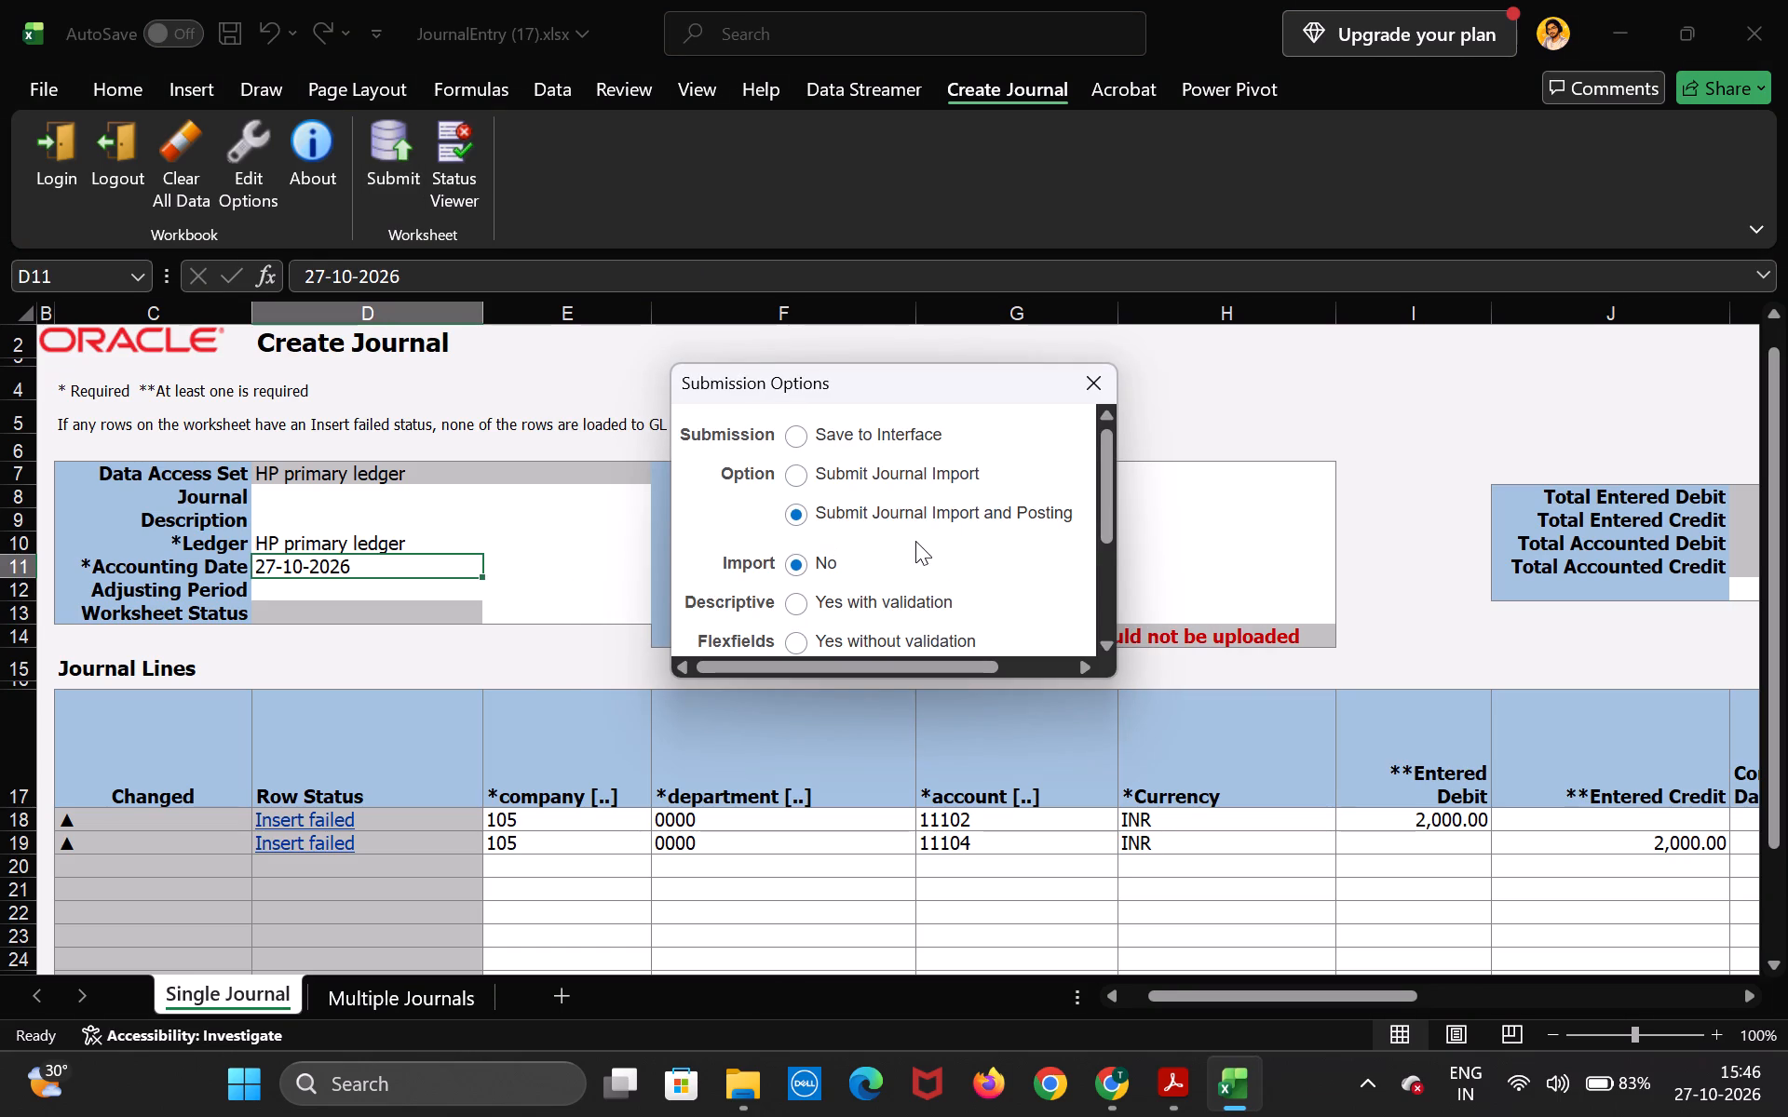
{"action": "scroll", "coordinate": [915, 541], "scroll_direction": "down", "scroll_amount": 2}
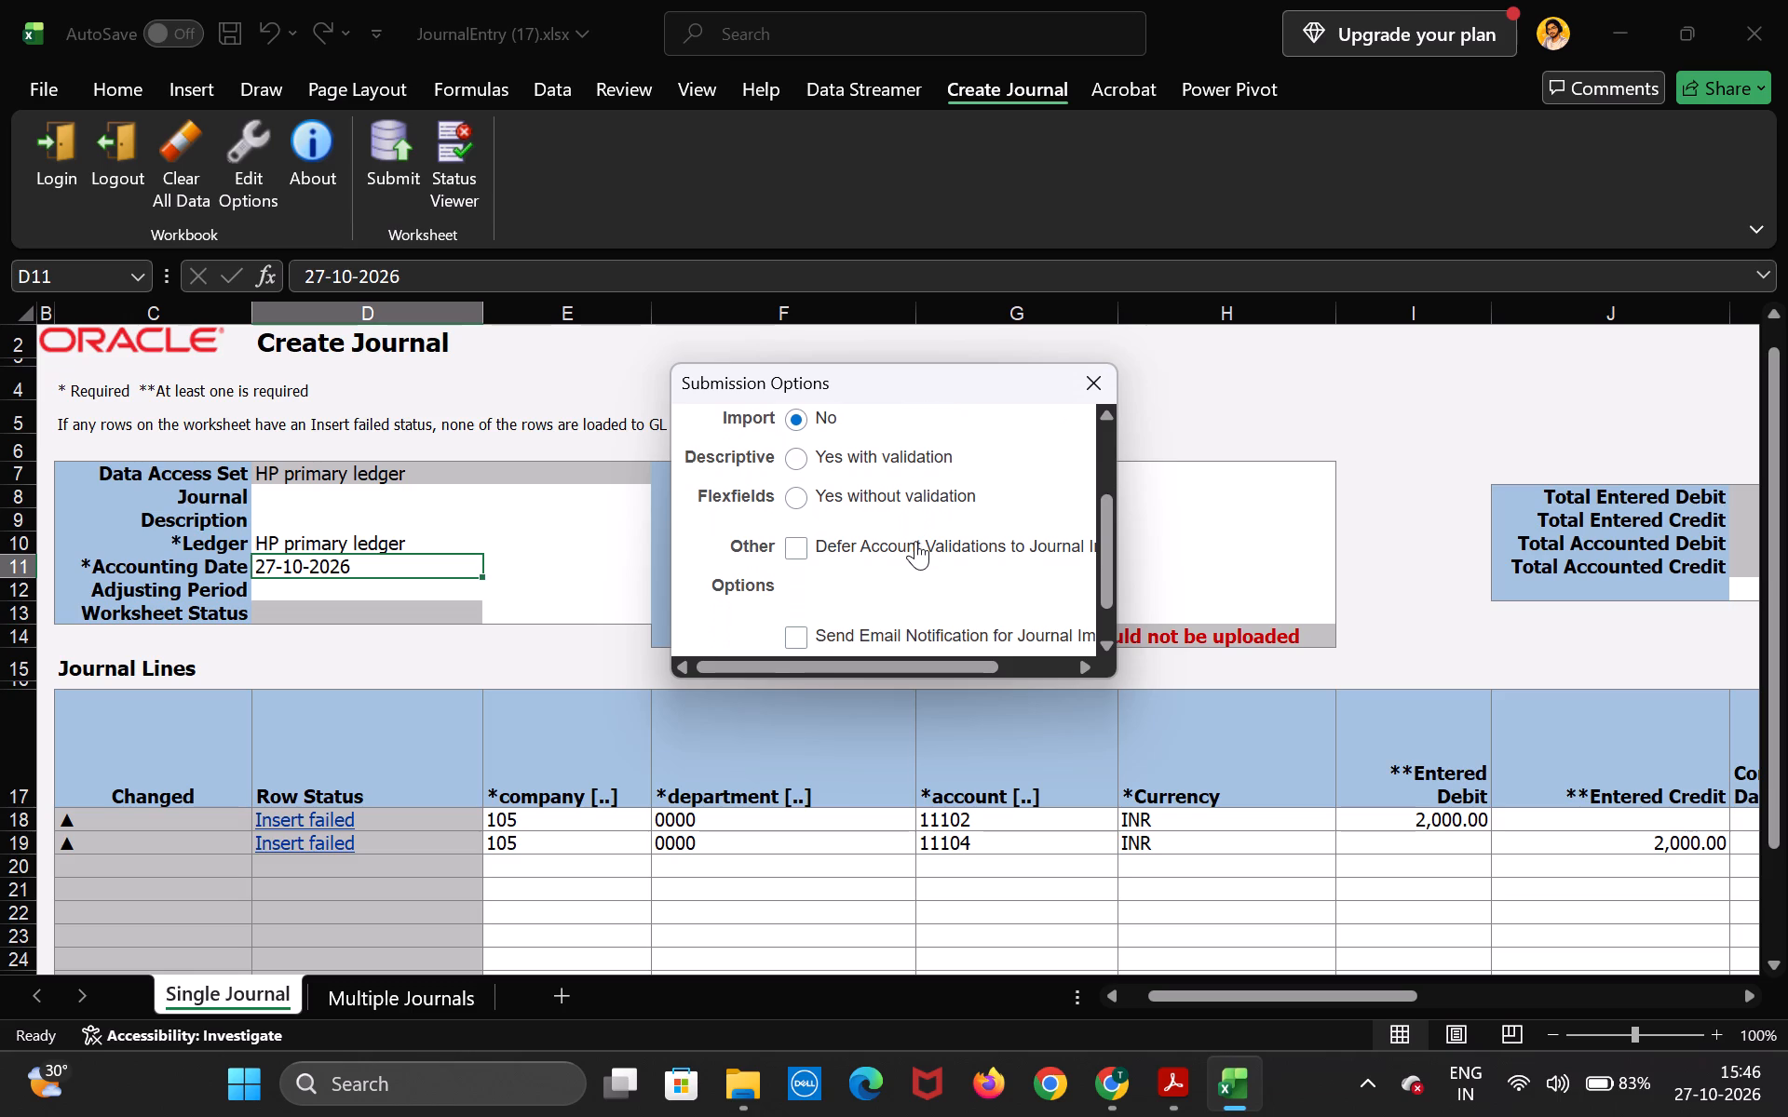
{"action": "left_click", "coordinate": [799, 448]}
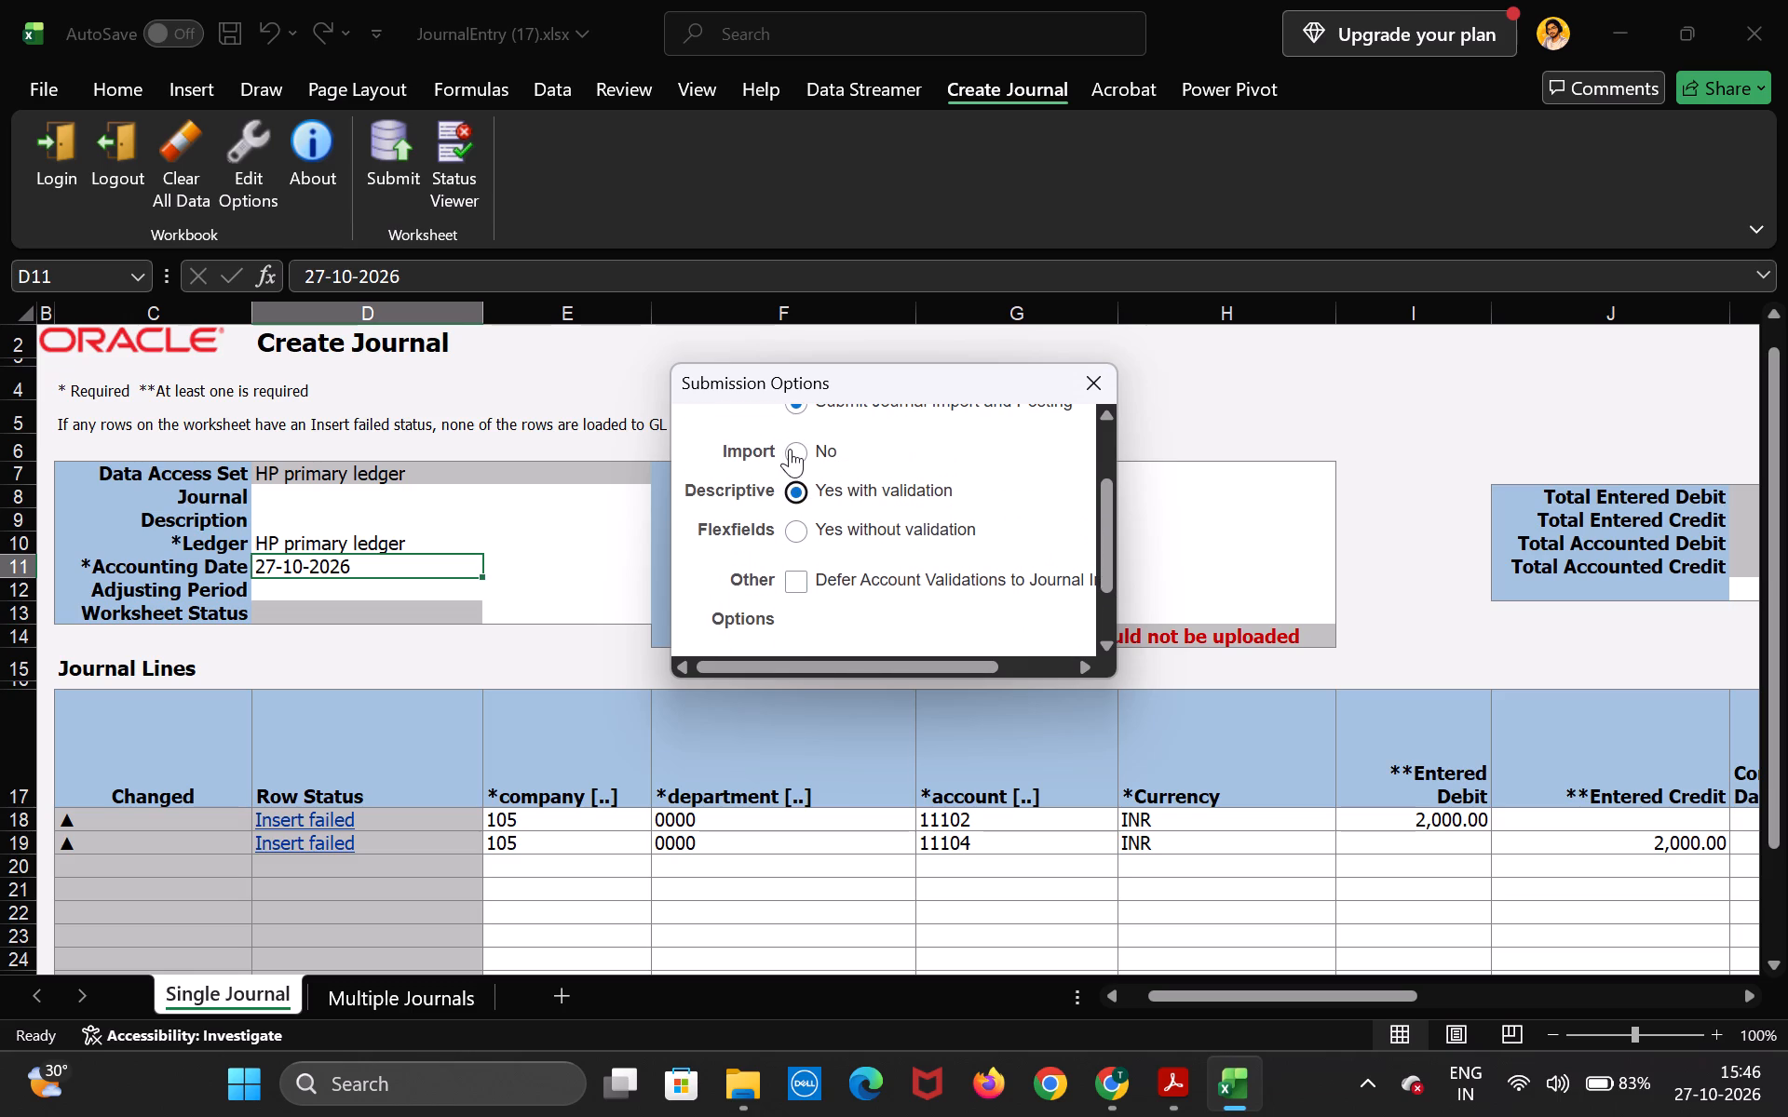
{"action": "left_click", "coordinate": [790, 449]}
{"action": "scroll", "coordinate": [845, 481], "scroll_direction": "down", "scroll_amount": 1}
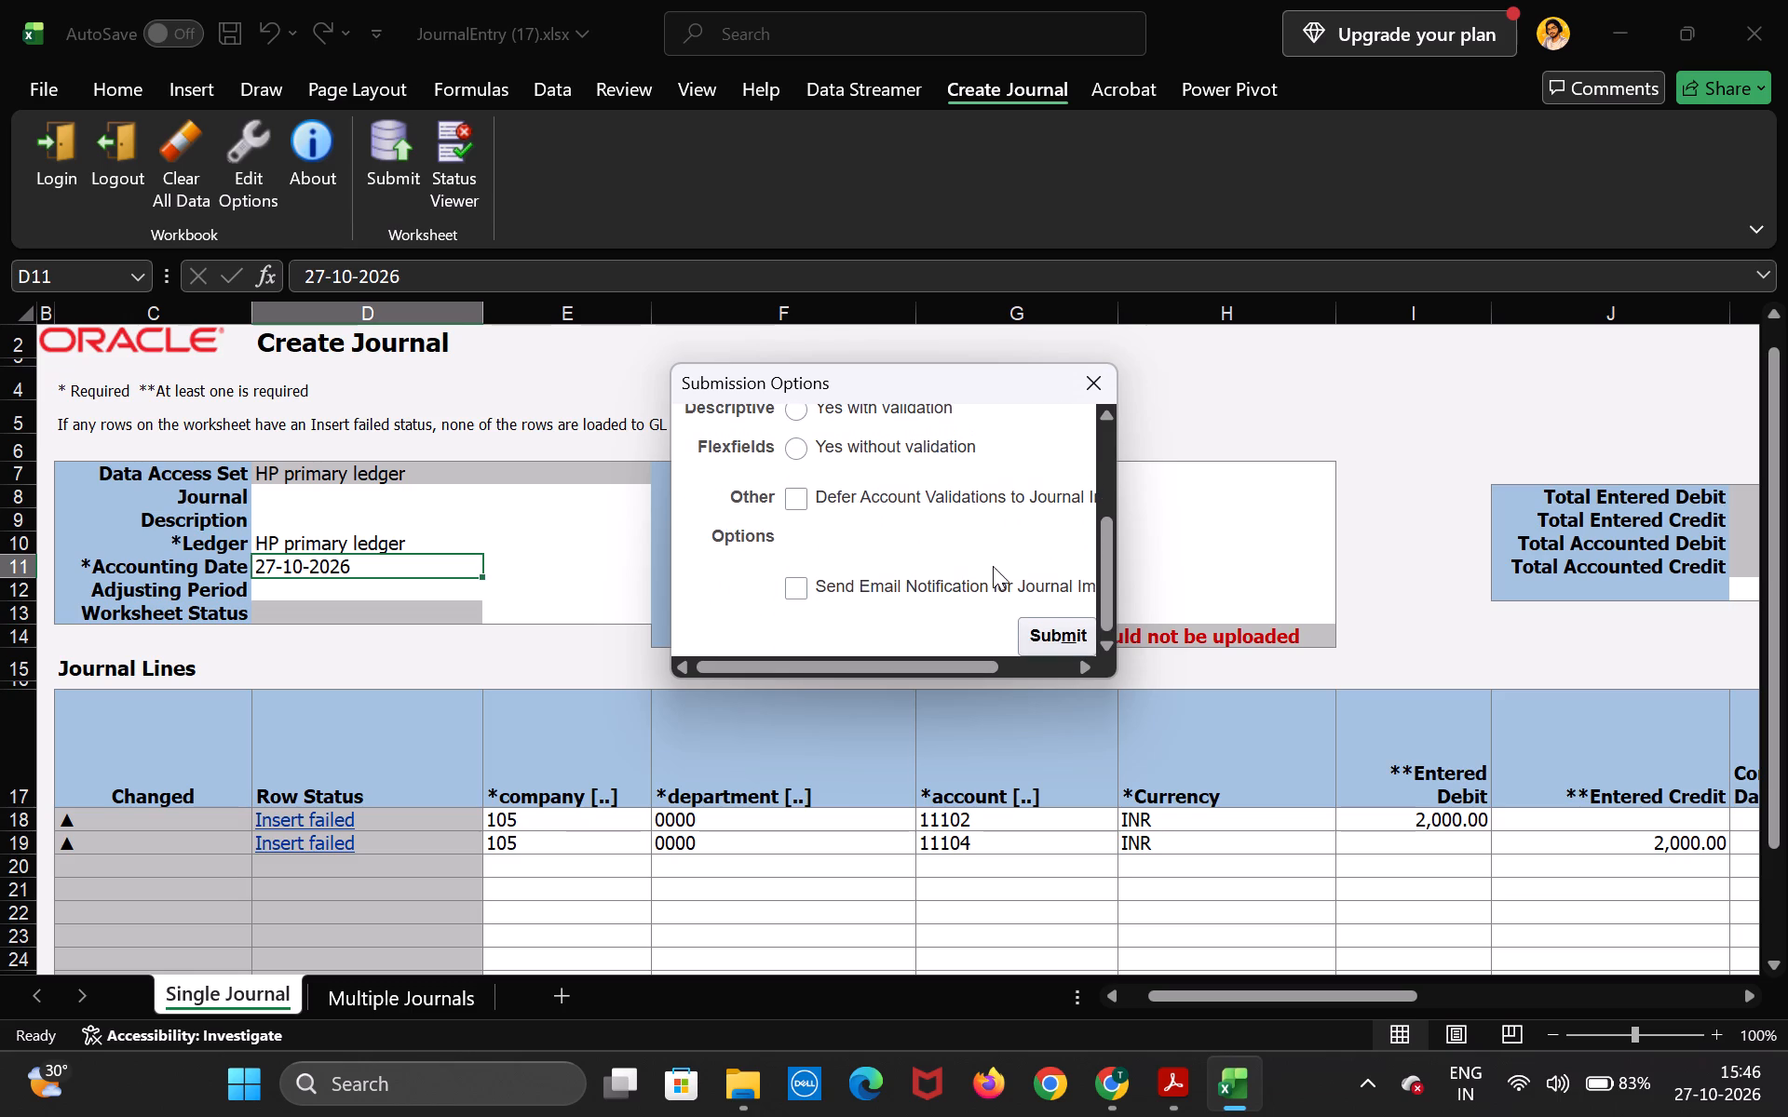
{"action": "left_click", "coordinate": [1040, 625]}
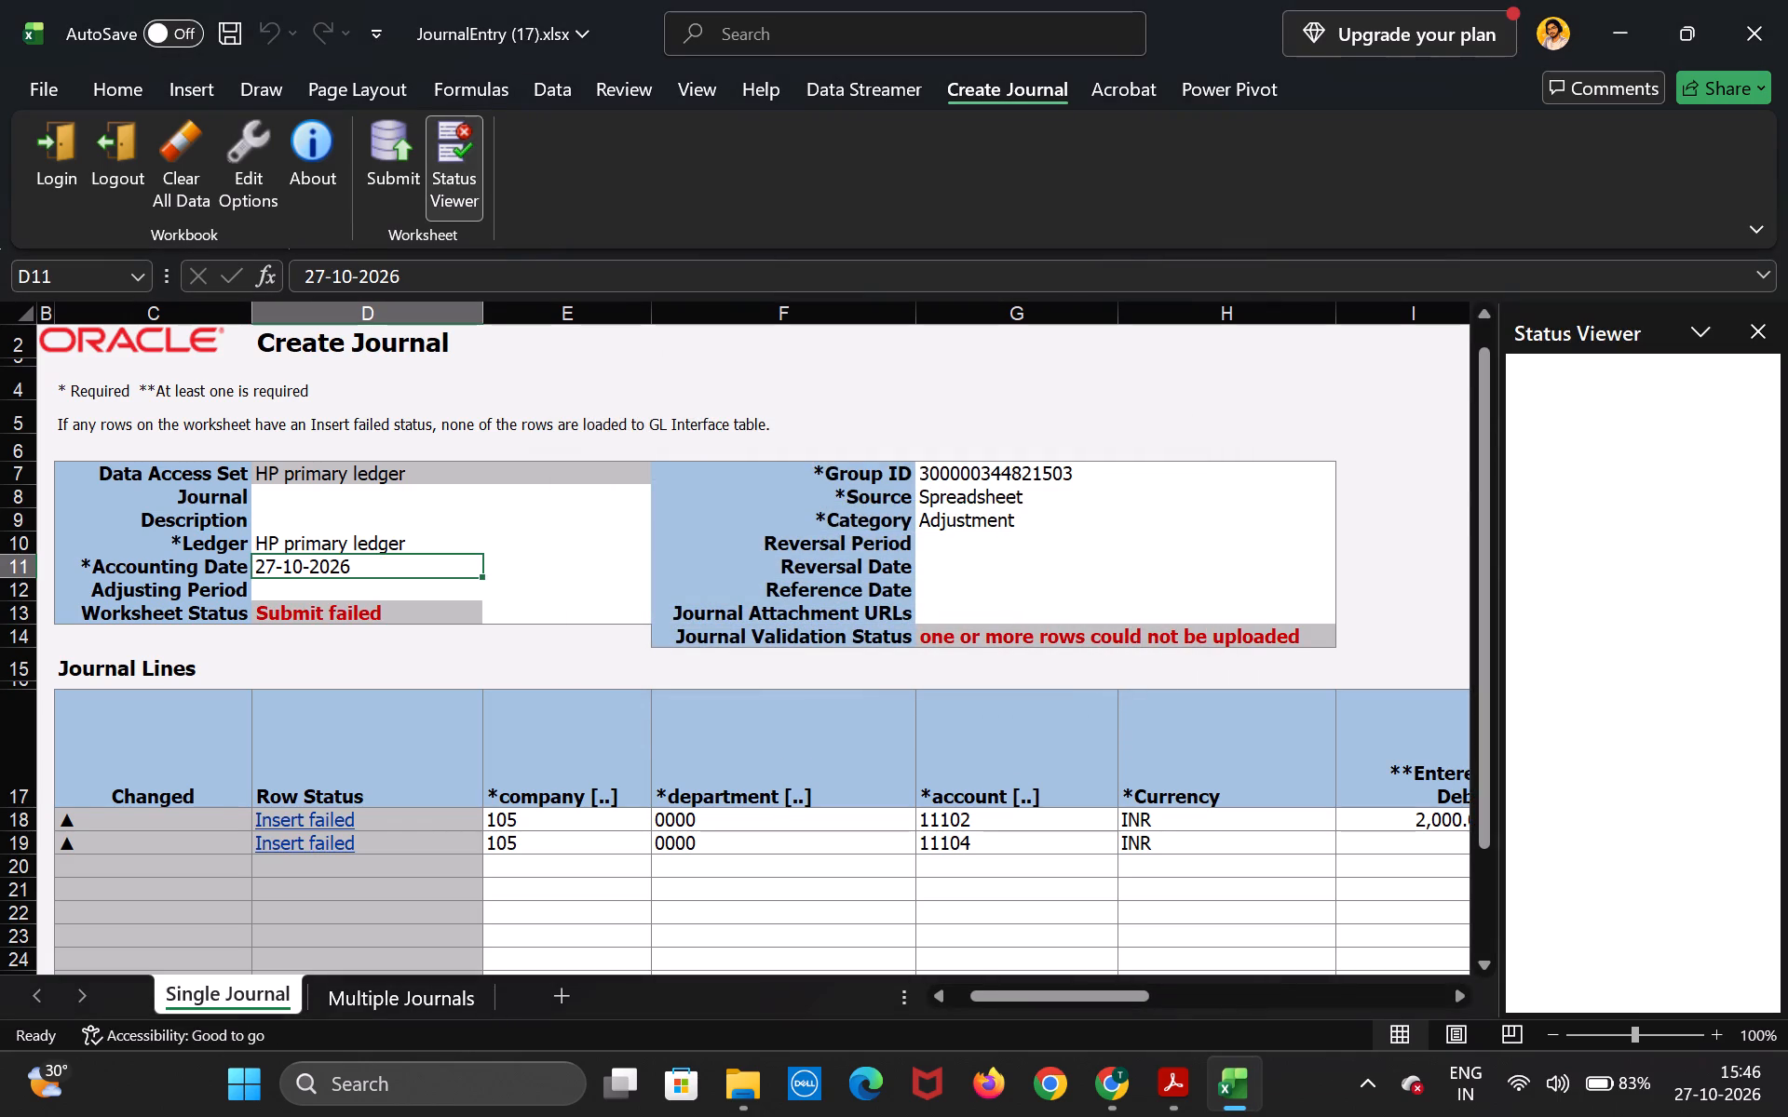
Review the Status Viewer messages for the Group ID, Source, Category, Journal Validation Status and the journal line in row 19.
{"action": "scroll", "coordinate": [1429, 562], "scroll_direction": "right", "scroll_amount": 1}
{"action": "left_click", "coordinate": [1615, 493]}
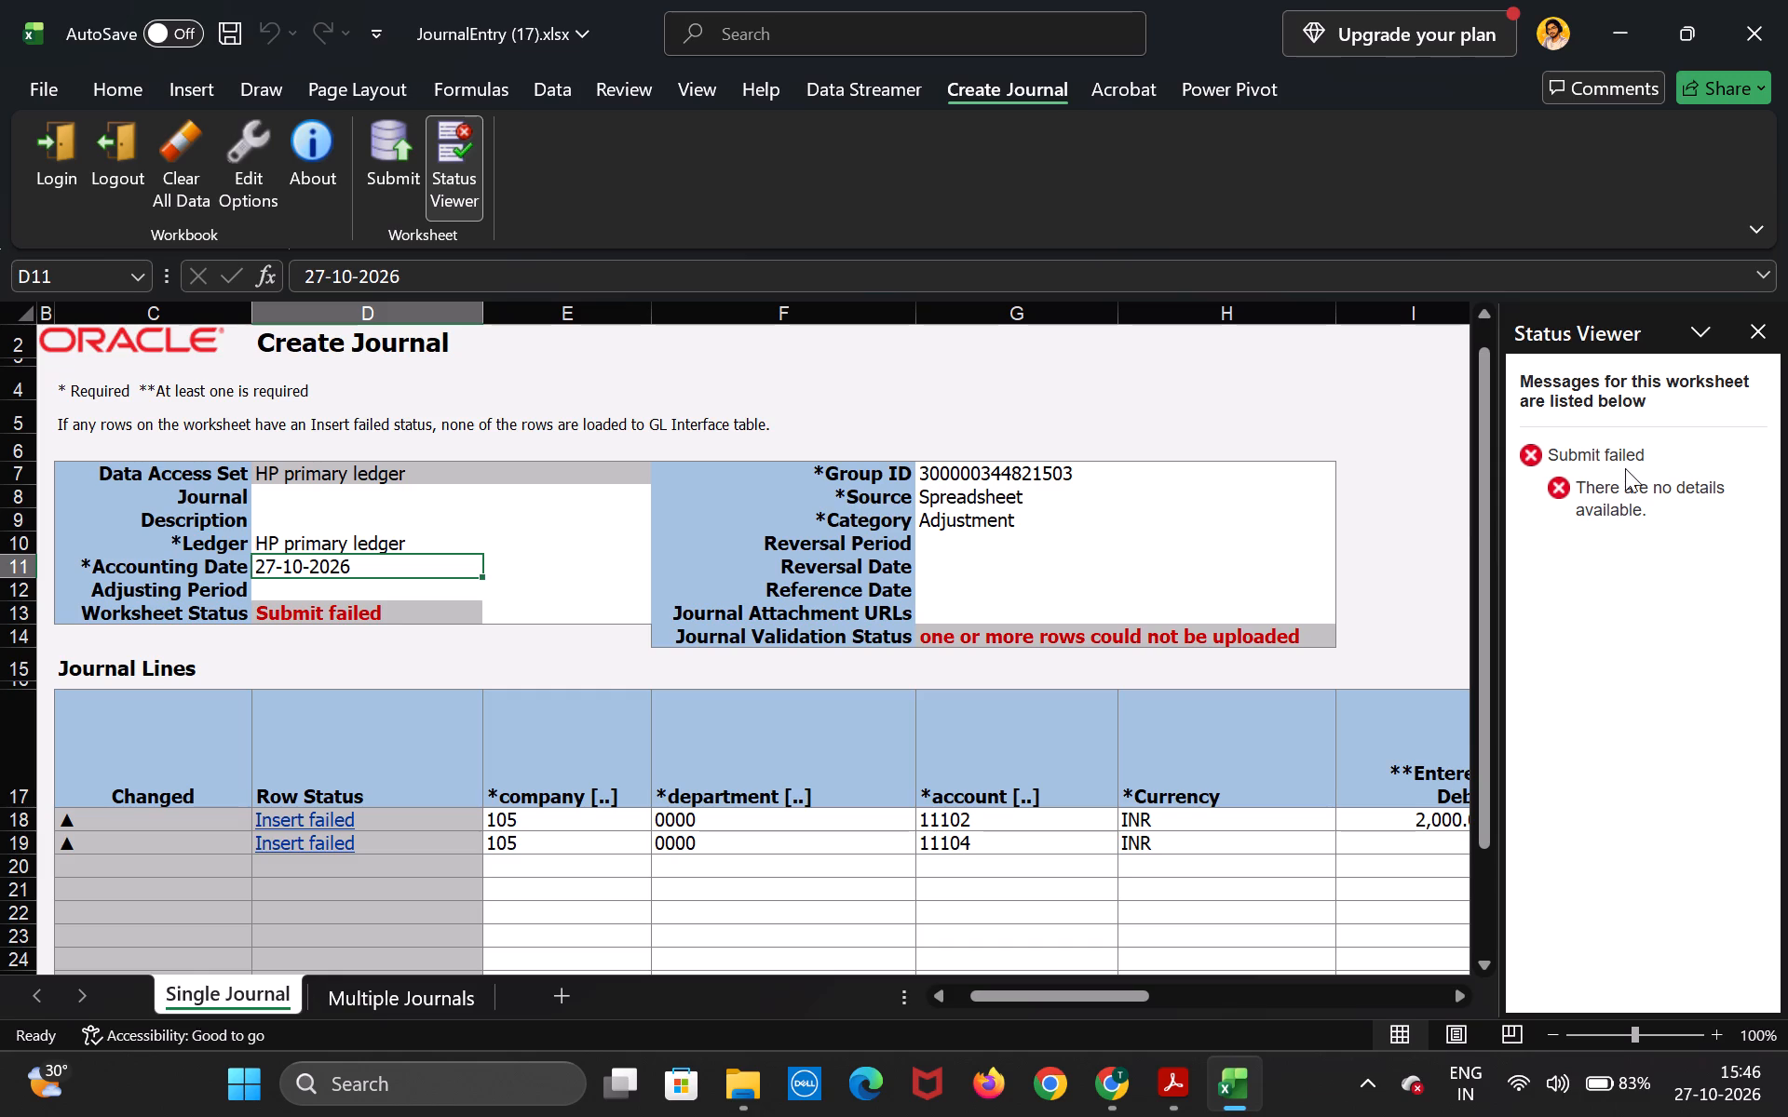
{"action": "scroll", "coordinate": [1535, 489], "scroll_direction": "right", "scroll_amount": 2}
{"action": "left_click", "coordinate": [1077, 472]}
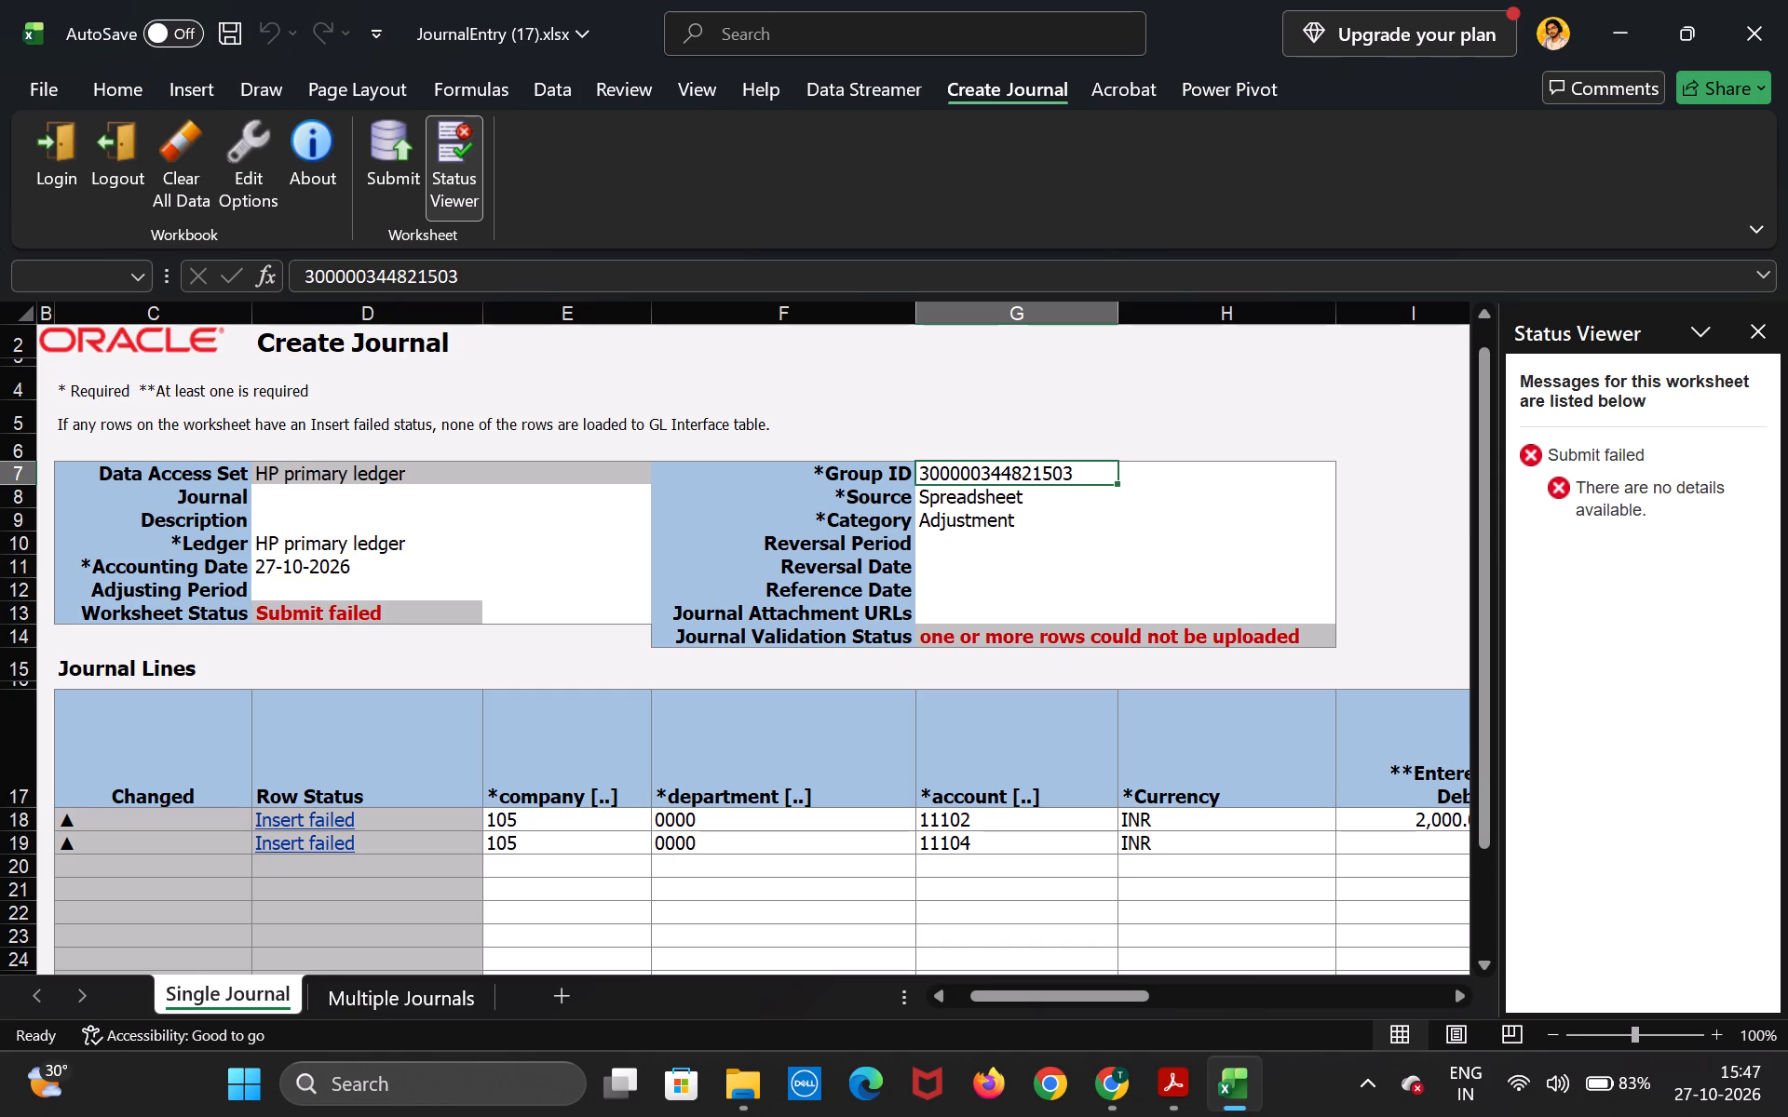
{"action": "left_click", "coordinate": [1019, 496]}
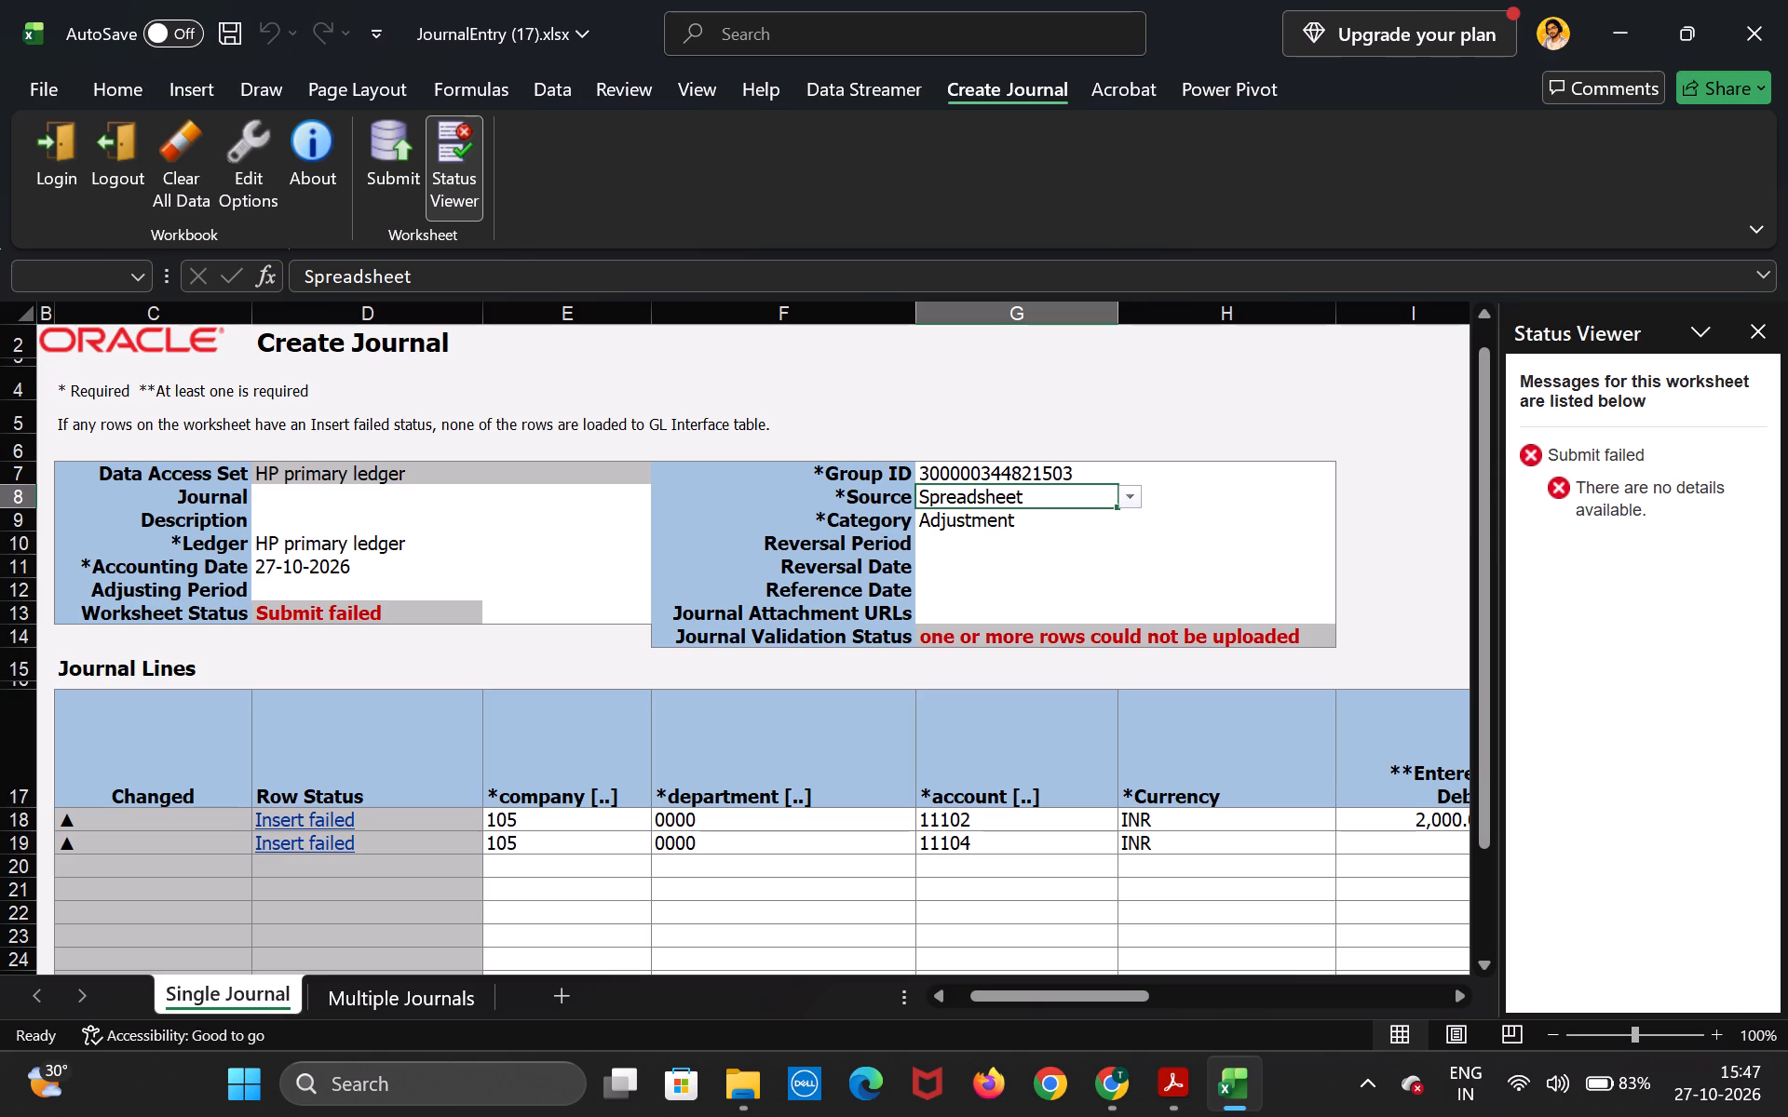
{"action": "left_click", "coordinate": [993, 525]}
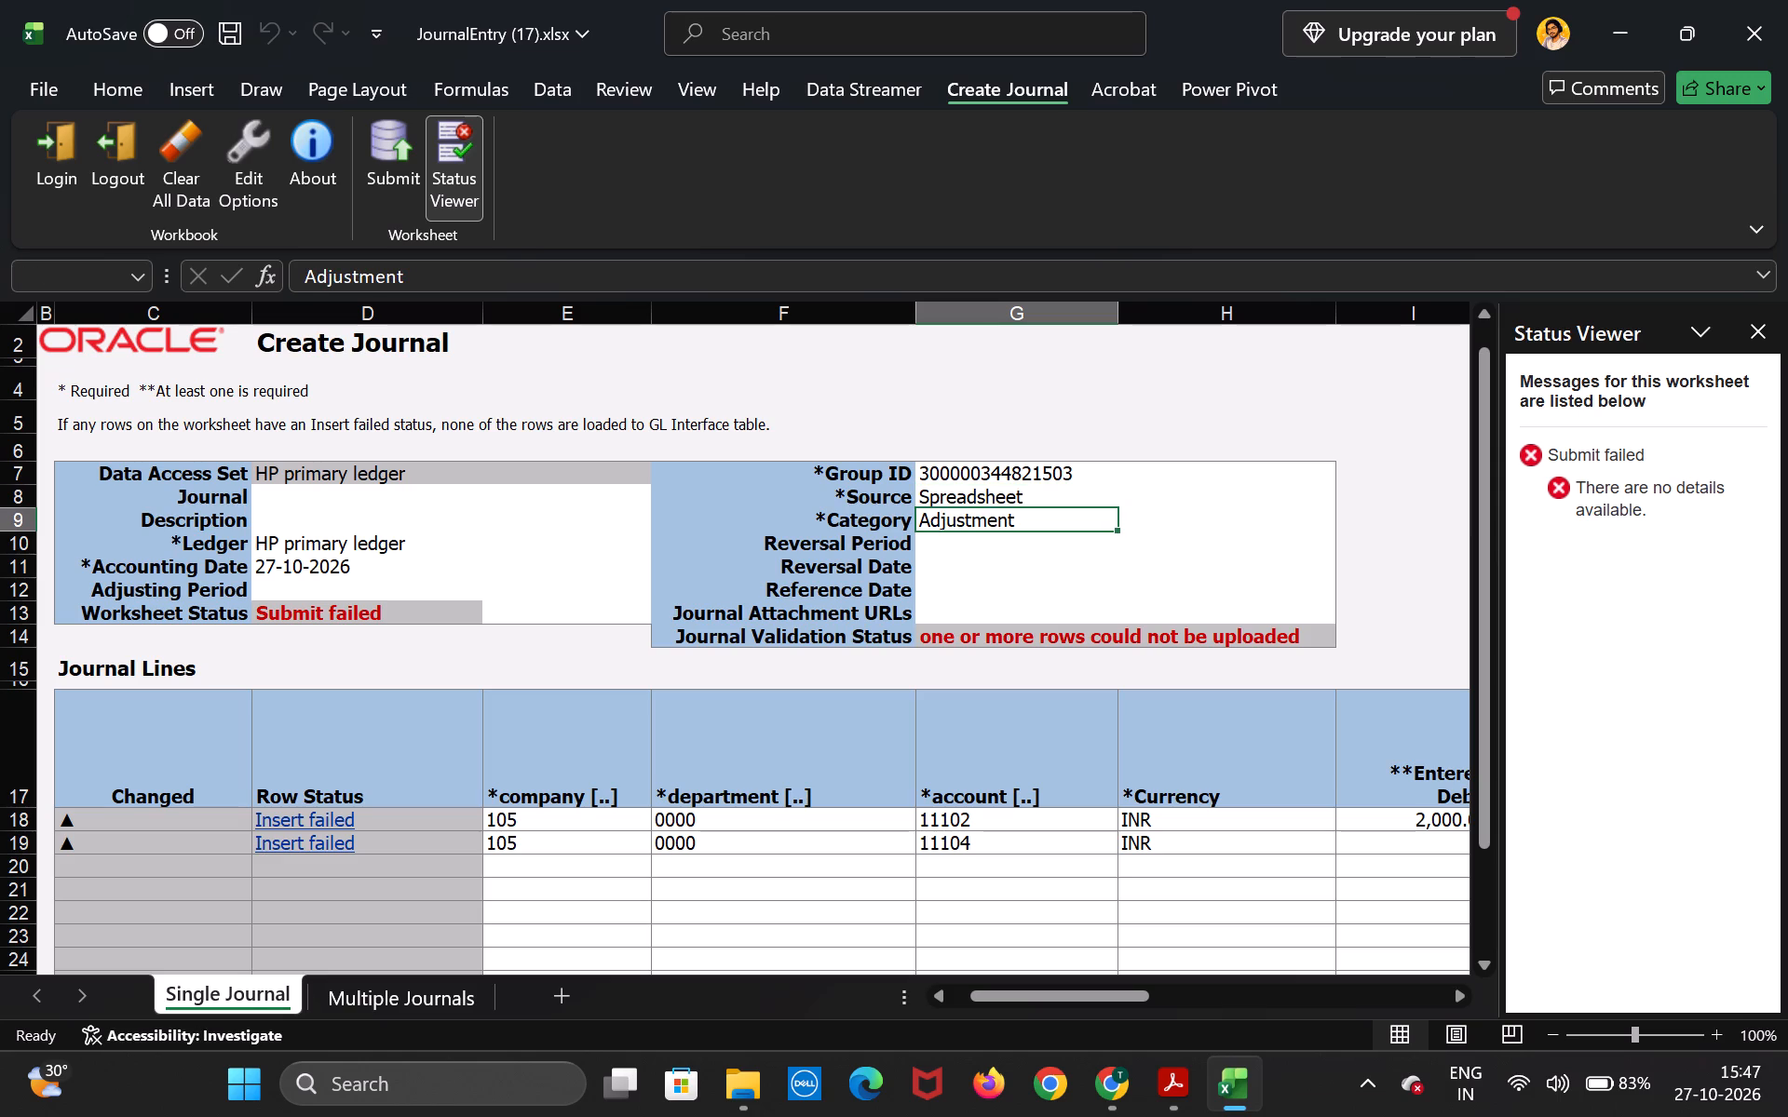
{"action": "left_click", "coordinate": [952, 639]}
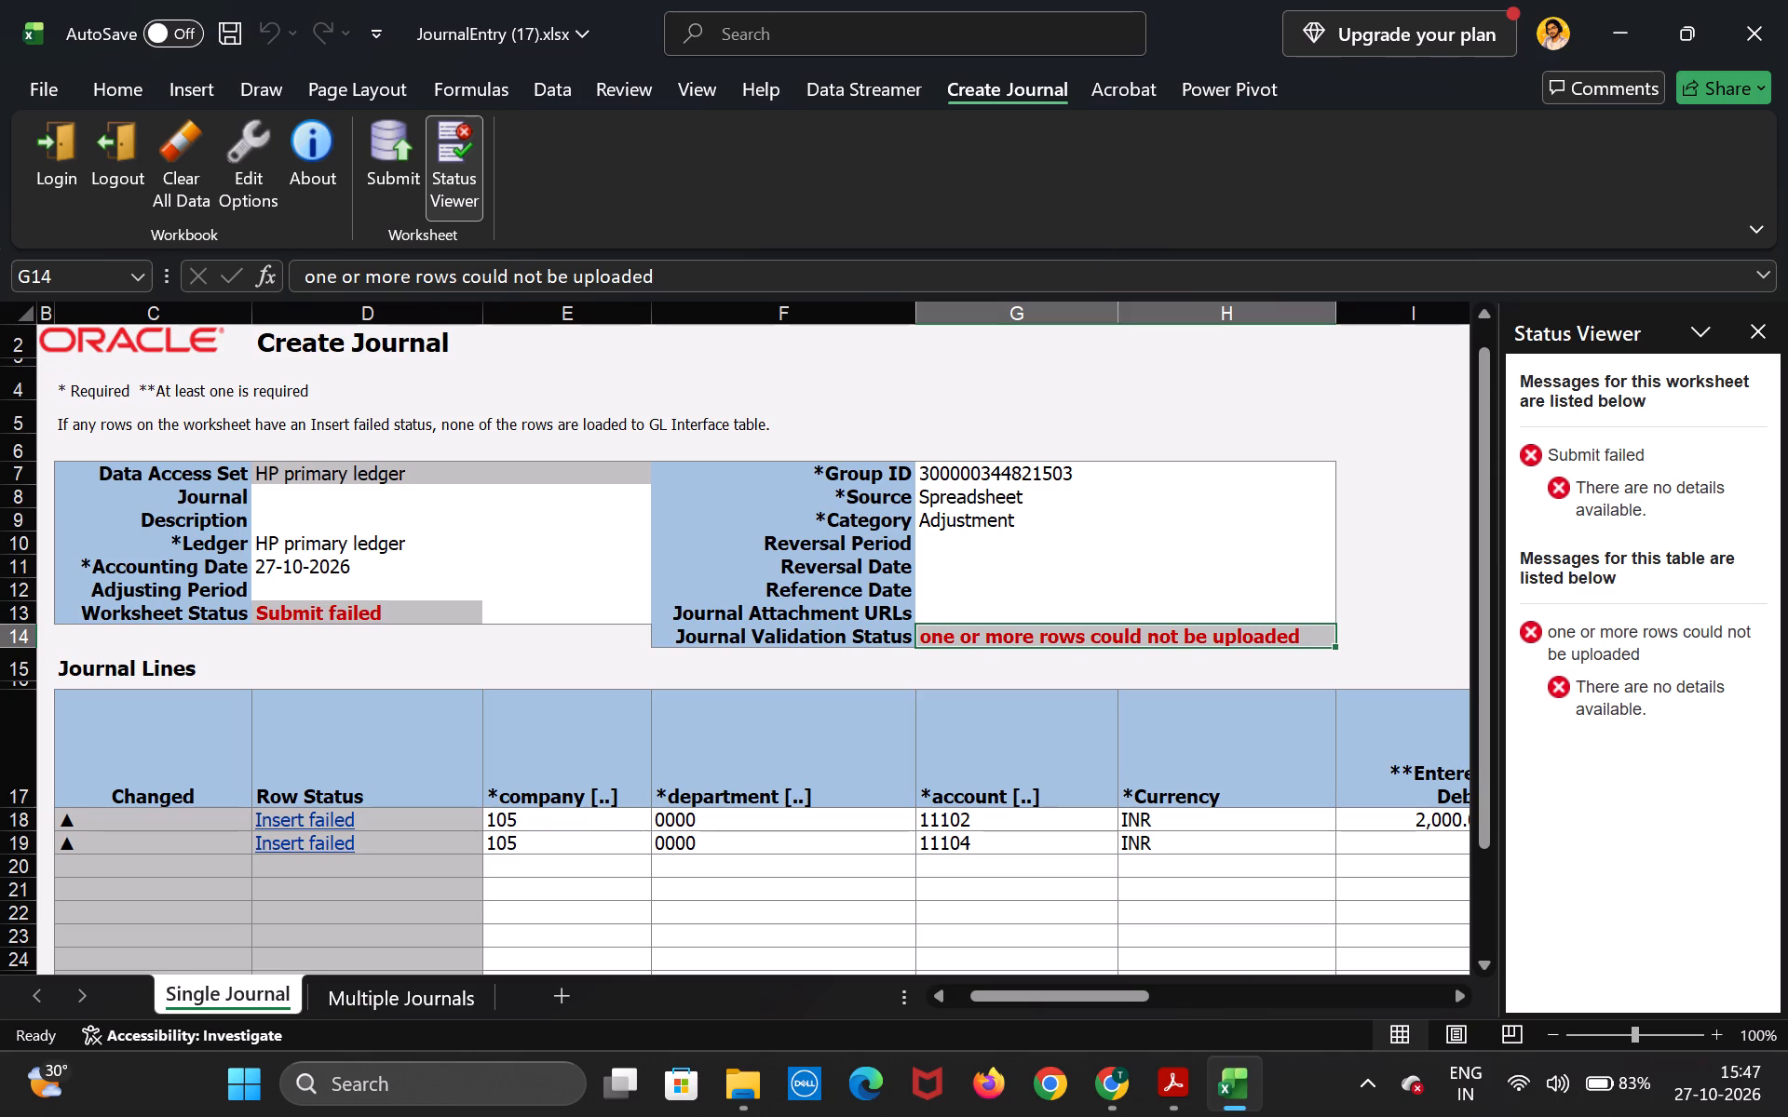
{"action": "left_click", "coordinate": [968, 849]}
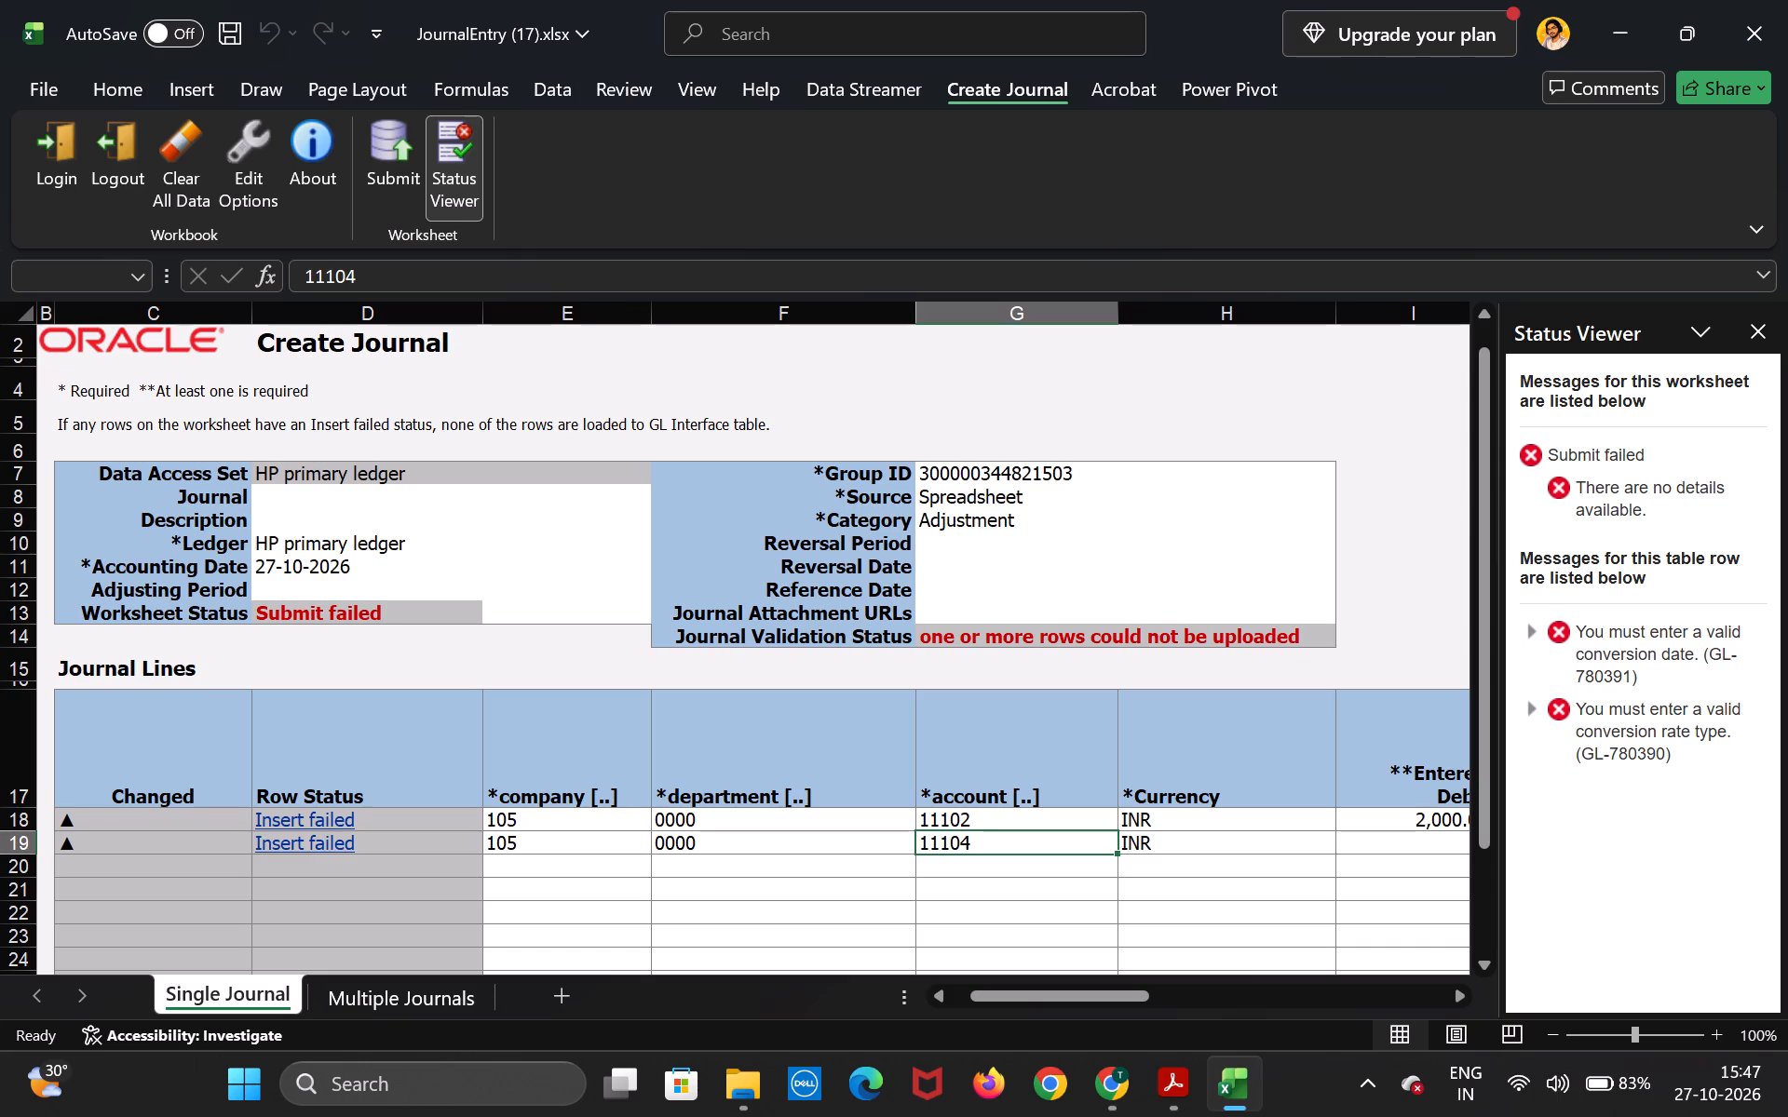
Check the account and company values in journal rows 18 and 19, and the header's Accounting Date and Adjusting Period.
{"action": "double_click", "coordinate": [975, 824]}
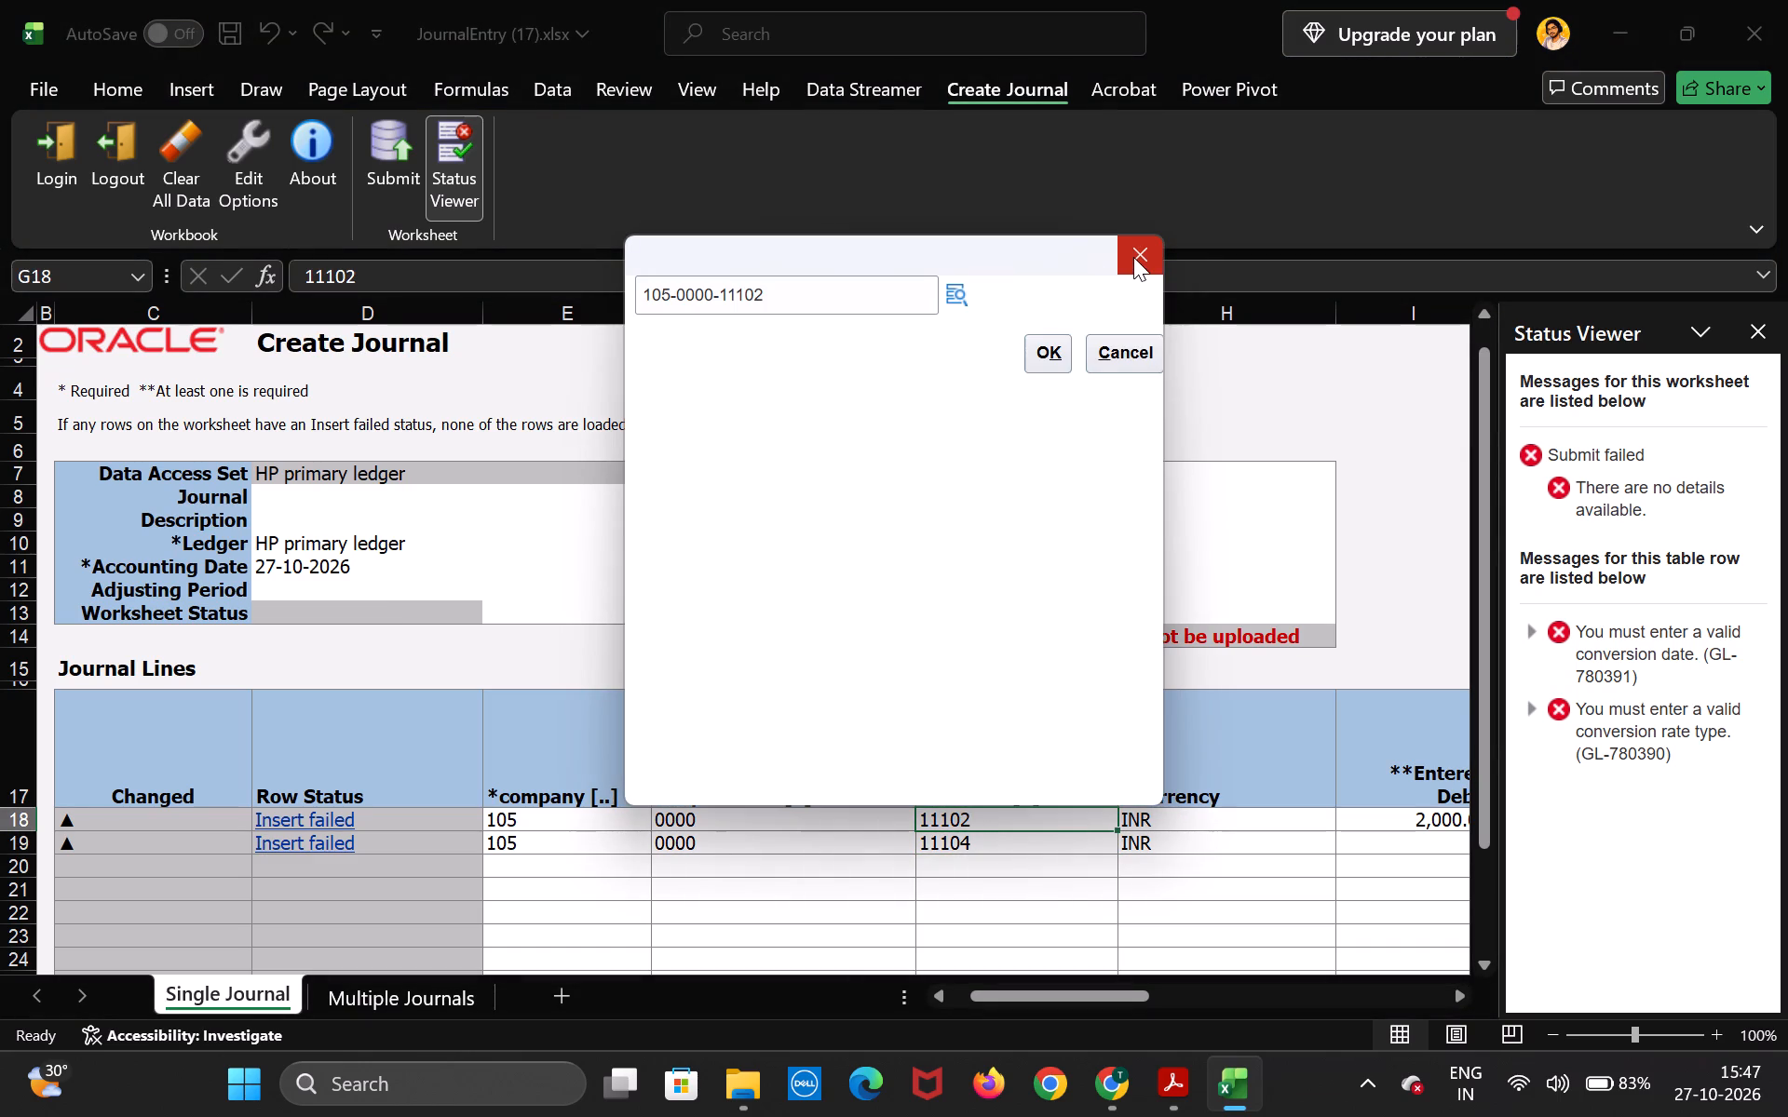
{"action": "left_click", "coordinate": [1133, 257]}
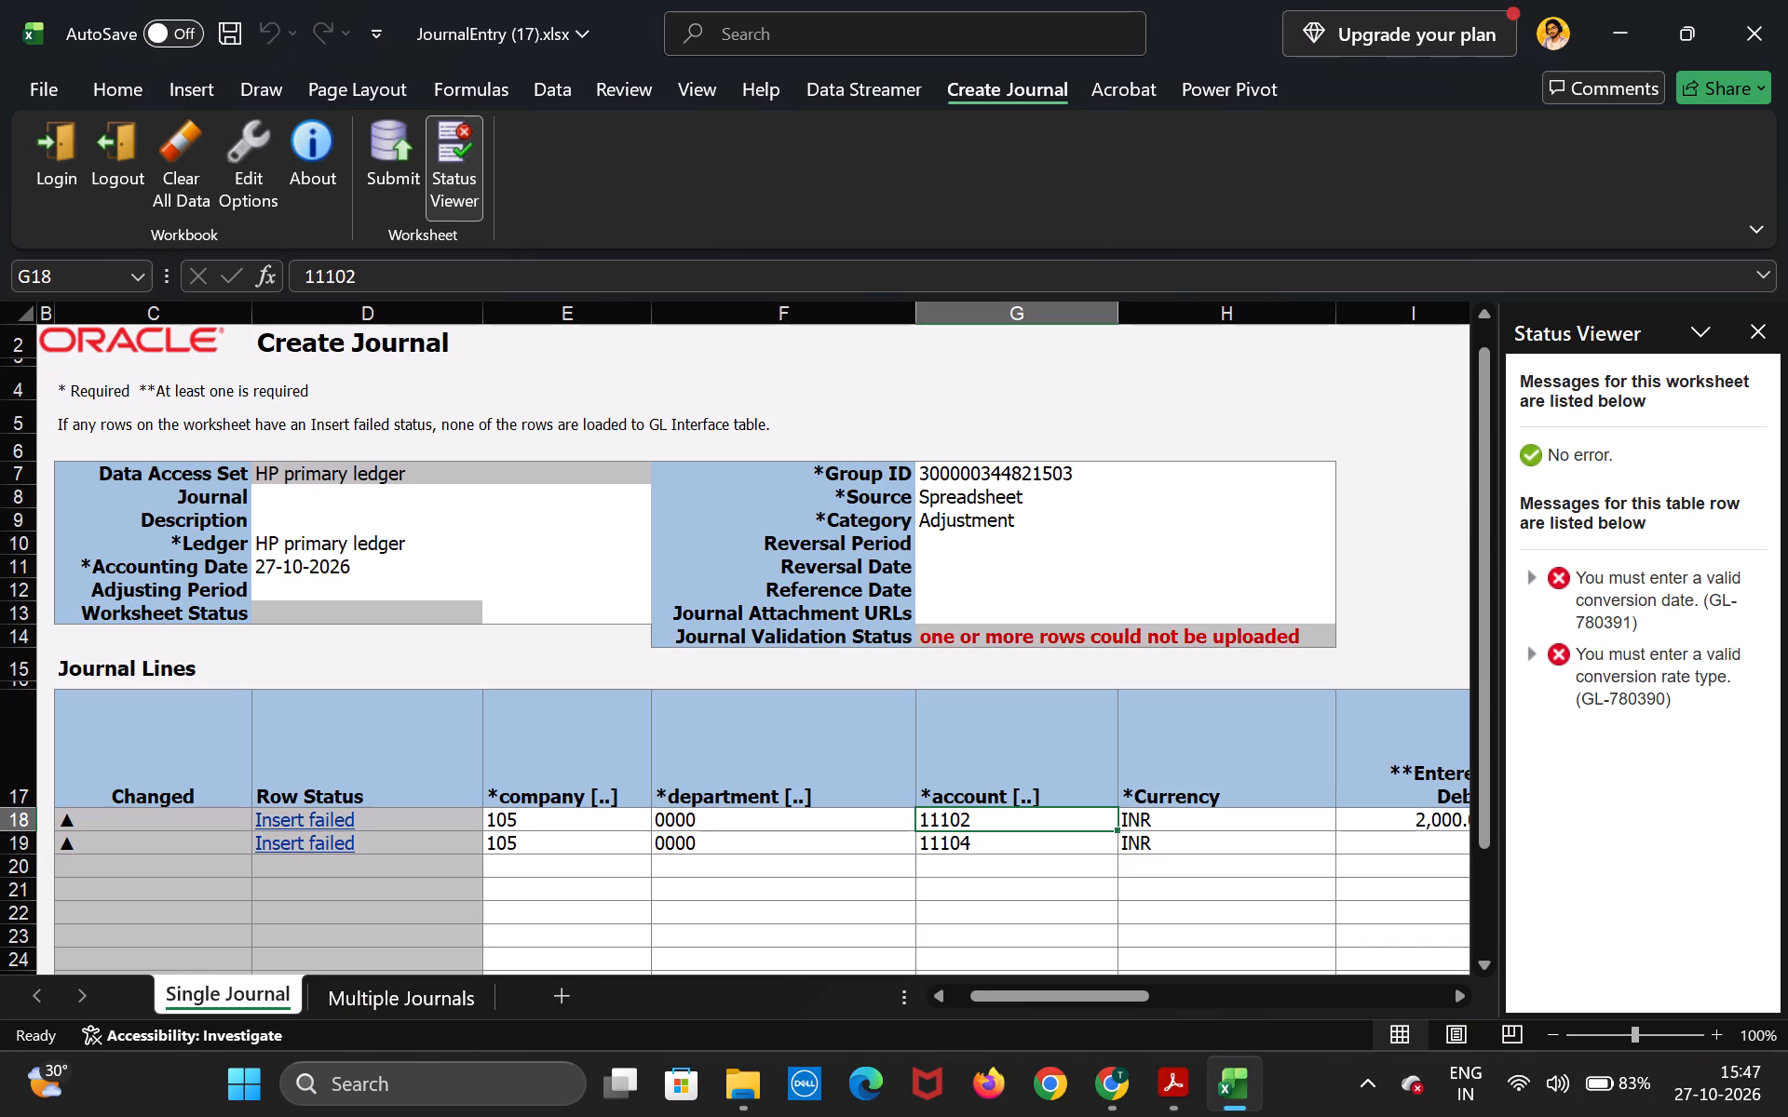
{"action": "left_click", "coordinate": [535, 827]}
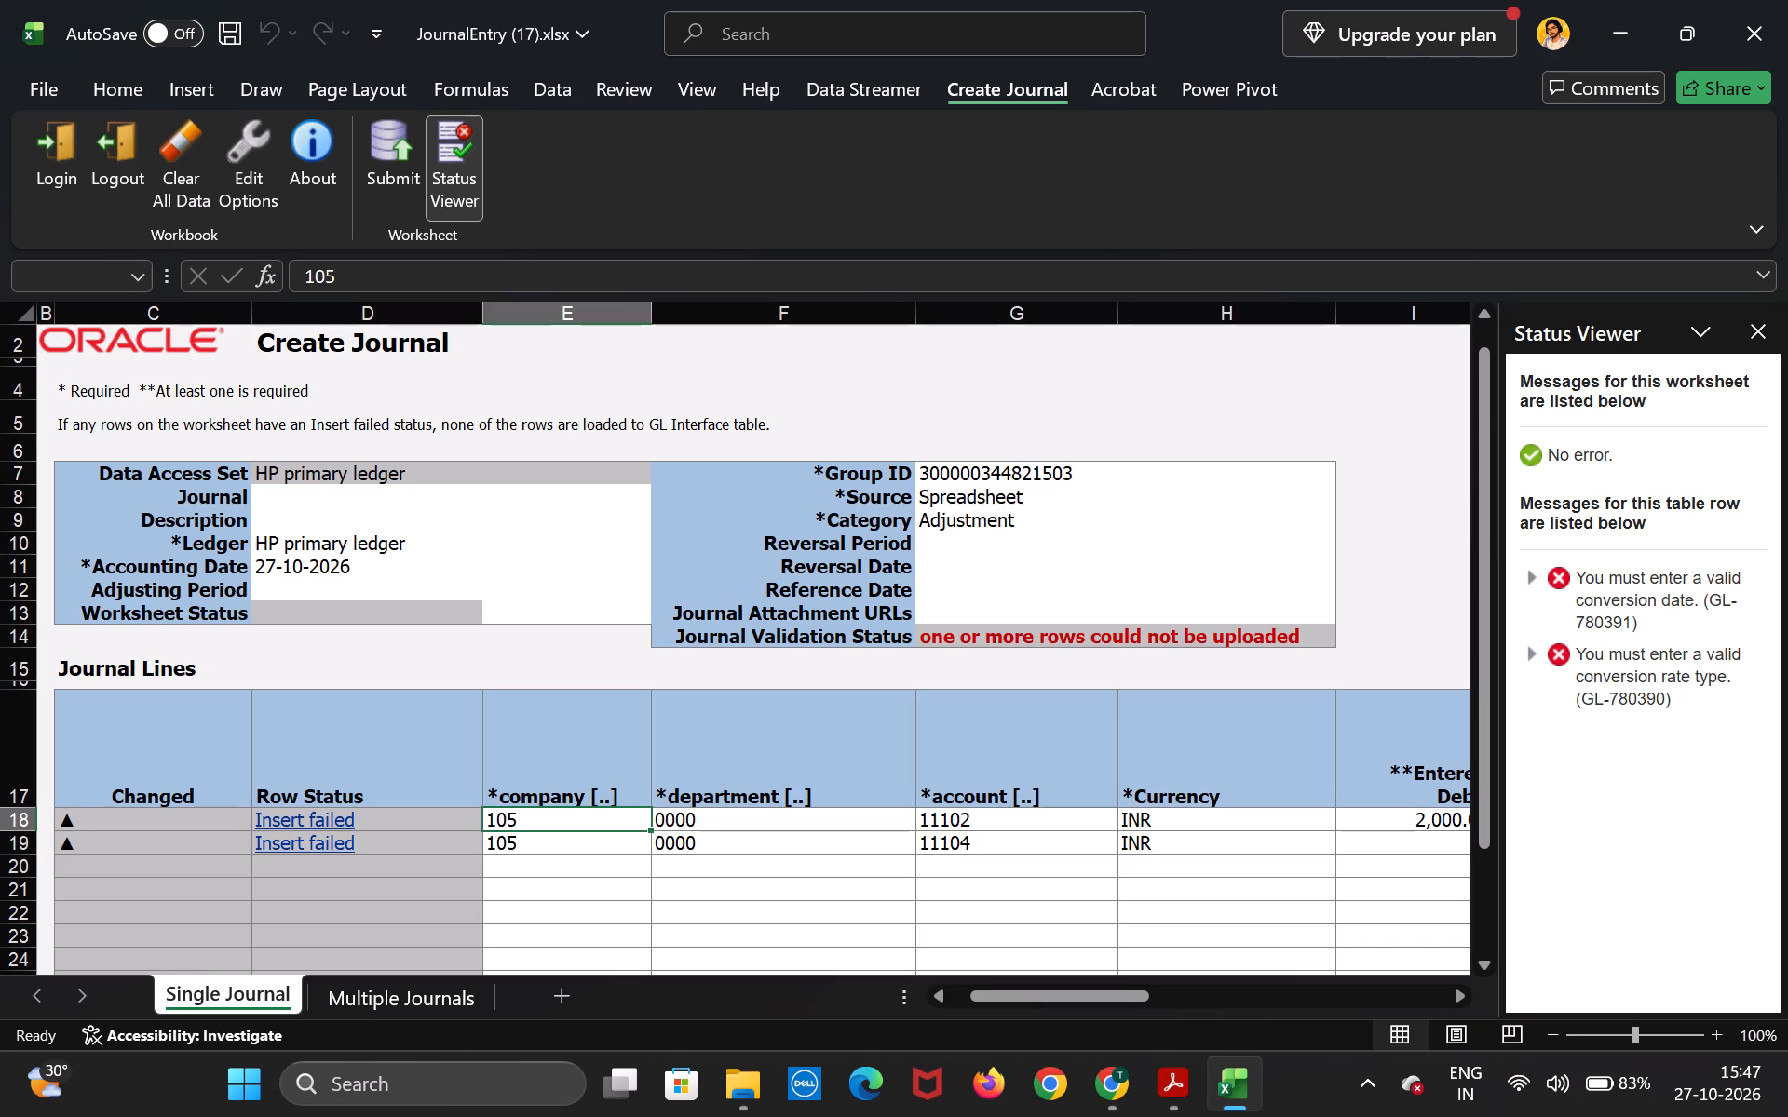
{"action": "left_click", "coordinate": [533, 844]}
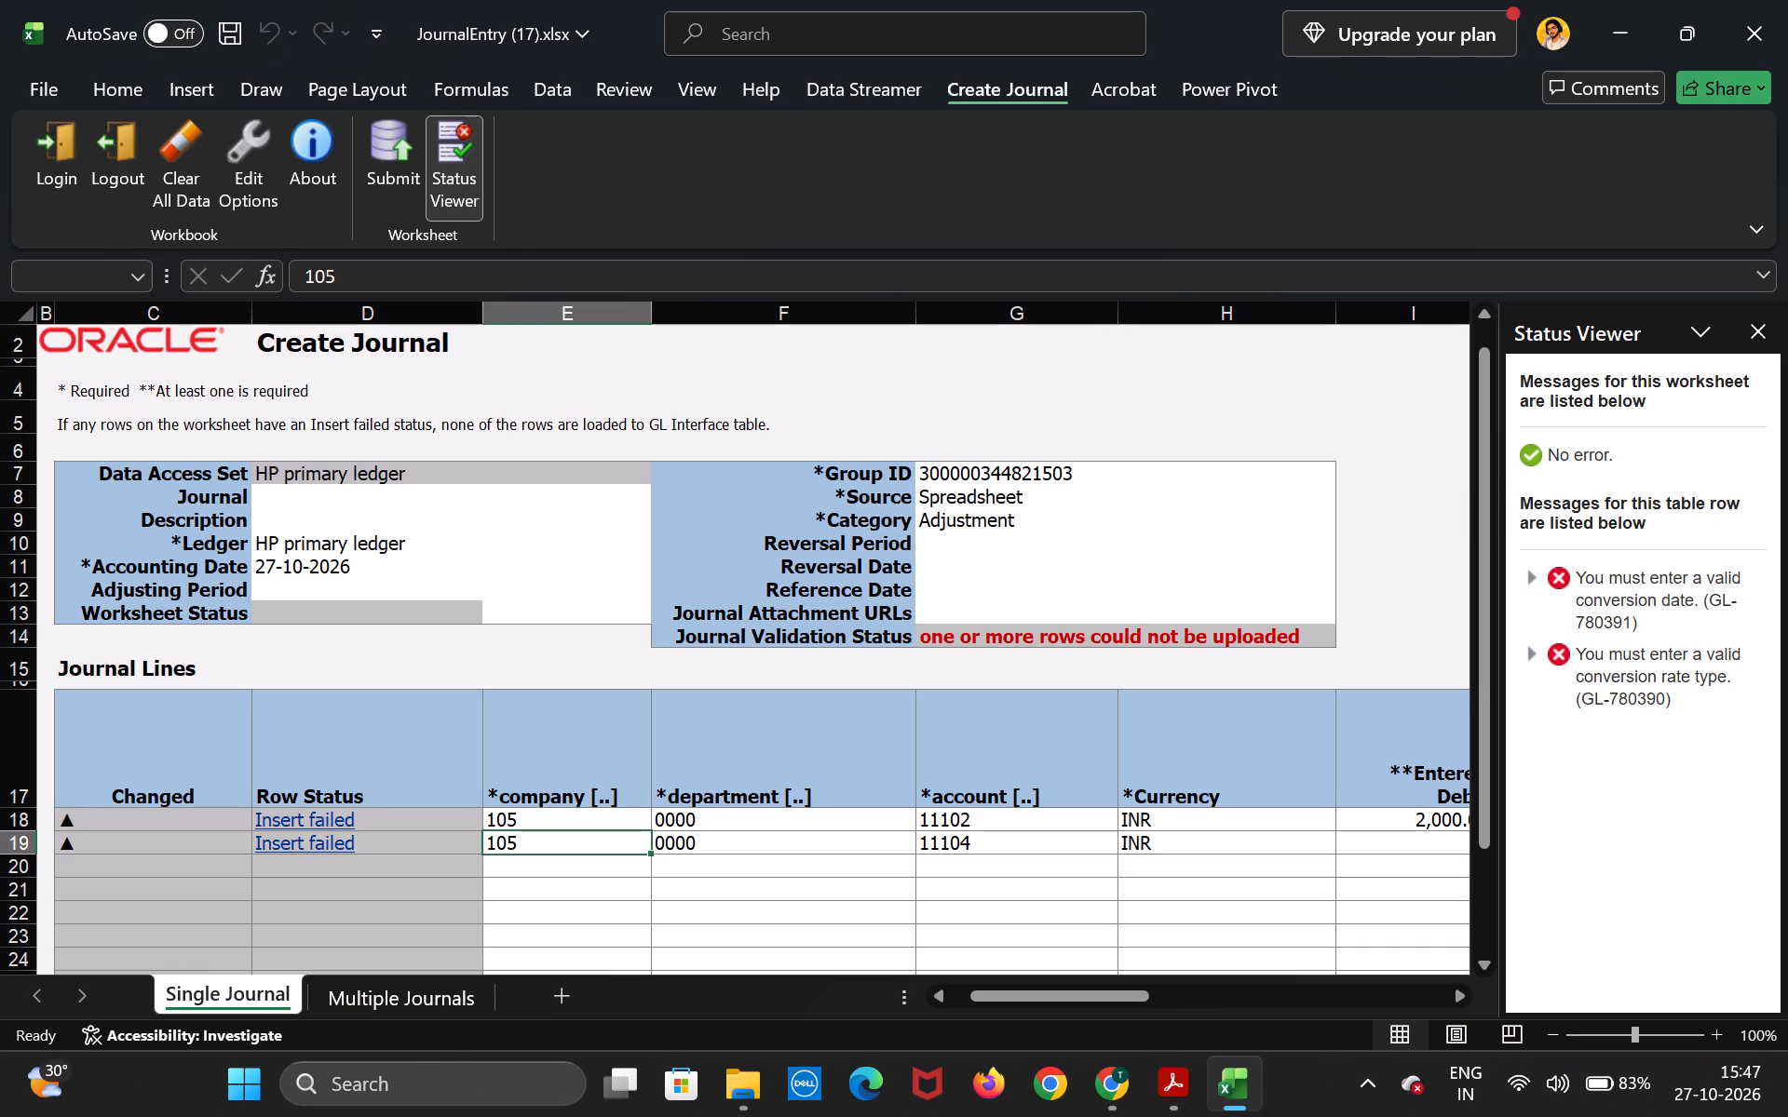
{"action": "double_click", "coordinate": [344, 565]}
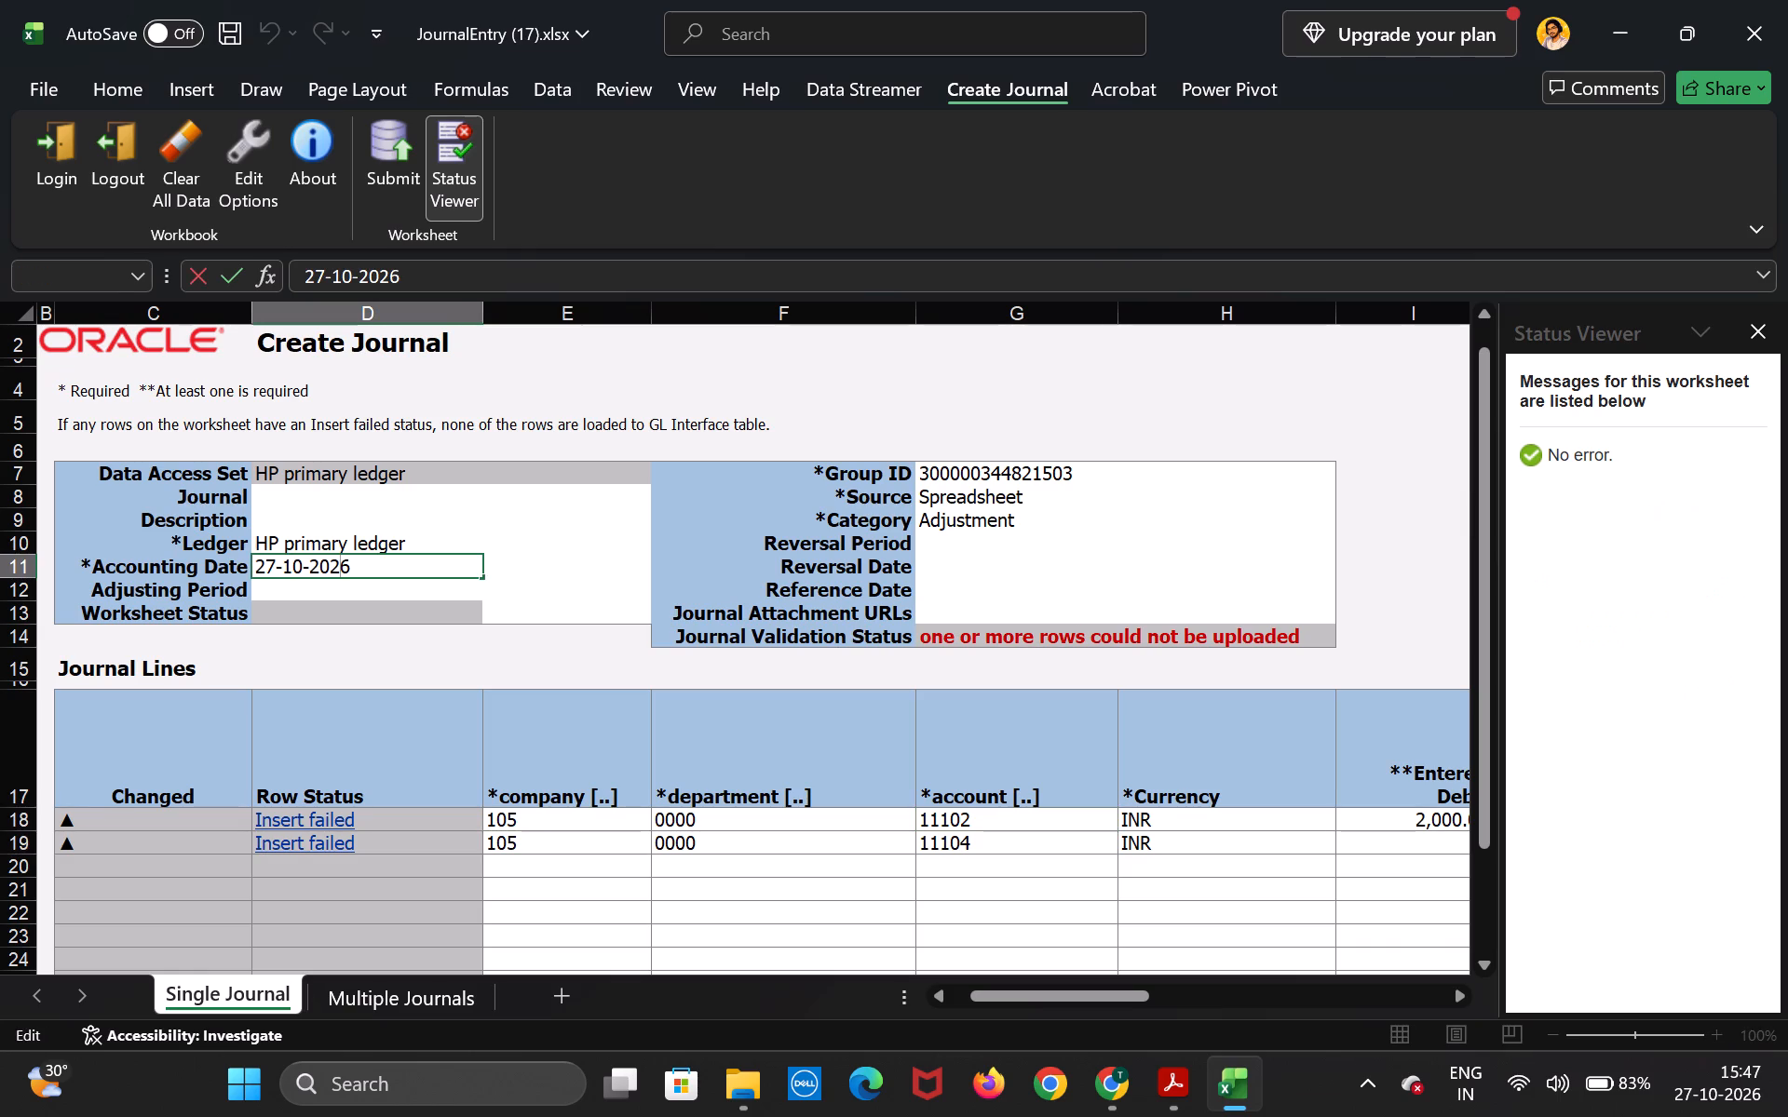
{"action": "triple_click", "coordinate": [316, 565]}
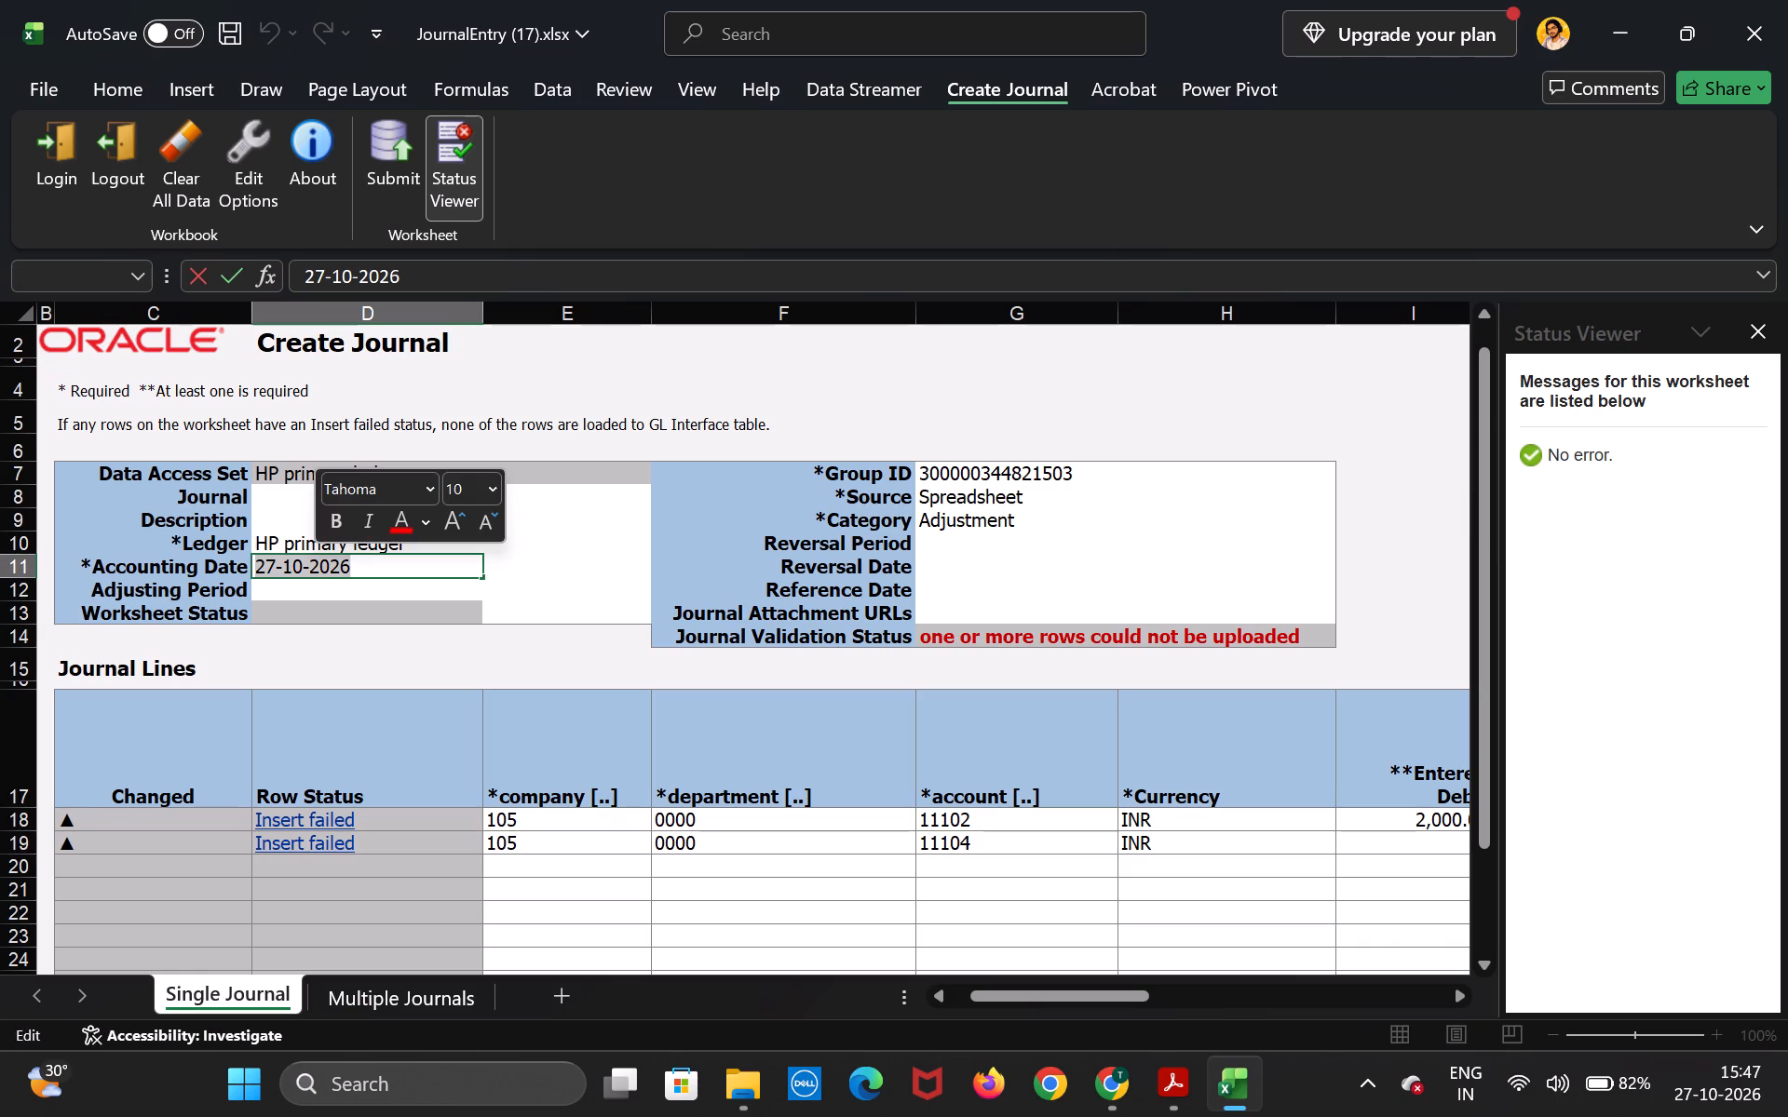
{"action": "left_click", "coordinate": [368, 592]}
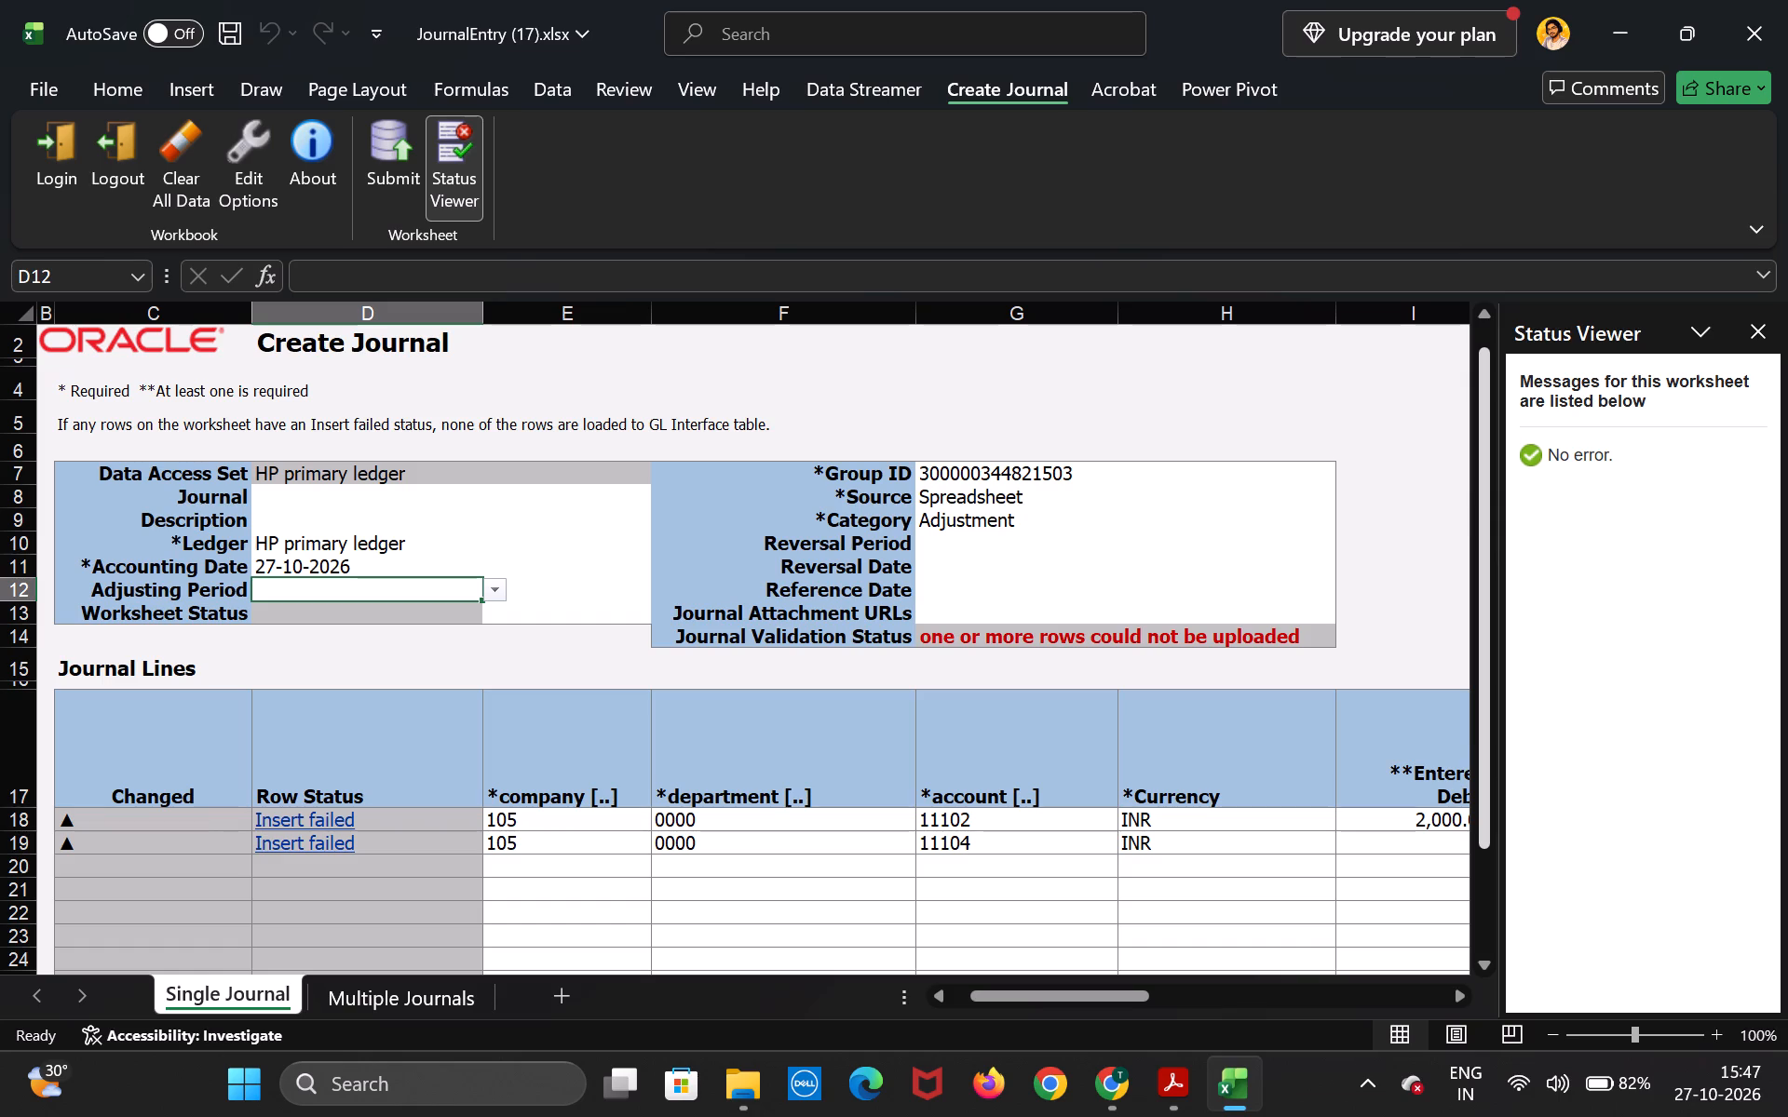
{"action": "left_click", "coordinate": [454, 569]}
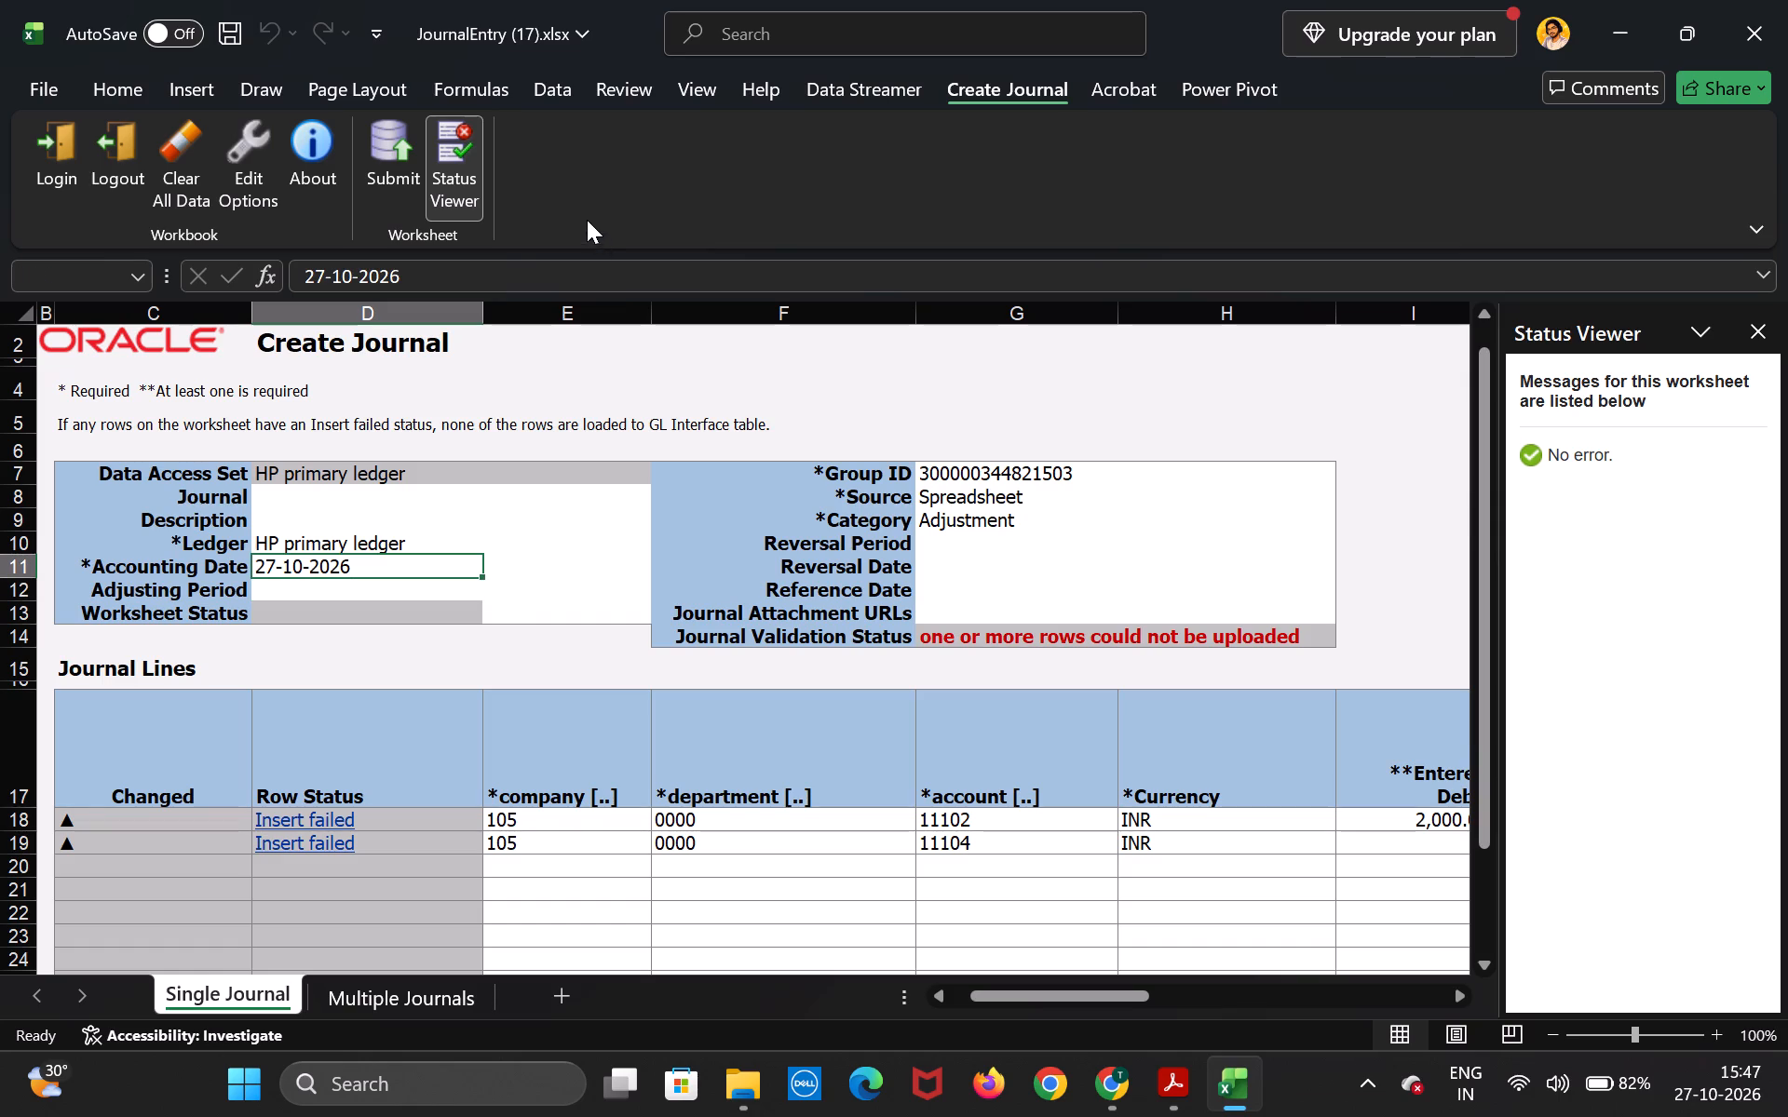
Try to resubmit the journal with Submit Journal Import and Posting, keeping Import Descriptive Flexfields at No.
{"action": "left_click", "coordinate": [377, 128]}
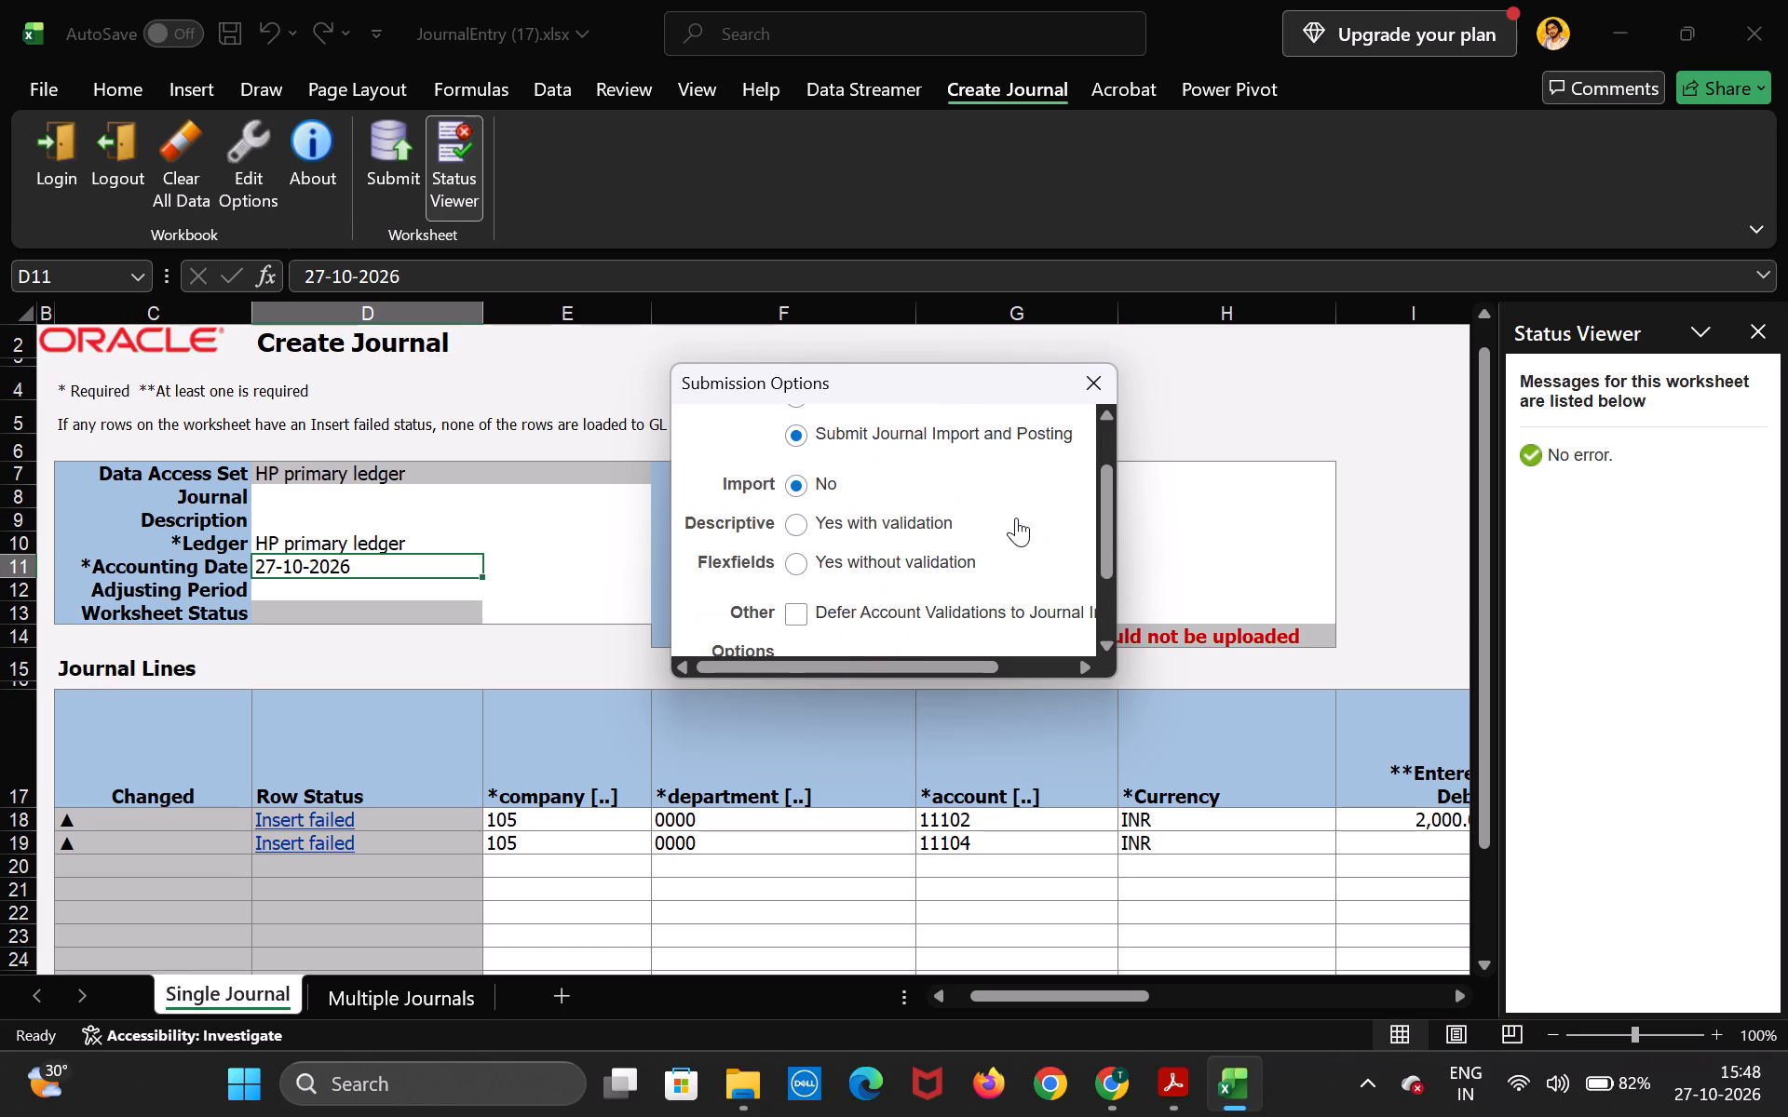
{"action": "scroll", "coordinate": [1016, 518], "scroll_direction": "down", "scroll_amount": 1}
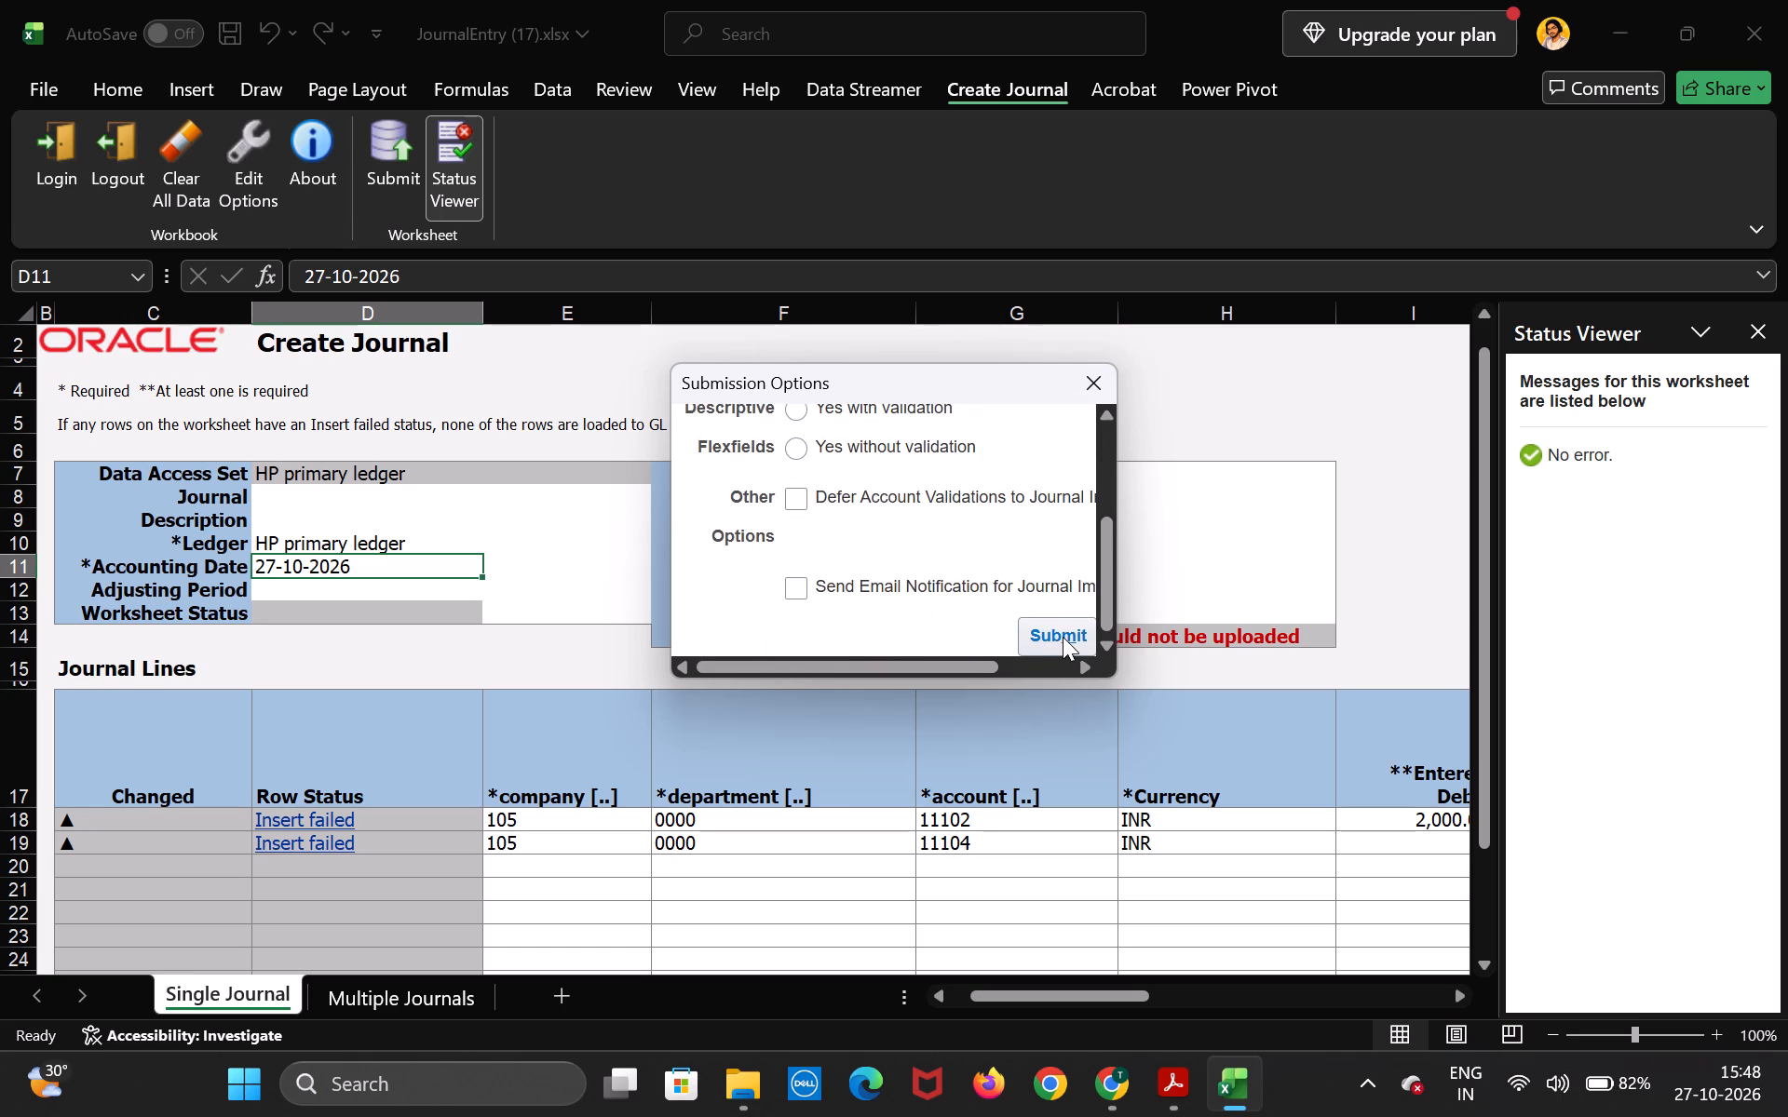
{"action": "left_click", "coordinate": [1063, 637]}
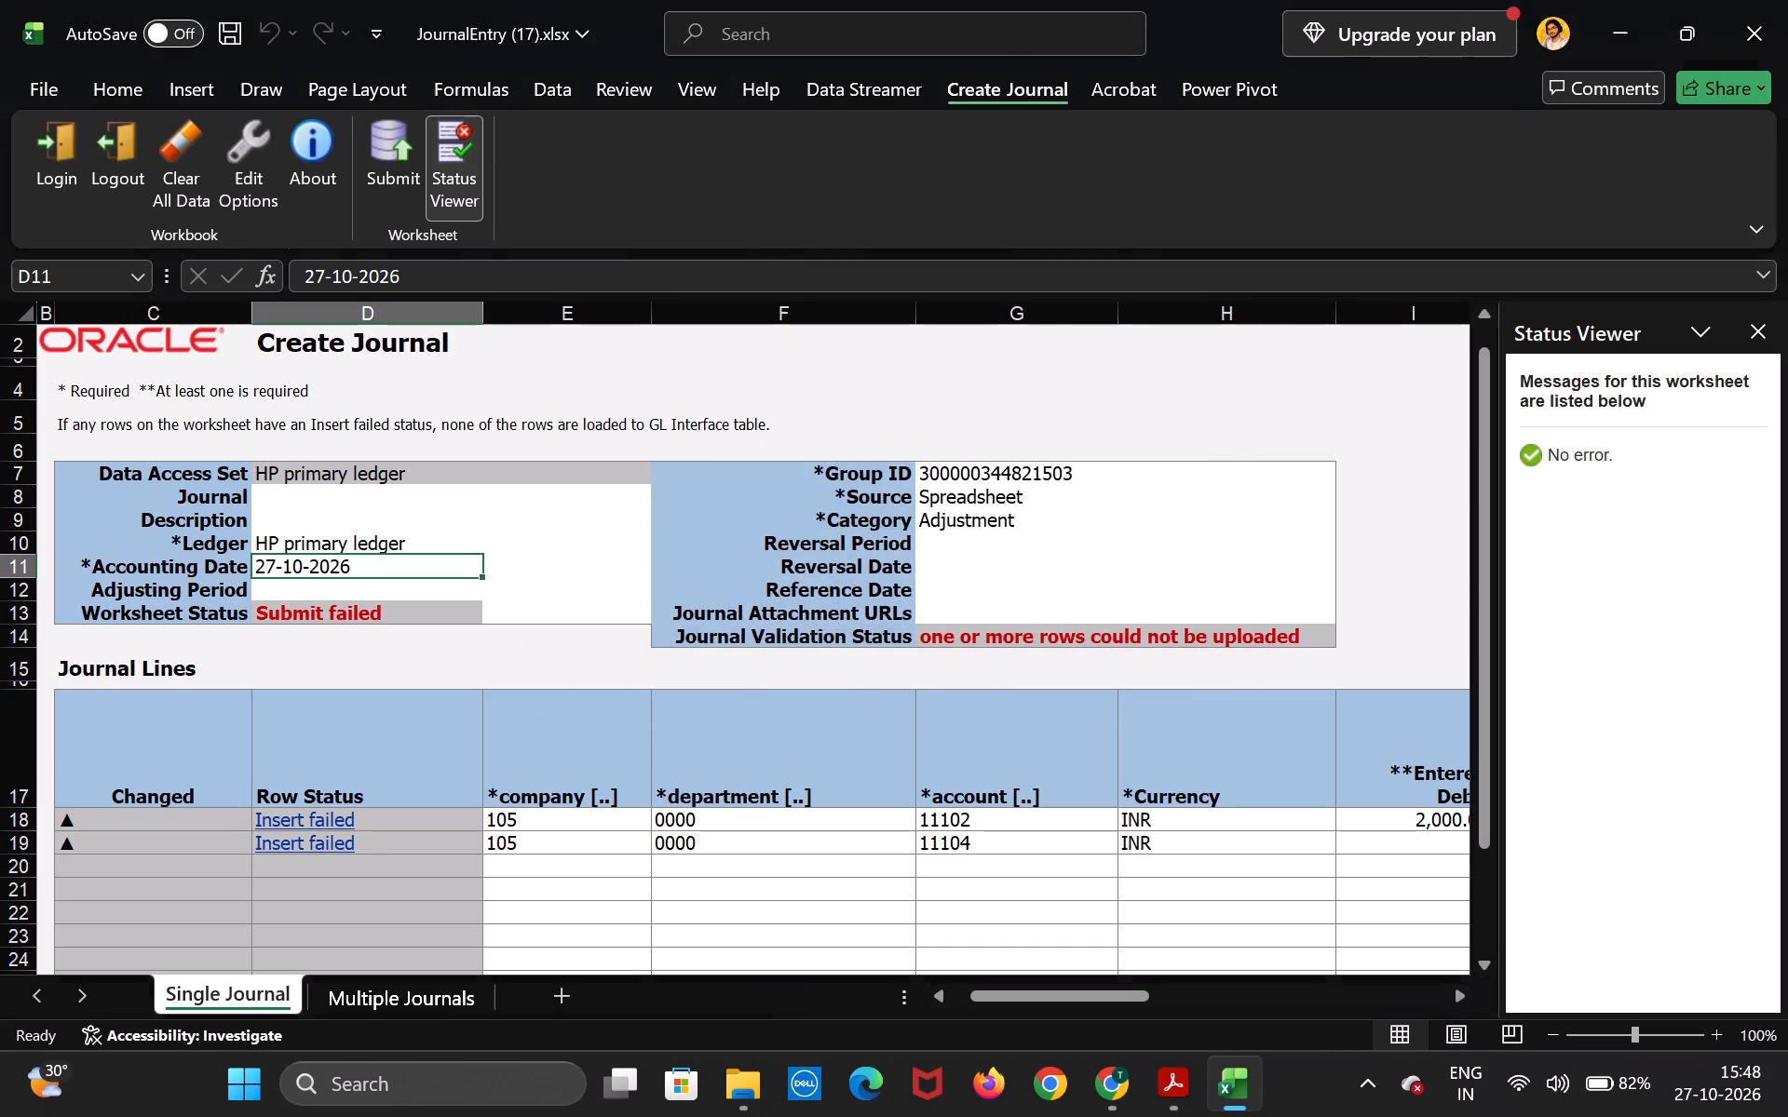
Check the worksheet's Status Viewer message and the journal header's Group ID.
{"action": "left_click", "coordinate": [1610, 500]}
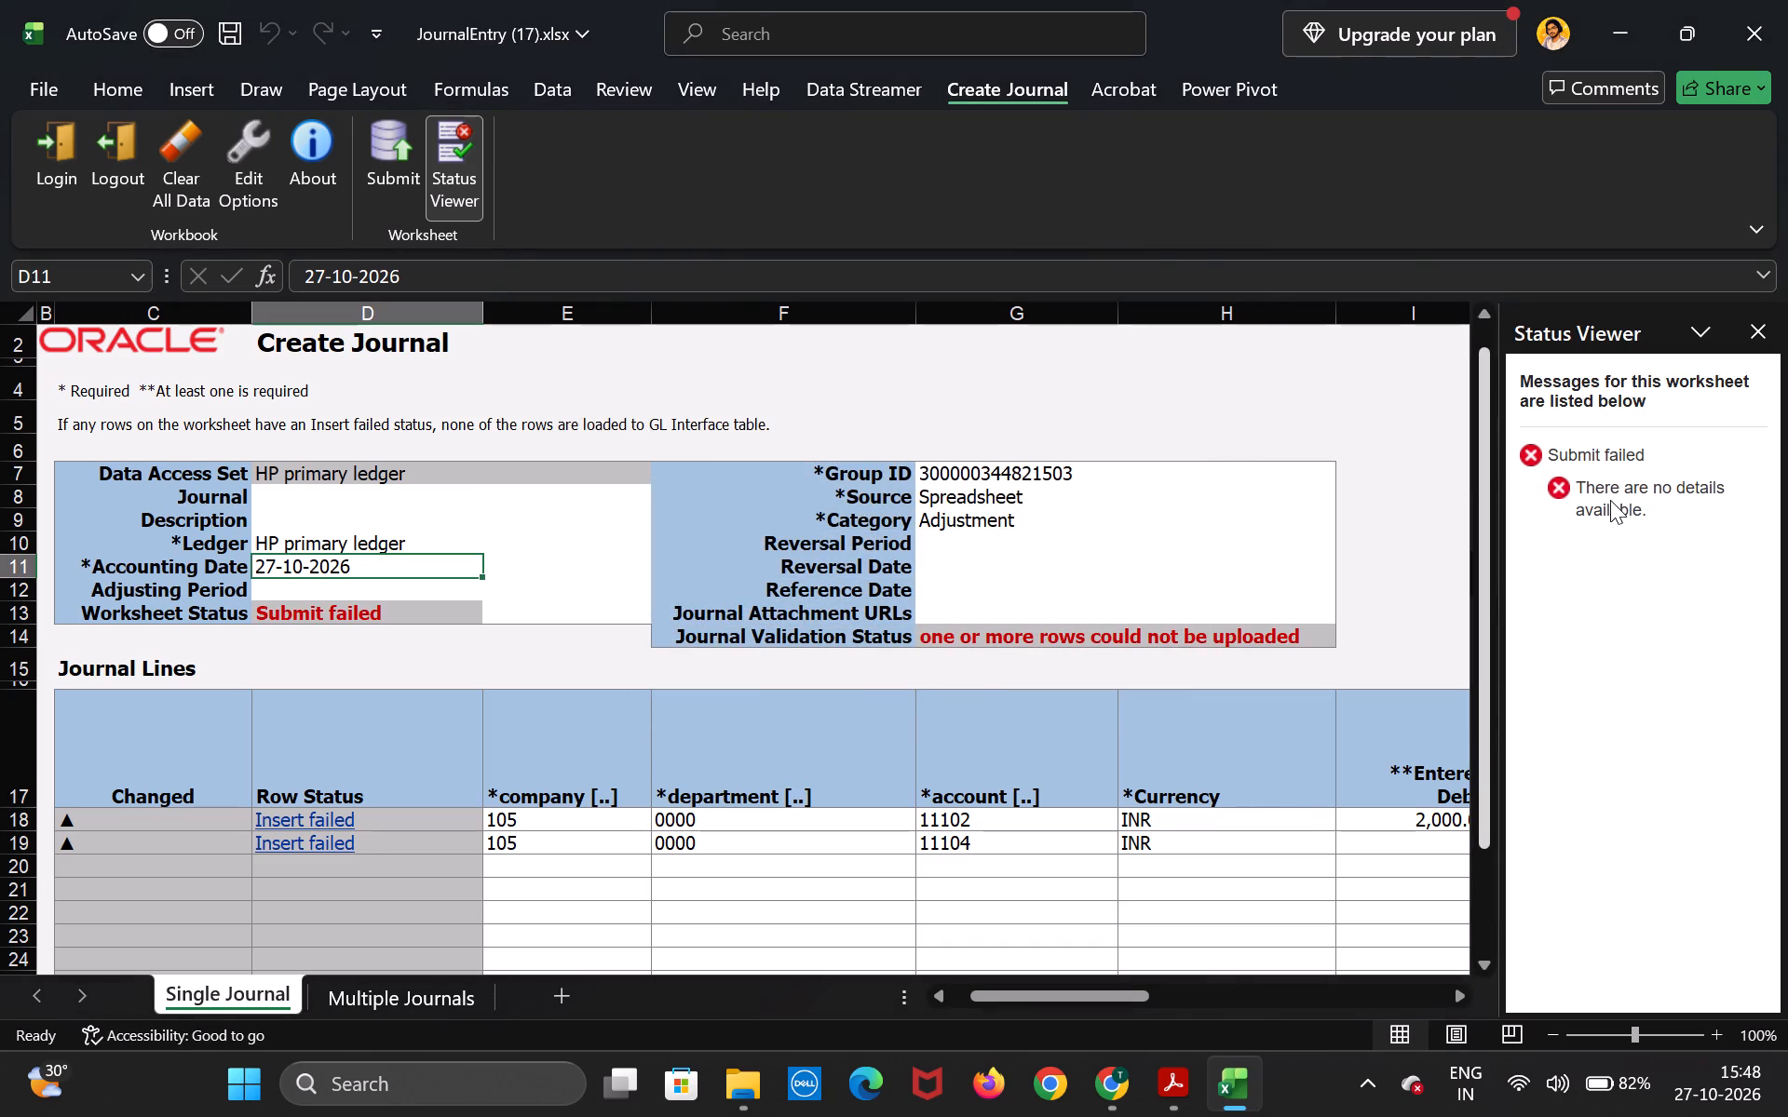
{"action": "left_click", "coordinate": [941, 475]}
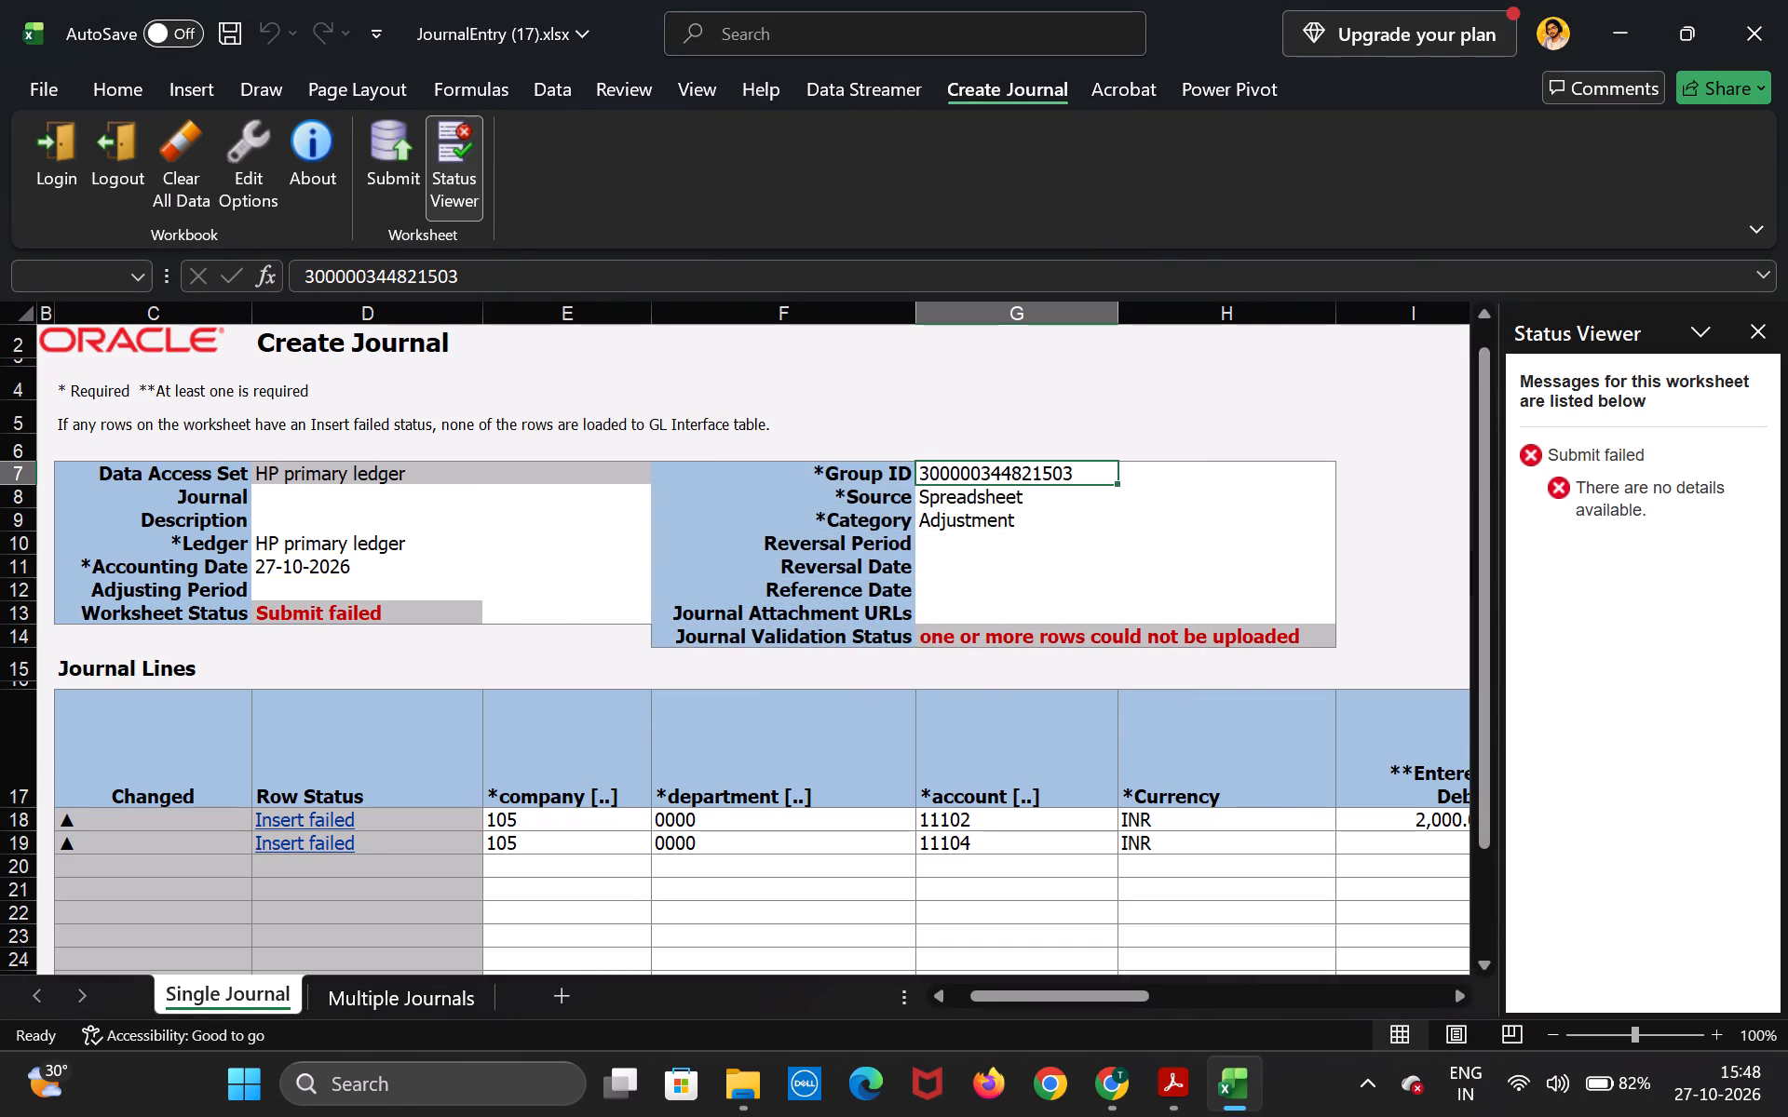
{"action": "double_click", "coordinate": [954, 473]}
{"action": "left_click", "coordinate": [1070, 484]}
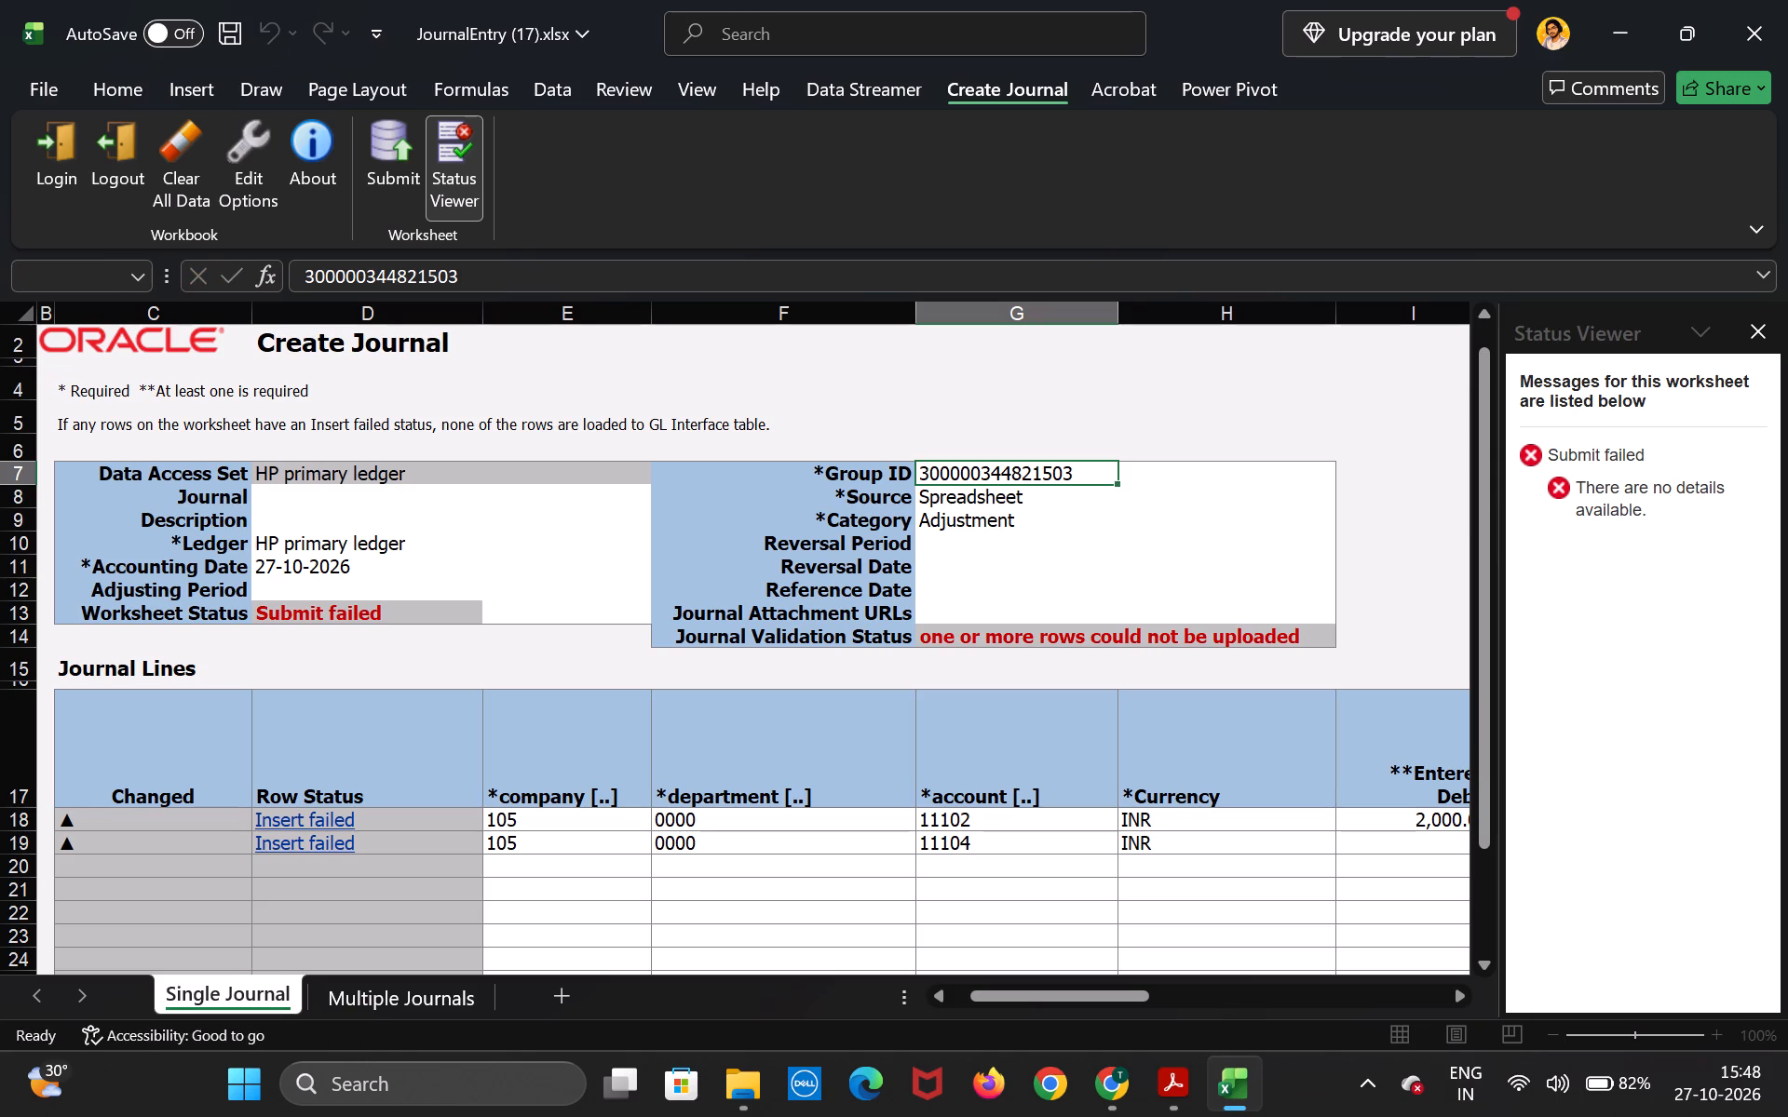
Close the JournalEntry (17) workbook without saving its changes, dismissing the picture-size warnings.
{"action": "left_click", "coordinate": [1787, 0]}
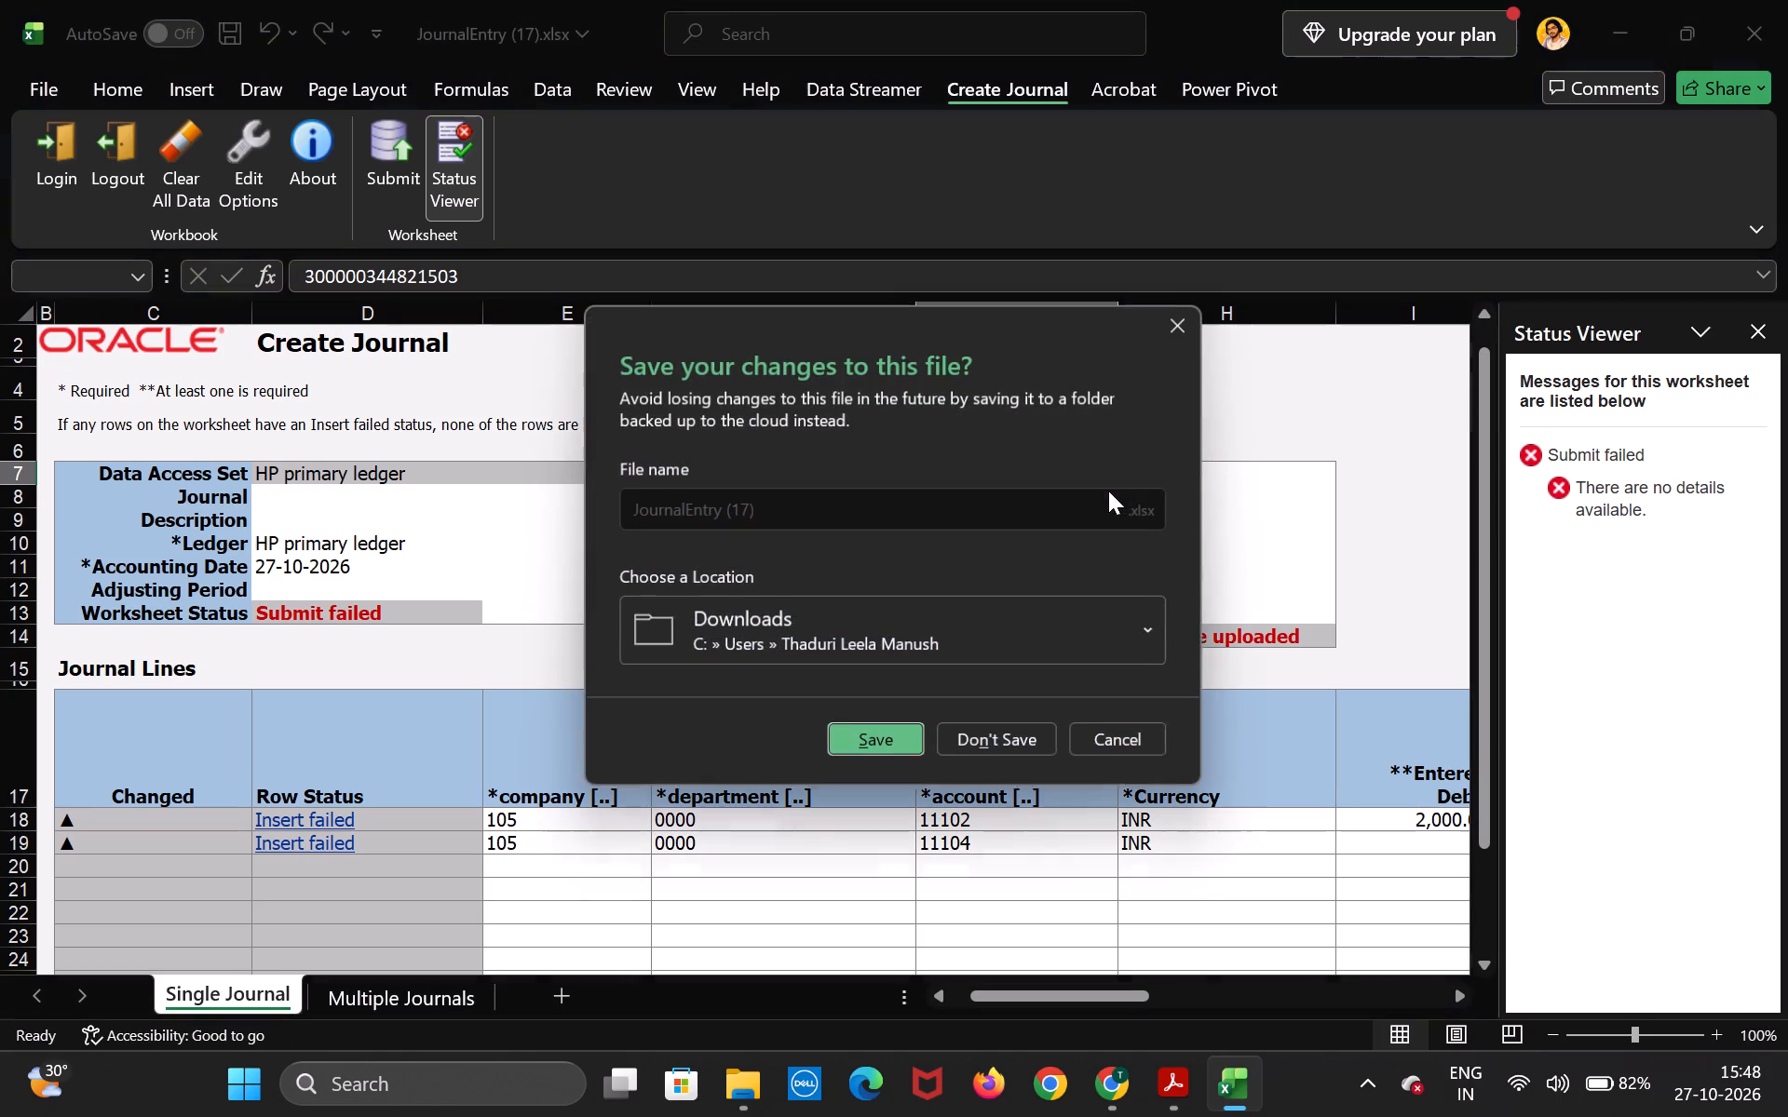
{"action": "left_click", "coordinate": [1028, 744]}
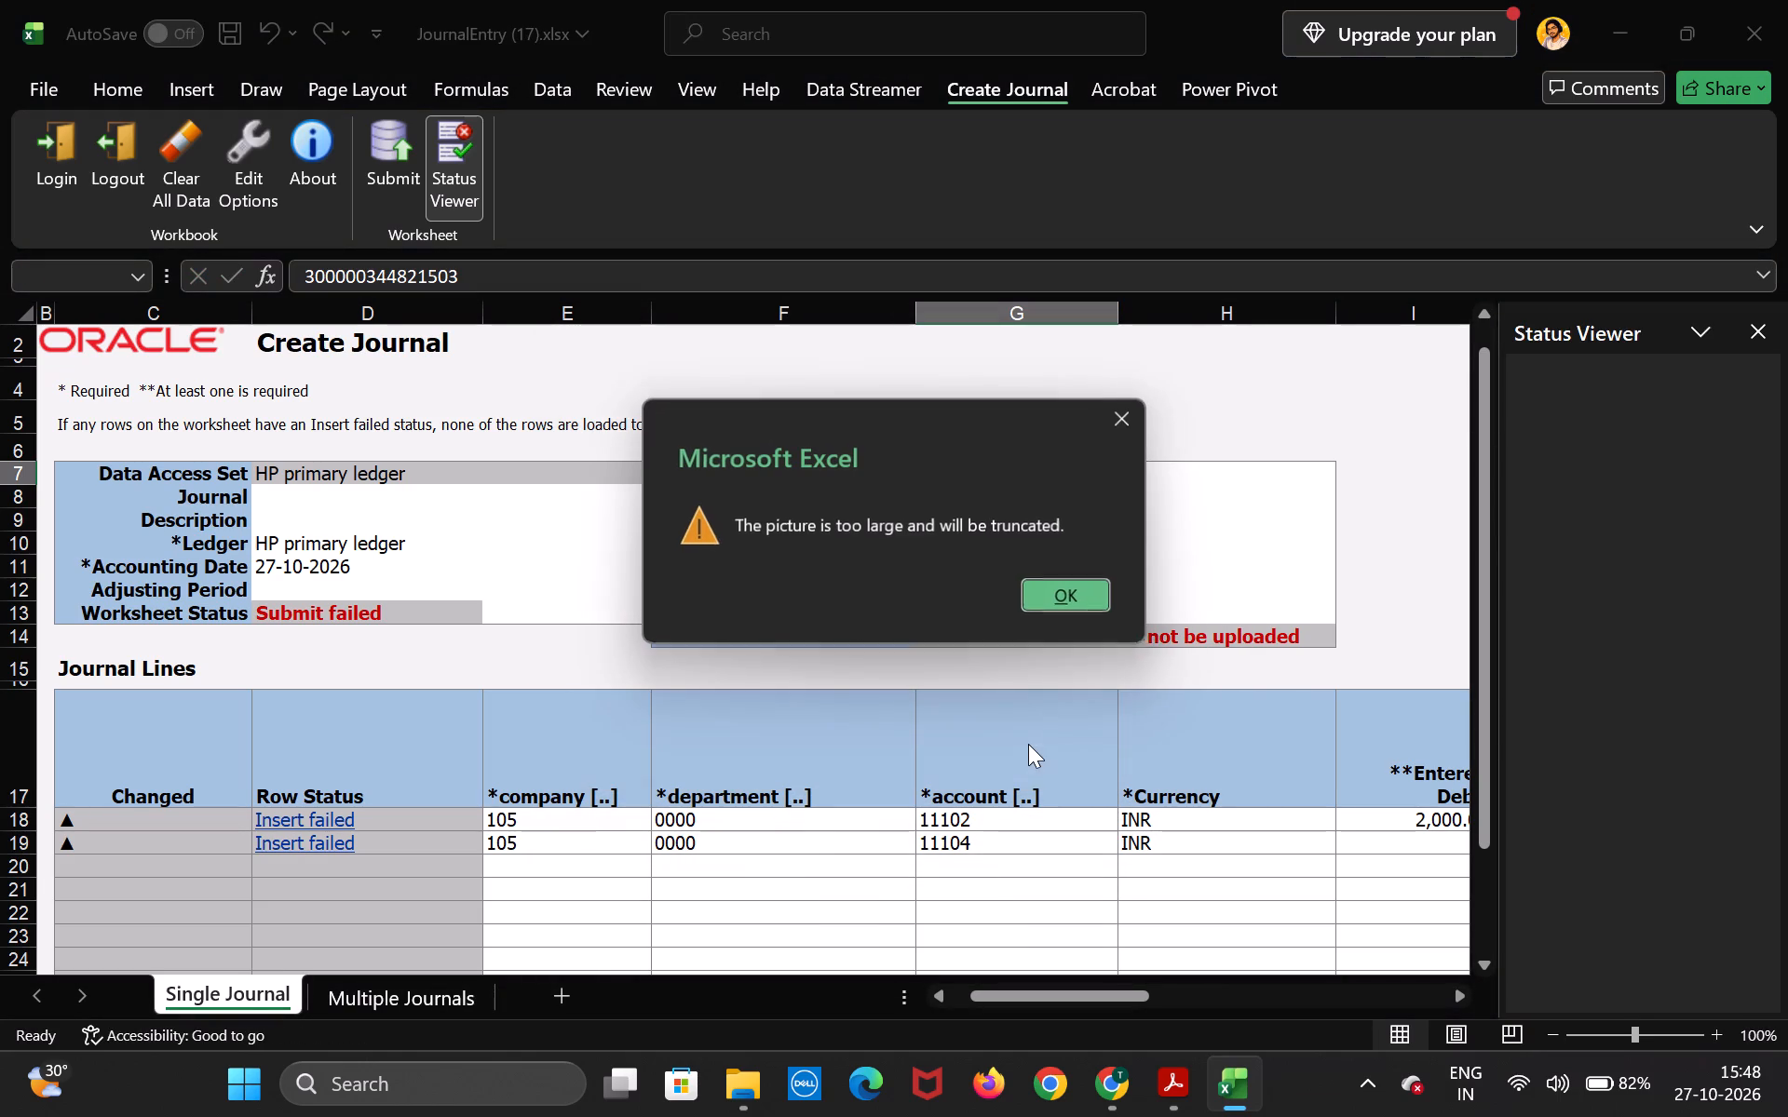
{"action": "left_click", "coordinate": [1056, 602]}
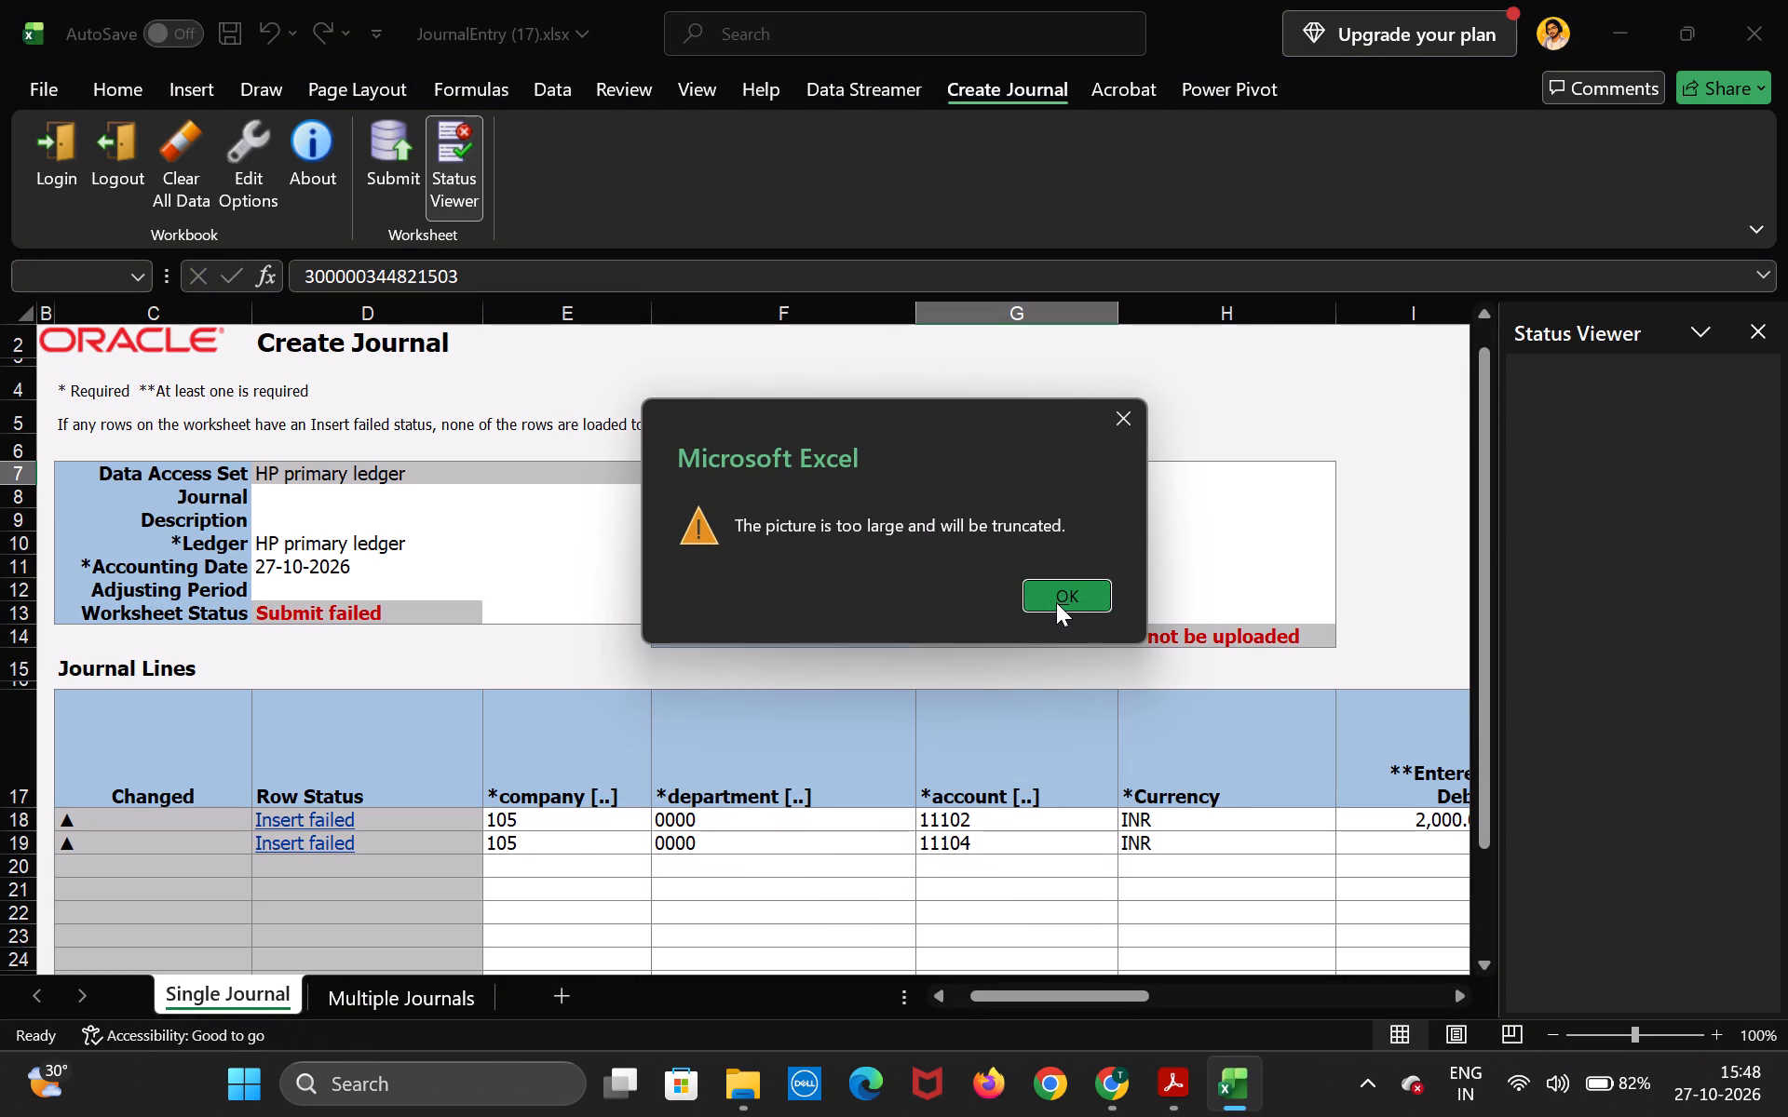
{"action": "left_click", "coordinate": [1056, 602]}
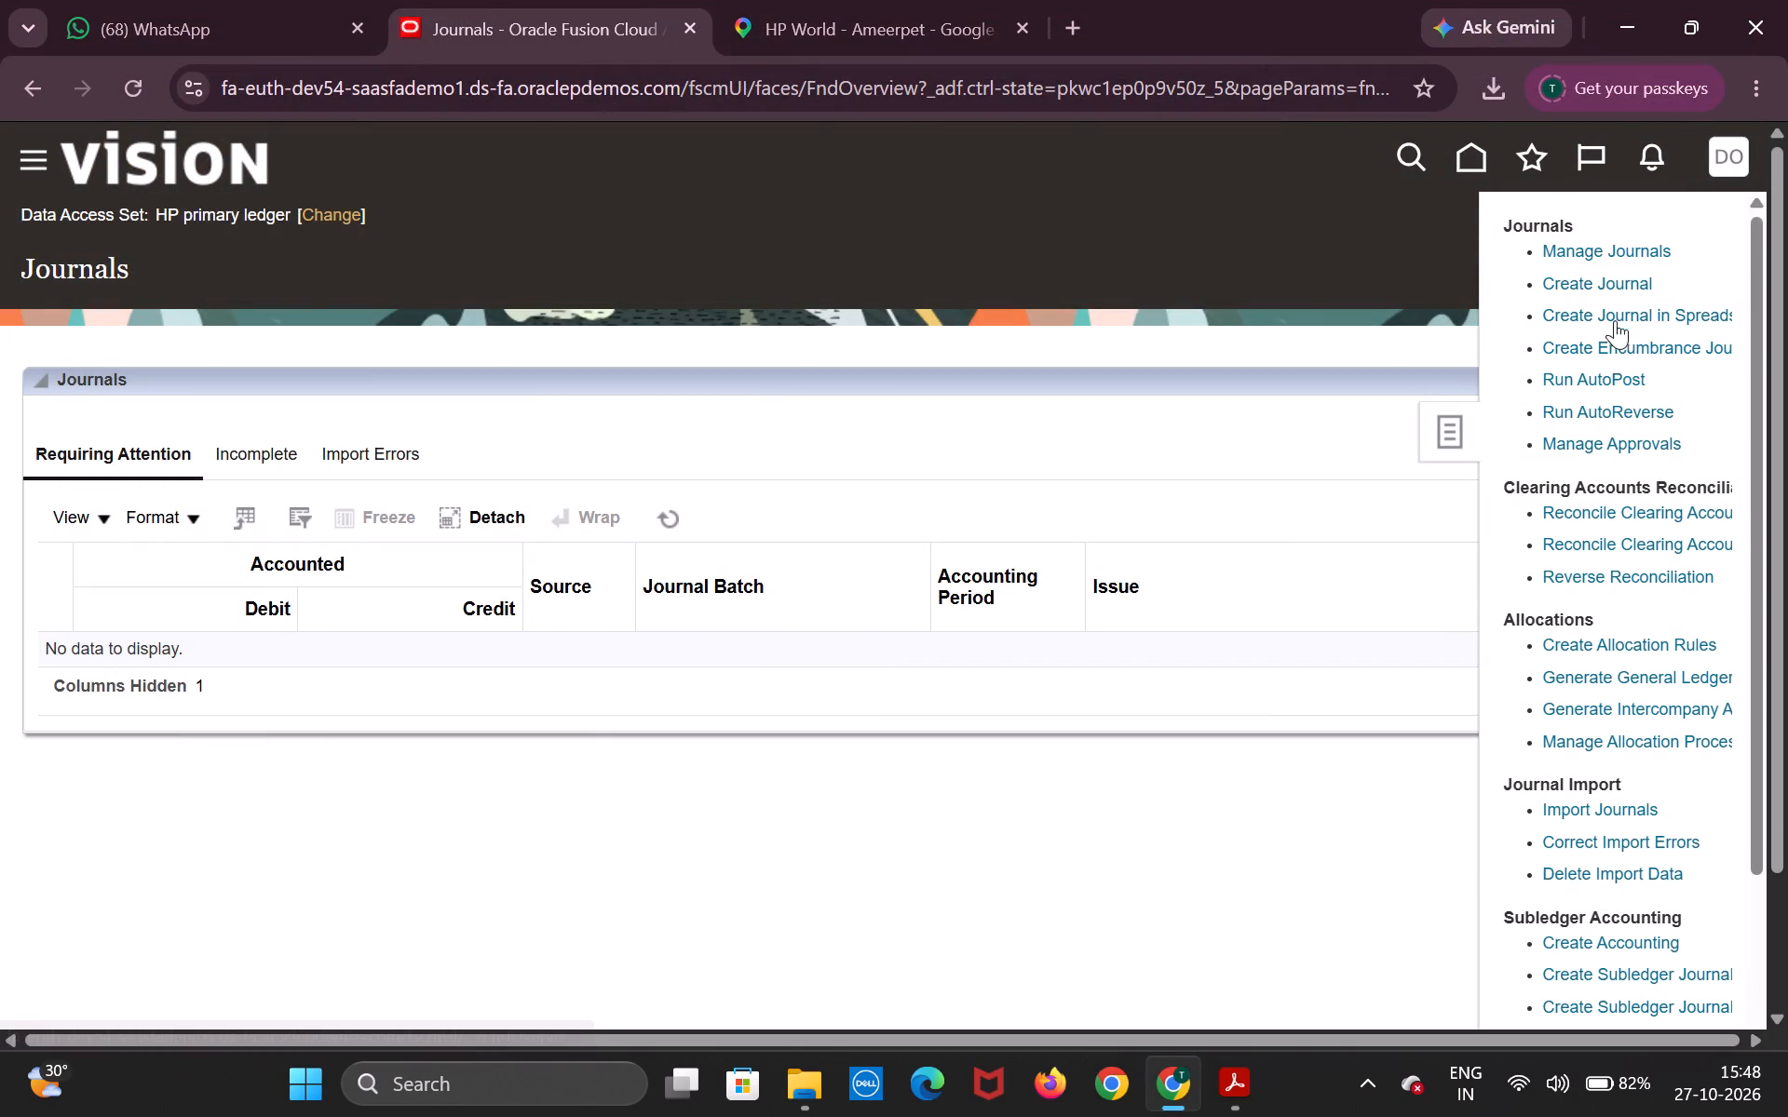
Download a fresh Create Journal in Spreadsheet workbook from the Oracle Journals page in Chrome and open JournalEntry (18).xlsx in Excel.
{"action": "left_click", "coordinate": [1614, 316]}
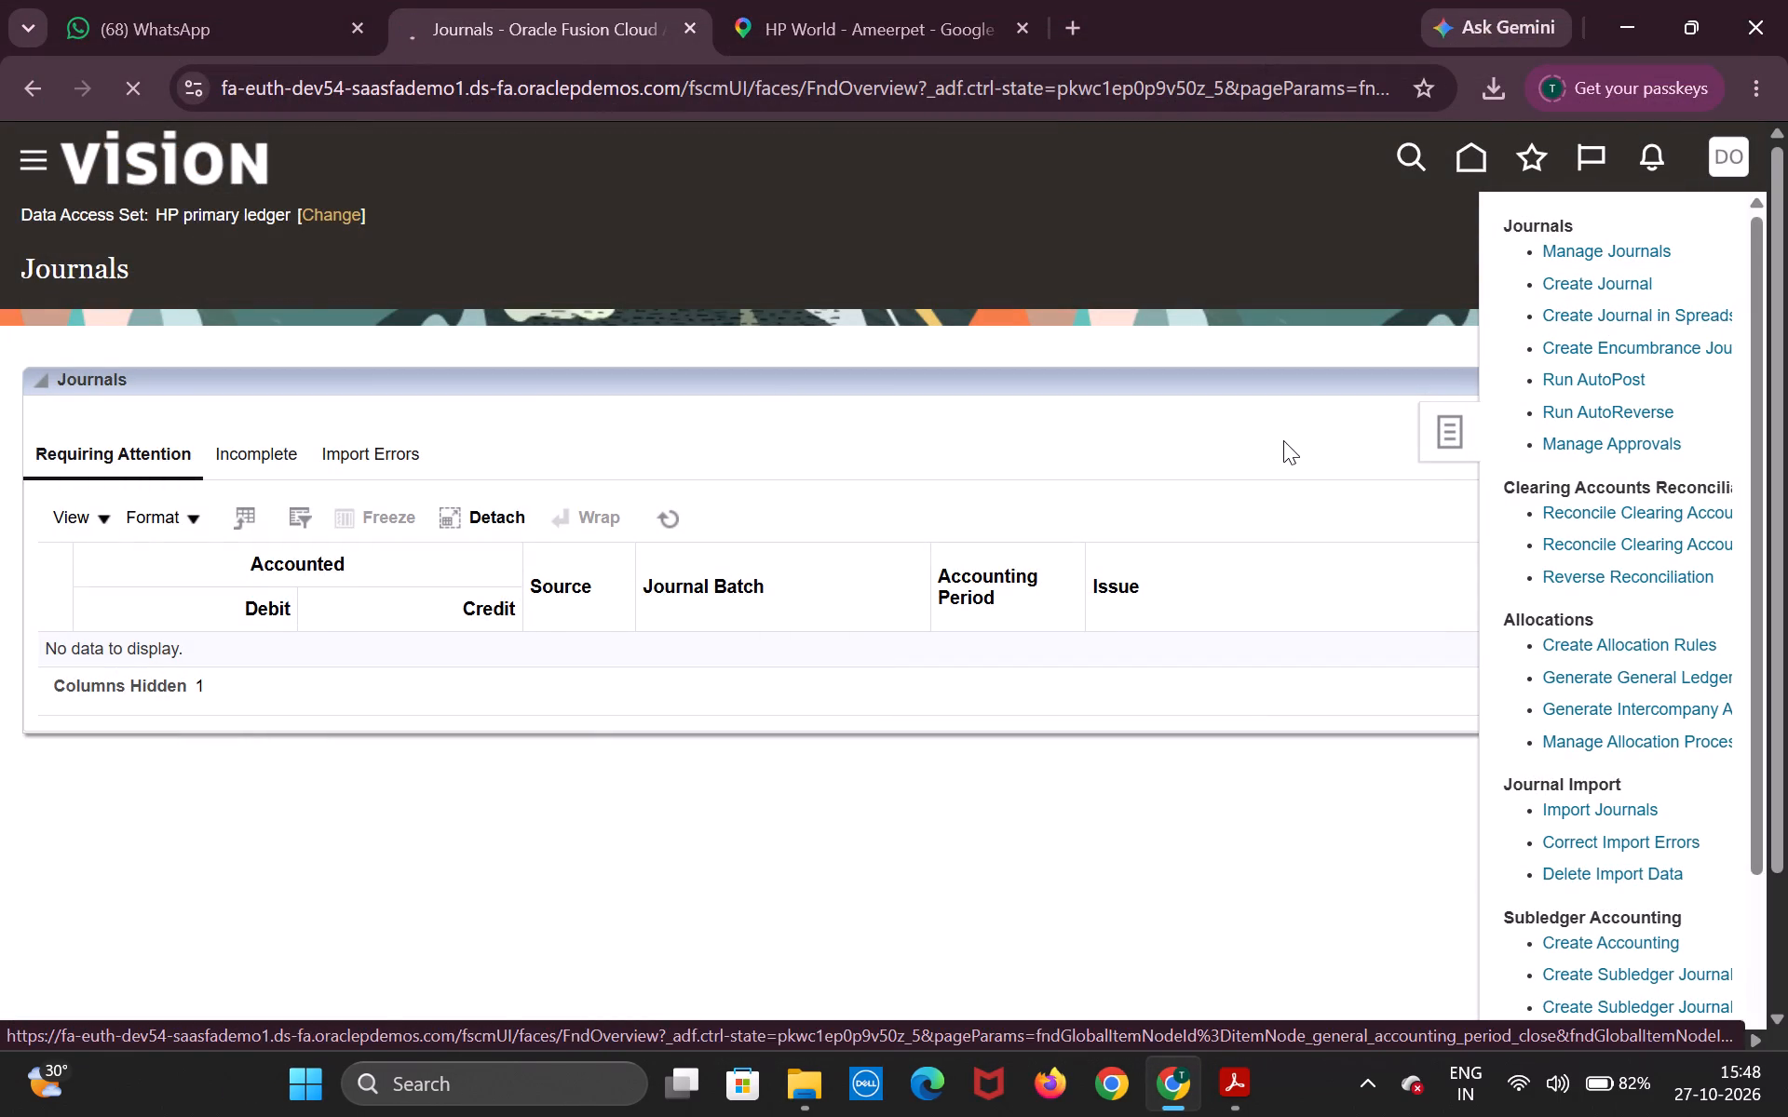
{"action": "left_click", "coordinate": [1500, 92]}
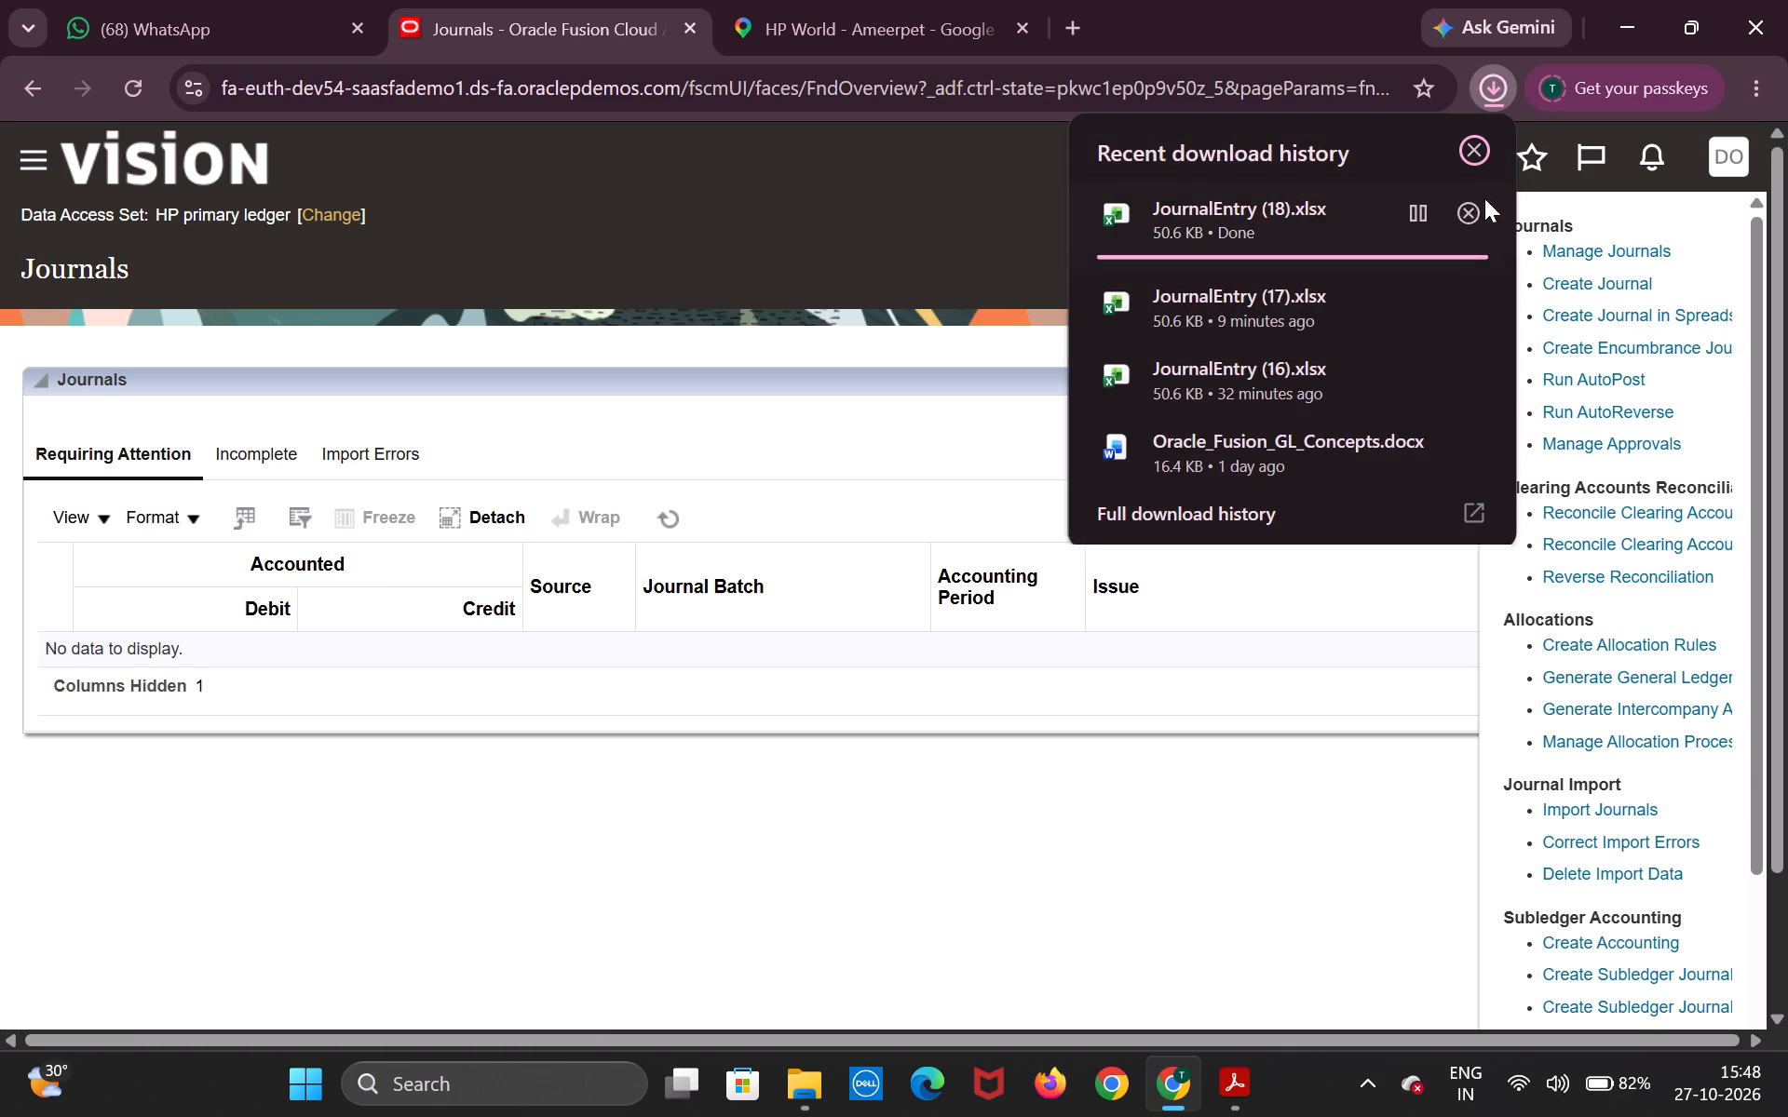
{"action": "left_click", "coordinate": [1426, 200]}
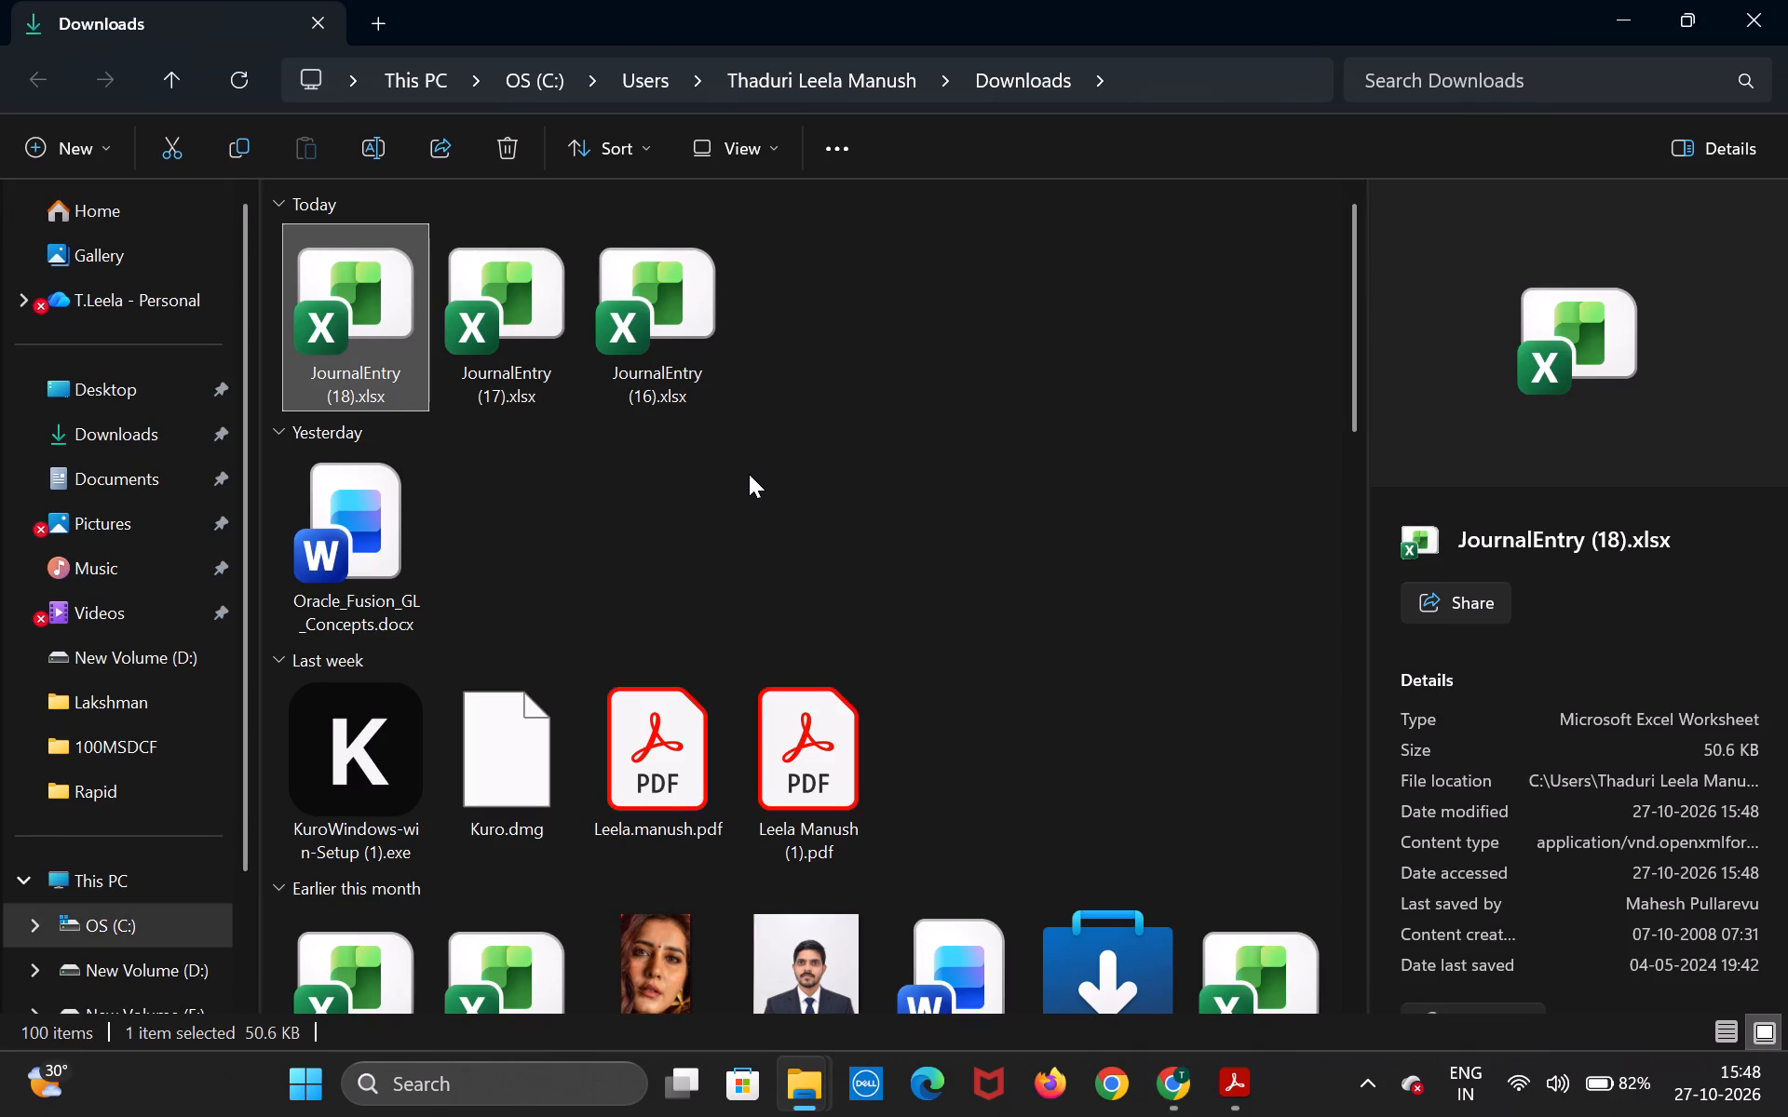
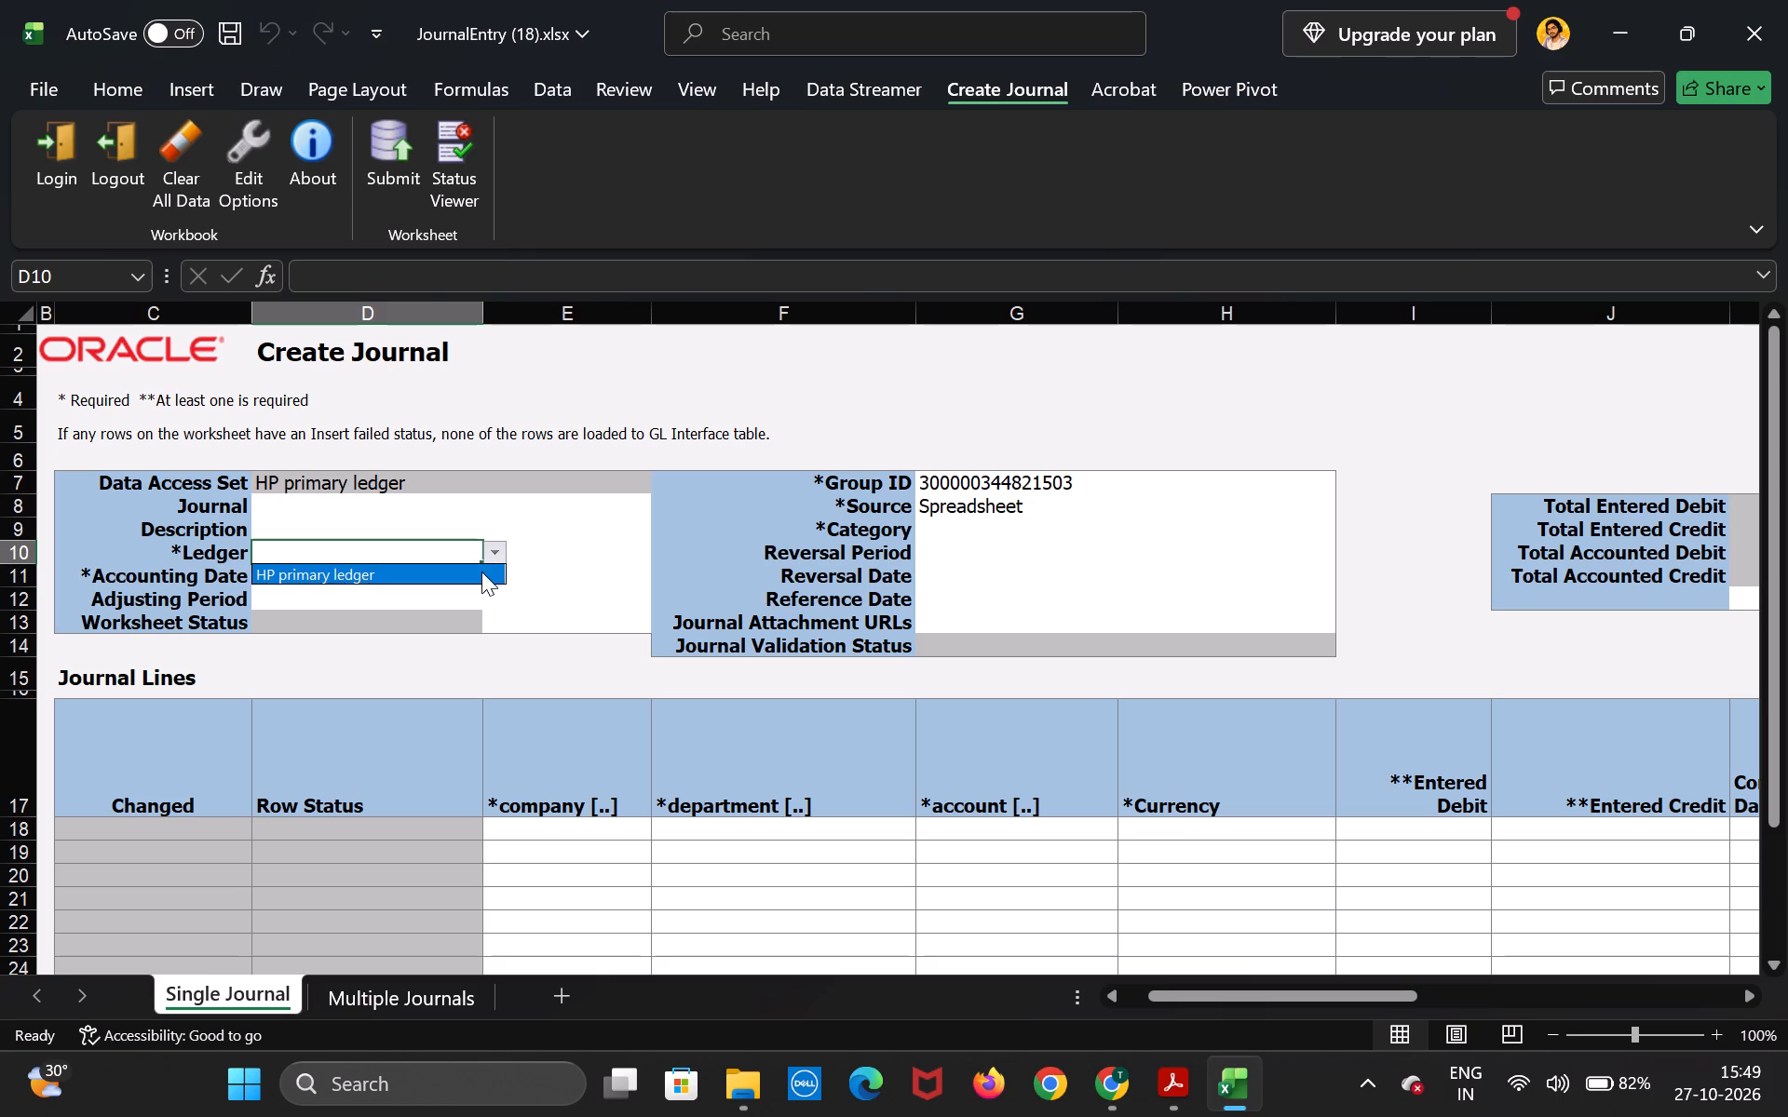
Set the journal header's Ledger to HP primary ledger.
{"action": "left_click", "coordinate": [473, 577]}
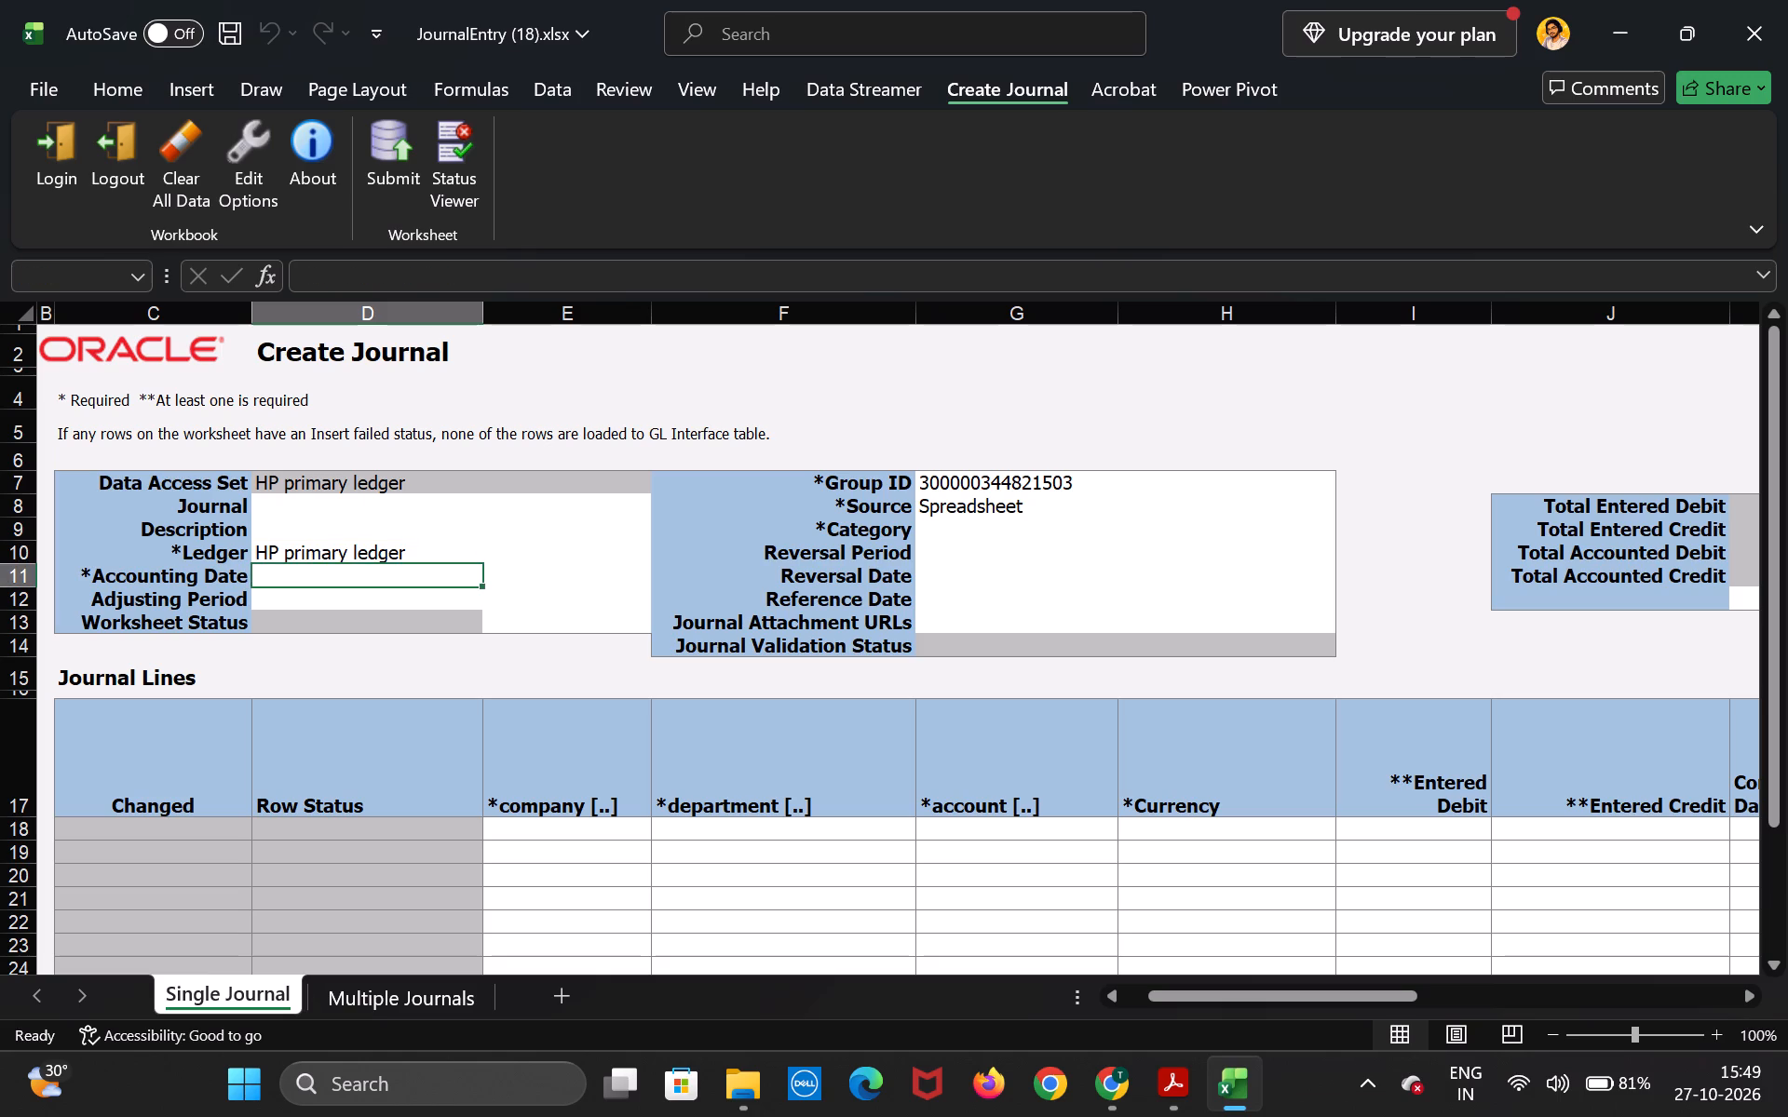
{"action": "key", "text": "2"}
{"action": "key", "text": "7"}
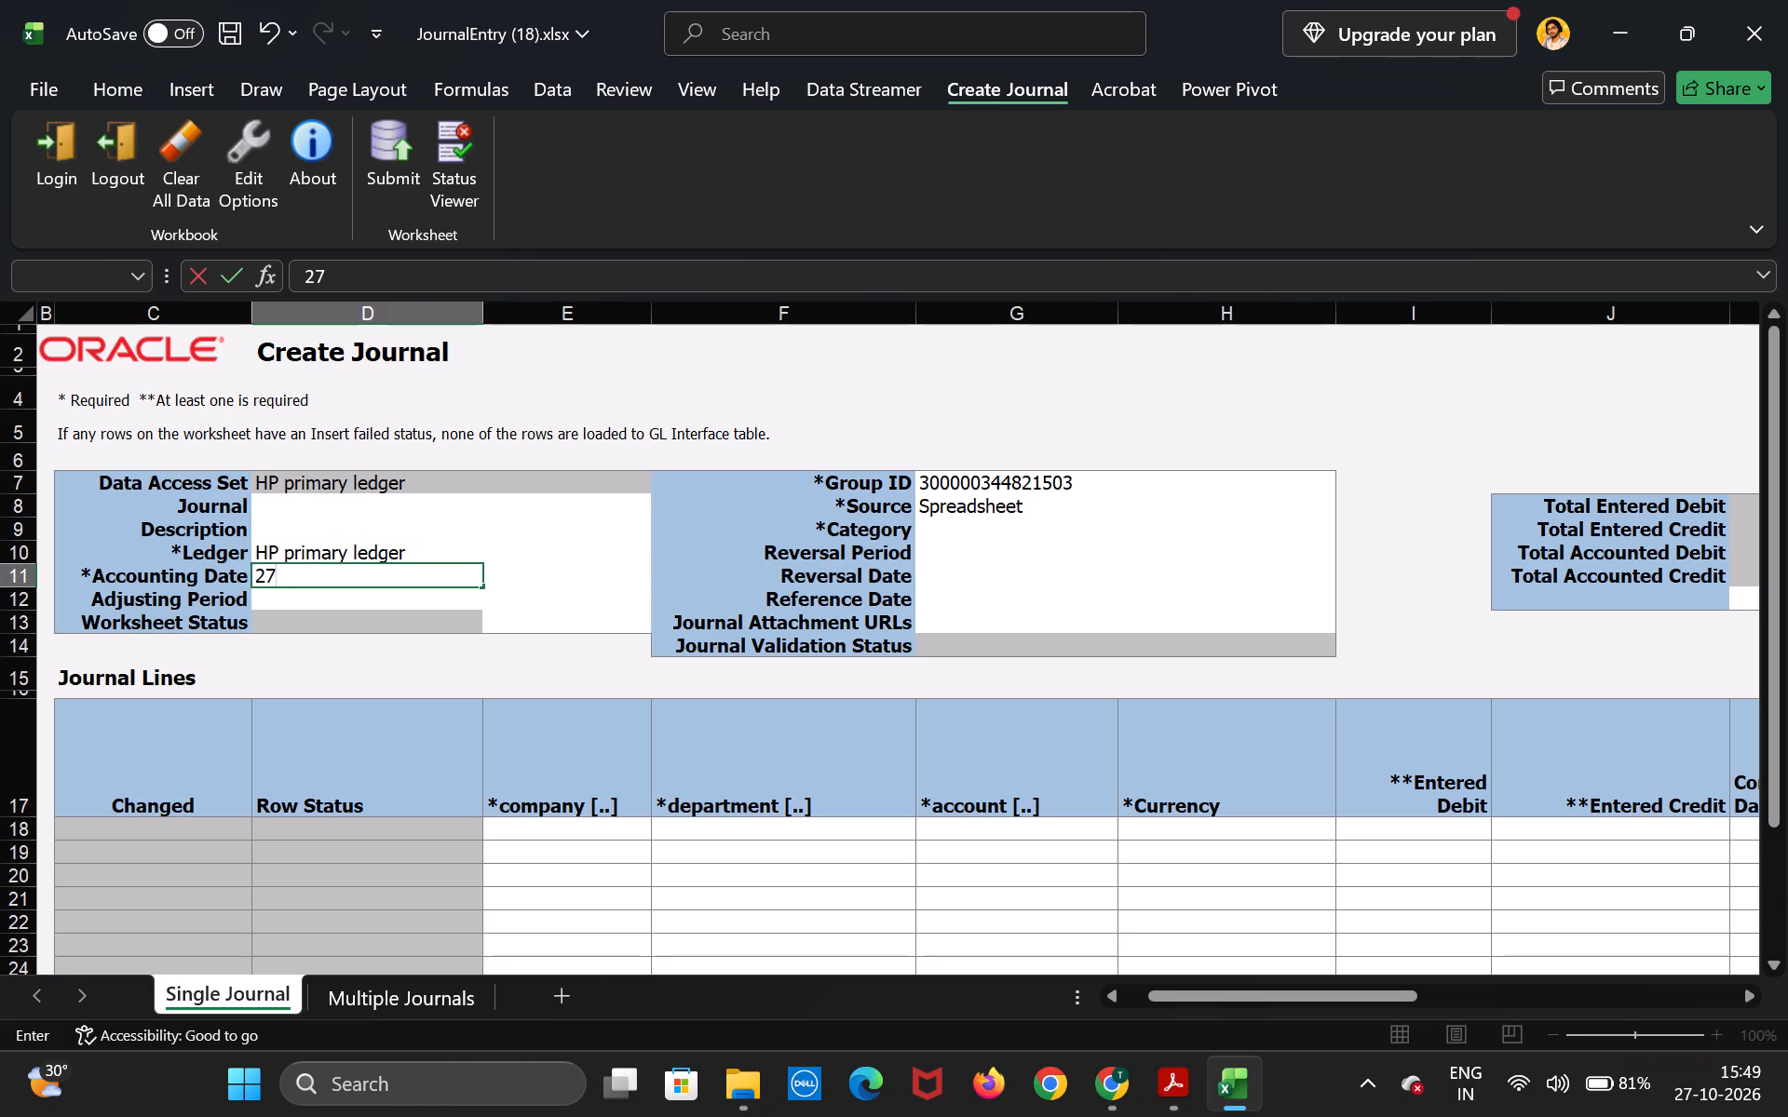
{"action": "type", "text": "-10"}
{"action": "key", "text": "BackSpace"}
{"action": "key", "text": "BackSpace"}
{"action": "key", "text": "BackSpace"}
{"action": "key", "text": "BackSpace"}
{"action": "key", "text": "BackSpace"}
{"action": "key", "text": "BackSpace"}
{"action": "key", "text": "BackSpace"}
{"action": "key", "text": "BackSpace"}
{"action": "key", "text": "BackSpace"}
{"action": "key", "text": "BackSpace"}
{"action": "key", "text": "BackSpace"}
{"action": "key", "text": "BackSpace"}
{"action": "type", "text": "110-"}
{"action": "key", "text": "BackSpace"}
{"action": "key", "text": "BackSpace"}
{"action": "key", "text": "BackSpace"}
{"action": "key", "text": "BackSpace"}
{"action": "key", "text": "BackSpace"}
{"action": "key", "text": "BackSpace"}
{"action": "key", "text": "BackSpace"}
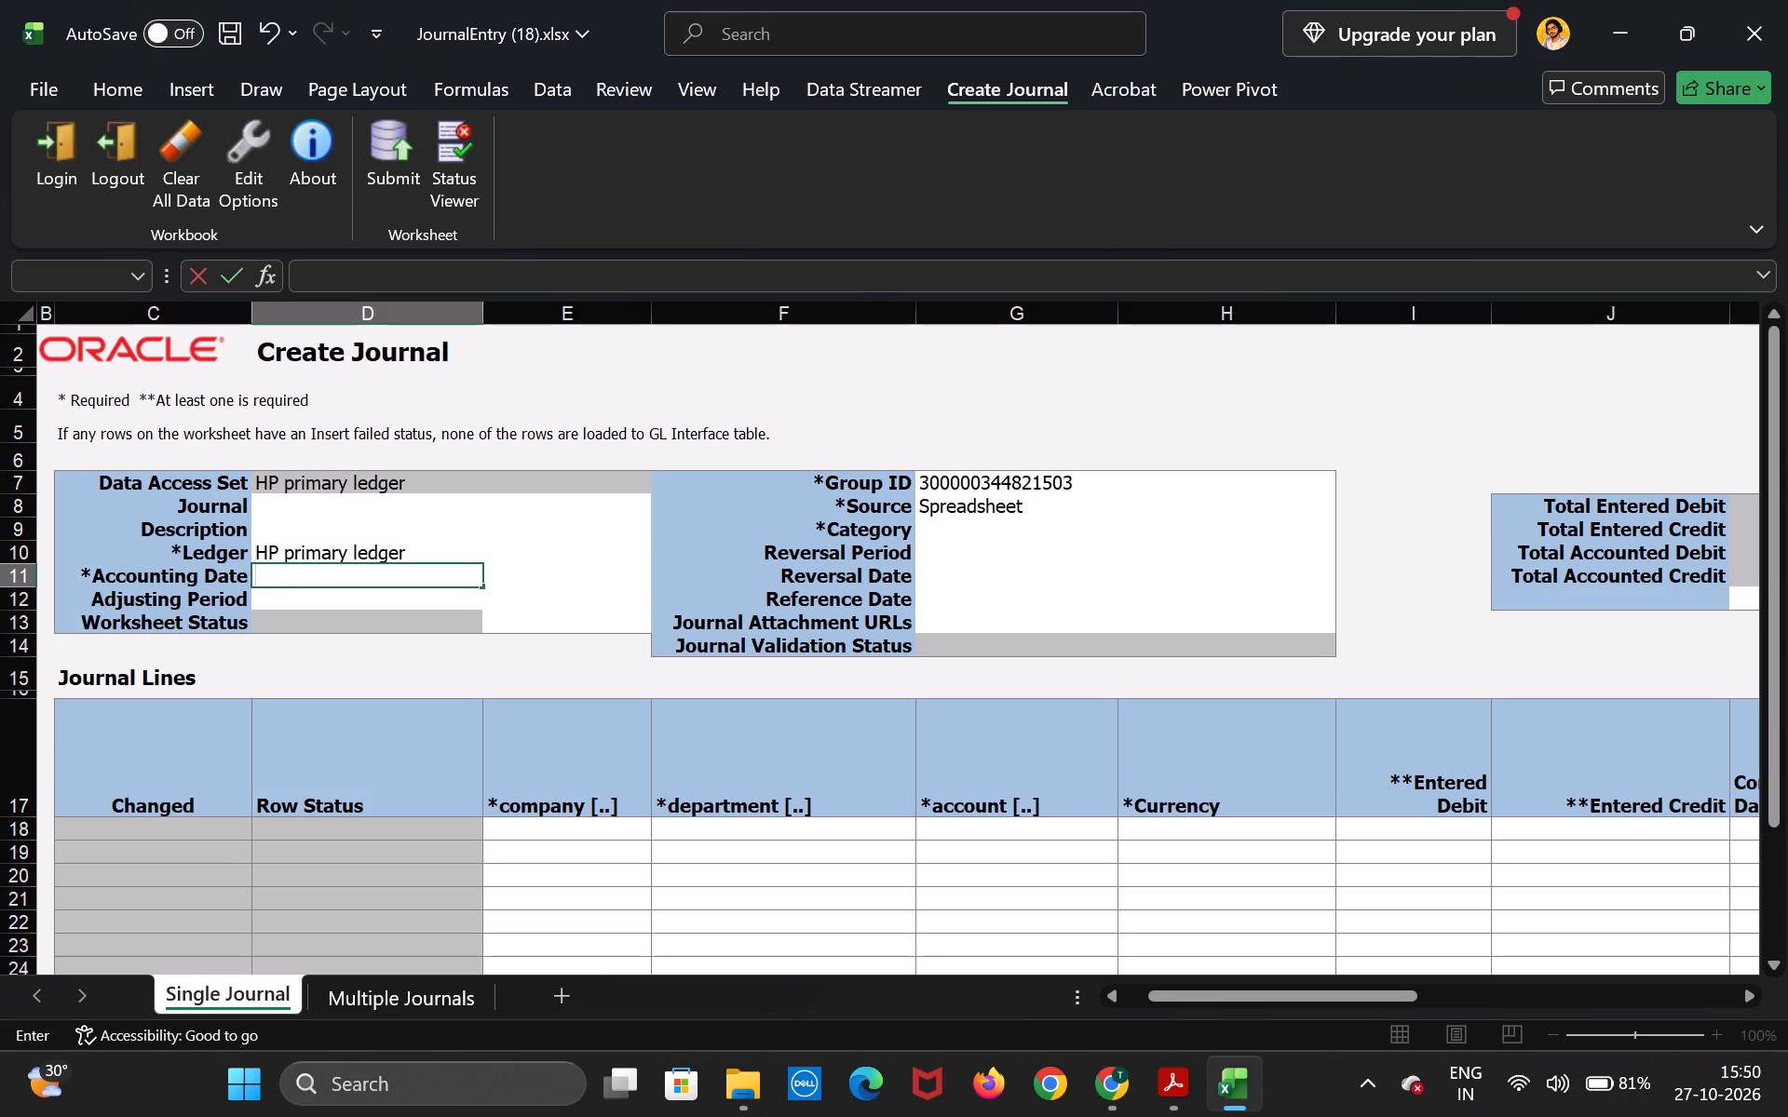
Enter 10-27-2026 as the journal header's Accounting Date.
{"action": "key", "text": "1"}
{"action": "type", "text": "0-"}
{"action": "key", "text": "2"}
{"action": "type", "text": "7-2026"}
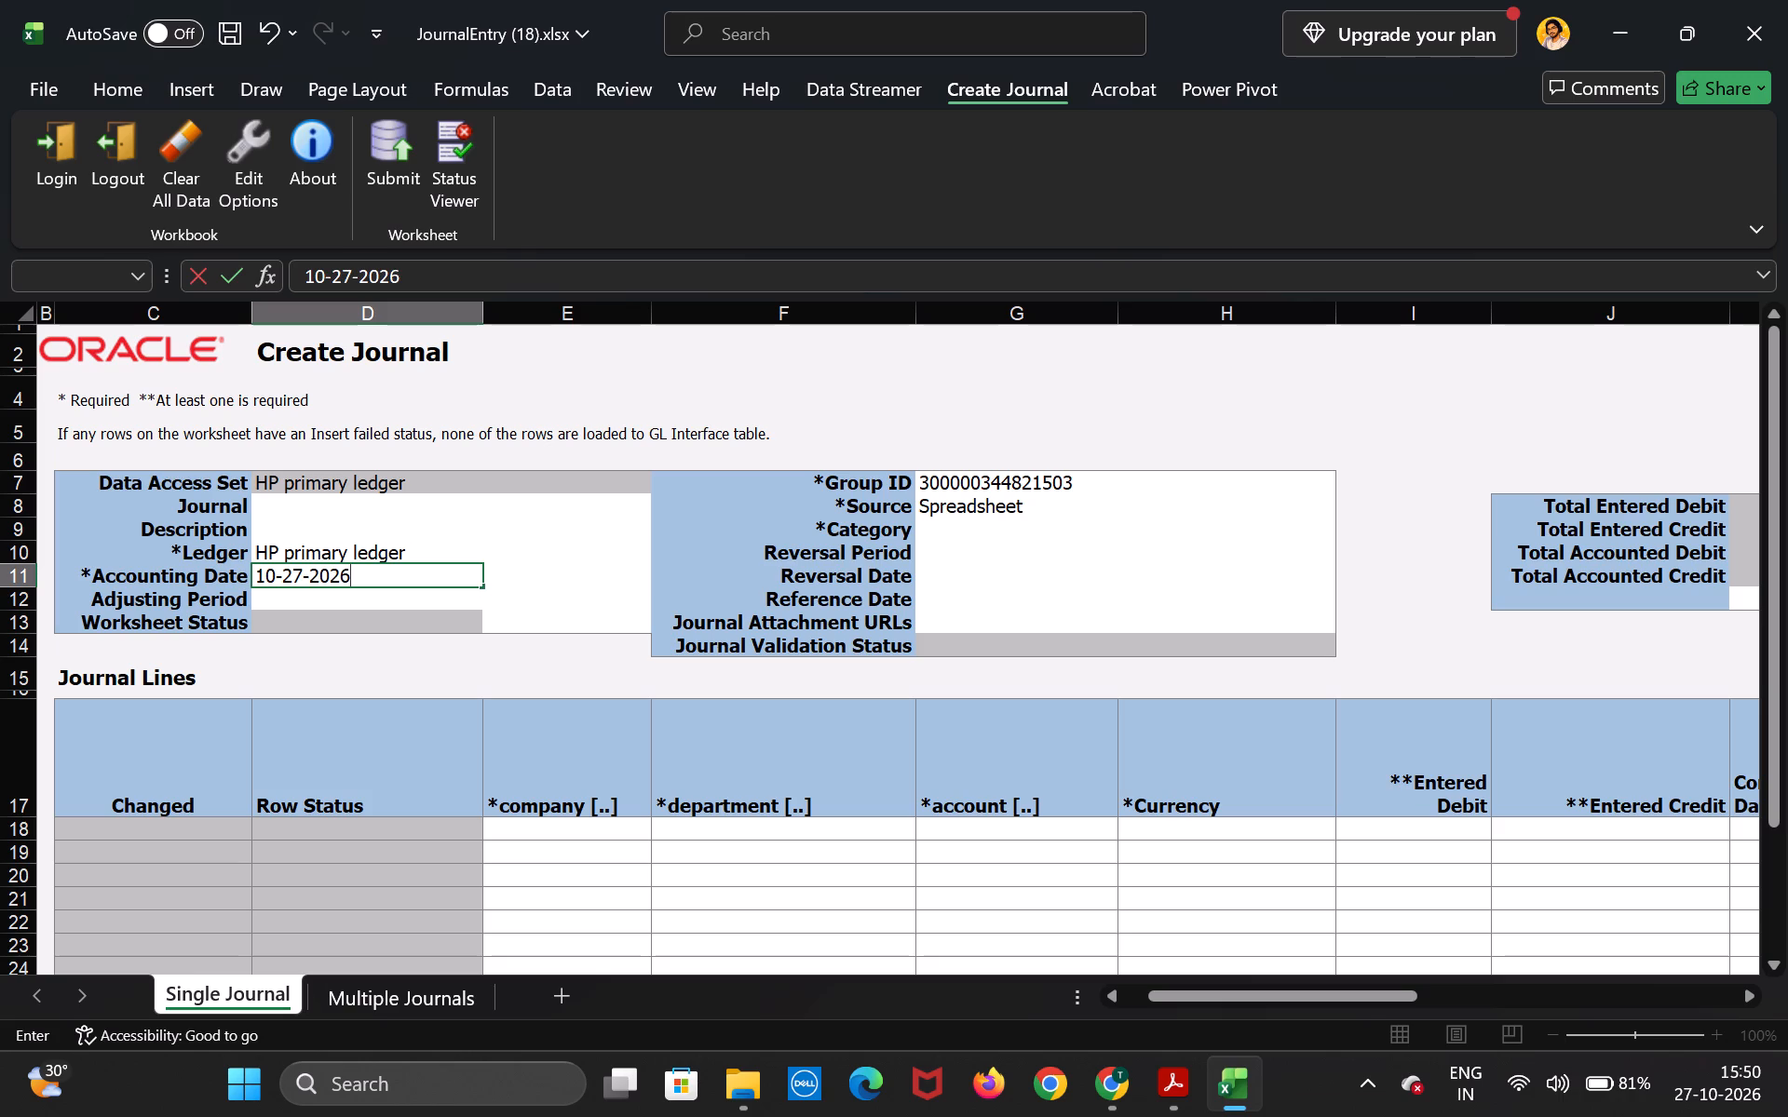
{"action": "key", "text": "Right"}
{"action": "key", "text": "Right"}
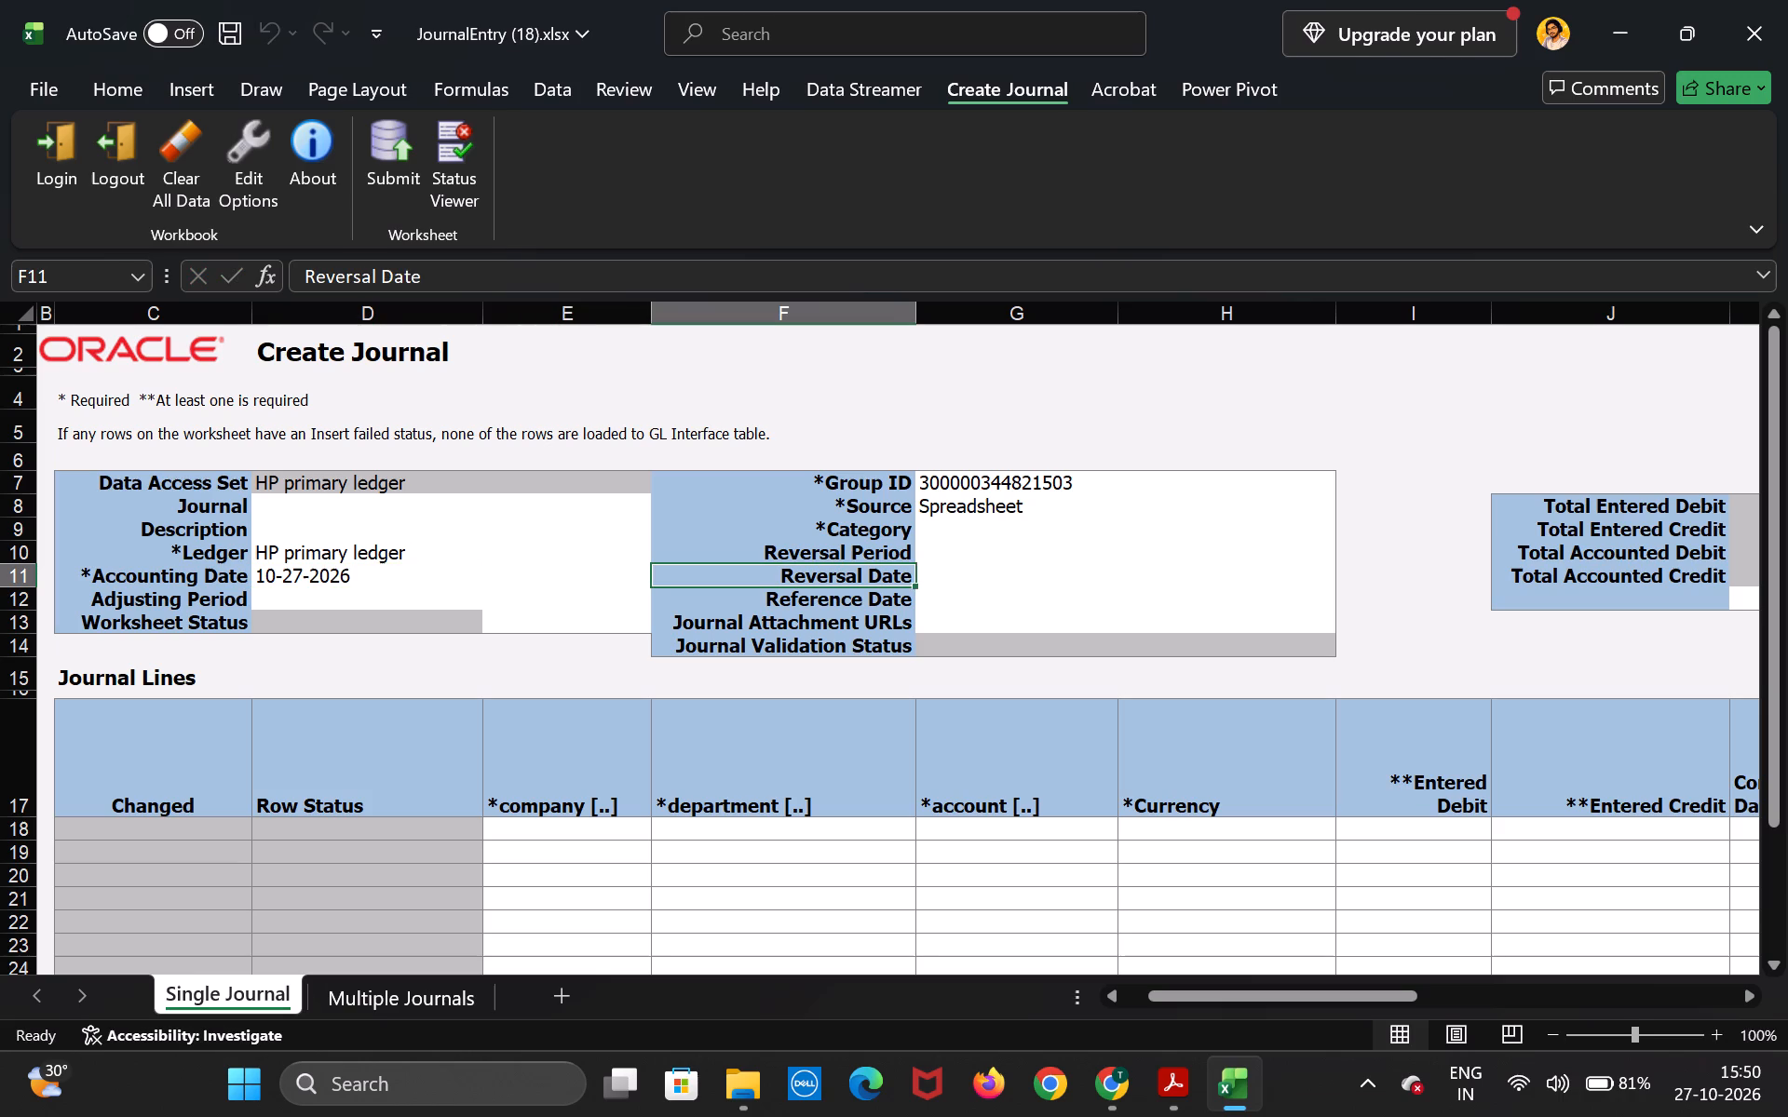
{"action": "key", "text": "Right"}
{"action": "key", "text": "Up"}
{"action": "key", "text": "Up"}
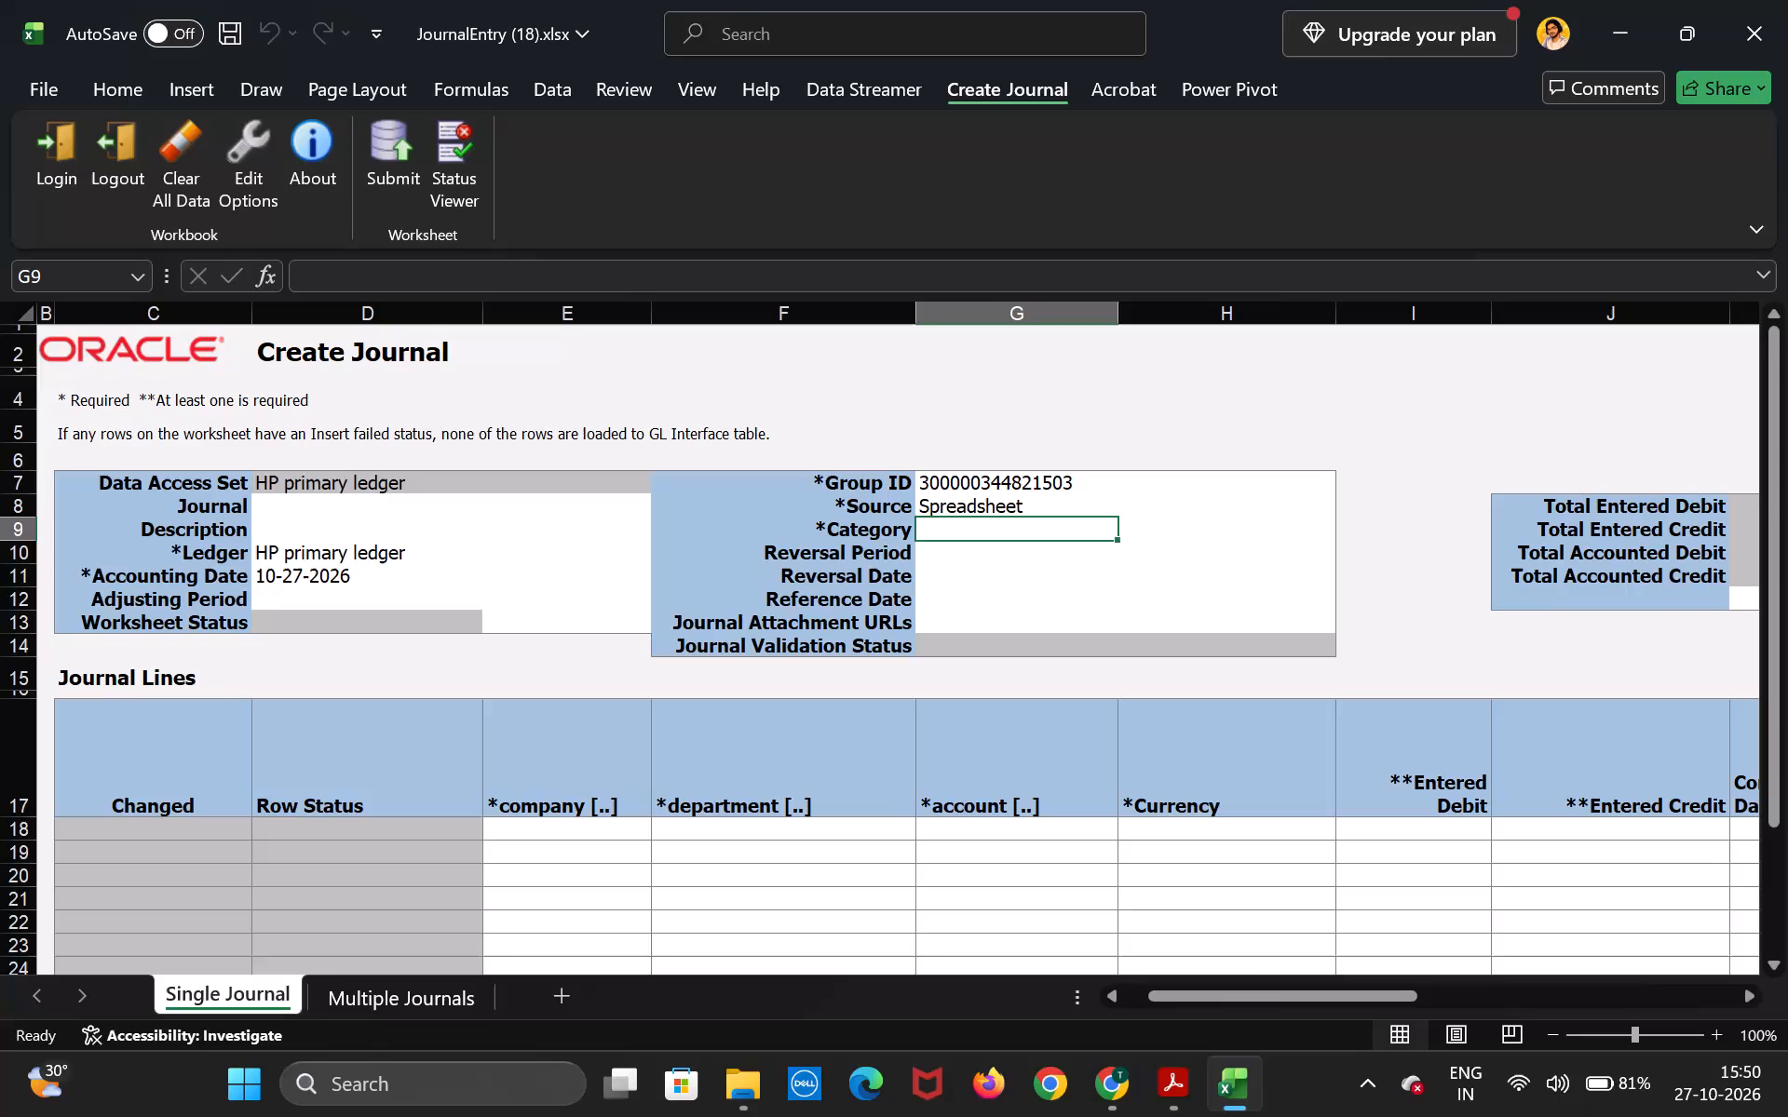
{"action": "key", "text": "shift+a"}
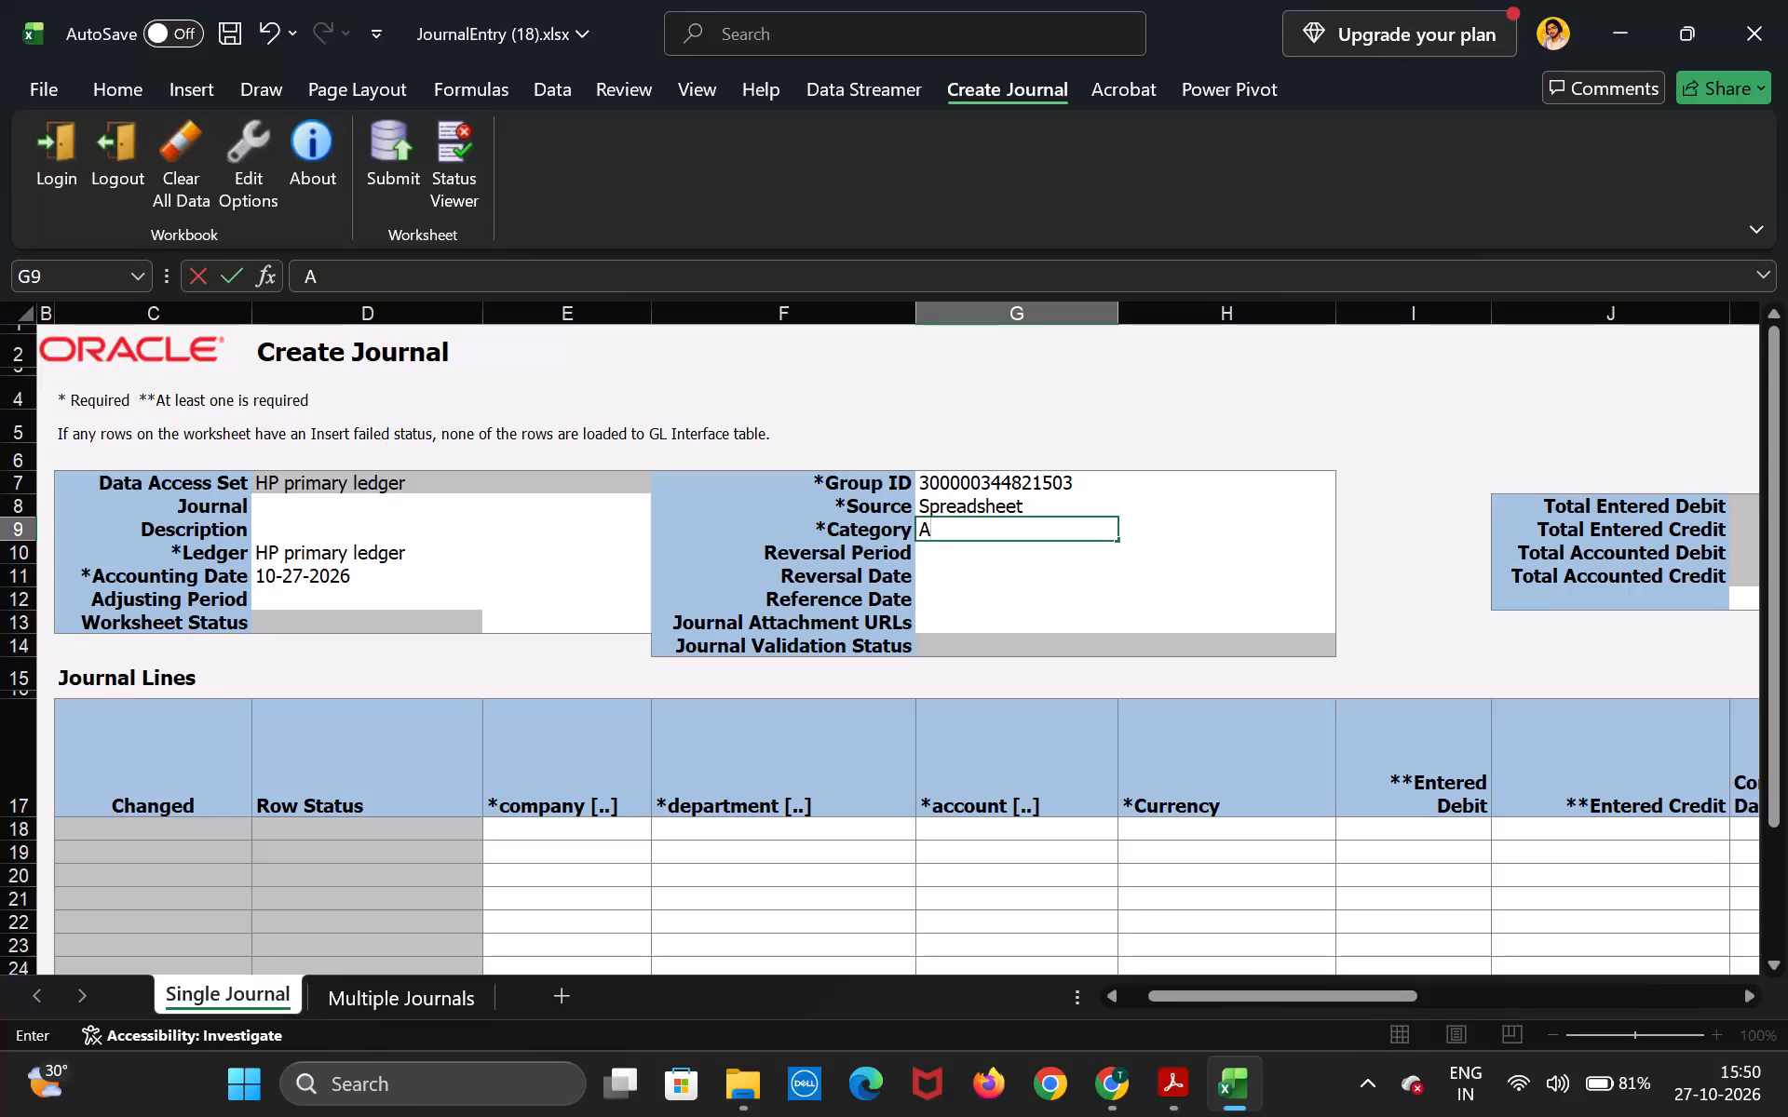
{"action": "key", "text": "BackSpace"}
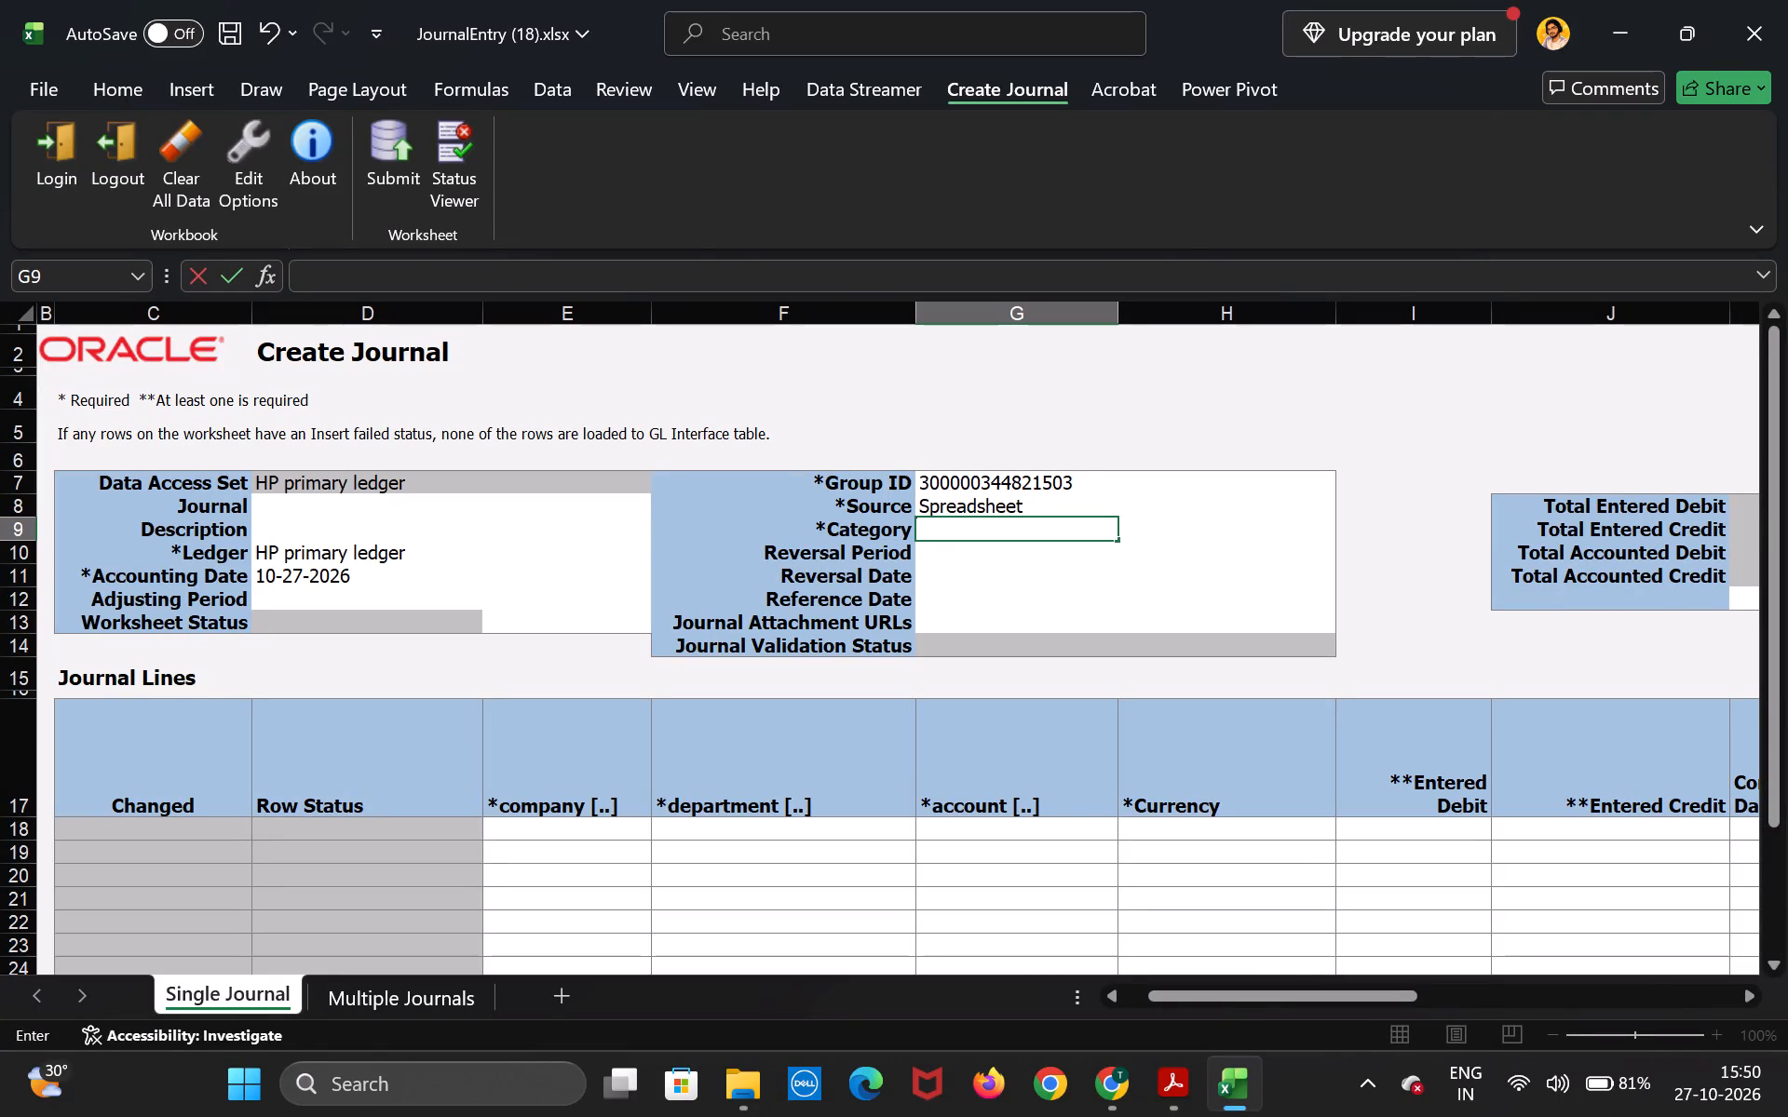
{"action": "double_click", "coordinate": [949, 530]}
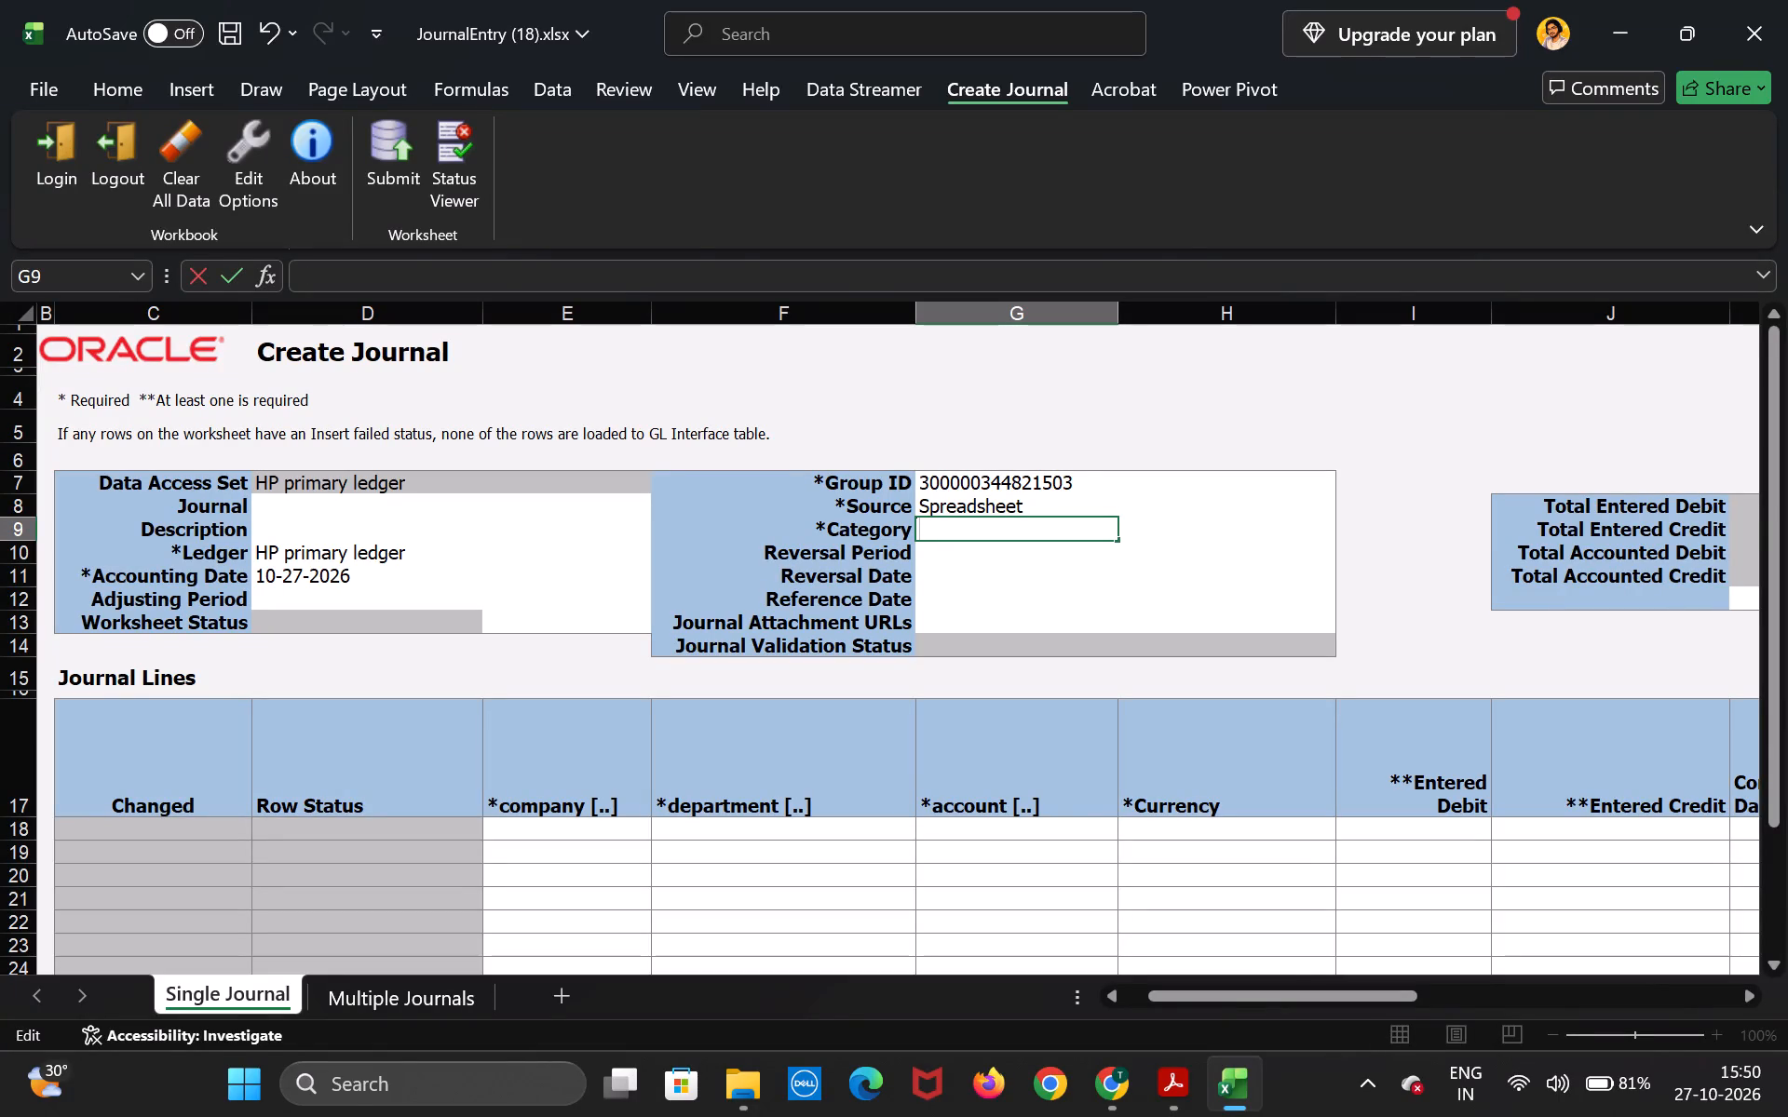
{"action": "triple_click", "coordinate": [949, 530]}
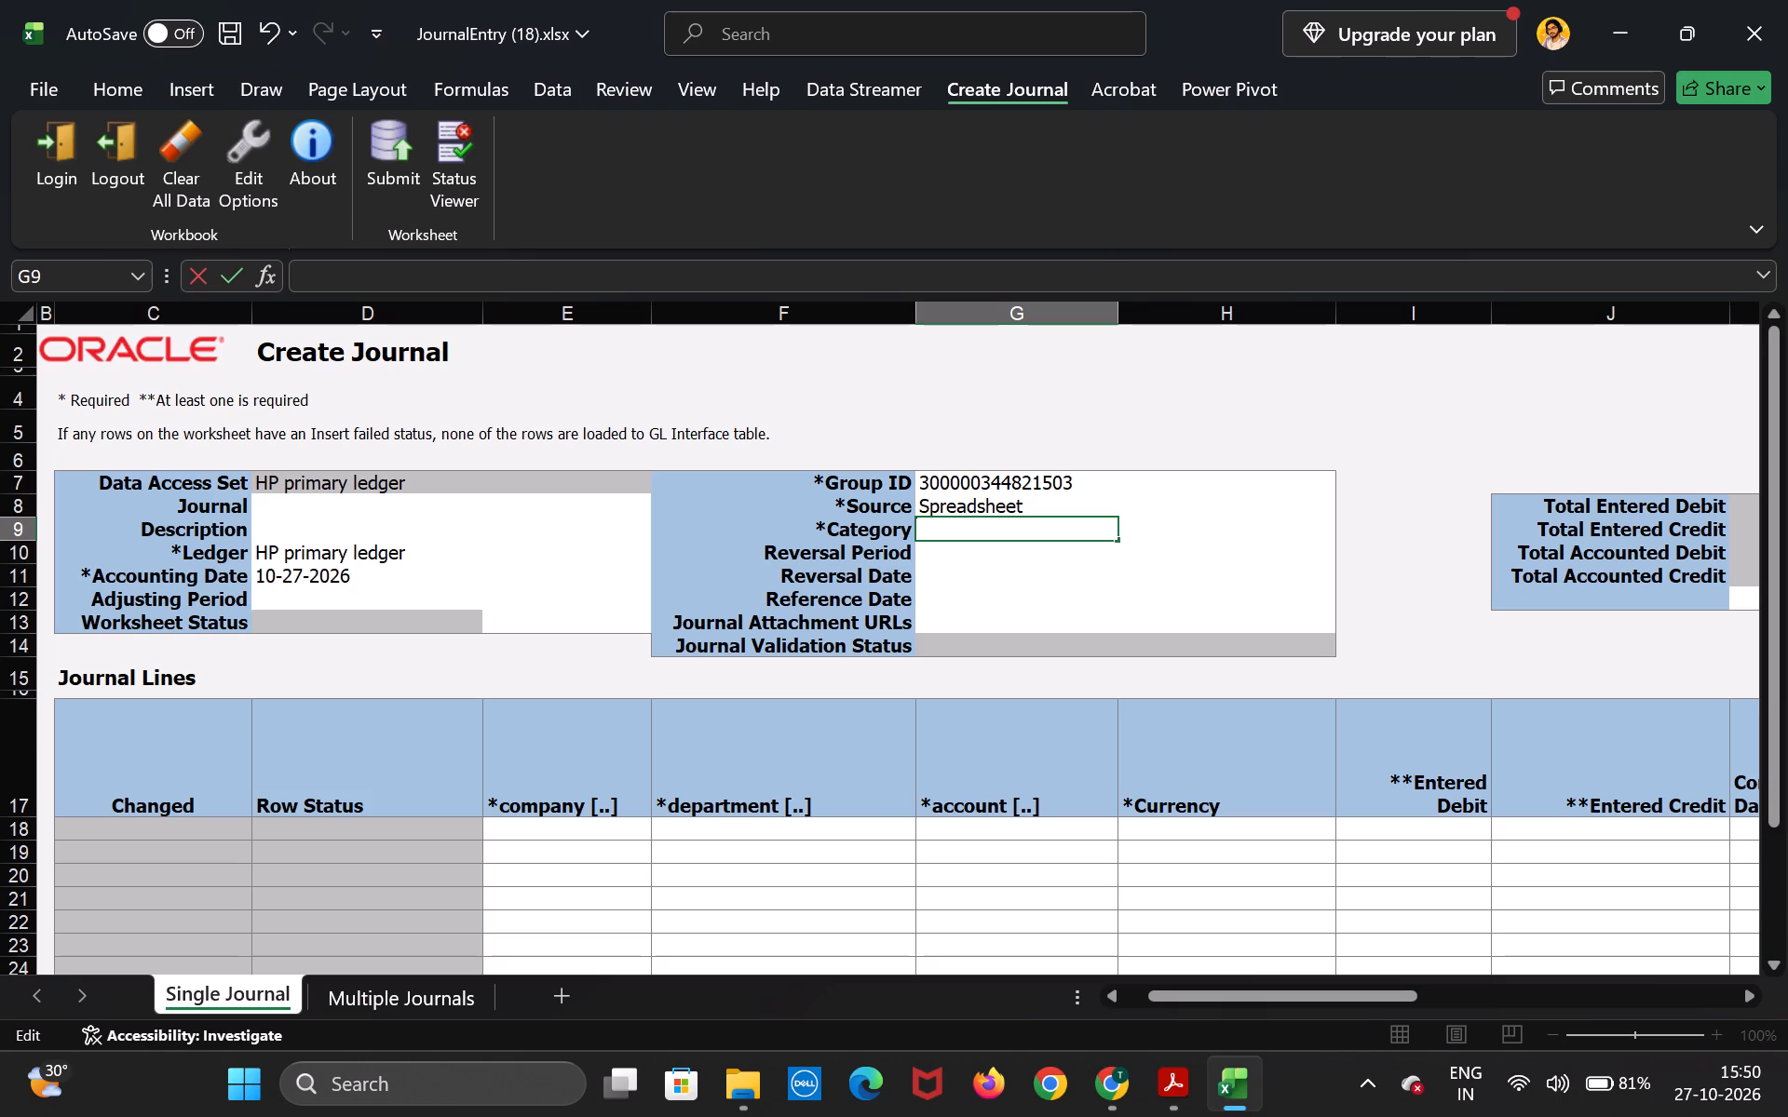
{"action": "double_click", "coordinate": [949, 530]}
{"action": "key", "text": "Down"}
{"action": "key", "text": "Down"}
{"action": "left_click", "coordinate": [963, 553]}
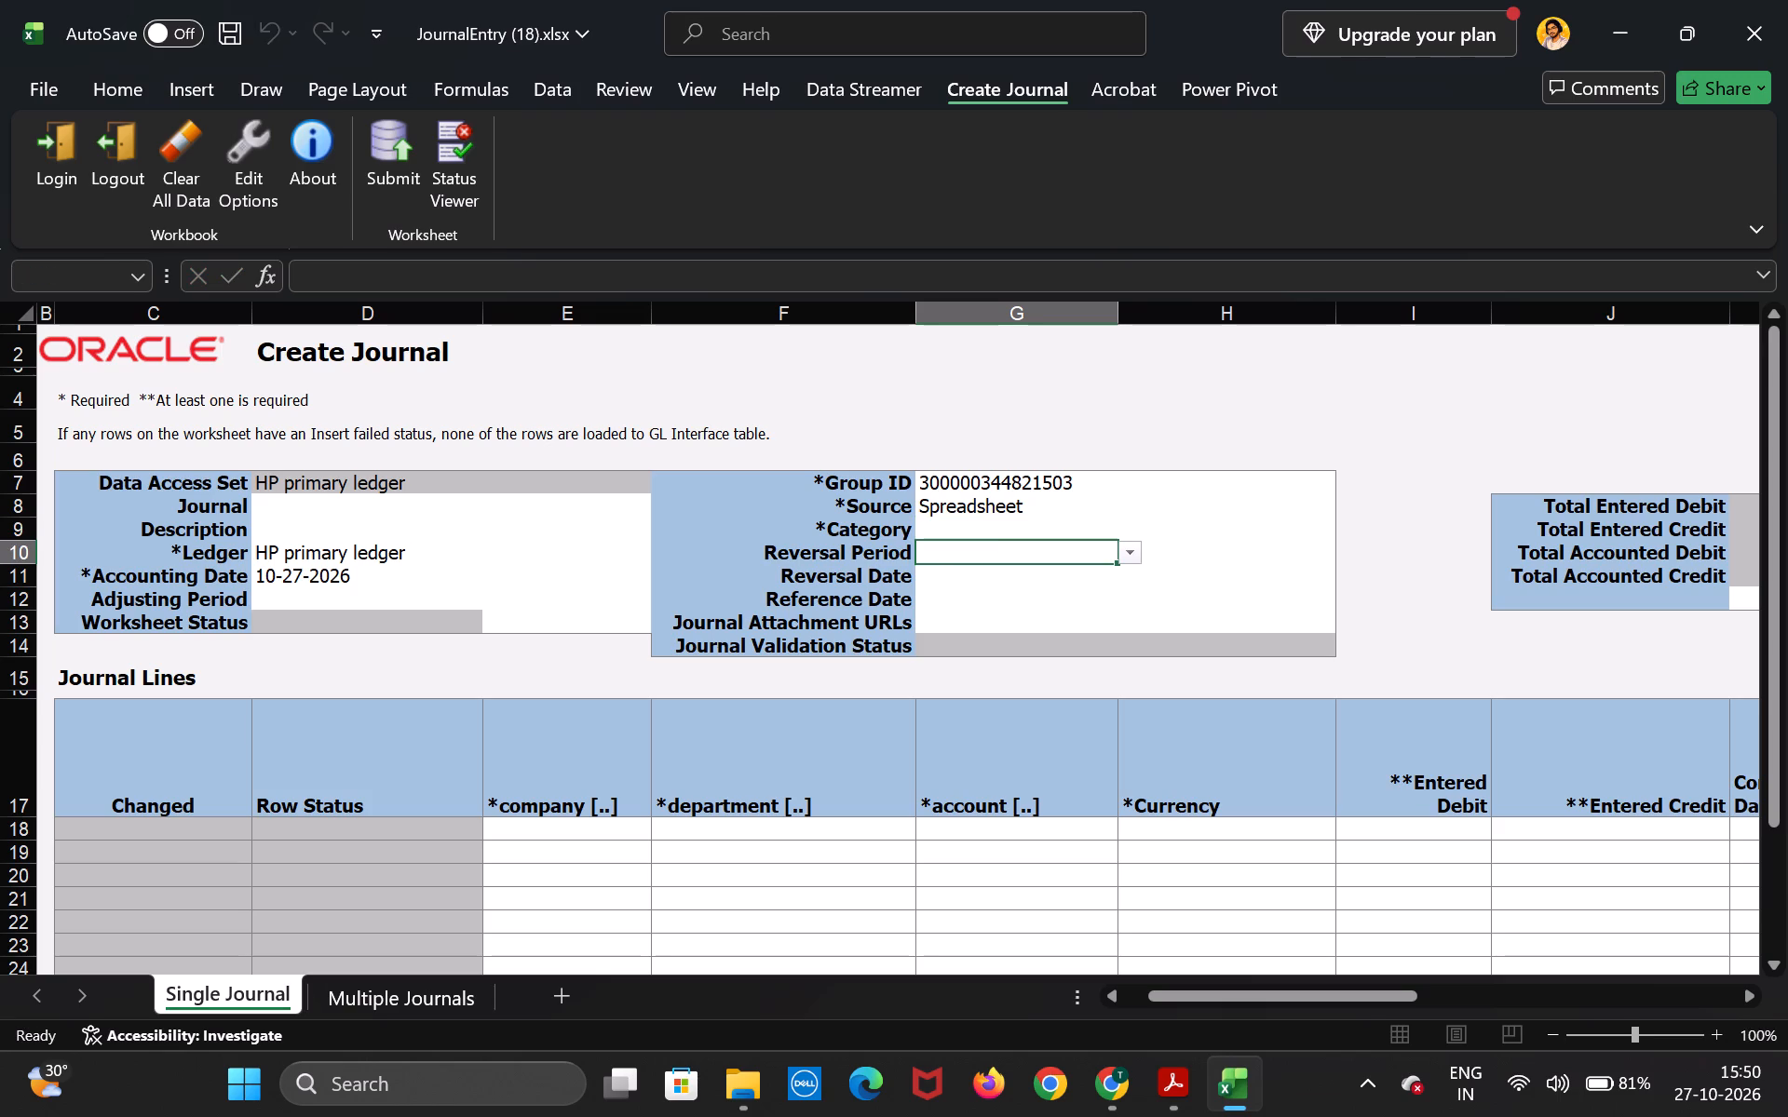
Search the journal category list for Adjustment and set it as the header's Category.
{"action": "left_click", "coordinate": [1043, 532]}
{"action": "triple_click", "coordinate": [1072, 528]}
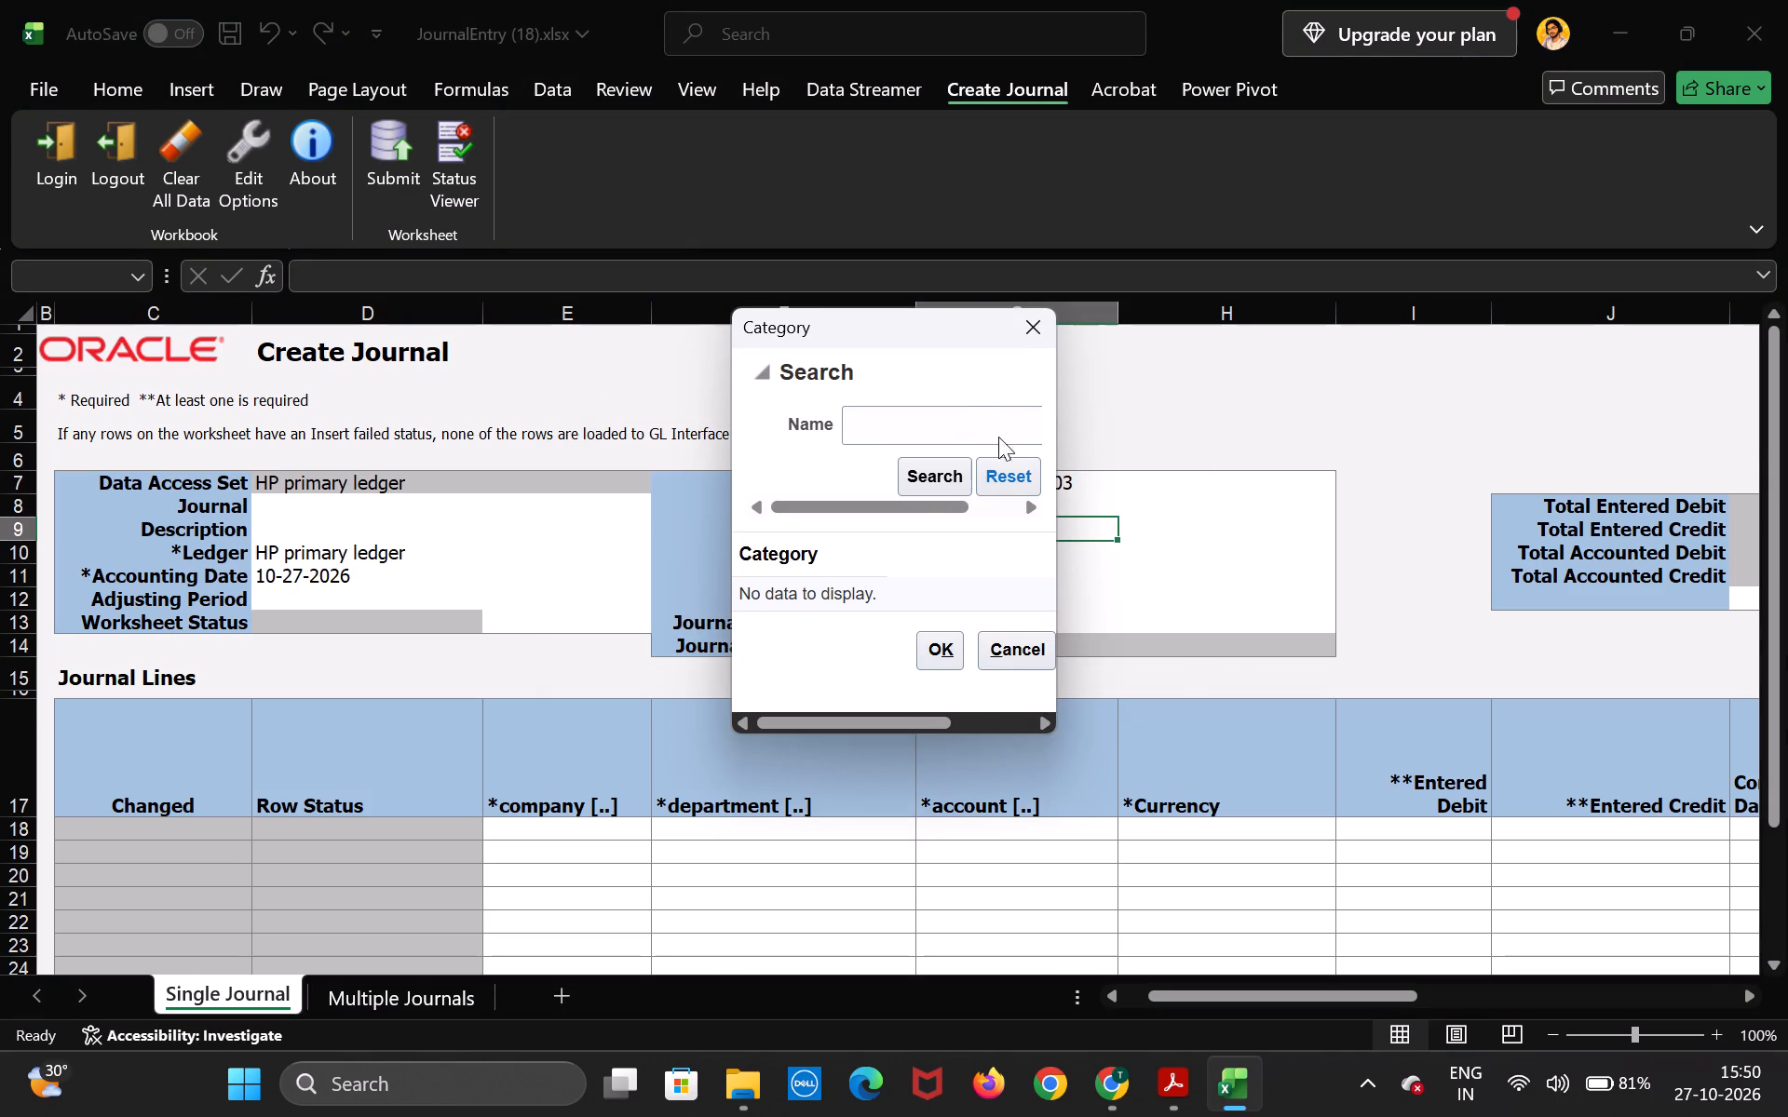
{"action": "left_click", "coordinate": [955, 420]}
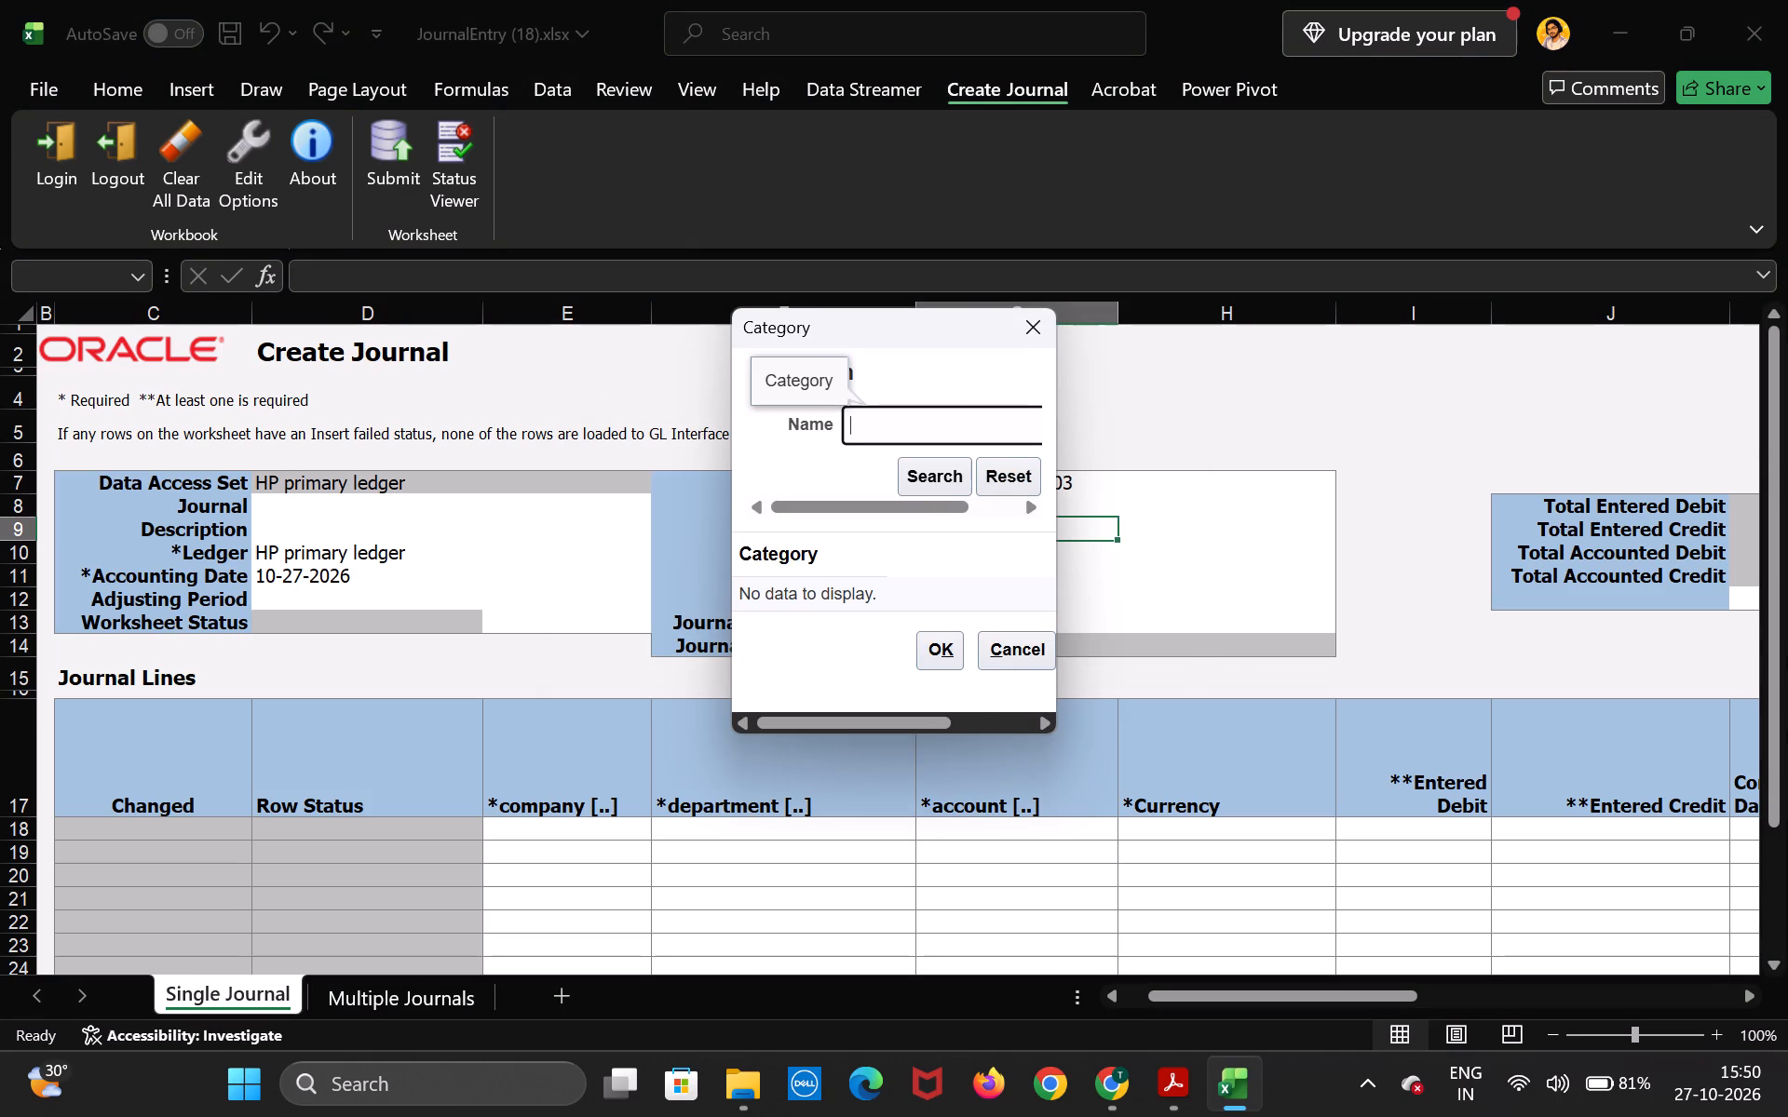
{"action": "type", "text": "Ad"}
{"action": "type", "text": "justment"}
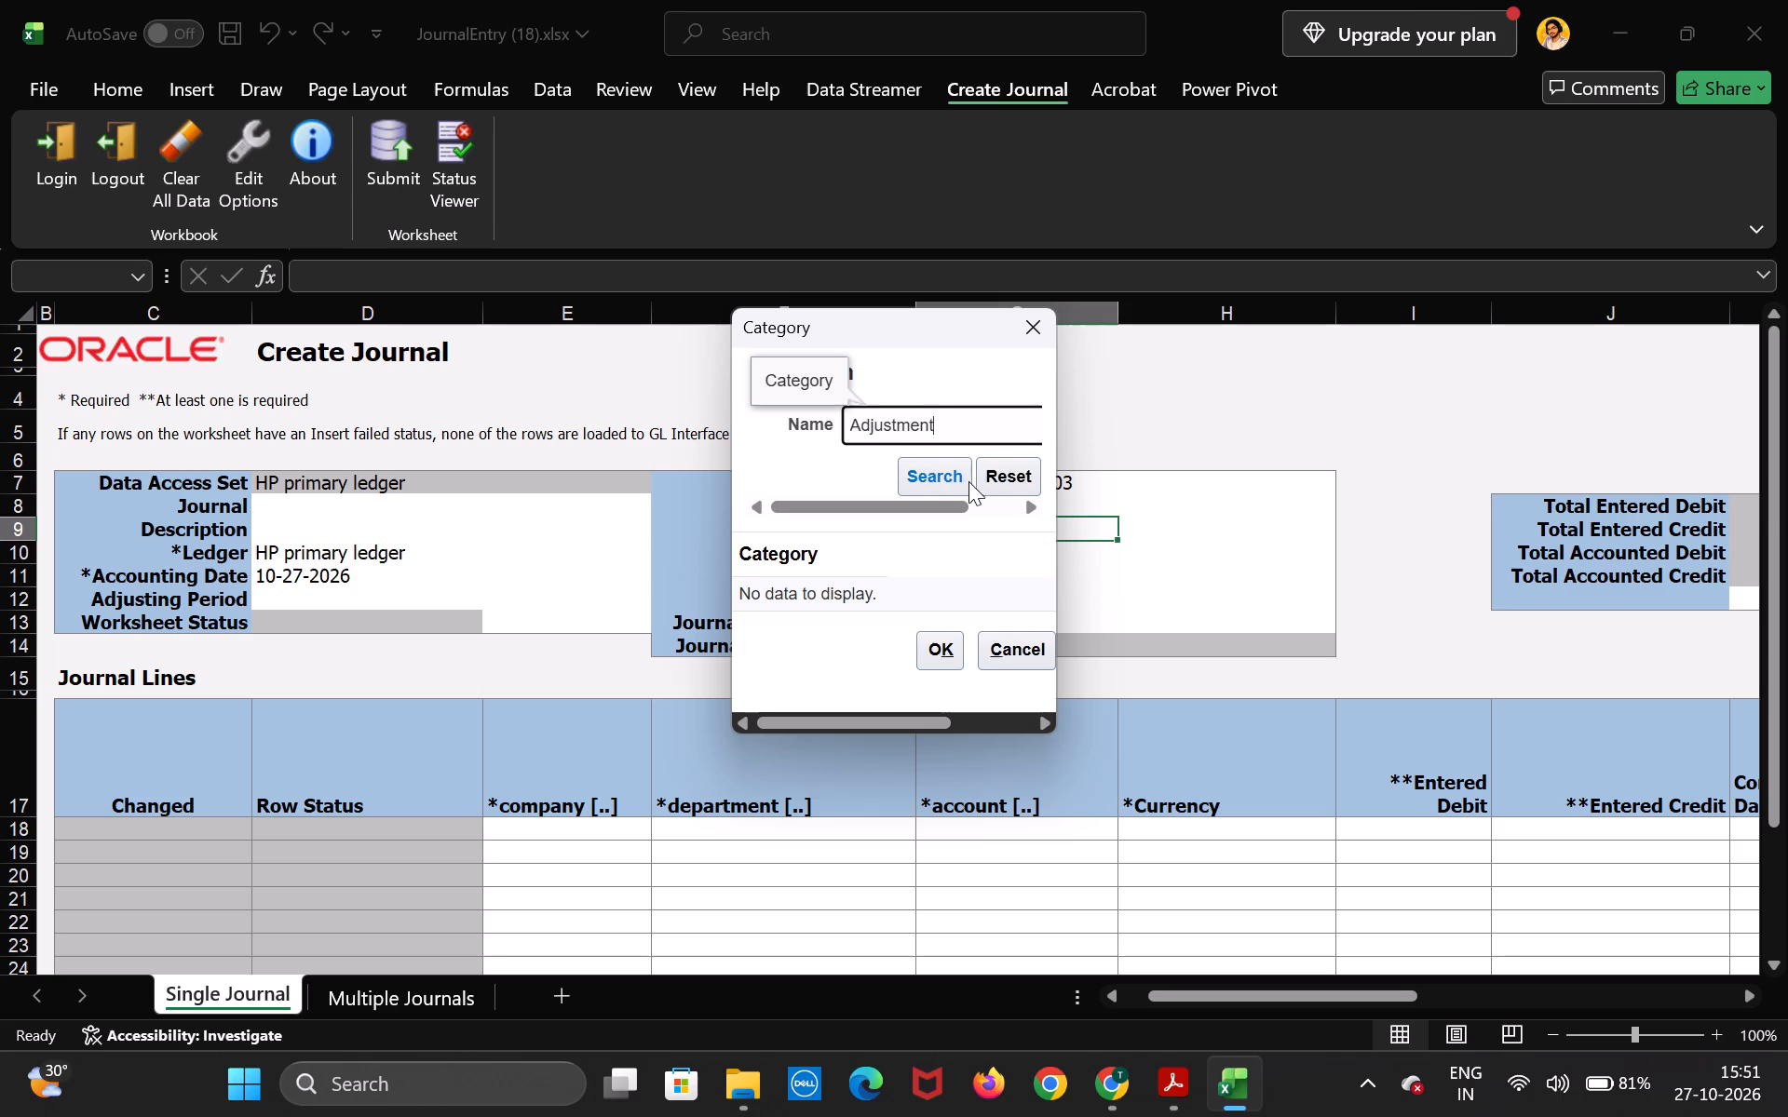
{"action": "left_click", "coordinate": [941, 478]}
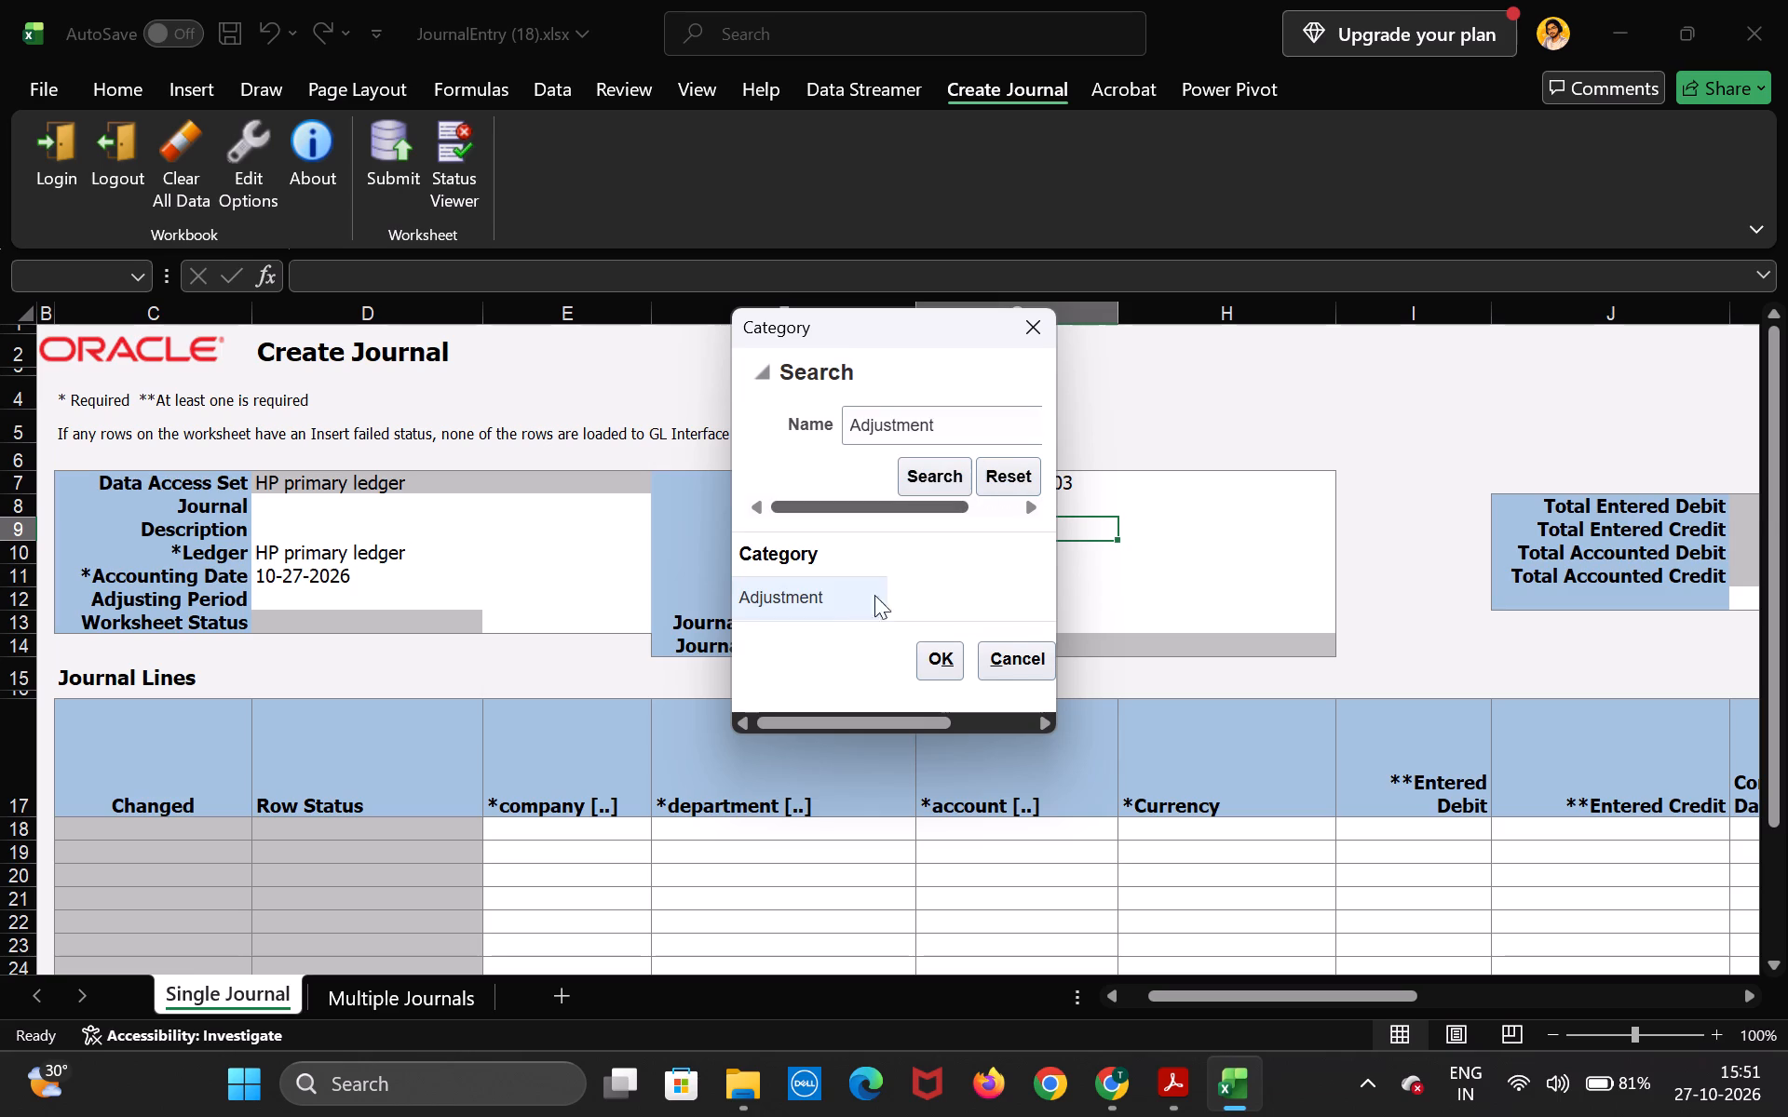
{"action": "left_click", "coordinate": [823, 608]}
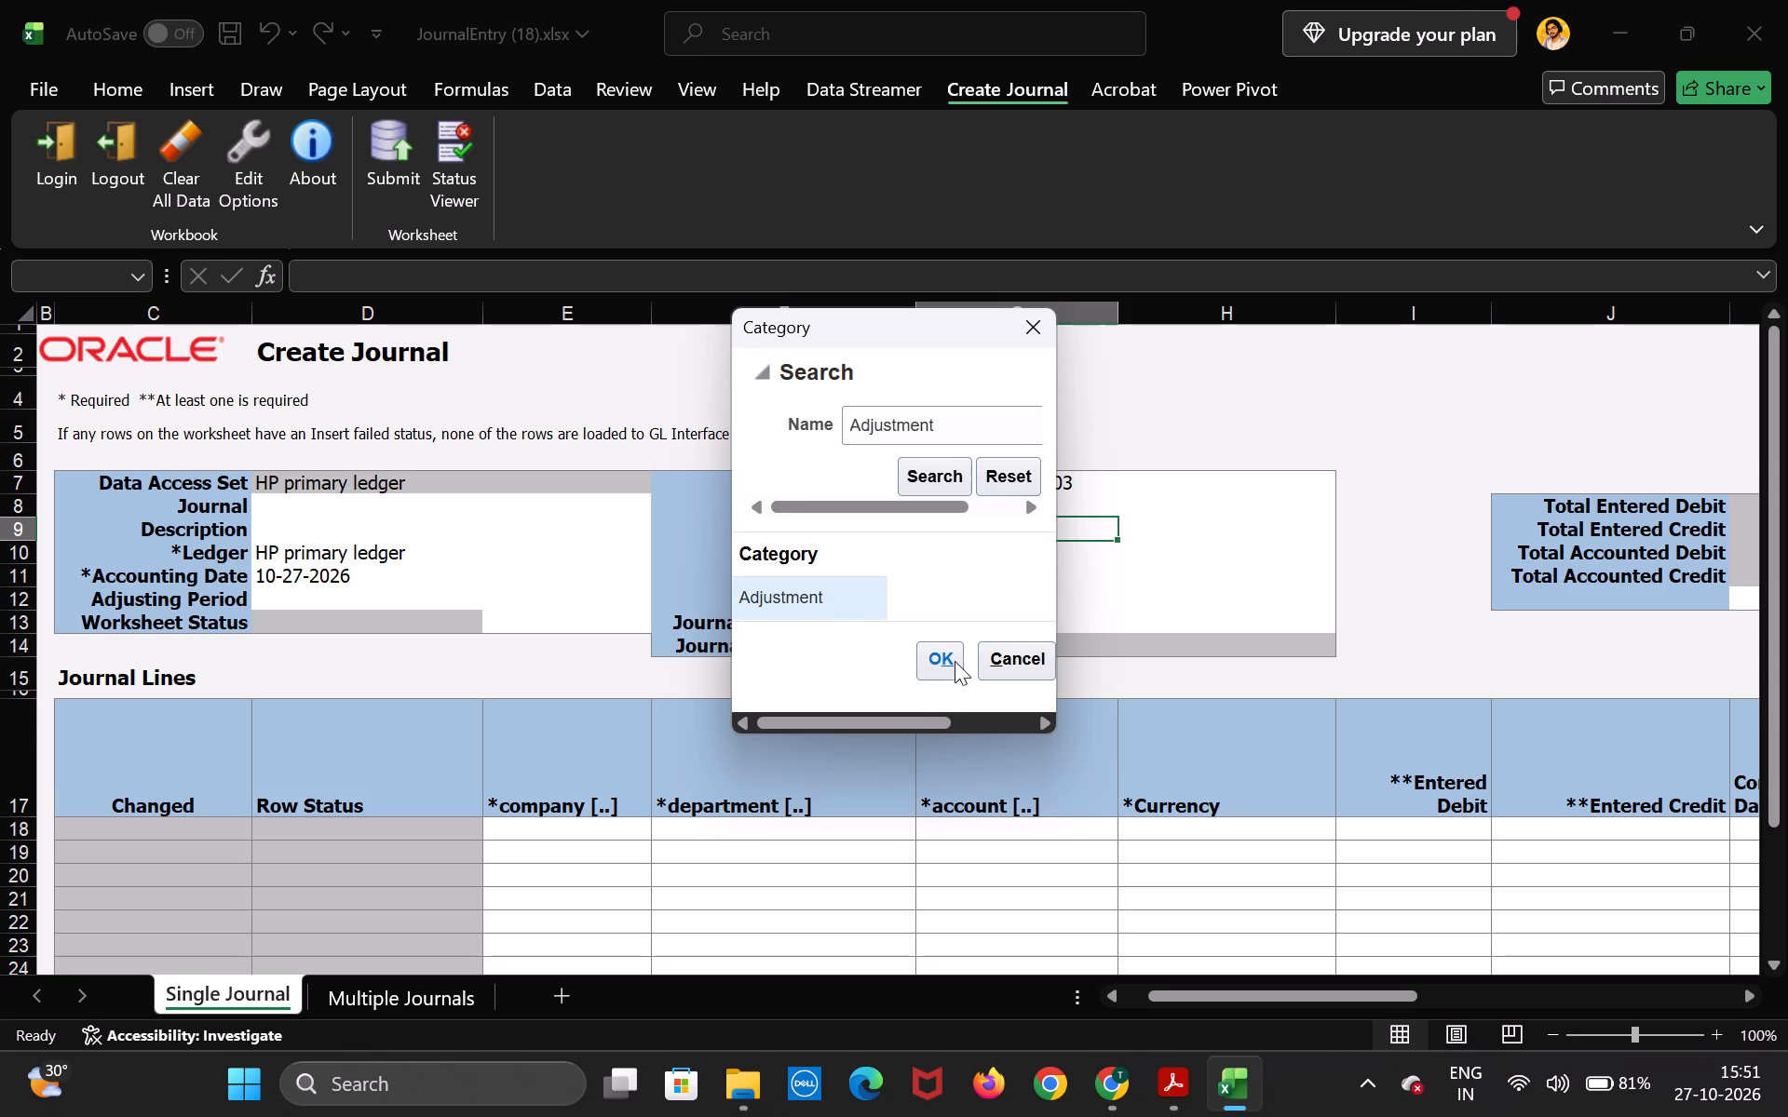
{"action": "left_click", "coordinate": [955, 659]}
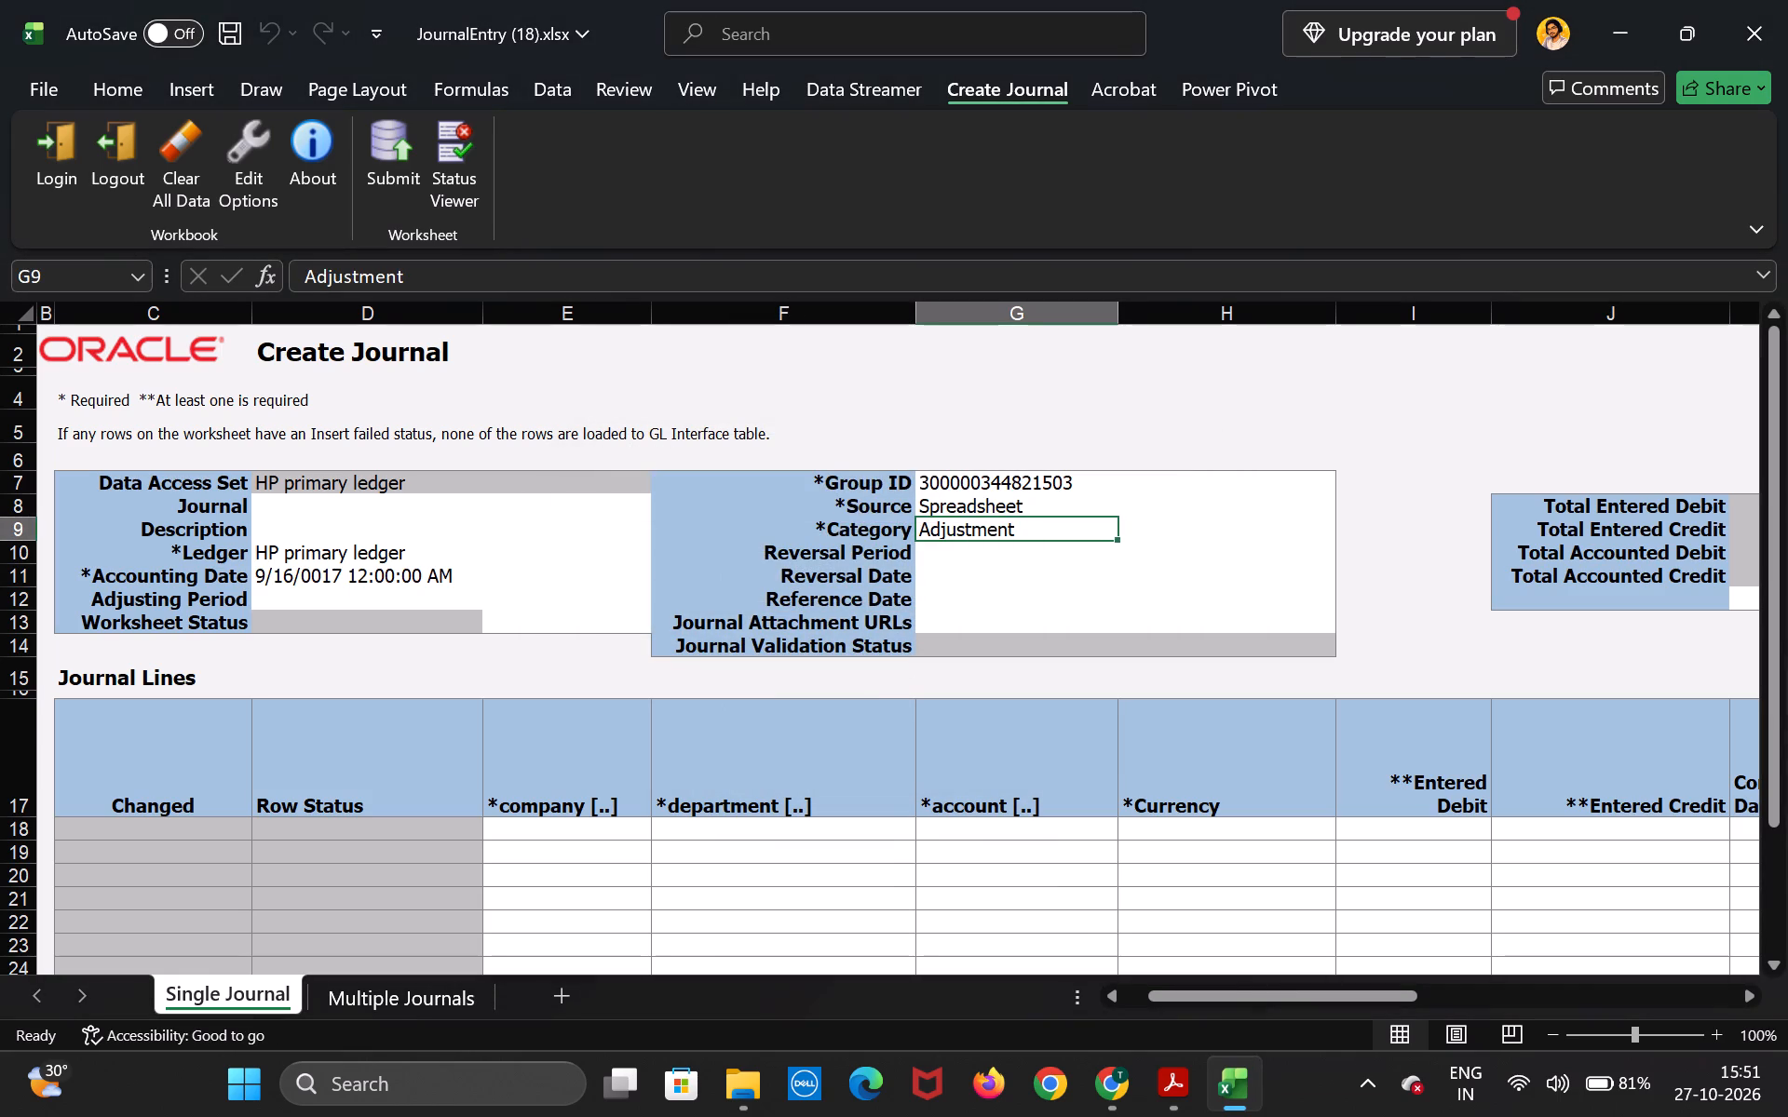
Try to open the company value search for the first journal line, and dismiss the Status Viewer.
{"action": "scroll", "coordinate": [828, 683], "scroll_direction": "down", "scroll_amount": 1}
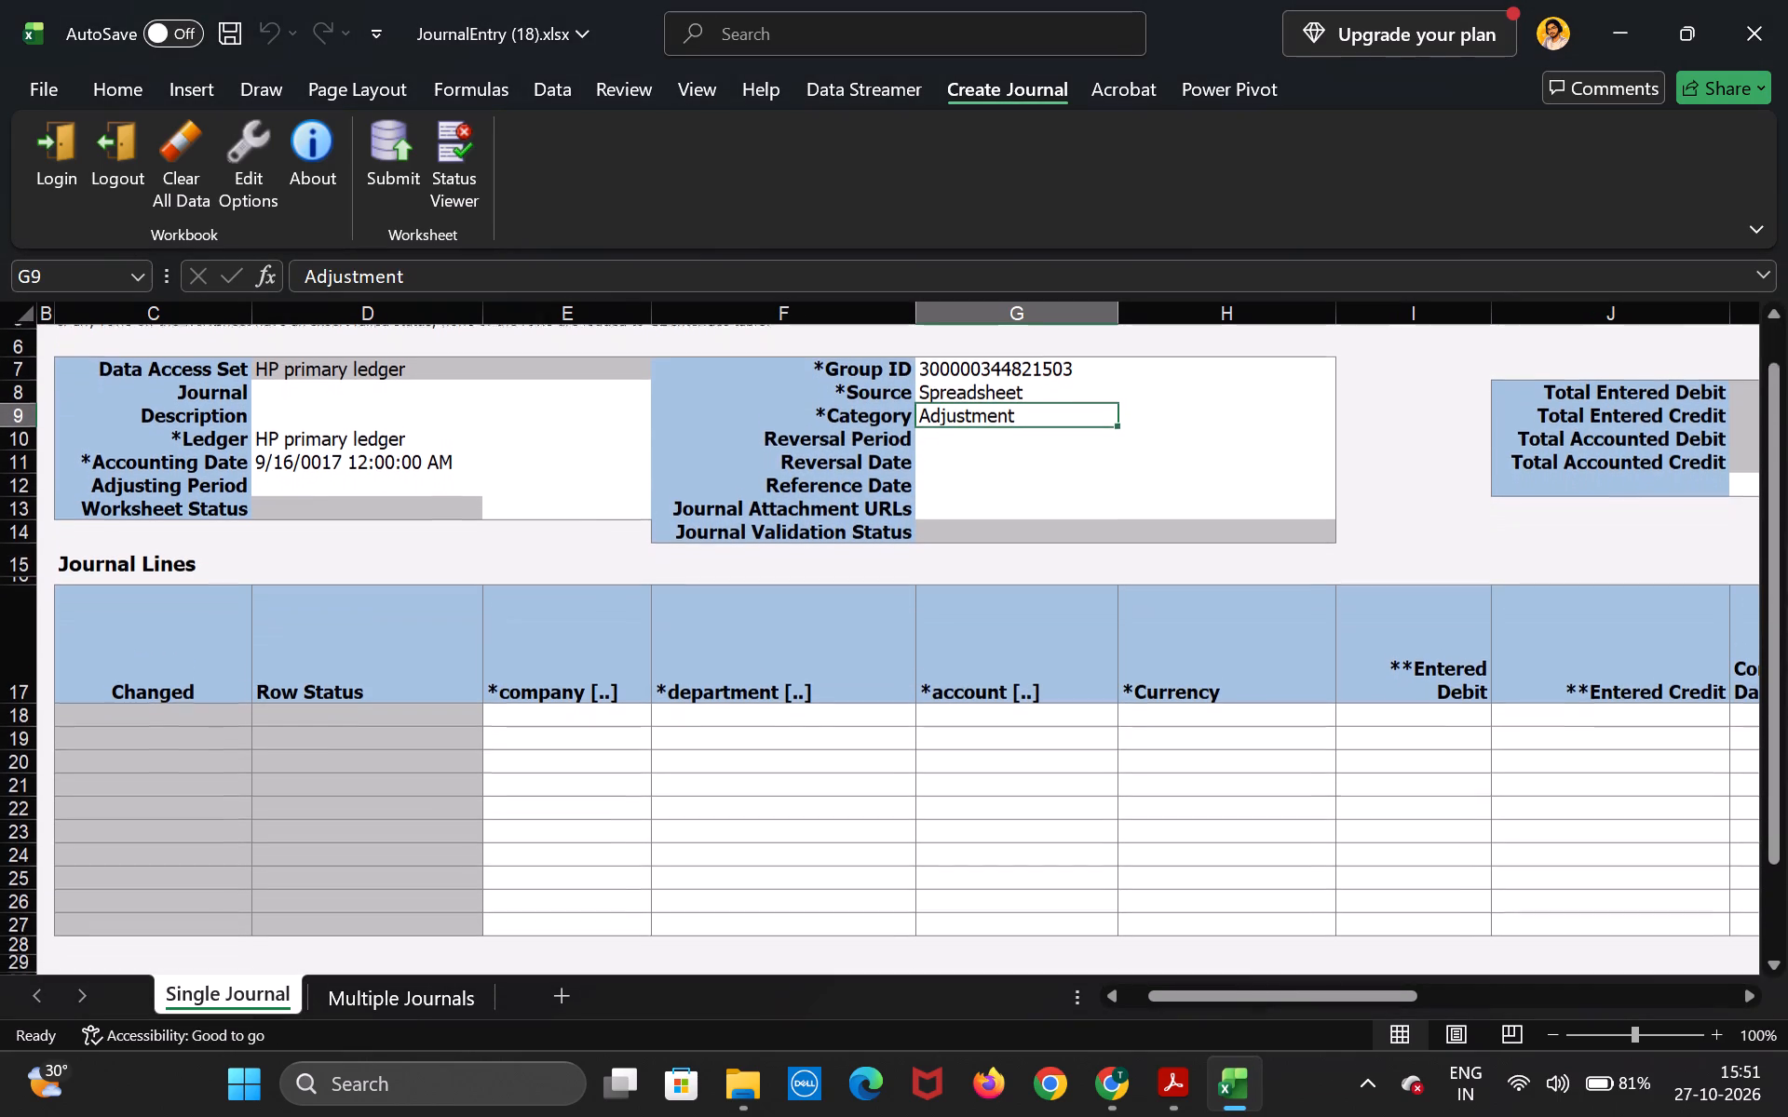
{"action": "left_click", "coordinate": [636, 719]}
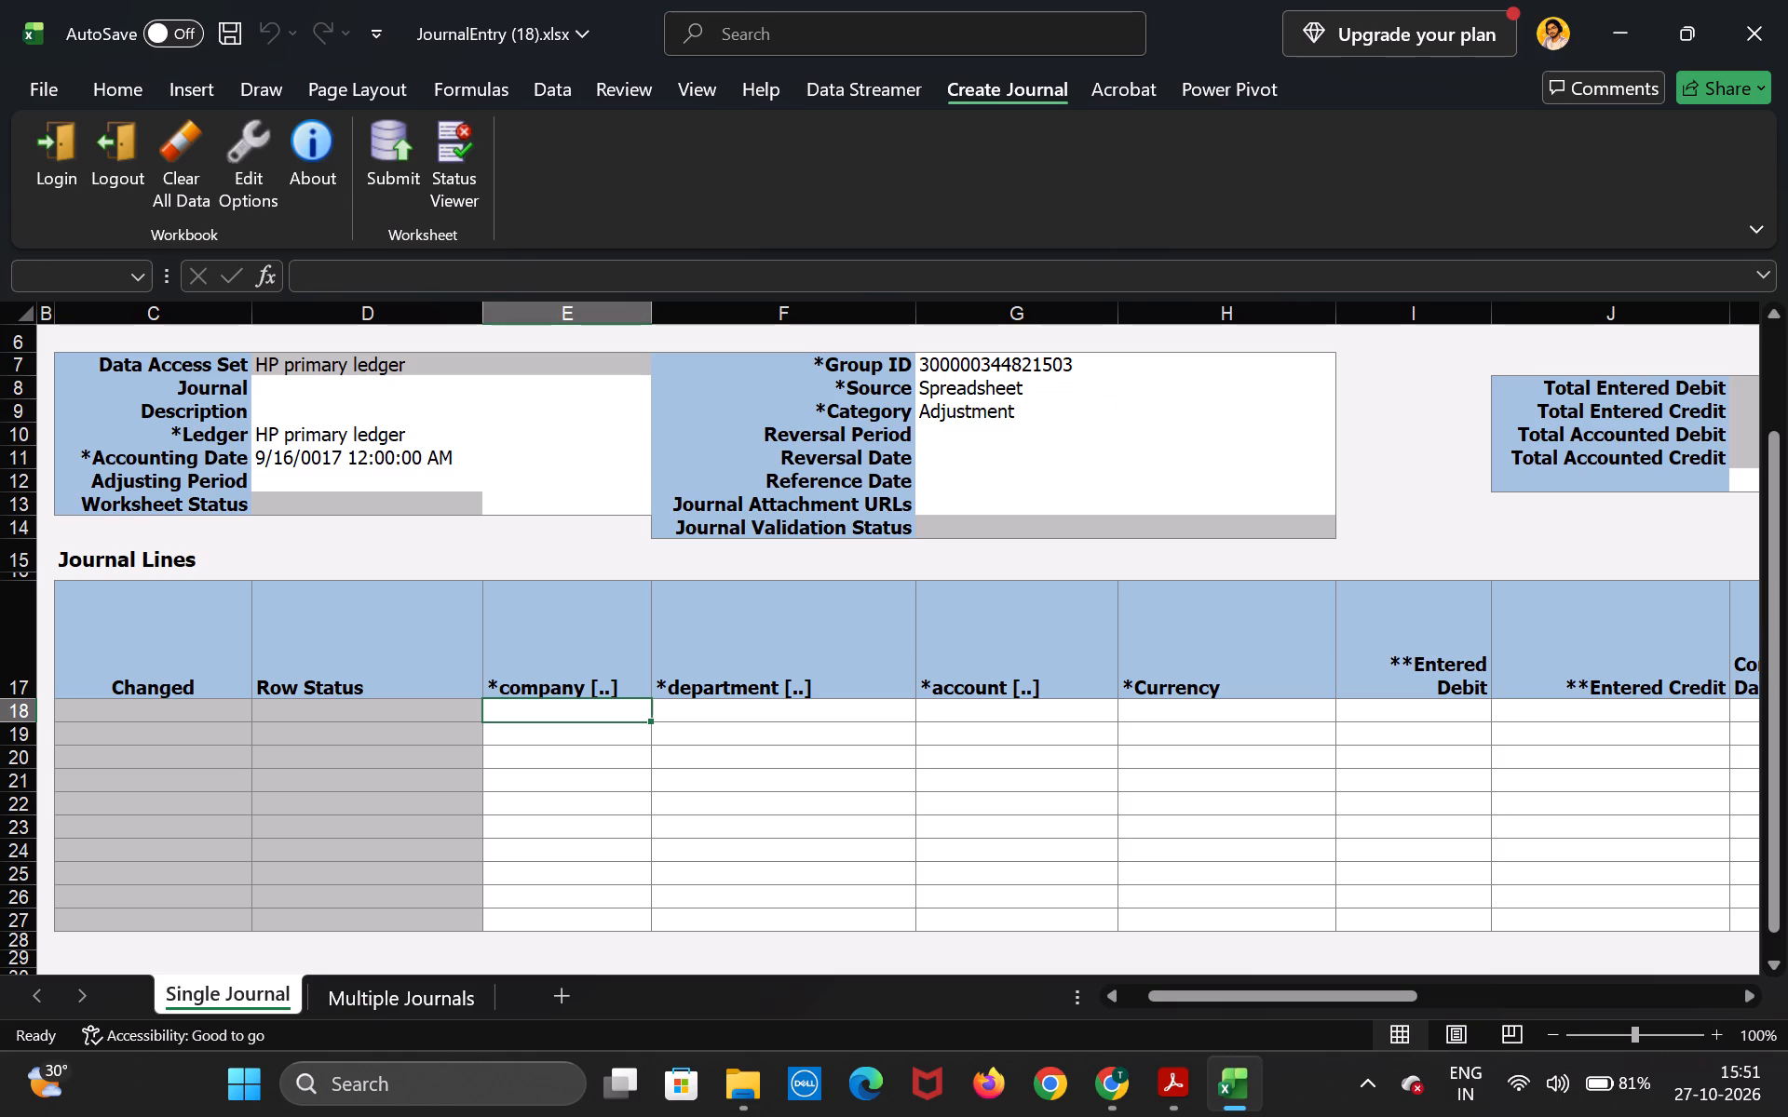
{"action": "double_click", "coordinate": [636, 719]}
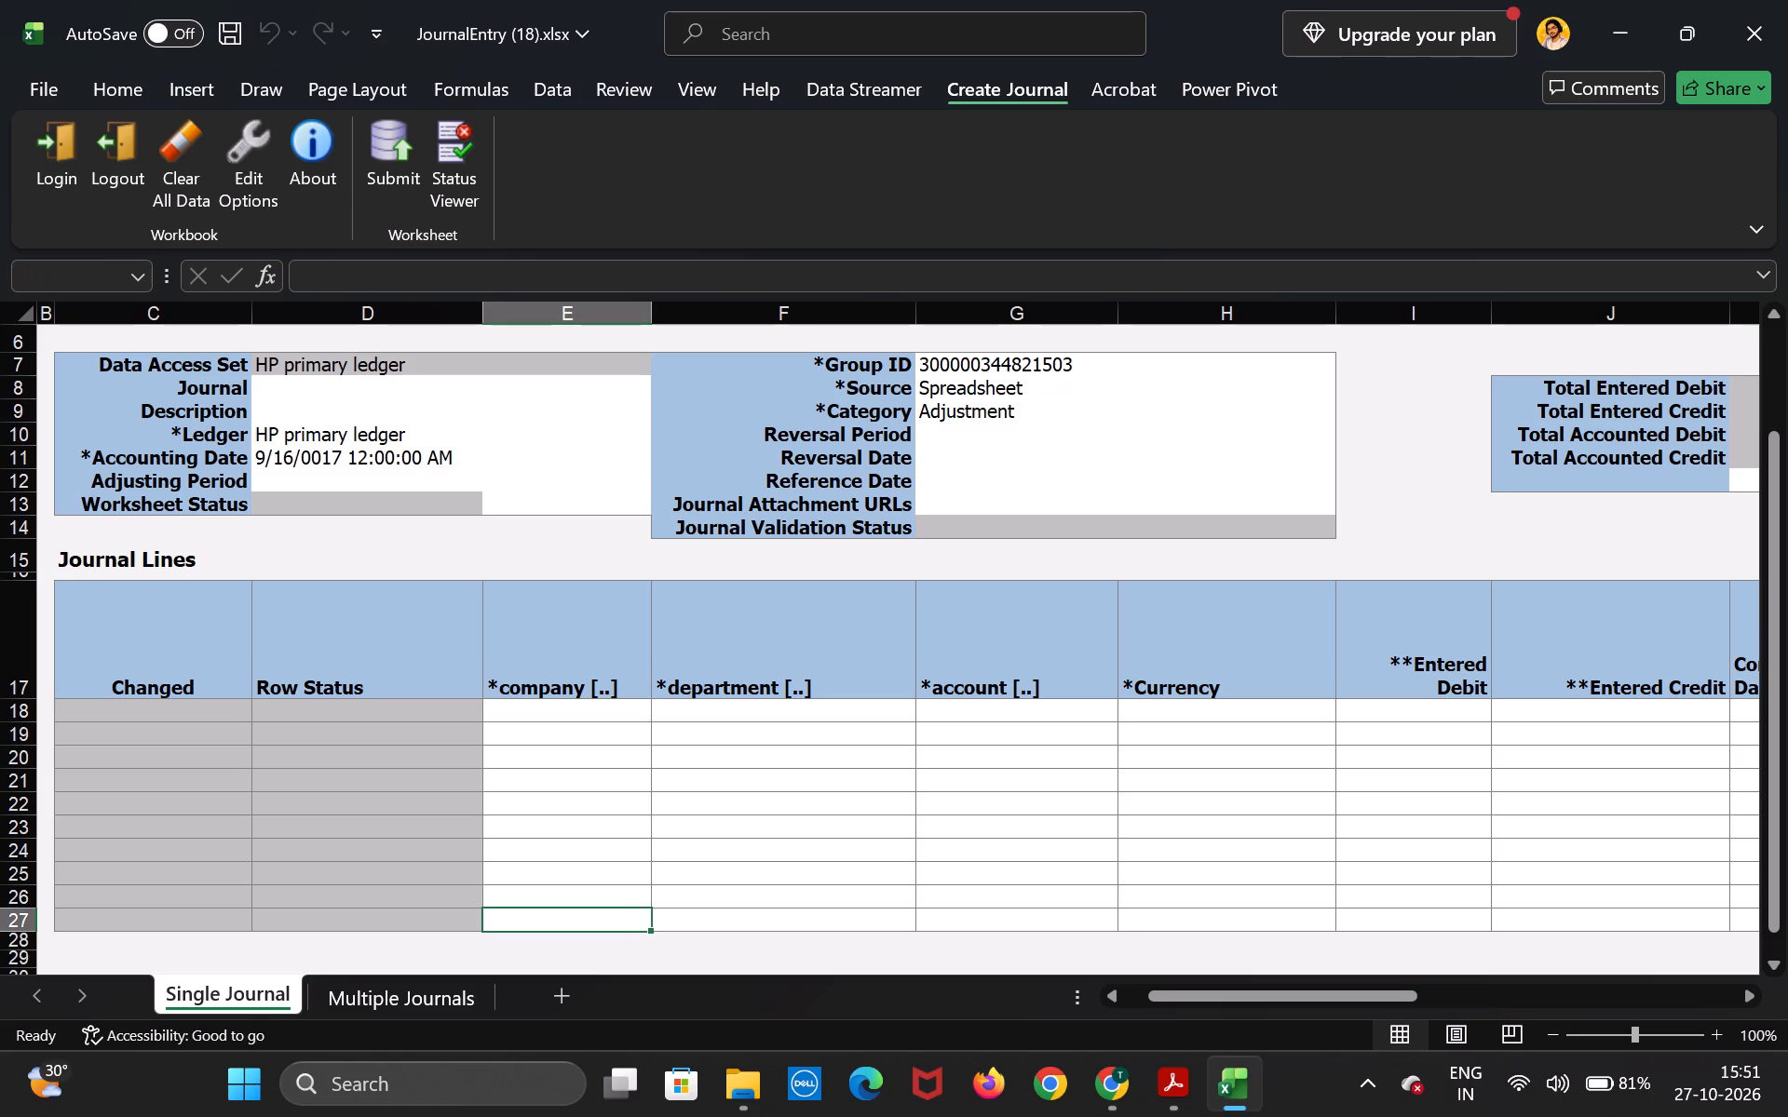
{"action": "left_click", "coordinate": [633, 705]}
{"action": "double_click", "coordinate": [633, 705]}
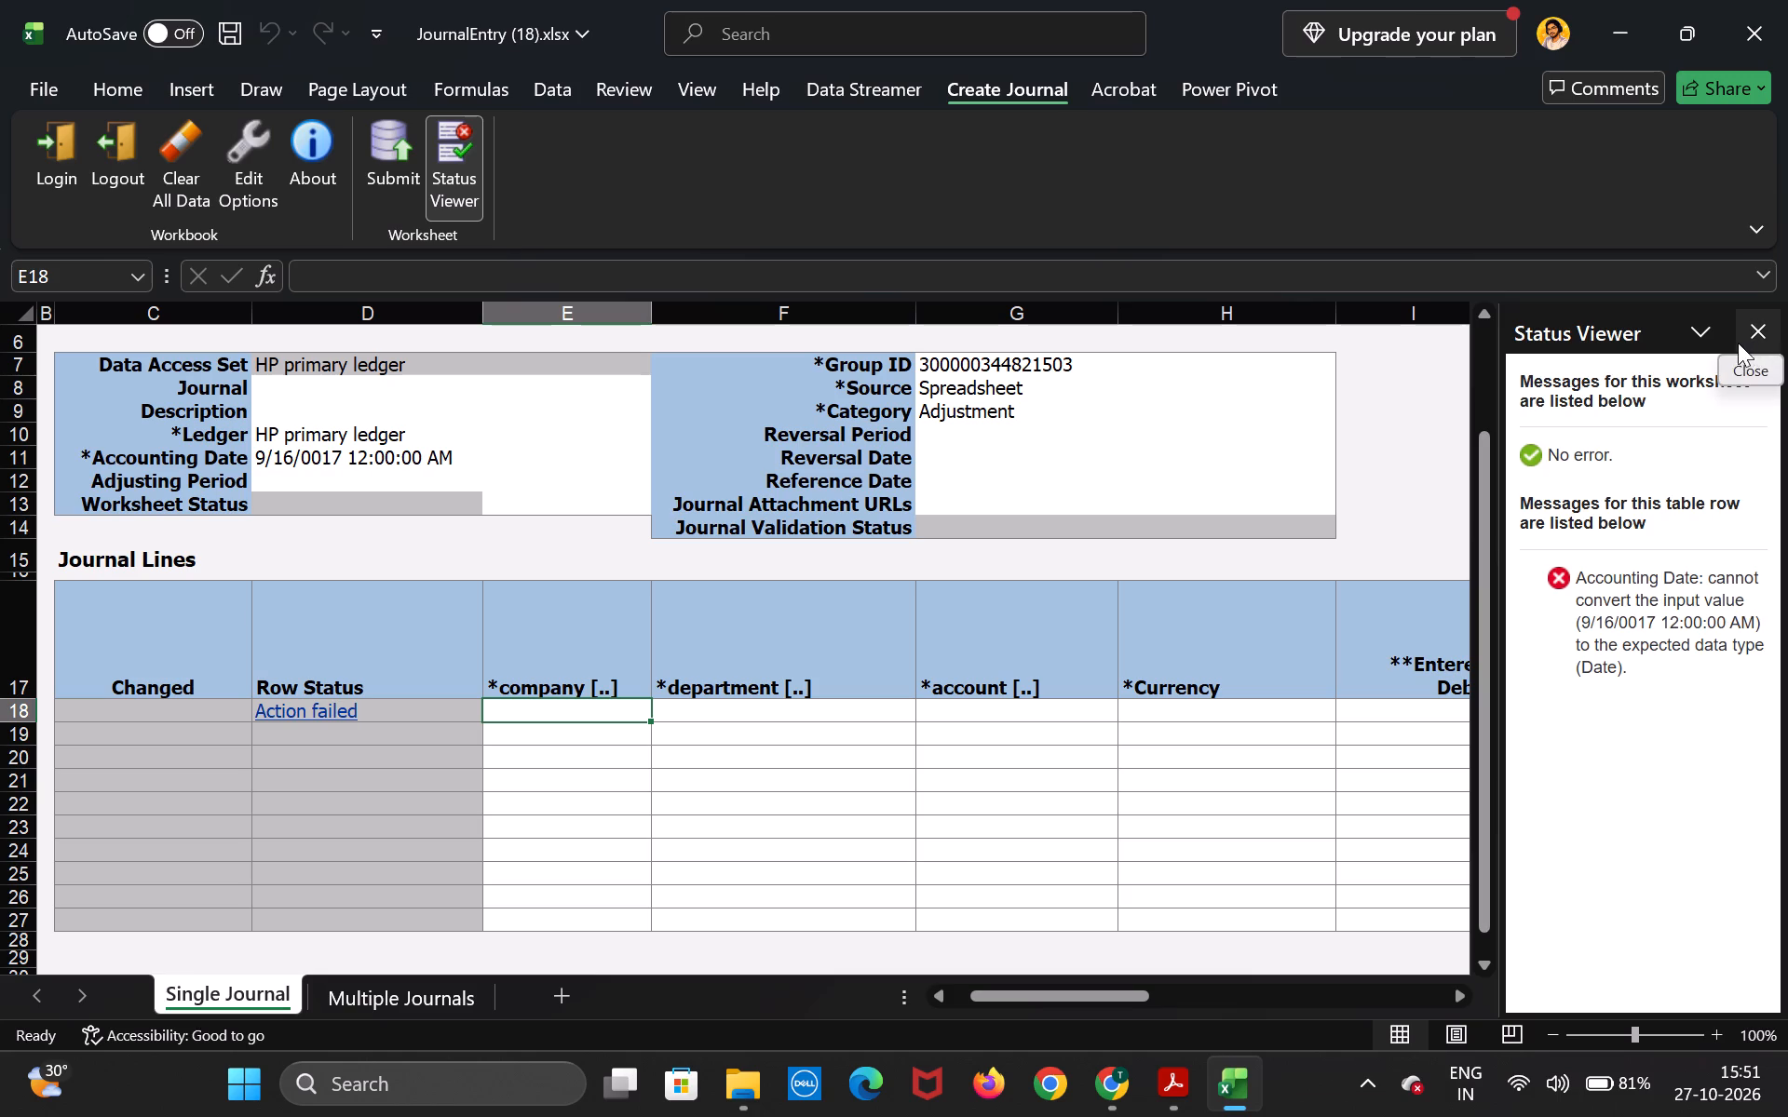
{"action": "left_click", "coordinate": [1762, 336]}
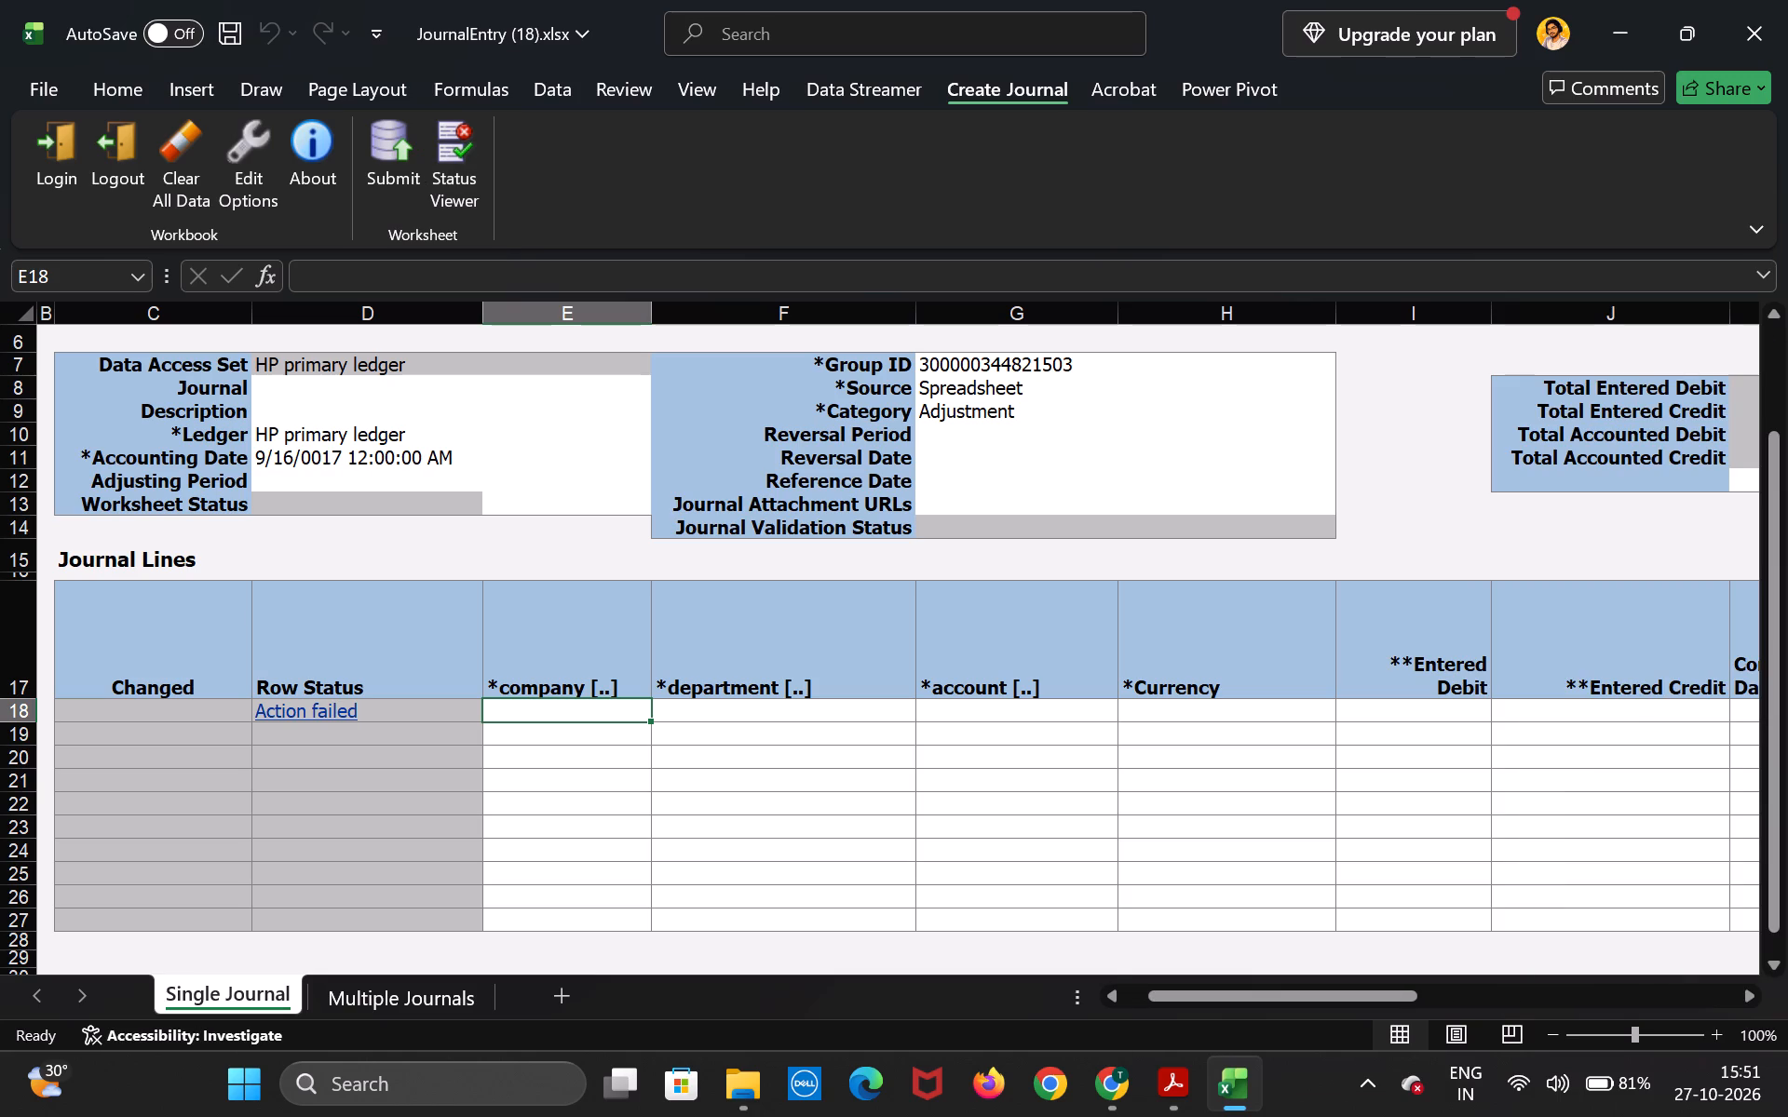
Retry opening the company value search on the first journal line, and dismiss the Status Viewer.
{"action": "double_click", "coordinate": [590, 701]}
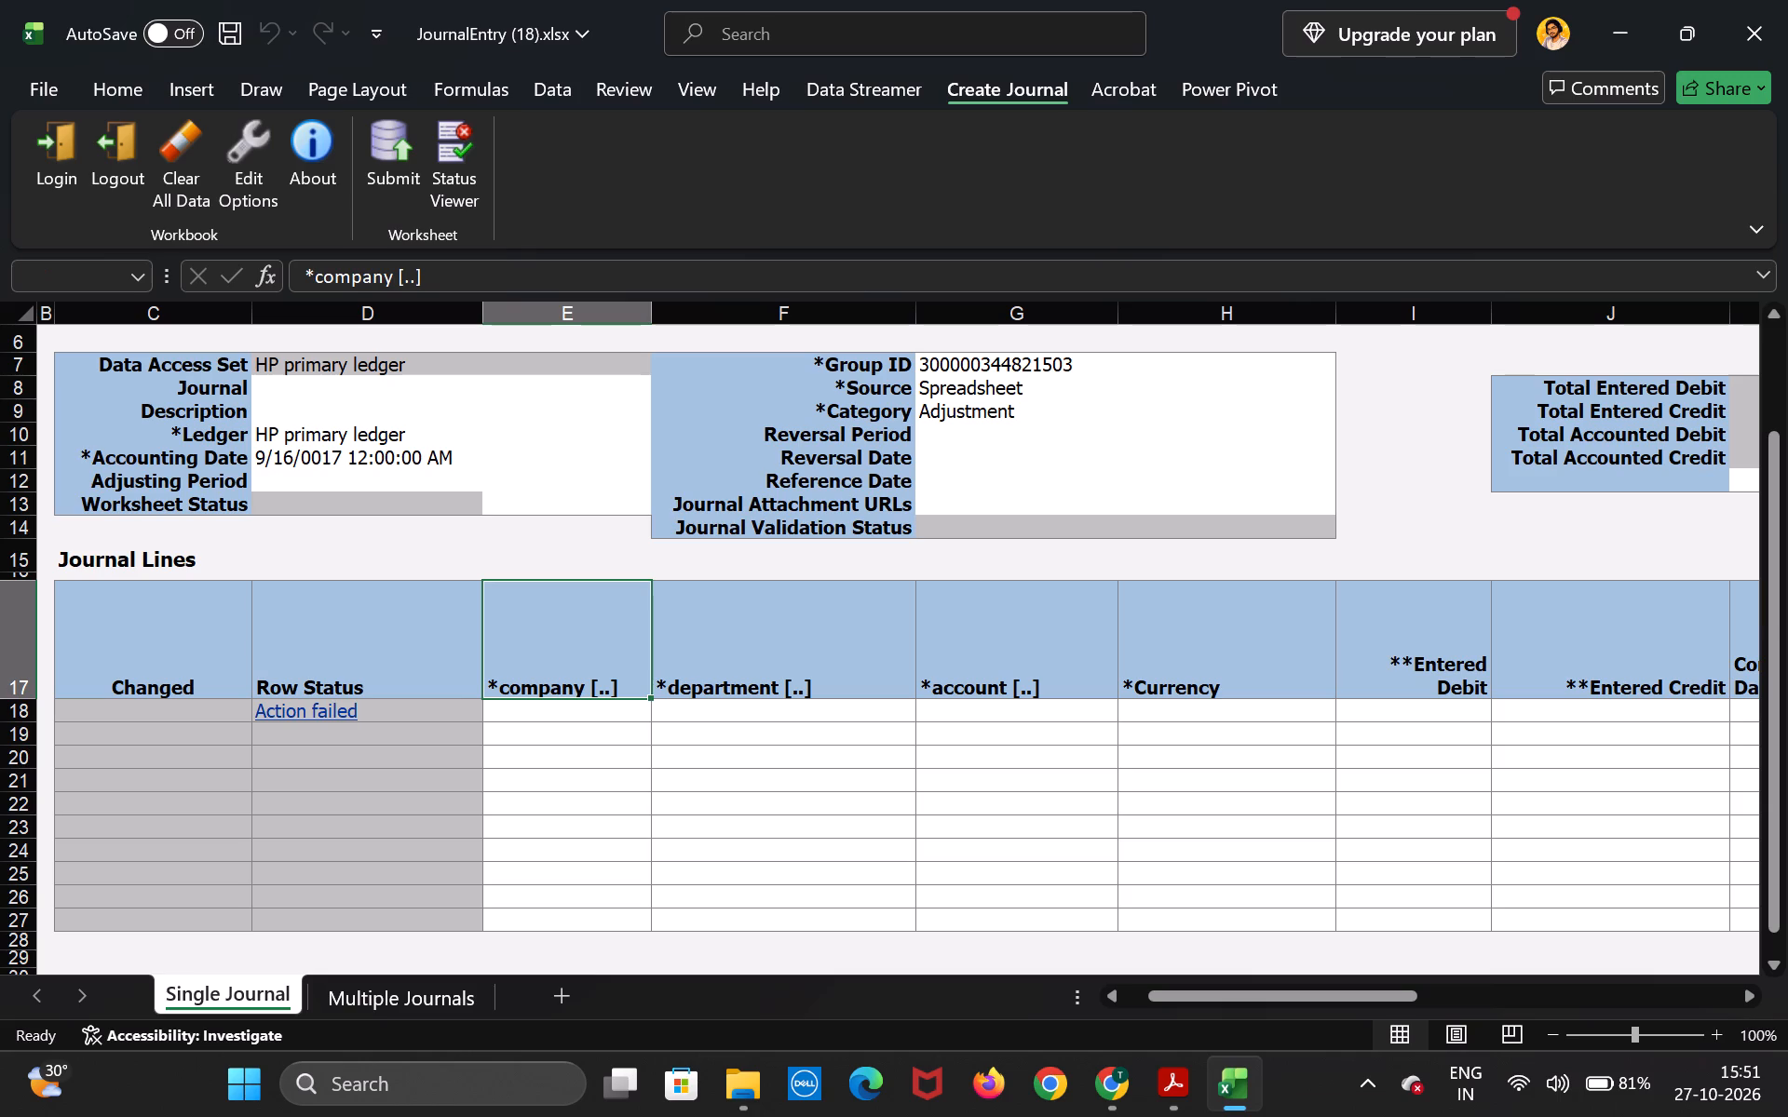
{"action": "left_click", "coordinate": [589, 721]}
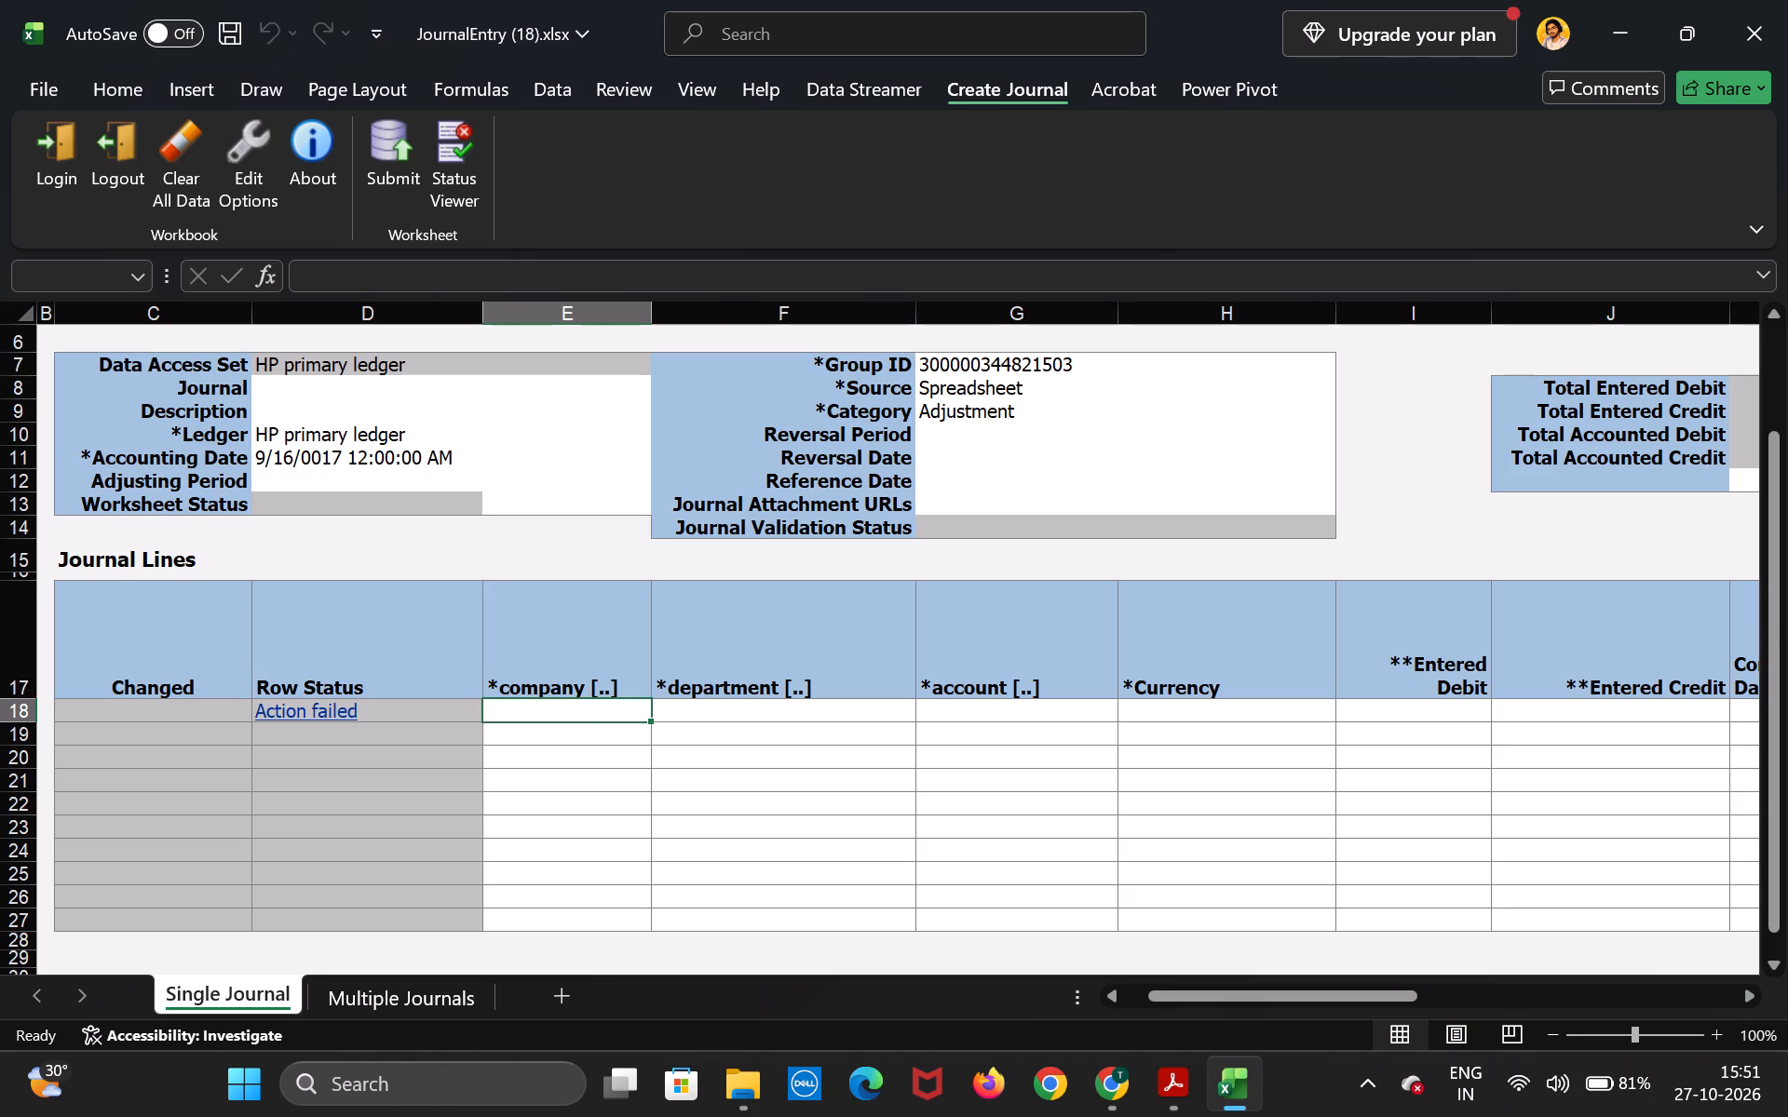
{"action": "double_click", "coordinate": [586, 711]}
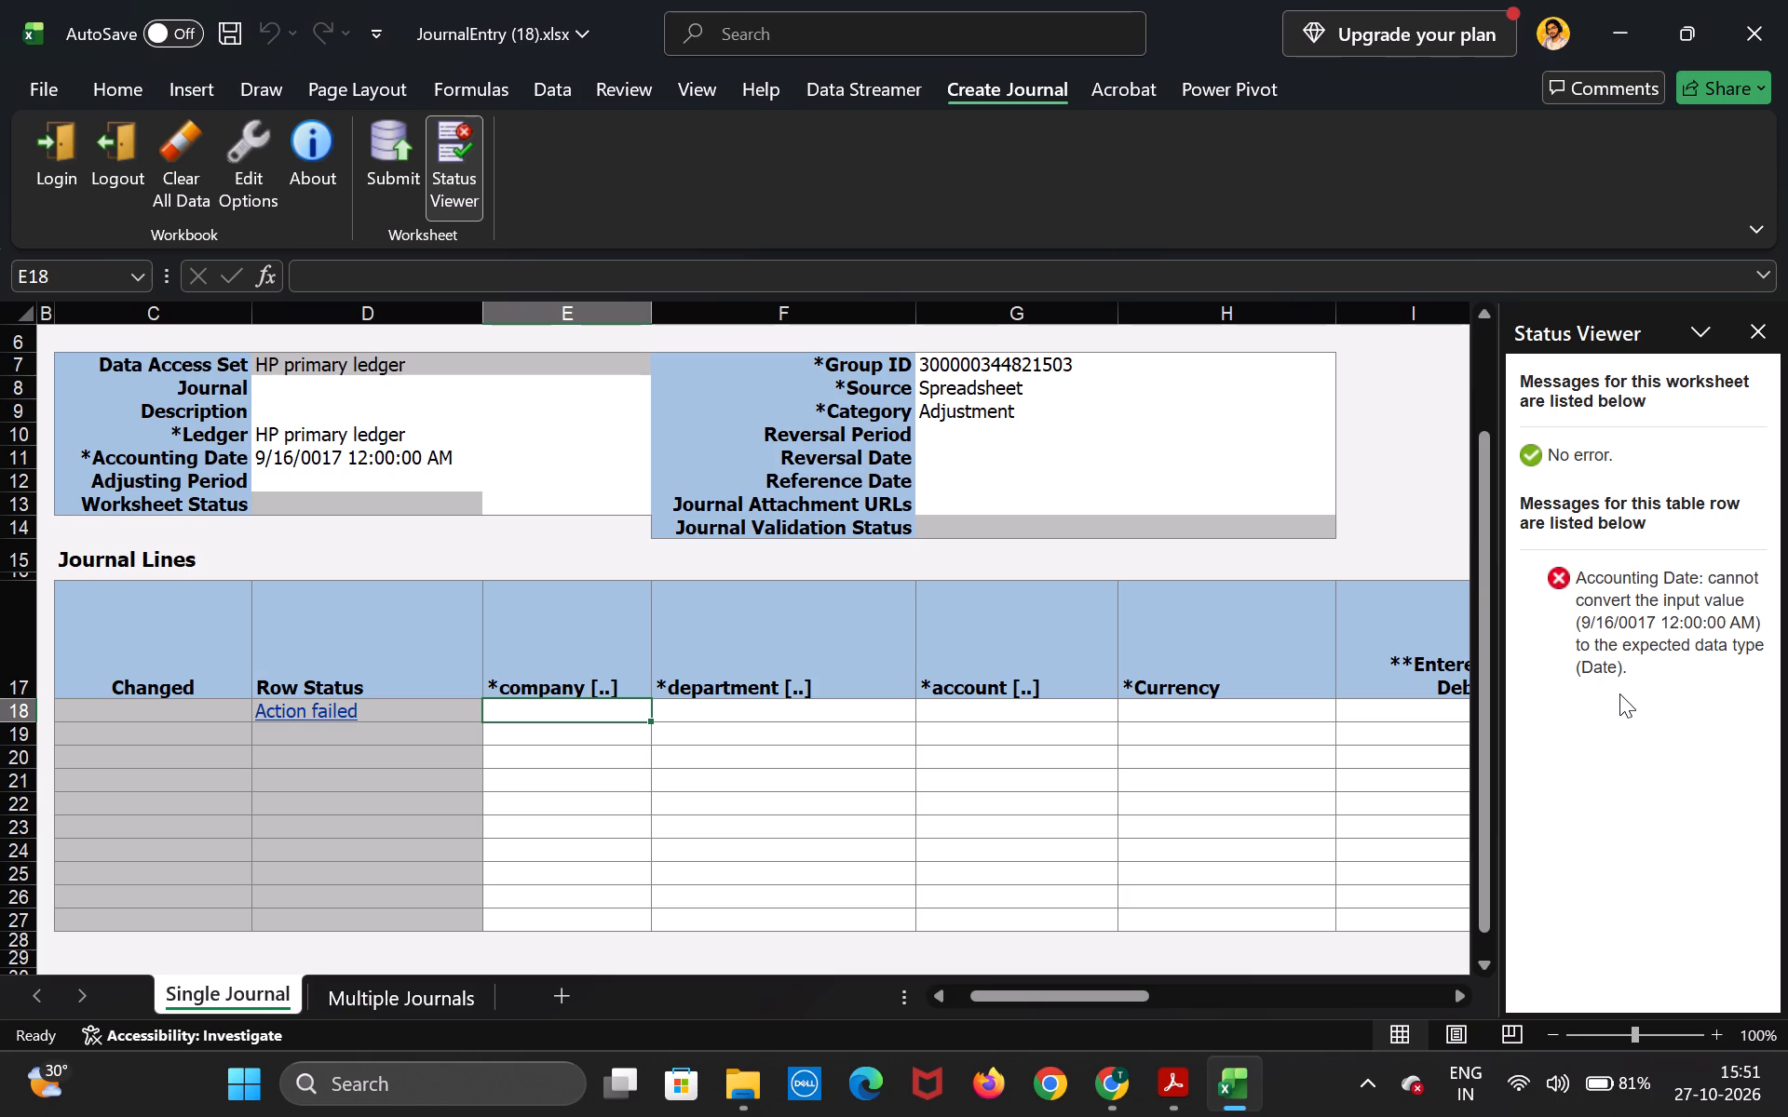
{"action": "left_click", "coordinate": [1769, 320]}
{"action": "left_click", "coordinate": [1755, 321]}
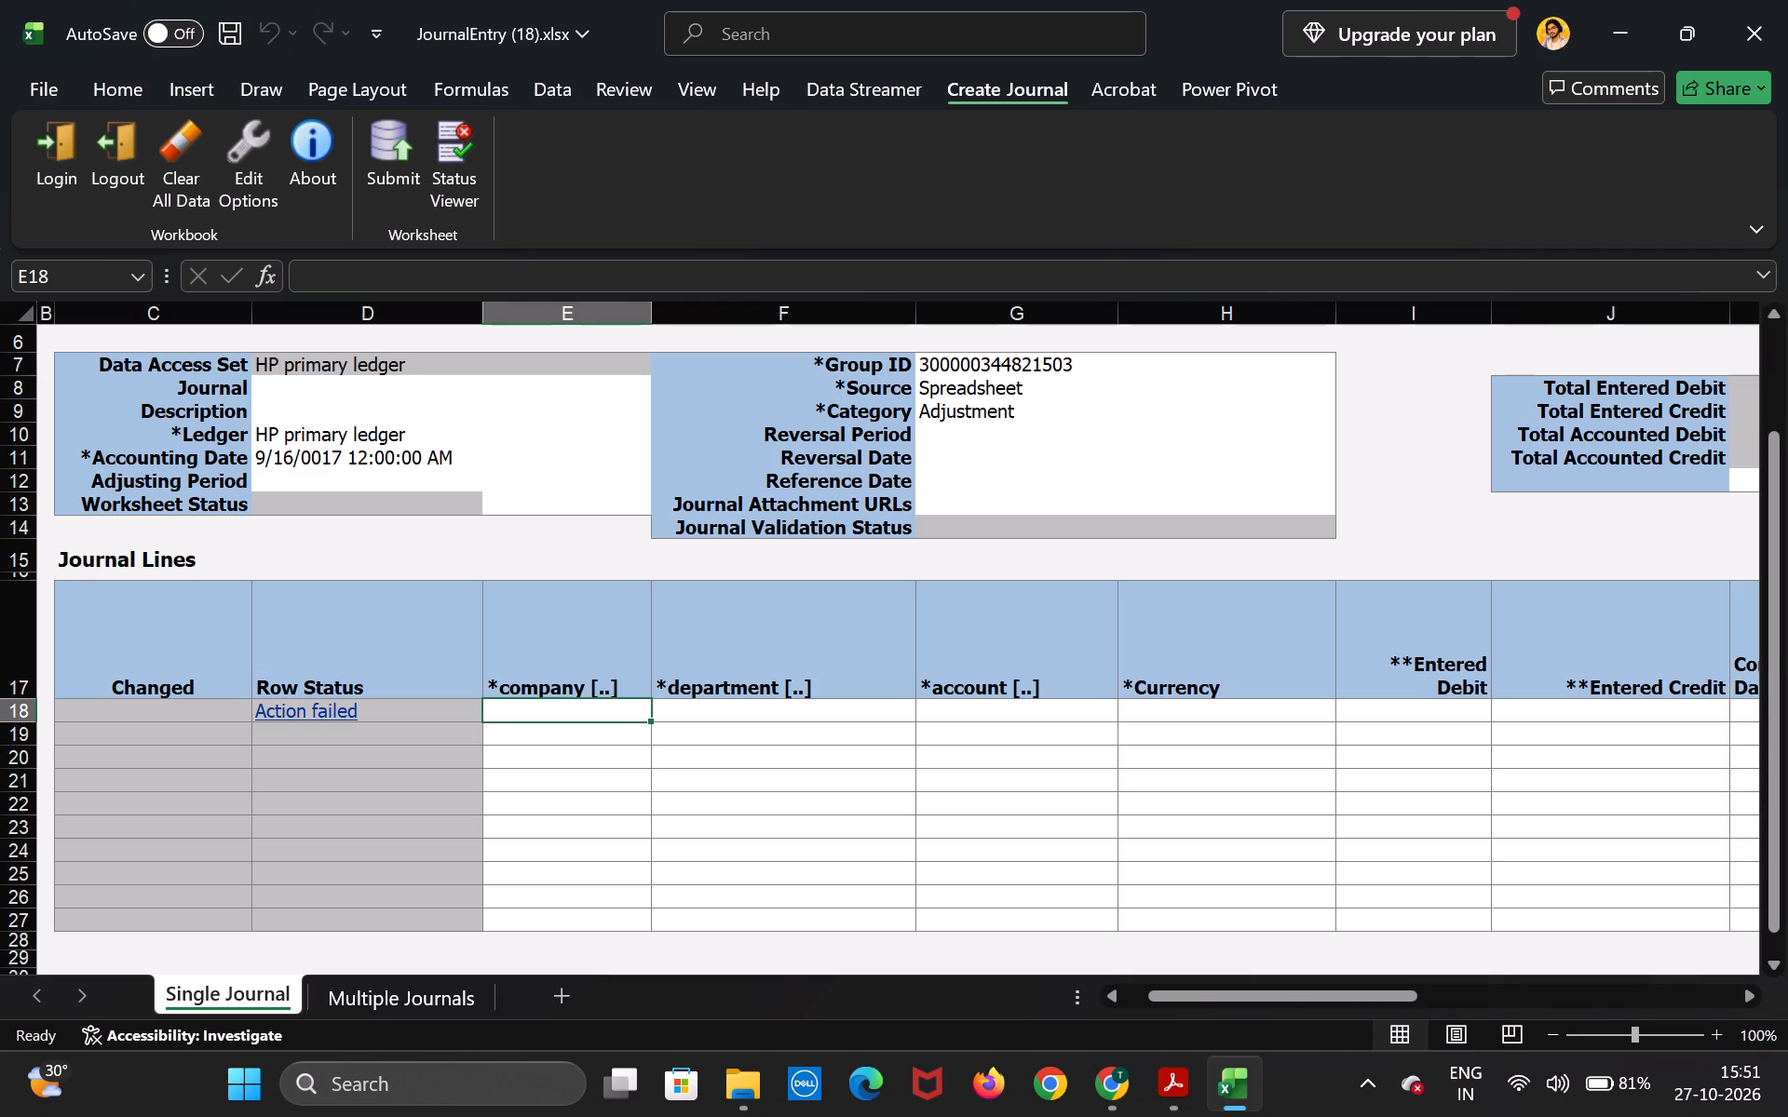
Check the Accounting Date entry, retry the first line's company value search, and read the Status Viewer's row message.
{"action": "left_click", "coordinate": [424, 454]}
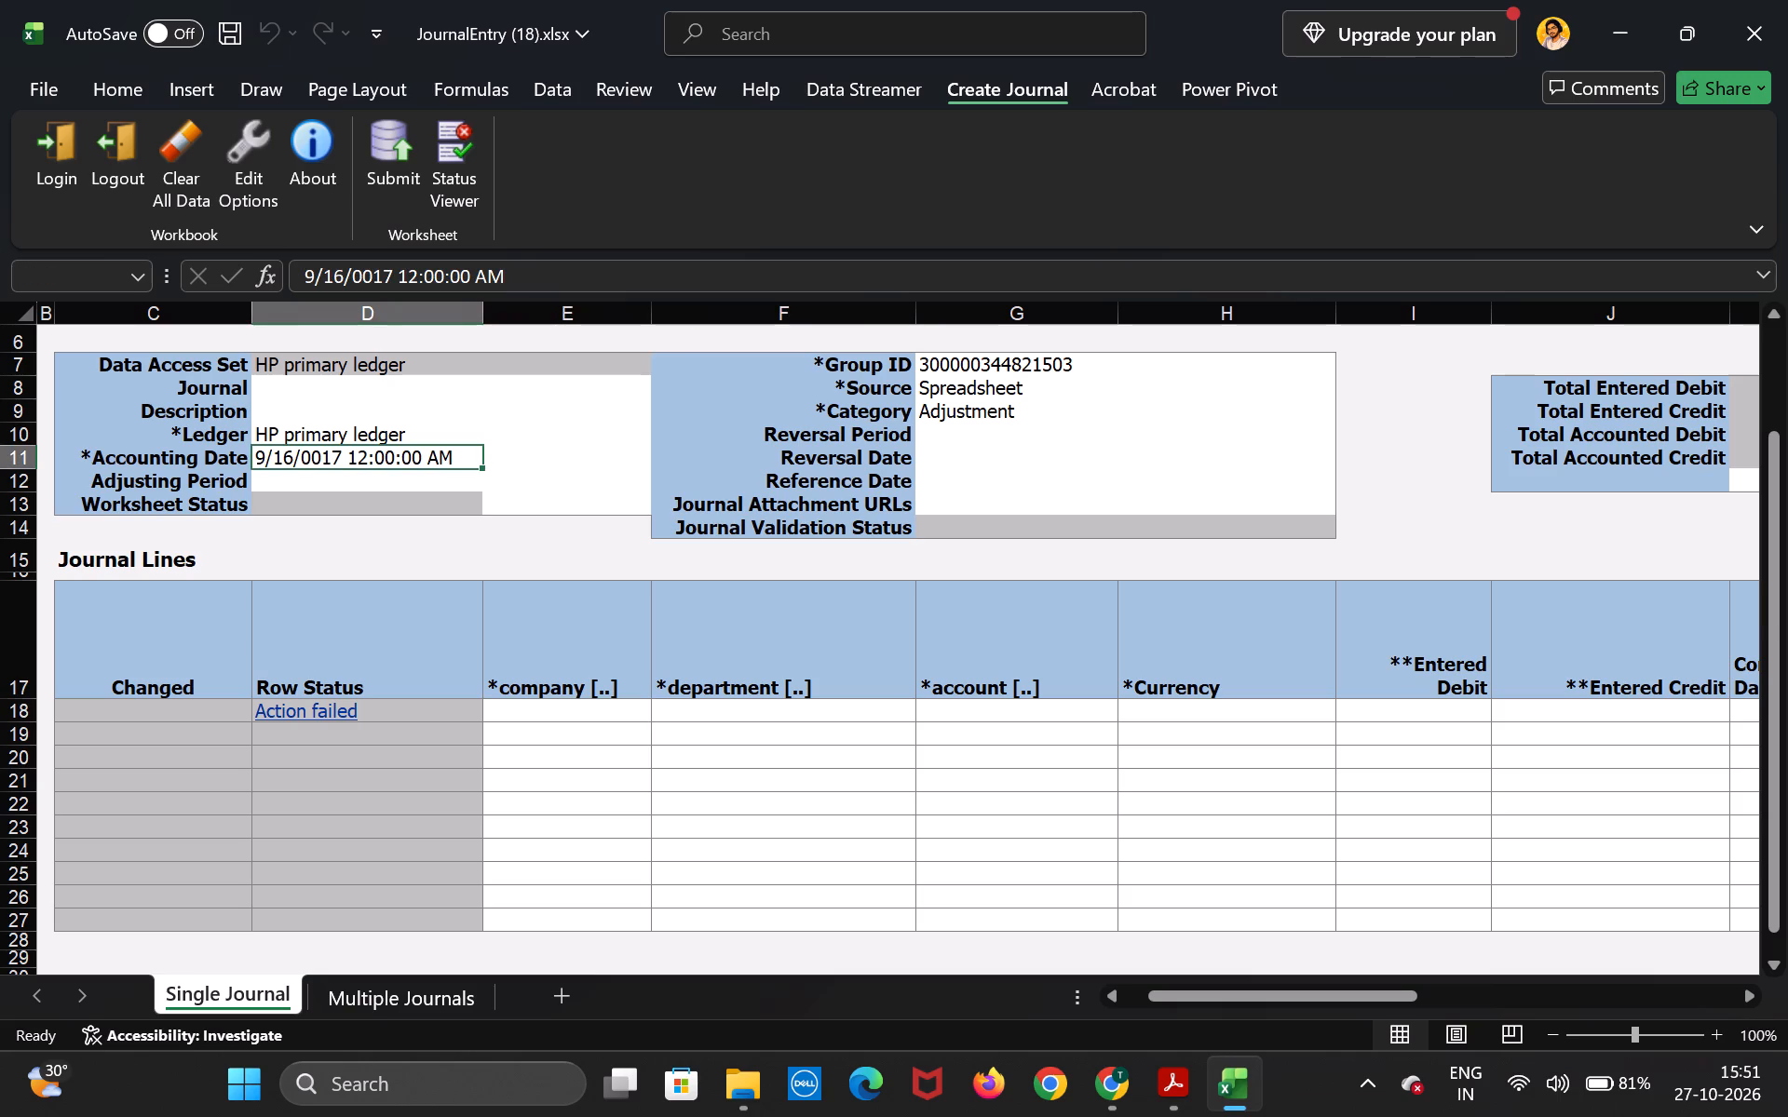
{"action": "double_click", "coordinate": [576, 718]}
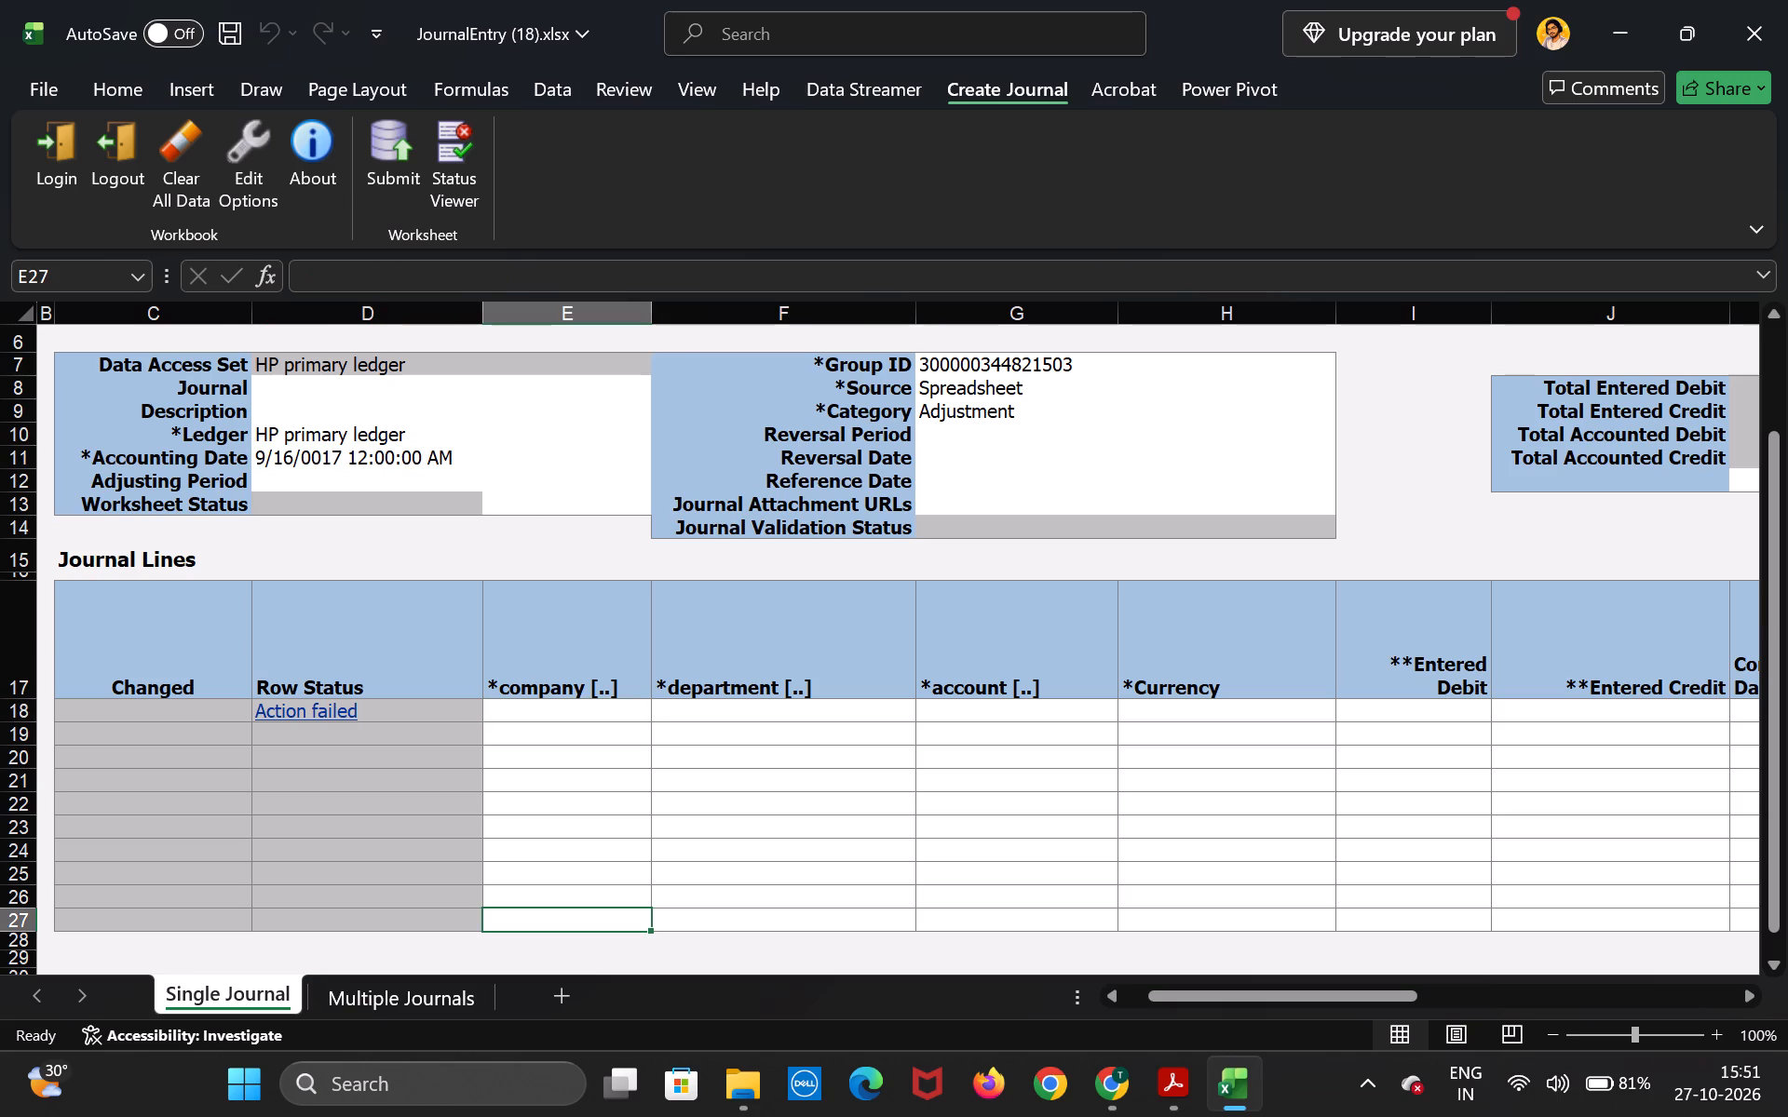
{"action": "double_click", "coordinate": [586, 713]}
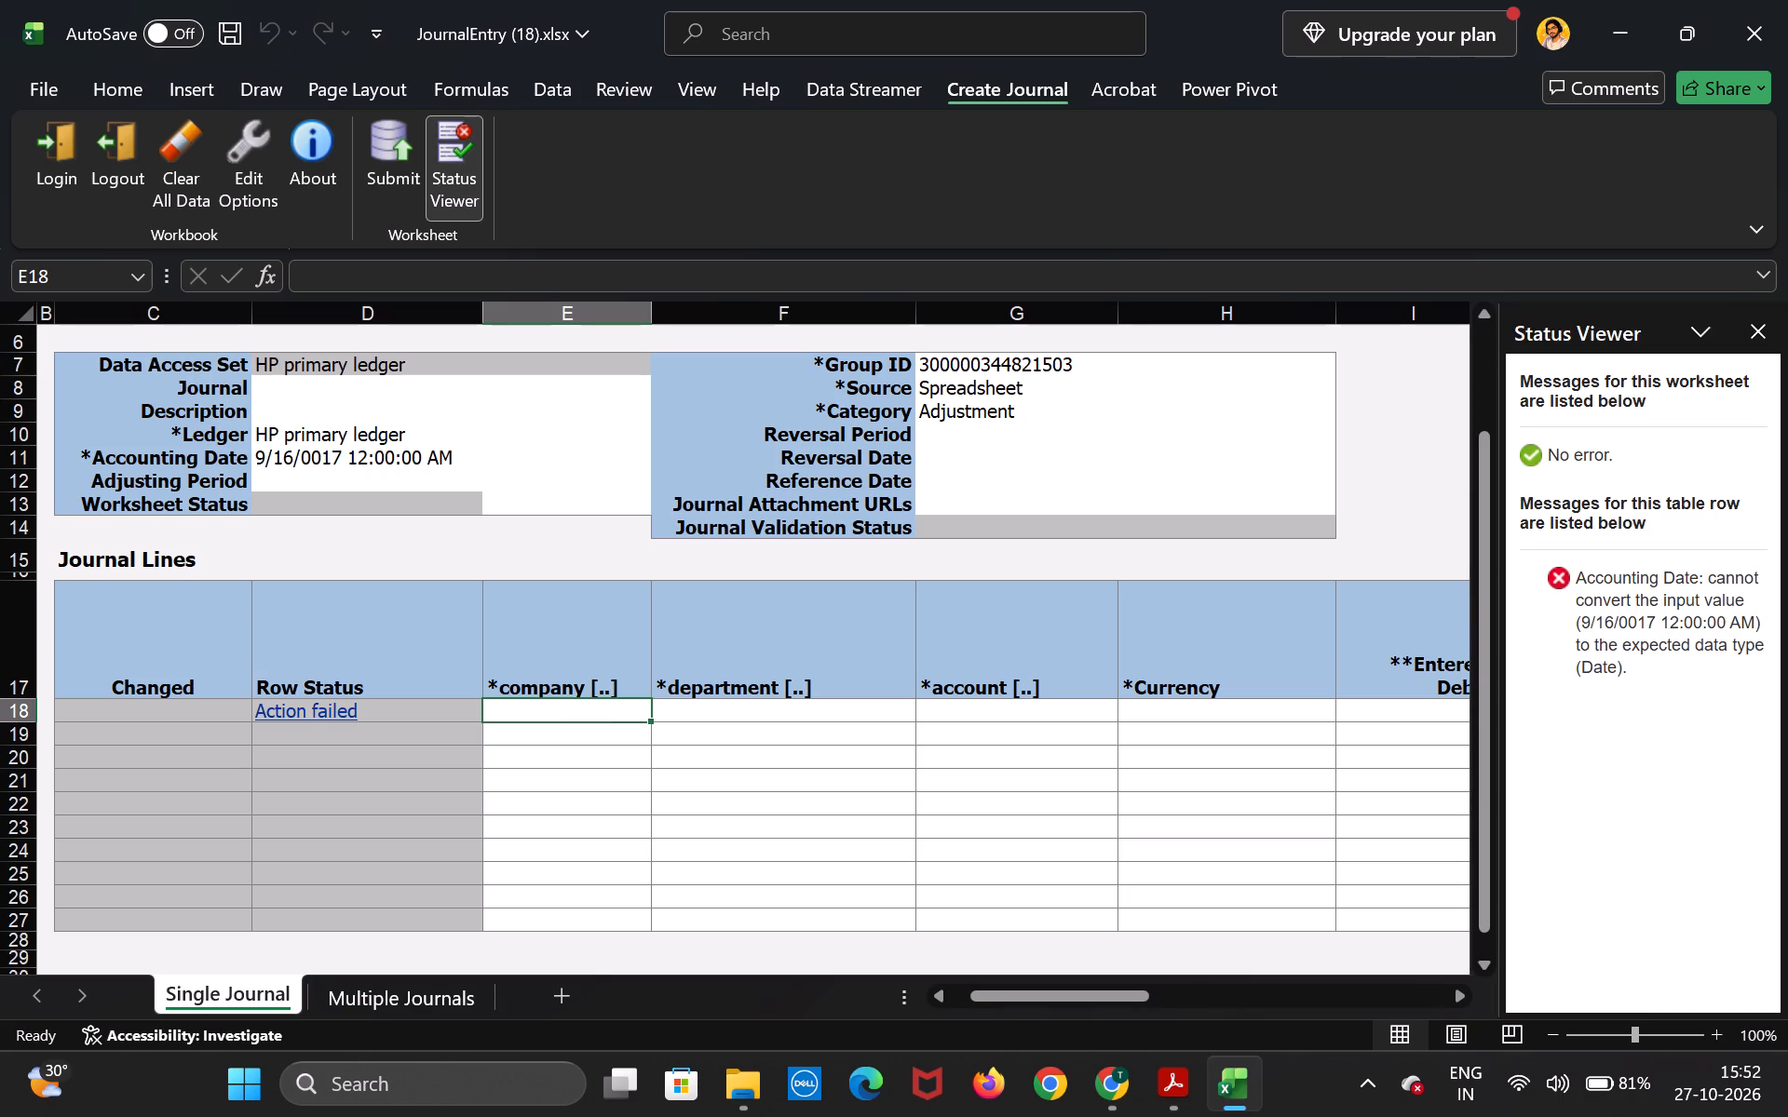
{"action": "scroll", "coordinate": [586, 712], "scroll_direction": "down", "scroll_amount": 1}
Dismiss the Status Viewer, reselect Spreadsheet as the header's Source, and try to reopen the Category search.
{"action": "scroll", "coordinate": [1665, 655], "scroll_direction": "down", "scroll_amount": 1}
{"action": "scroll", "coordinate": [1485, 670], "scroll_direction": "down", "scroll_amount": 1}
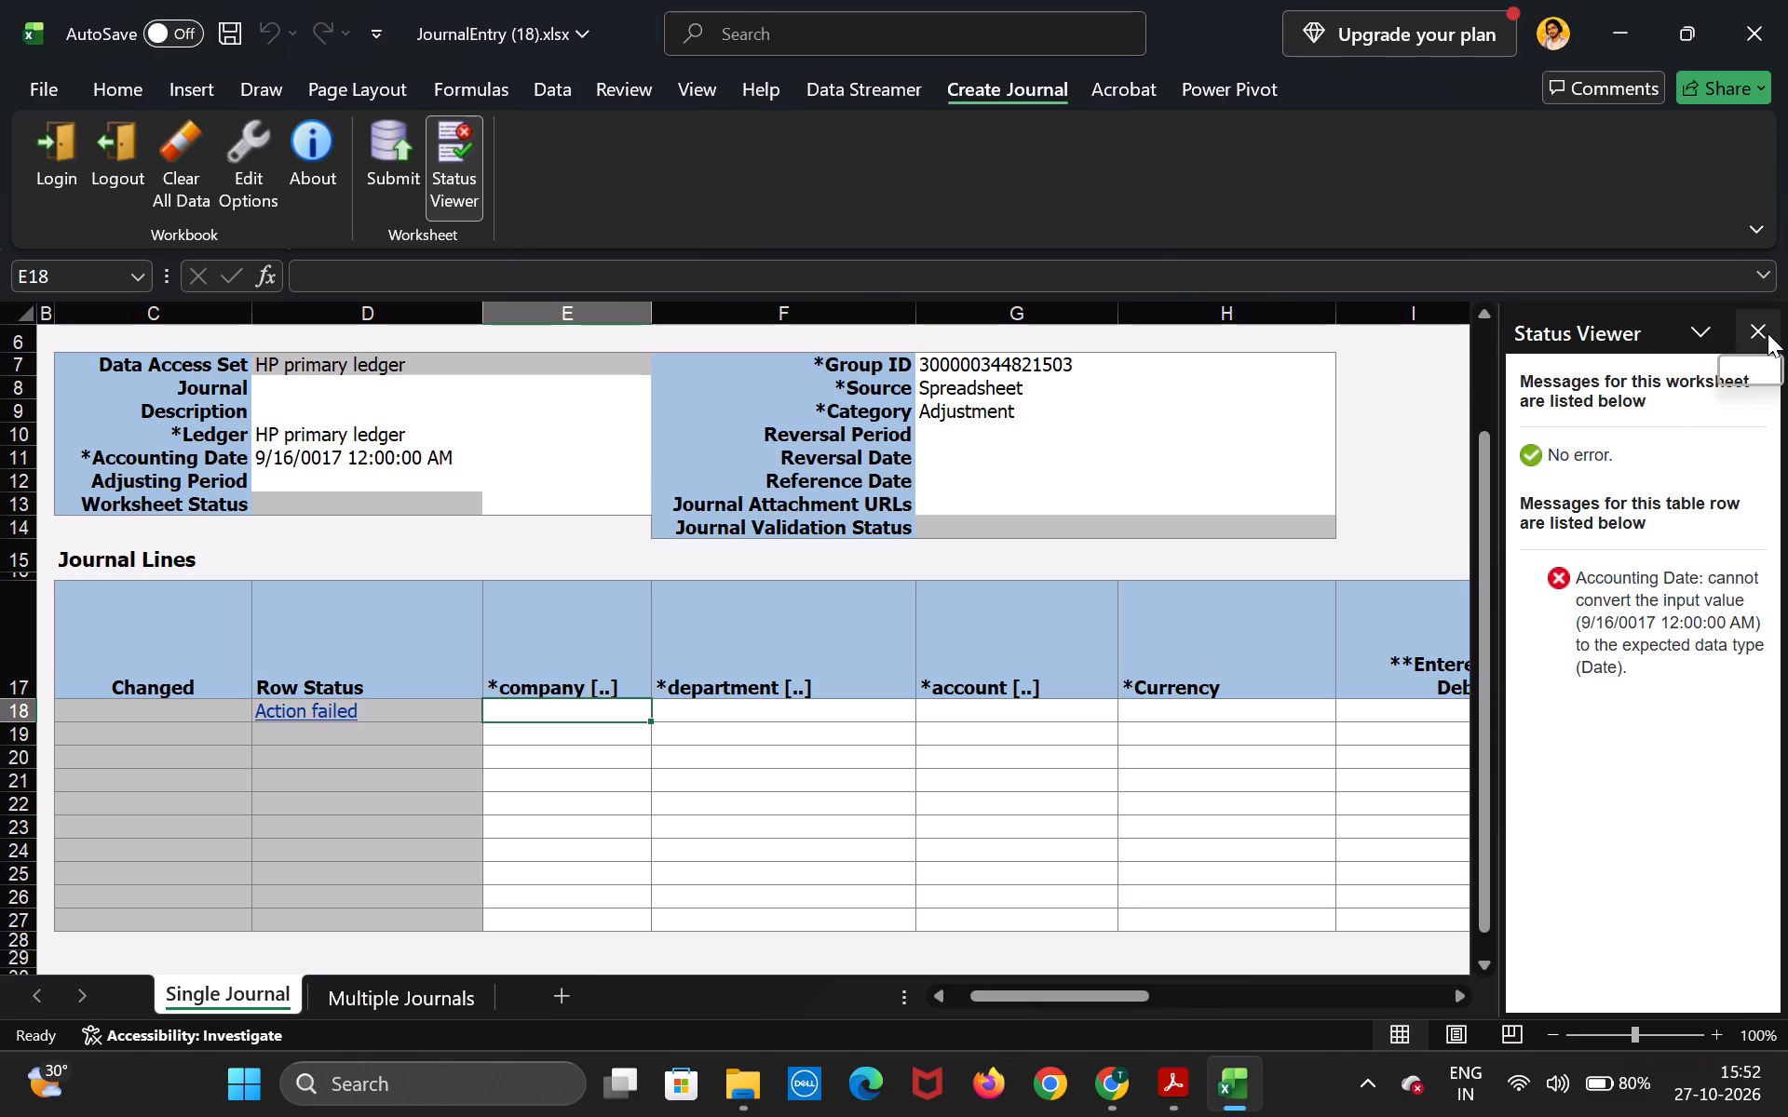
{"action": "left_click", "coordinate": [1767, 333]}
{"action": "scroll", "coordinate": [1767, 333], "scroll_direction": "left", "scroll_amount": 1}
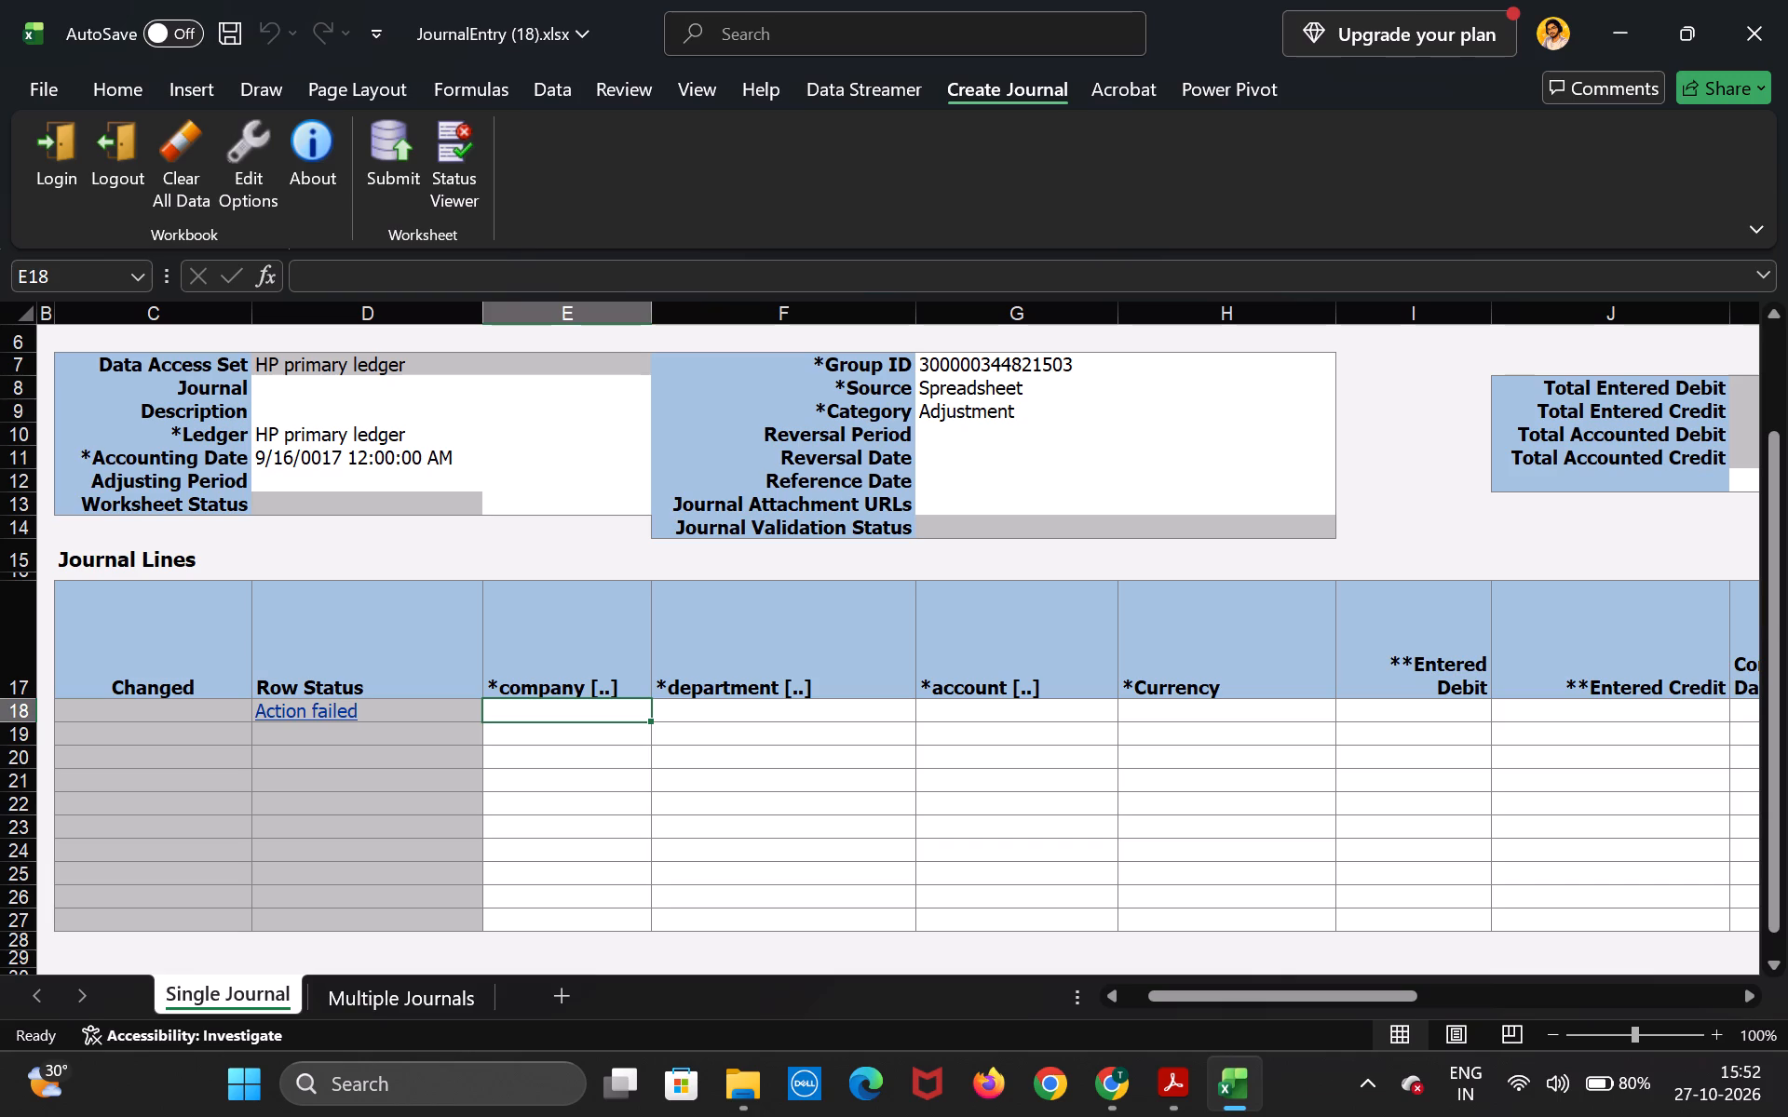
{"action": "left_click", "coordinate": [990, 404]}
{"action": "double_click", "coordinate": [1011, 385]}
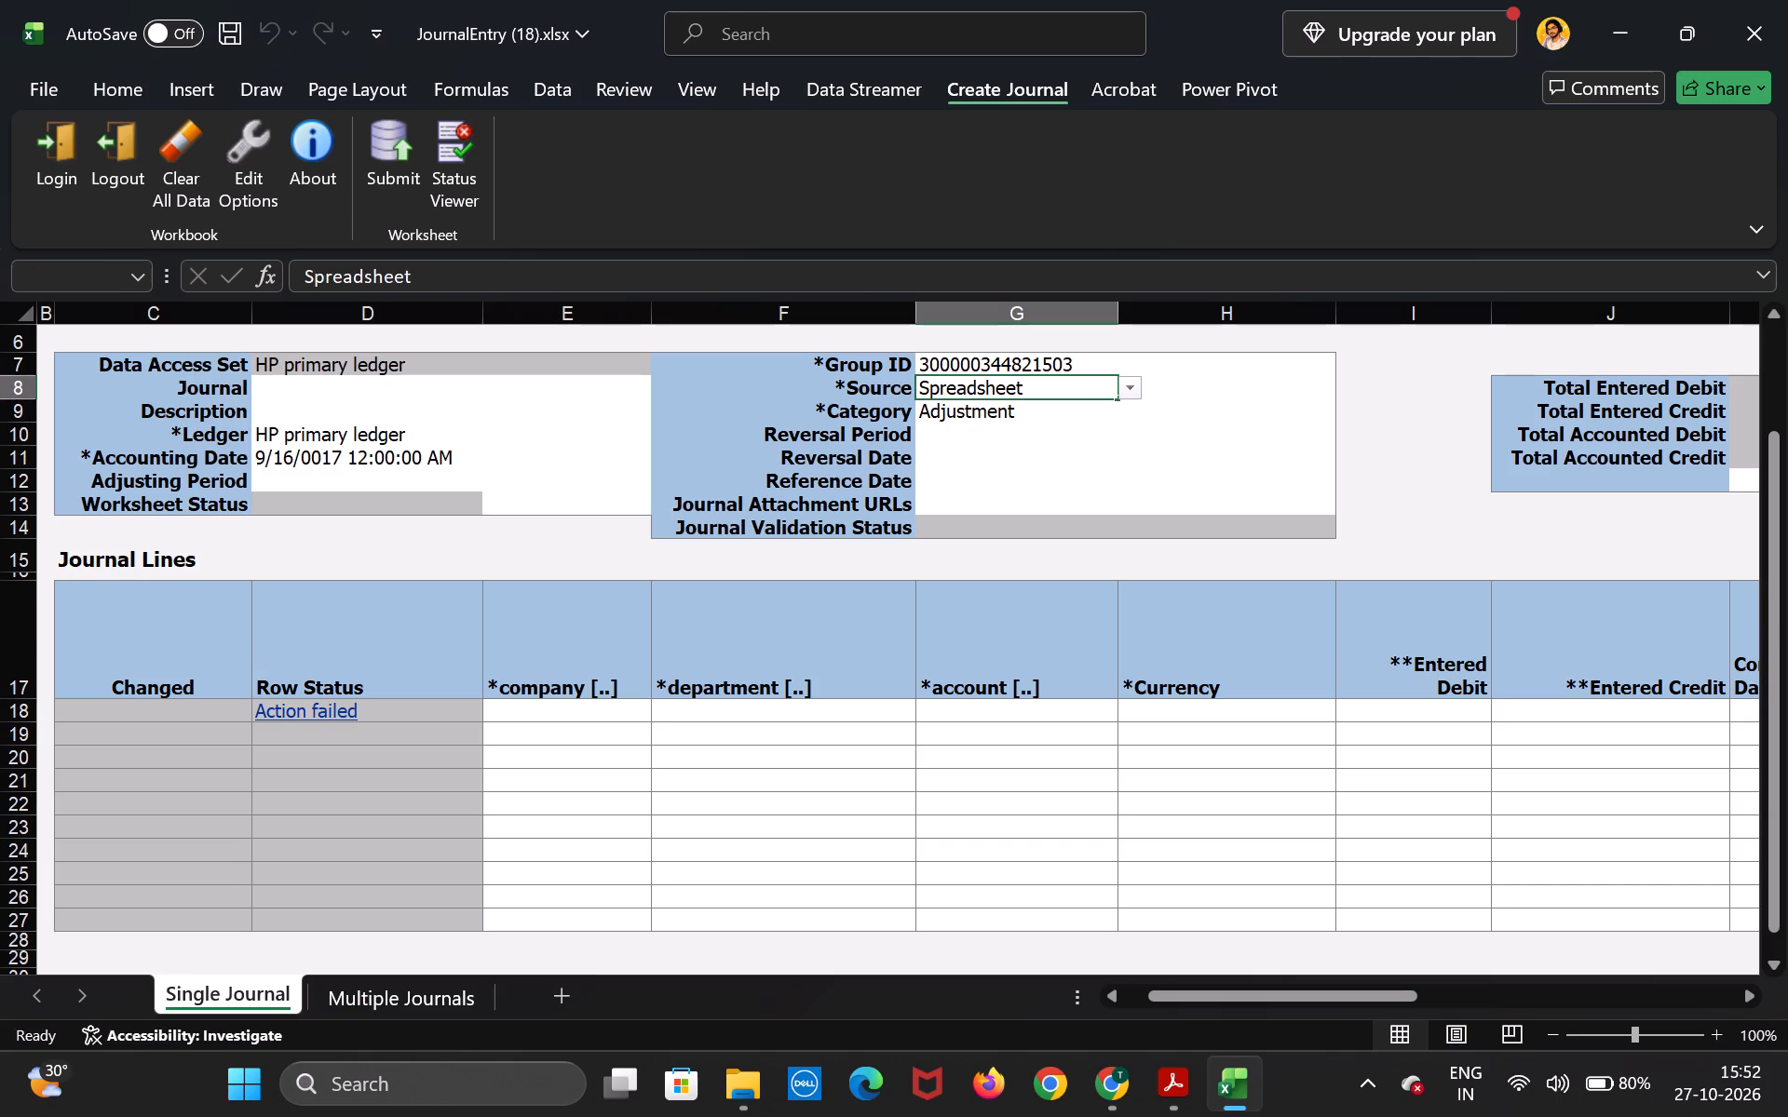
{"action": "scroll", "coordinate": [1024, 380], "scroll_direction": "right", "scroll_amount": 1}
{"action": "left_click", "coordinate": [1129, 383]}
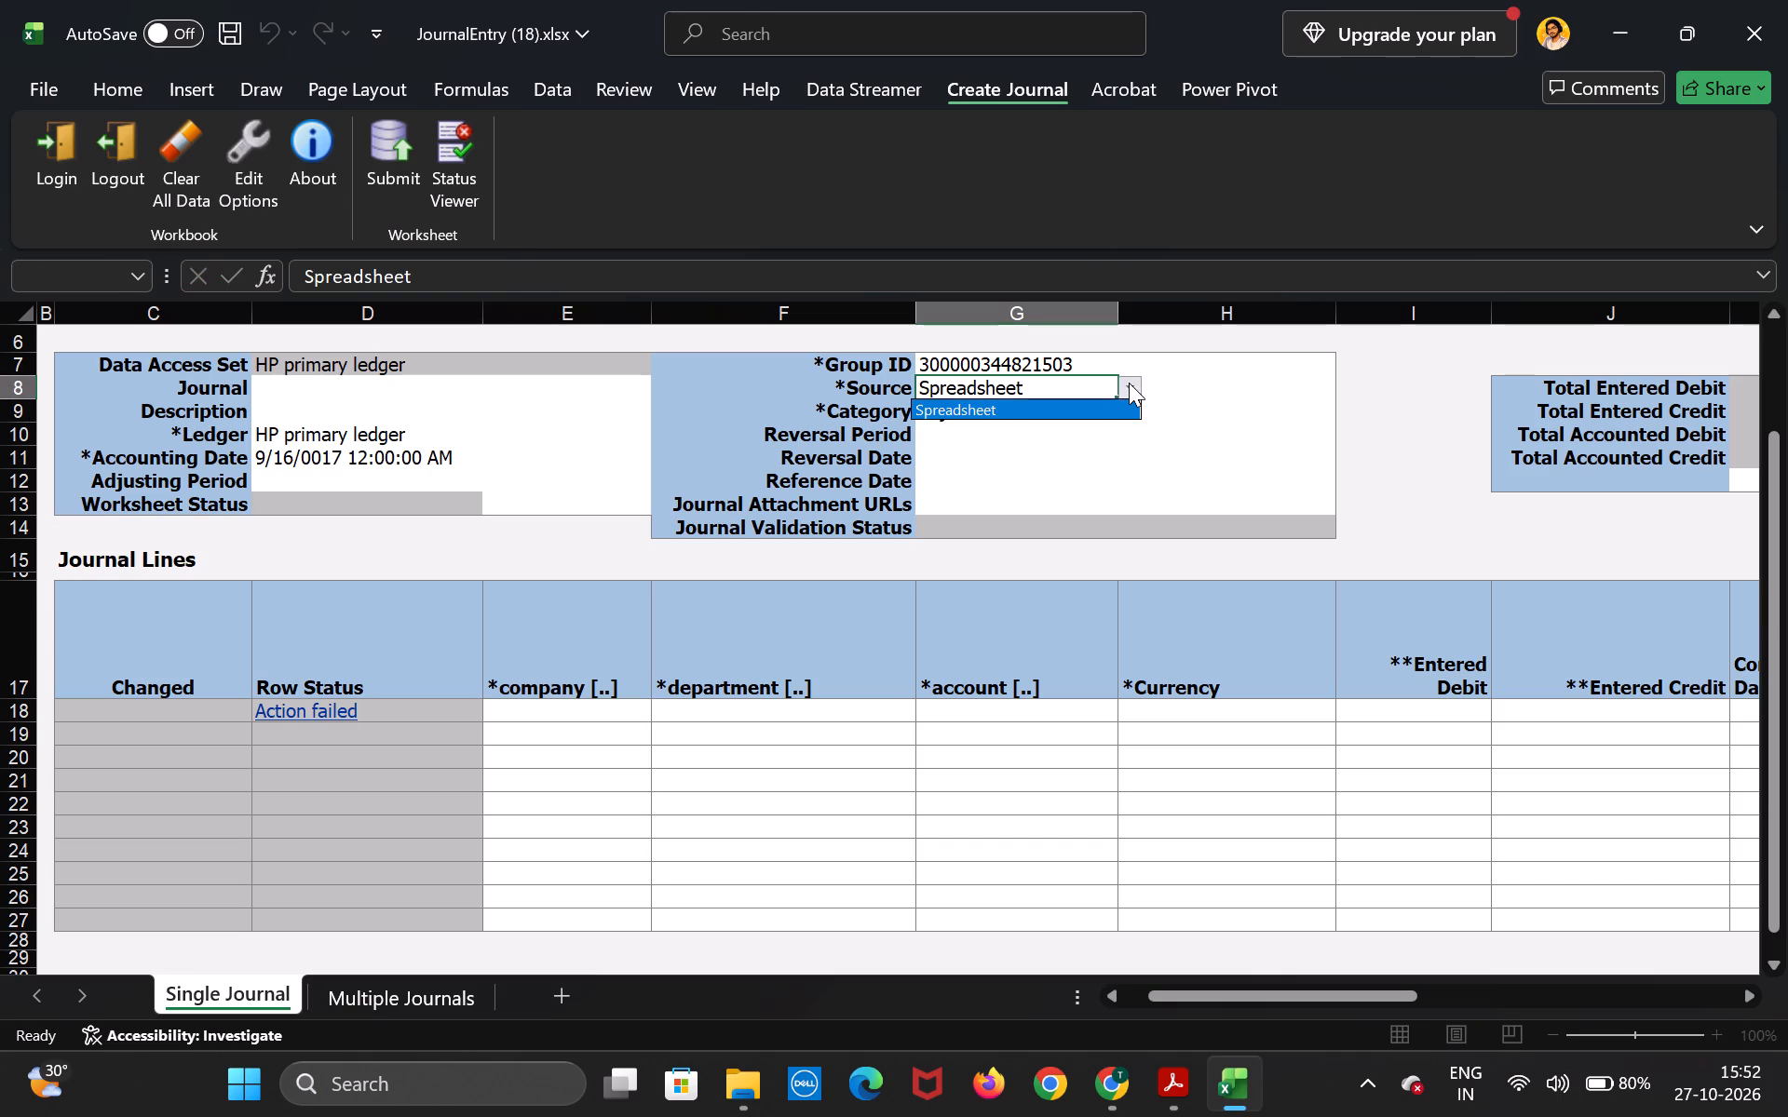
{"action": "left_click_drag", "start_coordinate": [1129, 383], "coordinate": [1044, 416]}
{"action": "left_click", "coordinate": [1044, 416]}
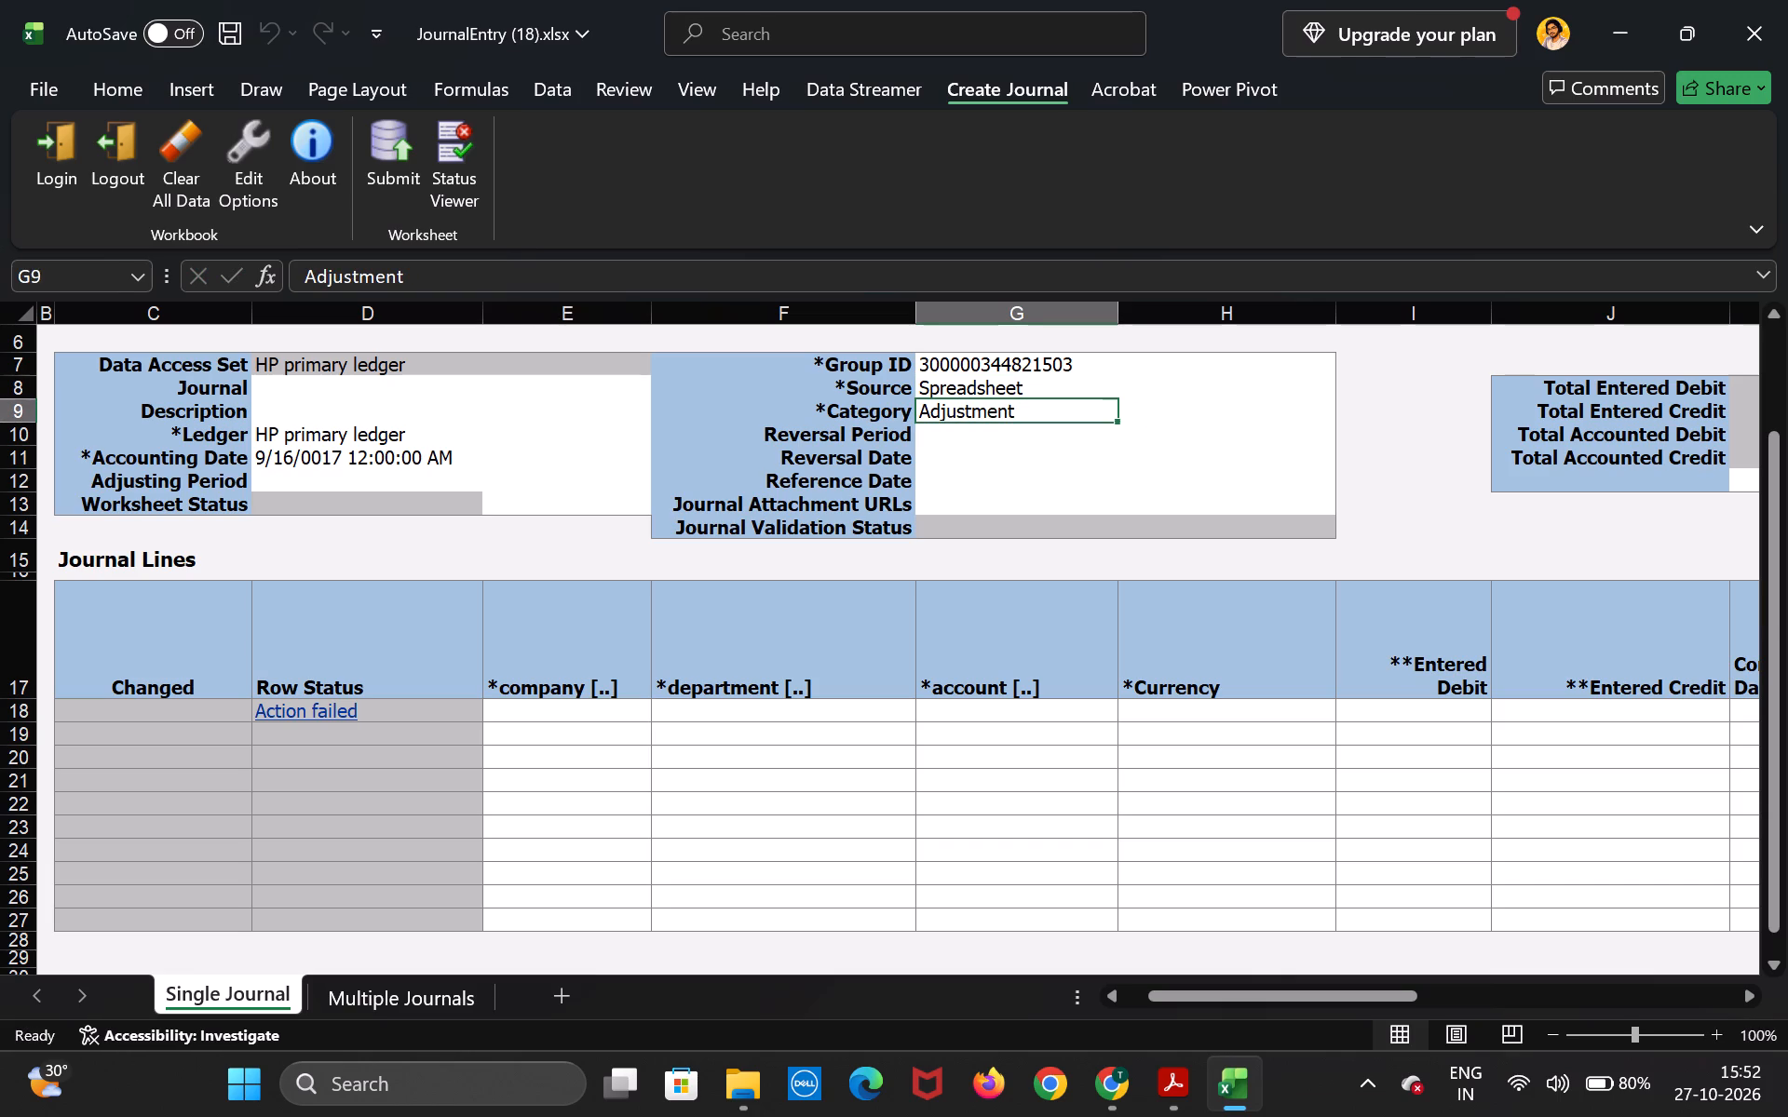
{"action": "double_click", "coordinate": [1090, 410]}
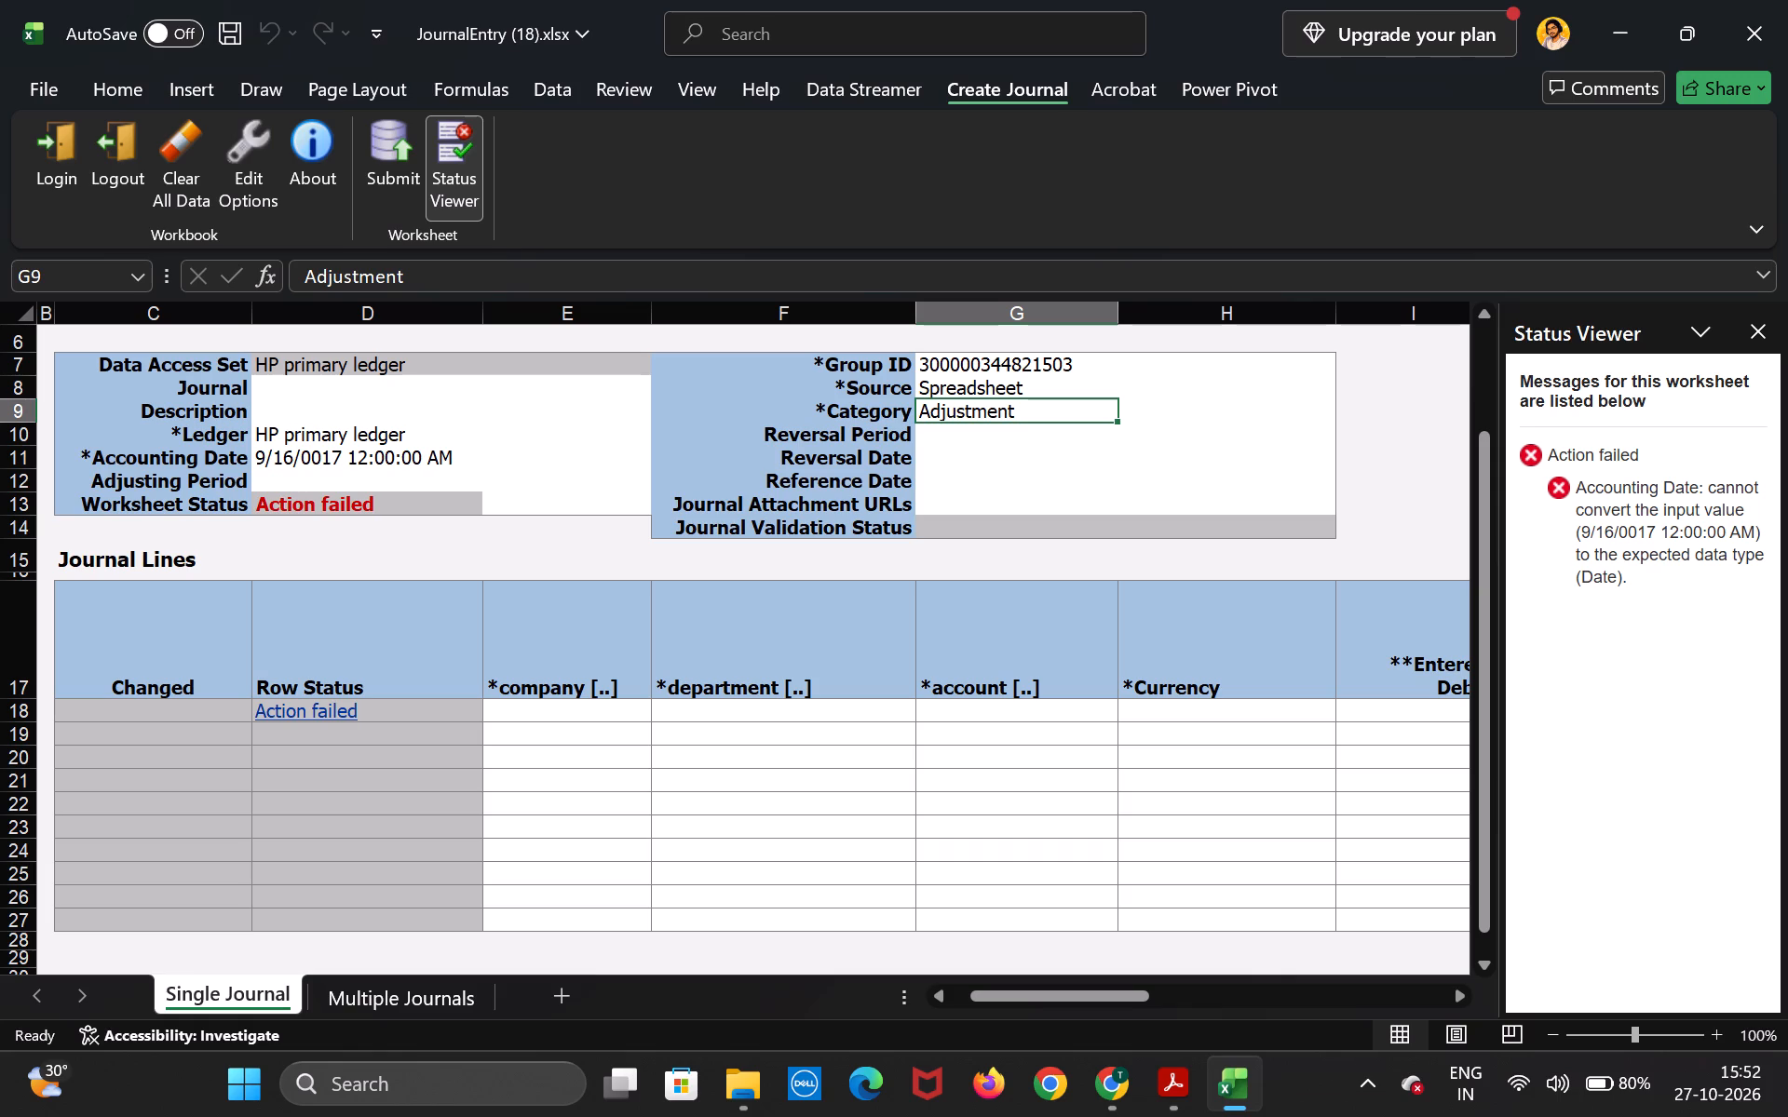
Examine the failed row and worksheet status messages, and retry the company value search on the first journal line.
{"action": "left_click", "coordinate": [376, 708]}
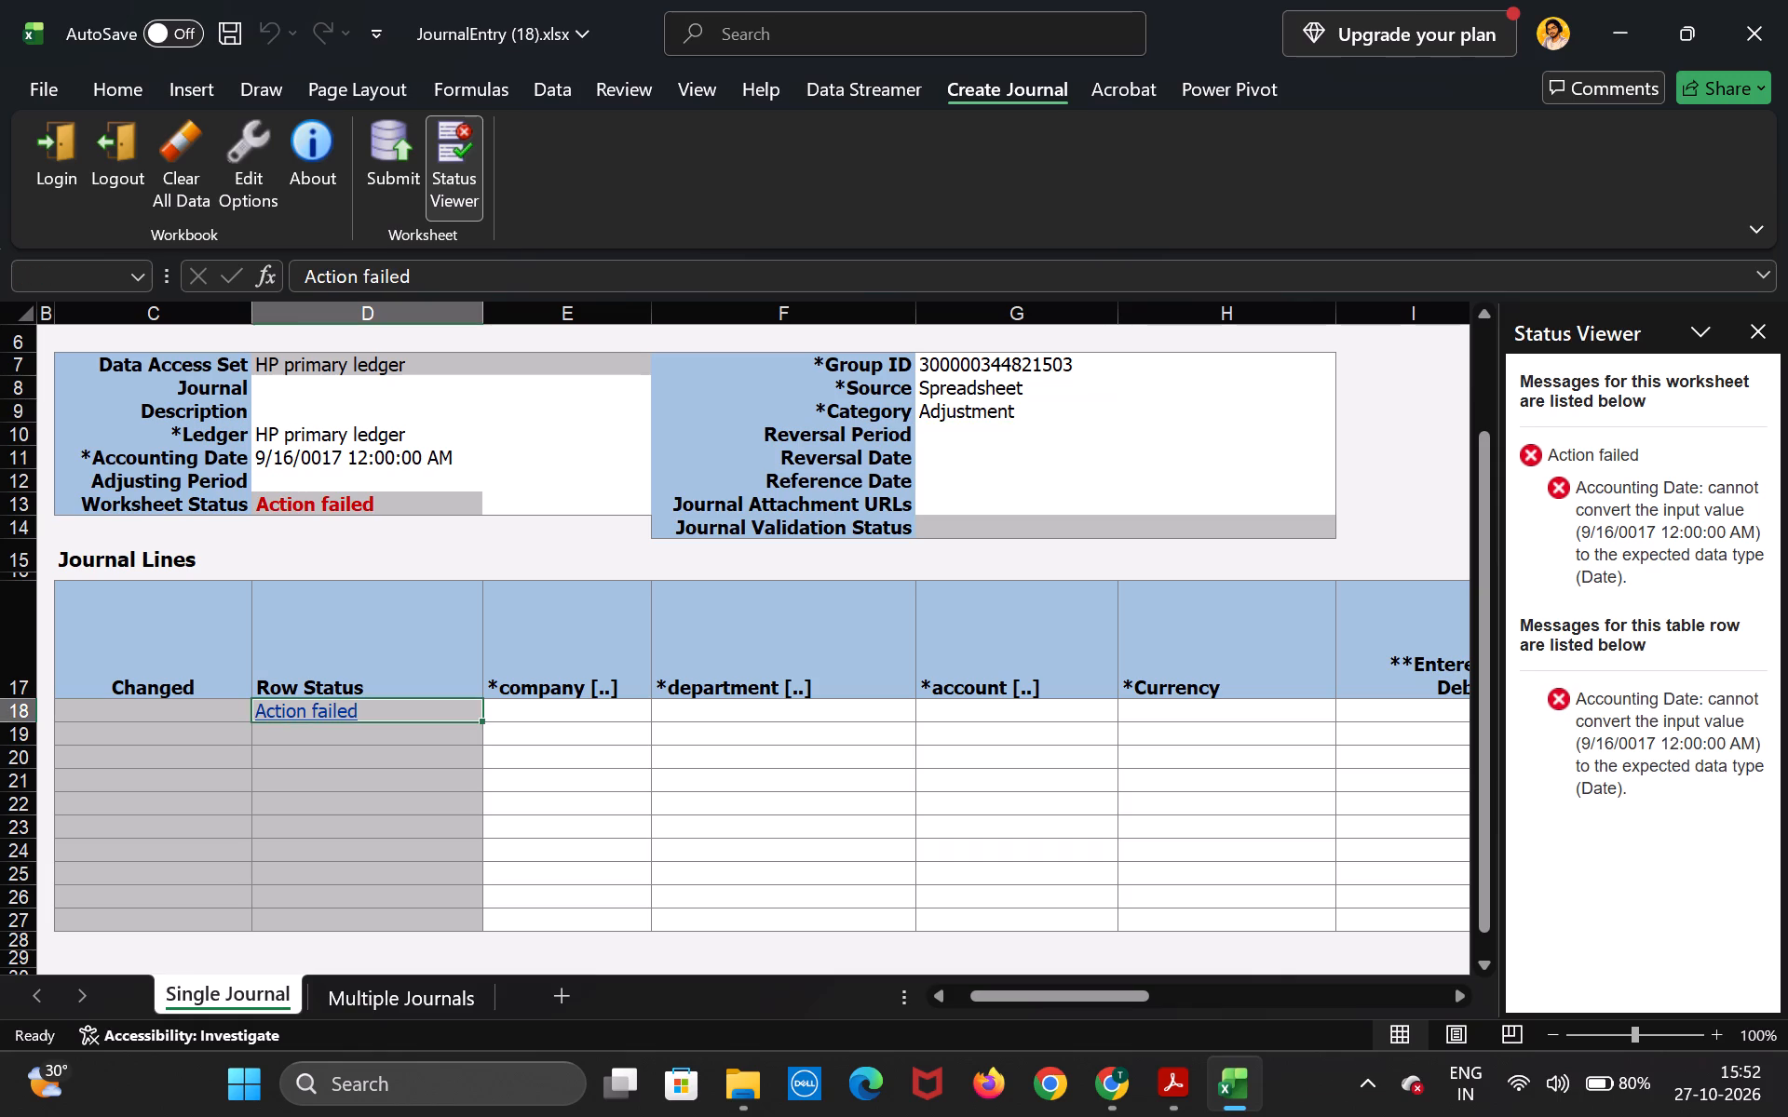
{"action": "scroll", "coordinate": [668, 0], "scroll_direction": "up", "scroll_amount": 1}
{"action": "scroll", "coordinate": [327, 368], "scroll_direction": "up", "scroll_amount": 1}
{"action": "scroll", "coordinate": [303, 448], "scroll_direction": "up", "scroll_amount": 1}
{"action": "double_click", "coordinate": [323, 513]}
{"action": "scroll", "coordinate": [337, 513], "scroll_direction": "right", "scroll_amount": 1}
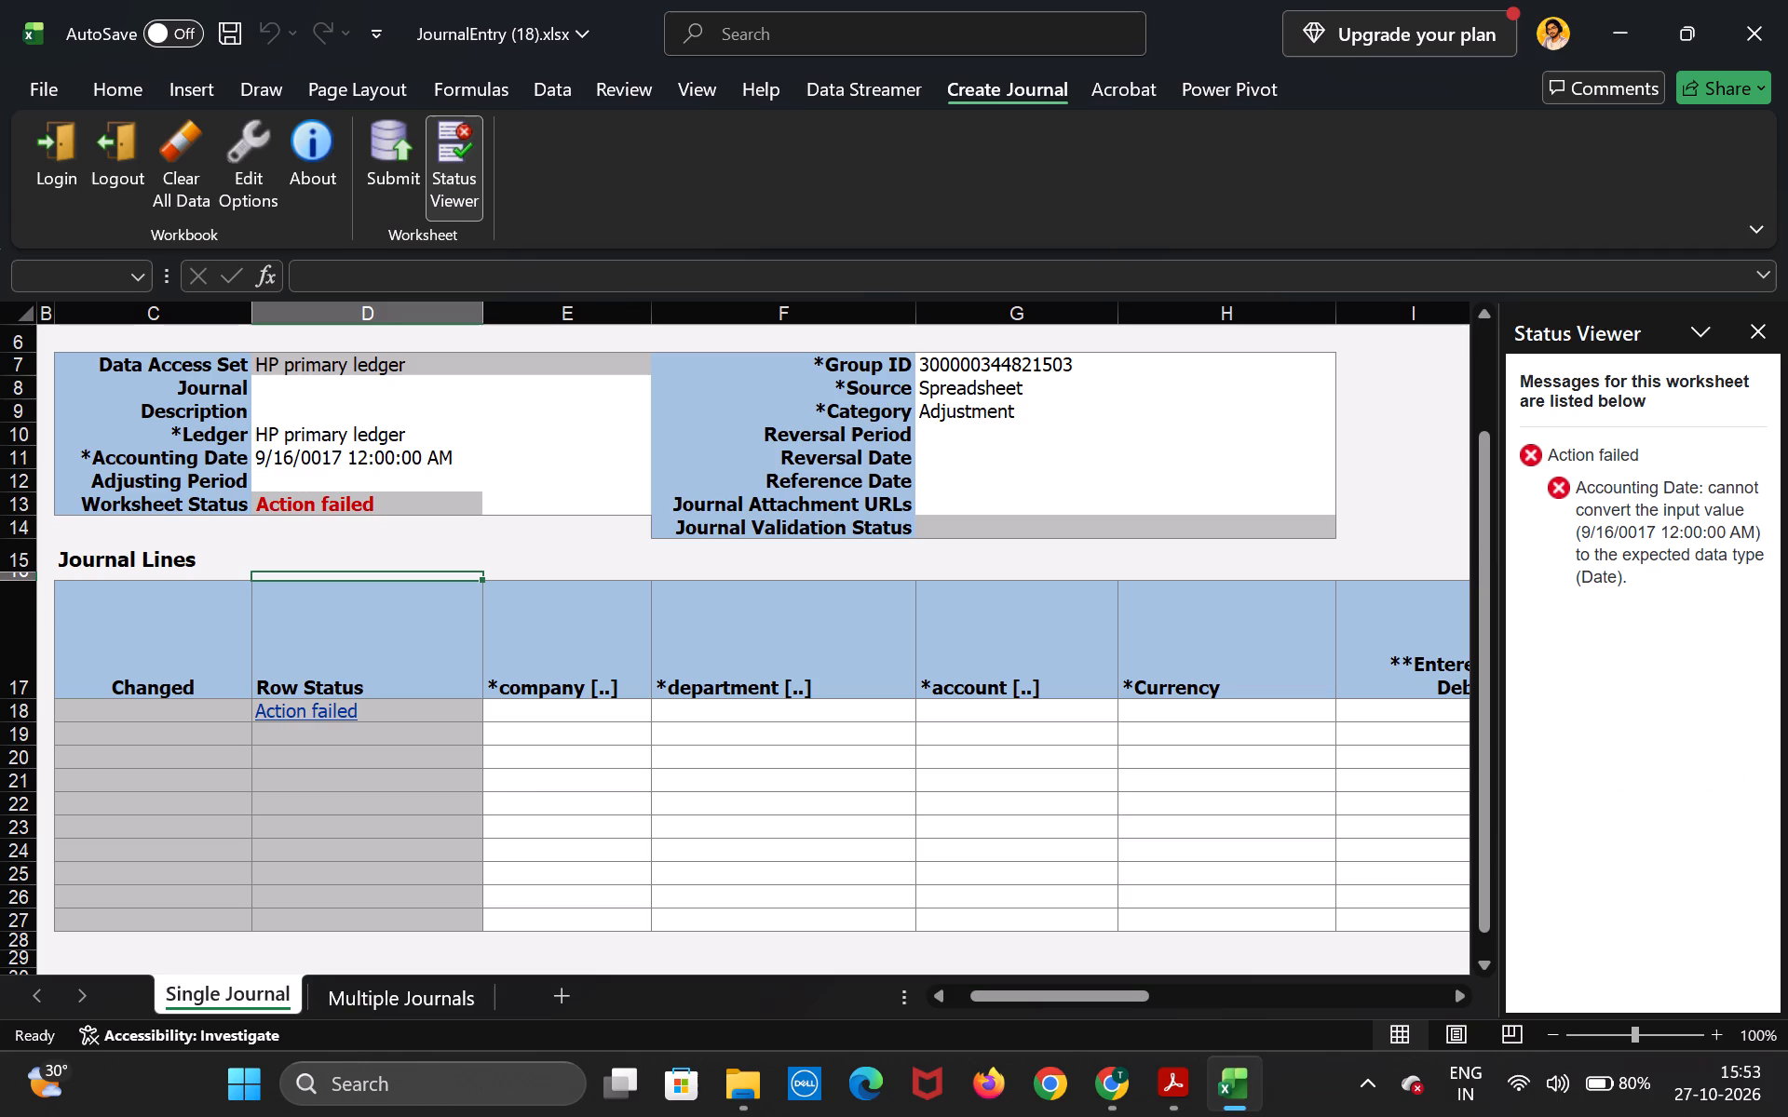
{"action": "double_click", "coordinate": [629, 707]}
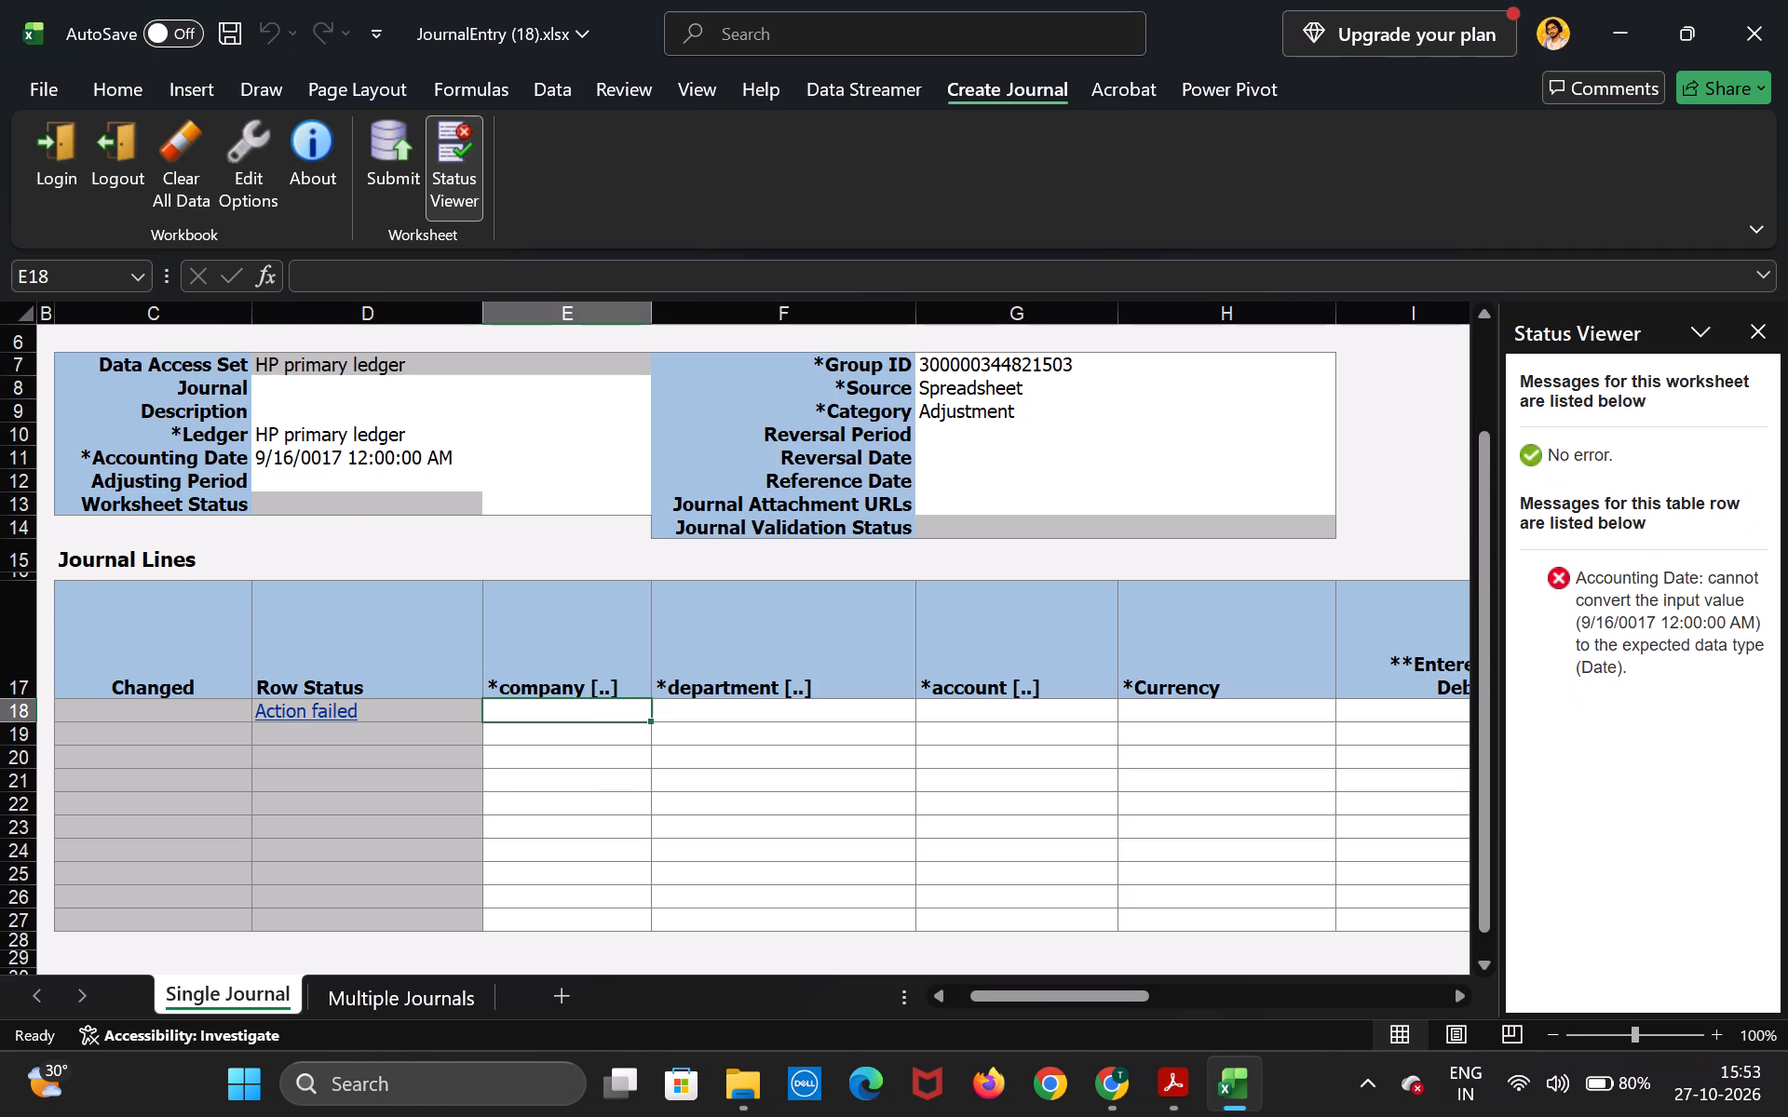
{"action": "scroll", "coordinate": [670, 693], "scroll_direction": "right", "scroll_amount": 1}
{"action": "scroll", "coordinate": [1430, 558], "scroll_direction": "left", "scroll_amount": 2}
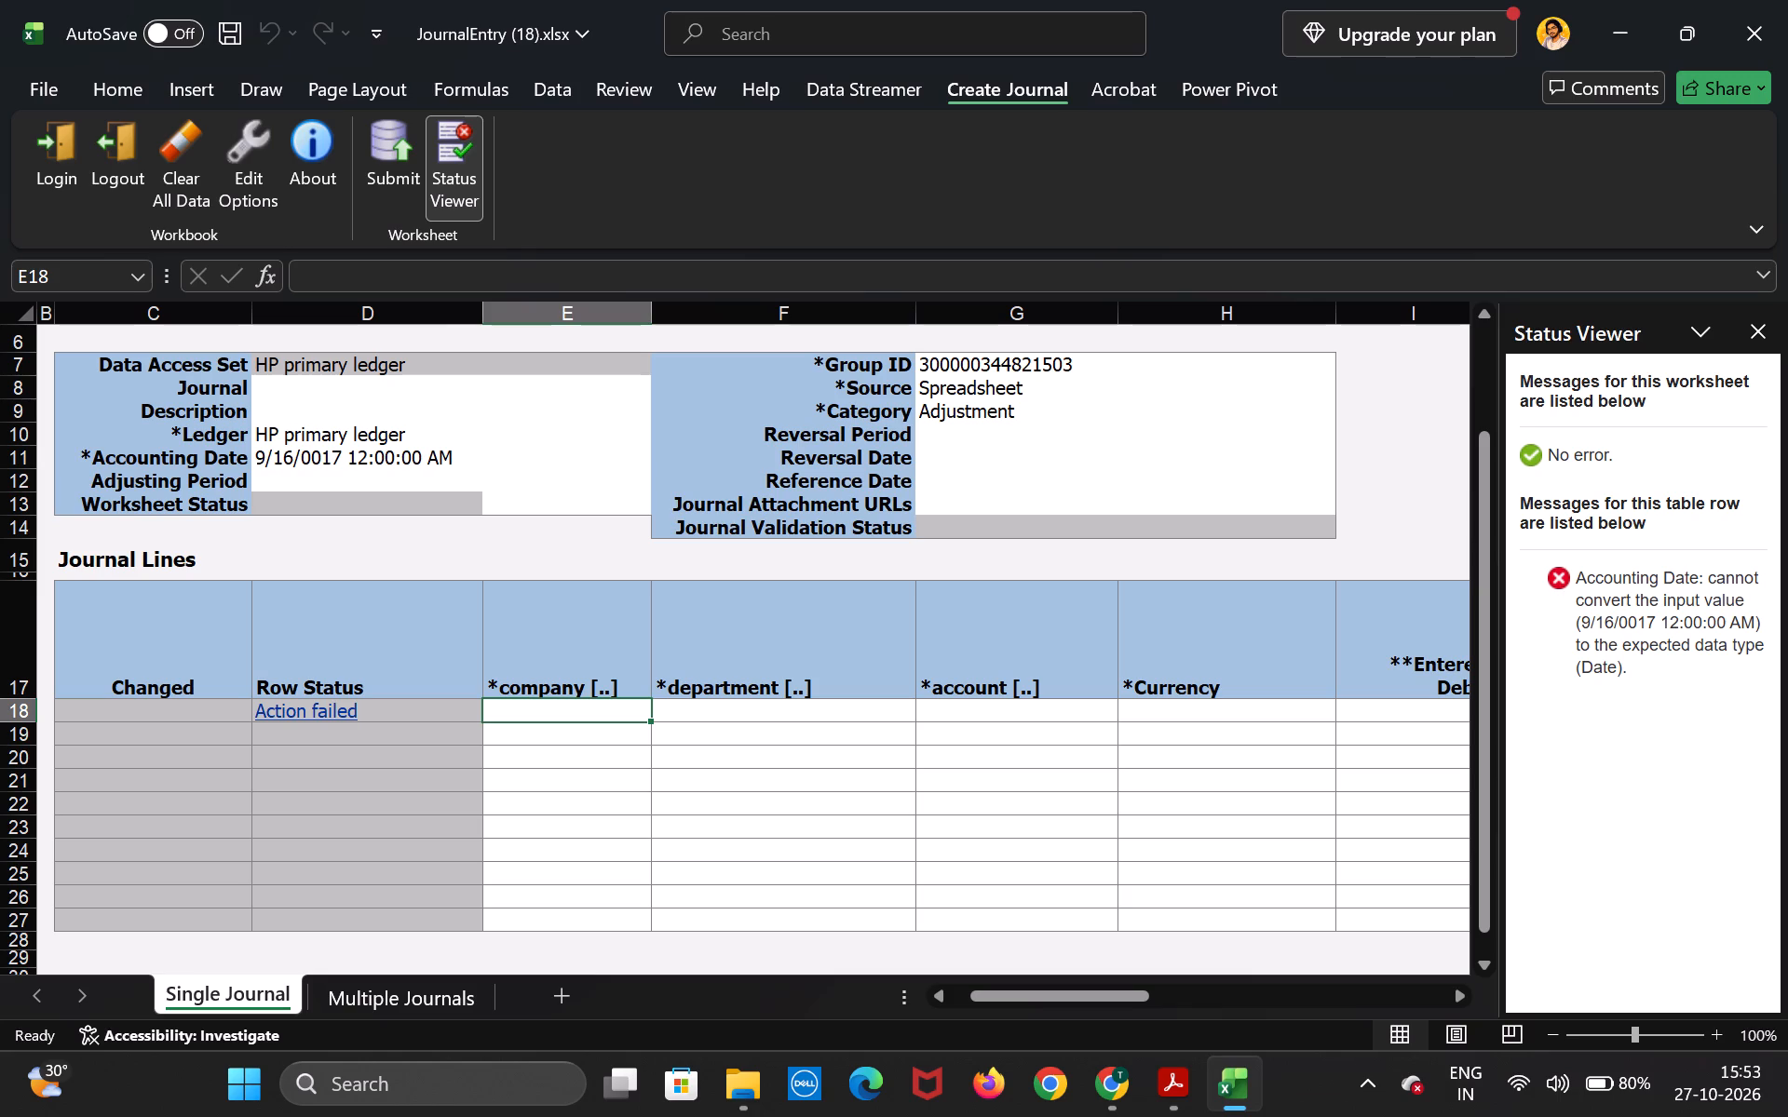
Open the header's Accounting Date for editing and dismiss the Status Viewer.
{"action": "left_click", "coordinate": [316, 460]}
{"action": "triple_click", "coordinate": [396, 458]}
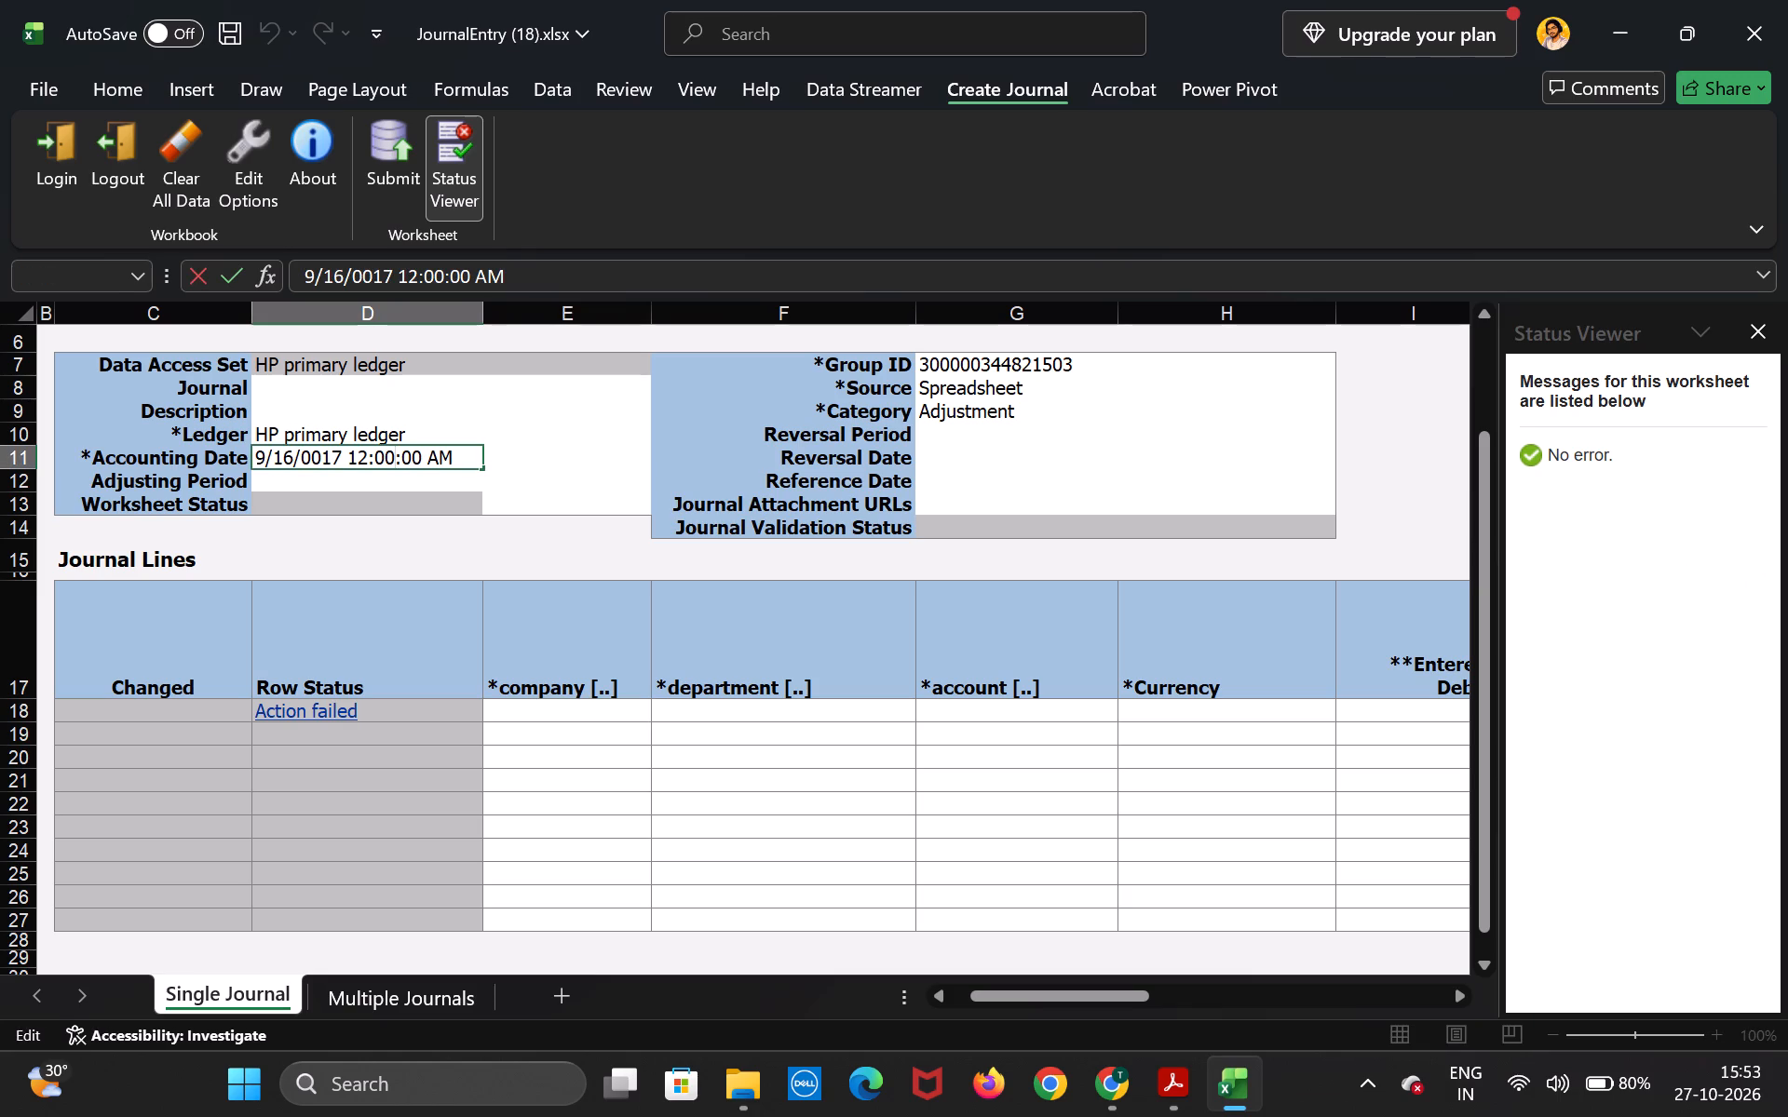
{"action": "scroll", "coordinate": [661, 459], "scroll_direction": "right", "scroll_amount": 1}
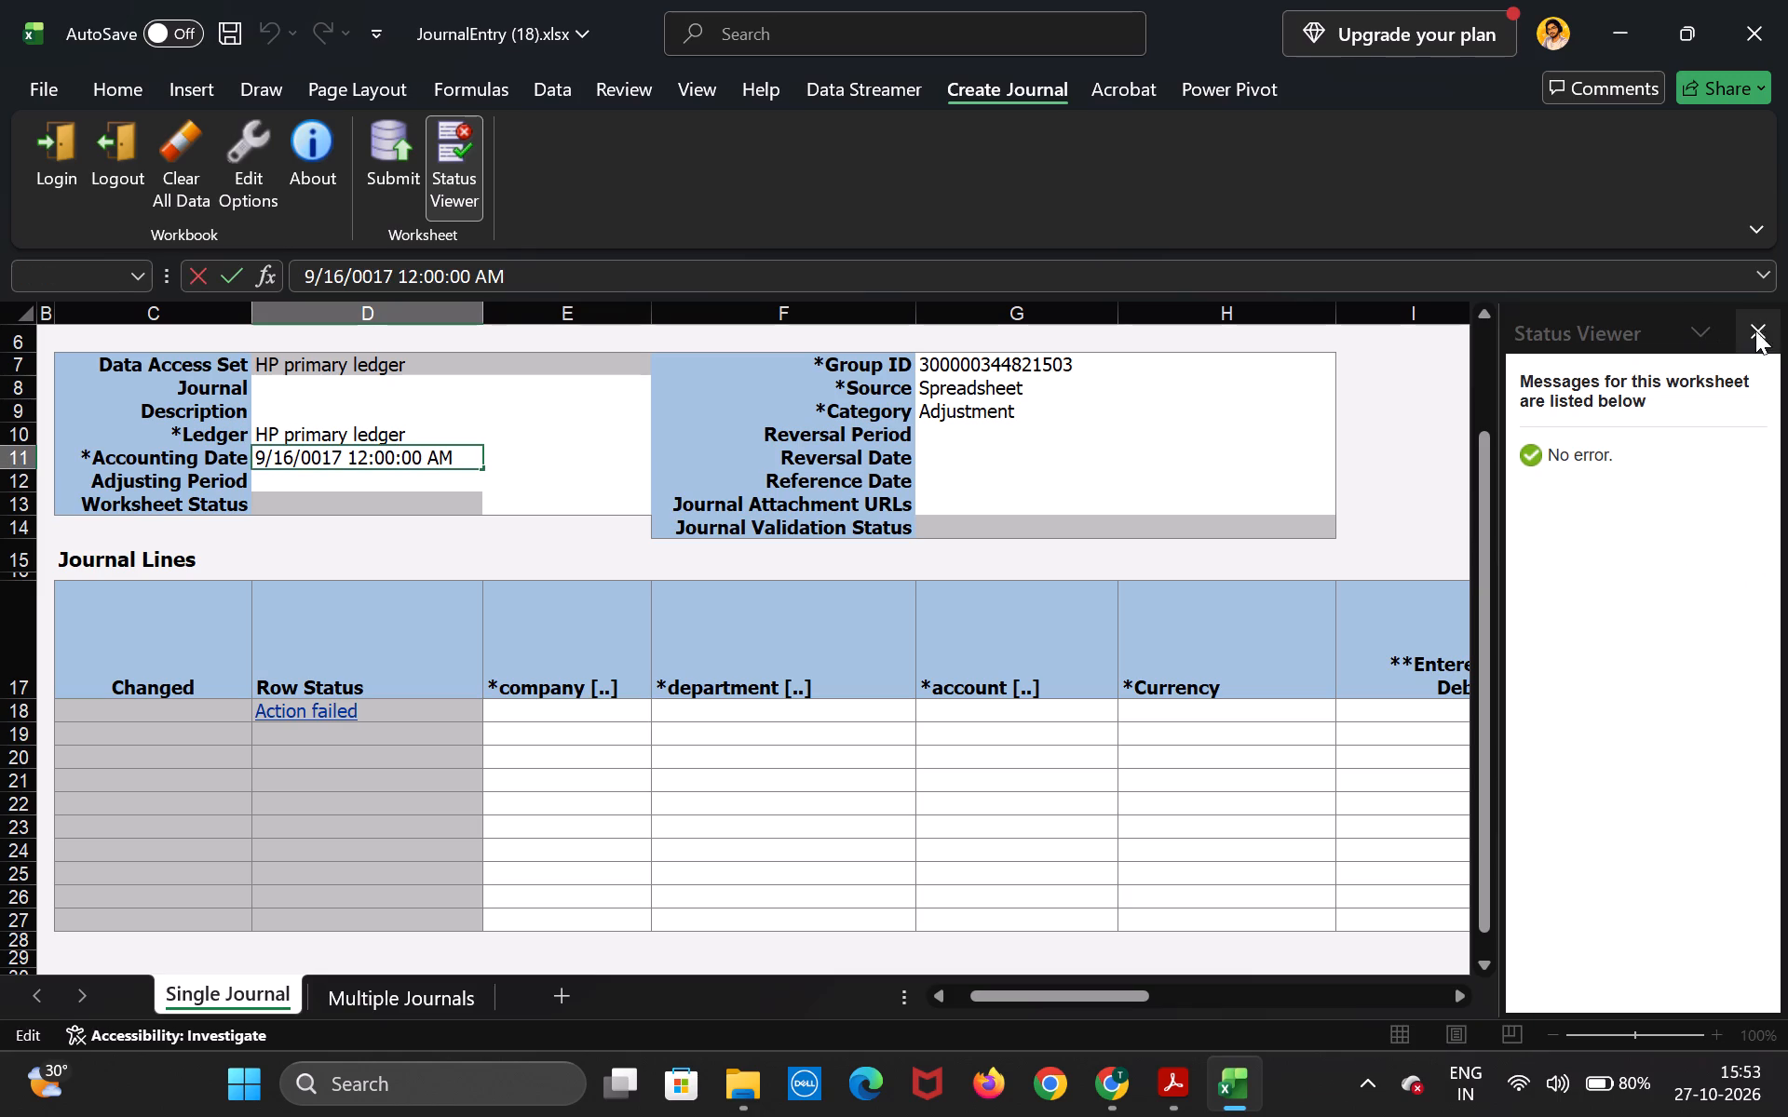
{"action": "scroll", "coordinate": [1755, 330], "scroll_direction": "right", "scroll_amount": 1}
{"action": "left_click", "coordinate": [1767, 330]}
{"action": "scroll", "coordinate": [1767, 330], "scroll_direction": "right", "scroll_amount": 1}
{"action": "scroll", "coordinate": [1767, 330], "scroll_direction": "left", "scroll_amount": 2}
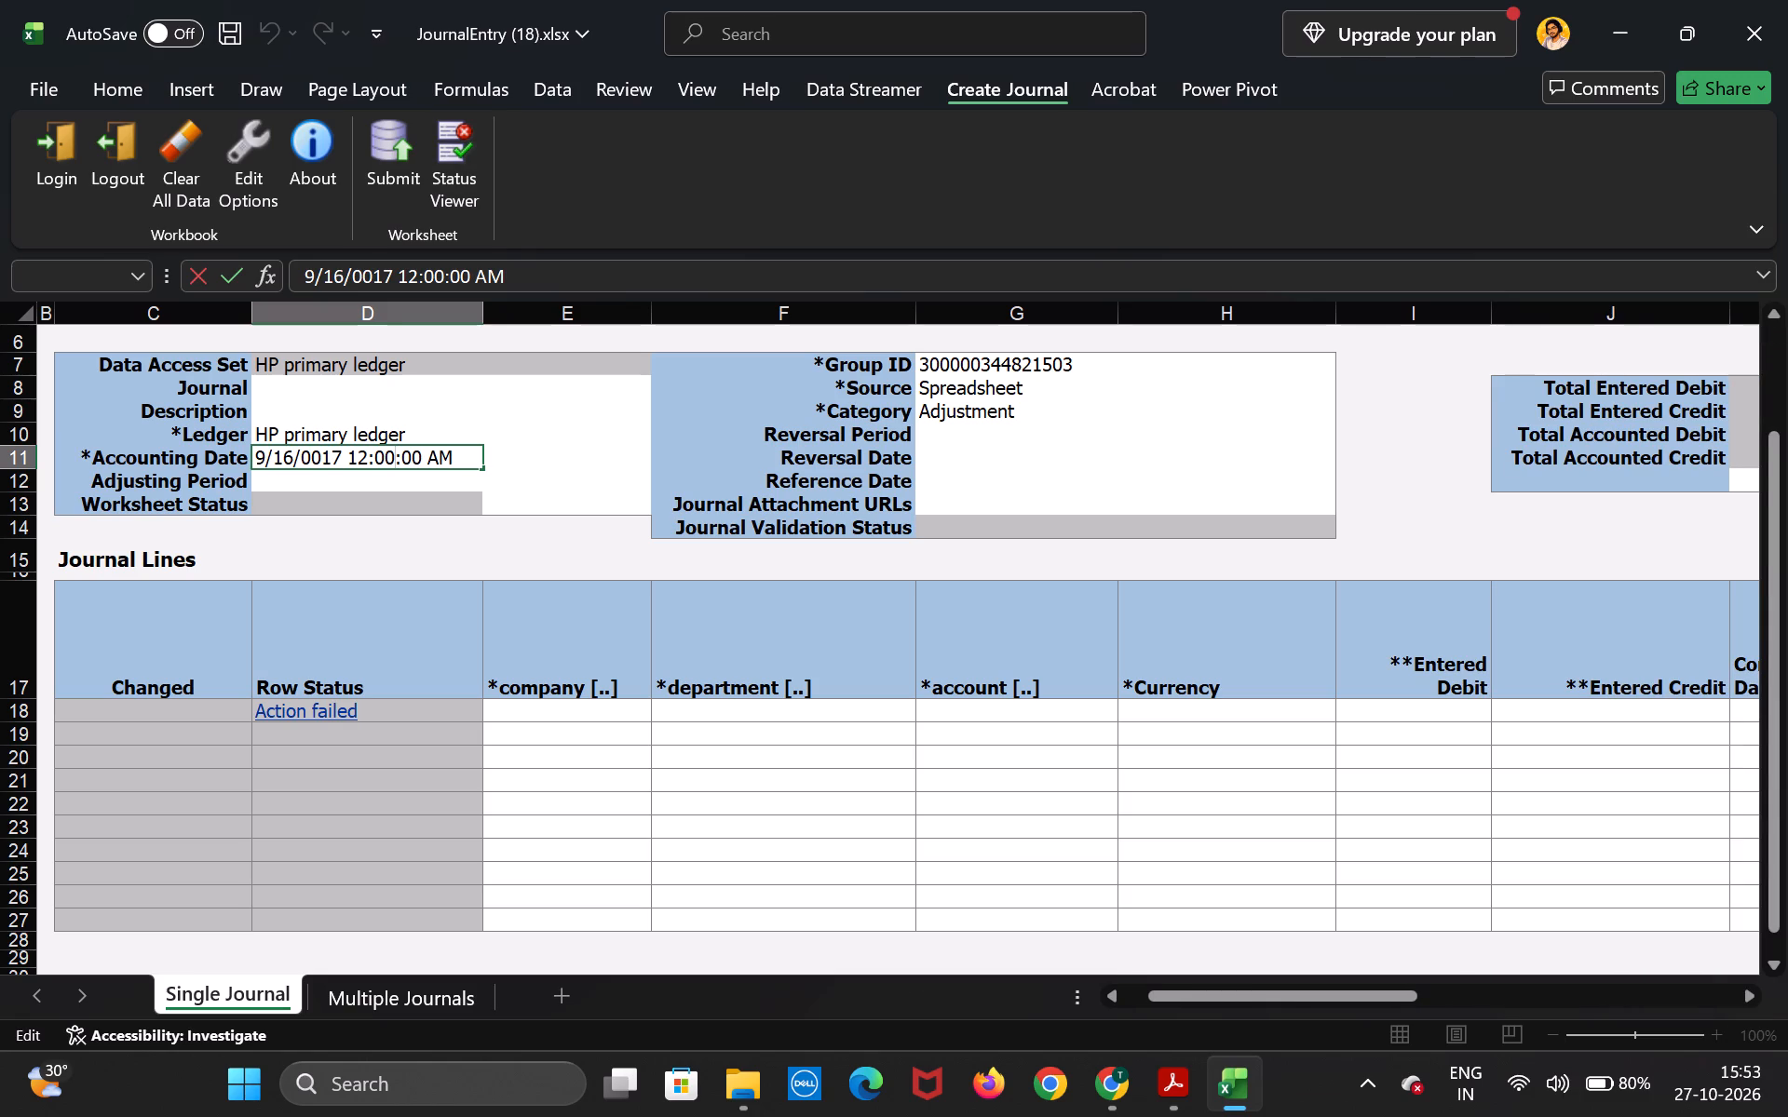
Close the JournalEntry (18) workbook without saving, dismissing the picture warnings.
{"action": "scroll", "coordinate": [450, 459], "scroll_direction": "right", "scroll_amount": 3}
{"action": "left_click", "coordinate": [1750, 1]}
{"action": "scroll", "coordinate": [1750, 1], "scroll_direction": "left", "scroll_amount": 1}
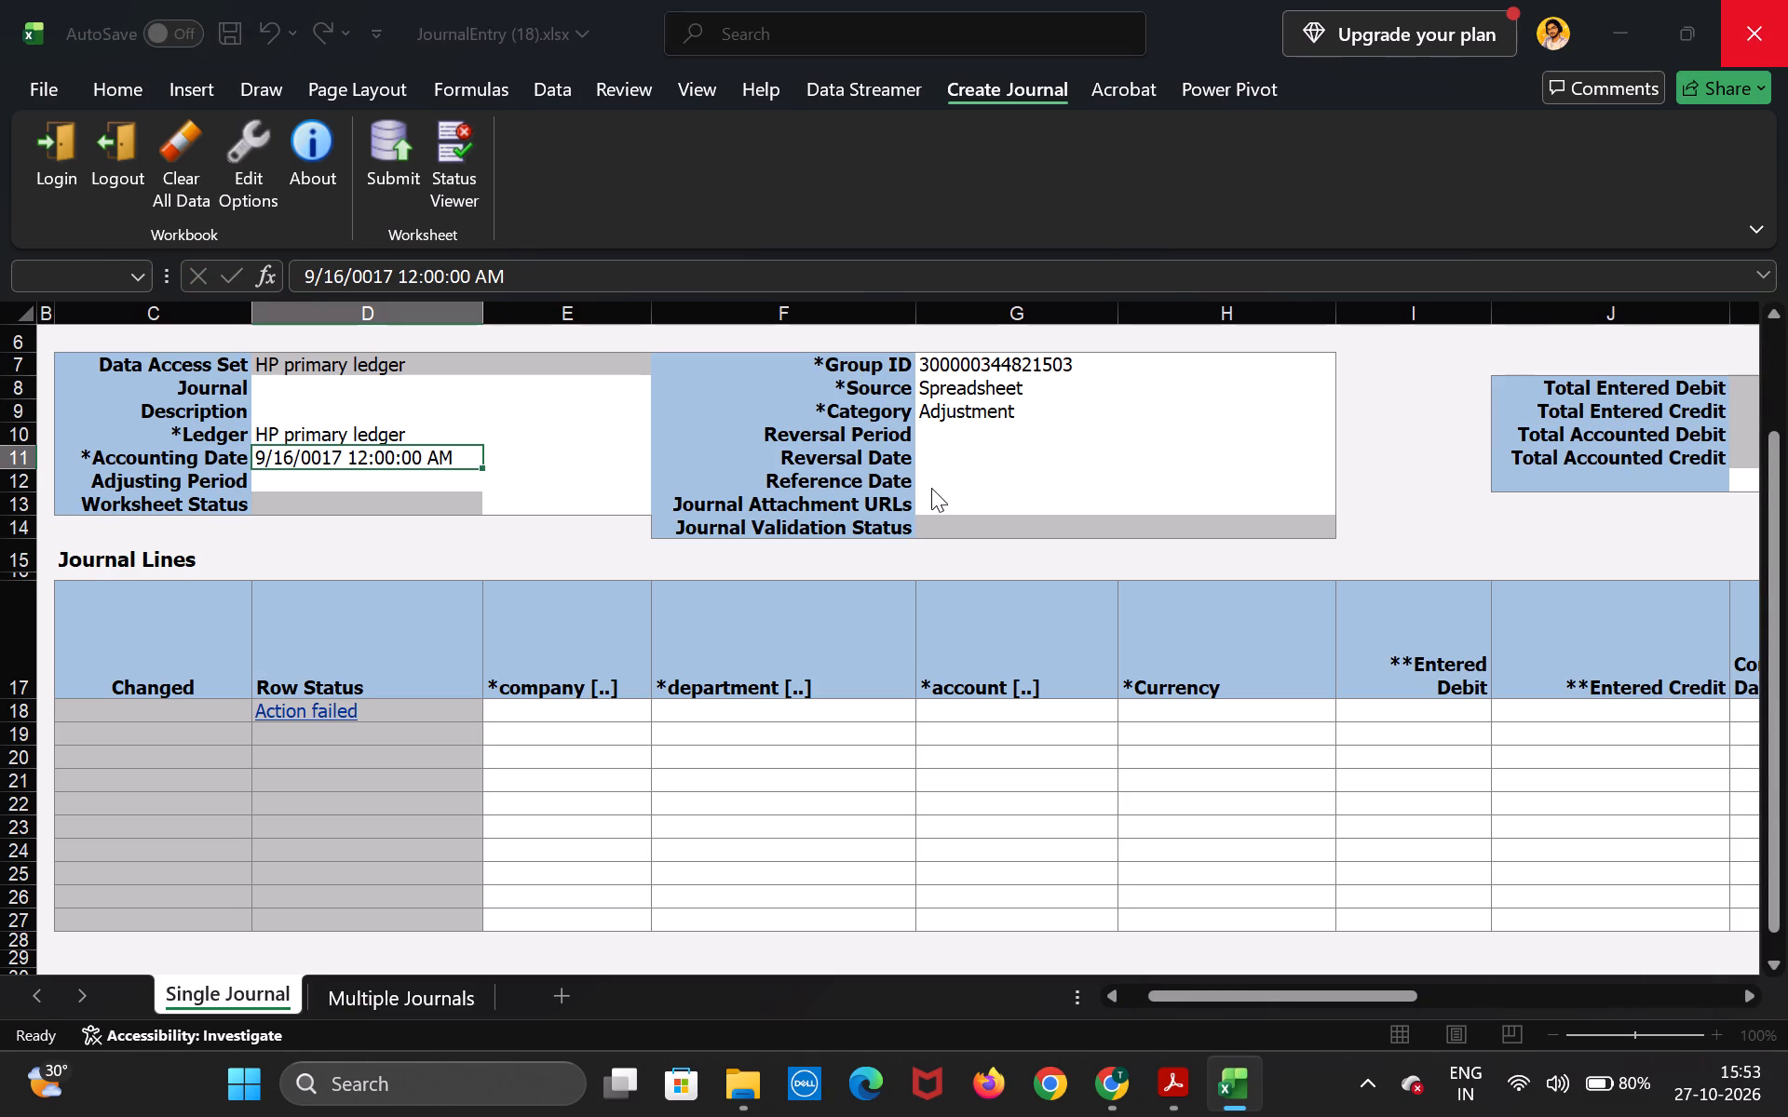
{"action": "scroll", "coordinate": [931, 488], "scroll_direction": "left", "scroll_amount": 1}
{"action": "scroll", "coordinate": [931, 500], "scroll_direction": "up", "scroll_amount": 1}
{"action": "left_click", "coordinate": [993, 734]}
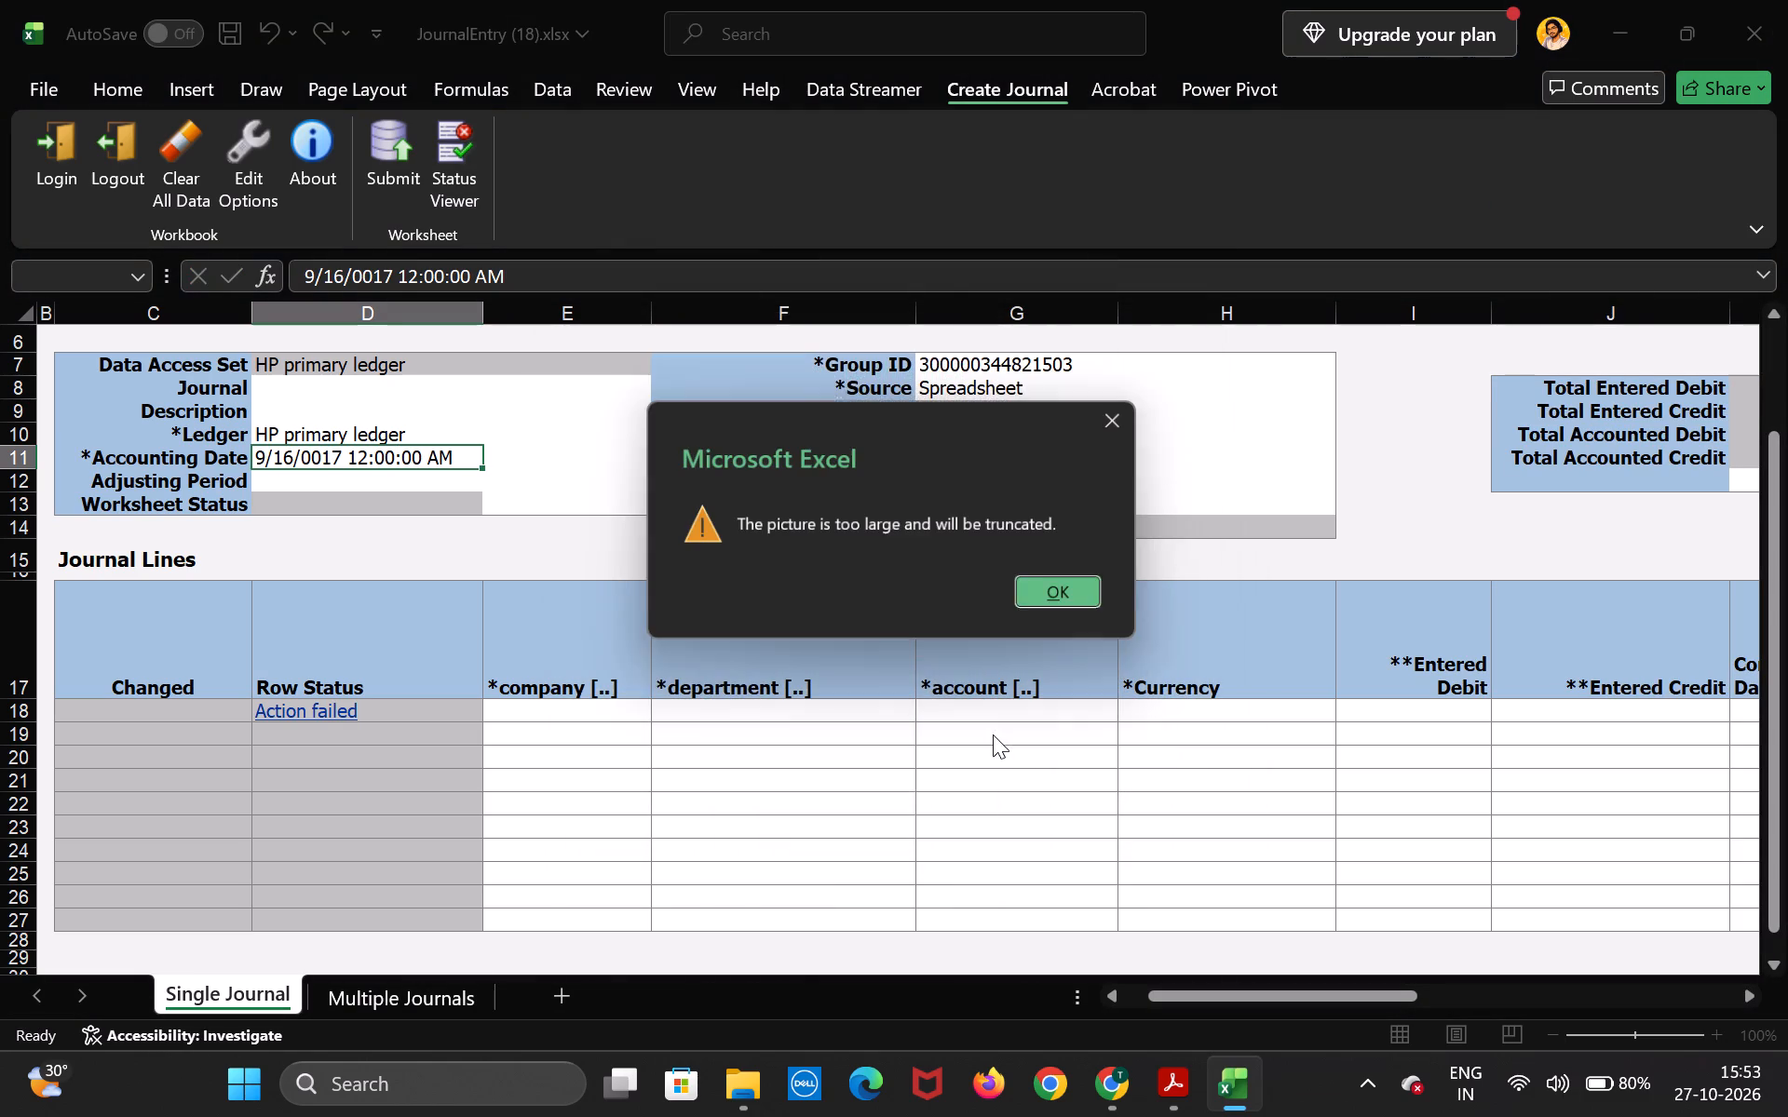
{"action": "left_click", "coordinate": [1054, 597]}
{"action": "scroll", "coordinate": [1054, 597], "scroll_direction": "left", "scroll_amount": 1}
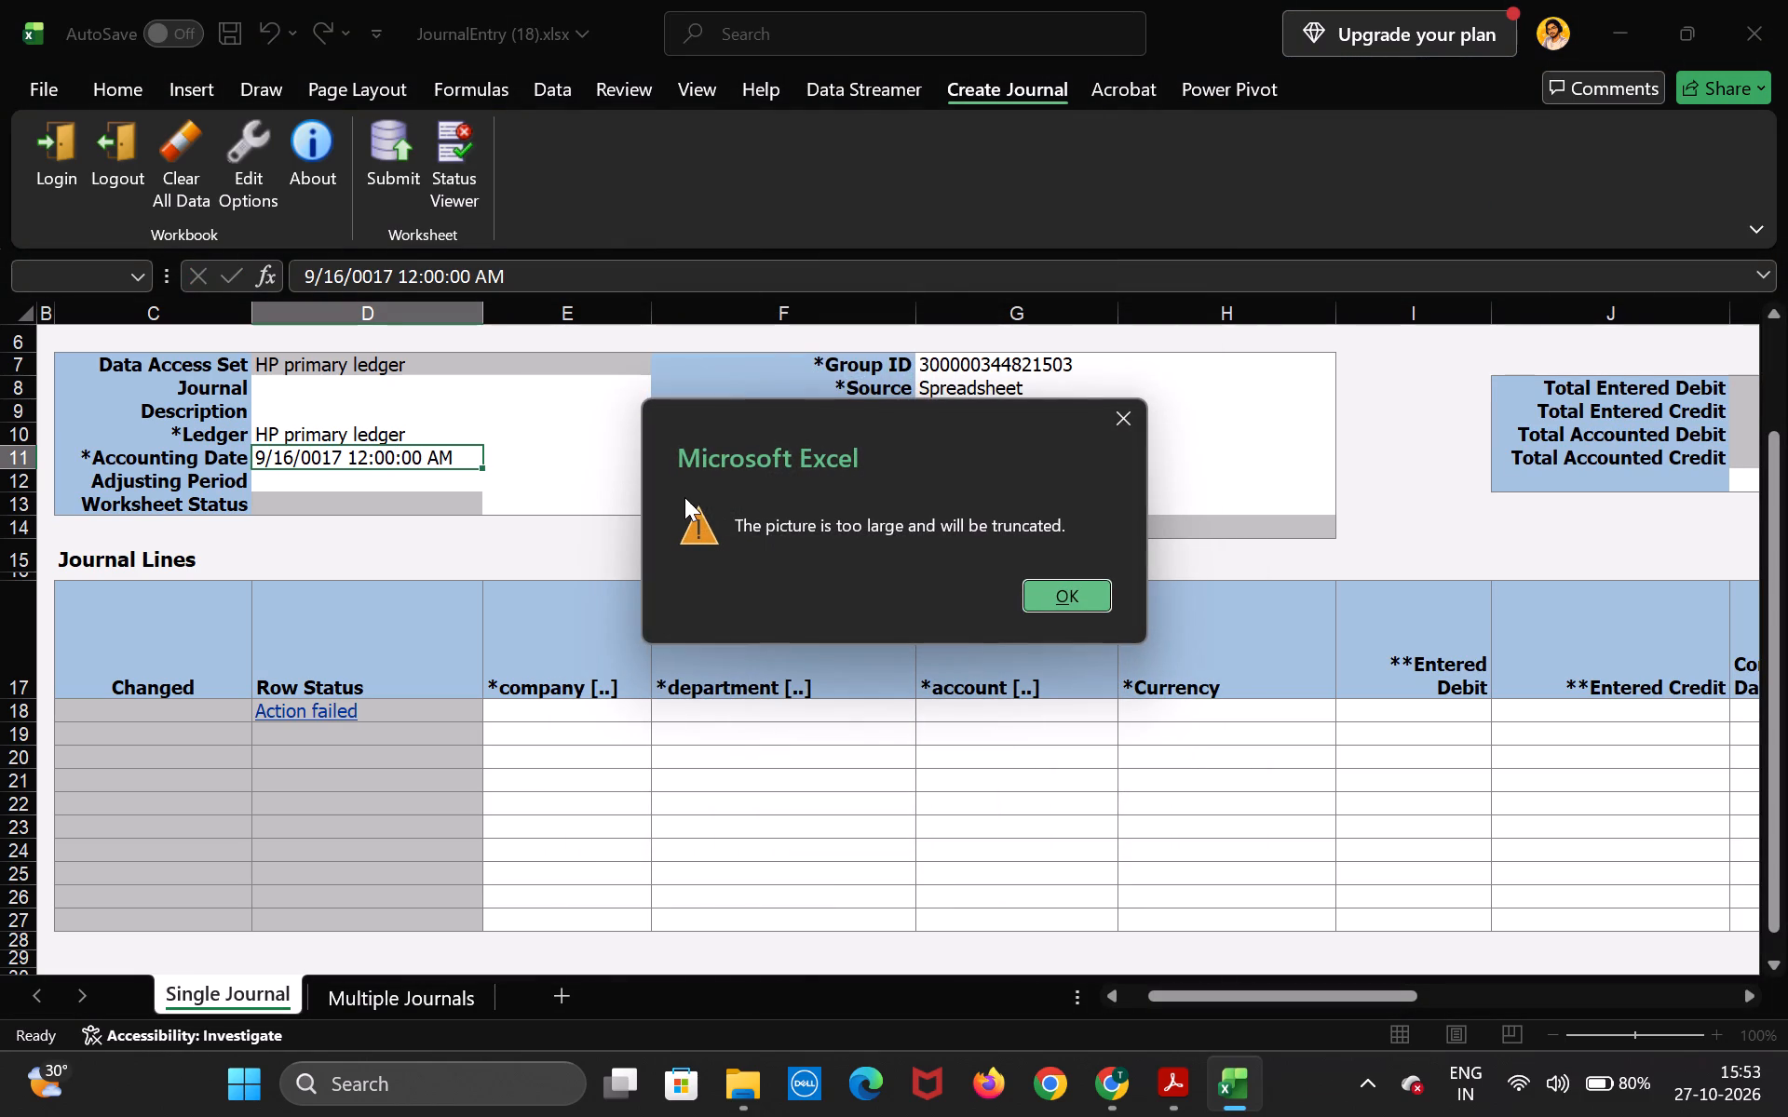
{"action": "scroll", "coordinate": [684, 497], "scroll_direction": "left", "scroll_amount": 1}
{"action": "scroll", "coordinate": [715, 493], "scroll_direction": "right", "scroll_amount": 1}
{"action": "left_click", "coordinate": [1067, 587]}
{"action": "scroll", "coordinate": [1067, 587], "scroll_direction": "right", "scroll_amount": 1}
{"action": "scroll", "coordinate": [1042, 587], "scroll_direction": "left", "scroll_amount": 1}
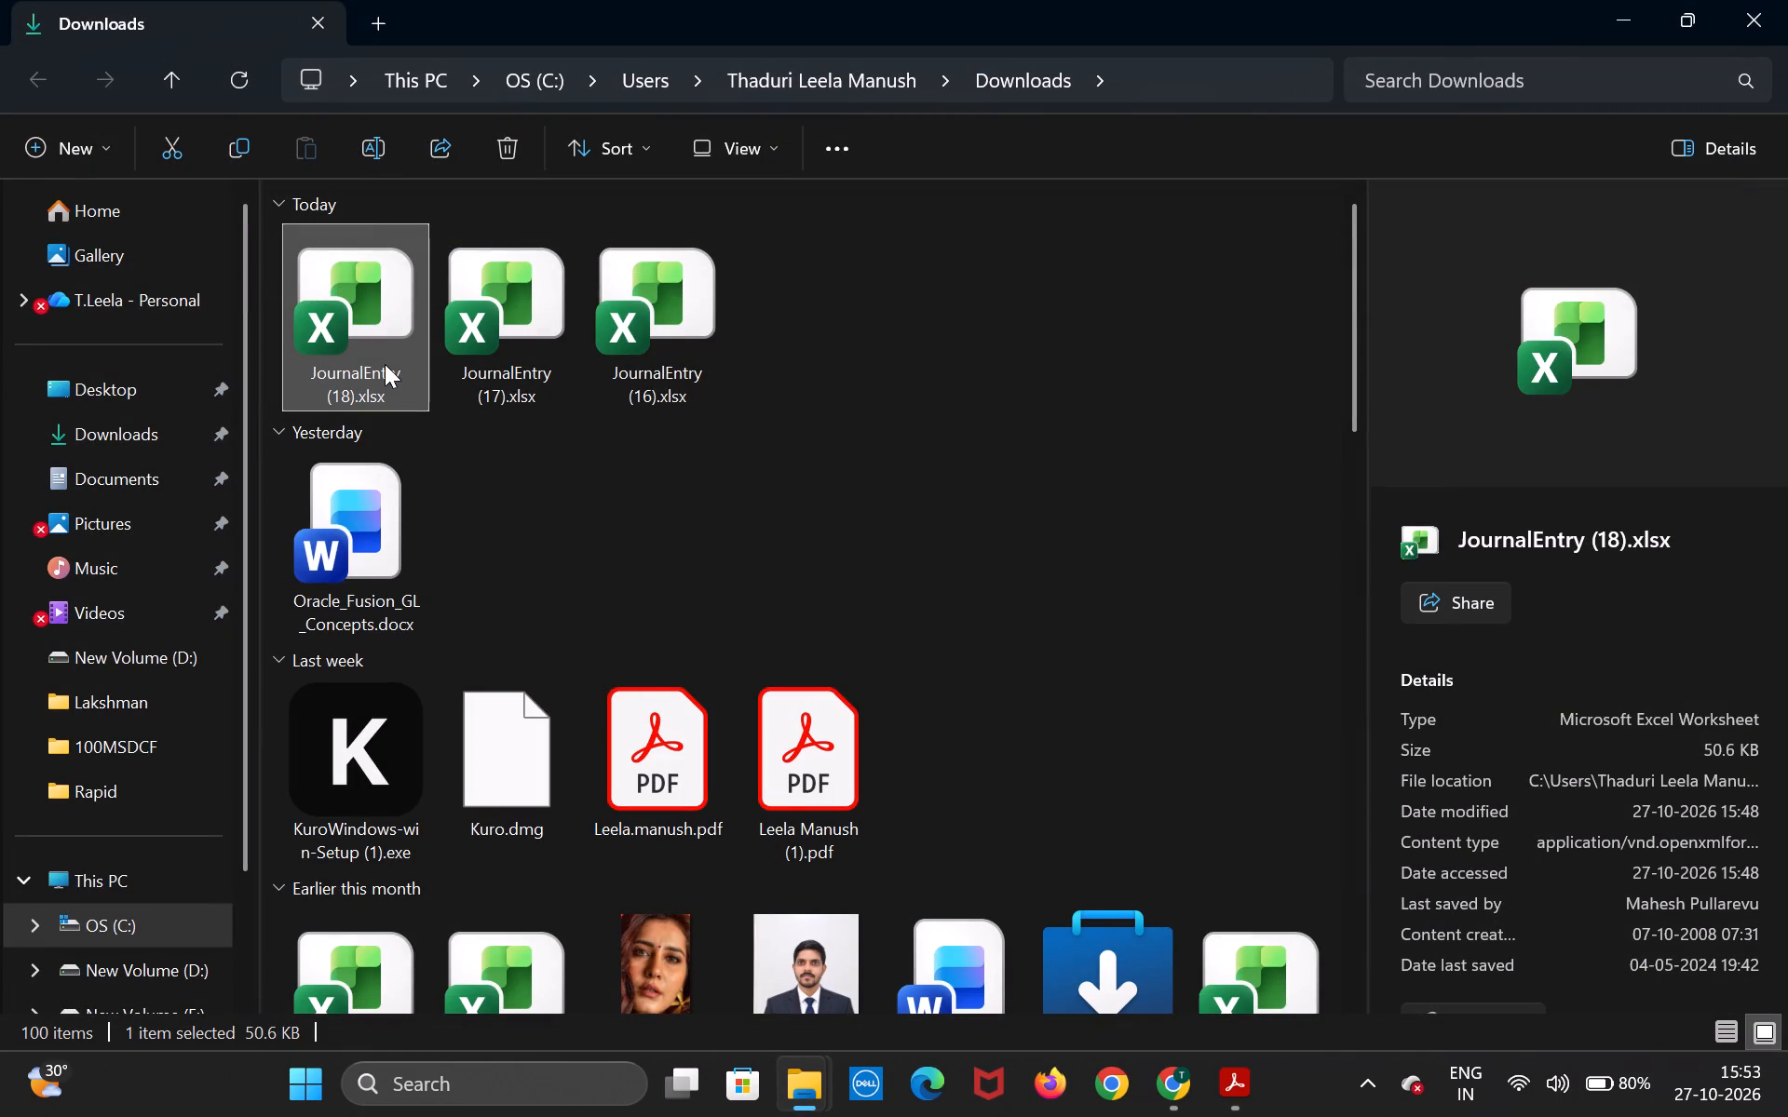
Delete the downloaded workbooks JournalEntry (18), (17) and (16) from the Downloads folder.
{"action": "key", "text": "shift+Right"}
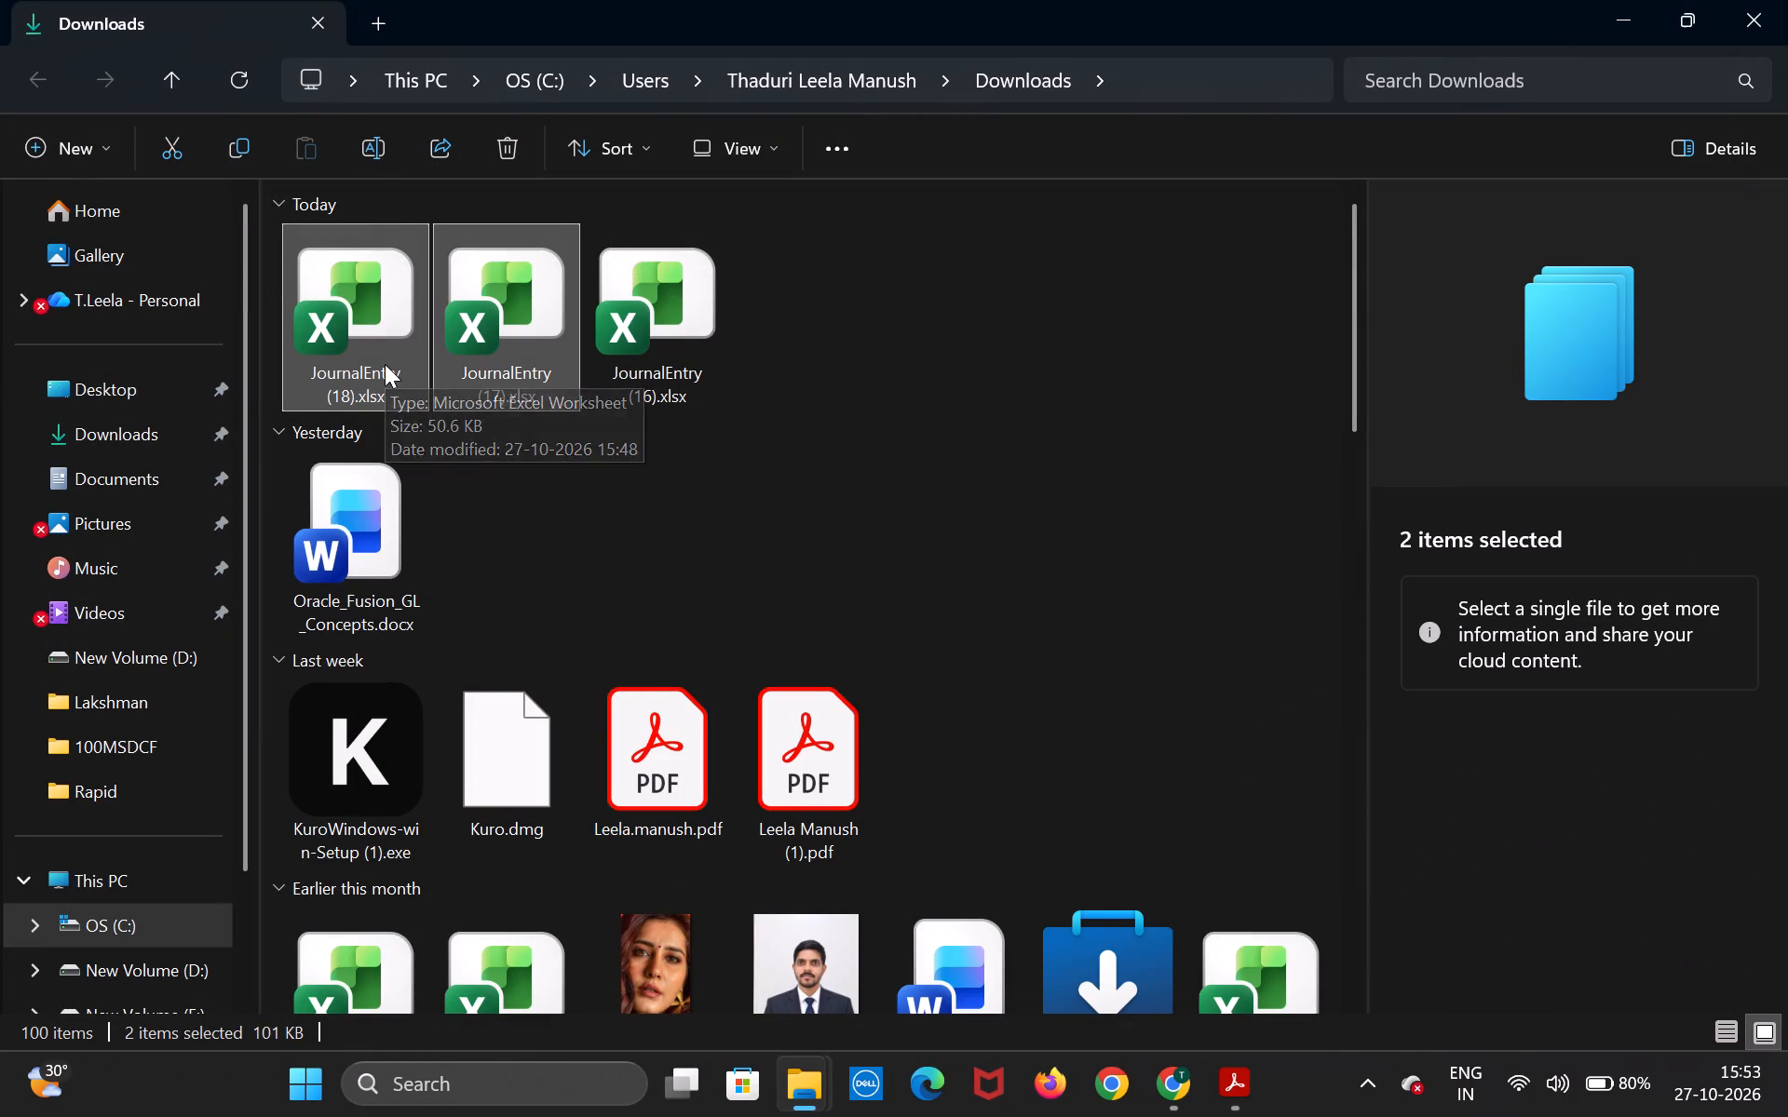
{"action": "key", "text": "shift+Right"}
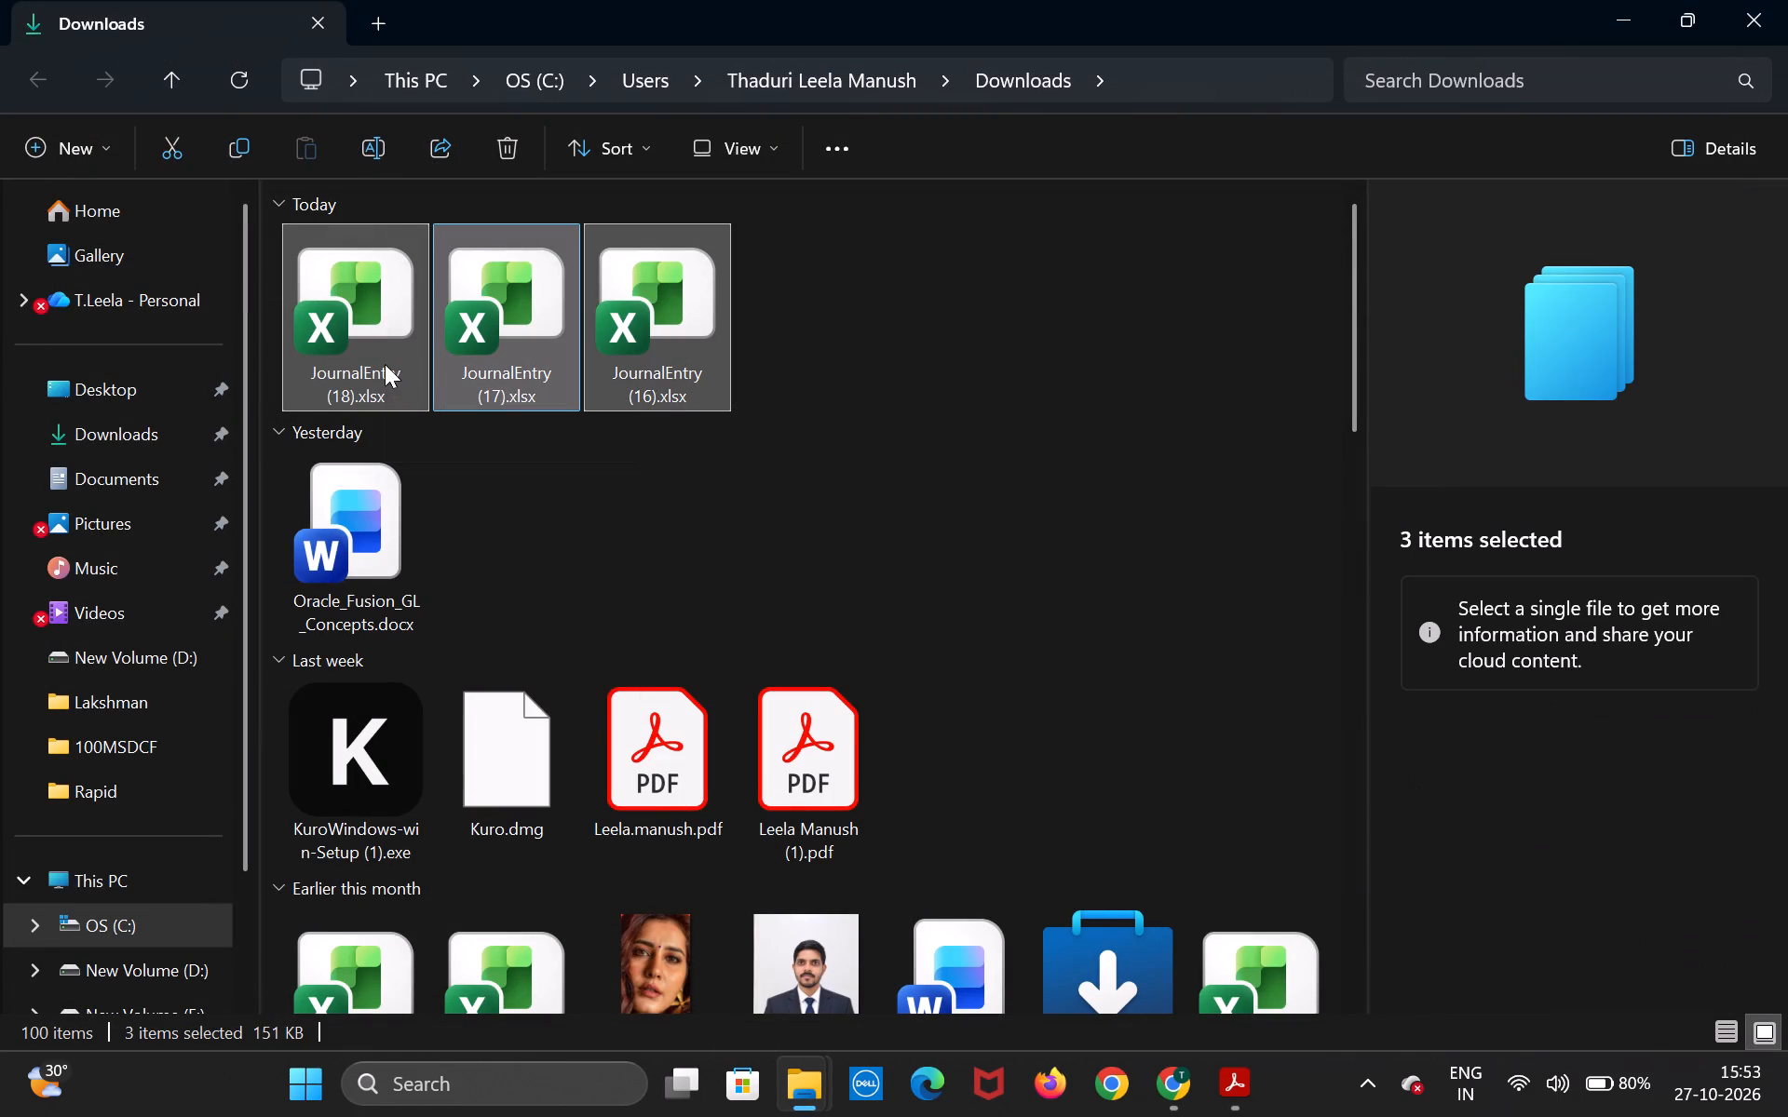
{"action": "key", "text": "Delete"}
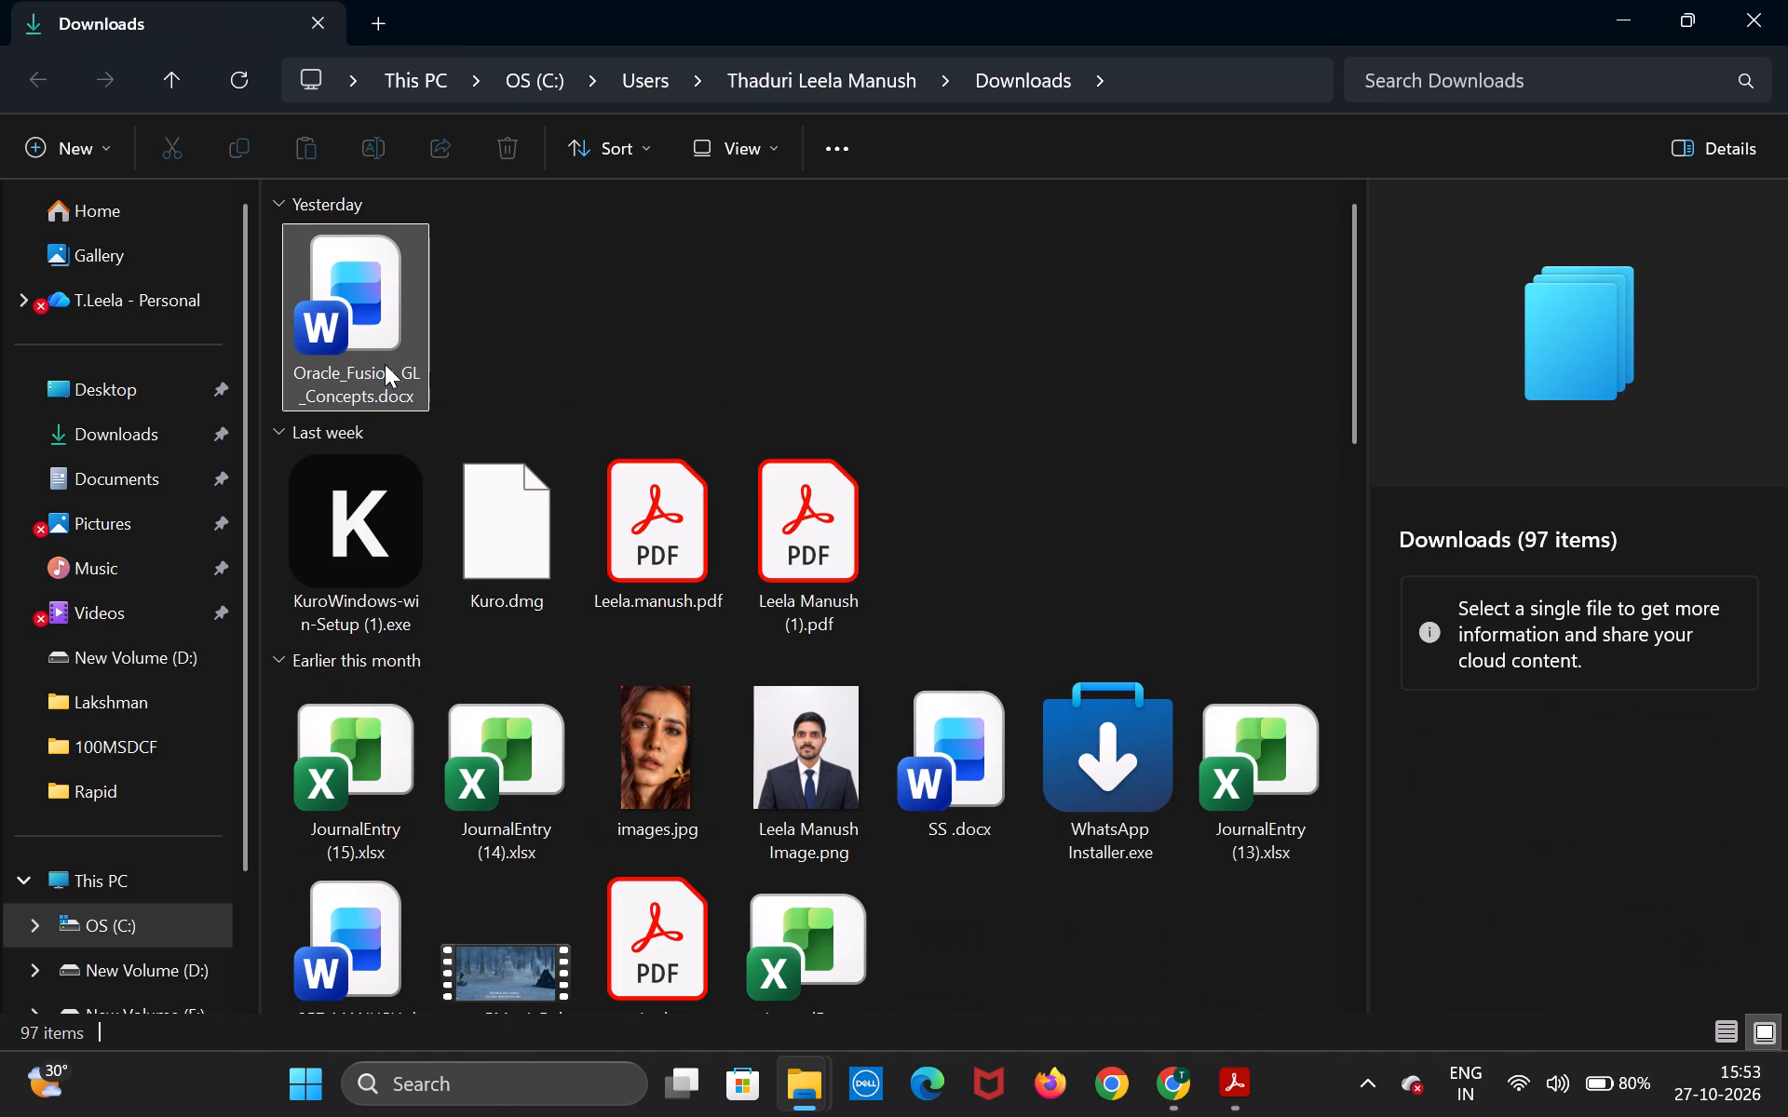
{"action": "left_click", "coordinate": [545, 330]}
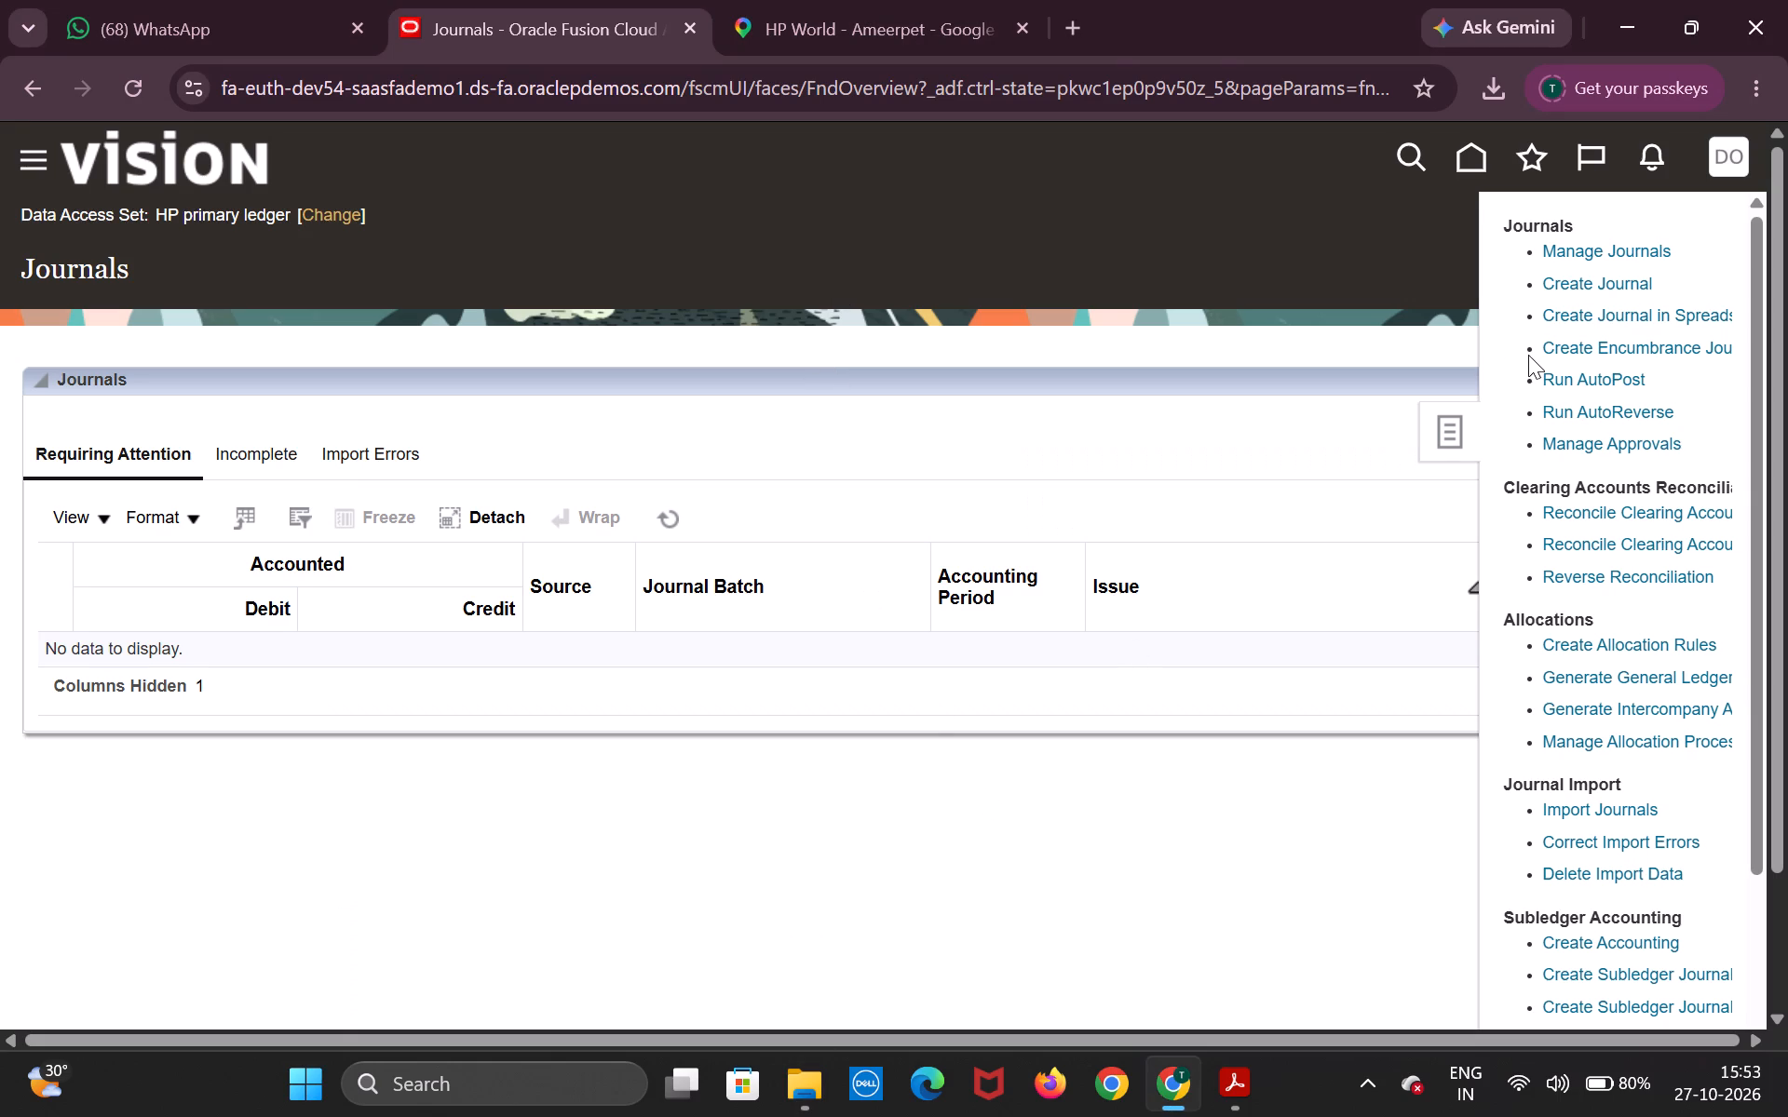
Download a new journal spreadsheet from the Journals work area in Chrome and open JournalEntry (16).xlsx from the Downloads folder.
{"action": "left_click", "coordinate": [1657, 323]}
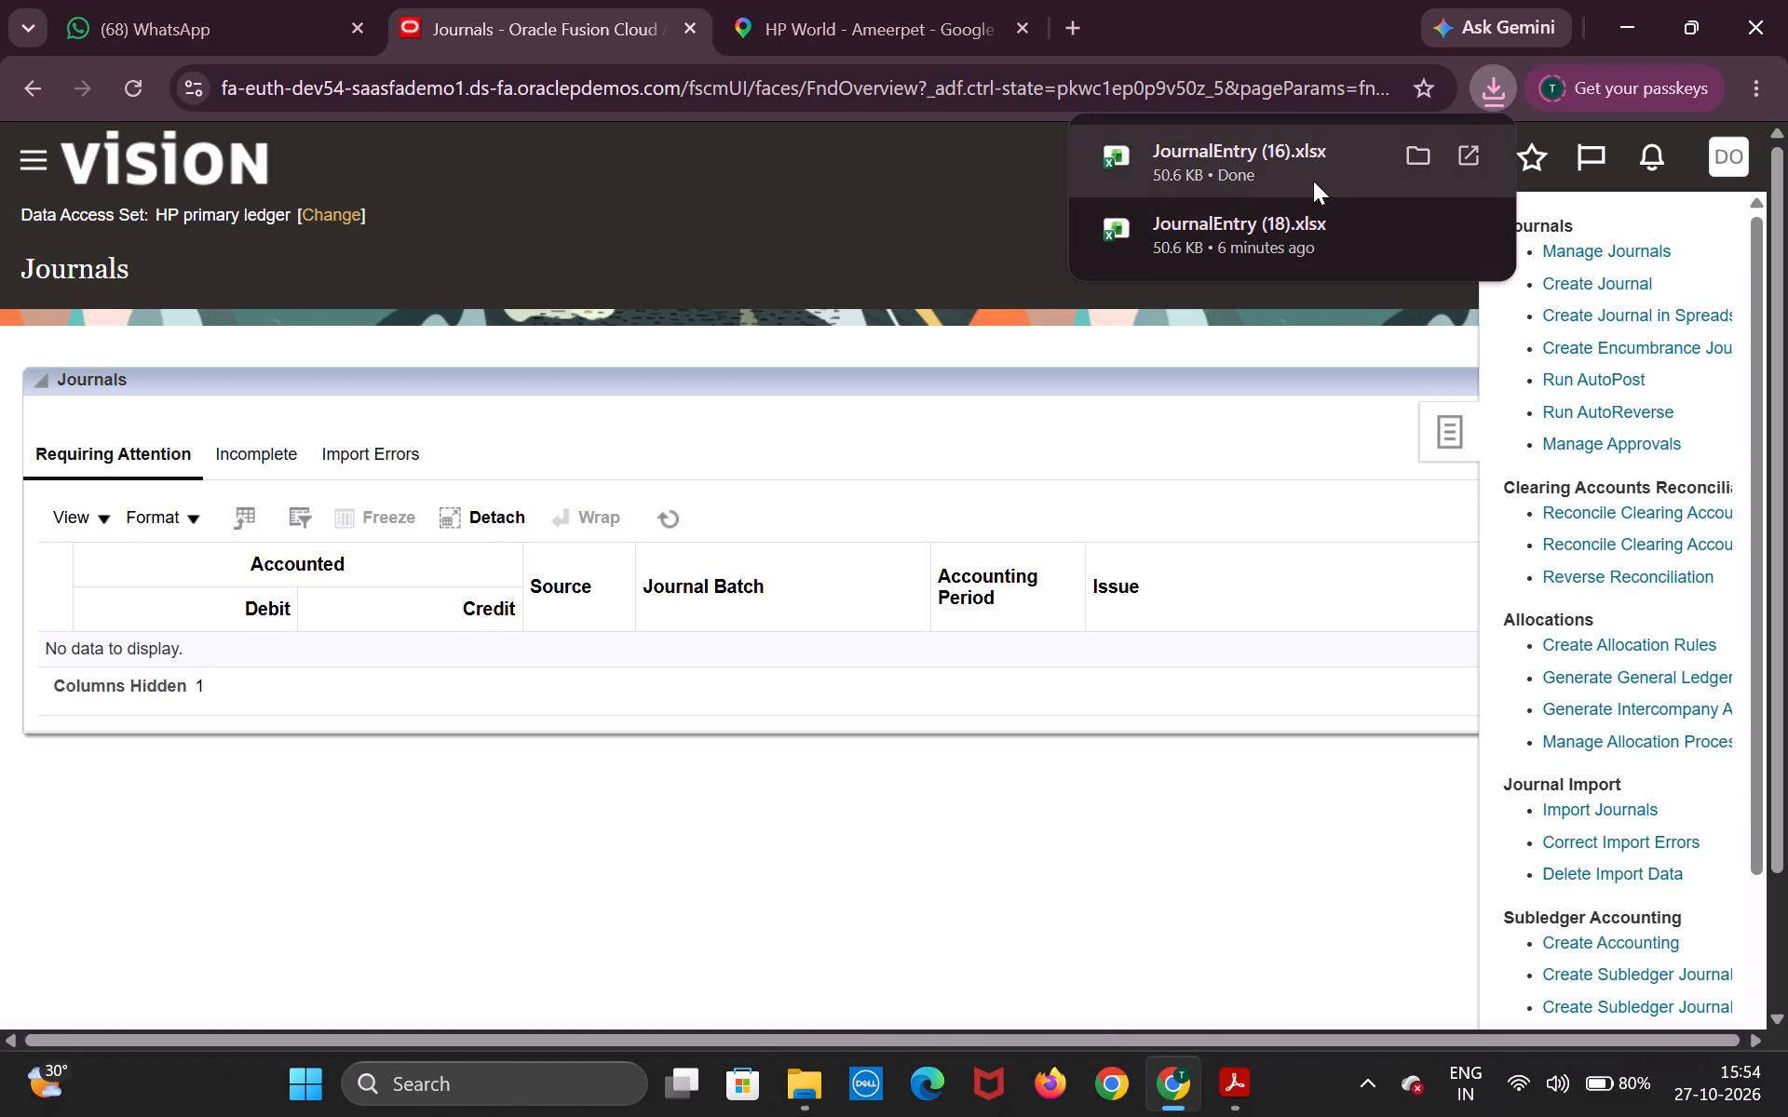
{"action": "left_click", "coordinate": [1418, 153]}
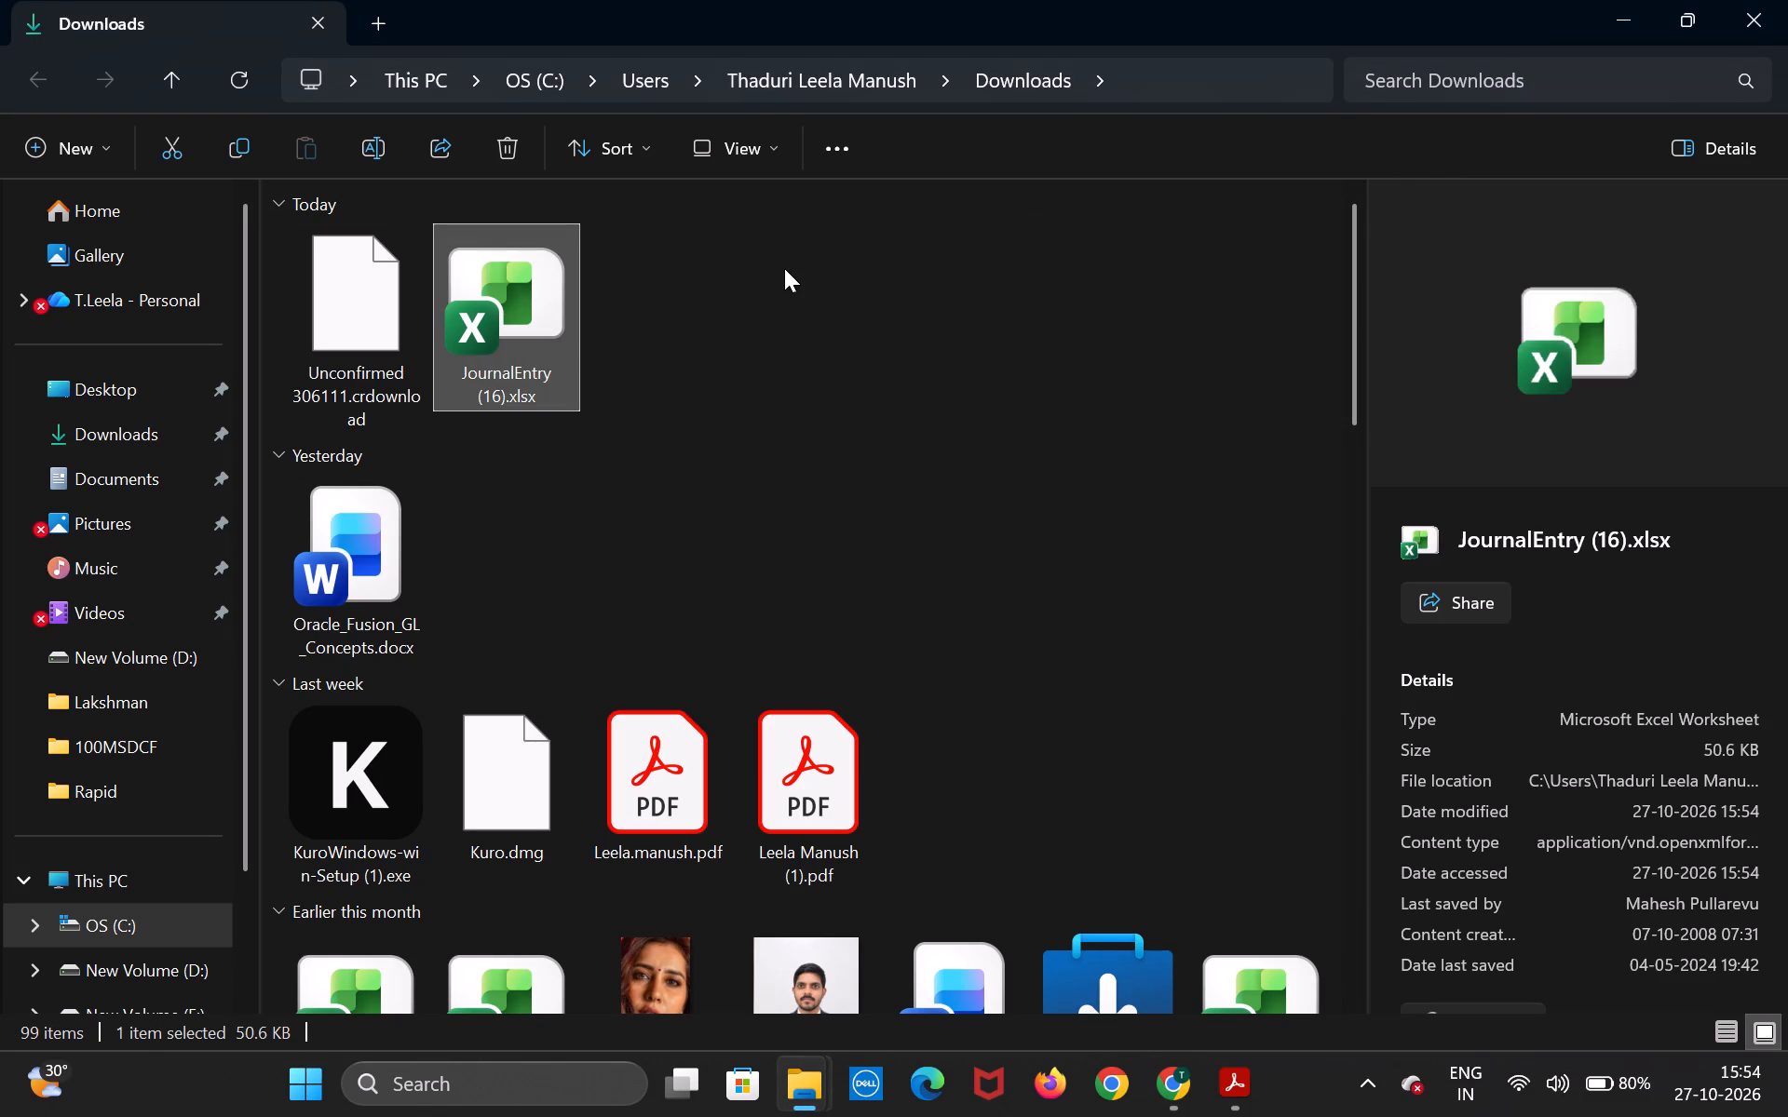
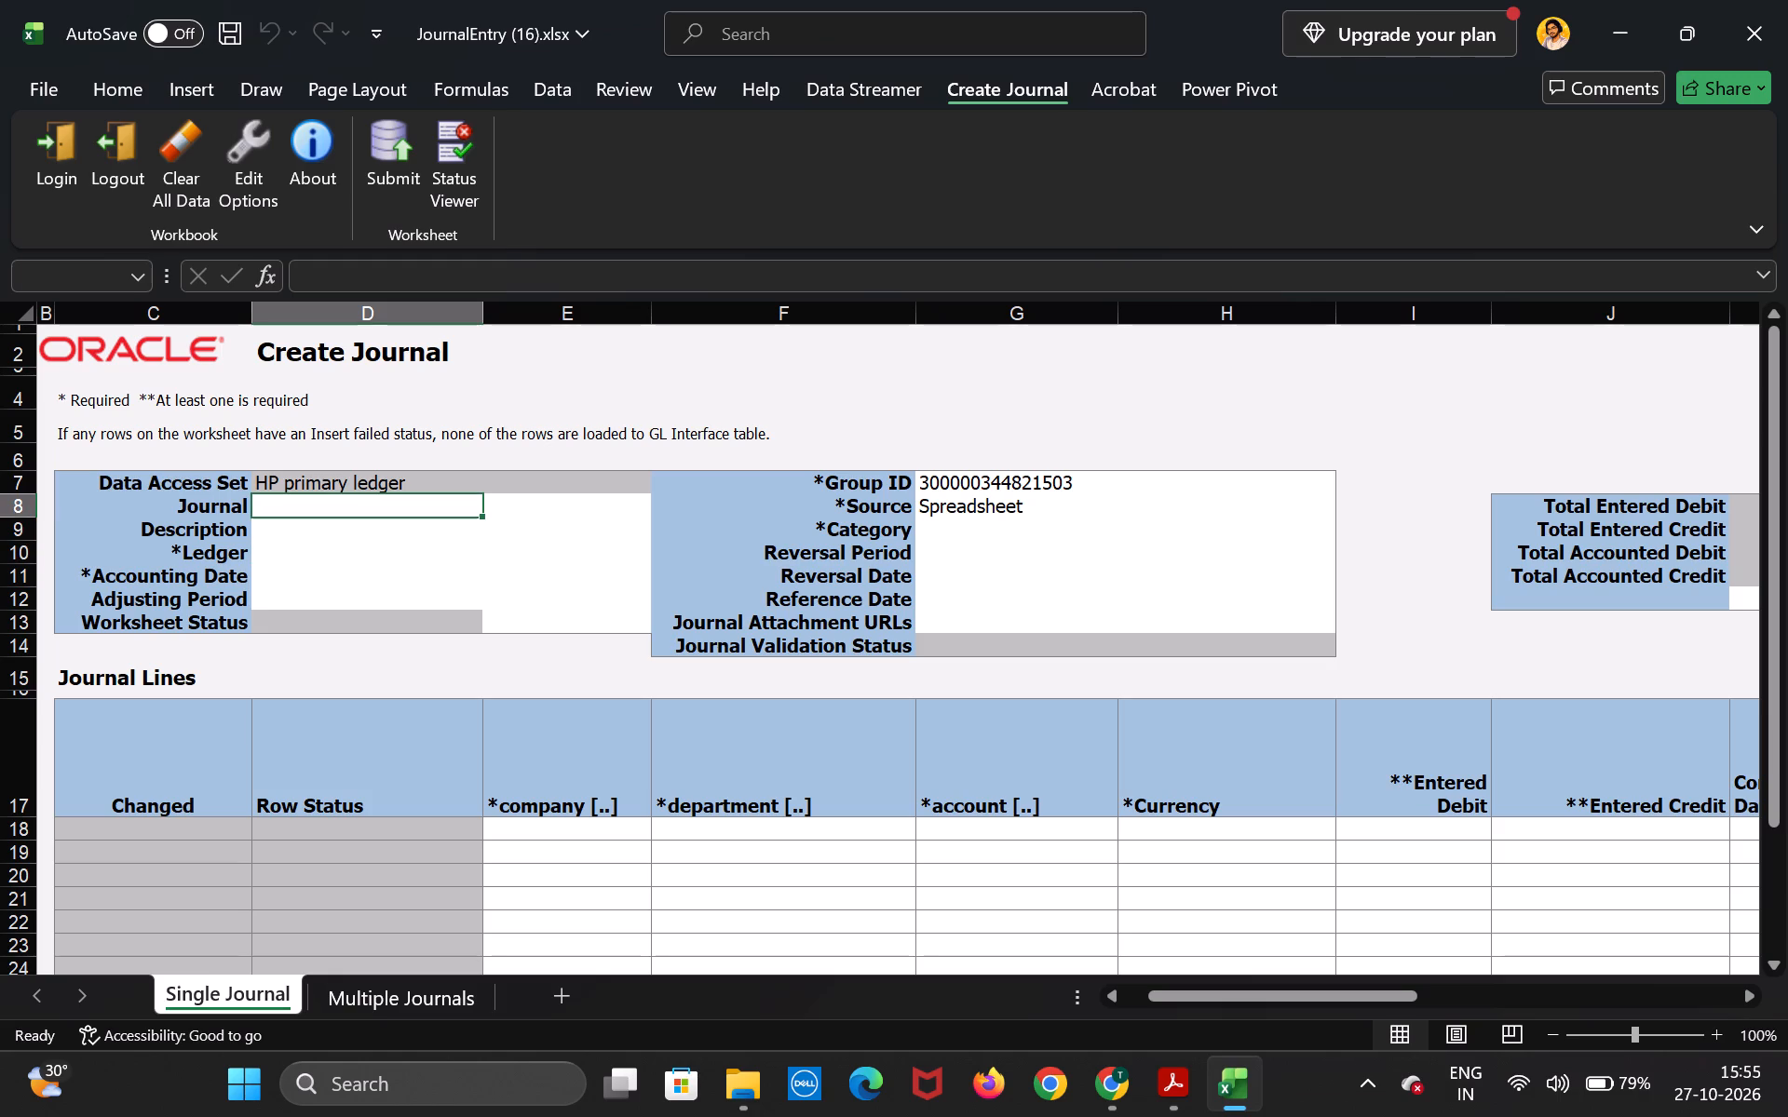
Enter Single JV (SS) as the Journal name in the Single Journal sheet's header.
{"action": "key", "text": "shift+s"}
{"action": "type", "text": "ingle JV"}
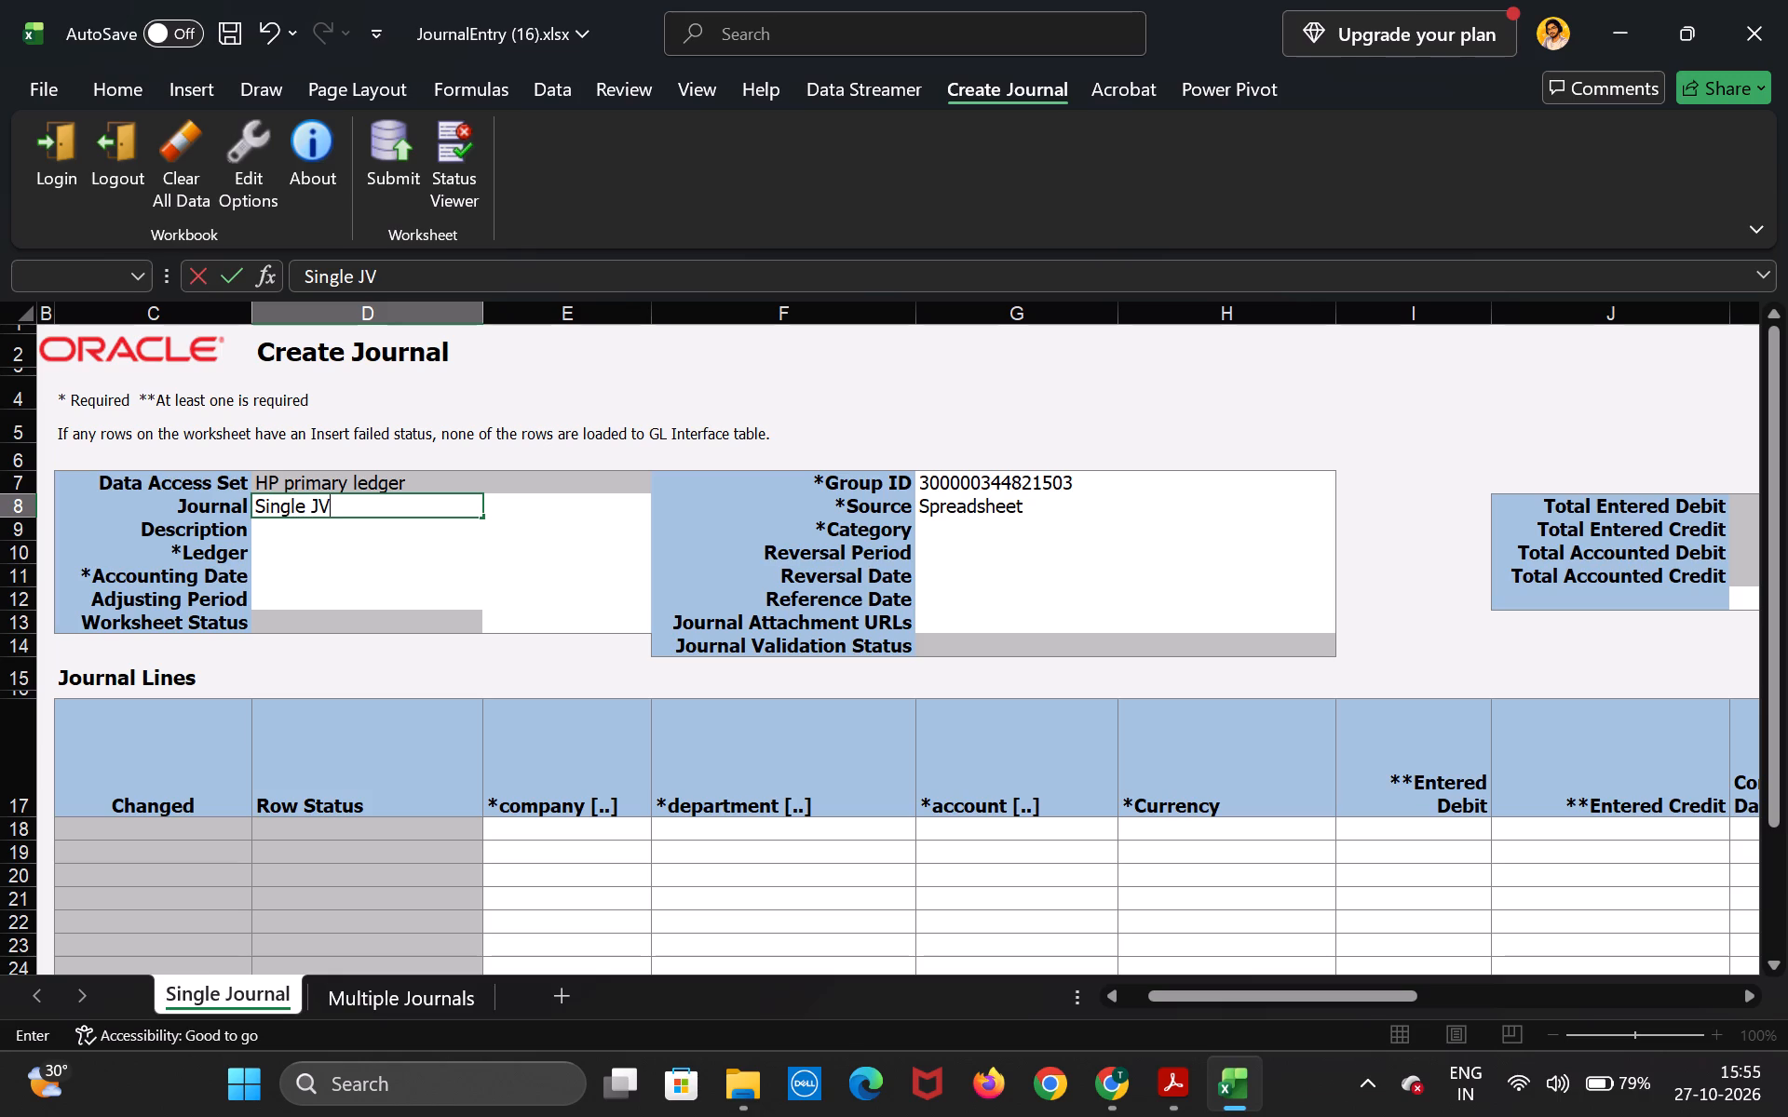
{"action": "key", "text": "space"}
{"action": "key", "text": "shift+parenleft"}
{"action": "type", "text": "SS)"}
{"action": "key", "text": "Down"}
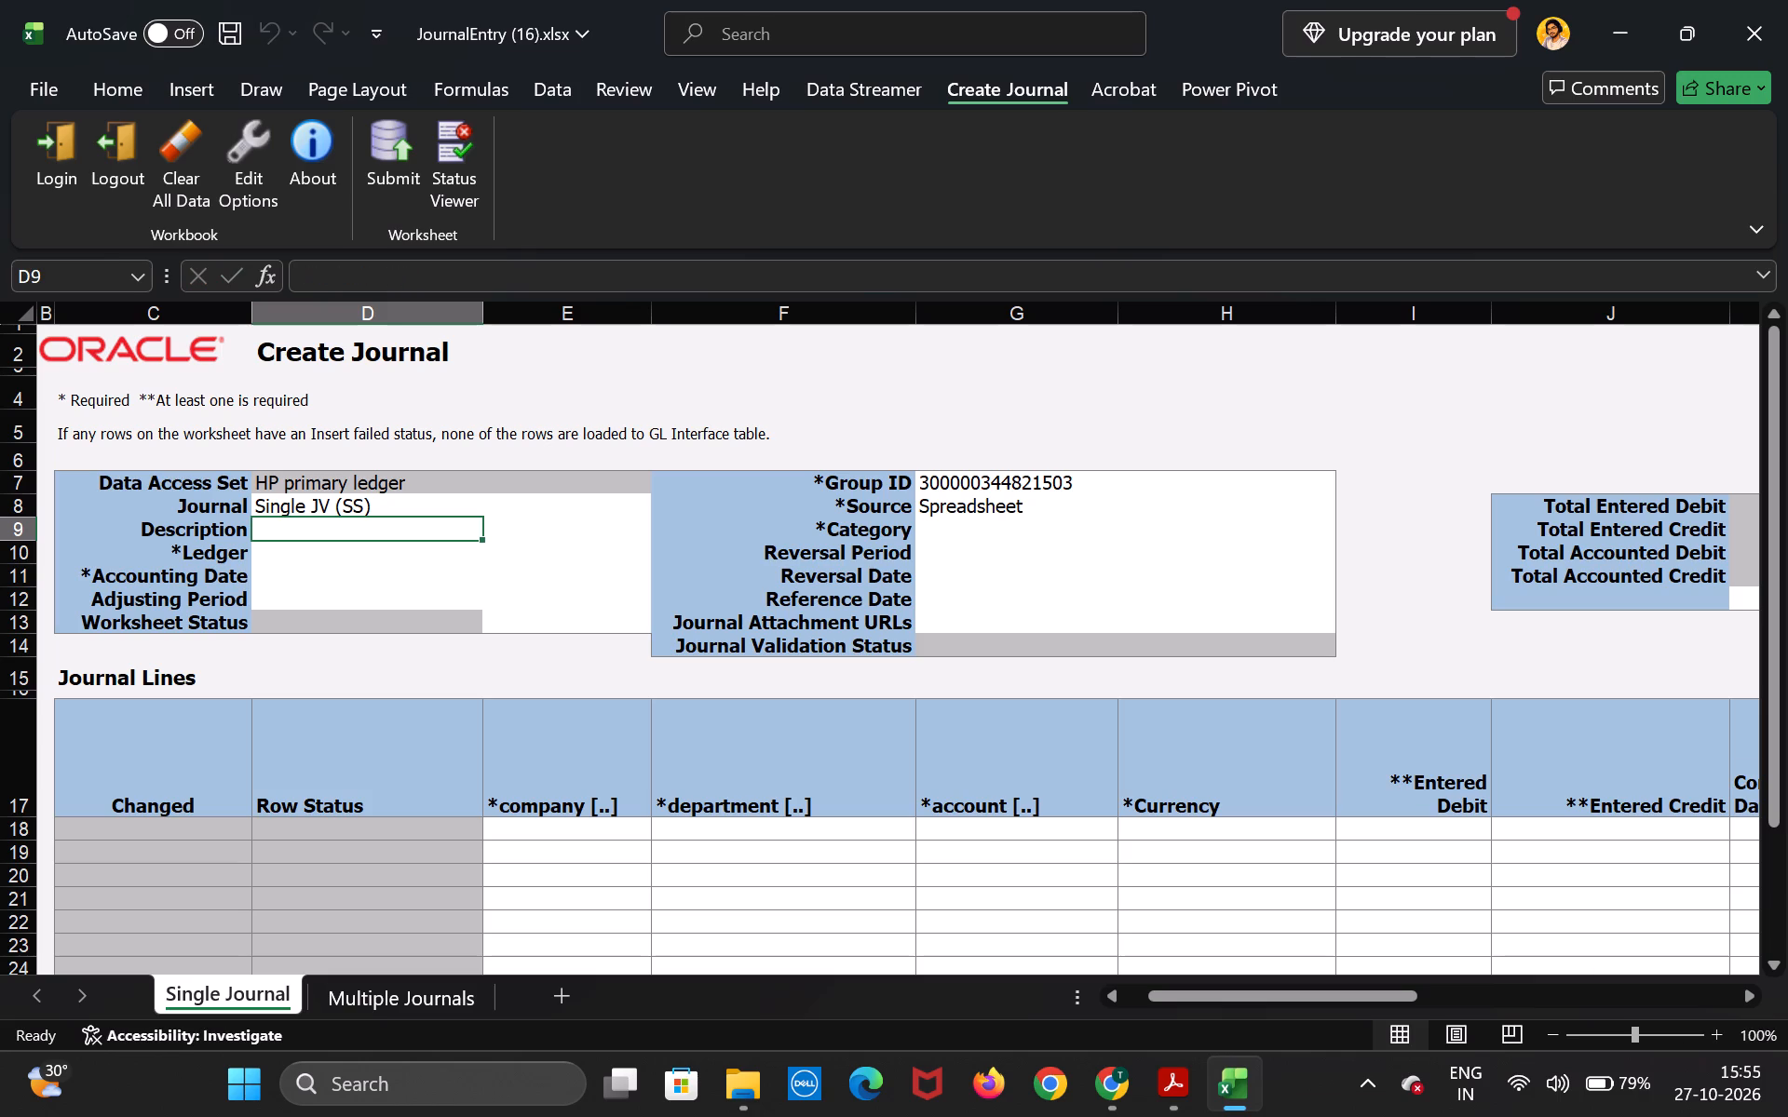
Enter Single JV Spread Sheet as the journal header's Description.
{"action": "key", "text": "shift+s"}
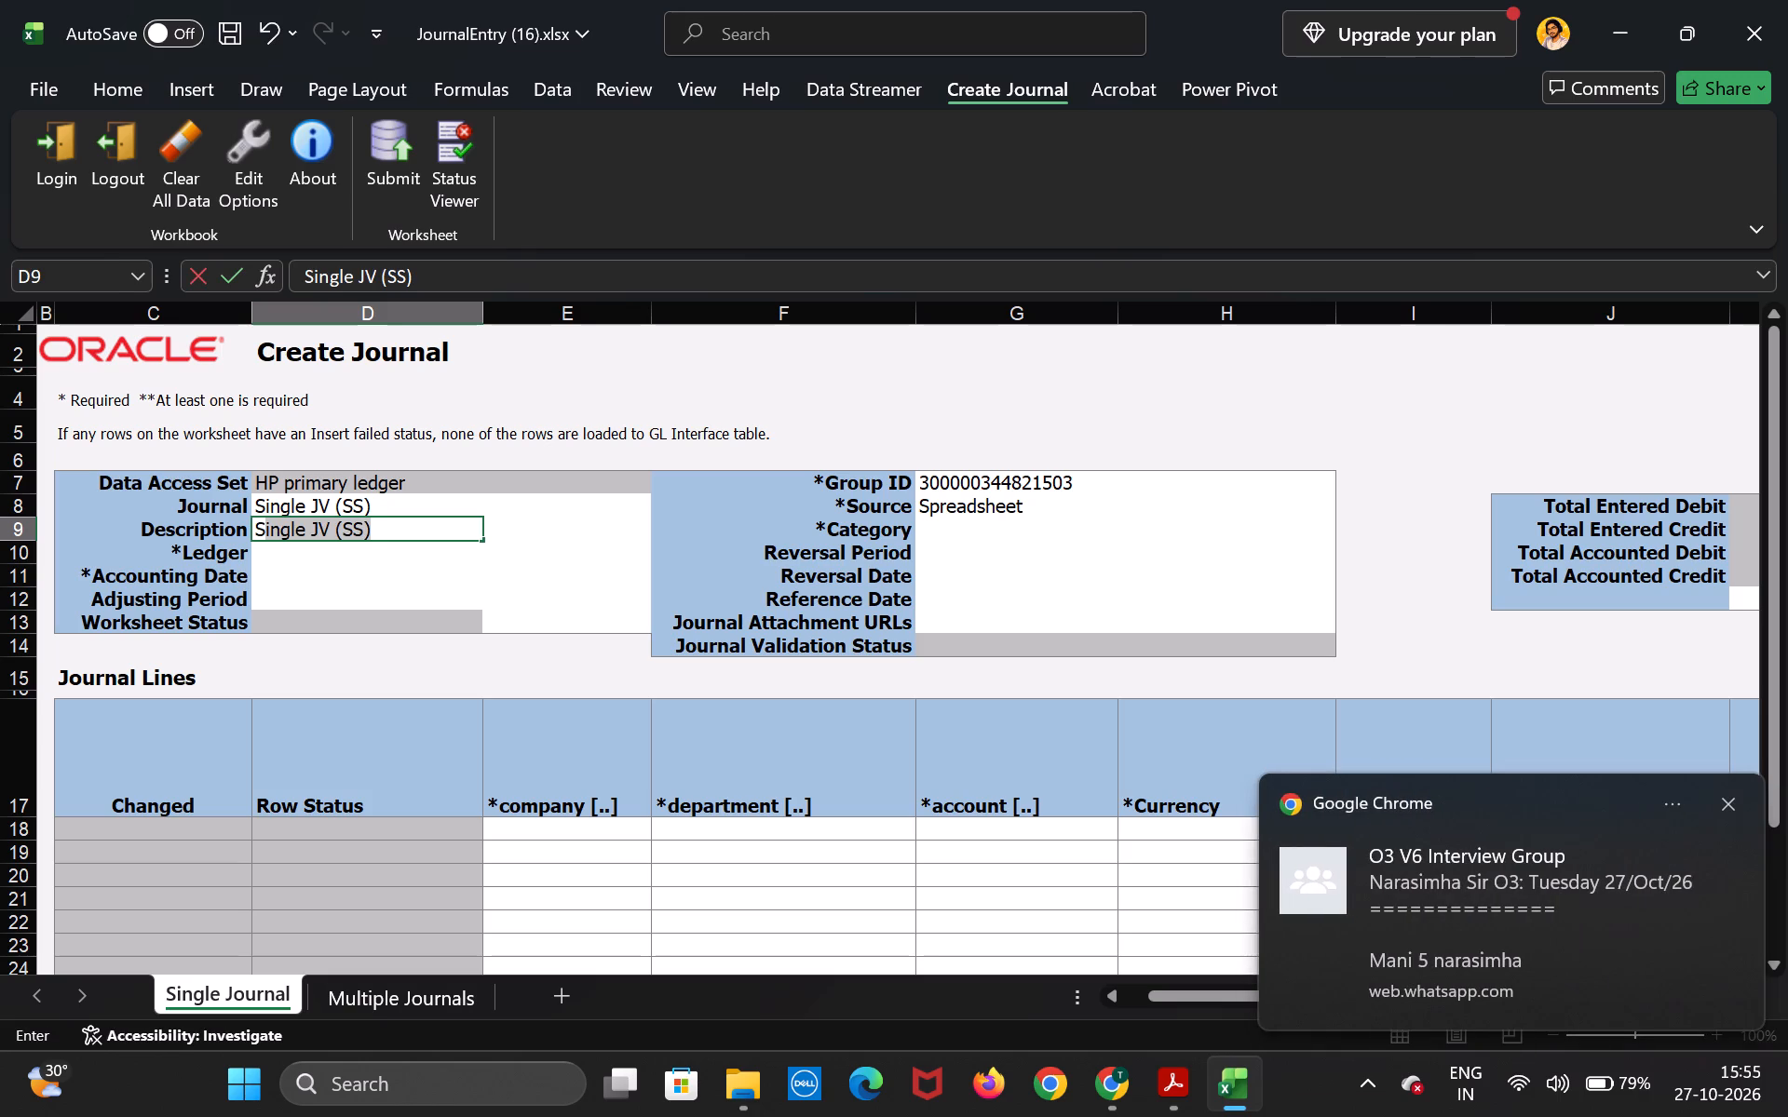
{"action": "type", "text": "ingle"}
{"action": "key", "text": "space"}
{"action": "type", "text": "JV"}
{"action": "key", "text": "space"}
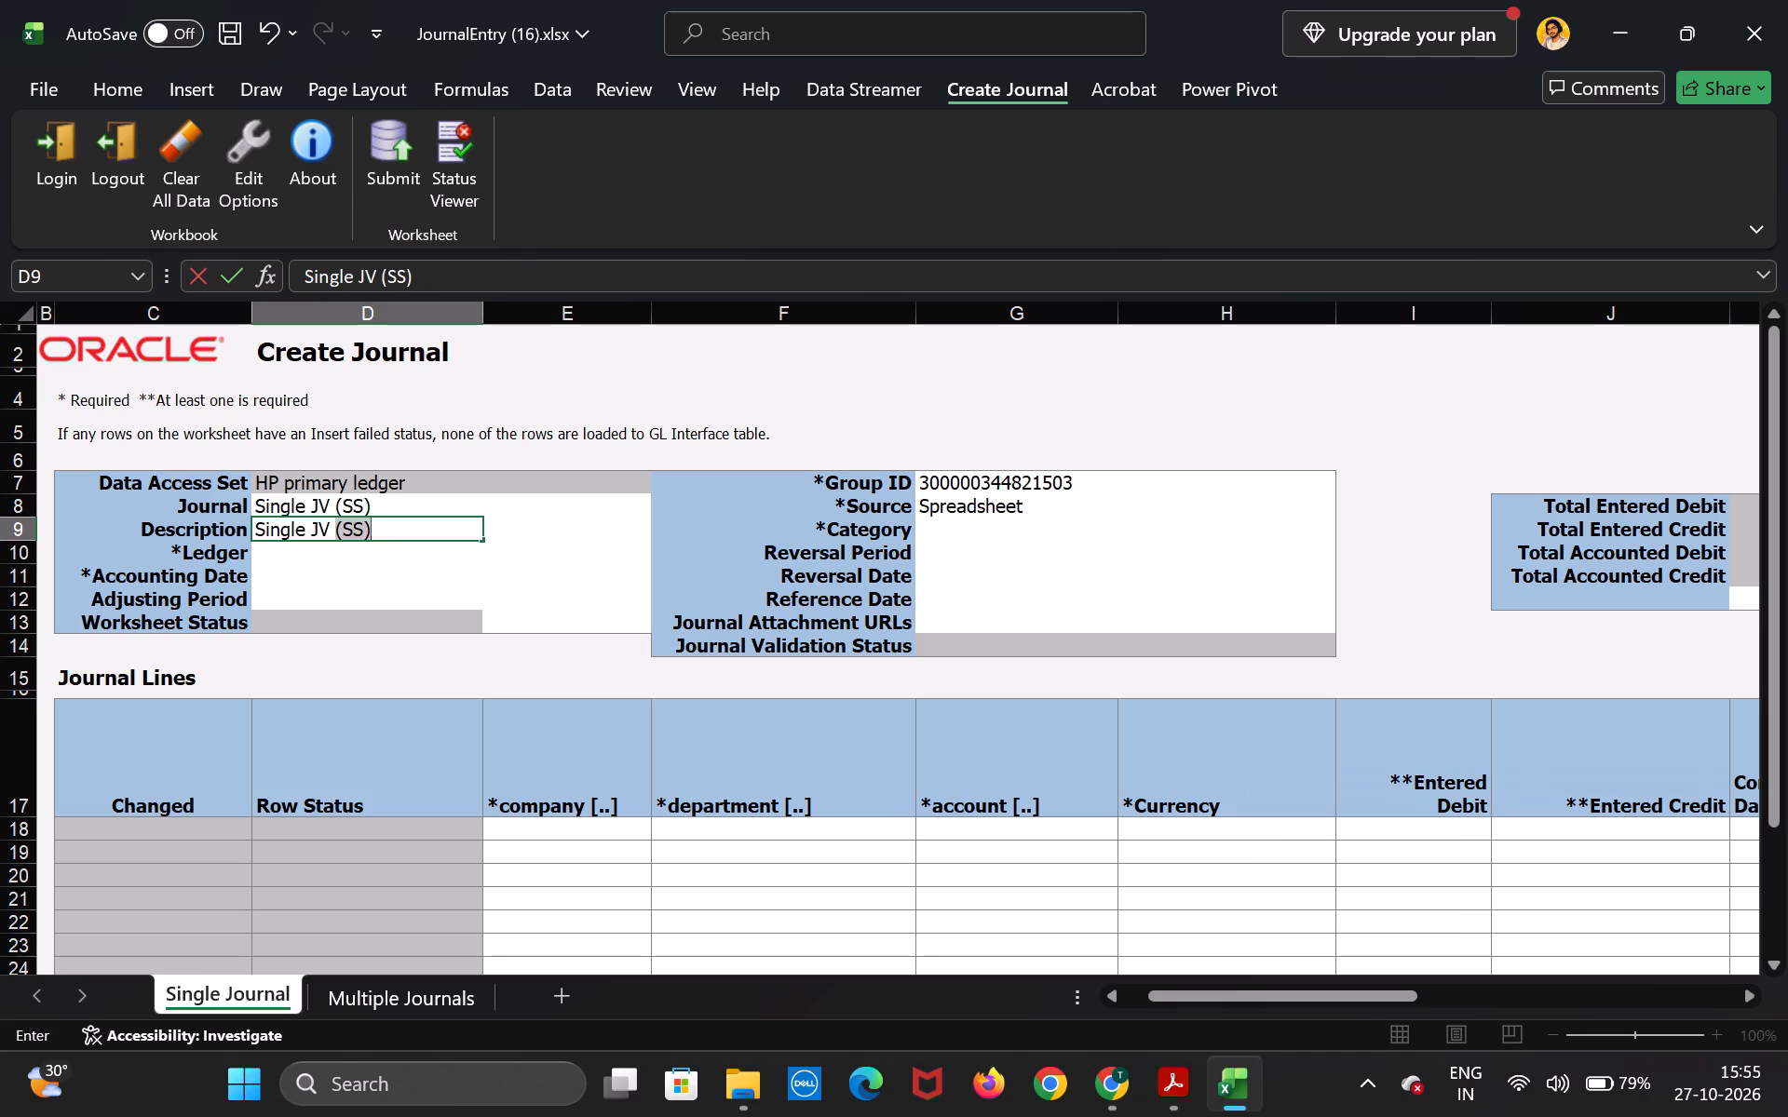
{"action": "key", "text": "shift+s"}
{"action": "type", "text": "pread"}
{"action": "key", "text": "space"}
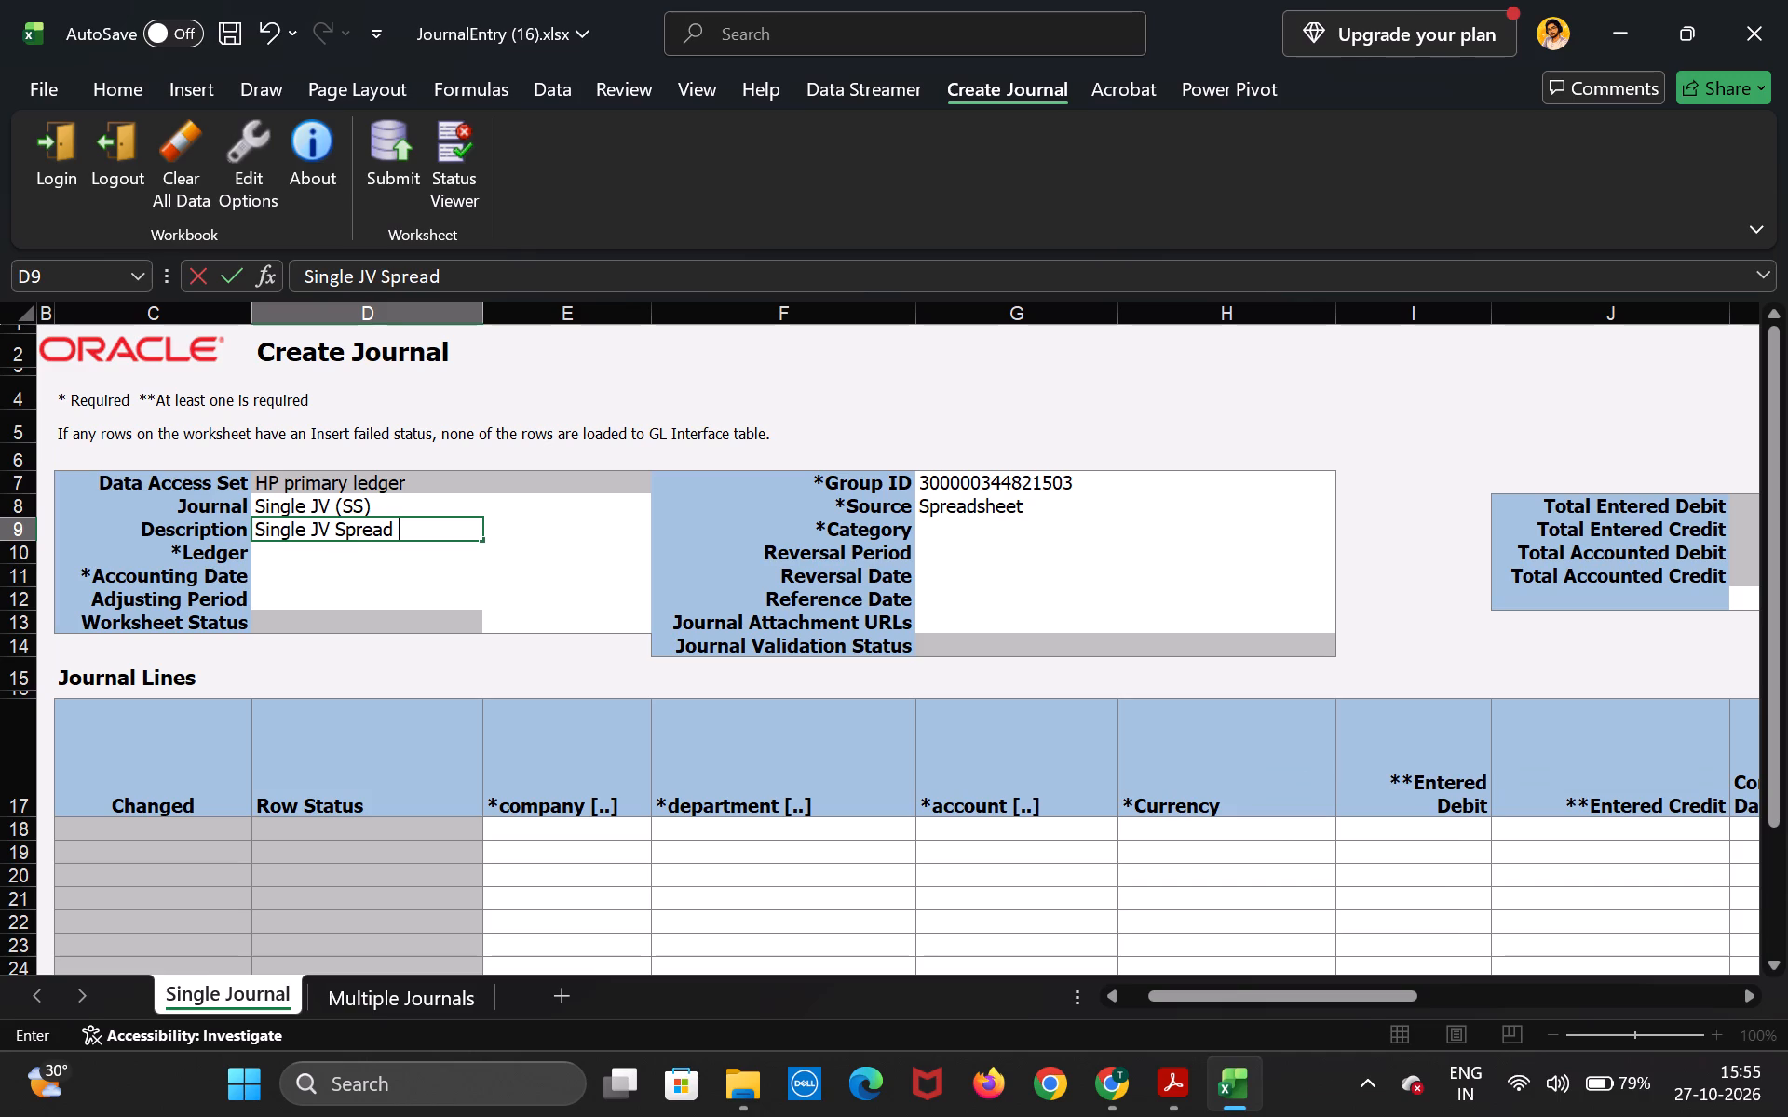
{"action": "key", "text": "shift+s"}
{"action": "type", "text": "heet"}
{"action": "key", "text": "Down"}
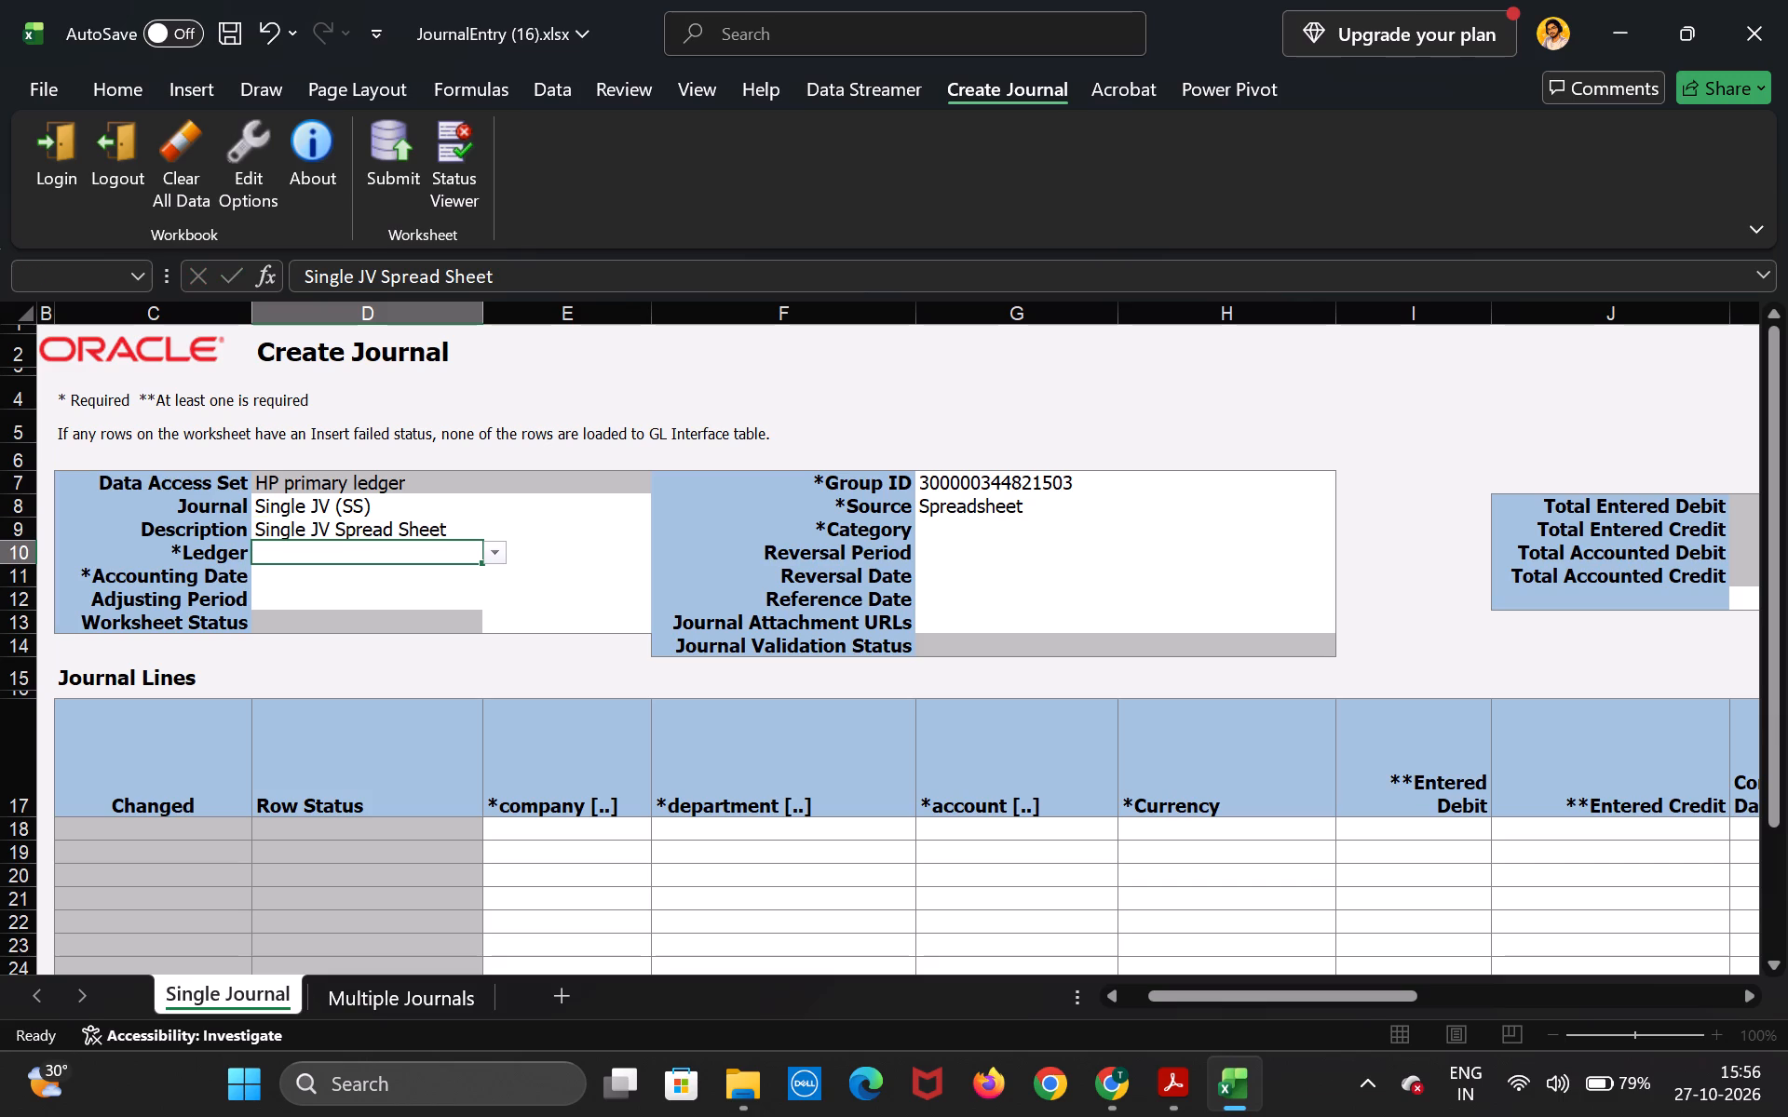
Set the header's Ledger to HP primary ledger and its Accounting Date to 27-10-2026.
{"action": "left_click", "coordinate": [495, 557]}
{"action": "left_click", "coordinate": [482, 572]}
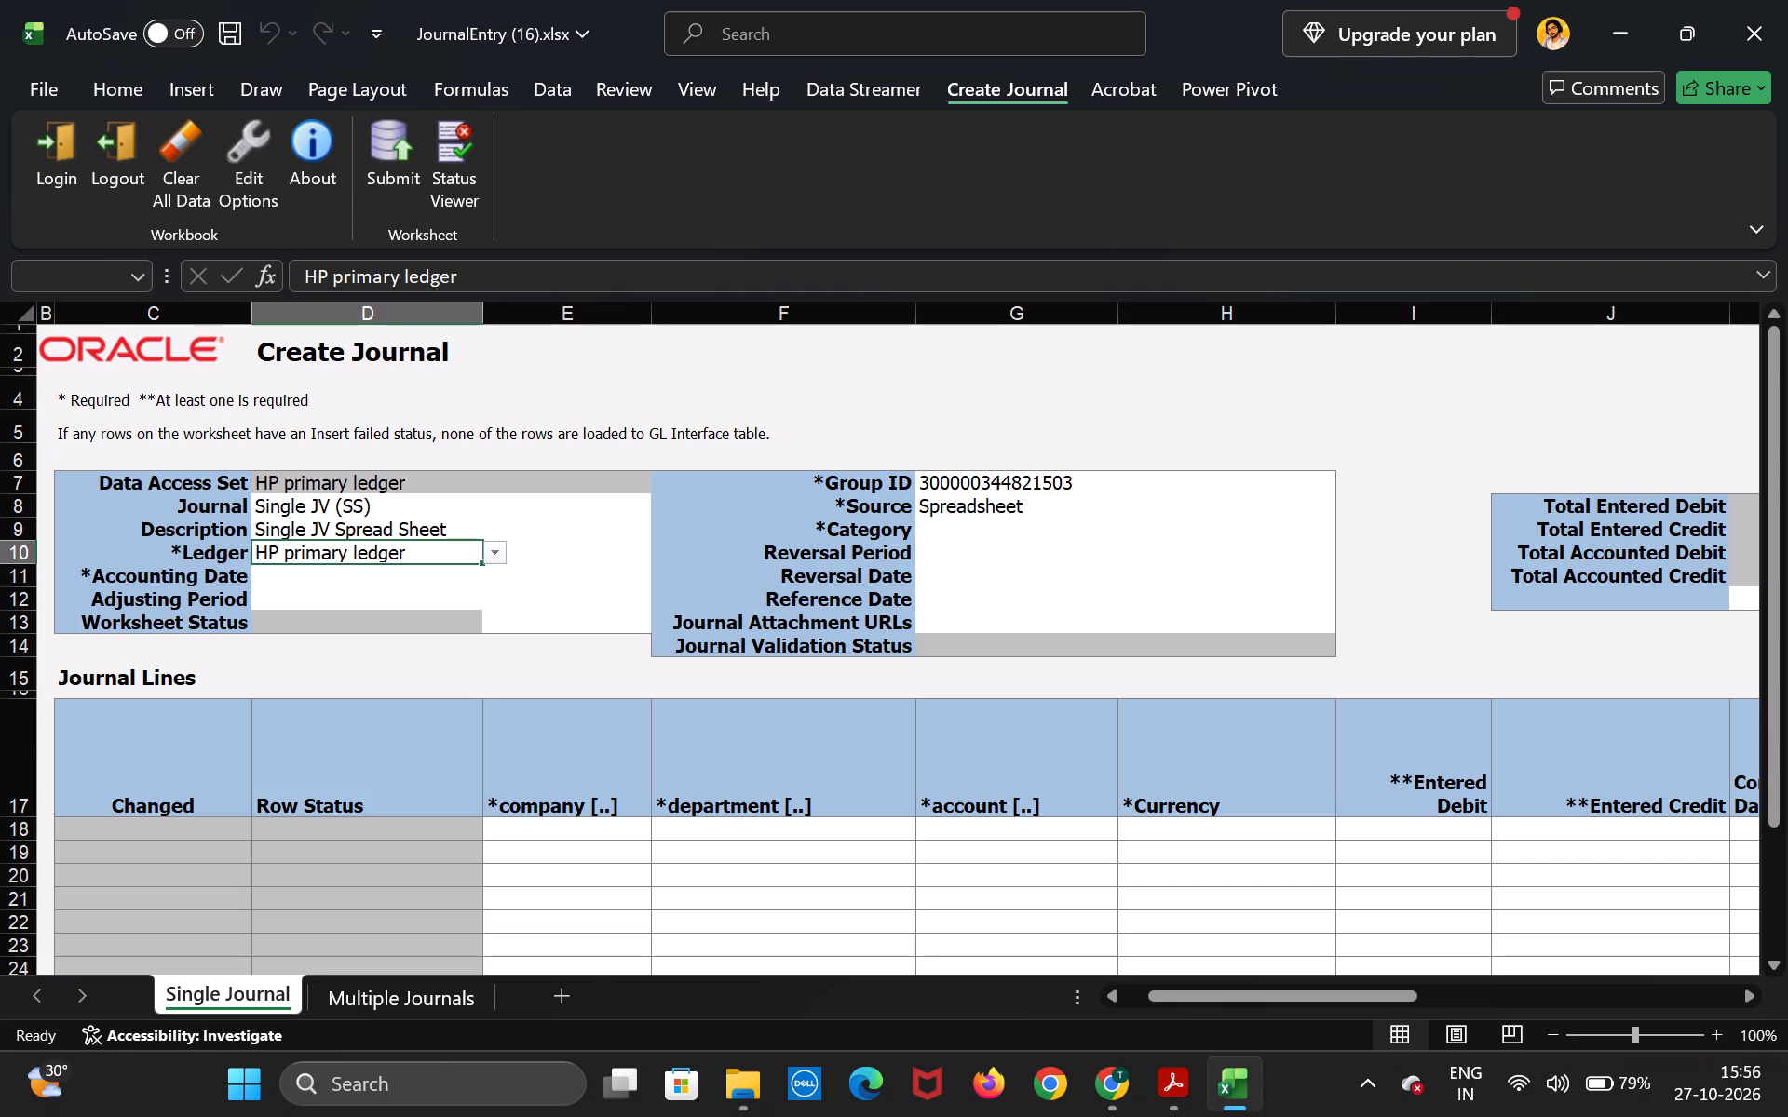
{"action": "left_click", "coordinate": [448, 584]}
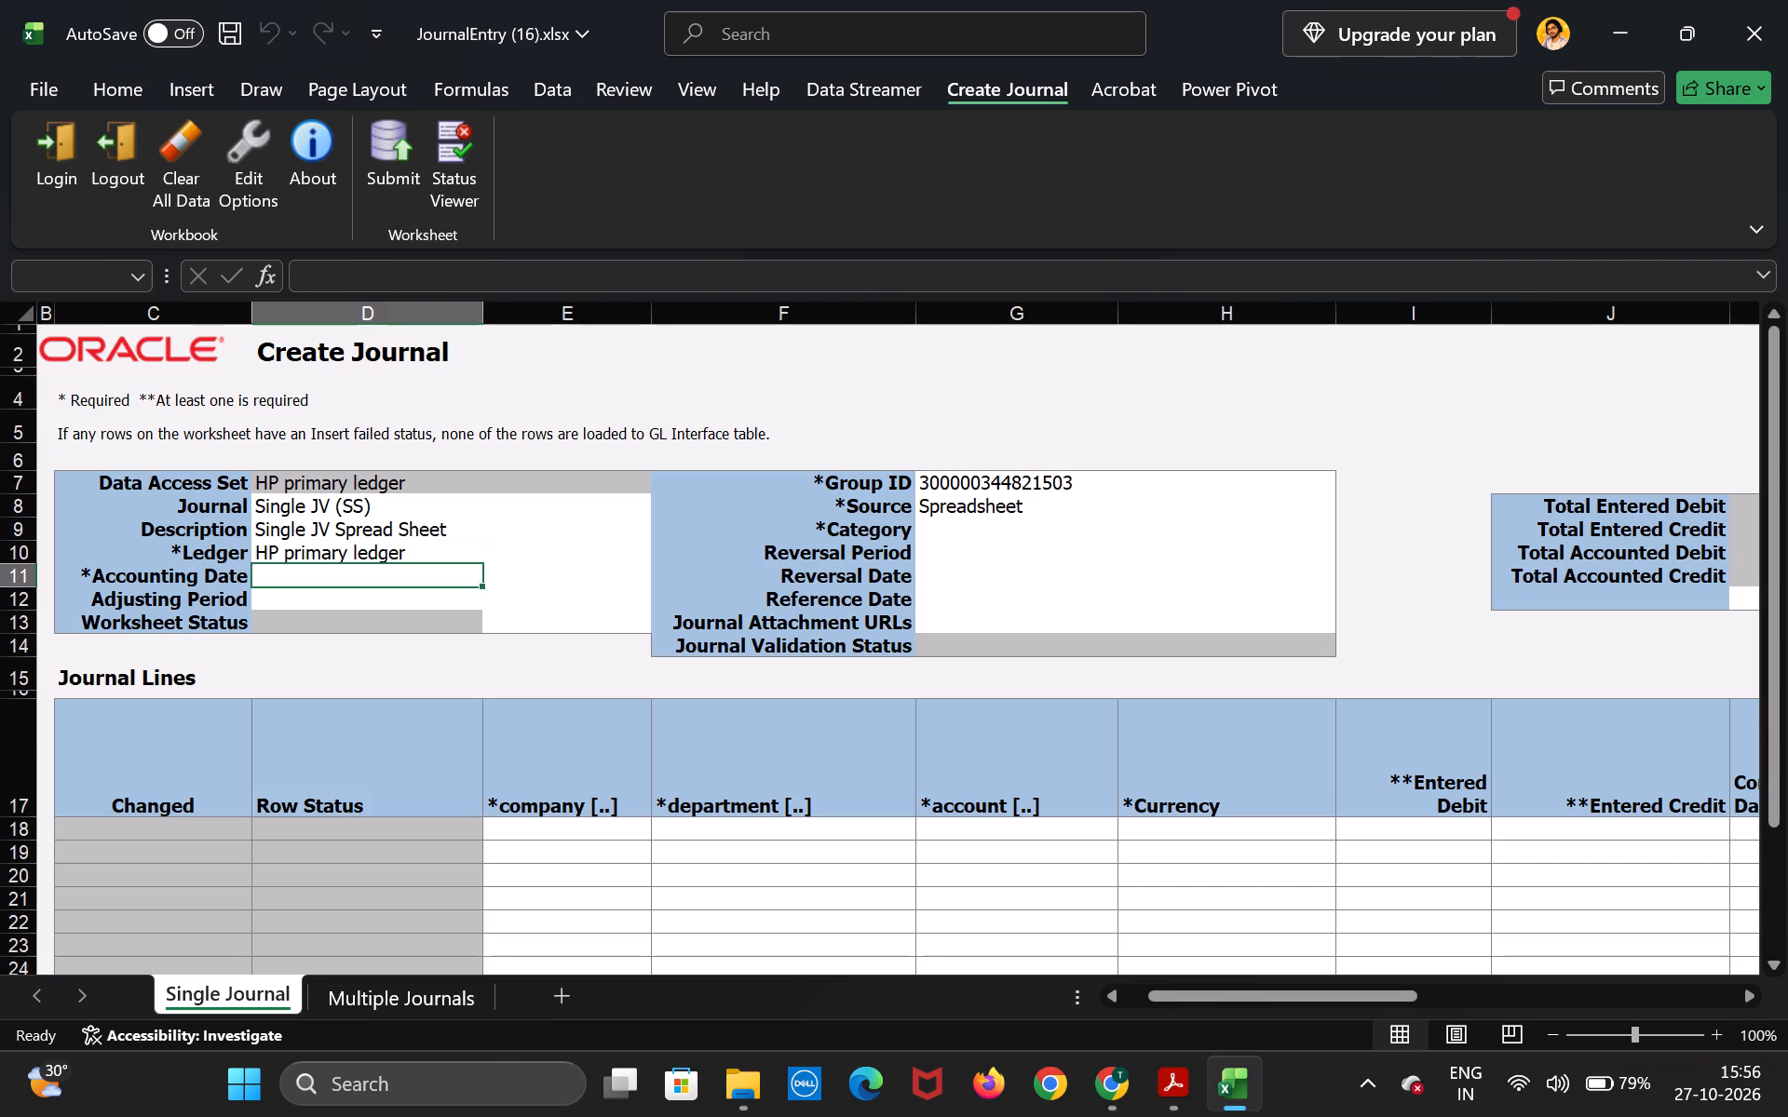
{"action": "key", "text": "2"}
{"action": "key", "text": "7"}
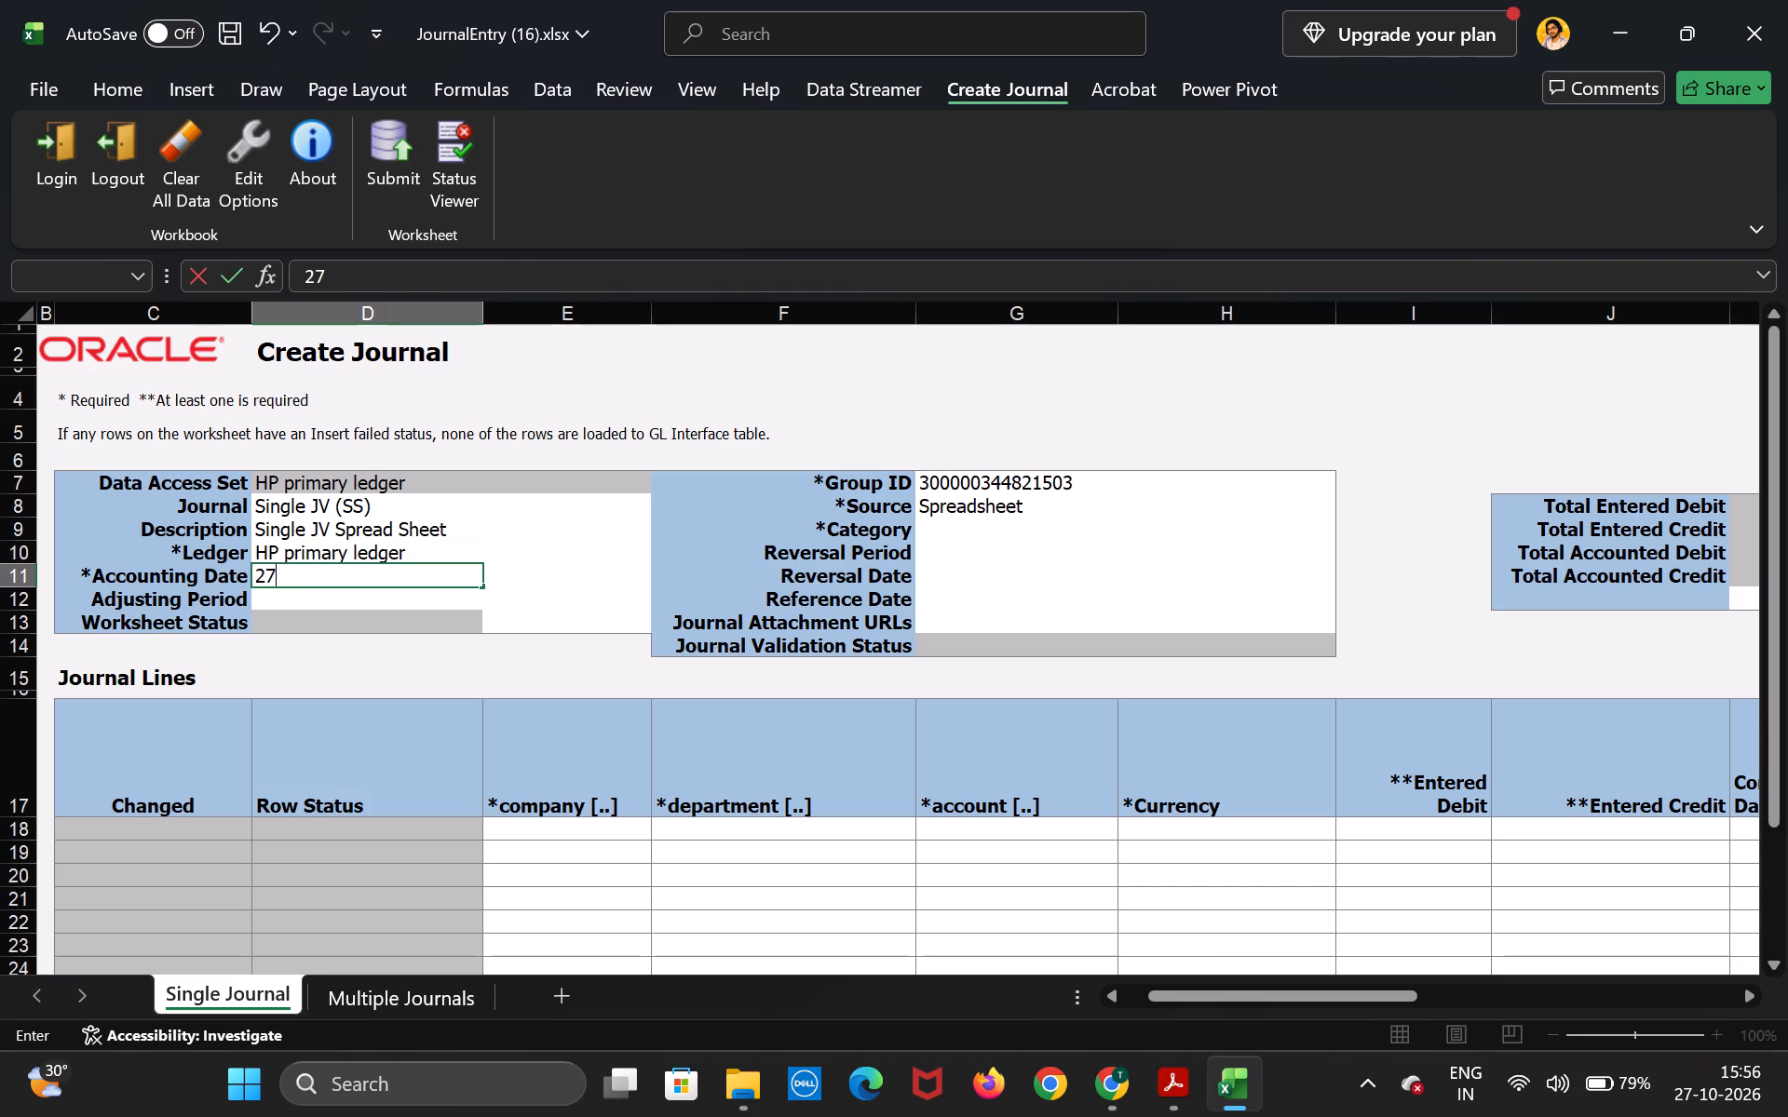
{"action": "type", "text": "-1"}
{"action": "type", "text": "0-1-"}
{"action": "key", "text": "BackSpace"}
{"action": "key", "text": "BackSpace"}
{"action": "type", "text": "20"}
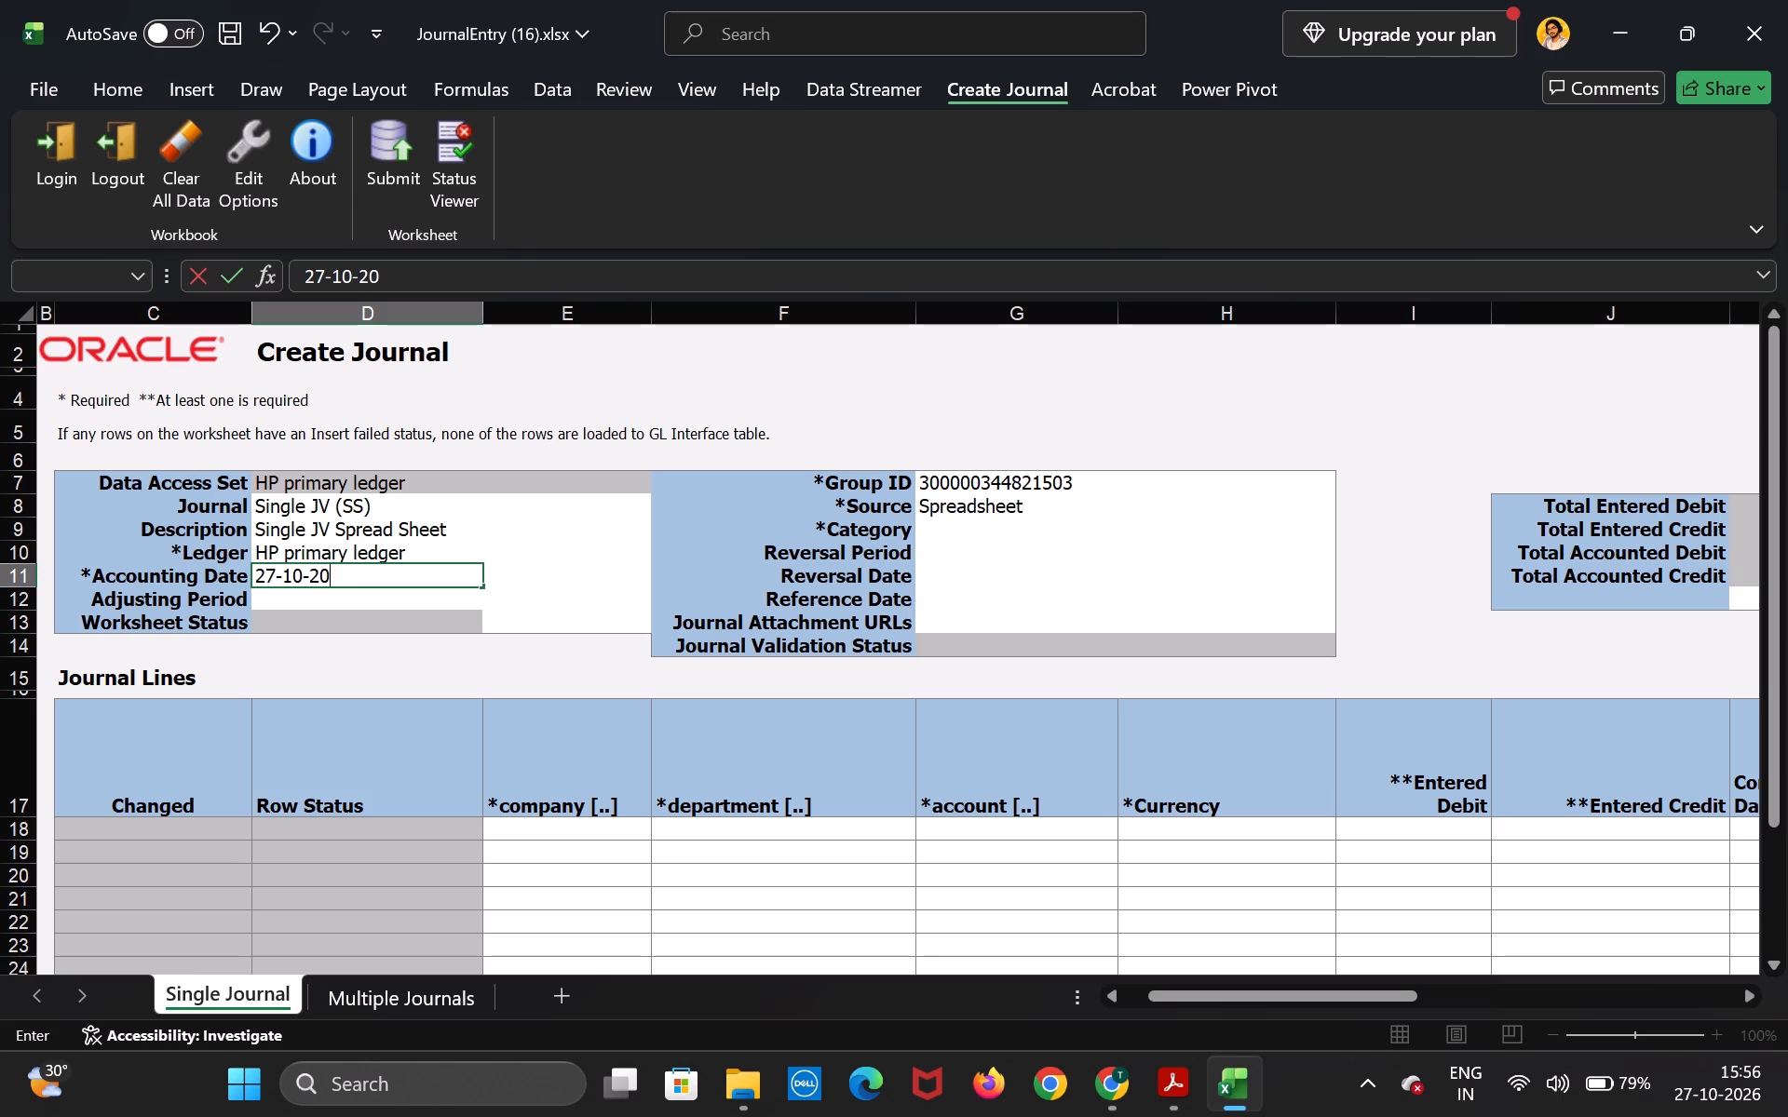
{"action": "key", "text": "2"}
{"action": "key", "text": "6"}
Set the journal header's Category to Adjustment.
{"action": "left_click", "coordinate": [935, 536]}
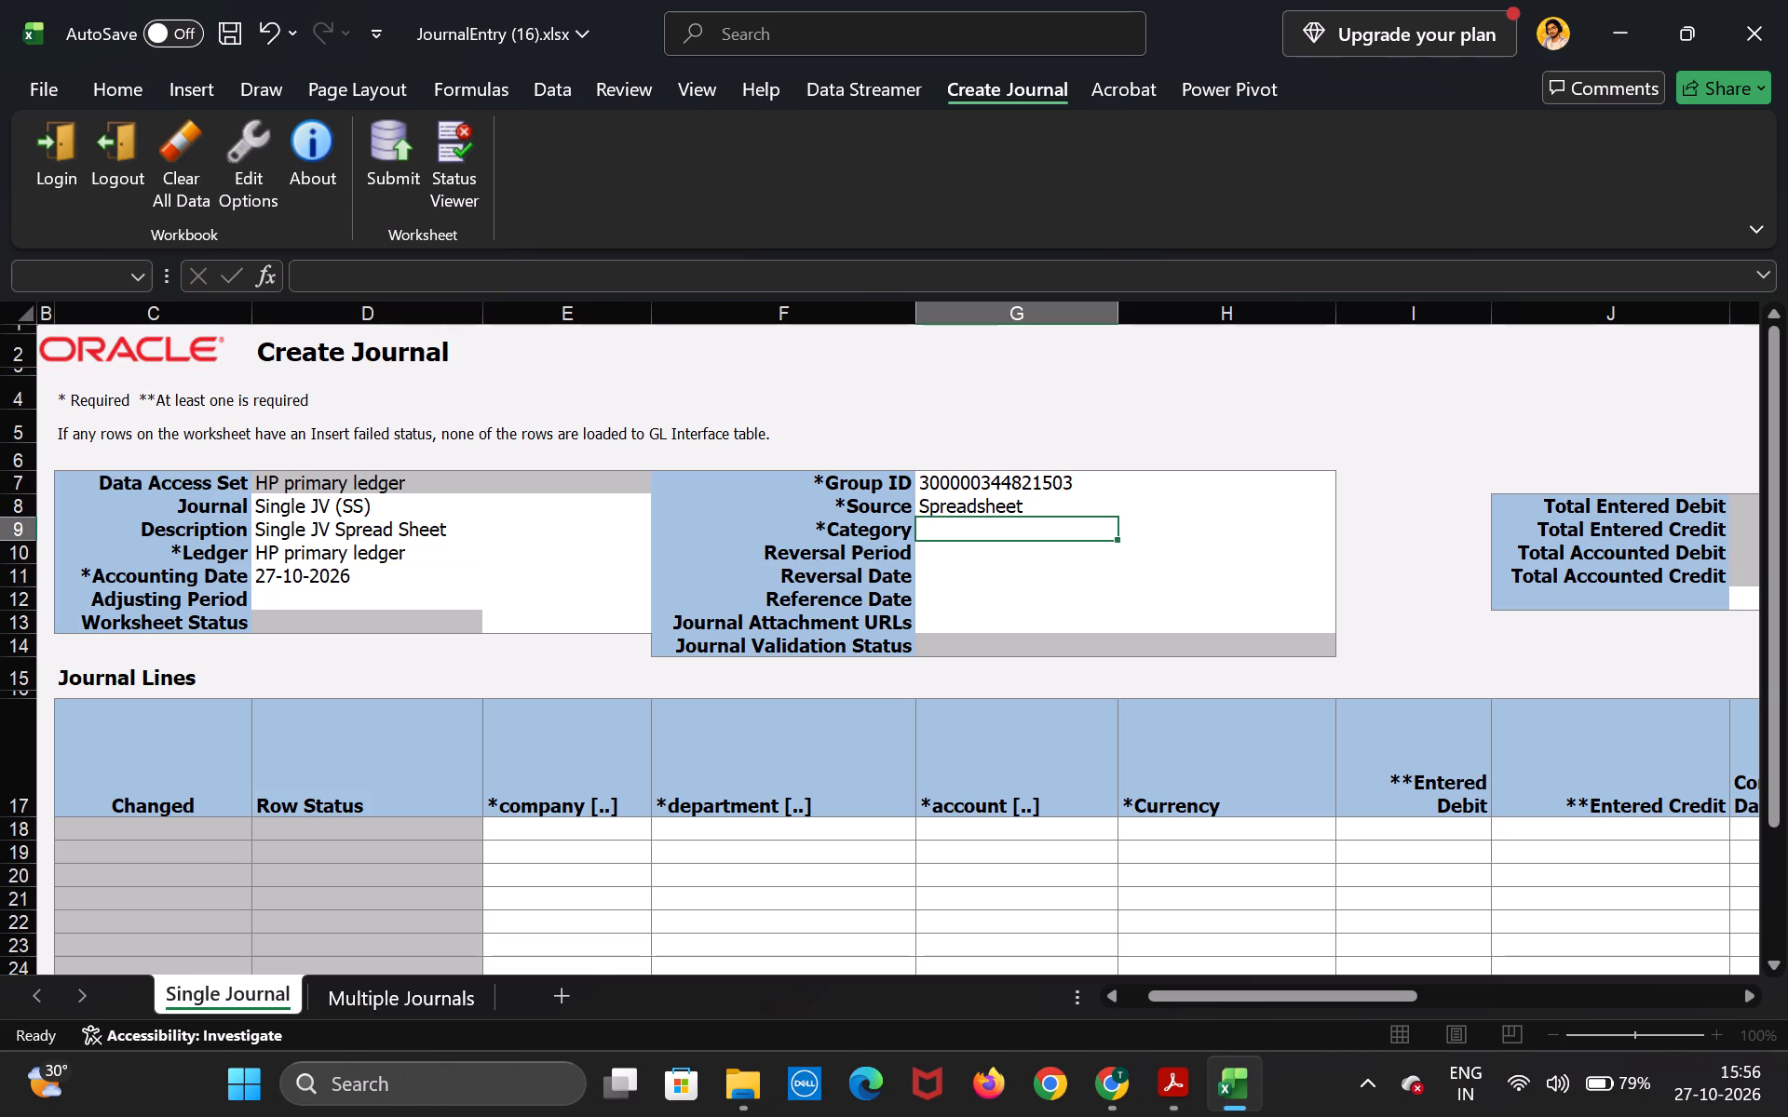
{"action": "type", "text": "Ad"}
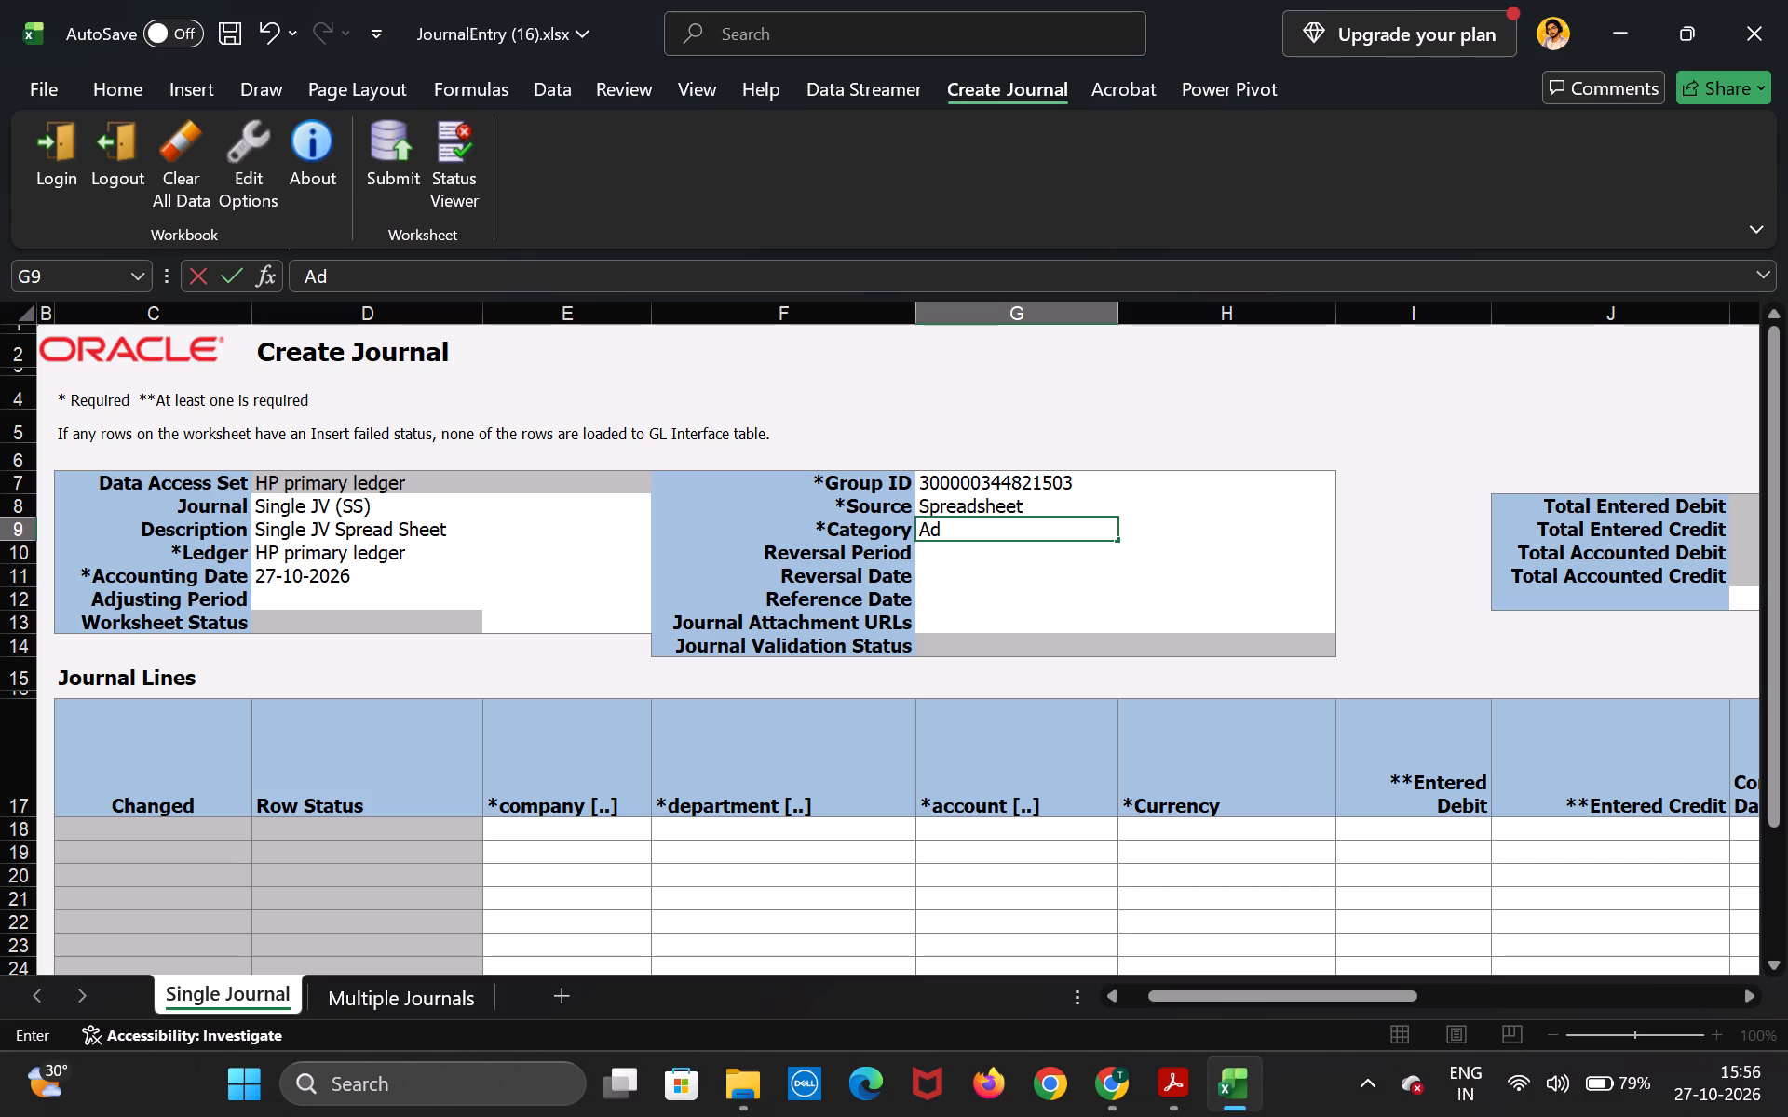
{"action": "type", "text": "justment"}
Fill the first journal line's account combination with company 105, department 0000 and account 11501 using the Accounts lookup.
{"action": "left_click", "coordinate": [623, 827]}
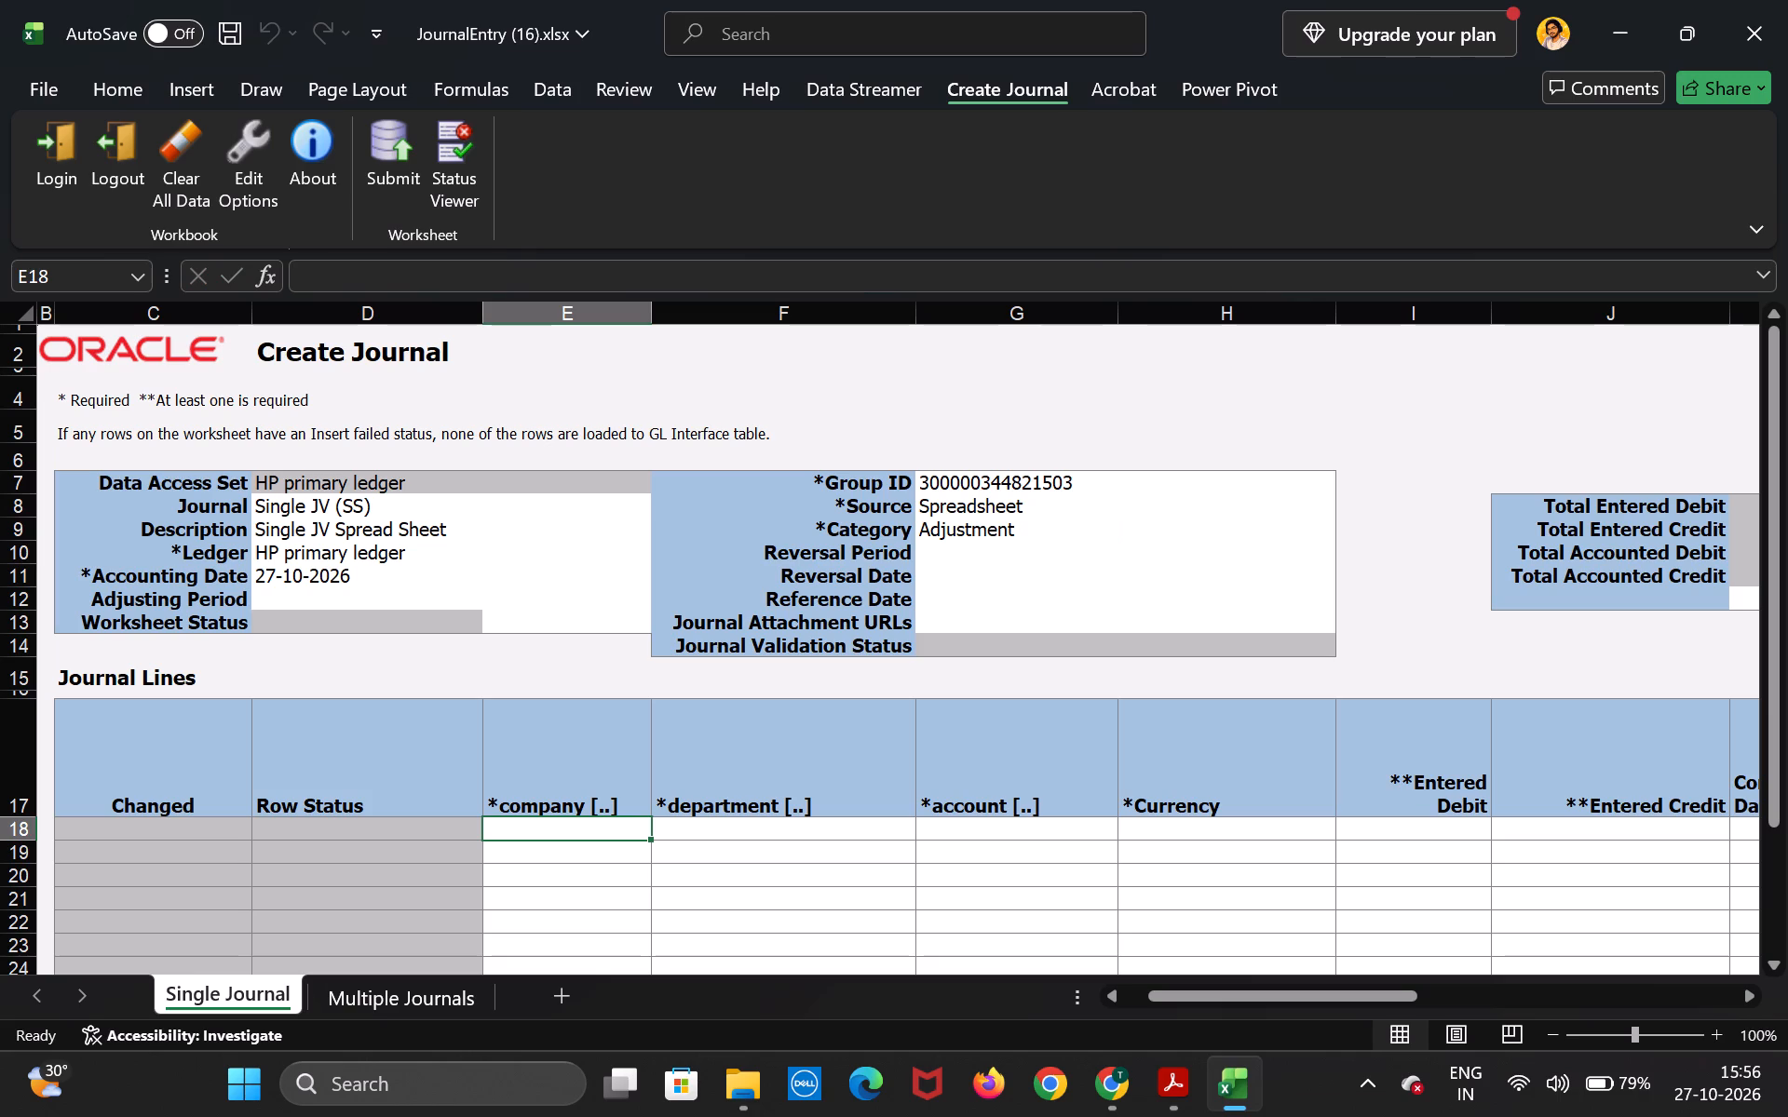
{"action": "double_click", "coordinate": [623, 827]}
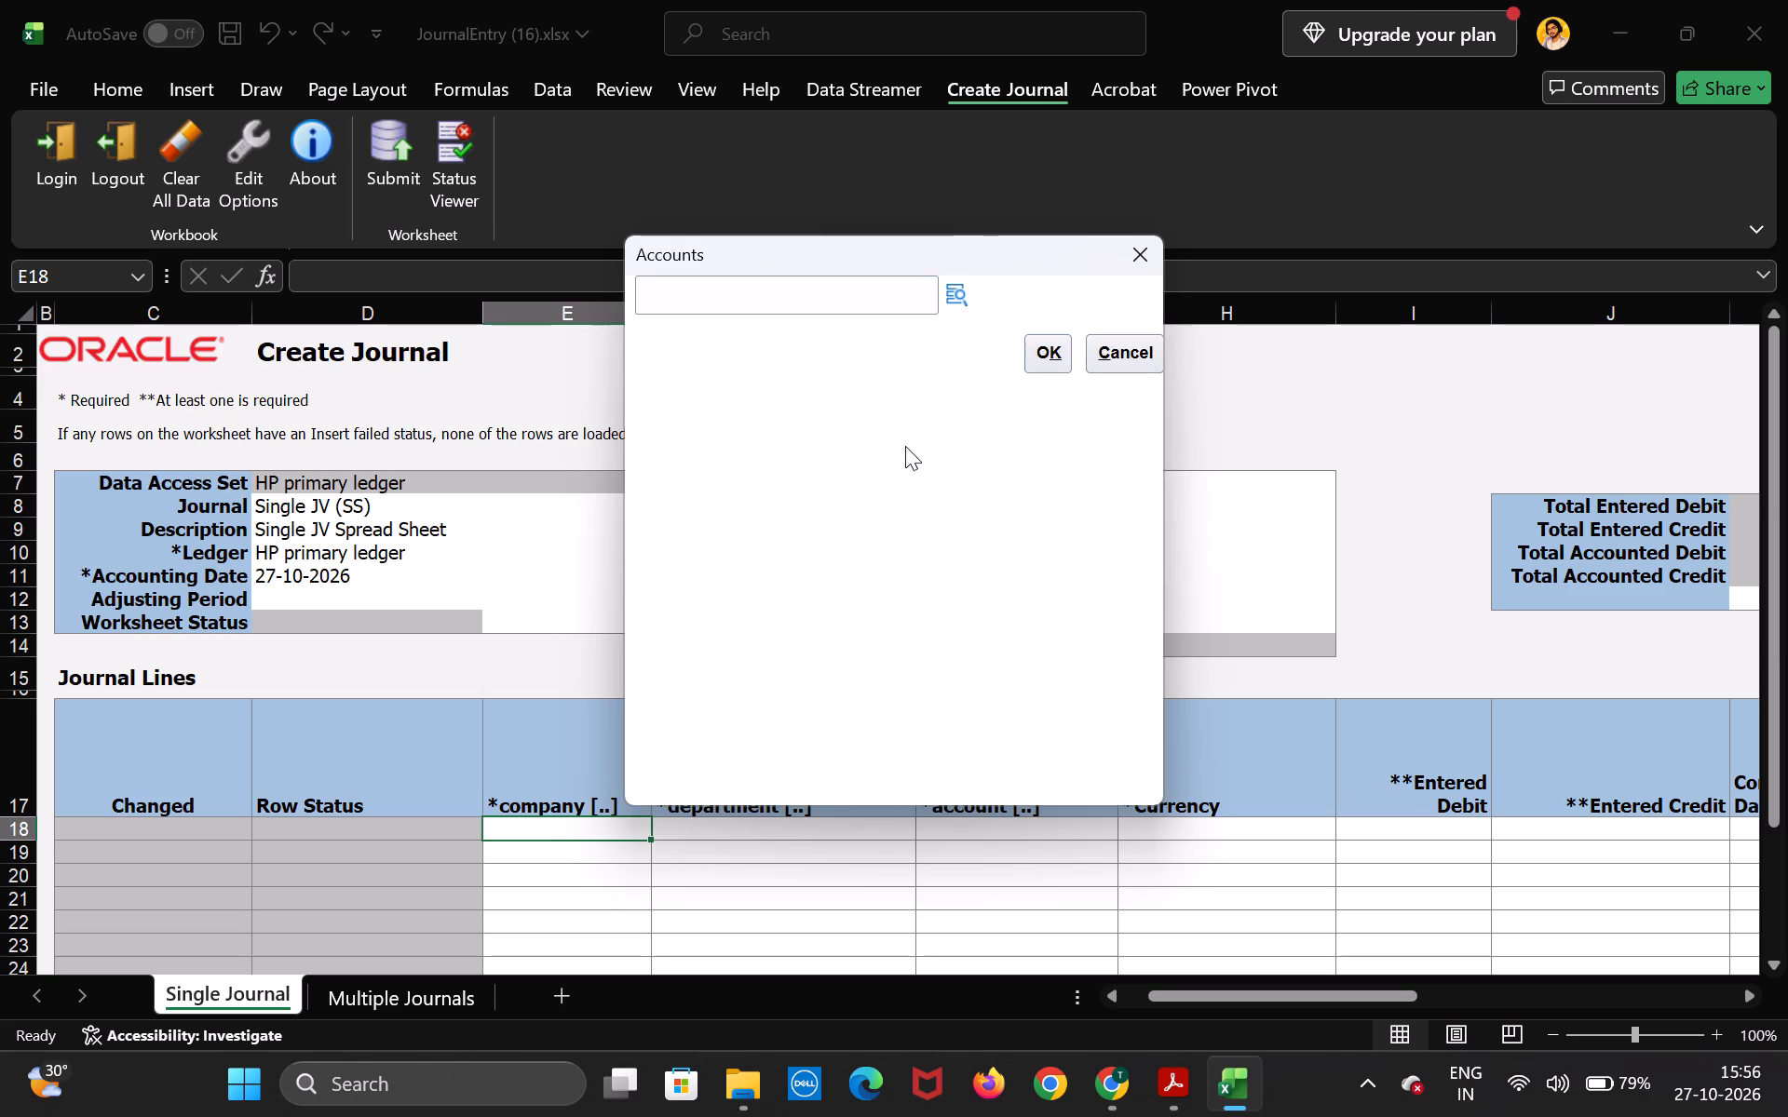
{"action": "left_click", "coordinate": [952, 305]}
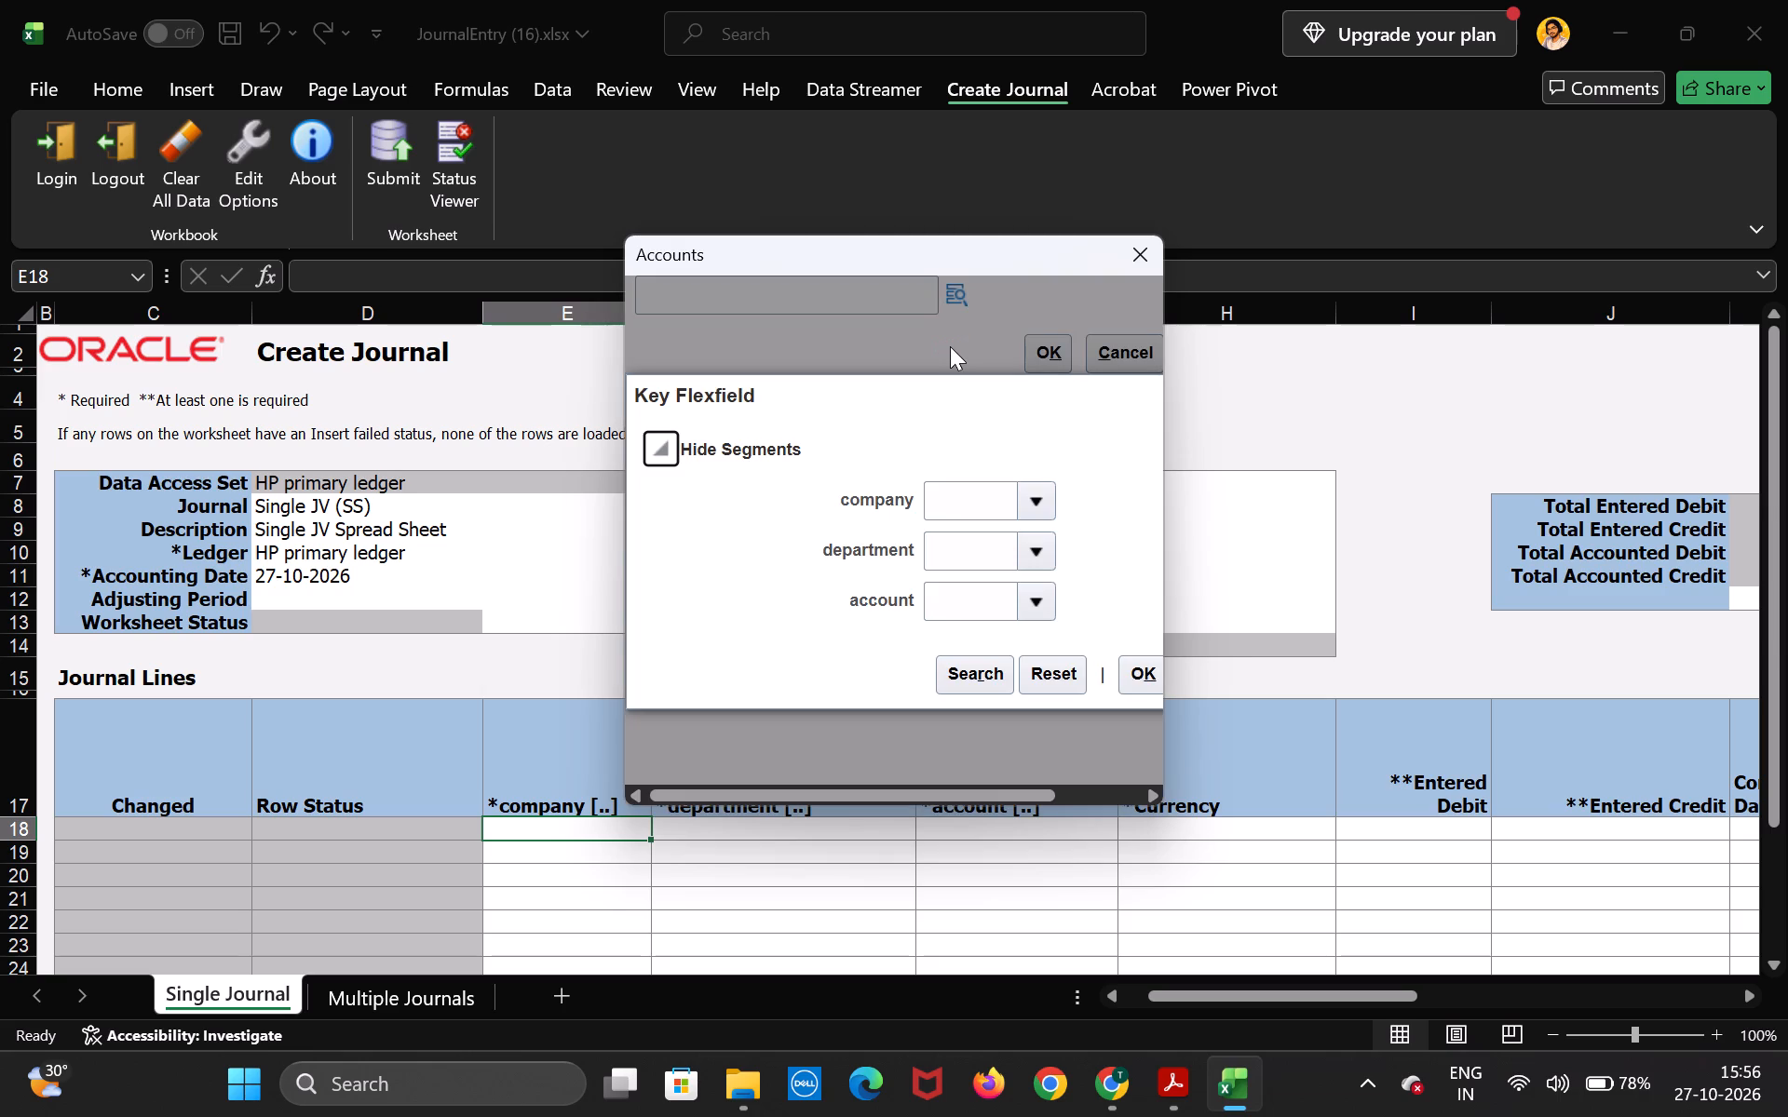
{"action": "left_click", "coordinate": [1031, 509]}
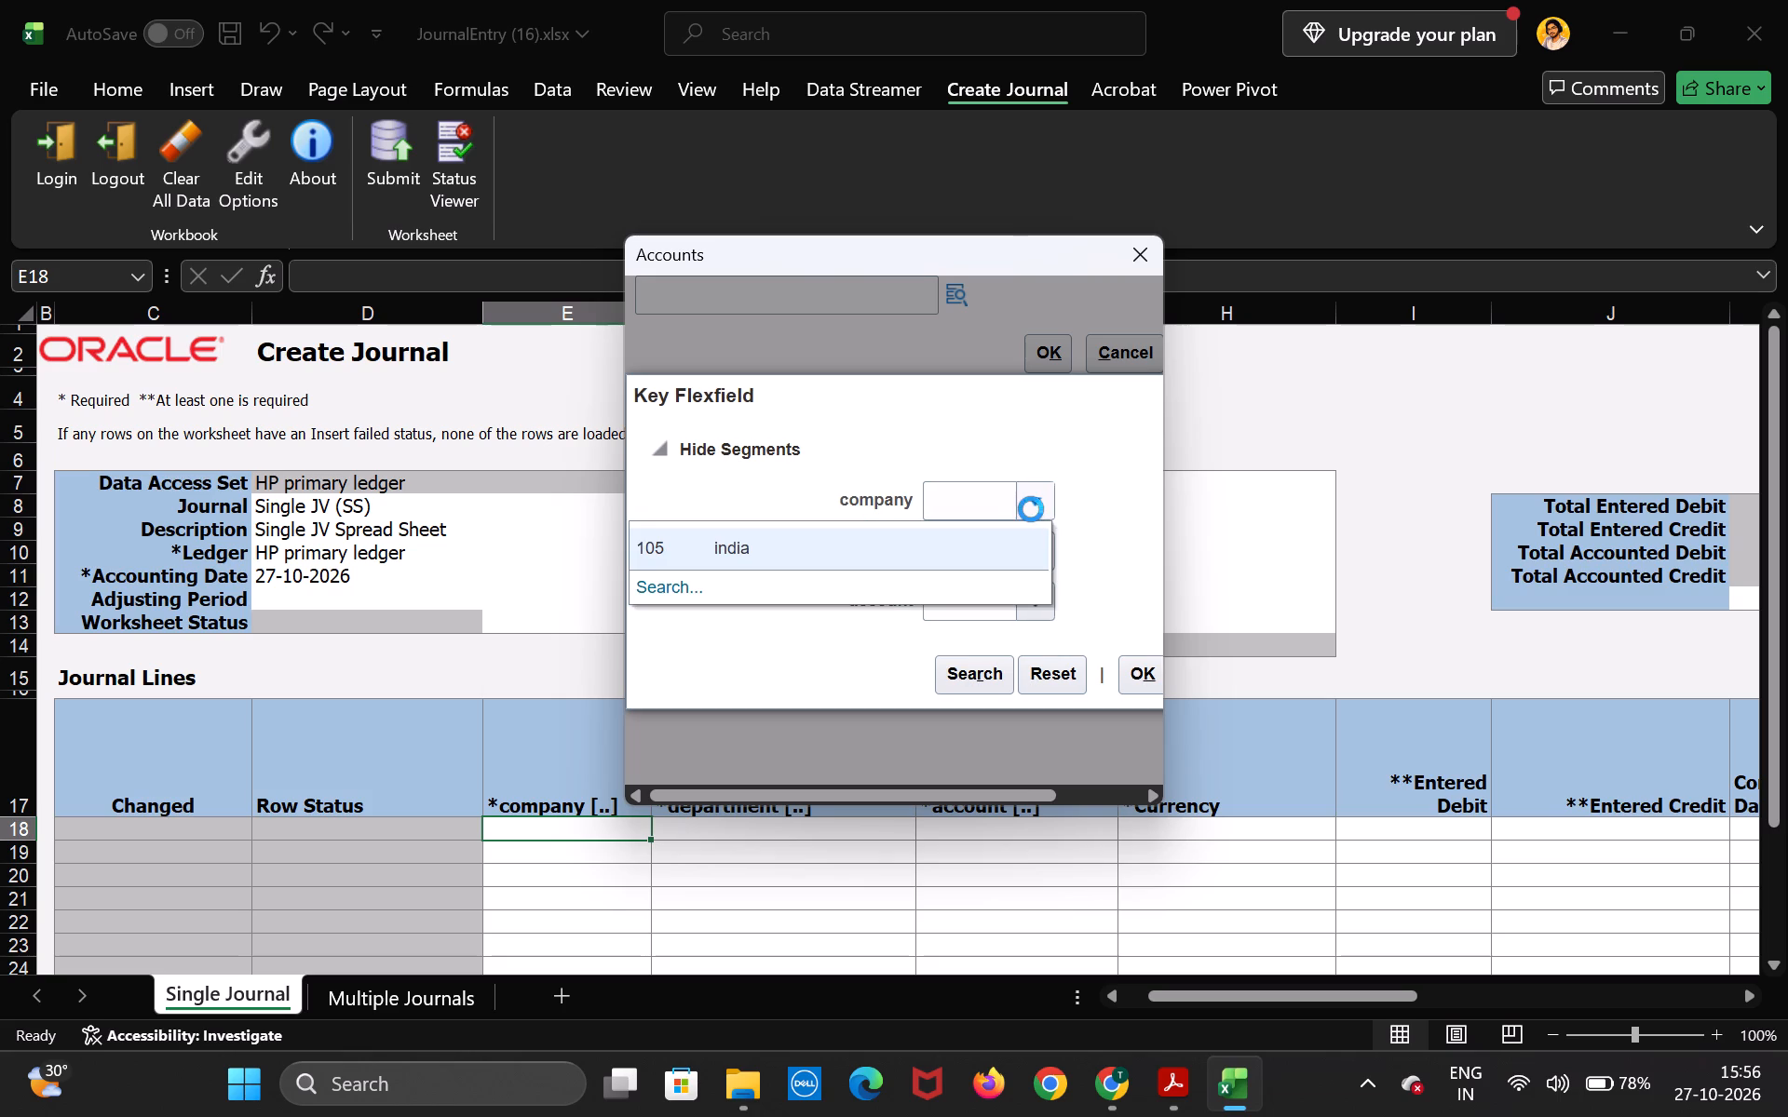
{"action": "left_click", "coordinate": [1019, 545]}
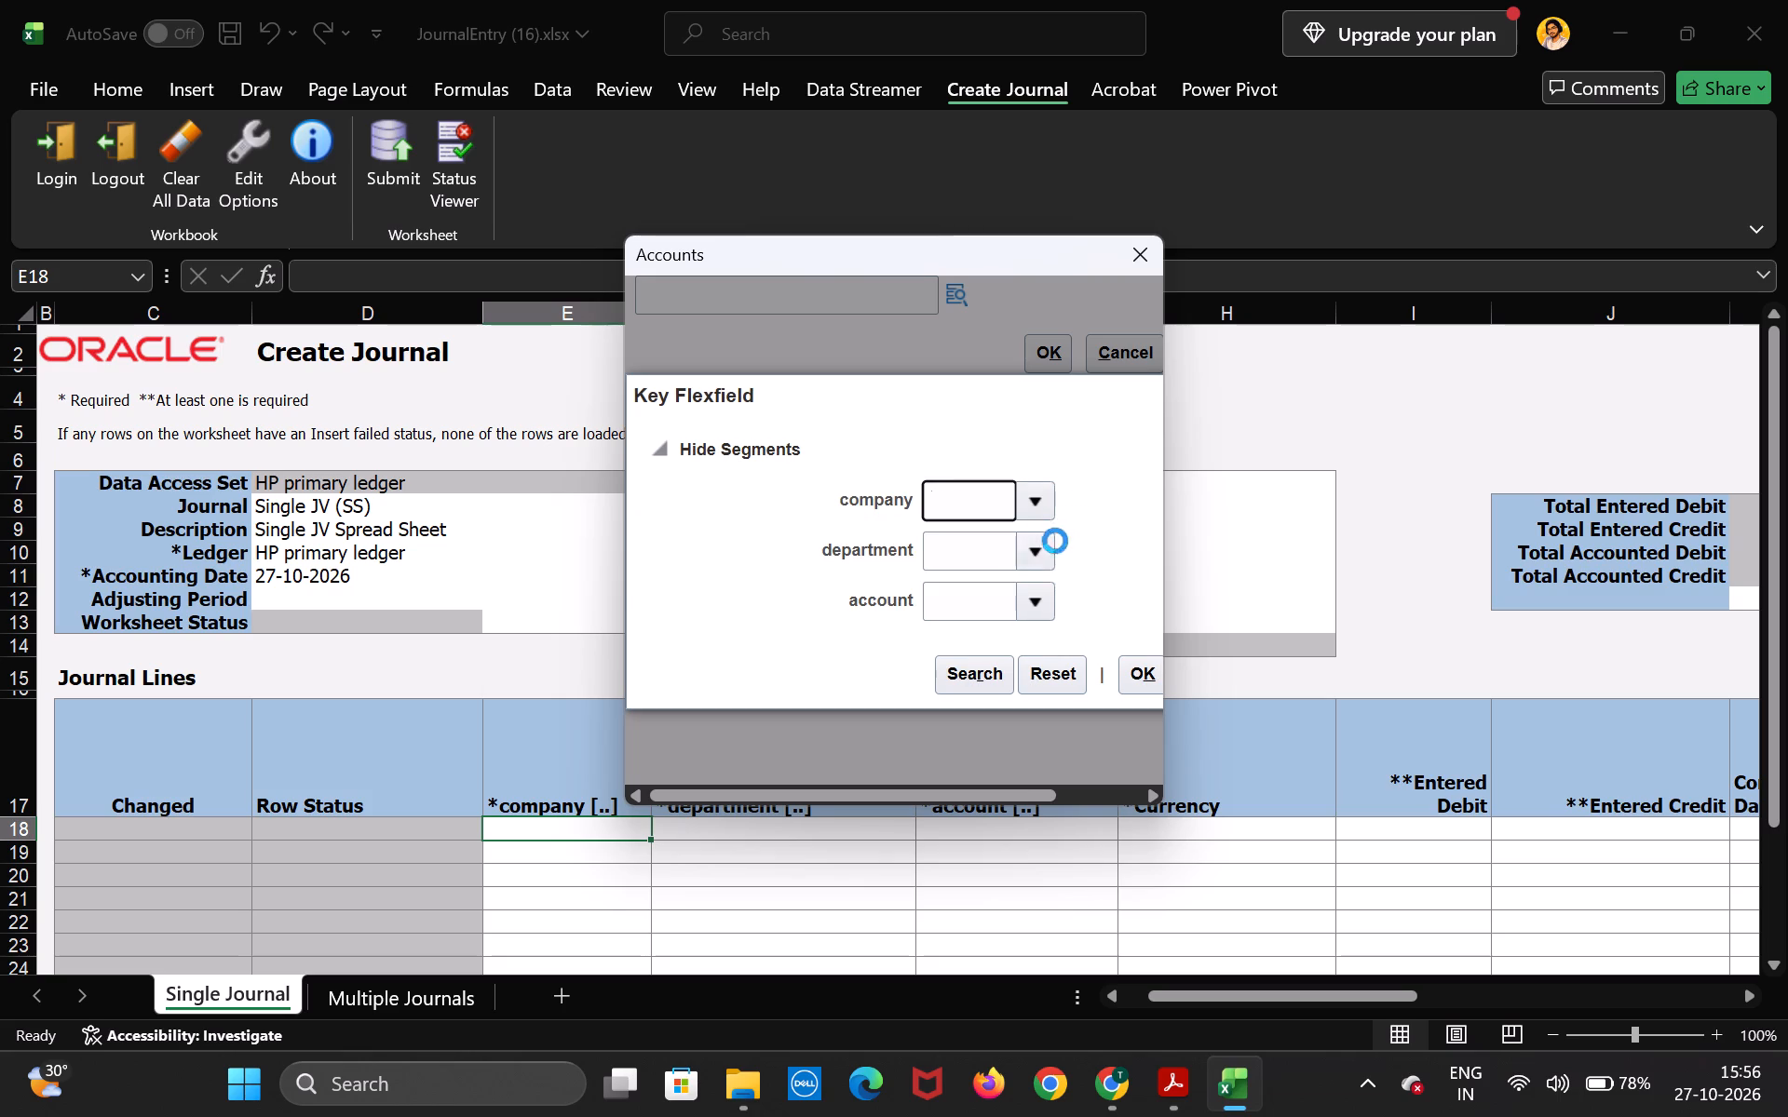
{"action": "left_click", "coordinate": [1040, 558]}
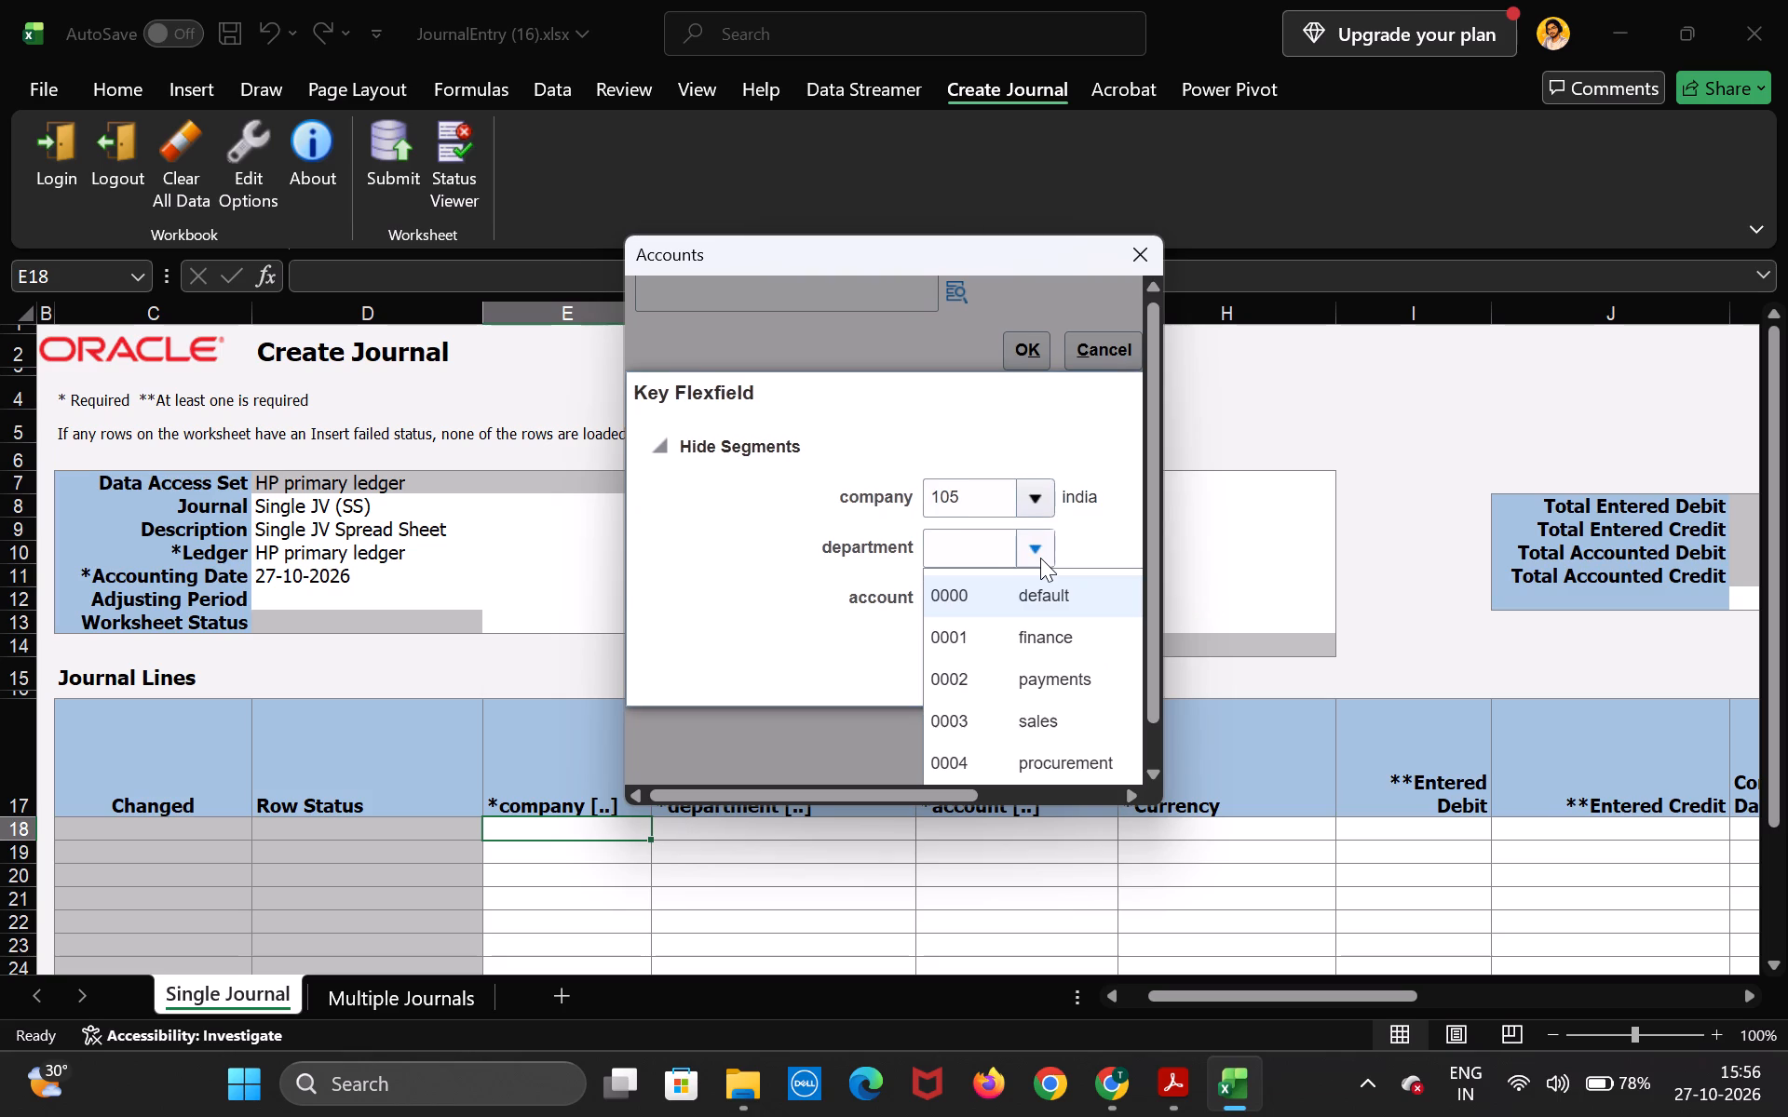
{"action": "left_click", "coordinate": [1053, 605]}
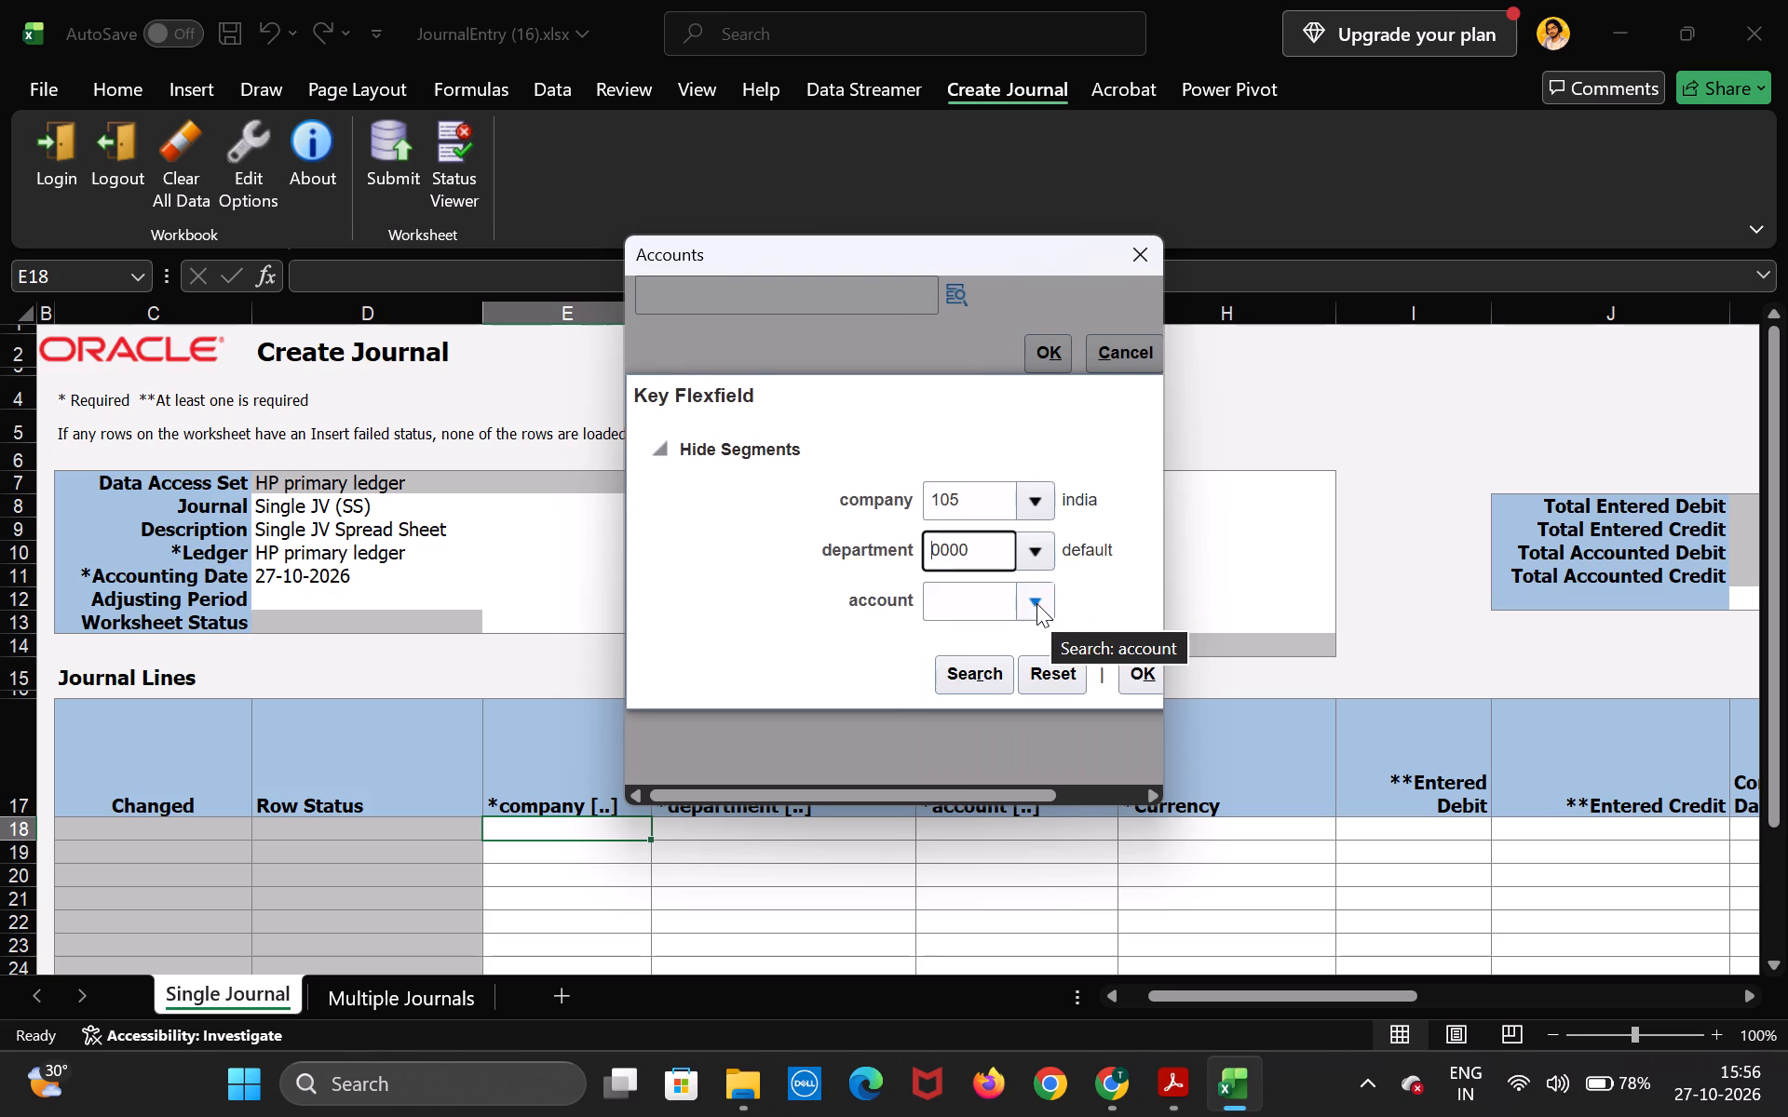
{"action": "left_click", "coordinate": [1036, 601]}
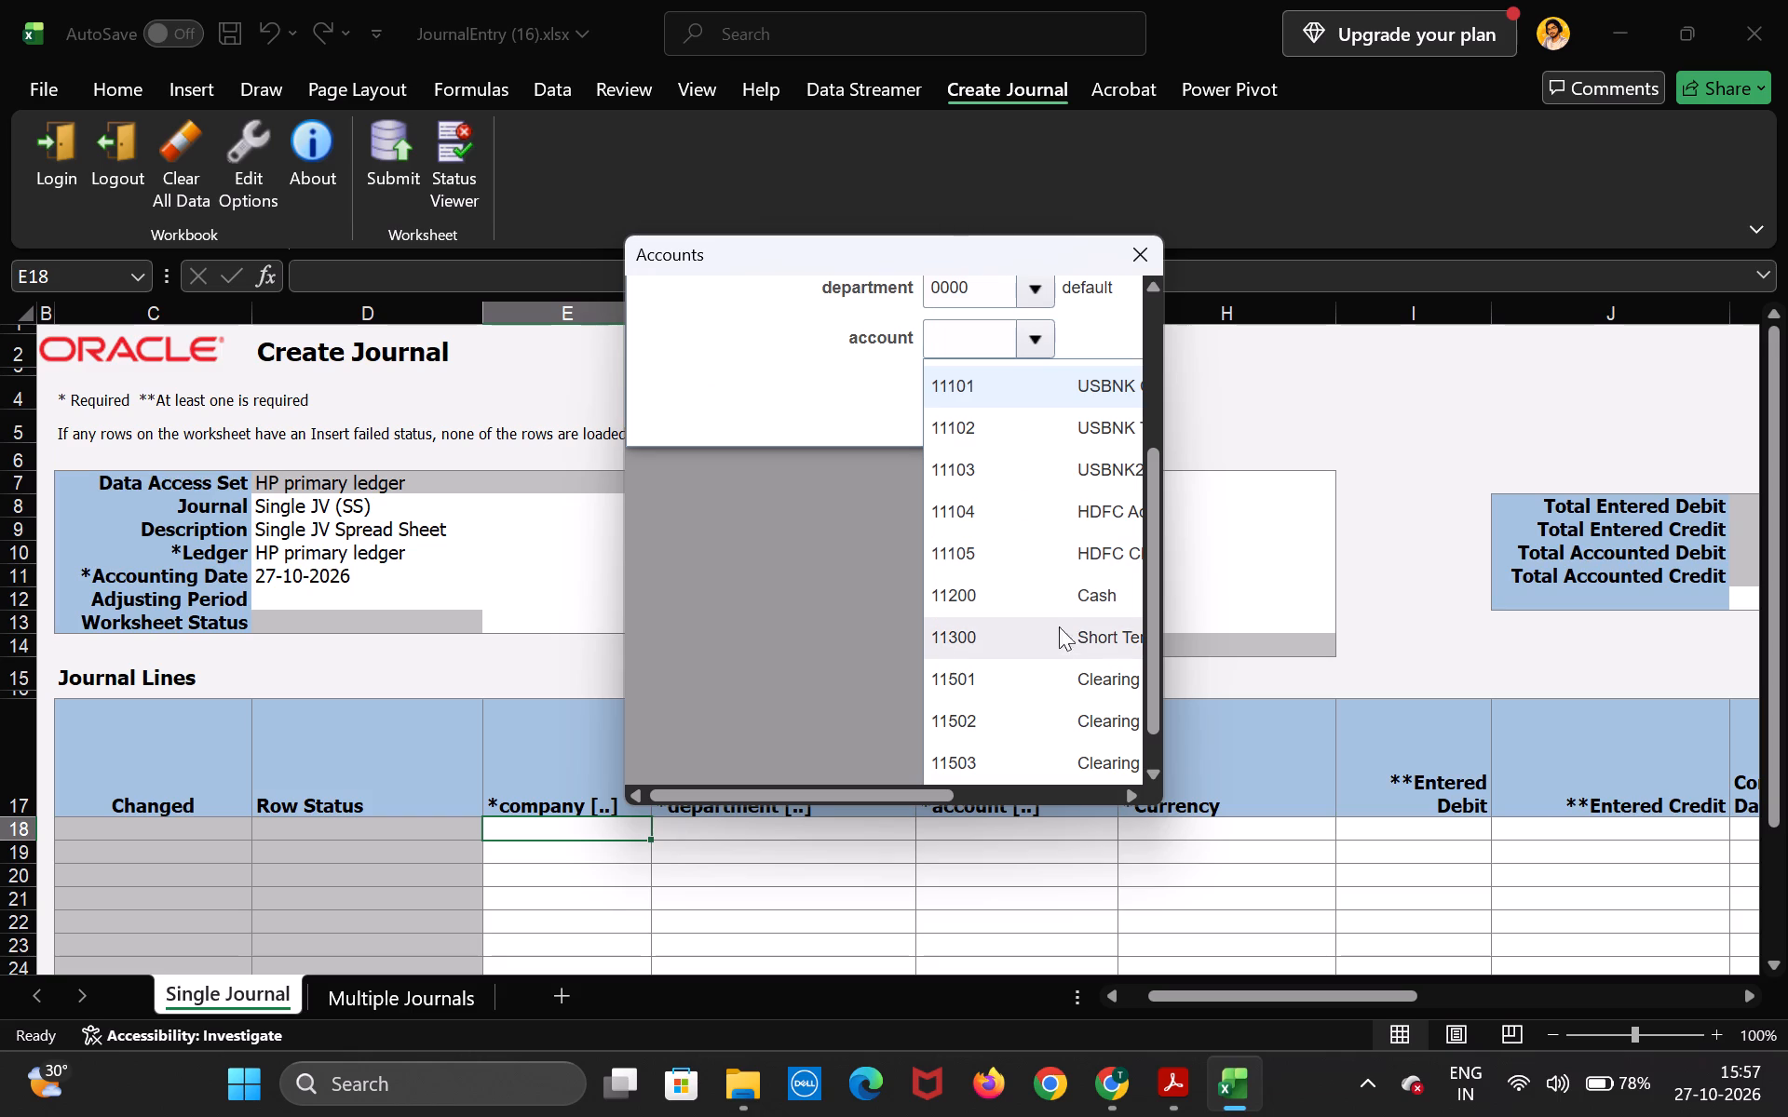
{"action": "left_click", "coordinate": [1076, 673]}
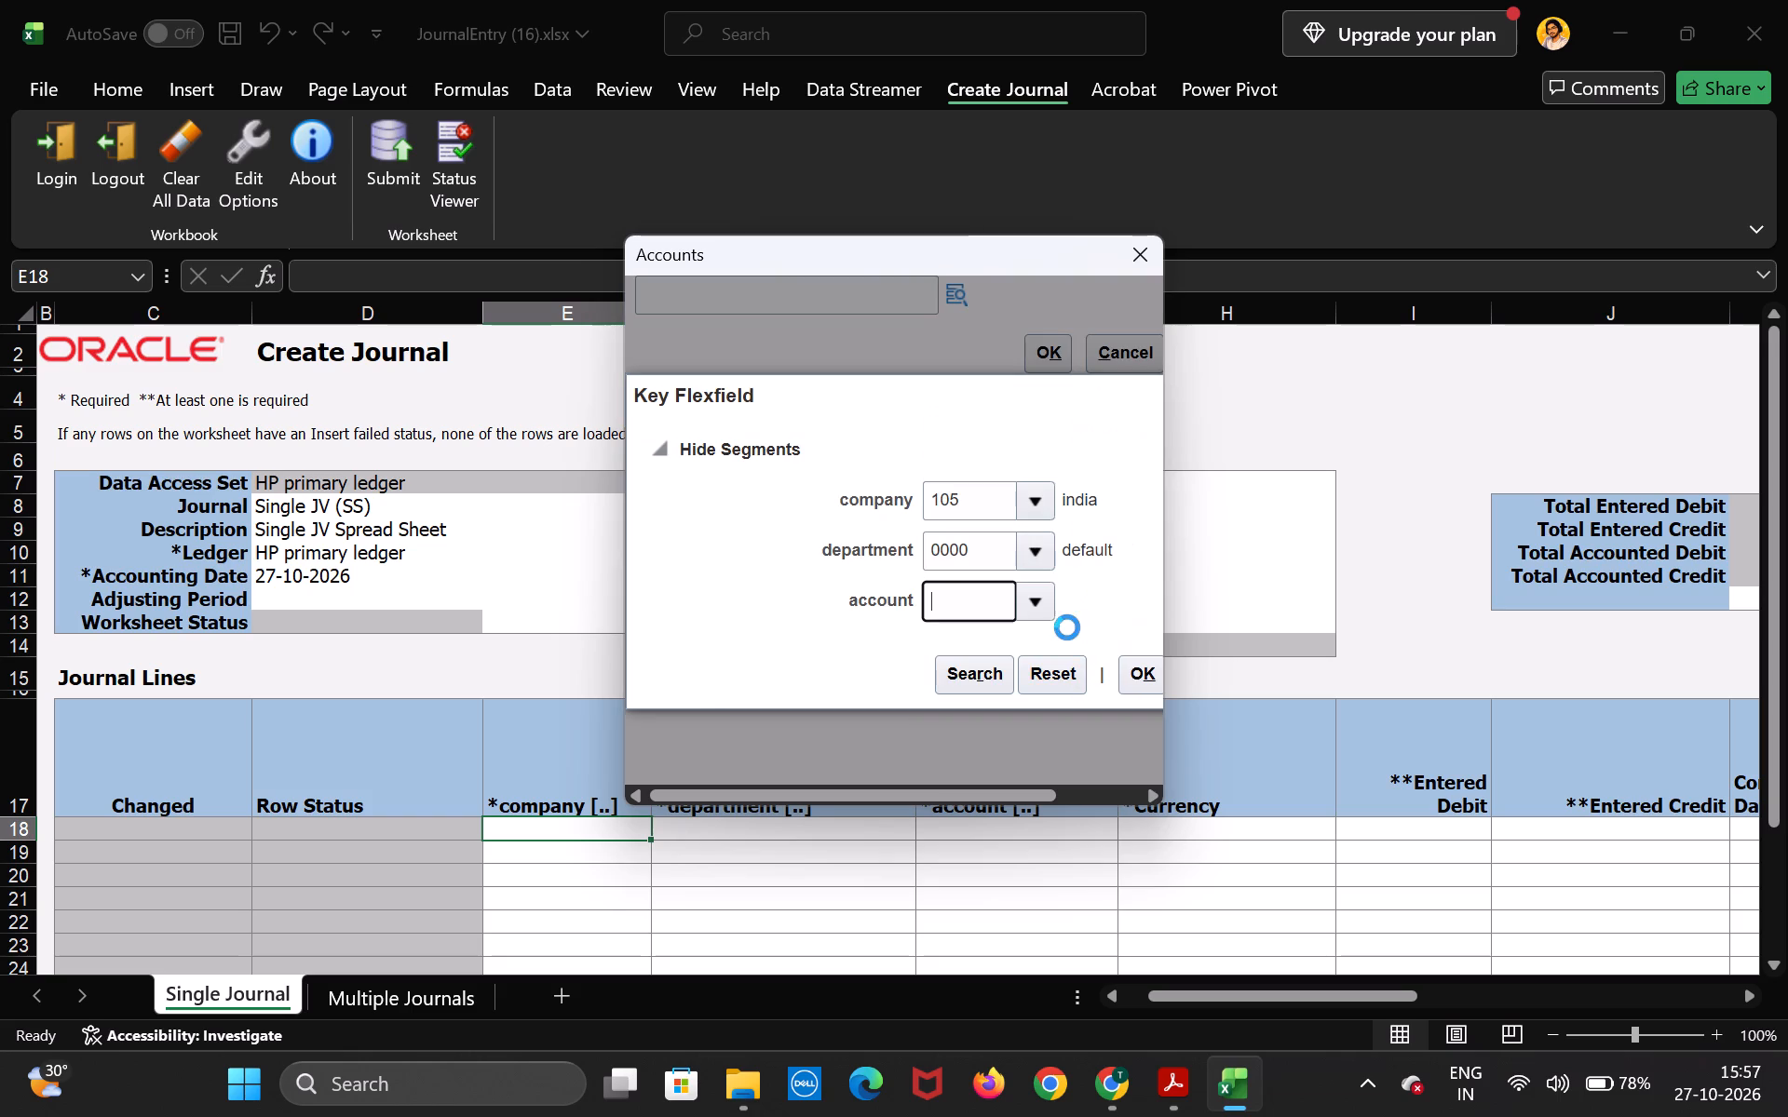
{"action": "left_click", "coordinate": [1127, 680]}
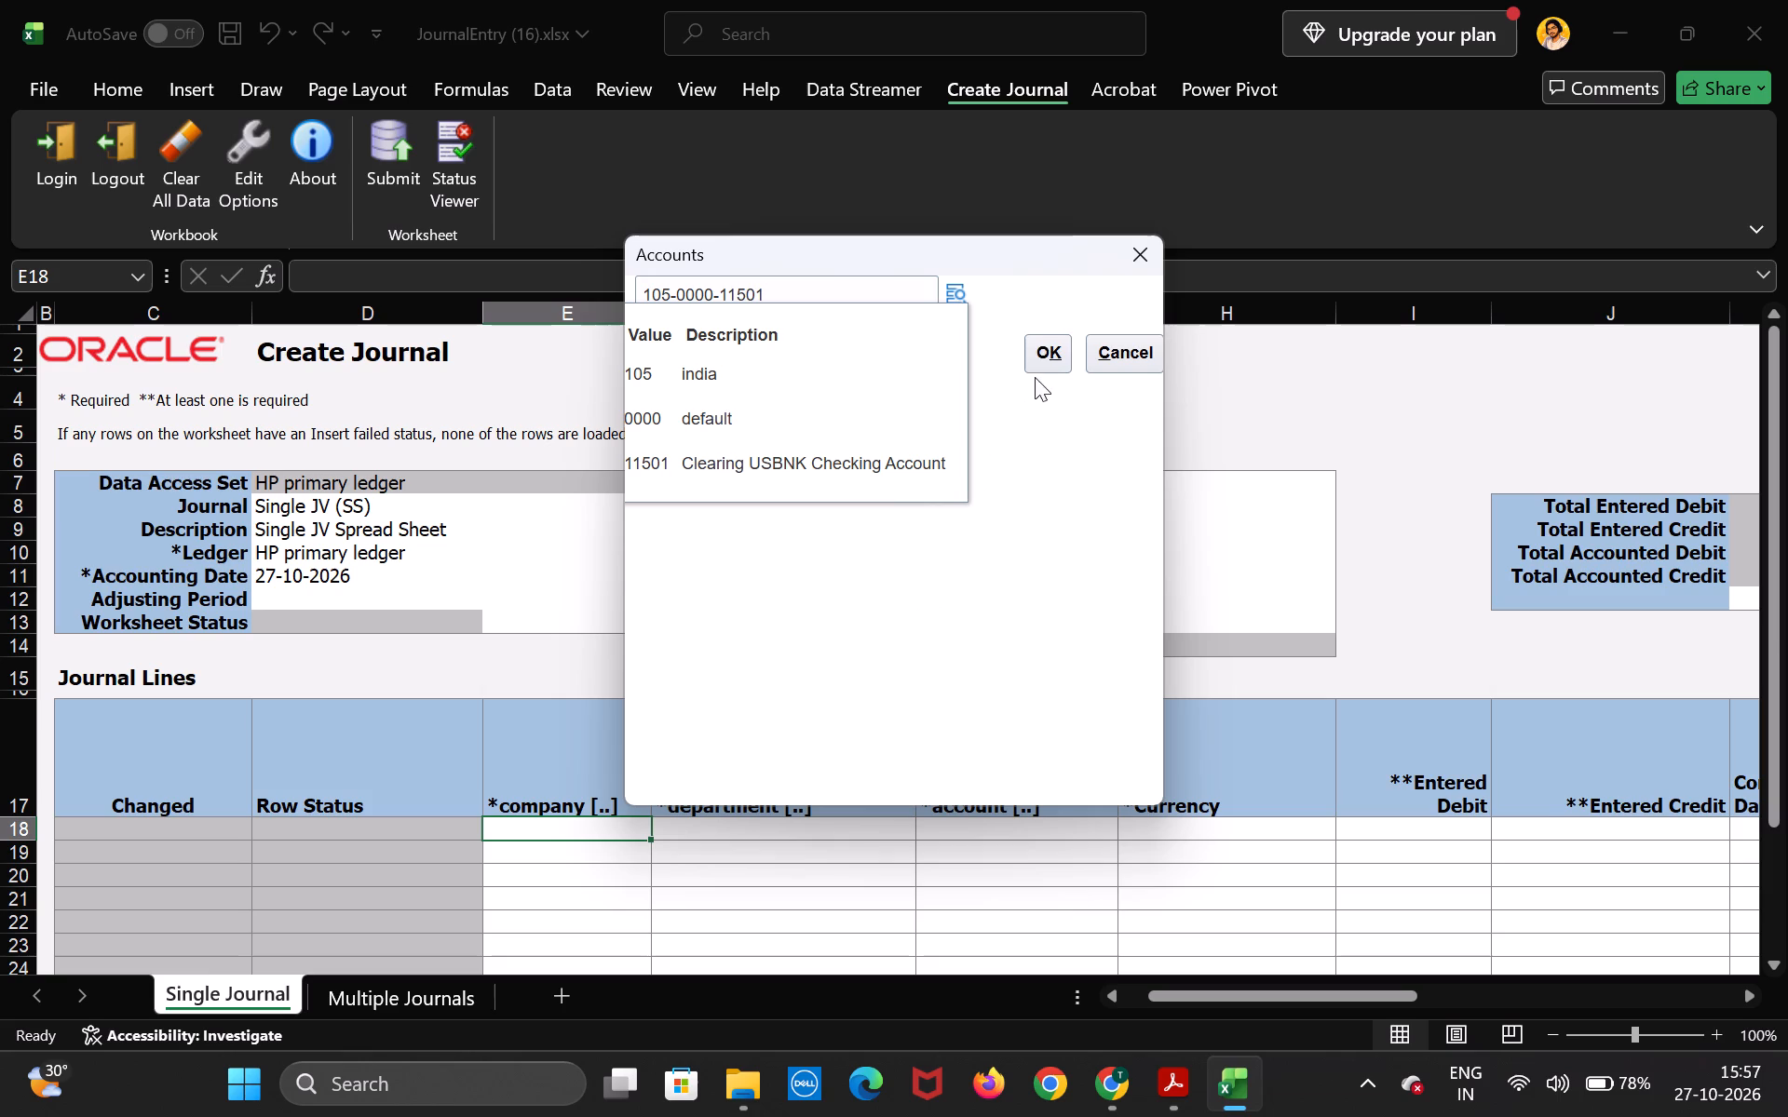
{"action": "left_click", "coordinate": [1040, 363]}
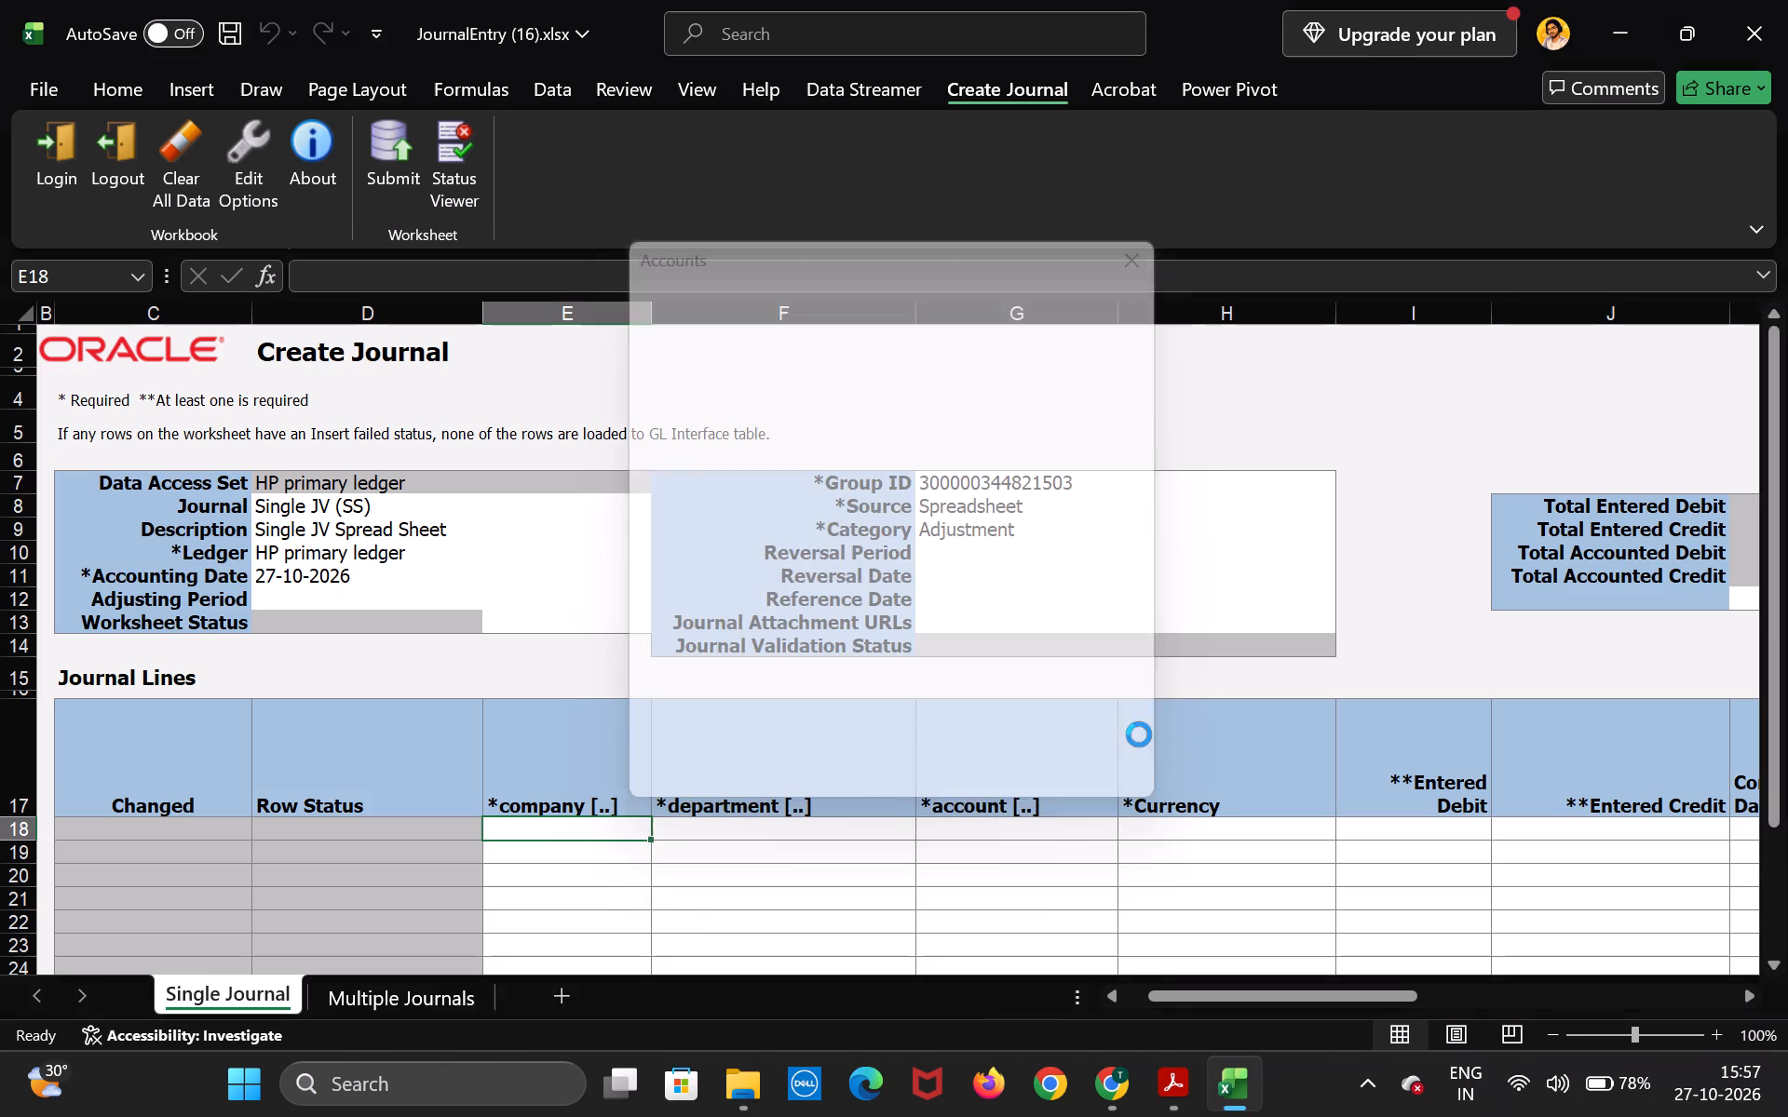
Set the first journal line's Currency to INR and its Entered Debit to 4000.
{"action": "left_click", "coordinate": [1189, 828]}
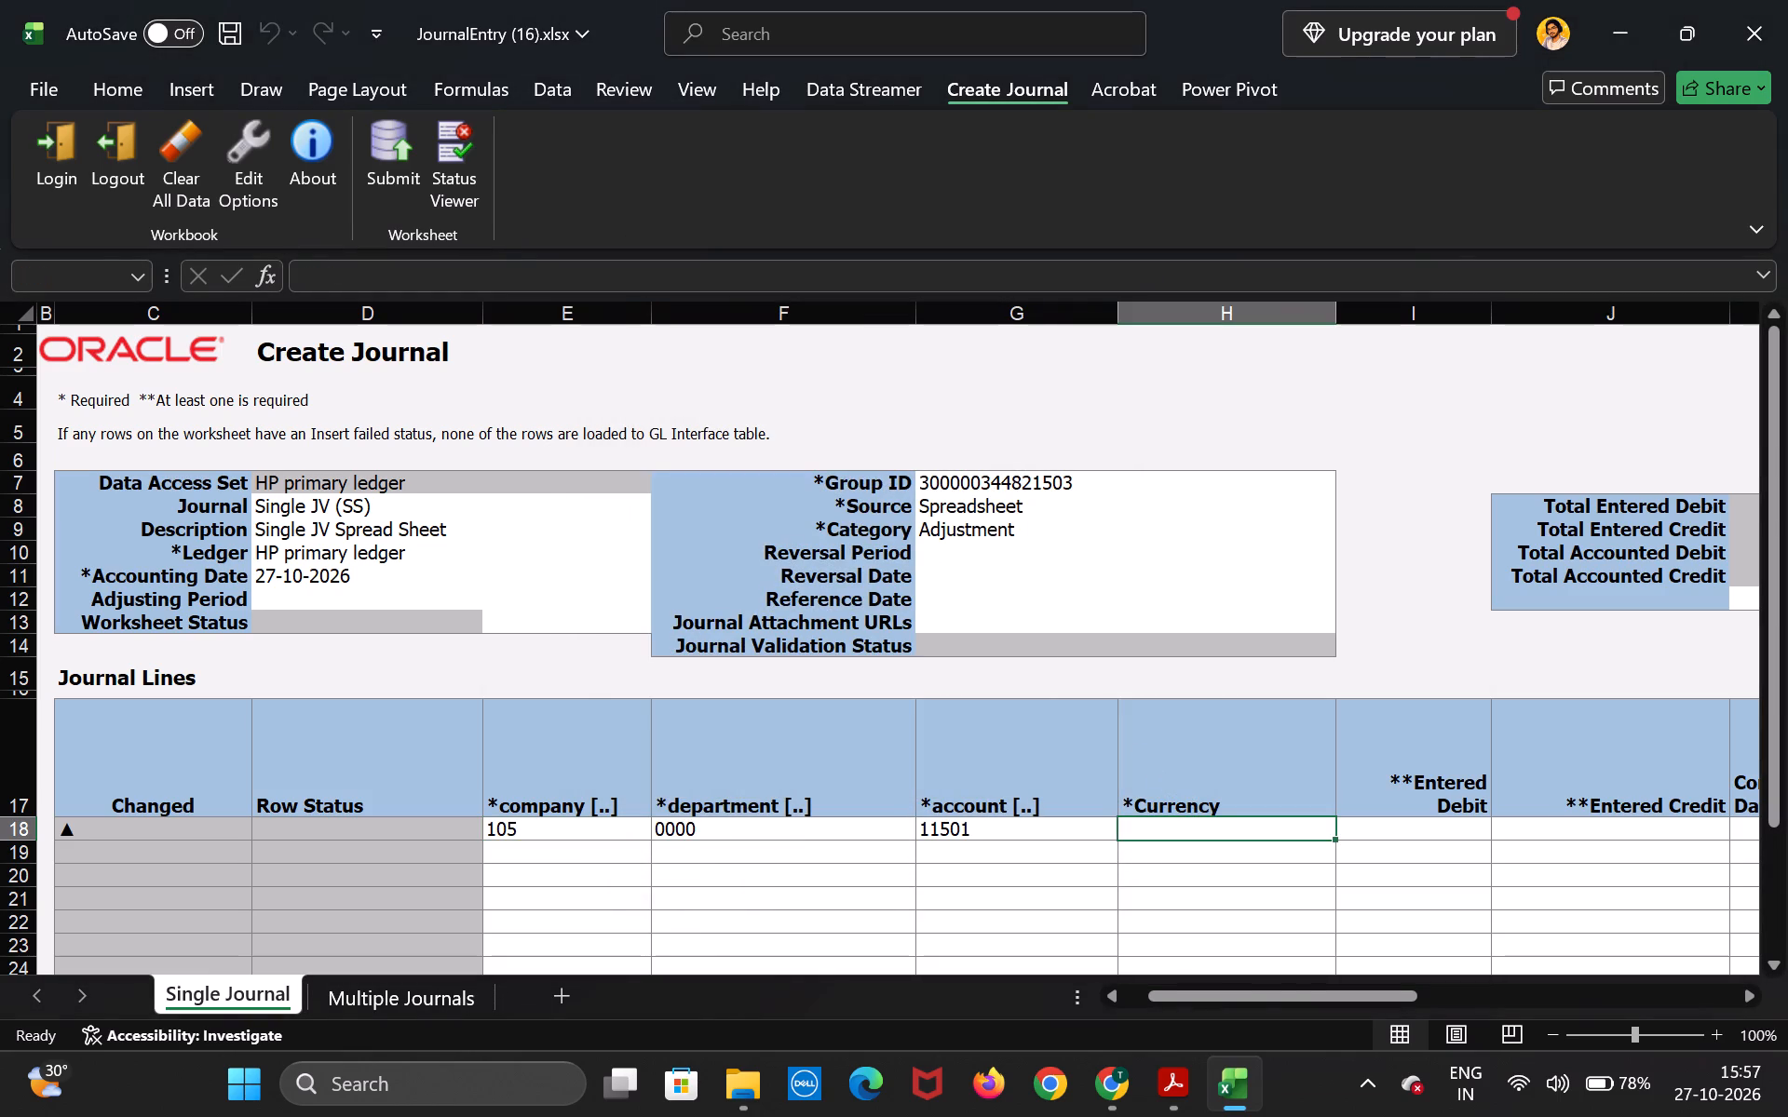
{"action": "type", "text": "INR"}
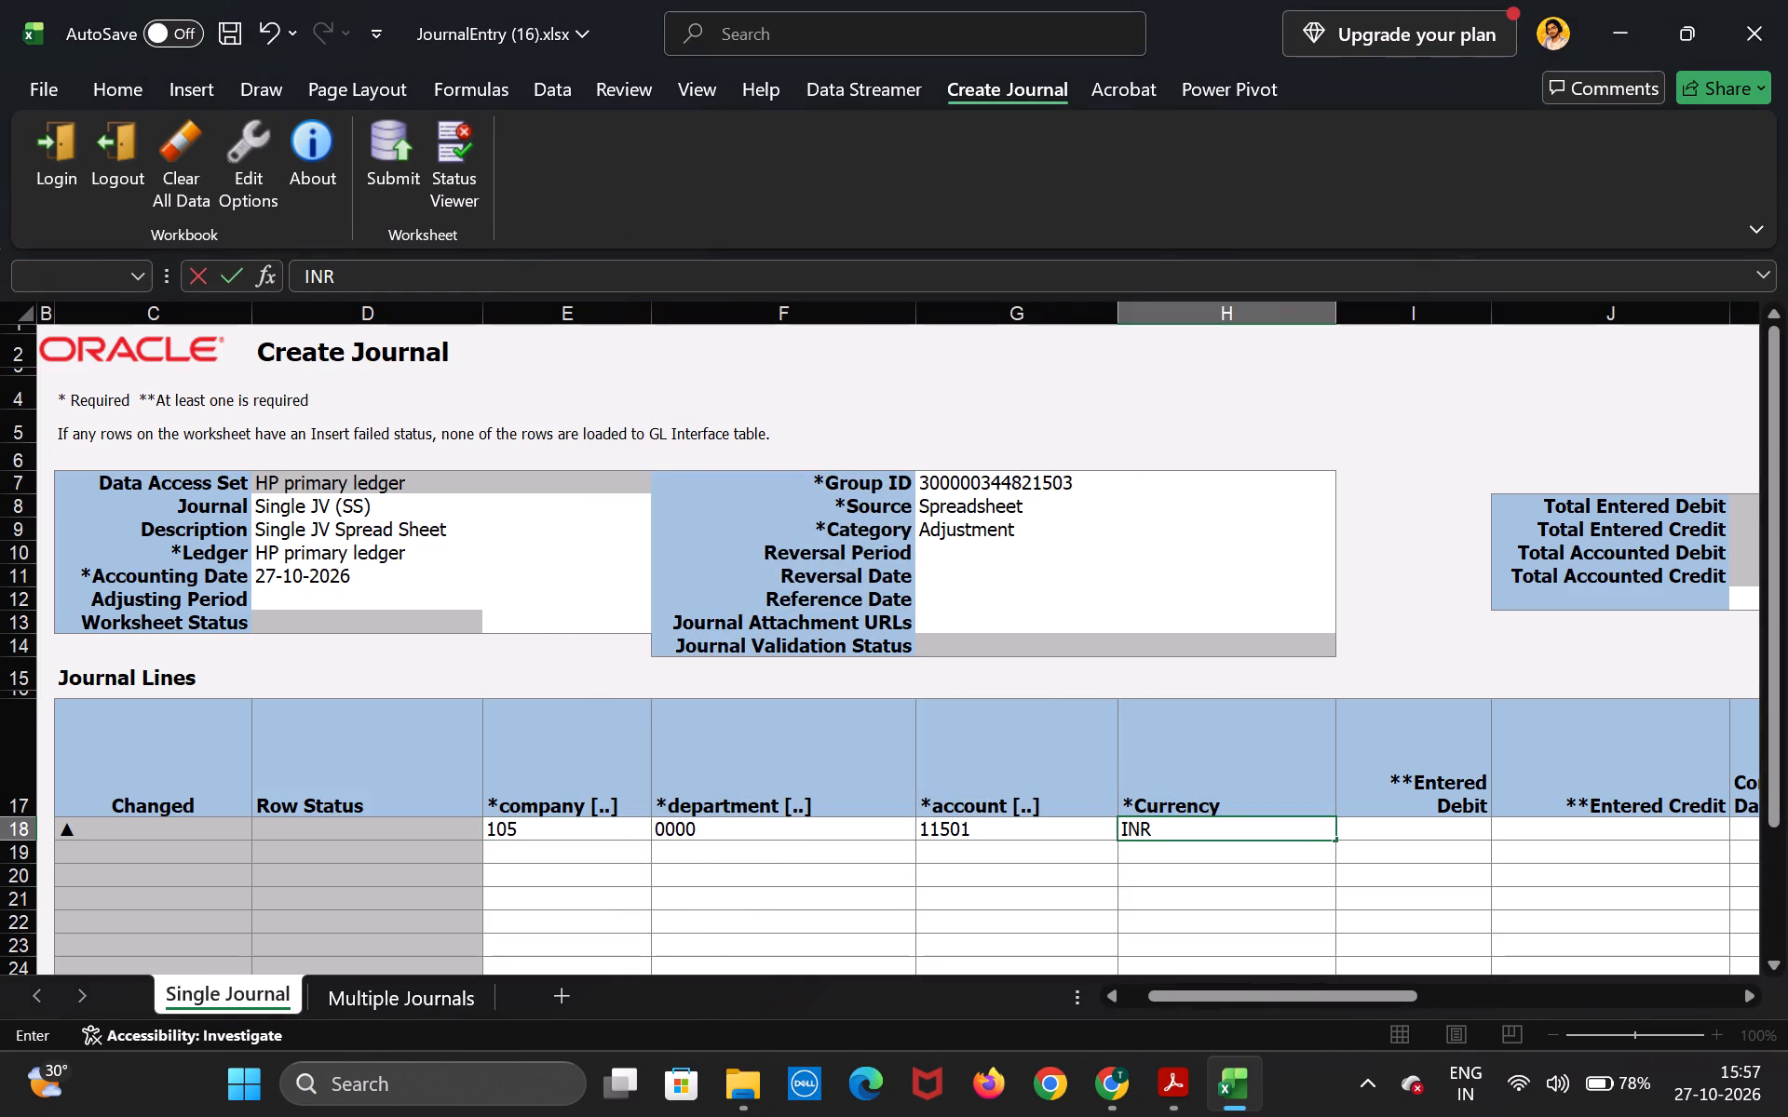
{"action": "key", "text": "Tab"}
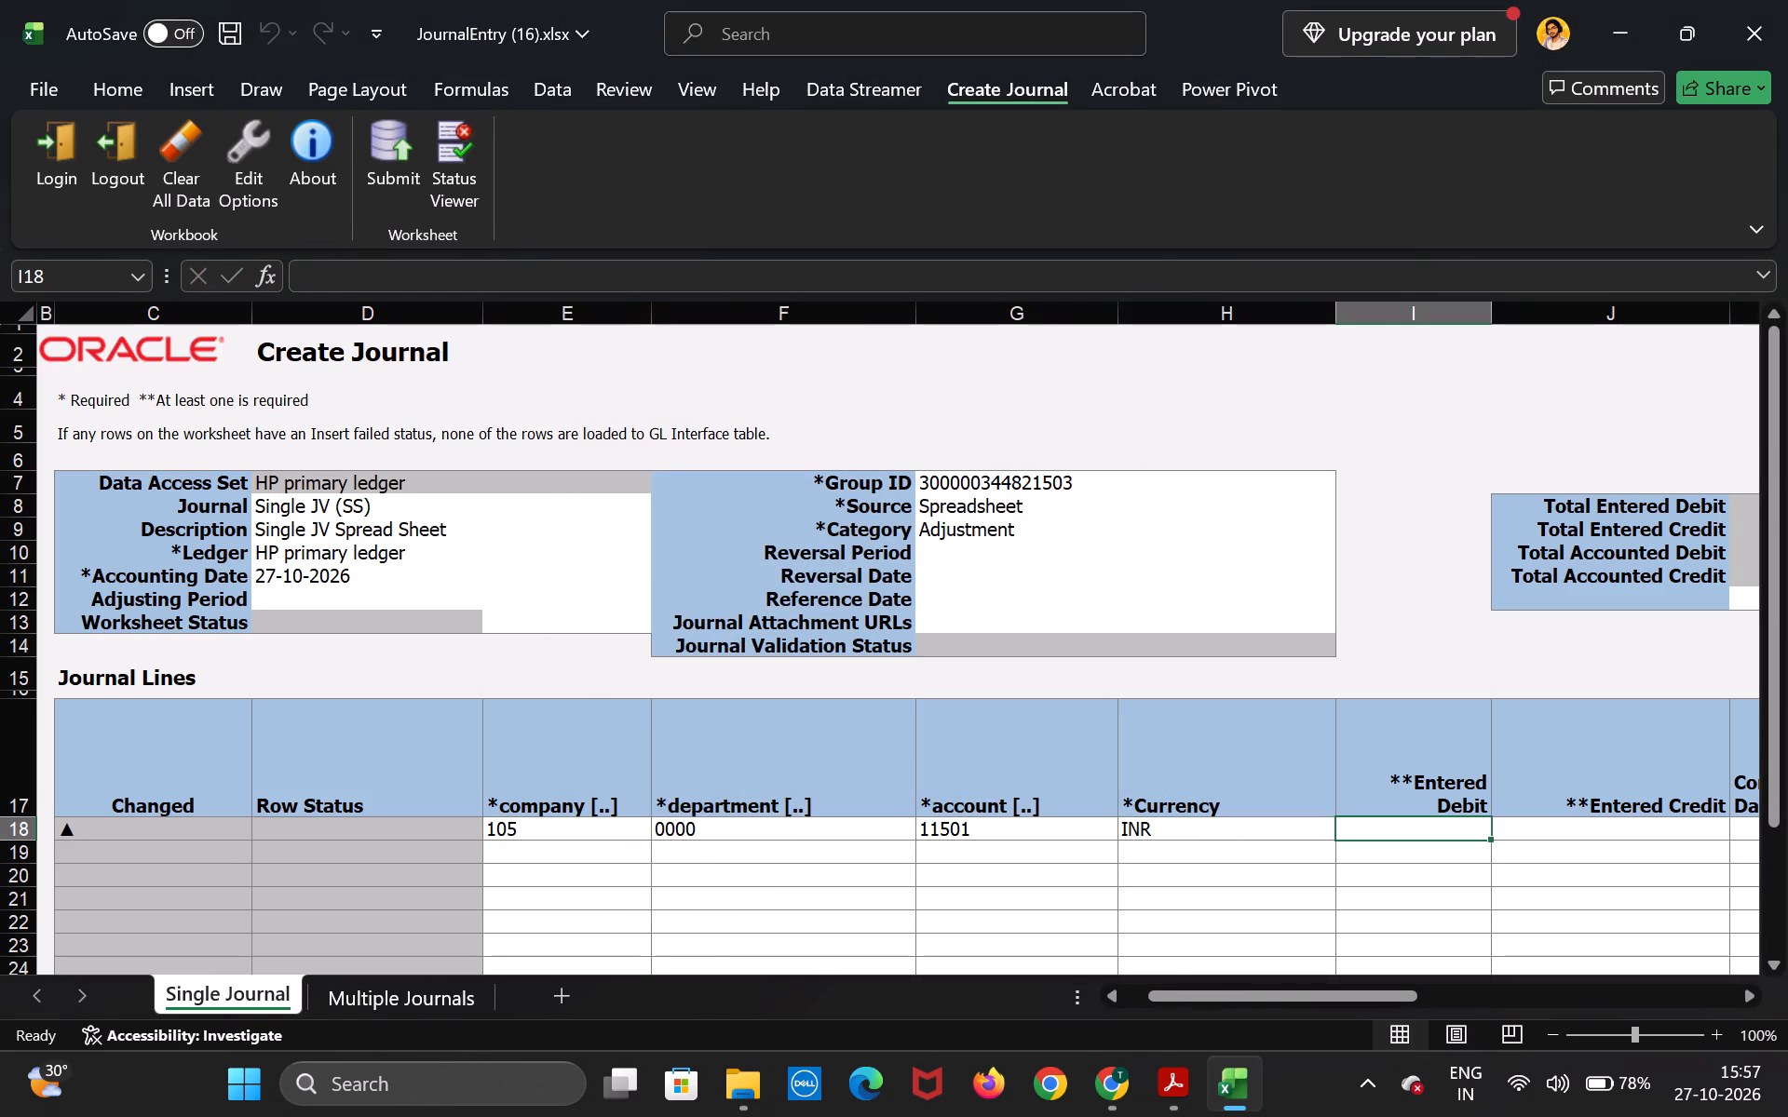
{"action": "key", "text": "8"}
{"action": "key", "text": "BackSpace"}
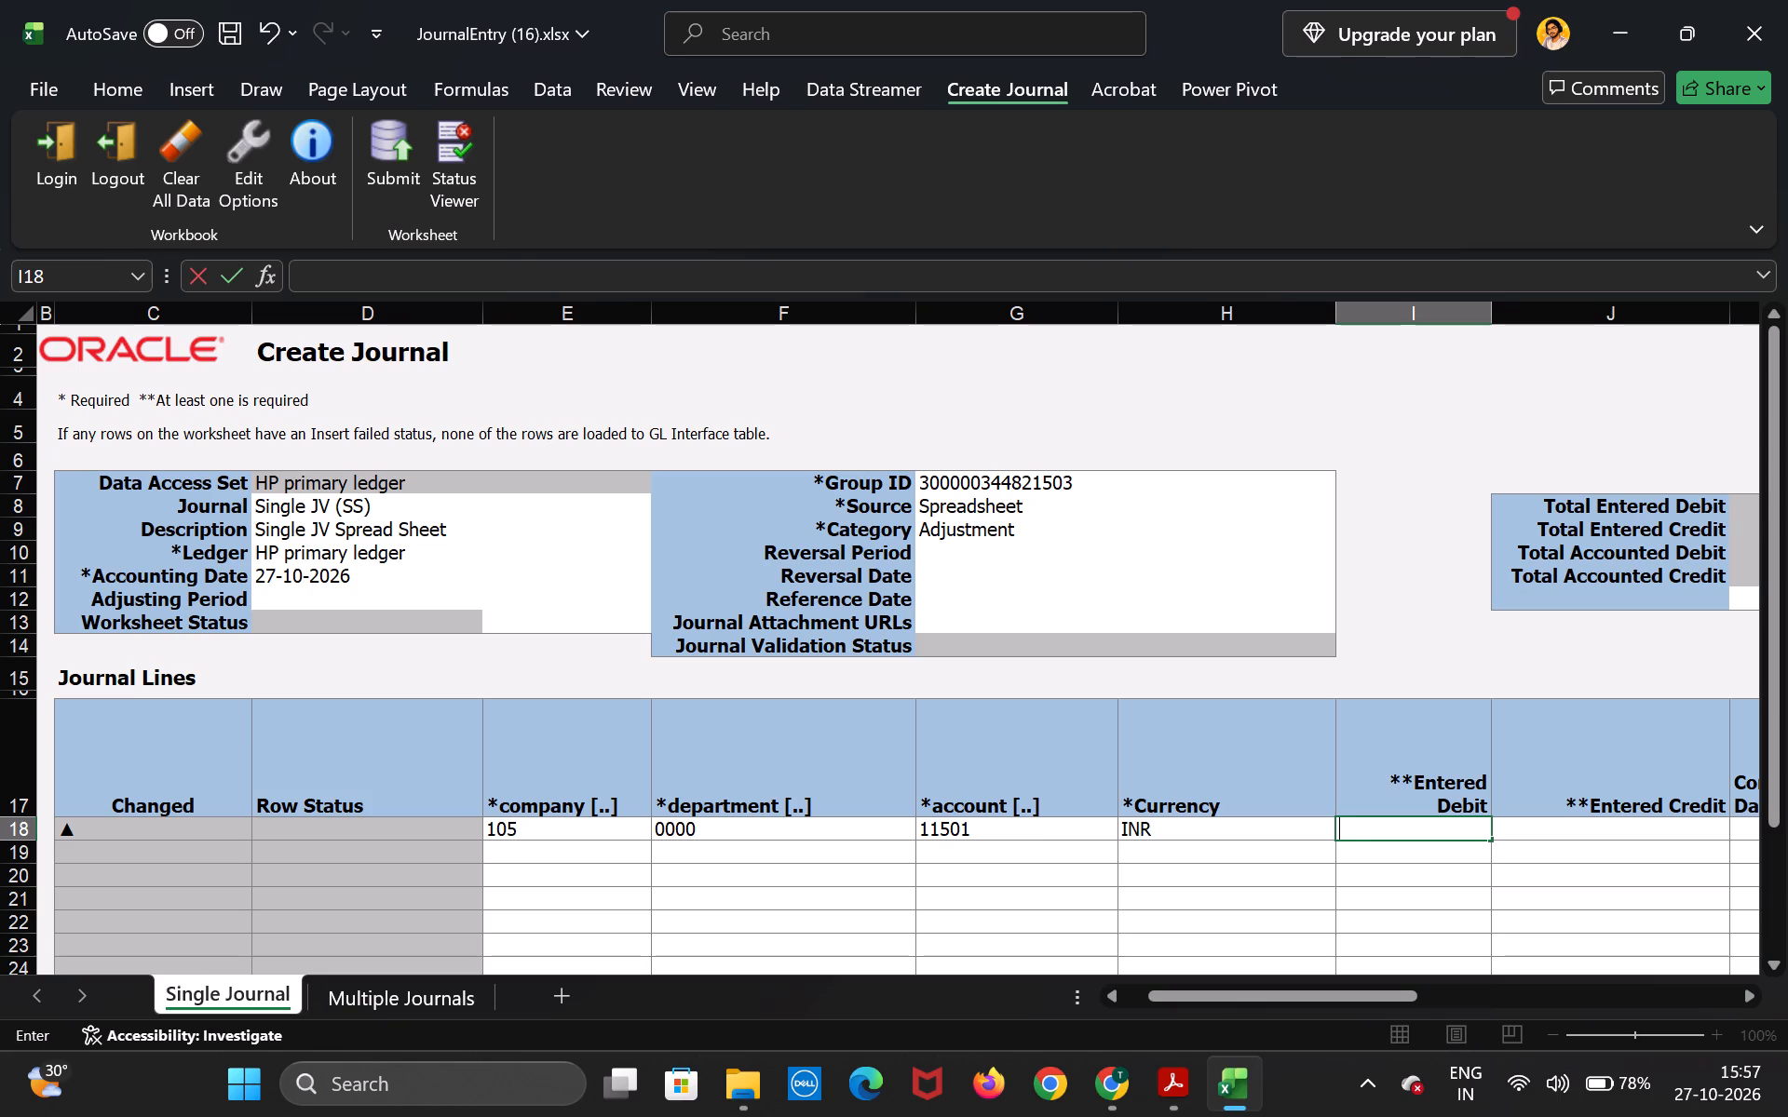
{"action": "type", "text": "4000"}
{"action": "key", "text": "Return"}
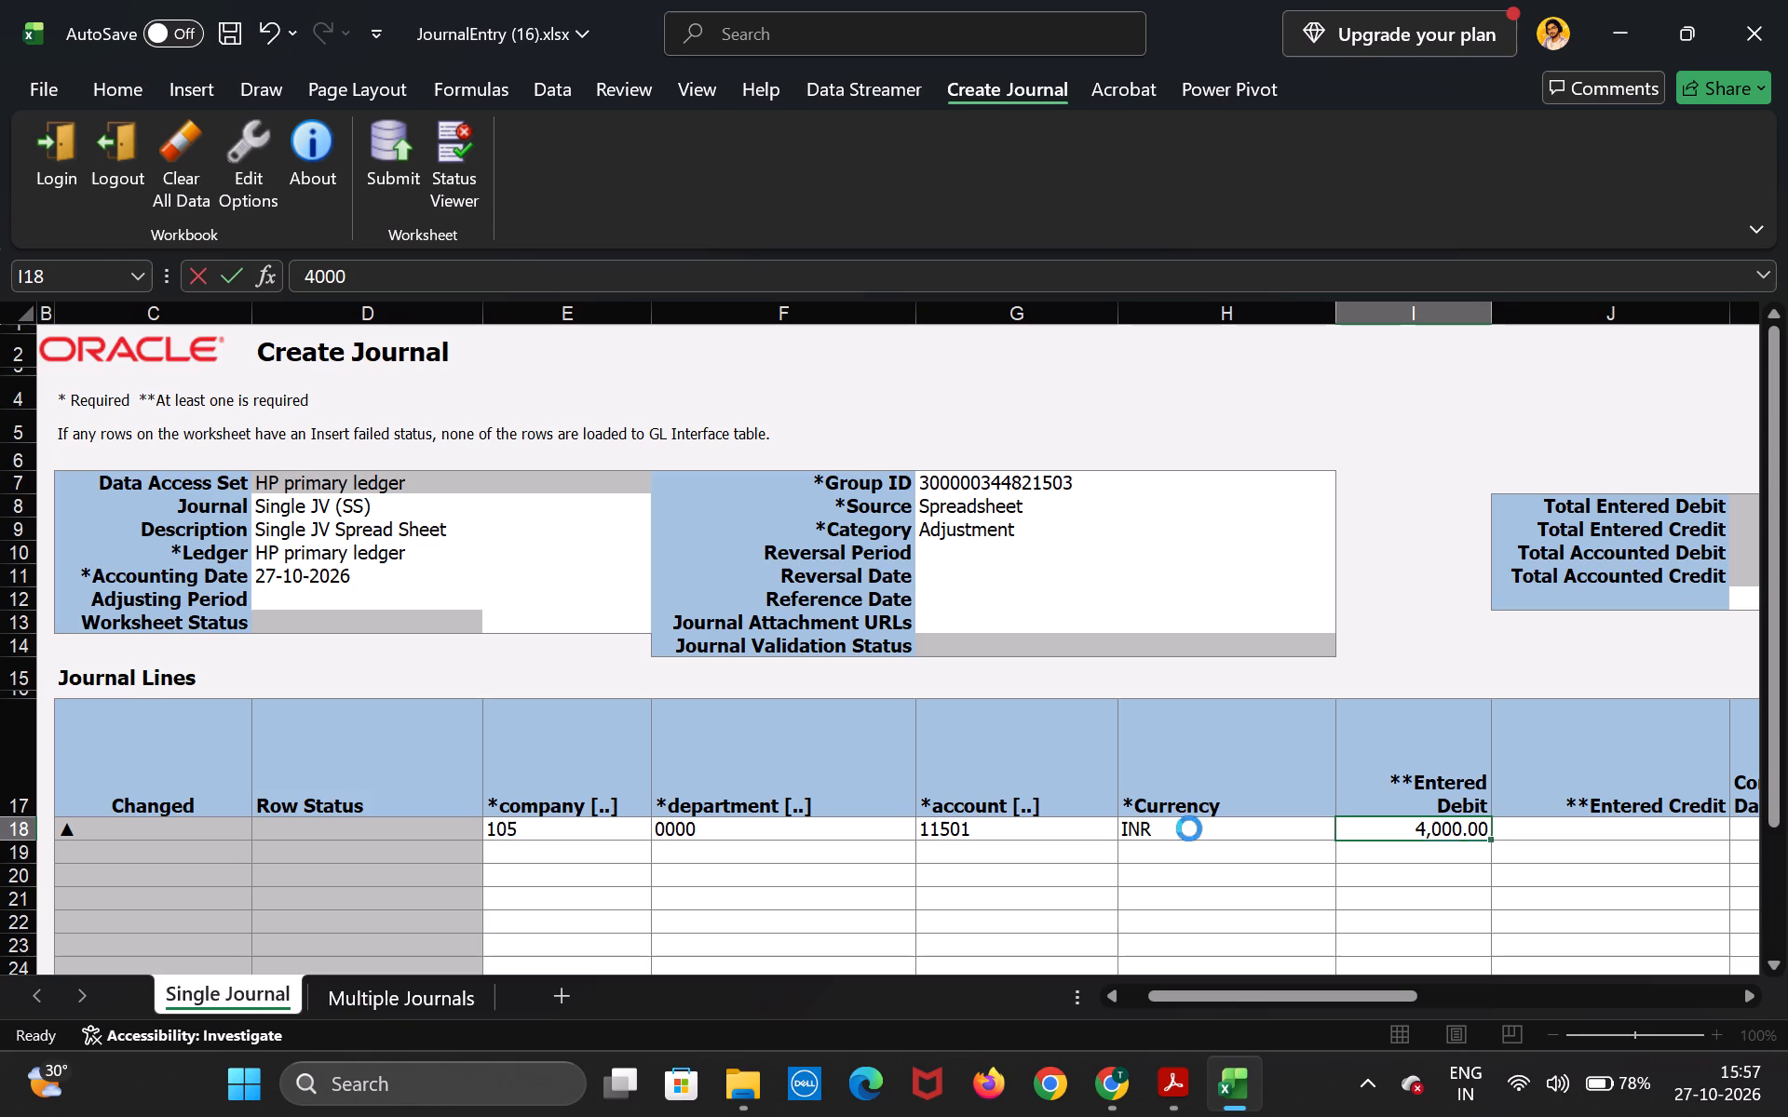
Fill the second journal line's account combination with company 105, department 0000 and account 11104 using the Accounts lookup.
{"action": "key", "text": "Left"}
{"action": "key", "text": "Left"}
{"action": "key", "text": "Left"}
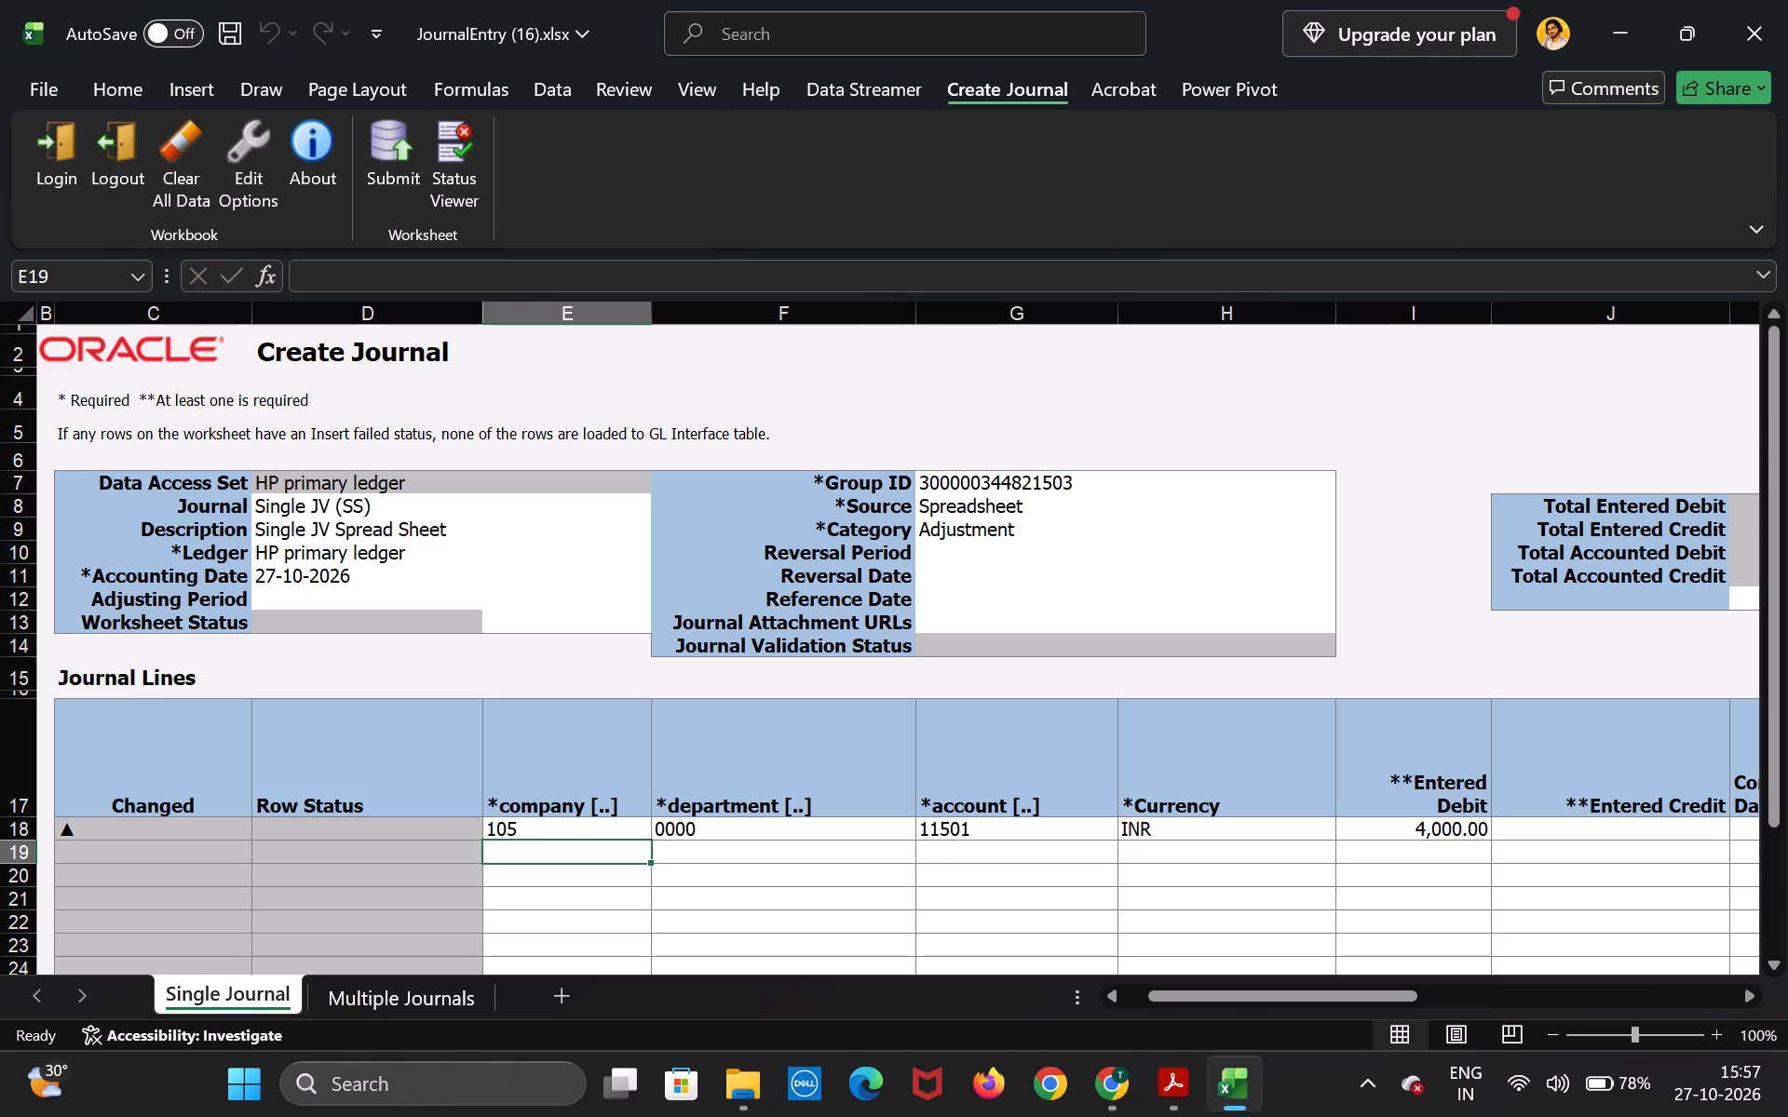
{"action": "double_click", "coordinate": [618, 850]}
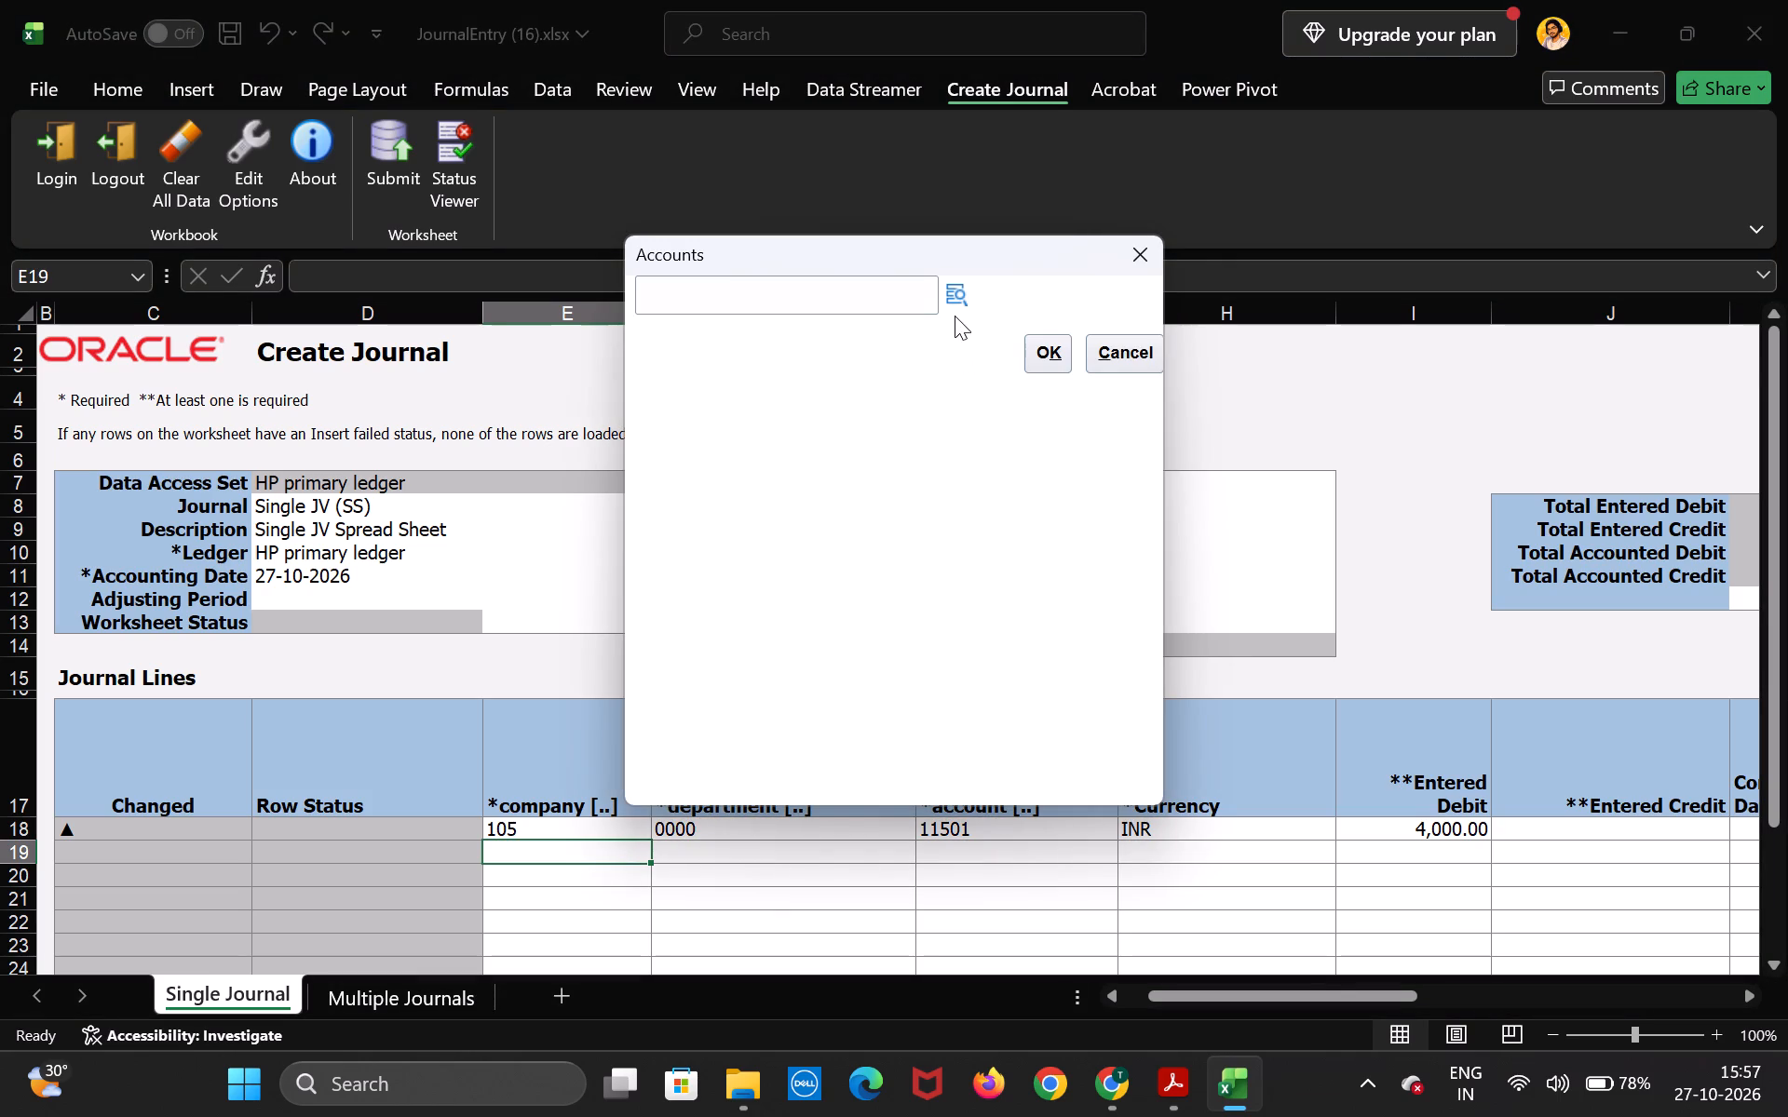
{"action": "left_click", "coordinate": [961, 298]}
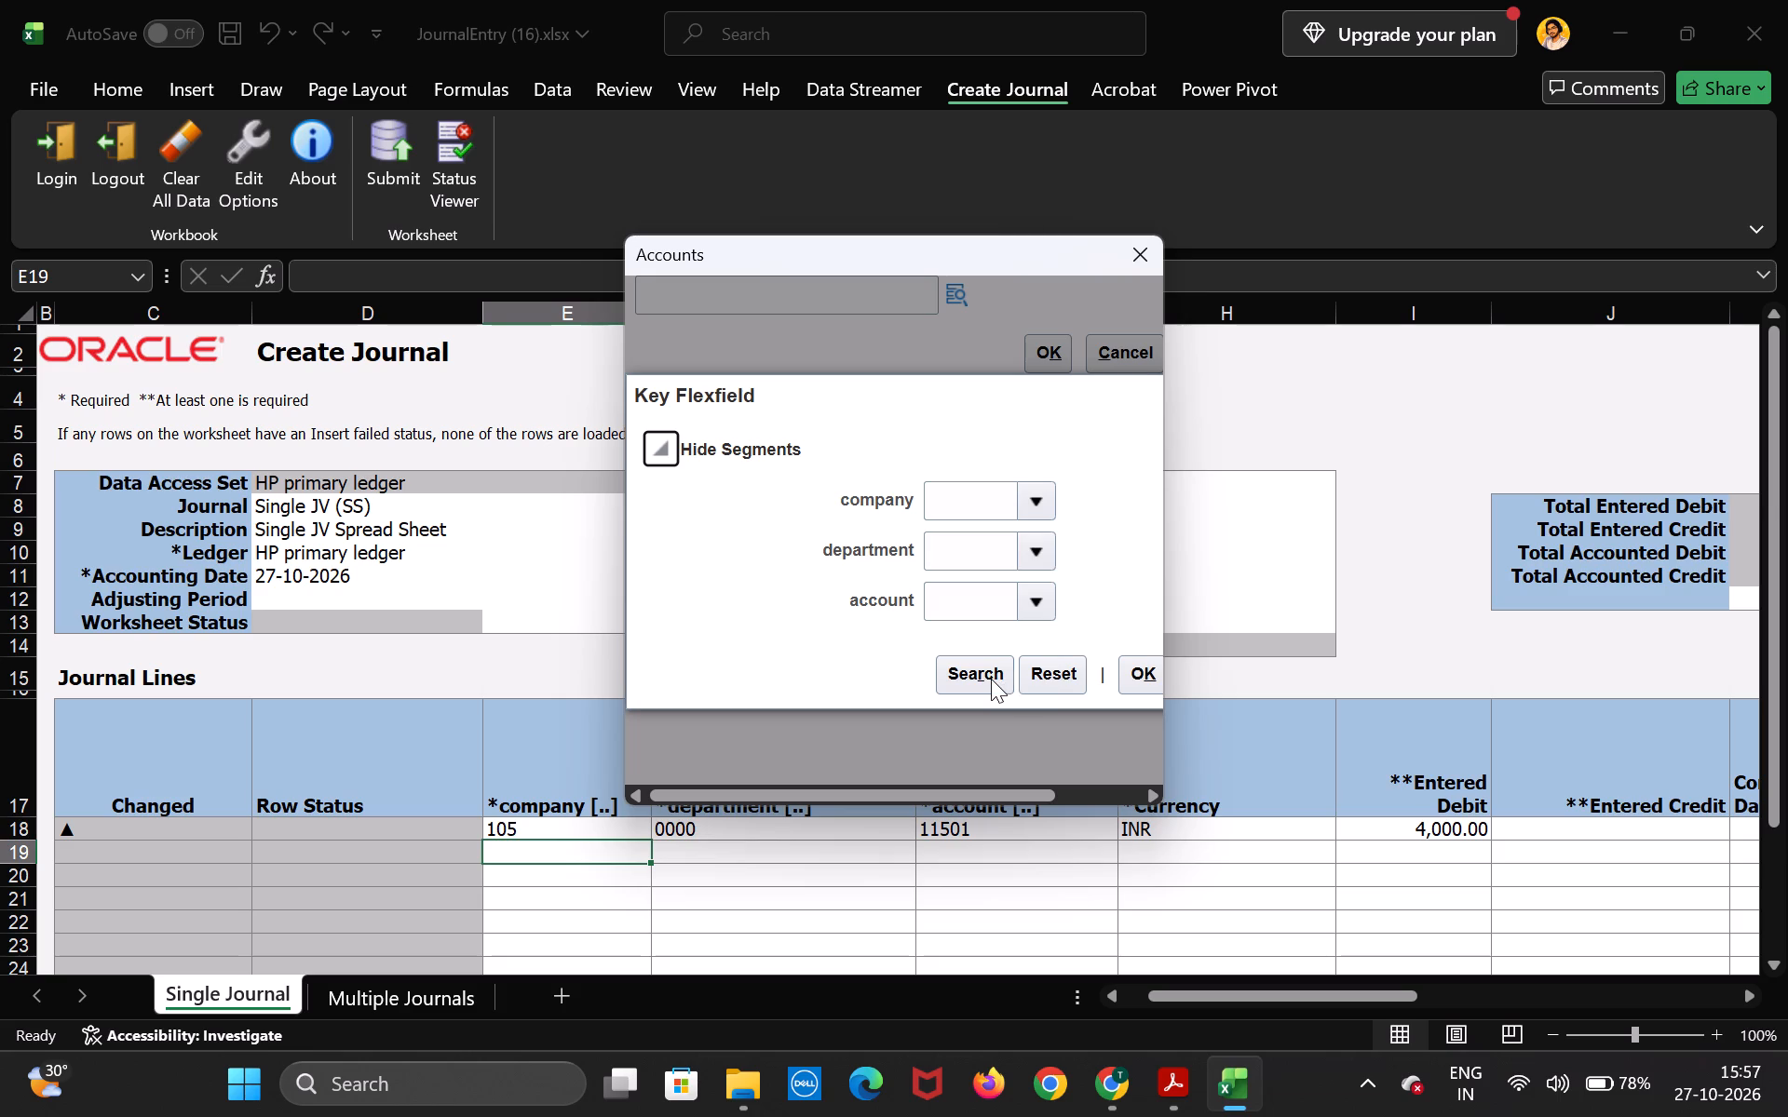
{"action": "left_click", "coordinate": [991, 679]}
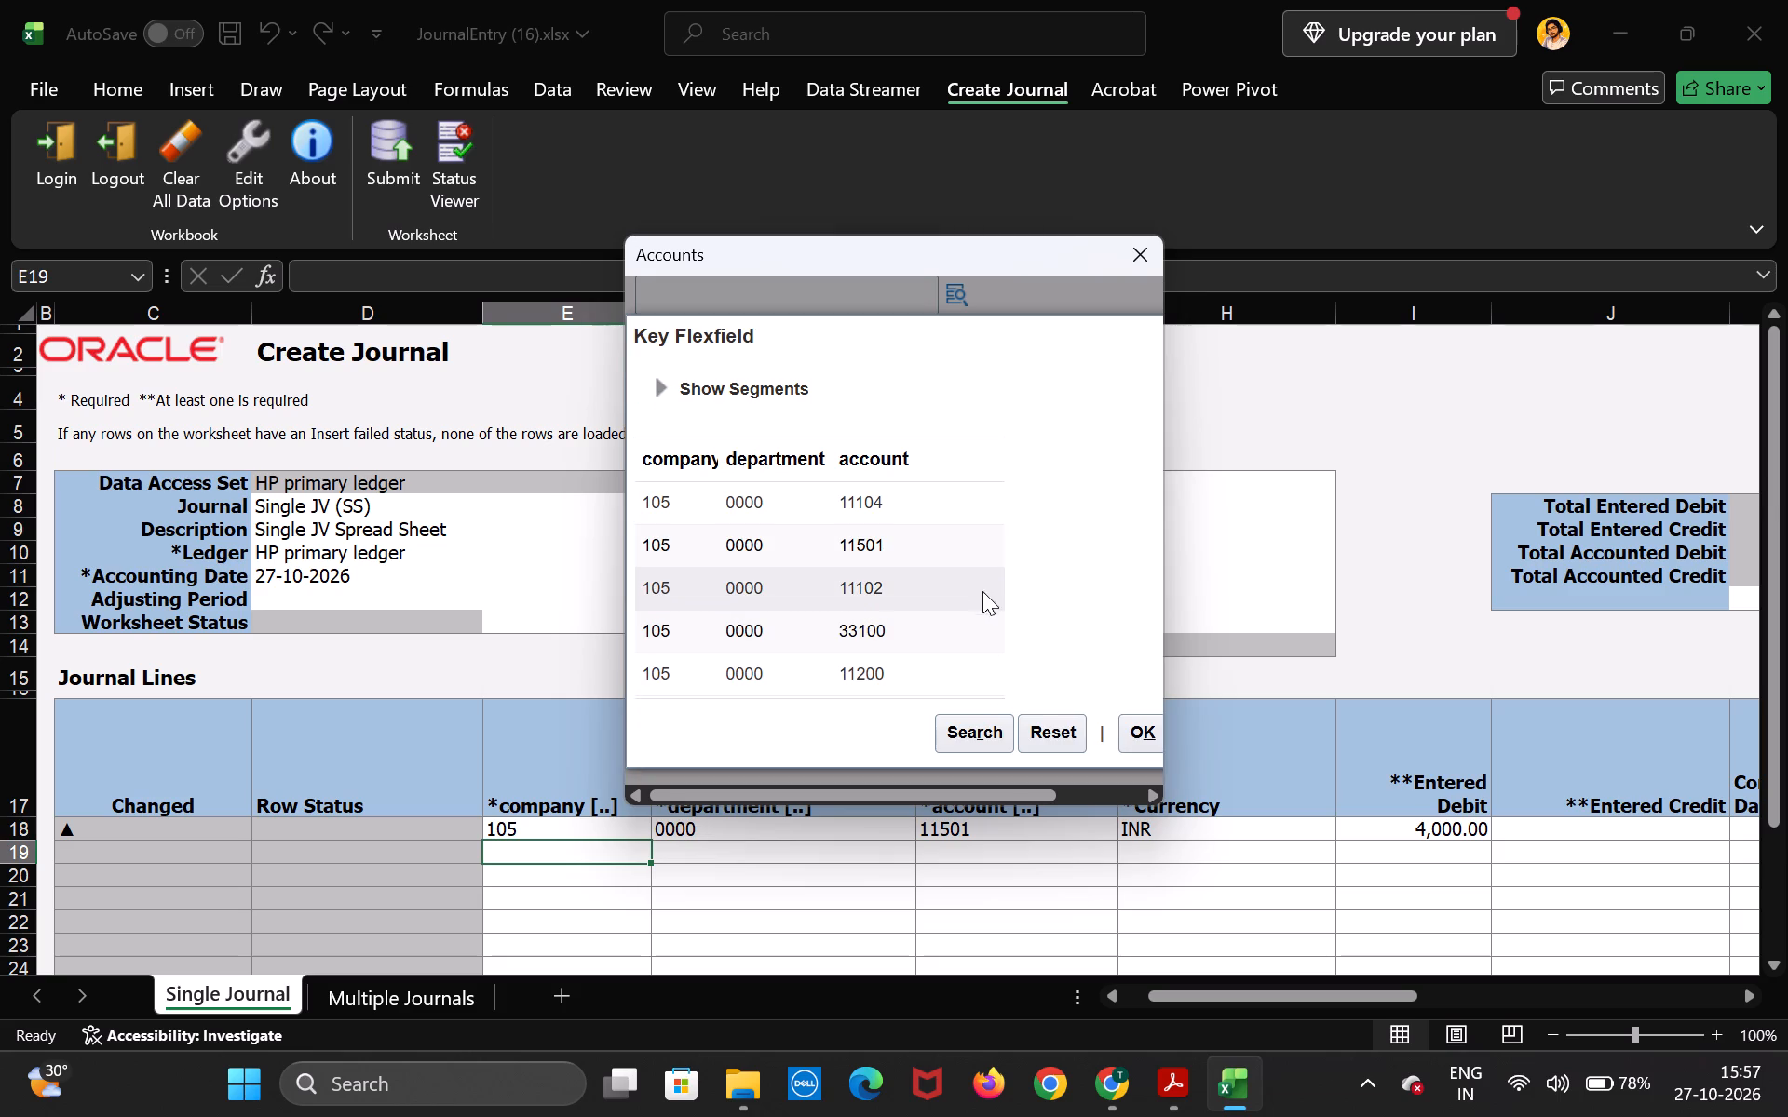
{"action": "left_click", "coordinate": [892, 505]}
{"action": "left_click", "coordinate": [1138, 735]}
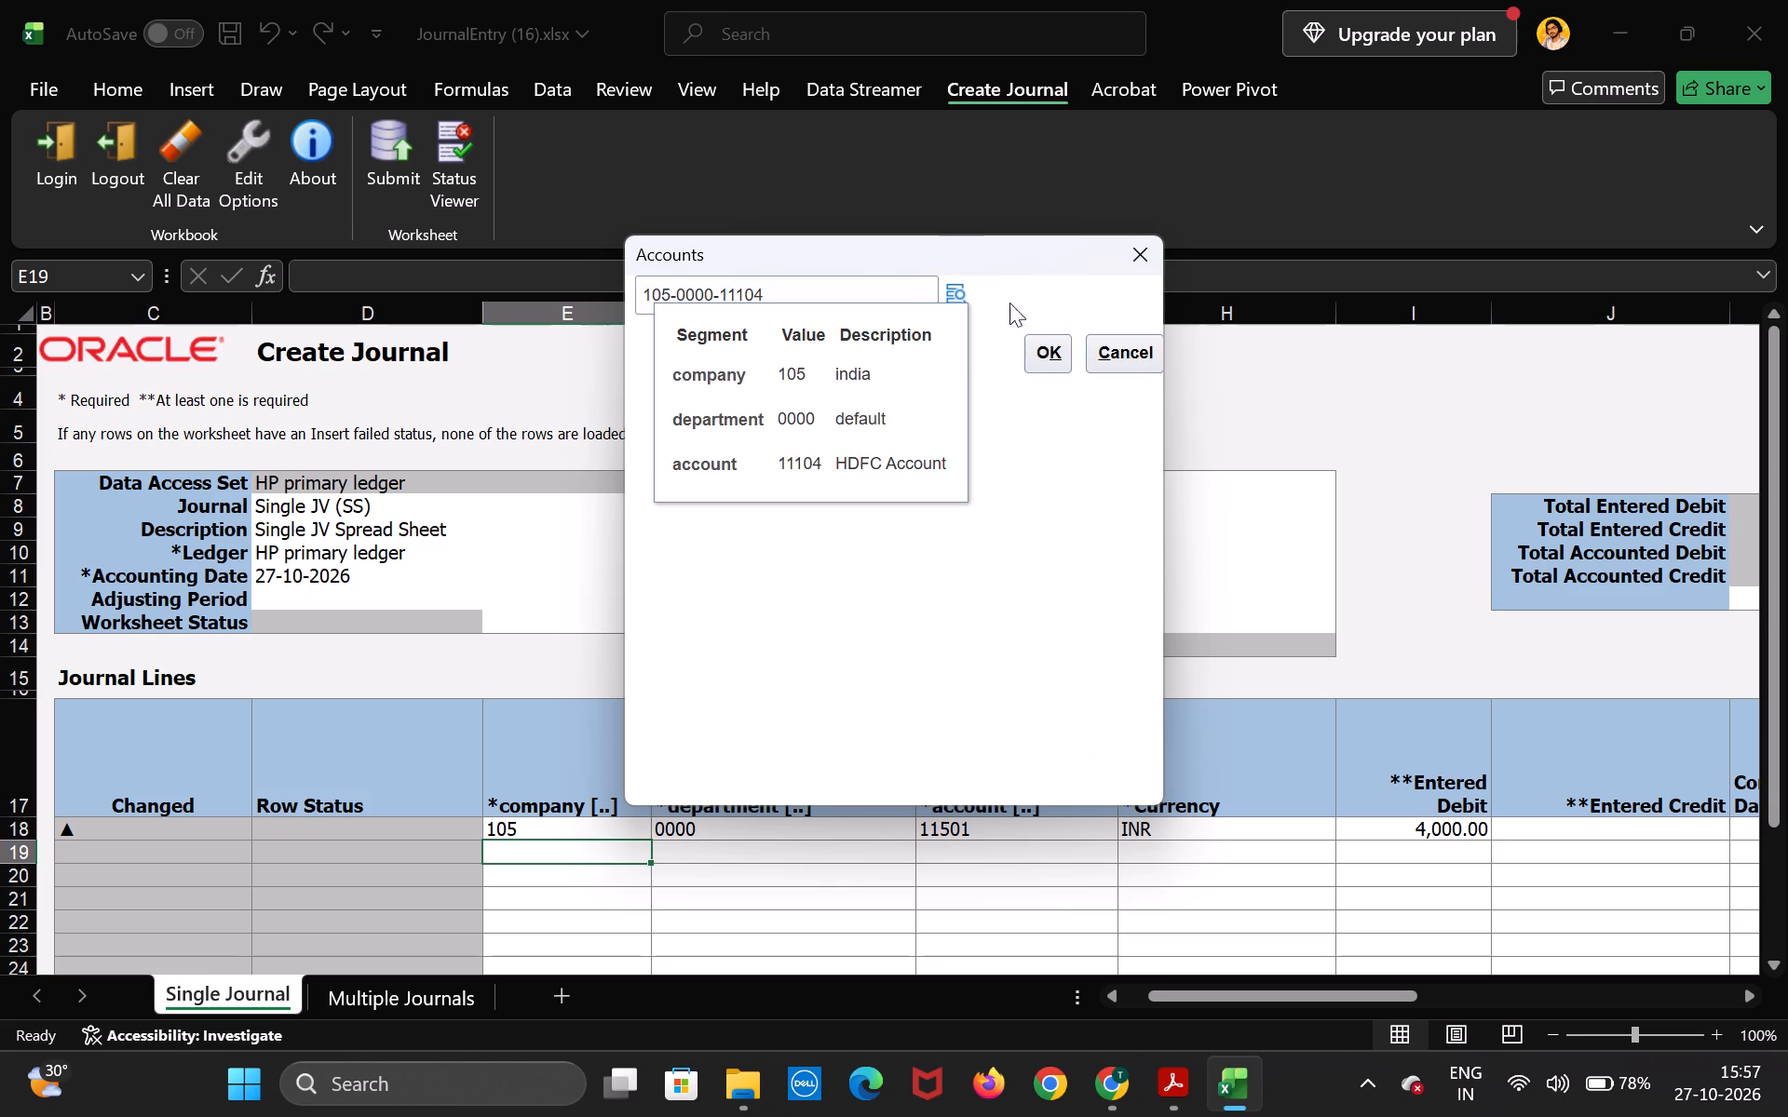
{"action": "left_click", "coordinate": [1028, 367]}
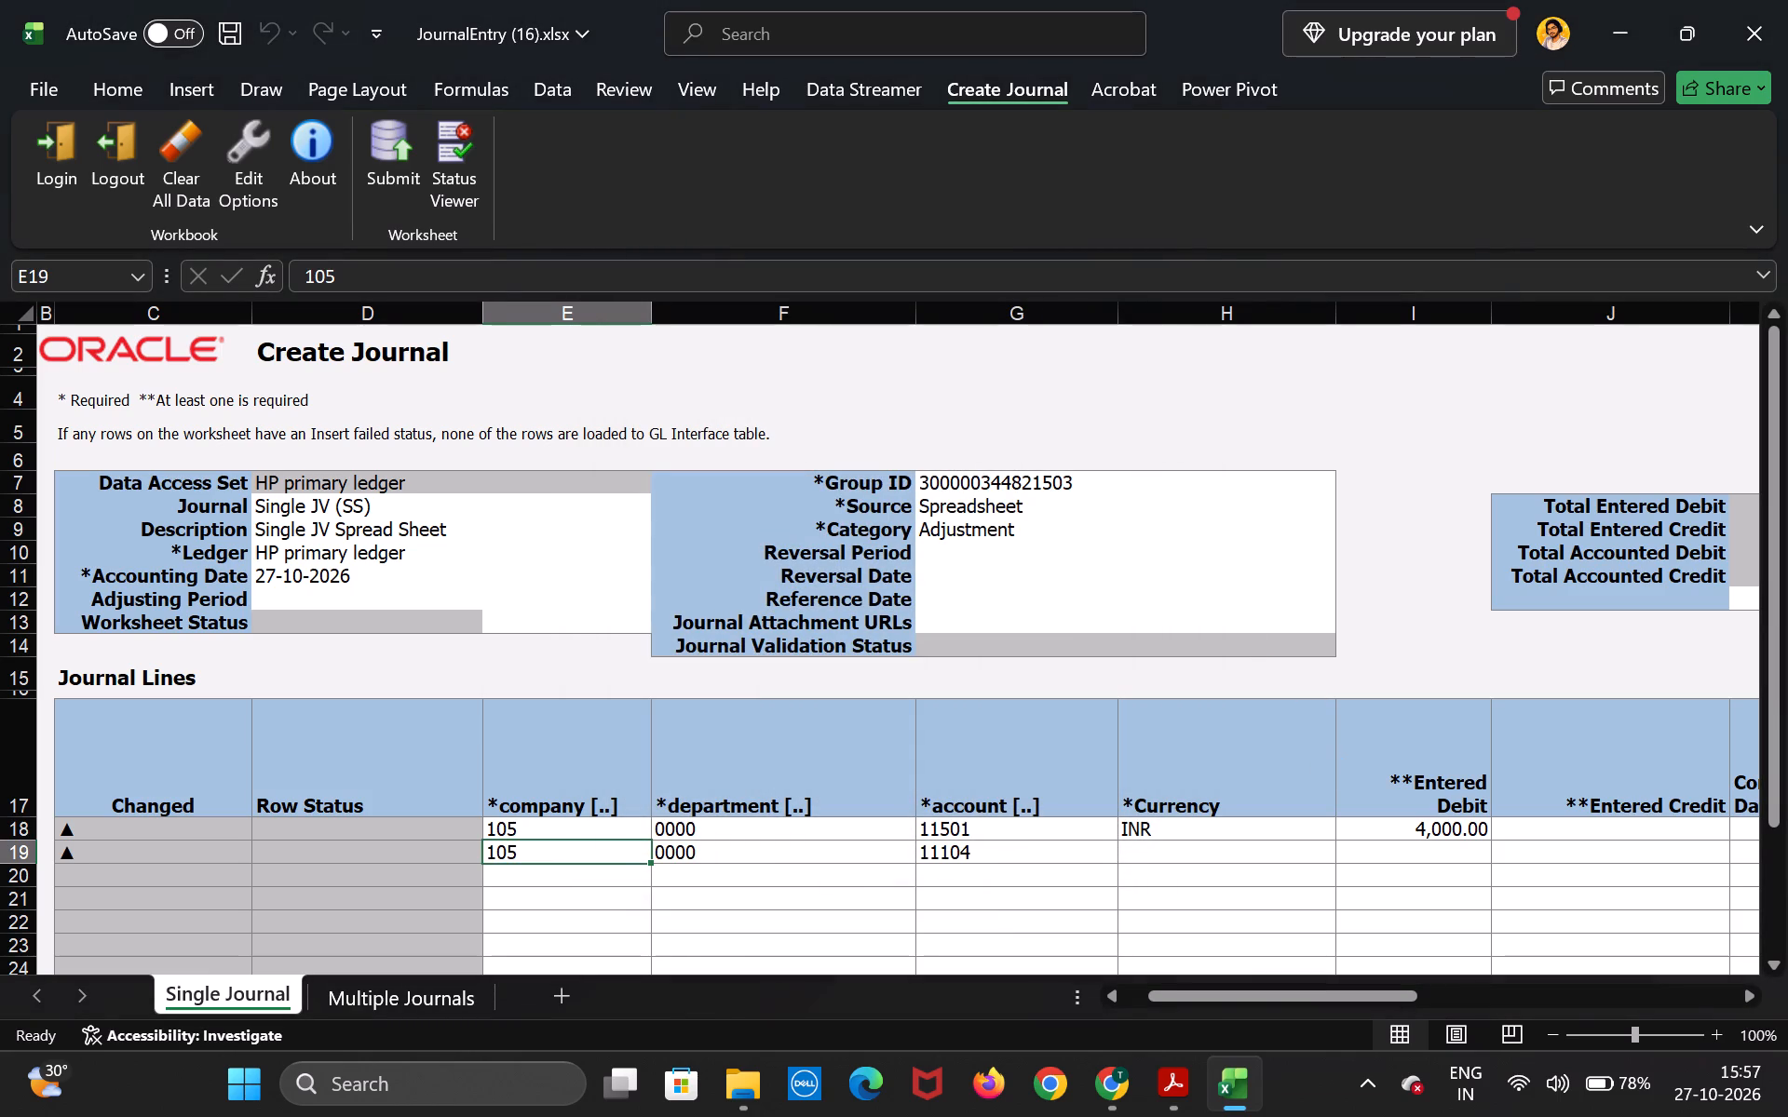
Set the second journal line's Currency to INR and its Entered Credit to 4000.
{"action": "left_click", "coordinate": [1269, 843]}
{"action": "type", "text": "INR"}
{"action": "key", "text": "Right"}
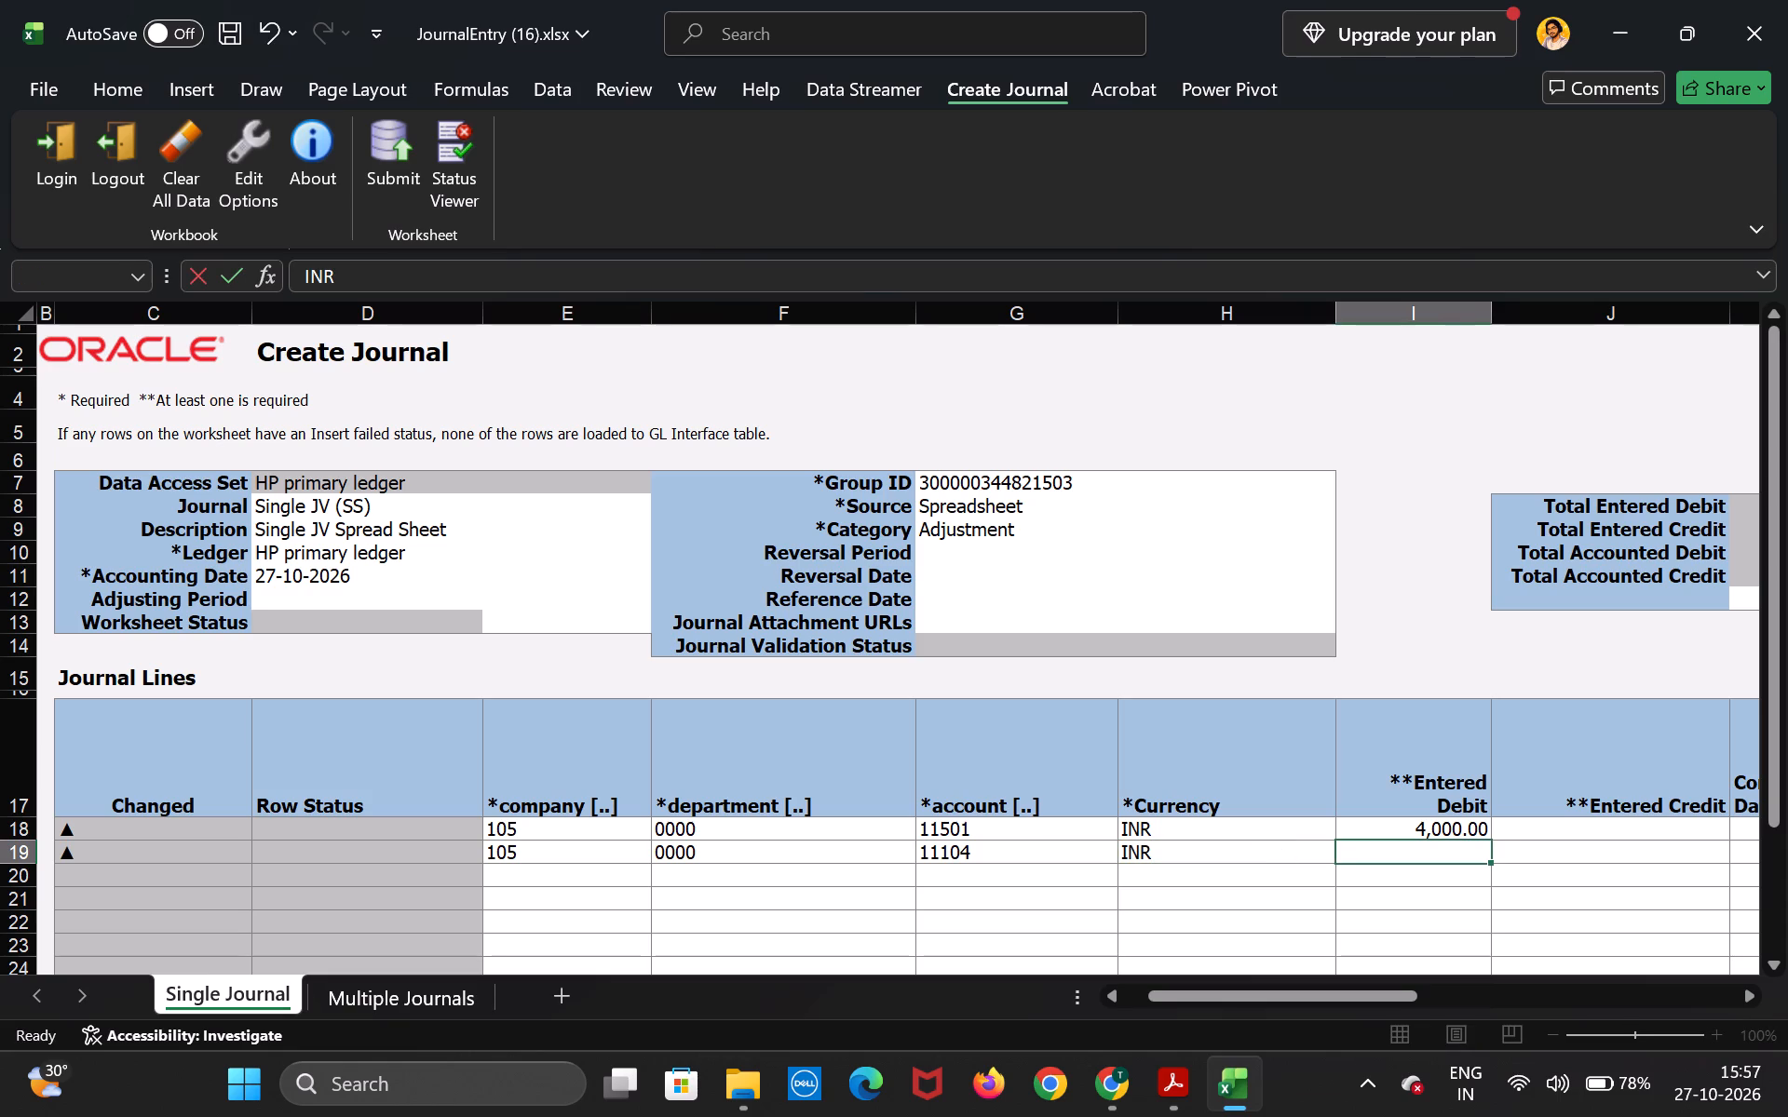
{"action": "key", "text": "Right"}
{"action": "type", "text": "4000"}
{"action": "key", "text": "Return"}
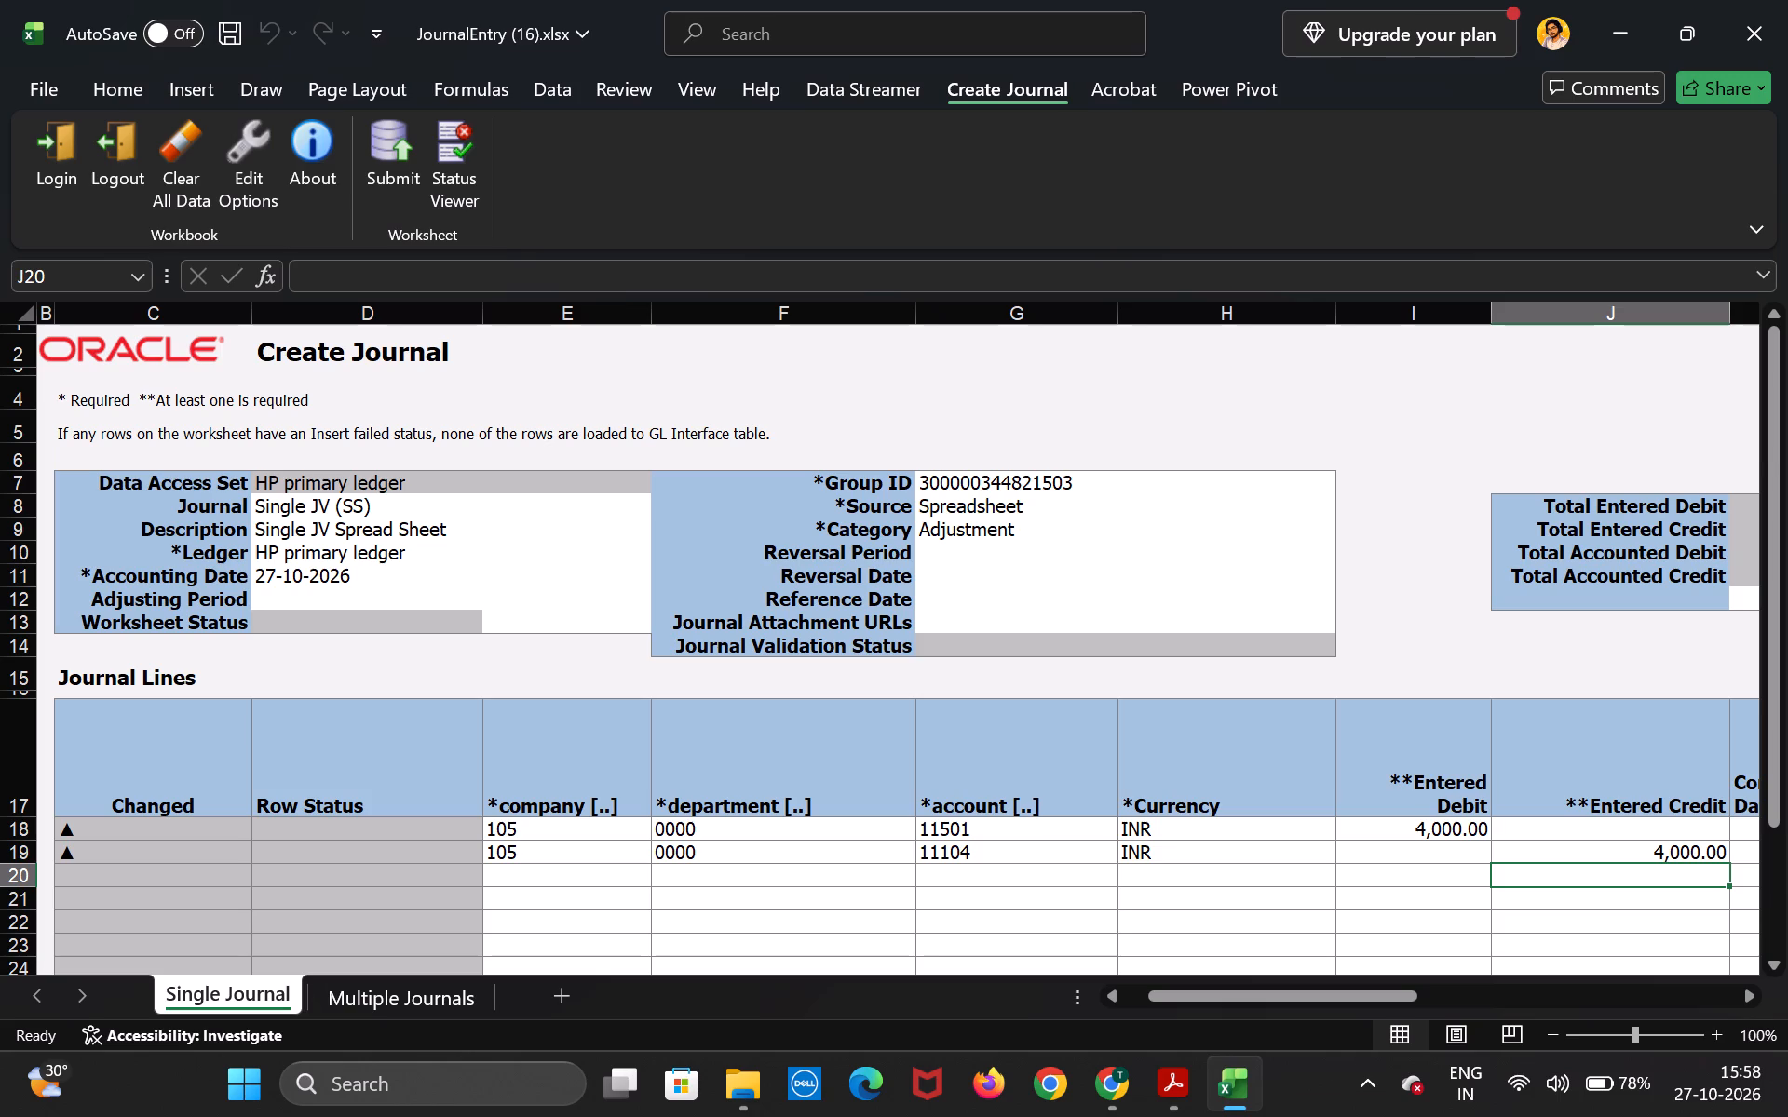
{"action": "left_click", "coordinate": [1620, 850]}
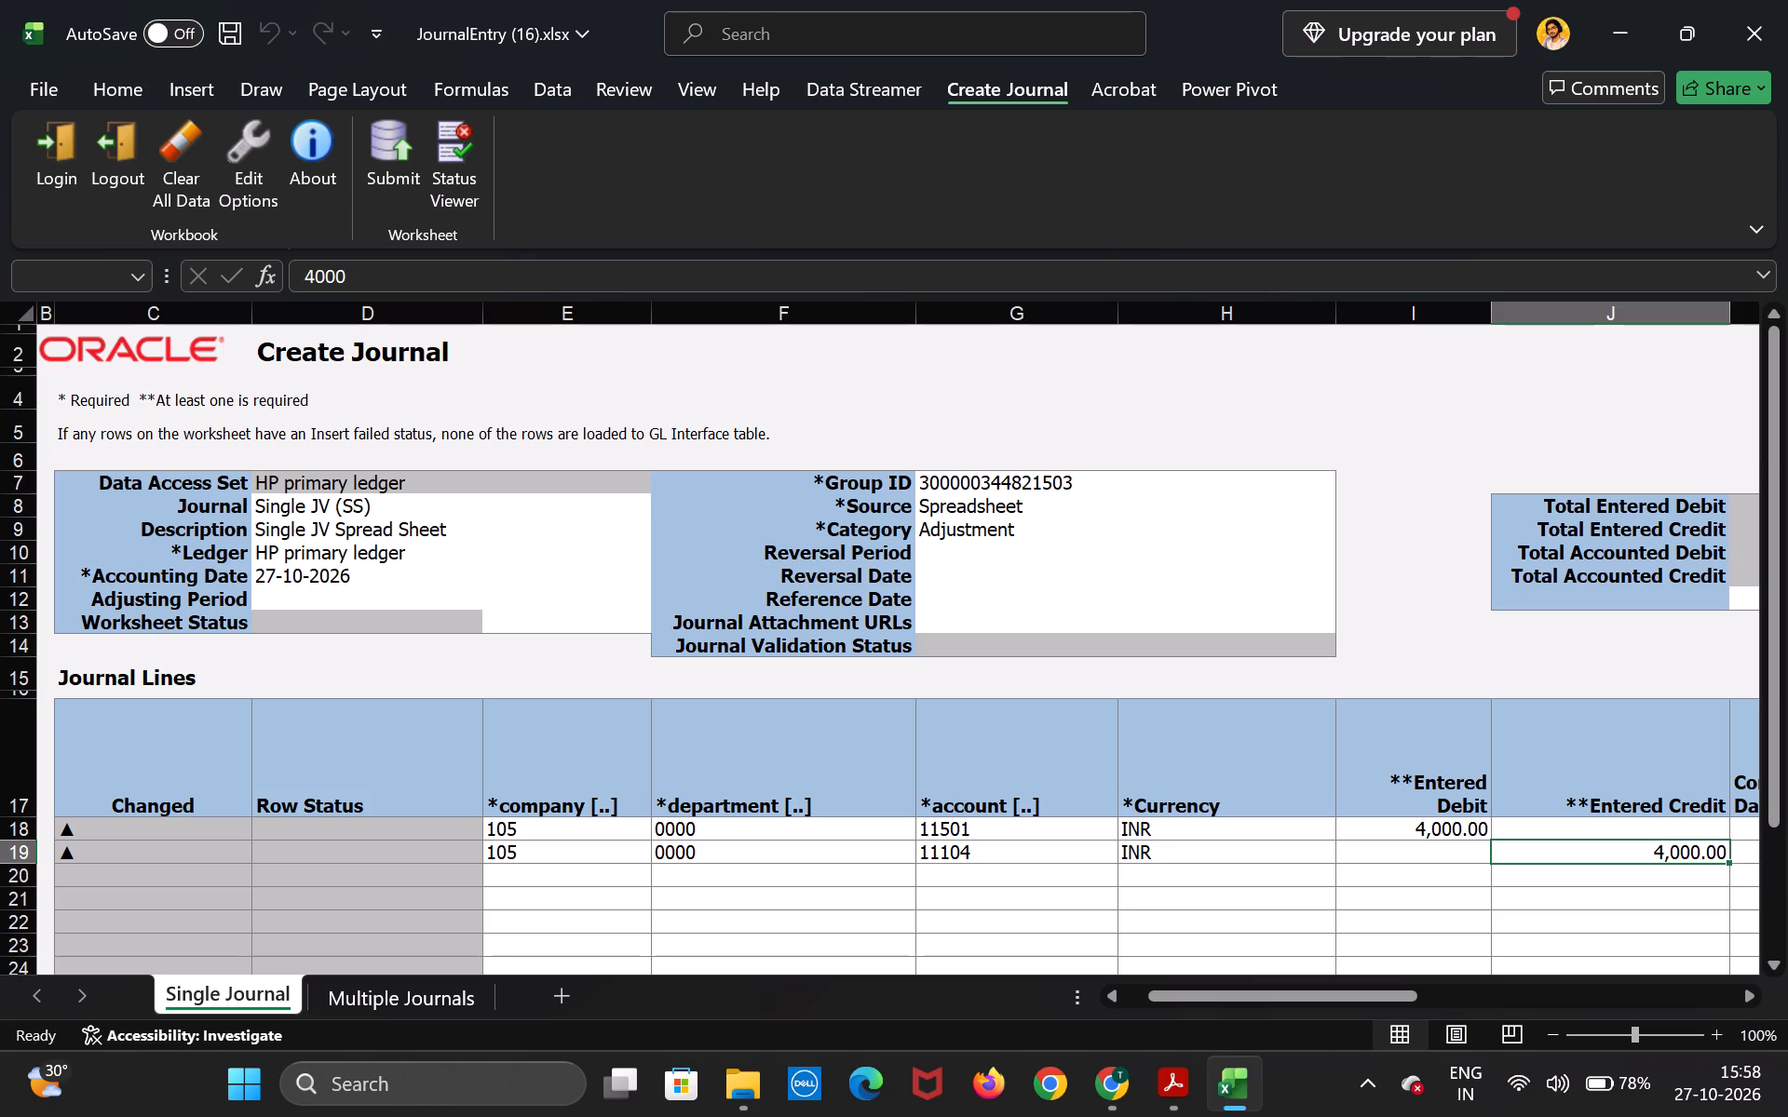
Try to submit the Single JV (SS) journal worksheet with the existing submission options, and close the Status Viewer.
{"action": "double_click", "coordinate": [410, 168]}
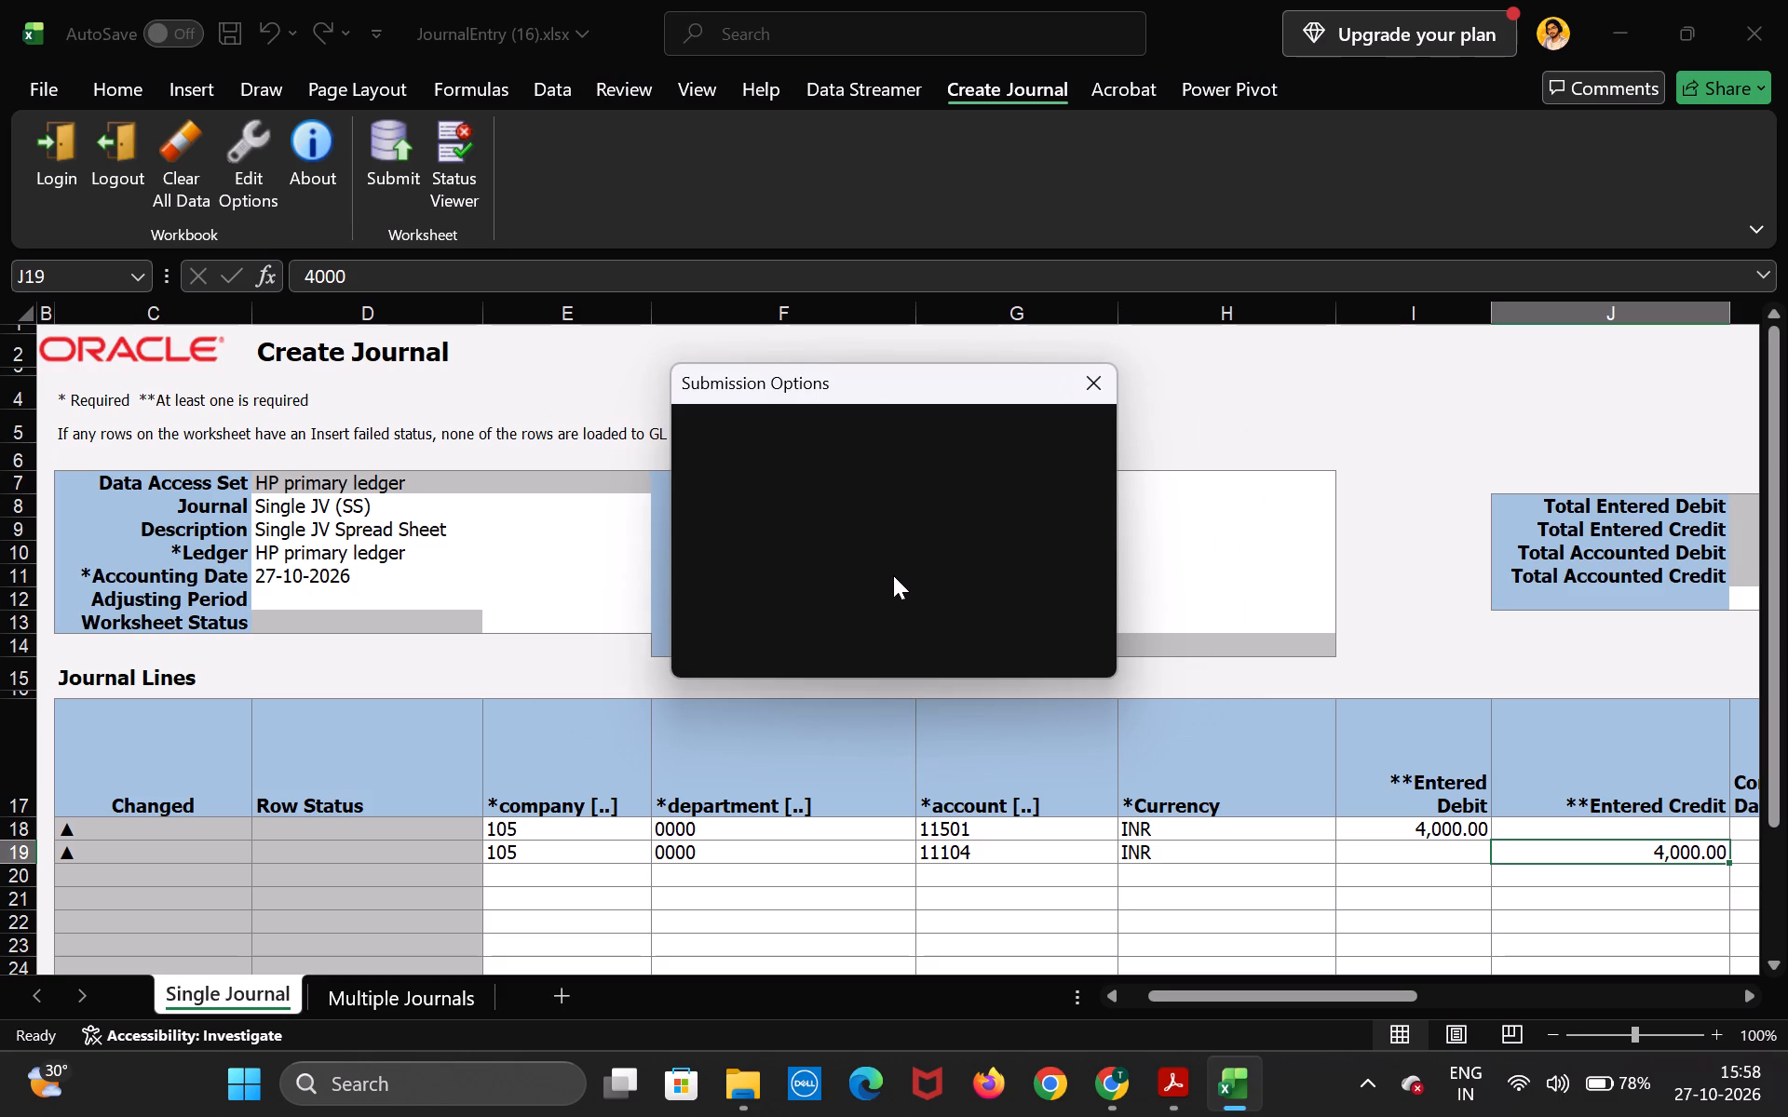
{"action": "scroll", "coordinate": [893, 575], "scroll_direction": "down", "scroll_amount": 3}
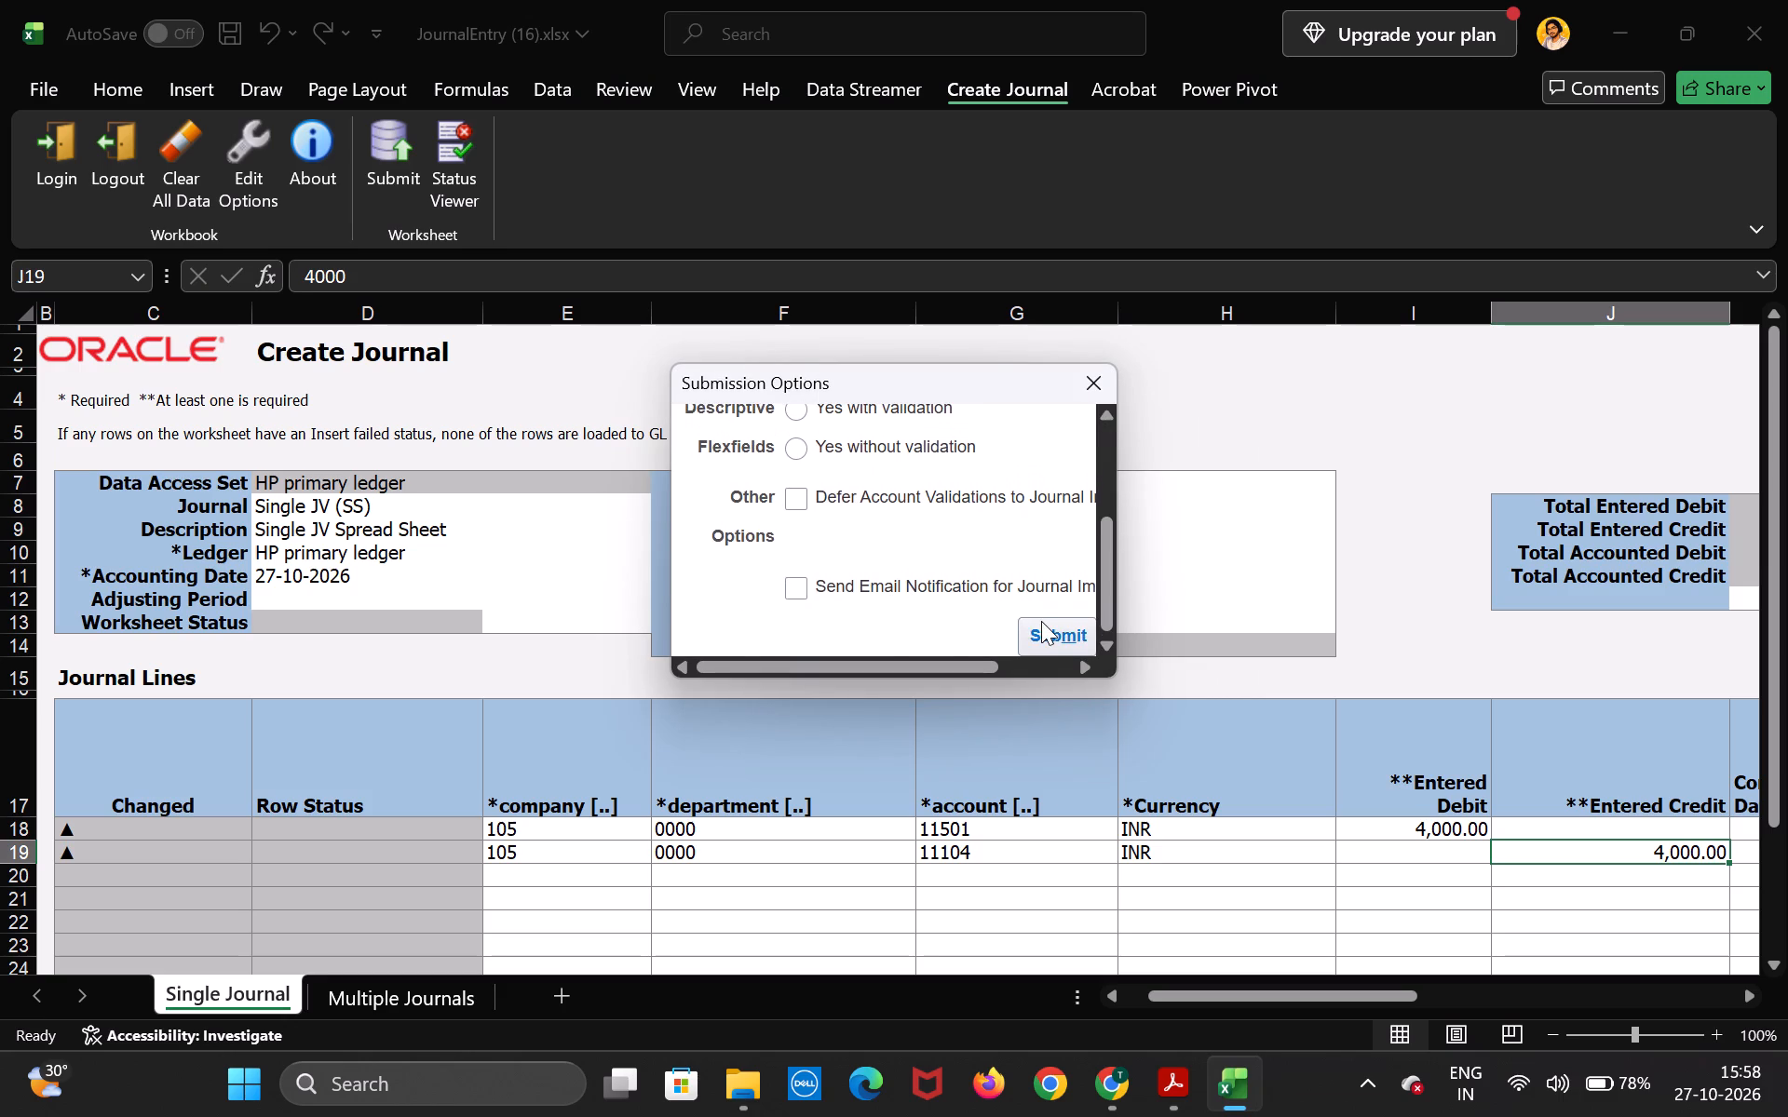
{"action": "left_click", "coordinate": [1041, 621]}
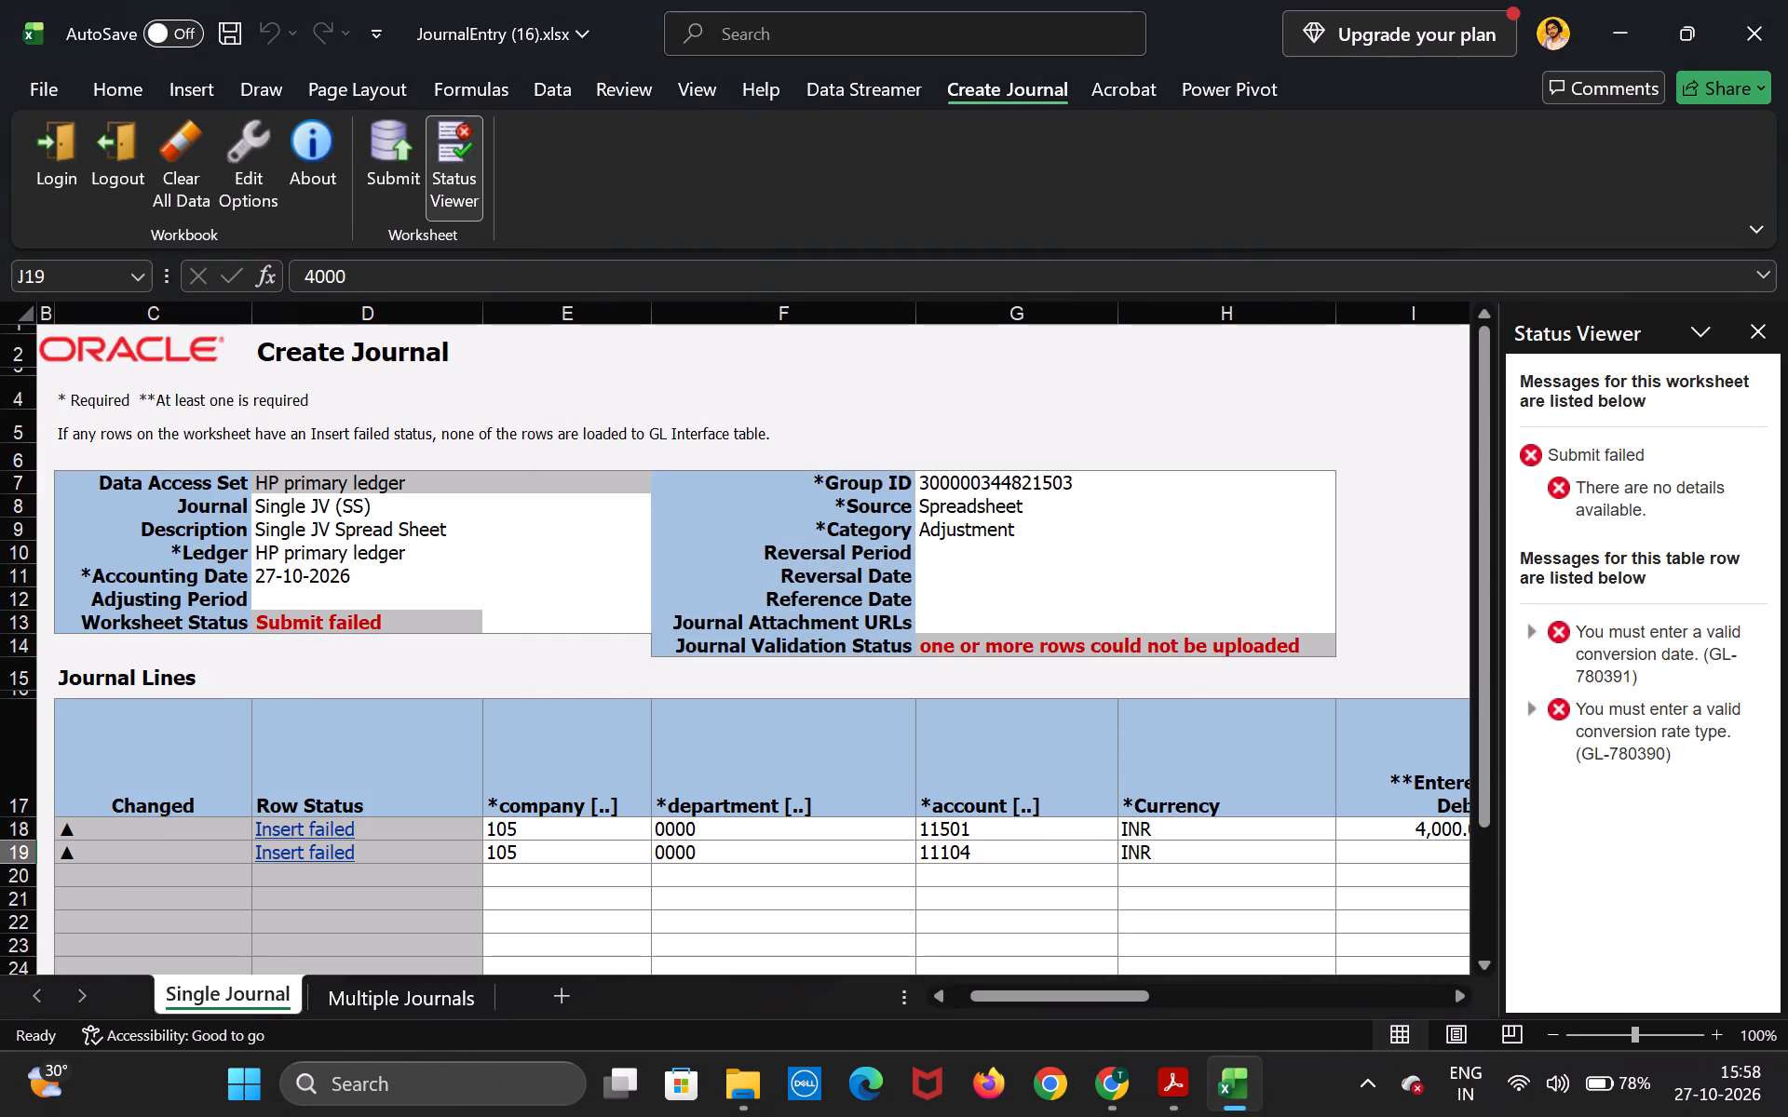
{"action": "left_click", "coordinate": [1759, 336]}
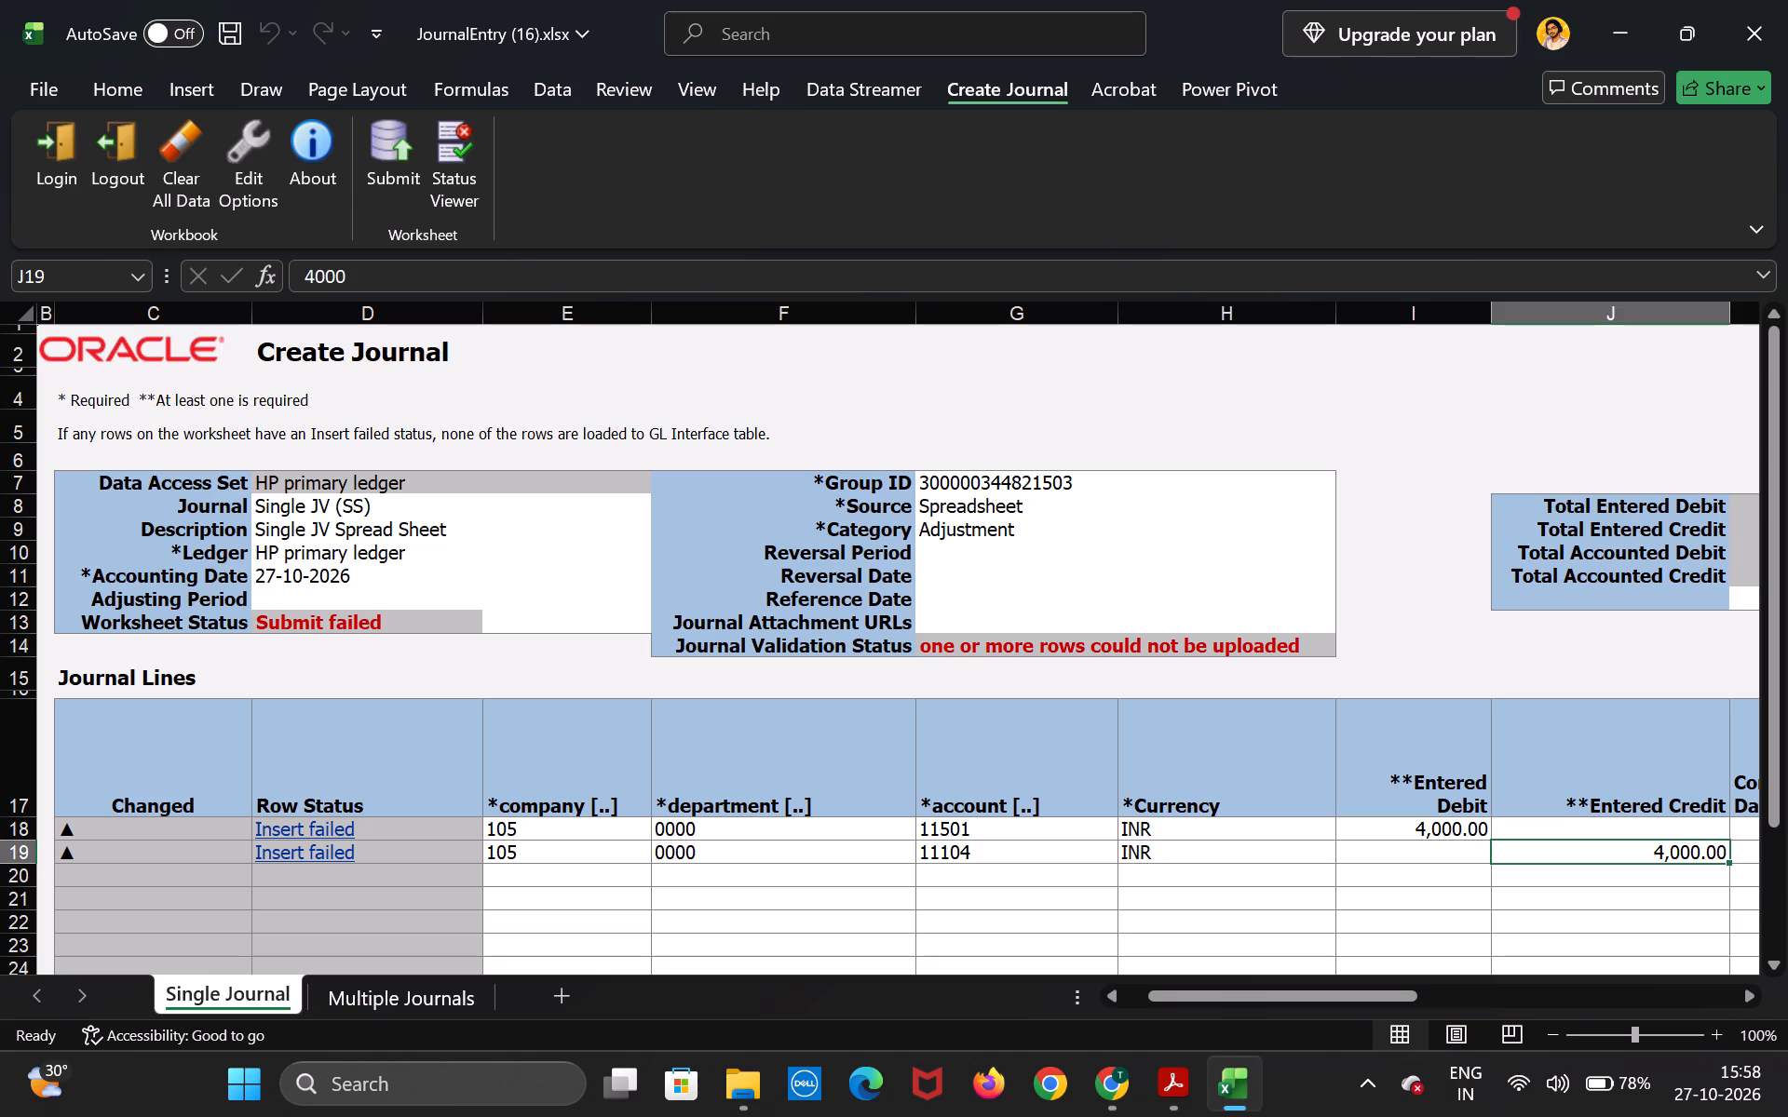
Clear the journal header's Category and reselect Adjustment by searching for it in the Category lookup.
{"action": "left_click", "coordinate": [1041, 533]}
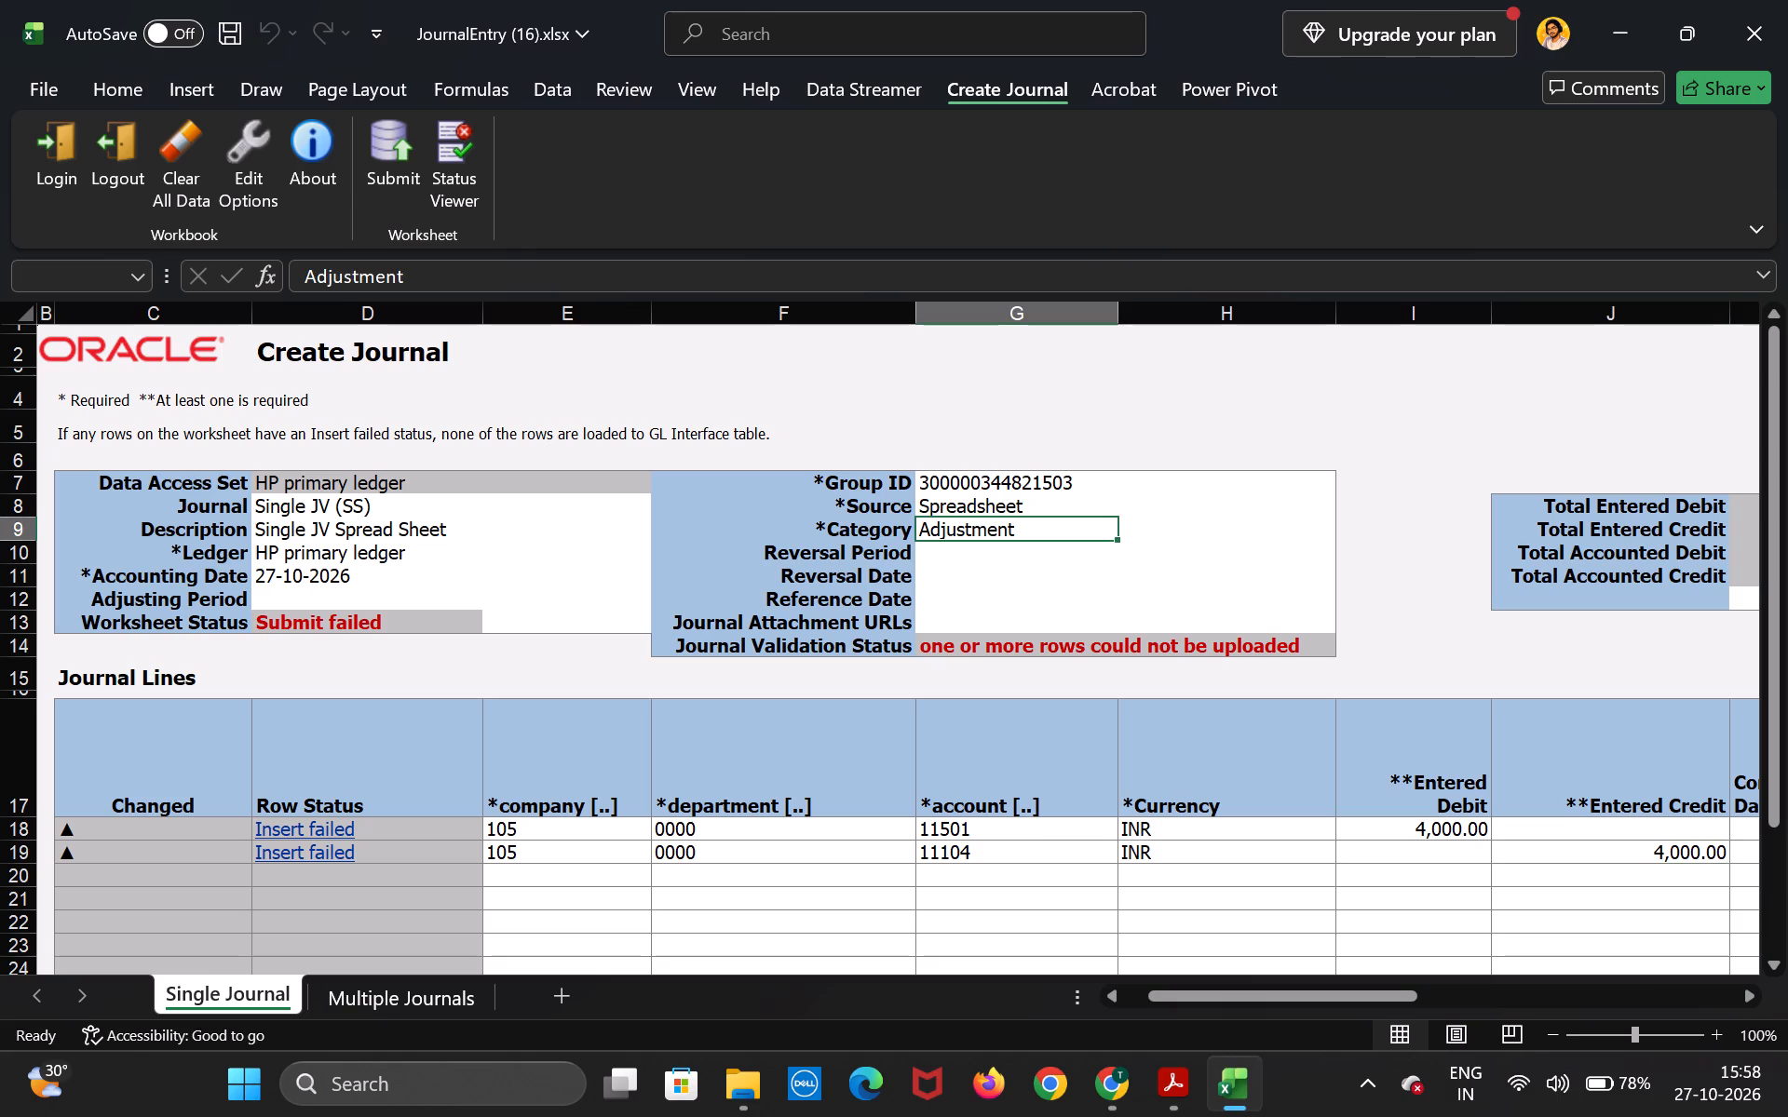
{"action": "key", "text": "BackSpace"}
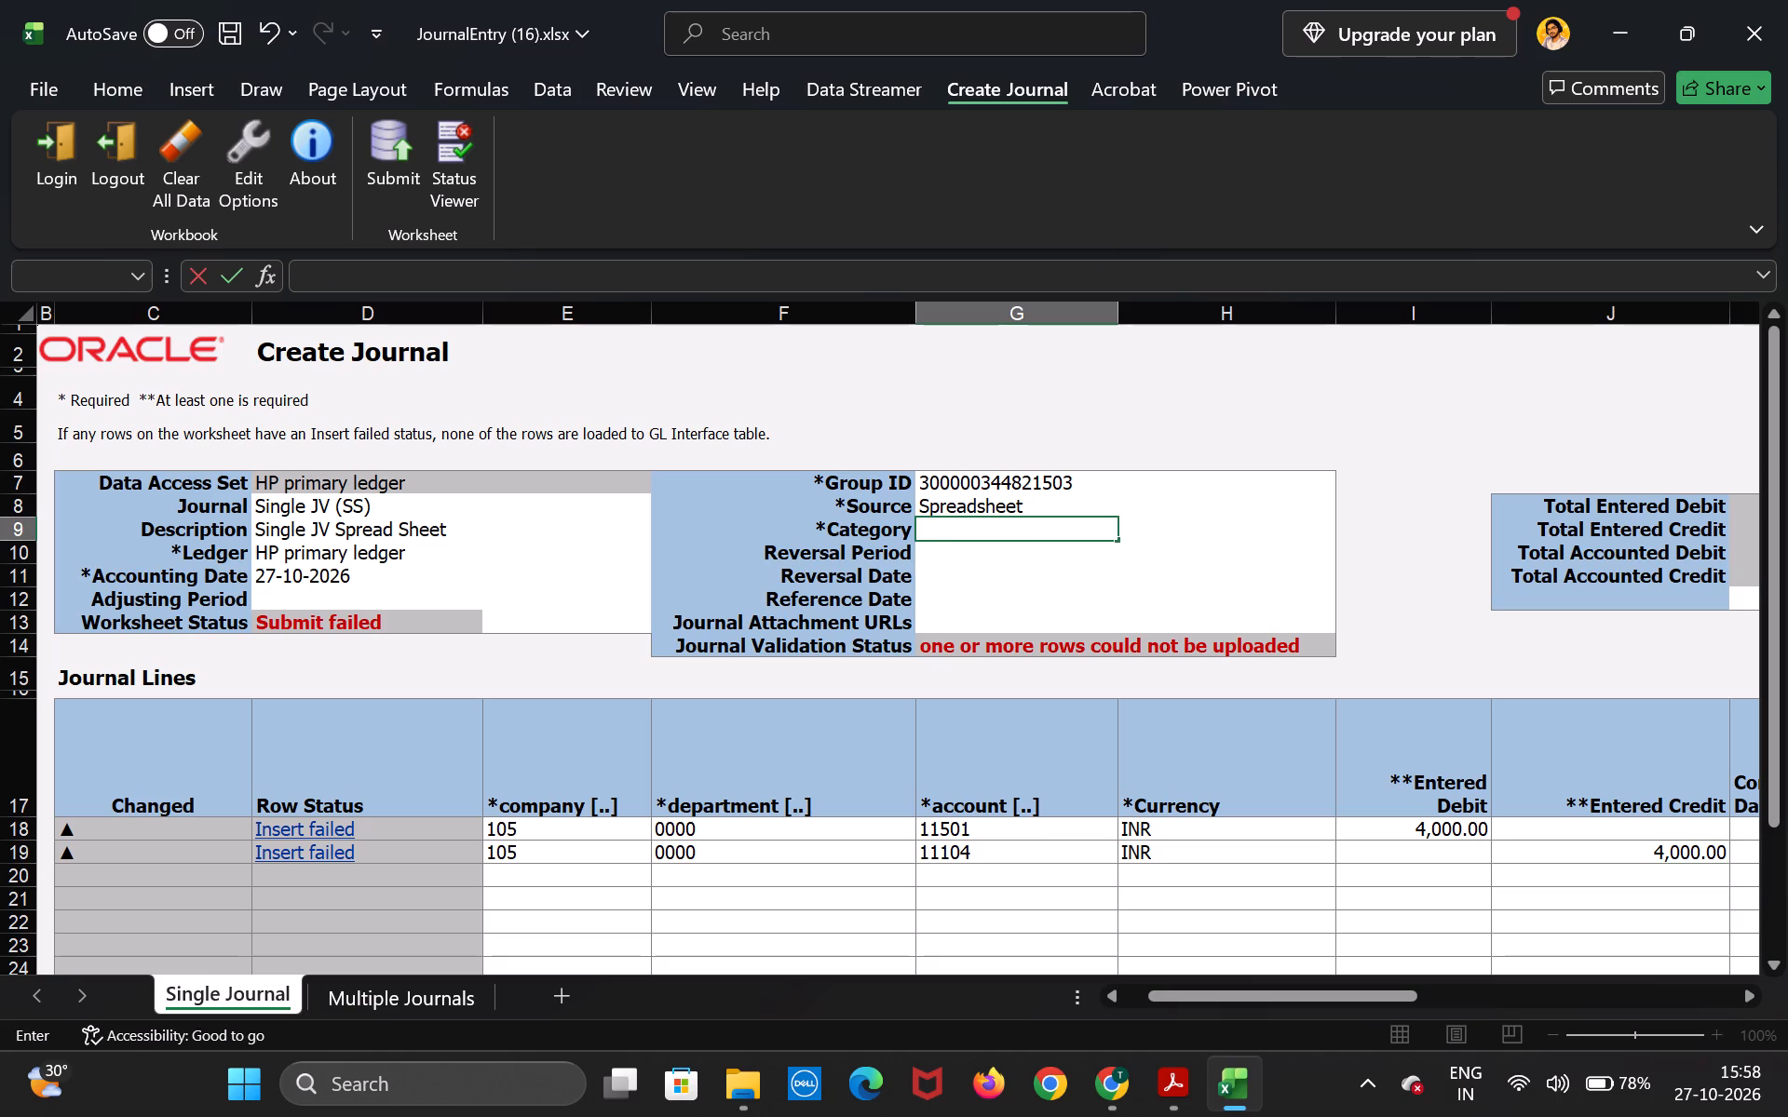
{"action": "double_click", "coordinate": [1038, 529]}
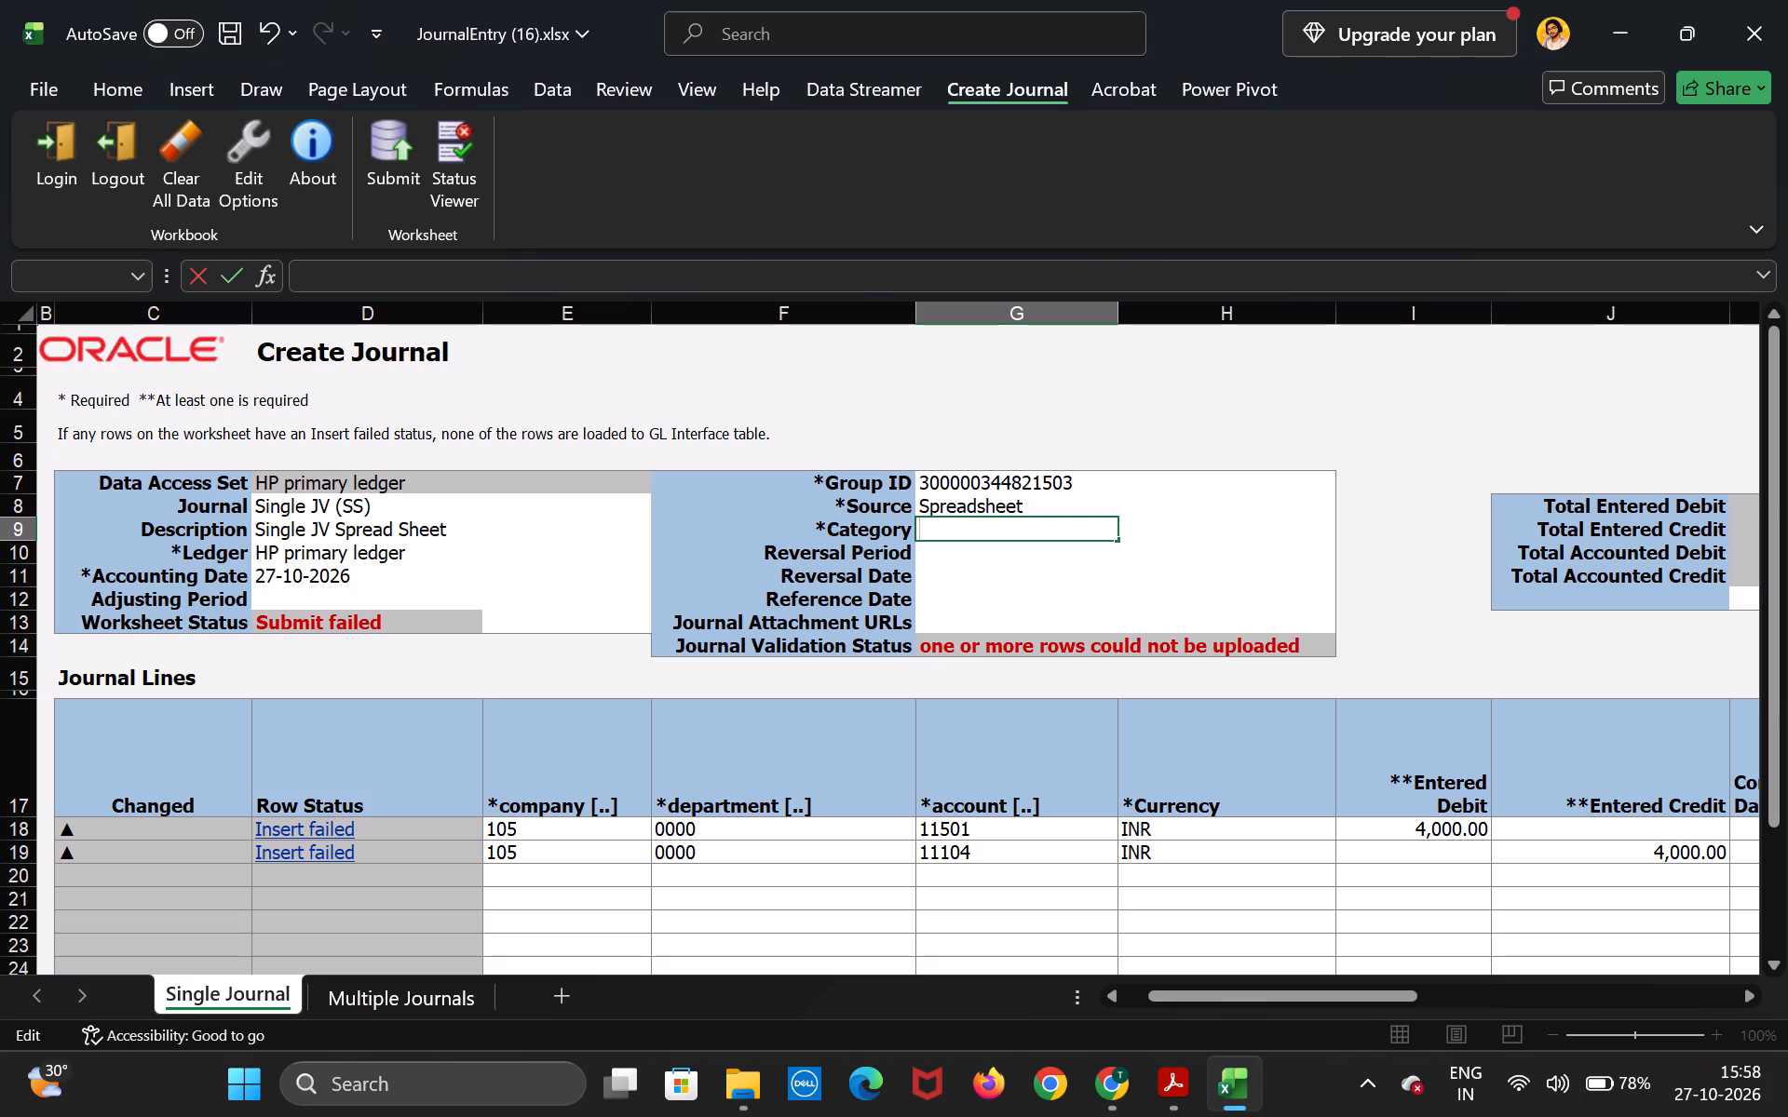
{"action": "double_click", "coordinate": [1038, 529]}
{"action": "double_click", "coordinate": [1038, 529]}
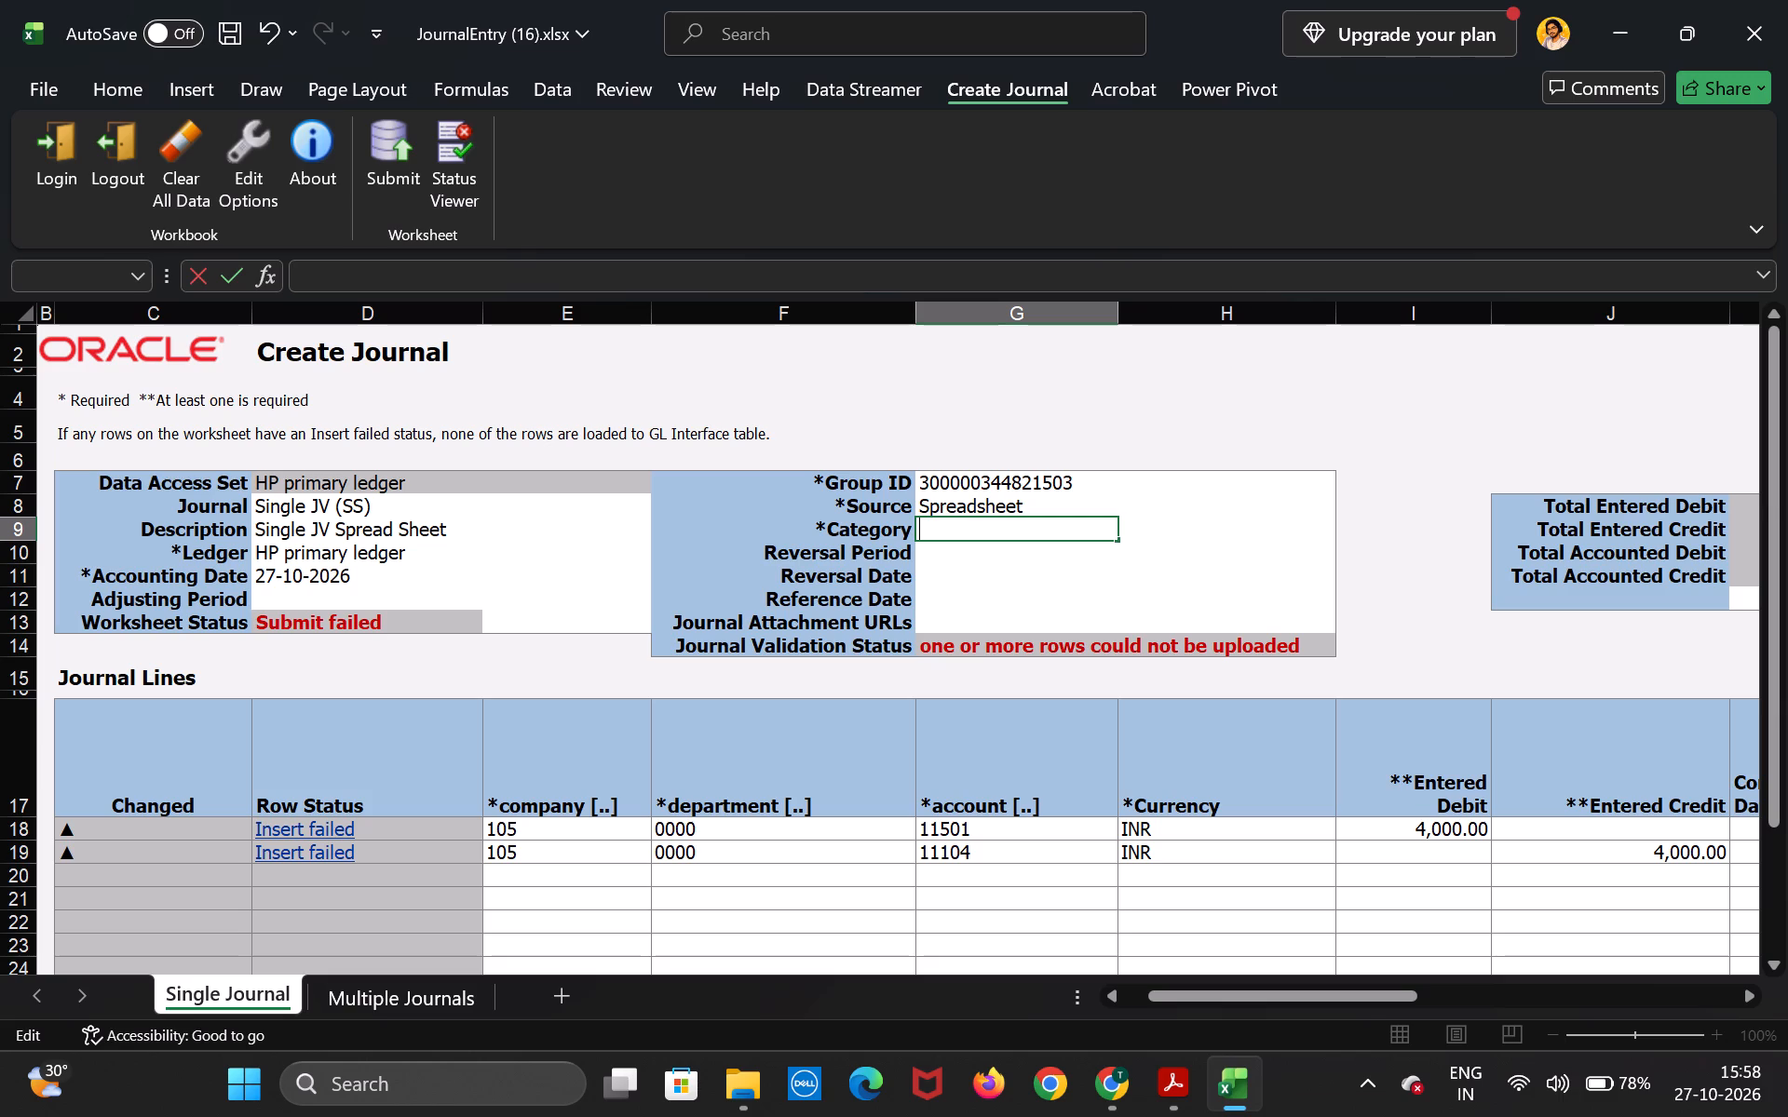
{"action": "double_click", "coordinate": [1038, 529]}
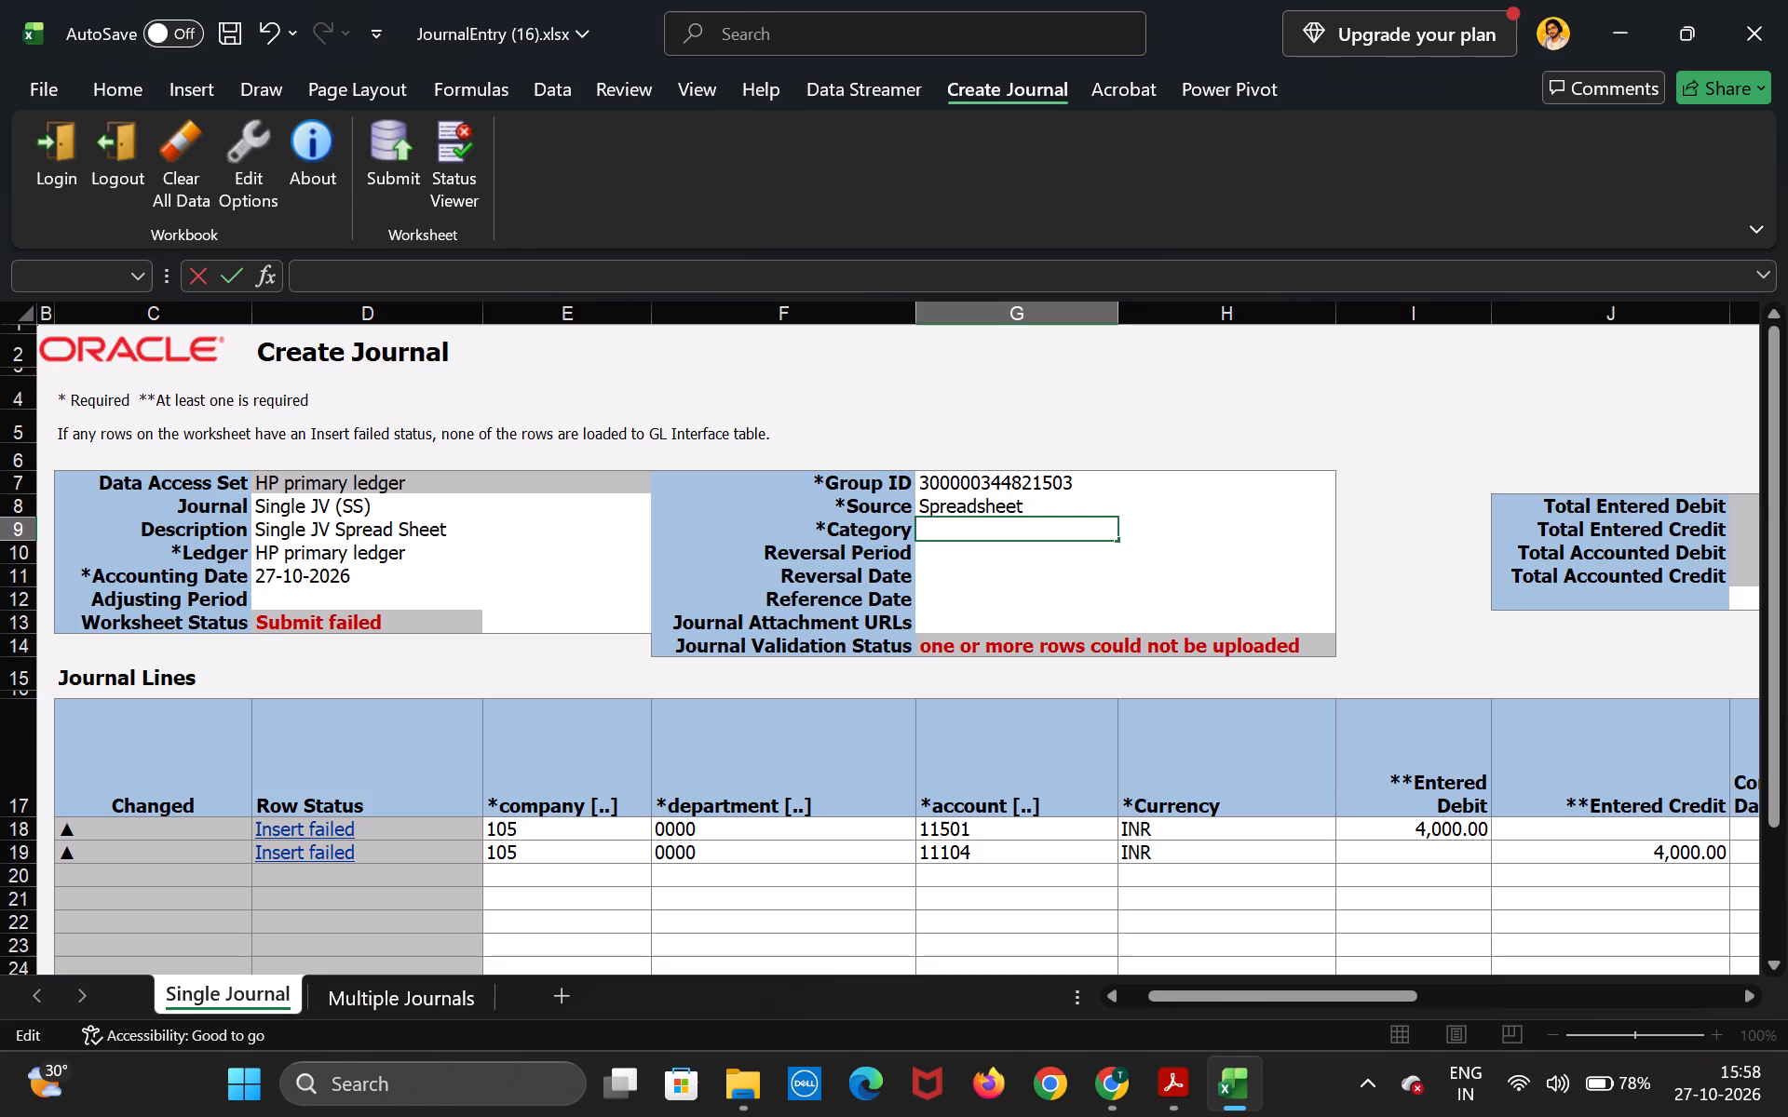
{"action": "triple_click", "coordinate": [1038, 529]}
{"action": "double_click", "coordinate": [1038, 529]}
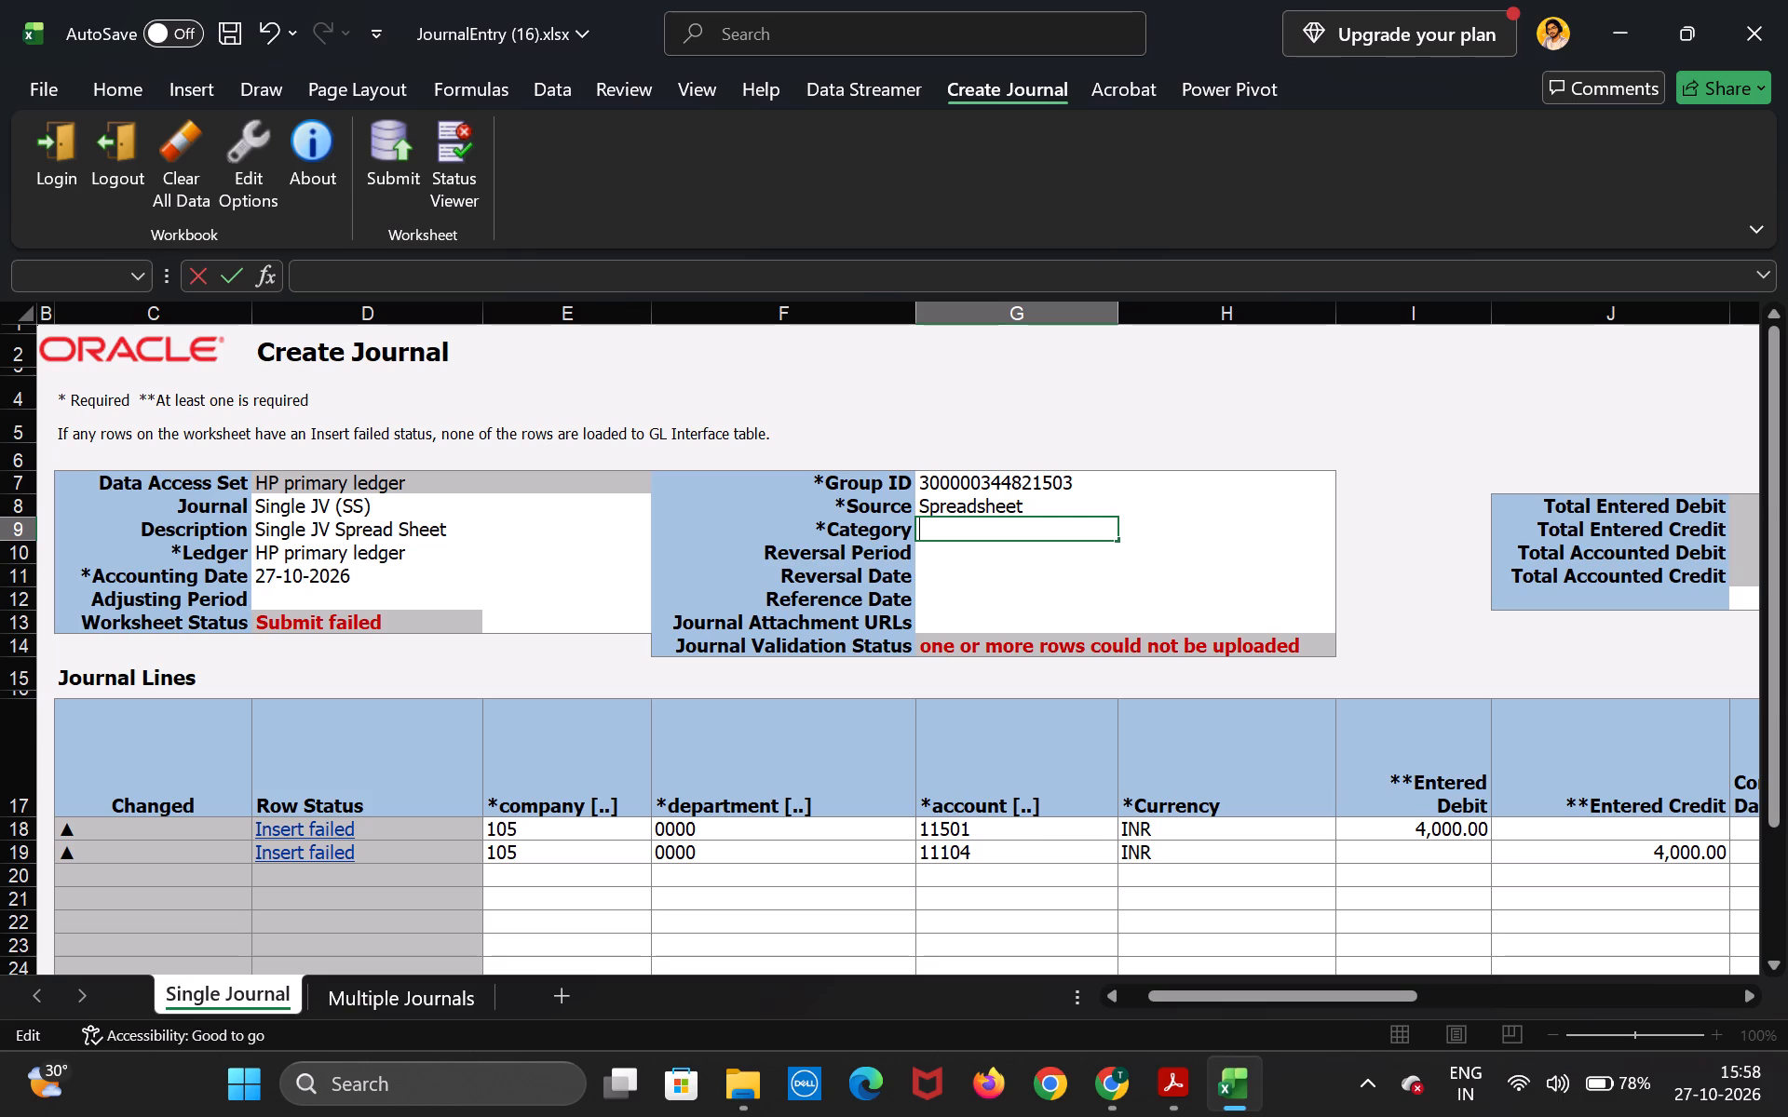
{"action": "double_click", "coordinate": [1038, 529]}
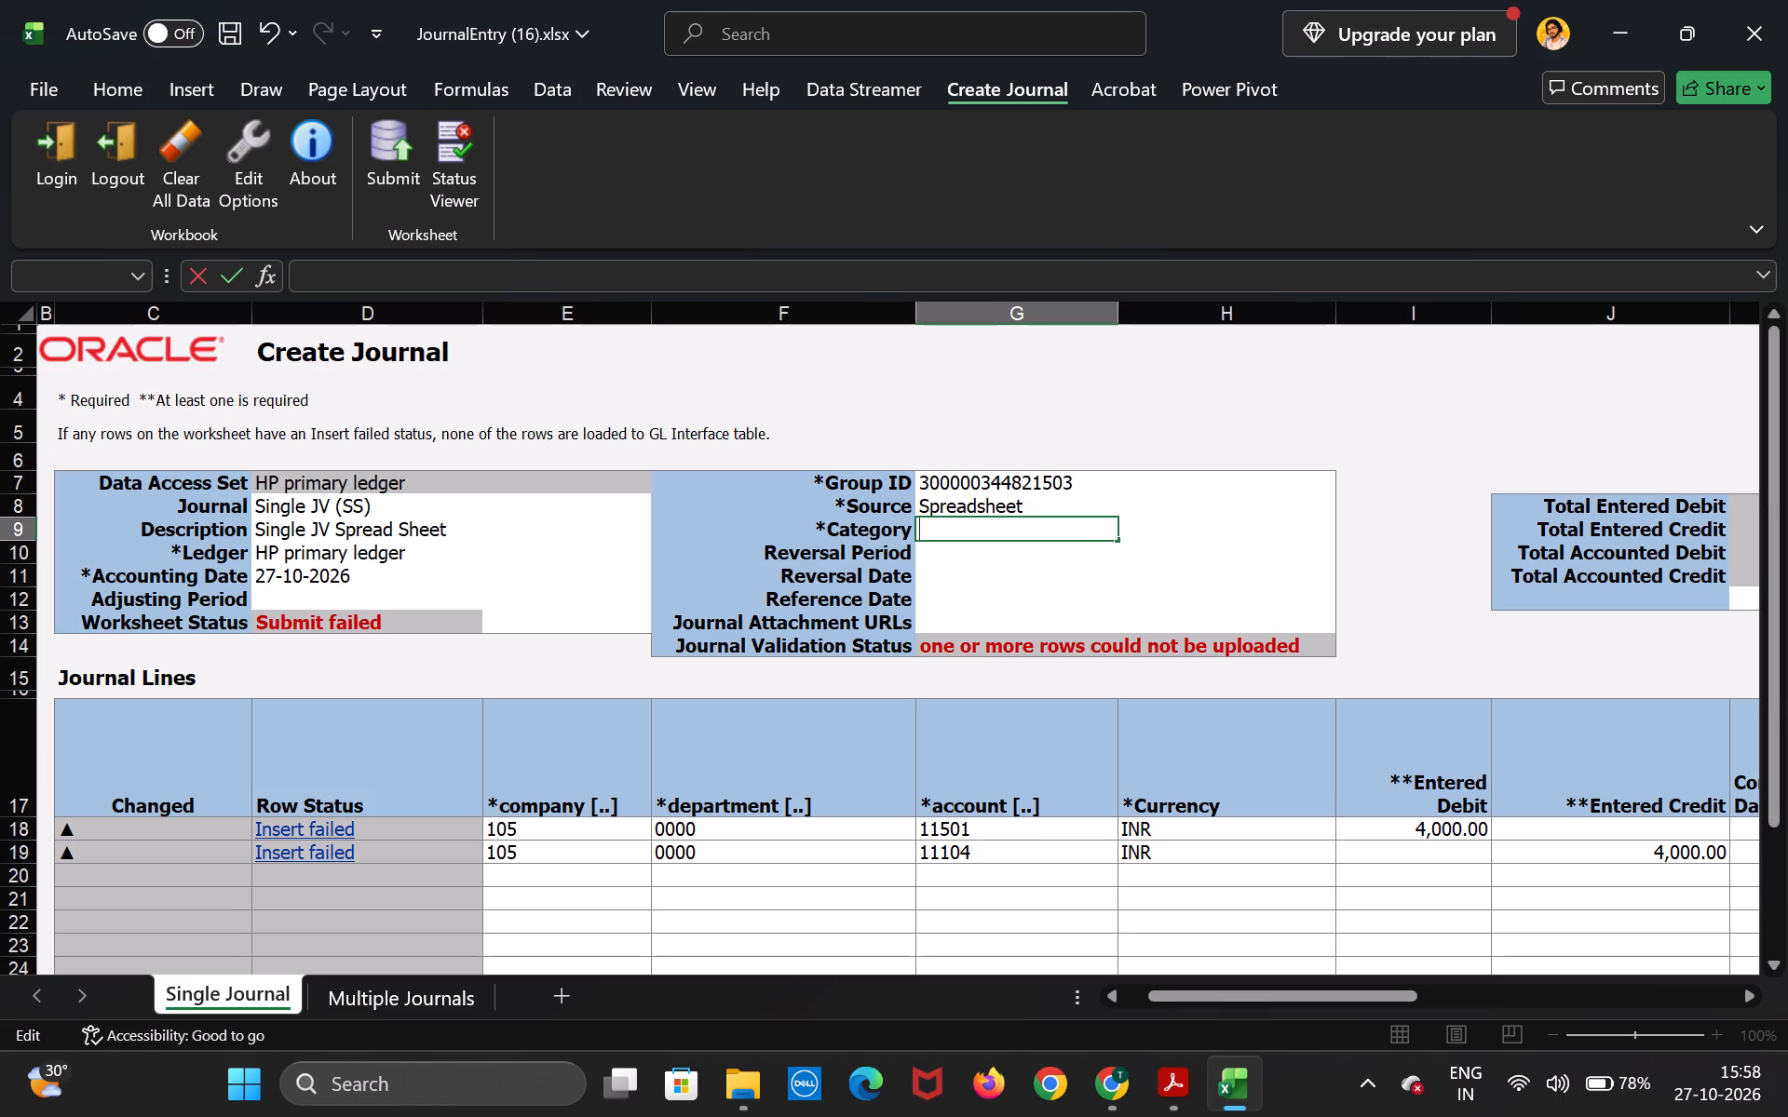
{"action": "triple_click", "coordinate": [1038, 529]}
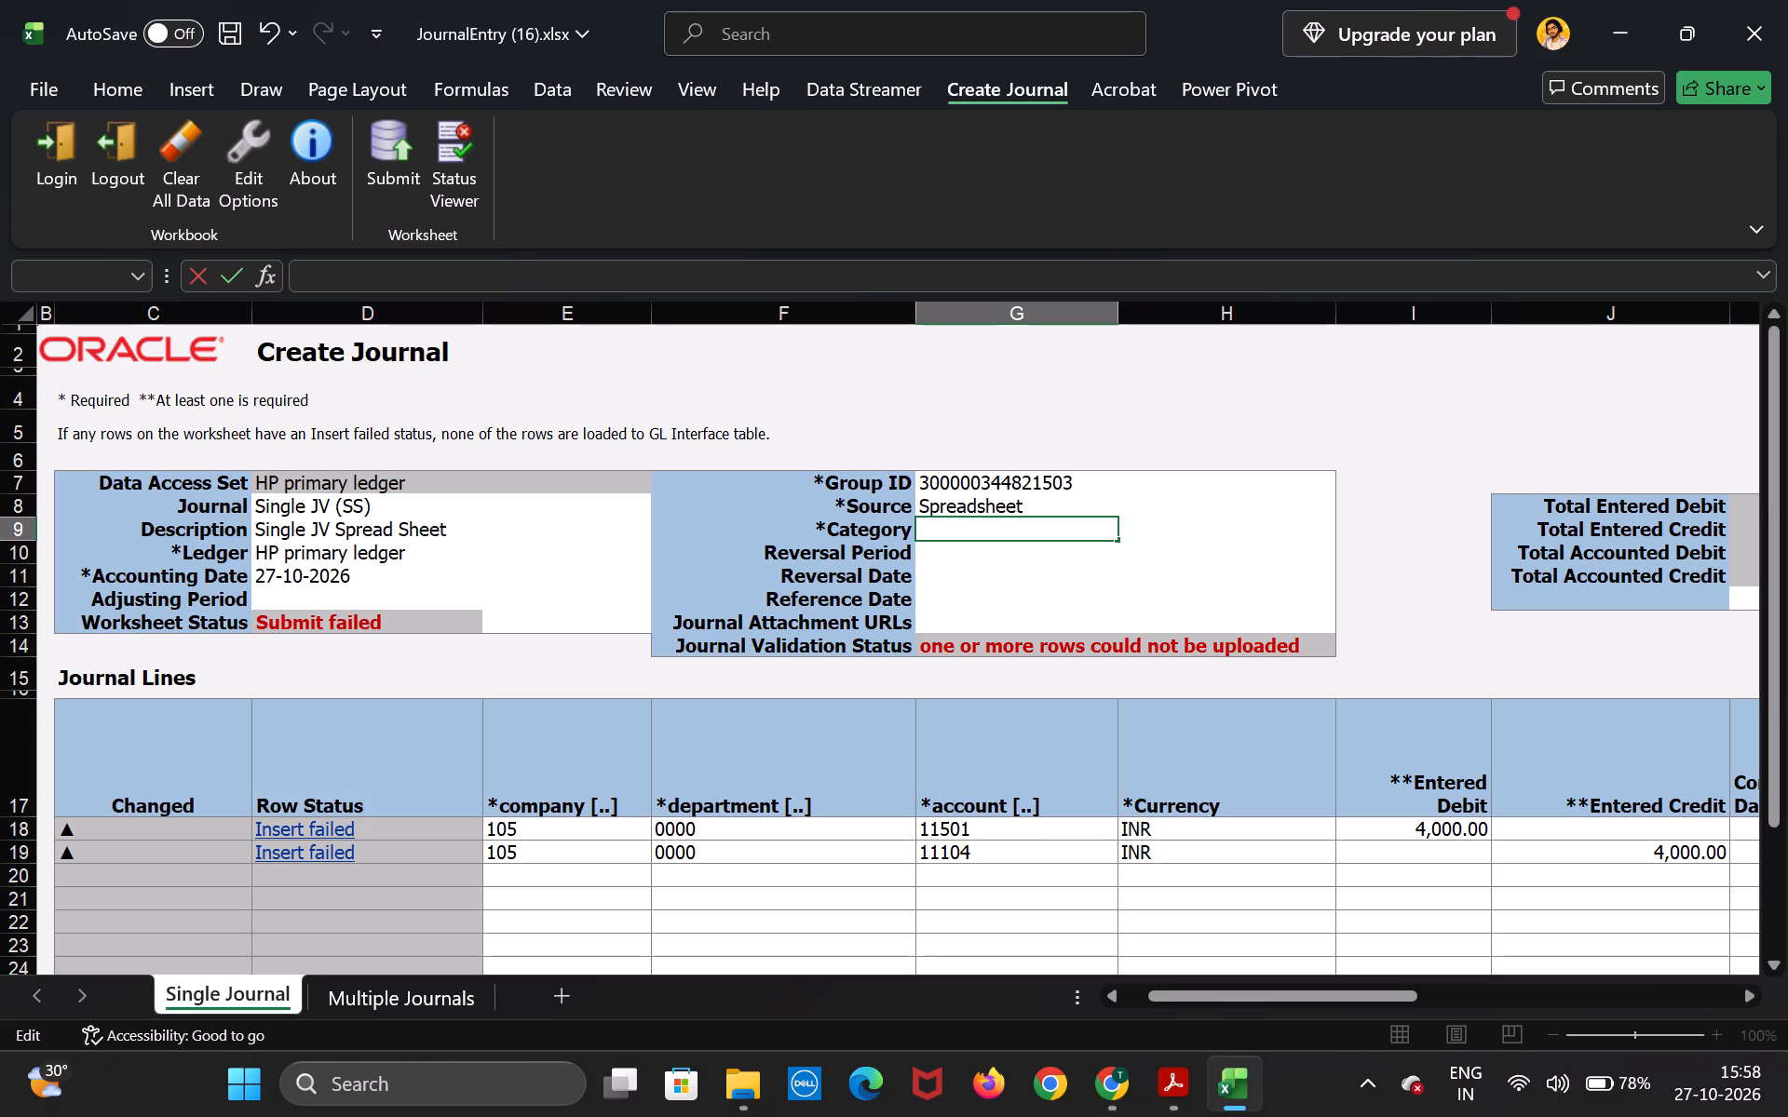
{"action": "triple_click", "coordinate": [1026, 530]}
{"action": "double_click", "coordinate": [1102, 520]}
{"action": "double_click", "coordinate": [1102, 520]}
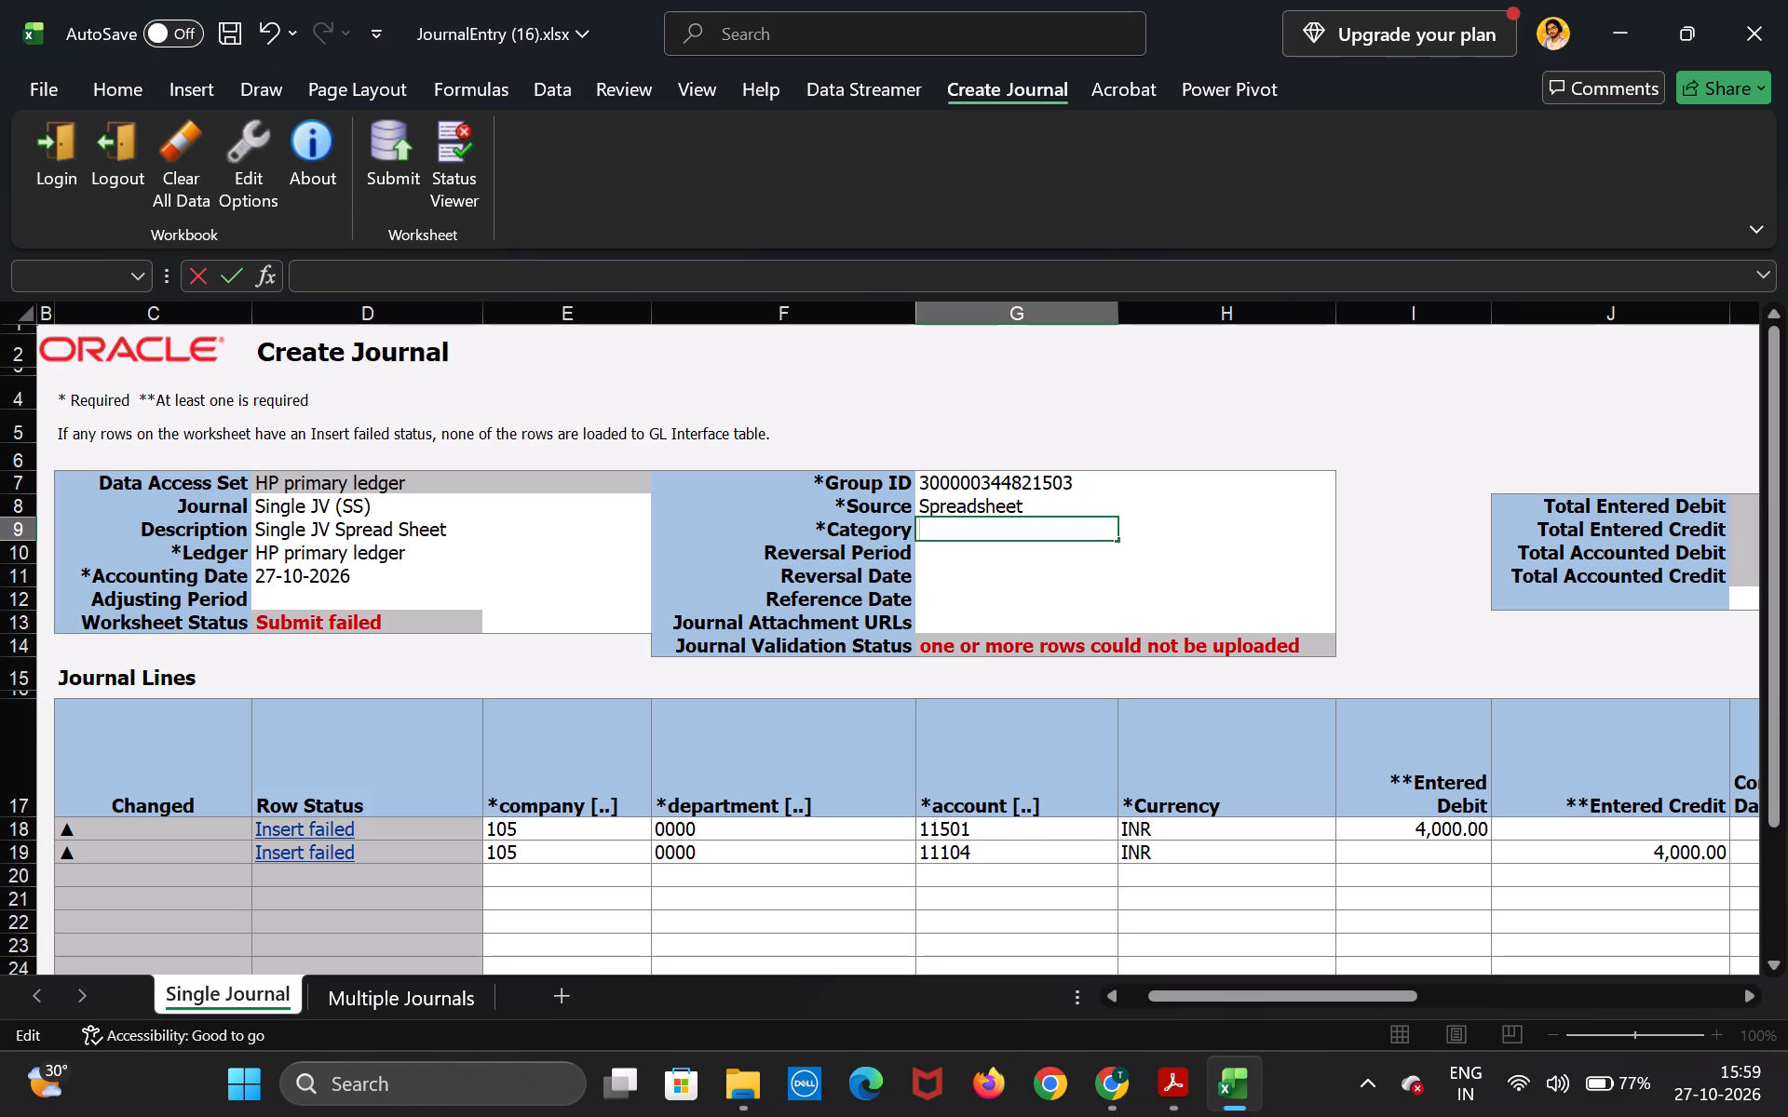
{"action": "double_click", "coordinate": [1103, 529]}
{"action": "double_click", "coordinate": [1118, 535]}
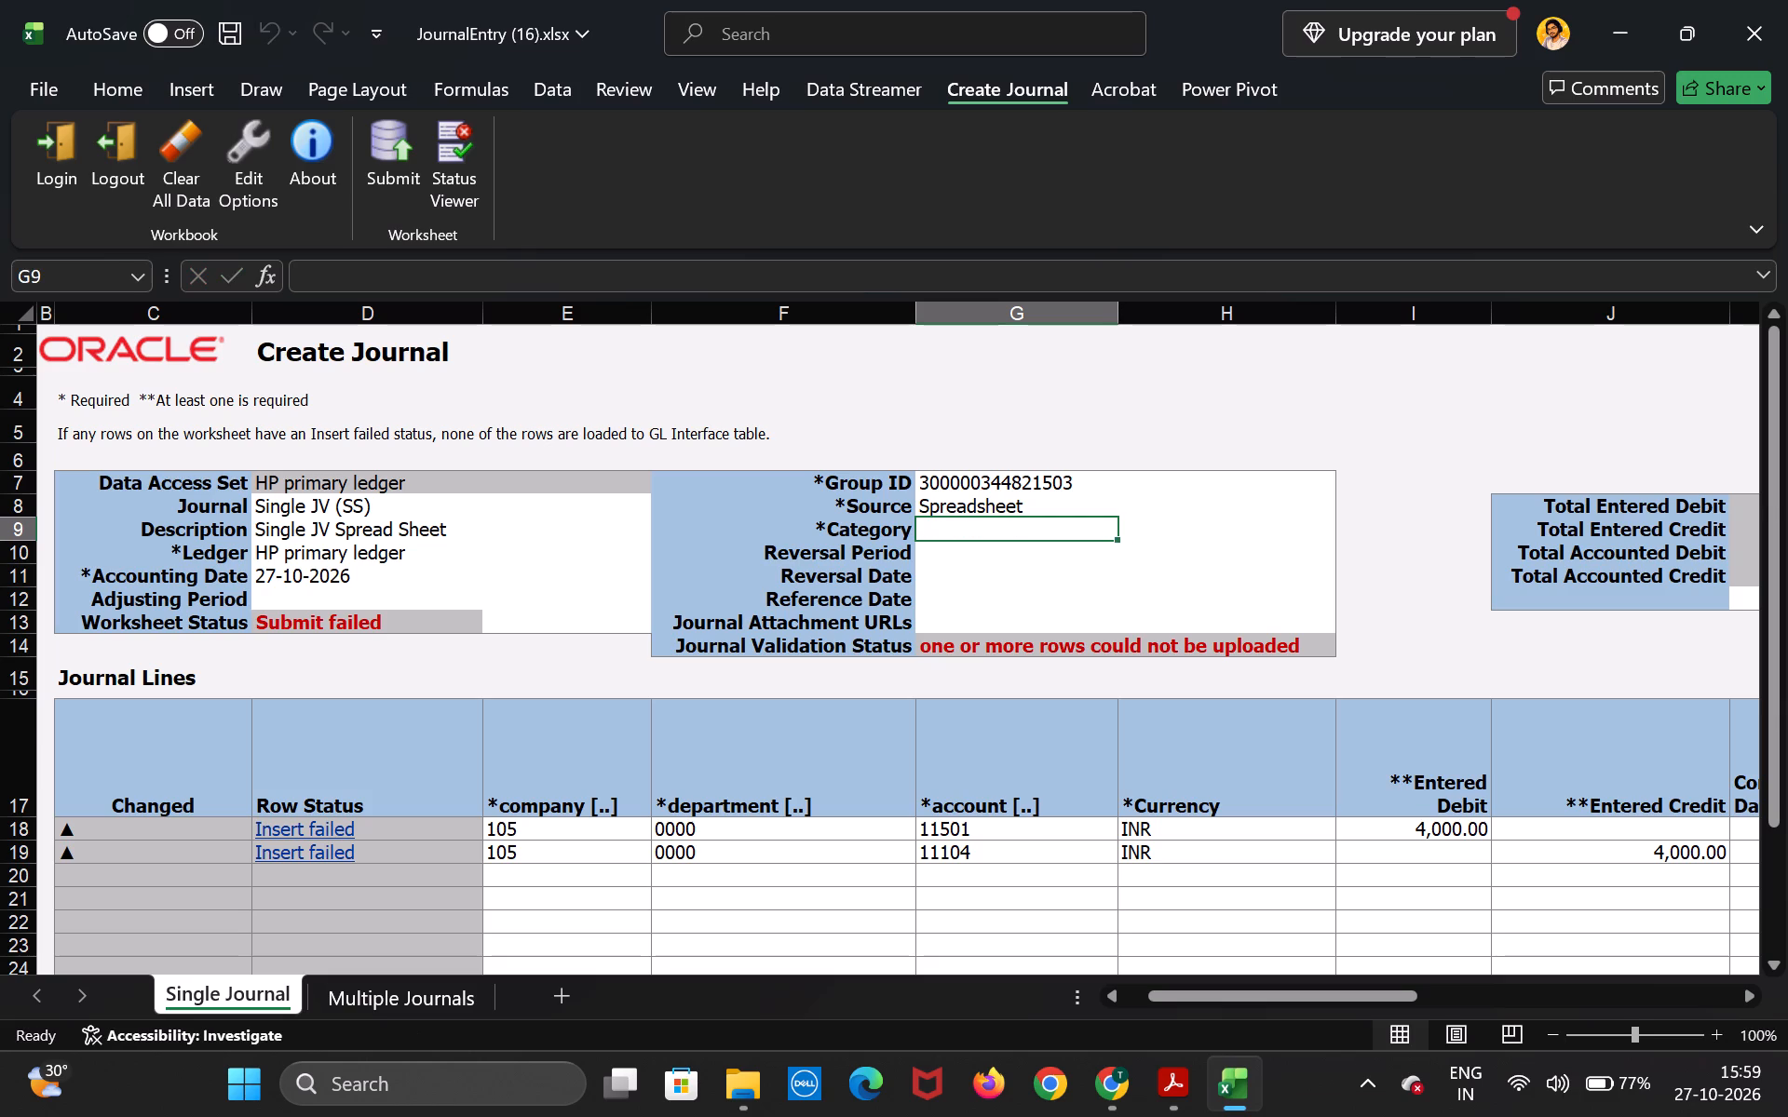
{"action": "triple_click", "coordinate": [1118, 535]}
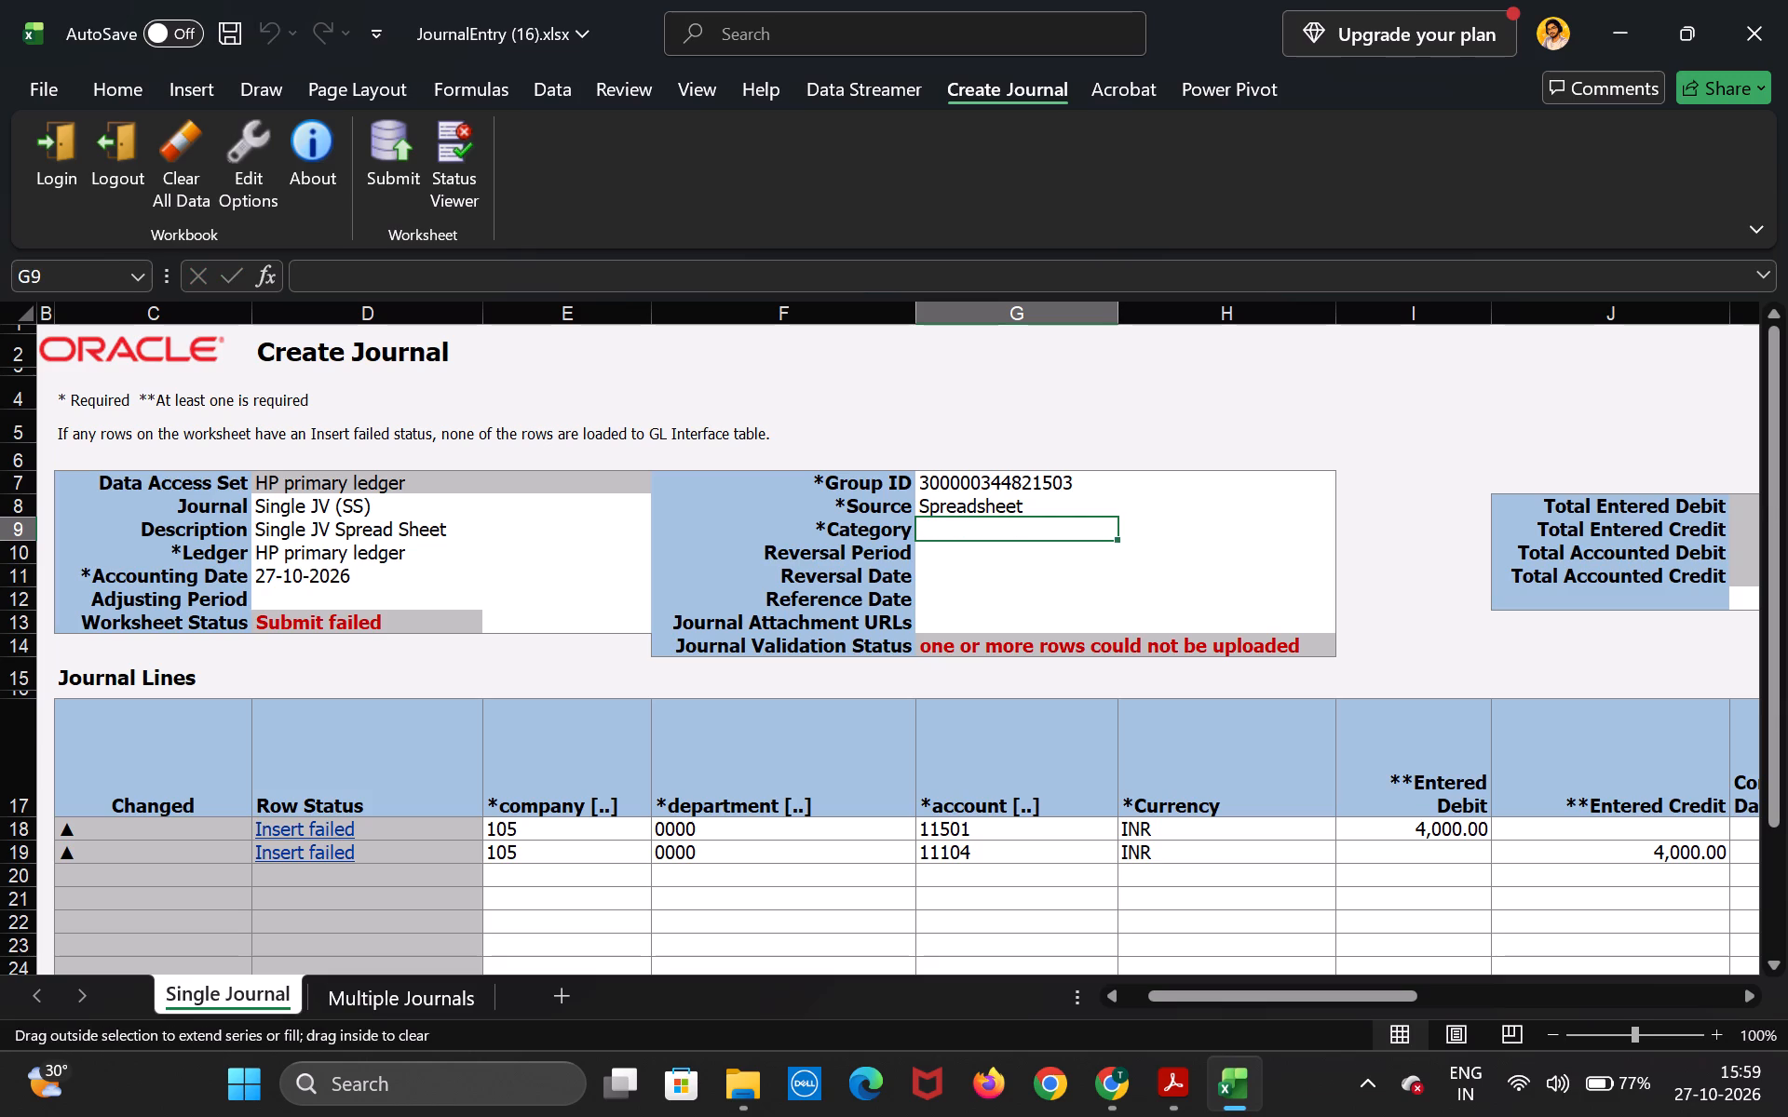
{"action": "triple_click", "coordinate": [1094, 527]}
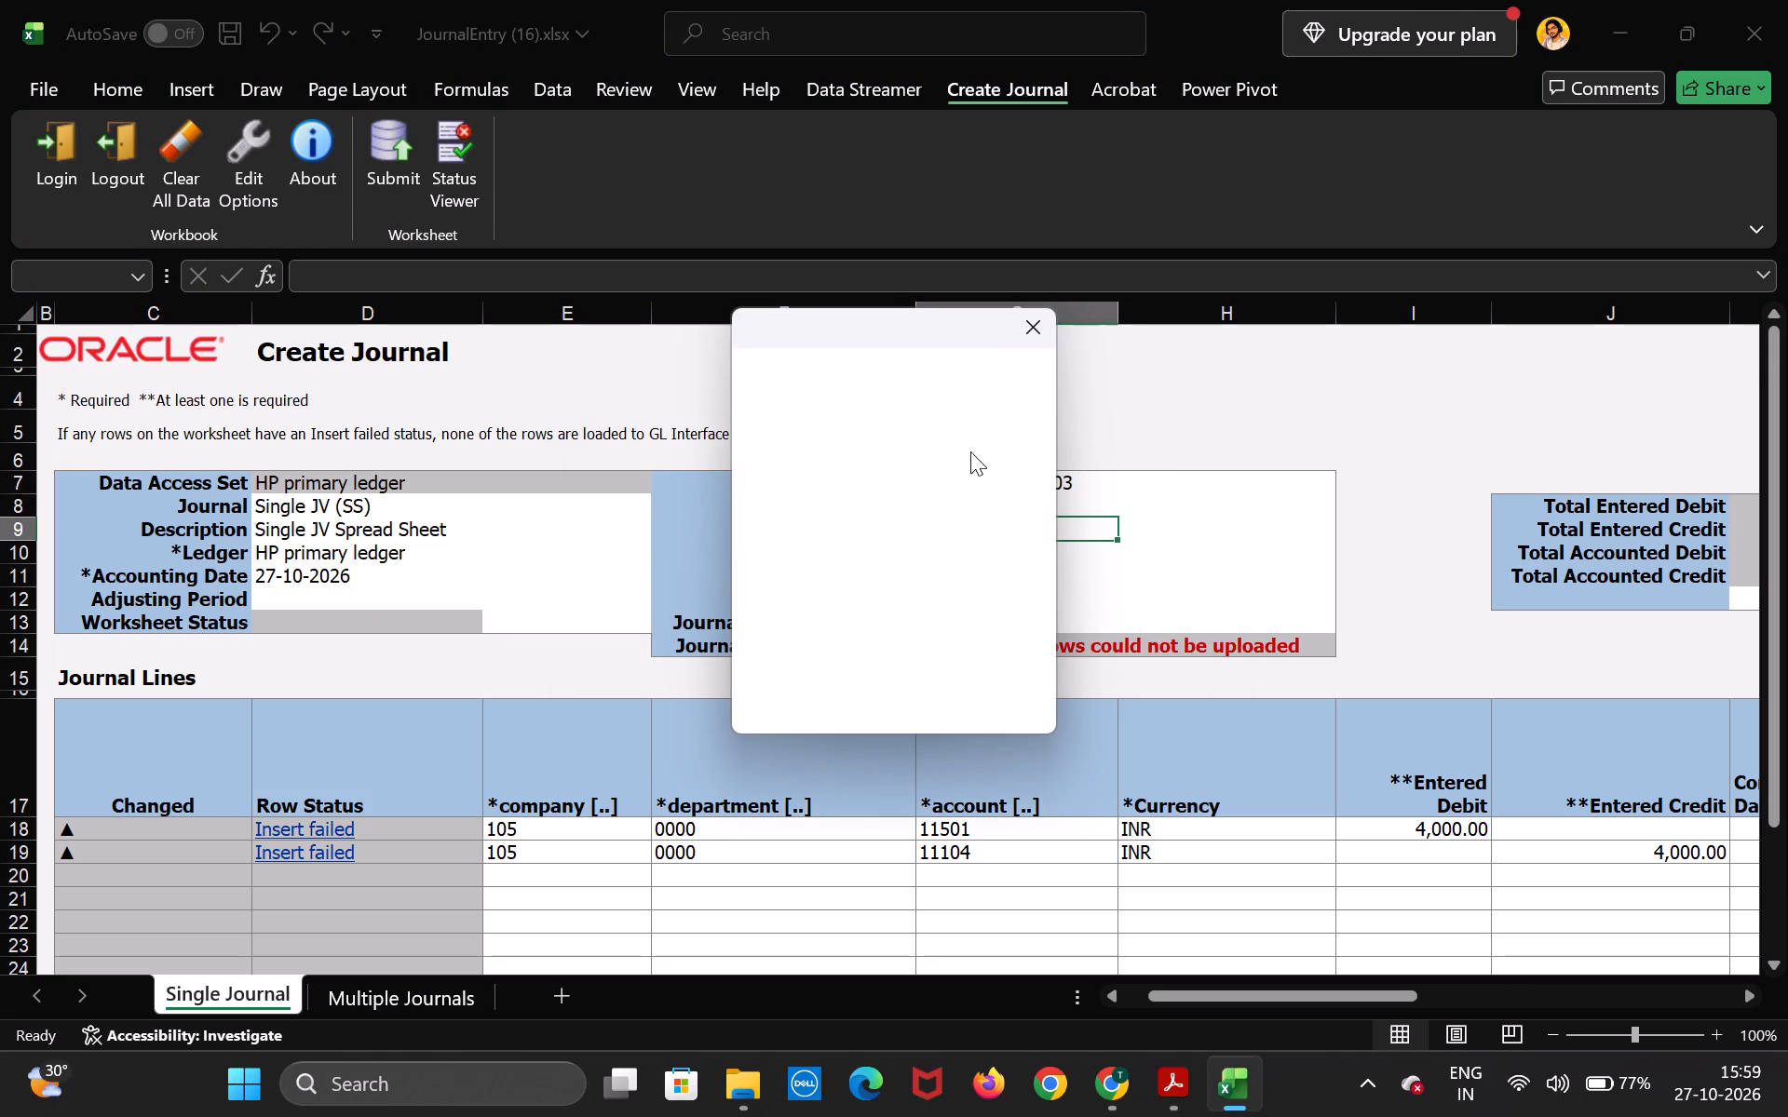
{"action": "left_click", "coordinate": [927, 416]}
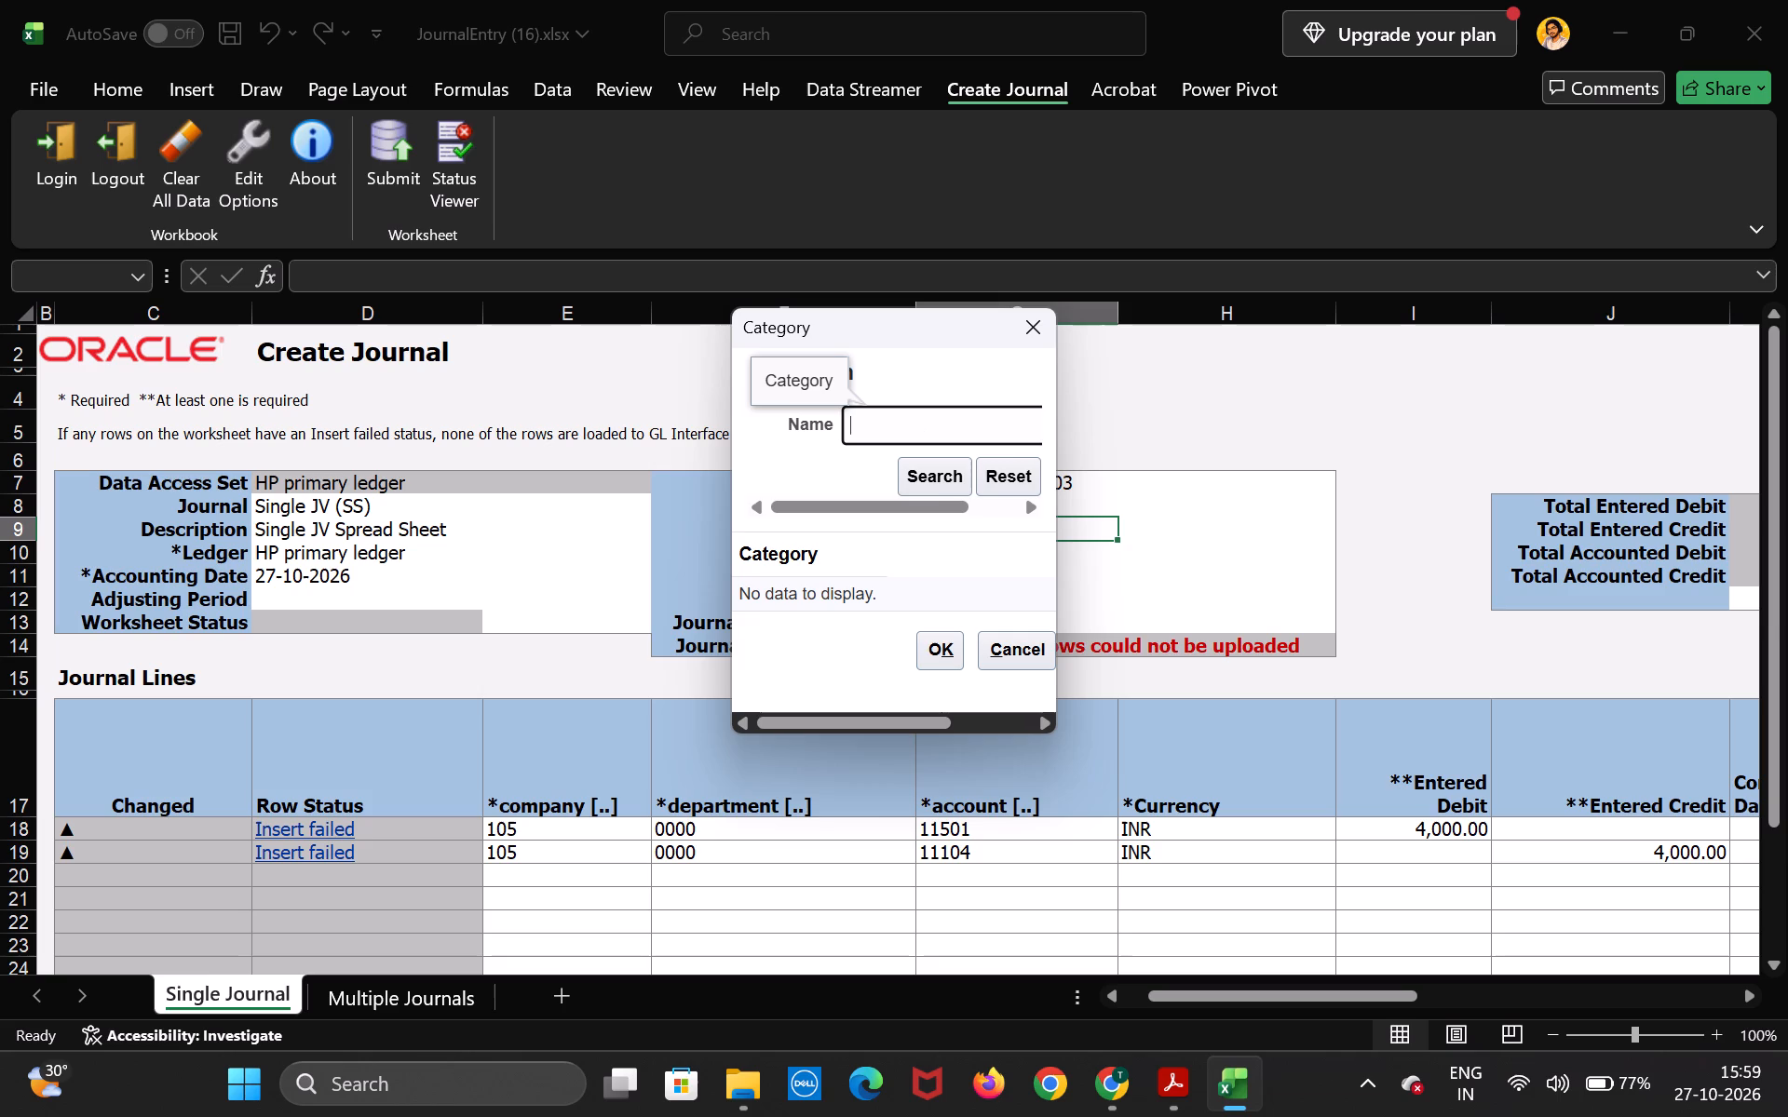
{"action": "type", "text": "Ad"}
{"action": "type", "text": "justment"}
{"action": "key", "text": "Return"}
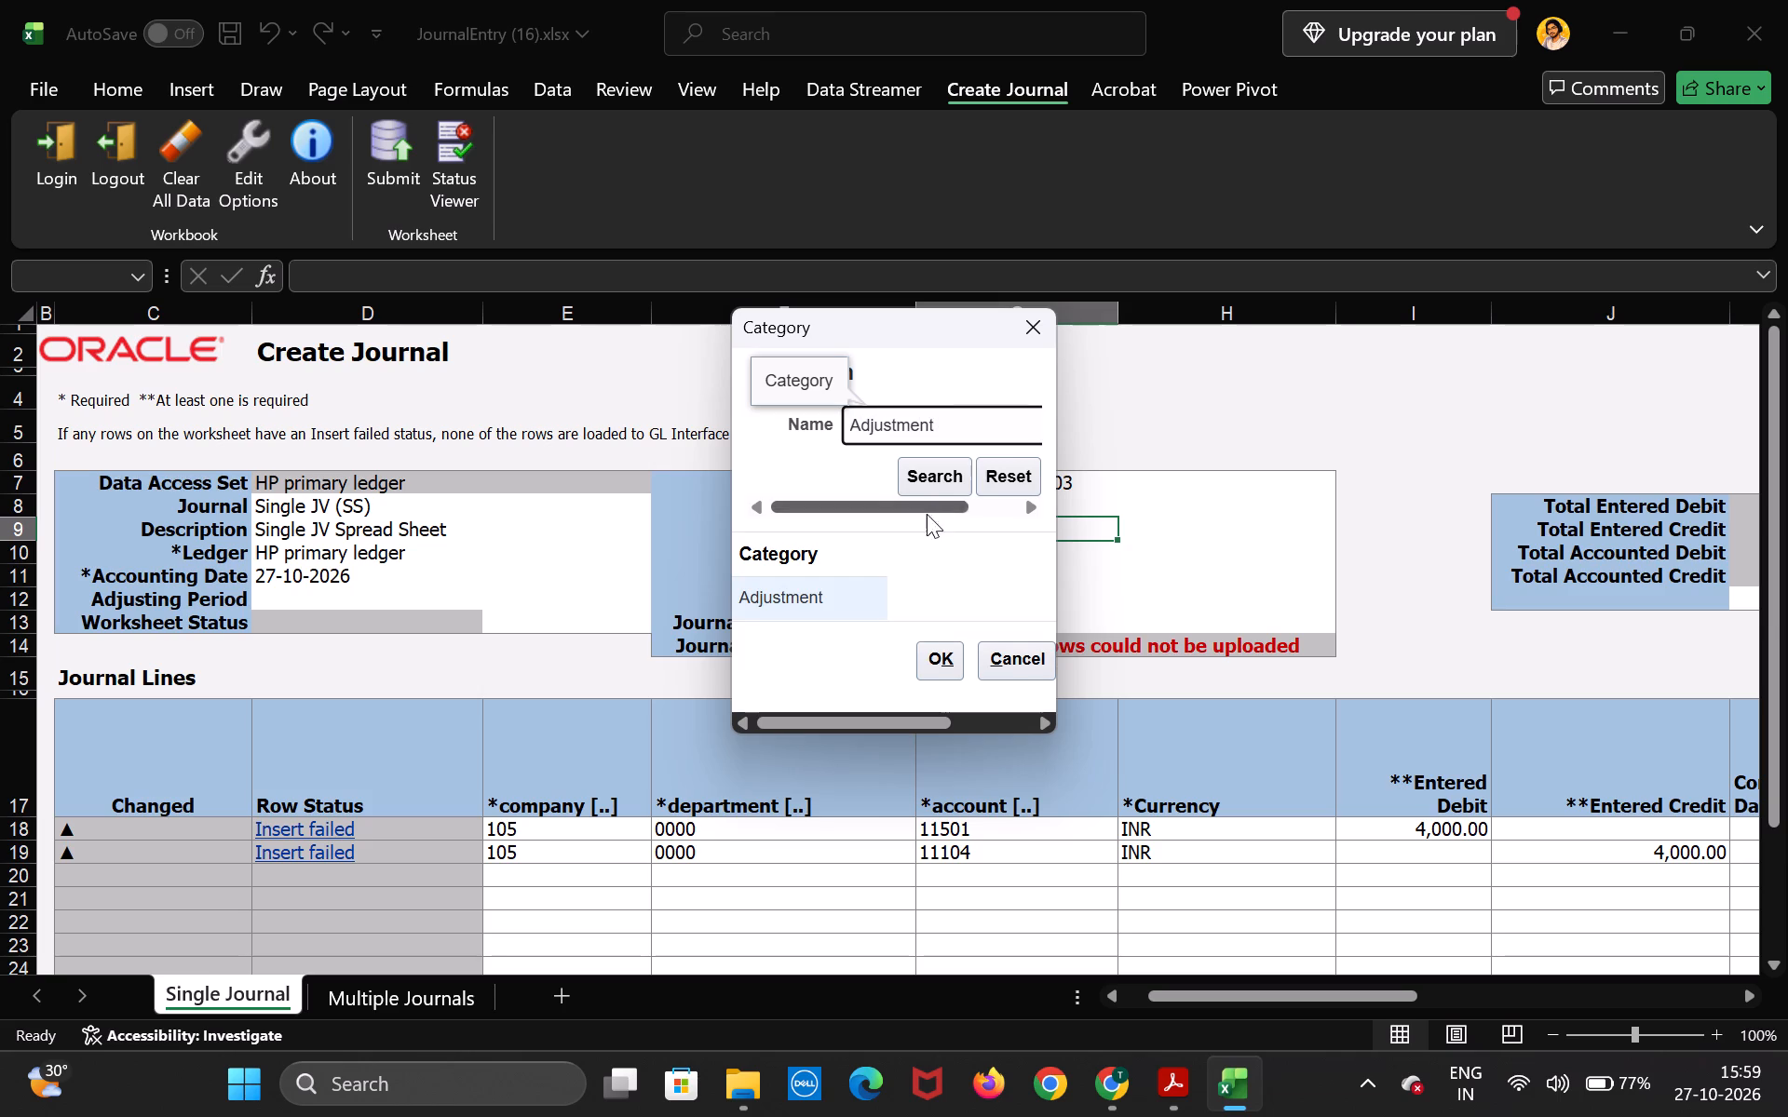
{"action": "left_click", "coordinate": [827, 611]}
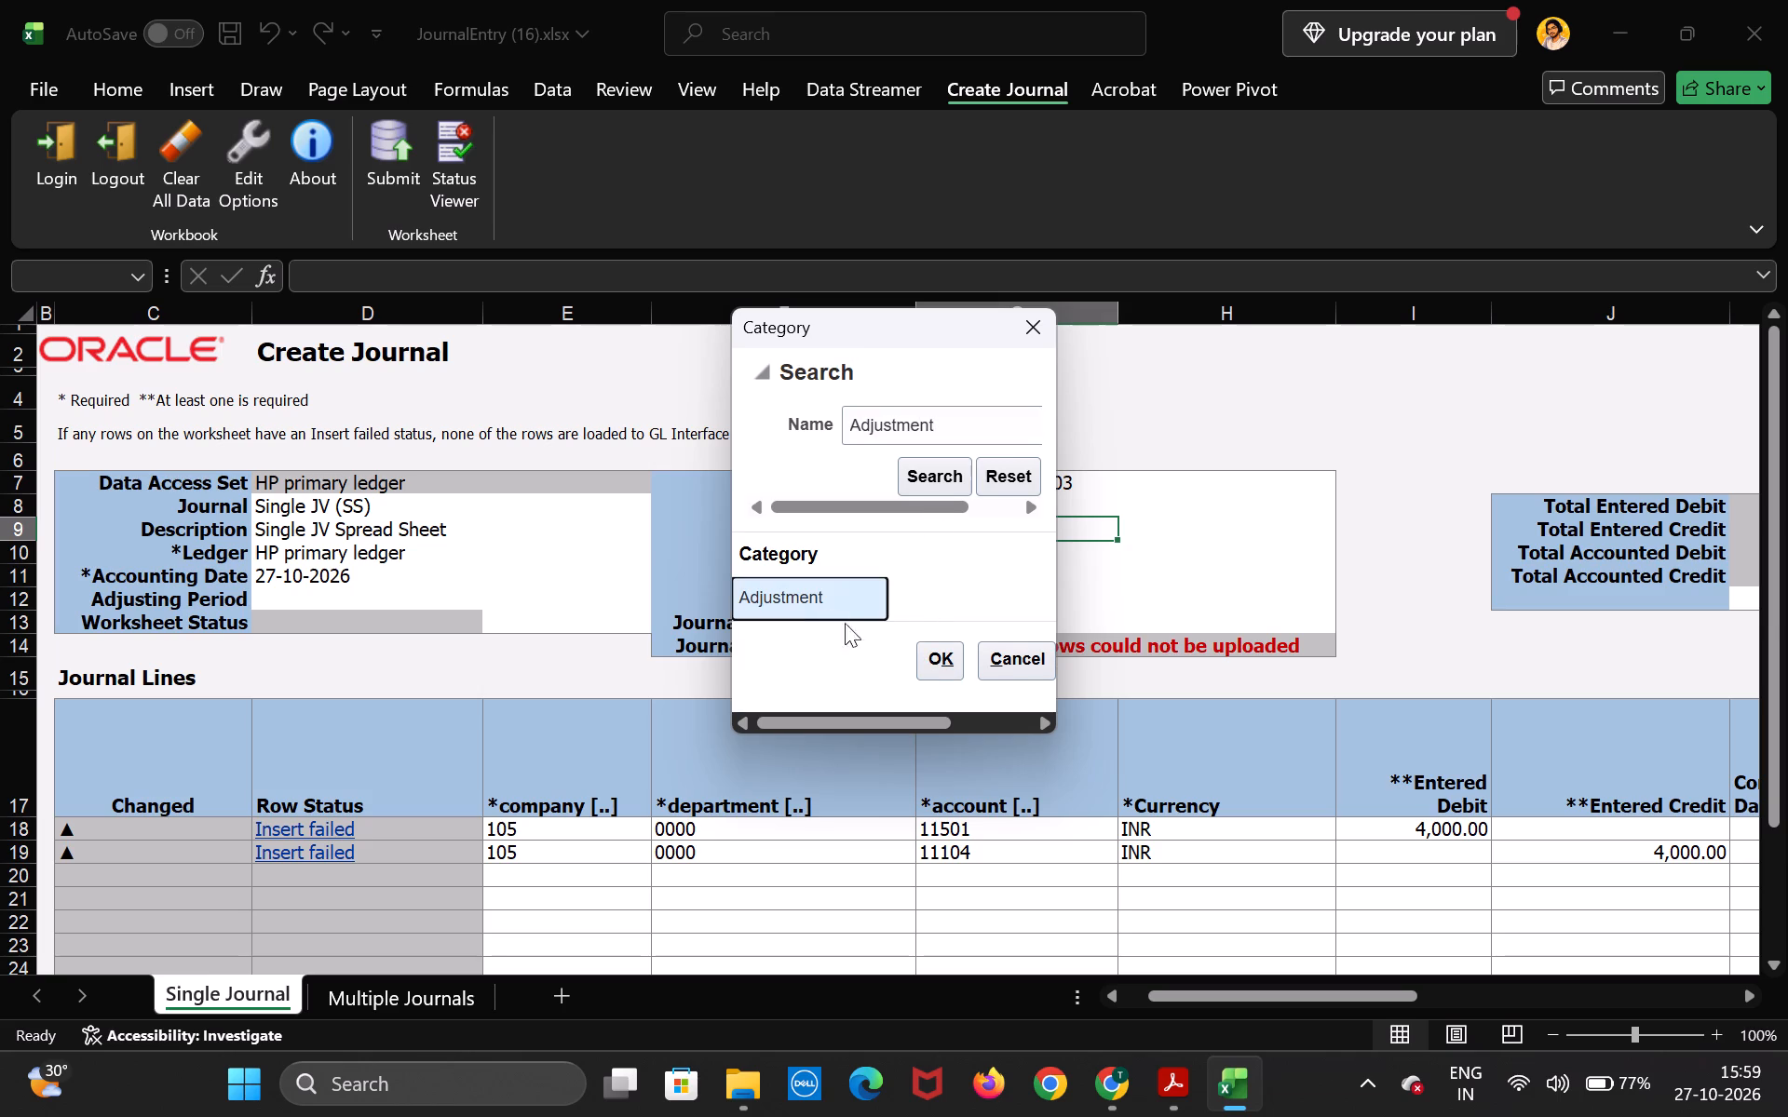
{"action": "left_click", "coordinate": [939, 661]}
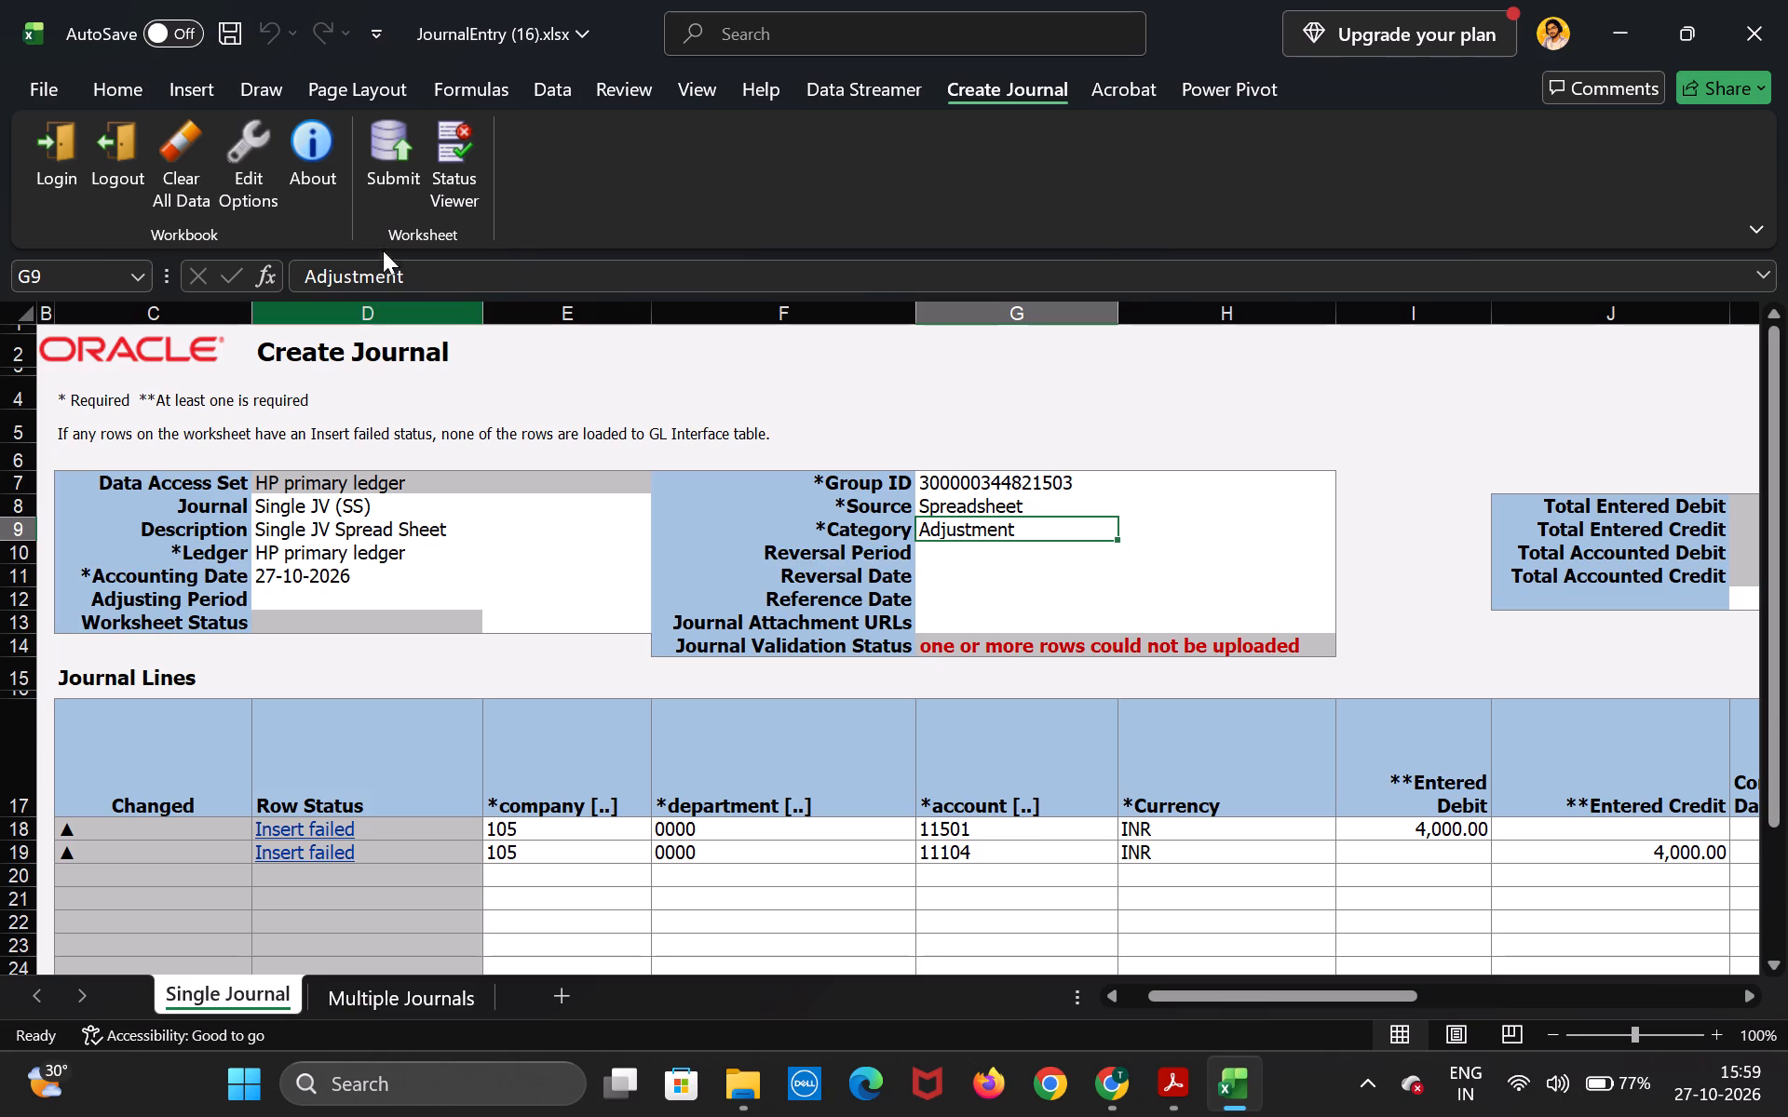
Try to resubmit the Single JV (SS) journal worksheet with the existing submission options.
{"action": "left_click", "coordinate": [373, 203]}
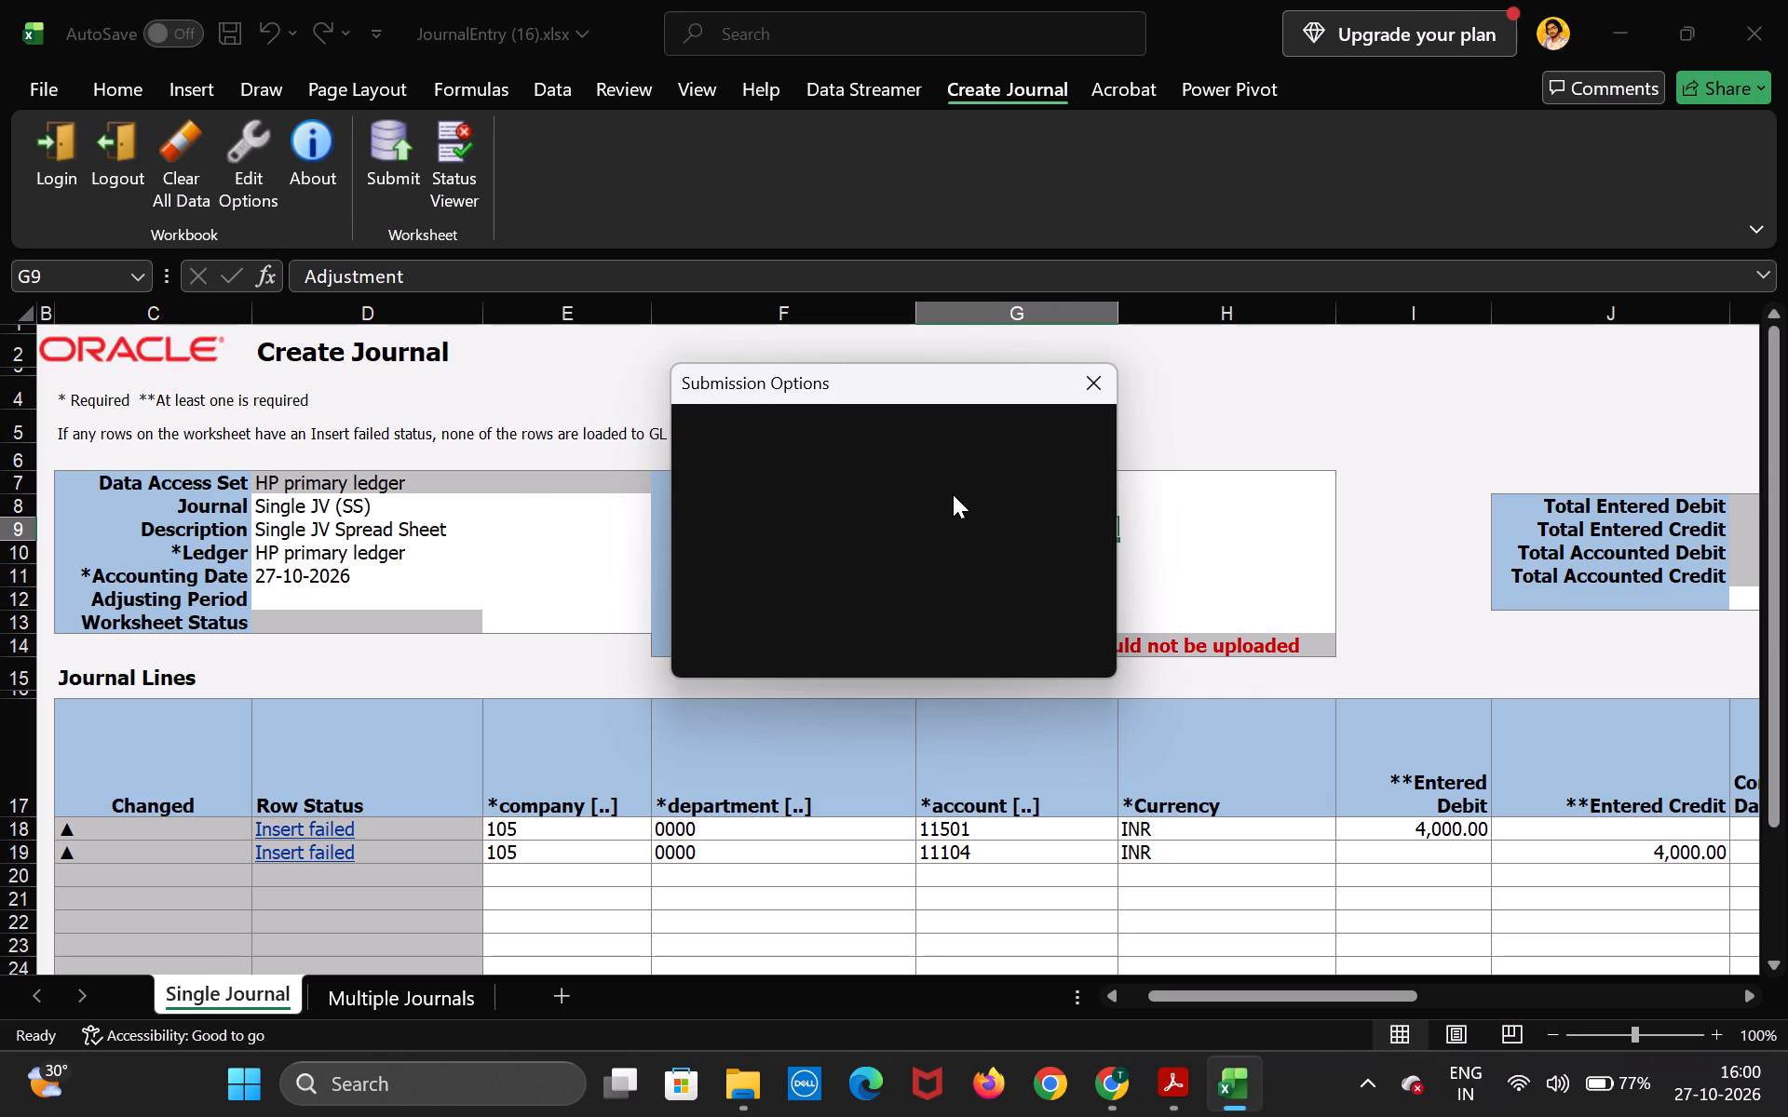
{"action": "scroll", "coordinate": [955, 494], "scroll_direction": "down", "scroll_amount": 11}
{"action": "left_click", "coordinate": [1044, 631]}
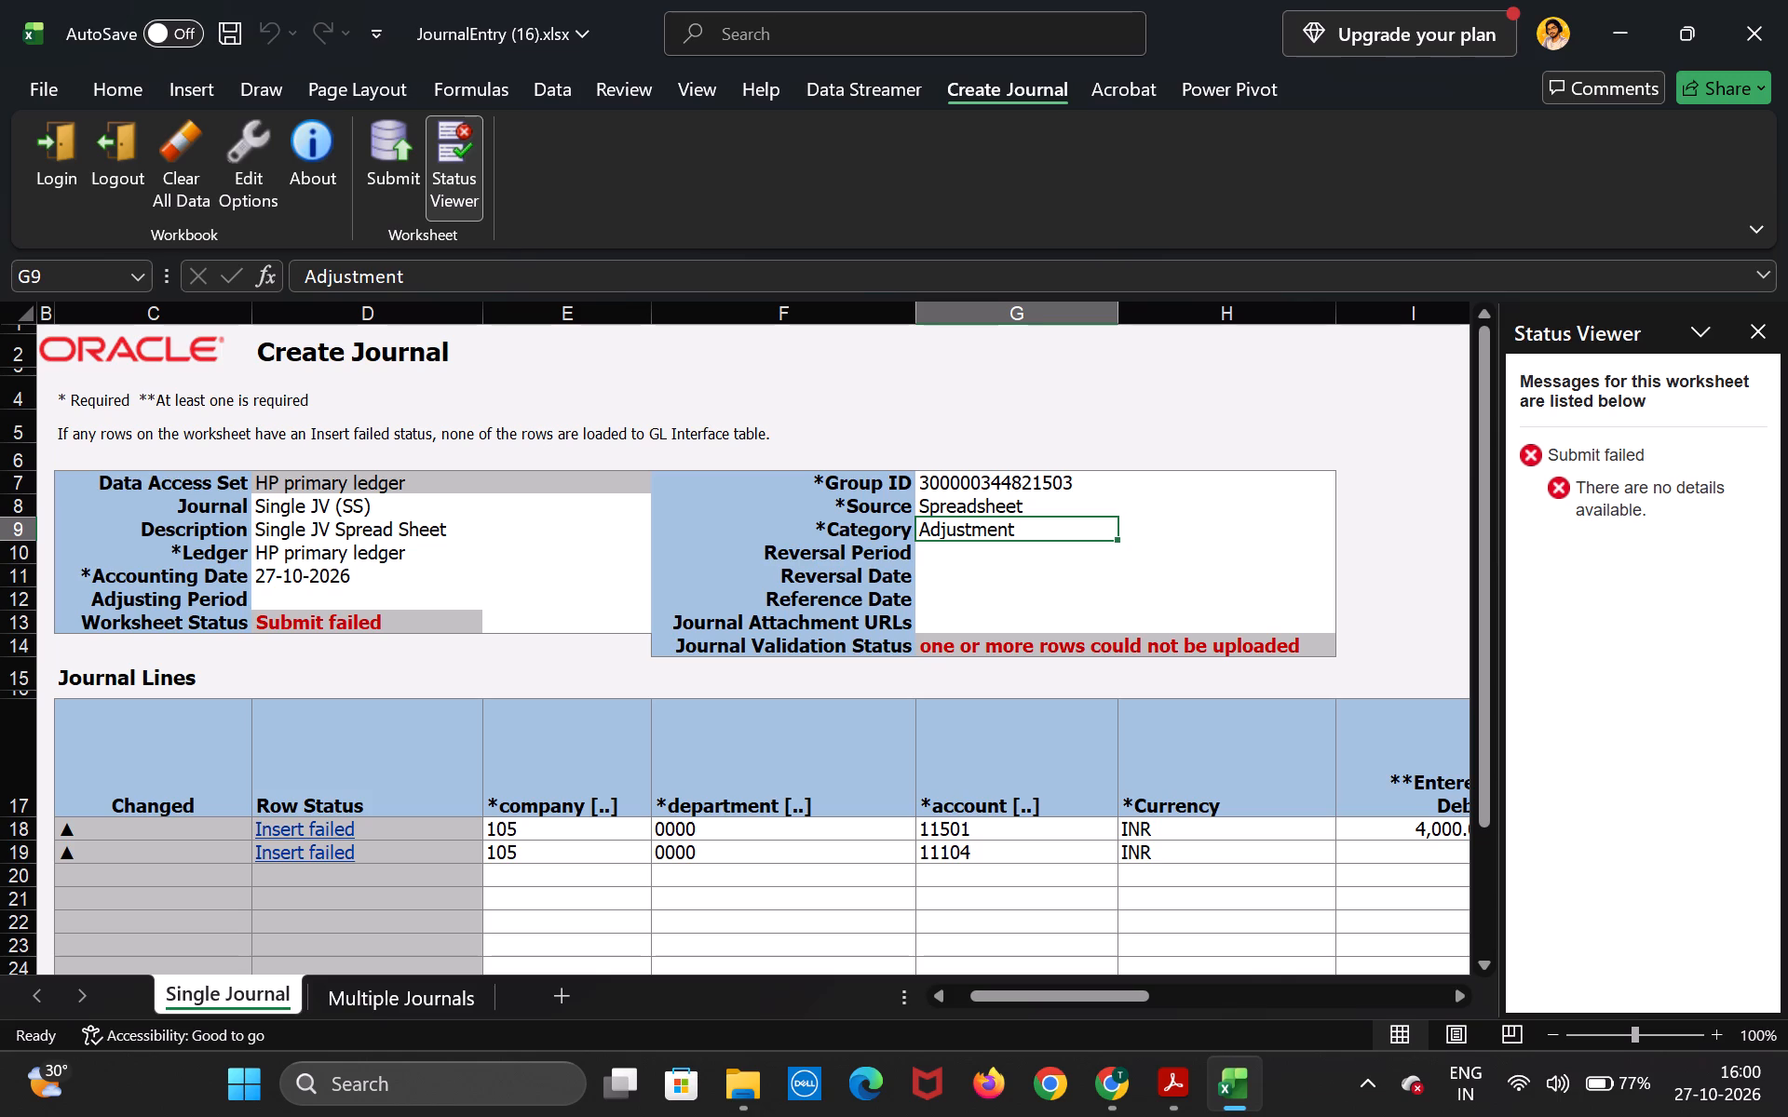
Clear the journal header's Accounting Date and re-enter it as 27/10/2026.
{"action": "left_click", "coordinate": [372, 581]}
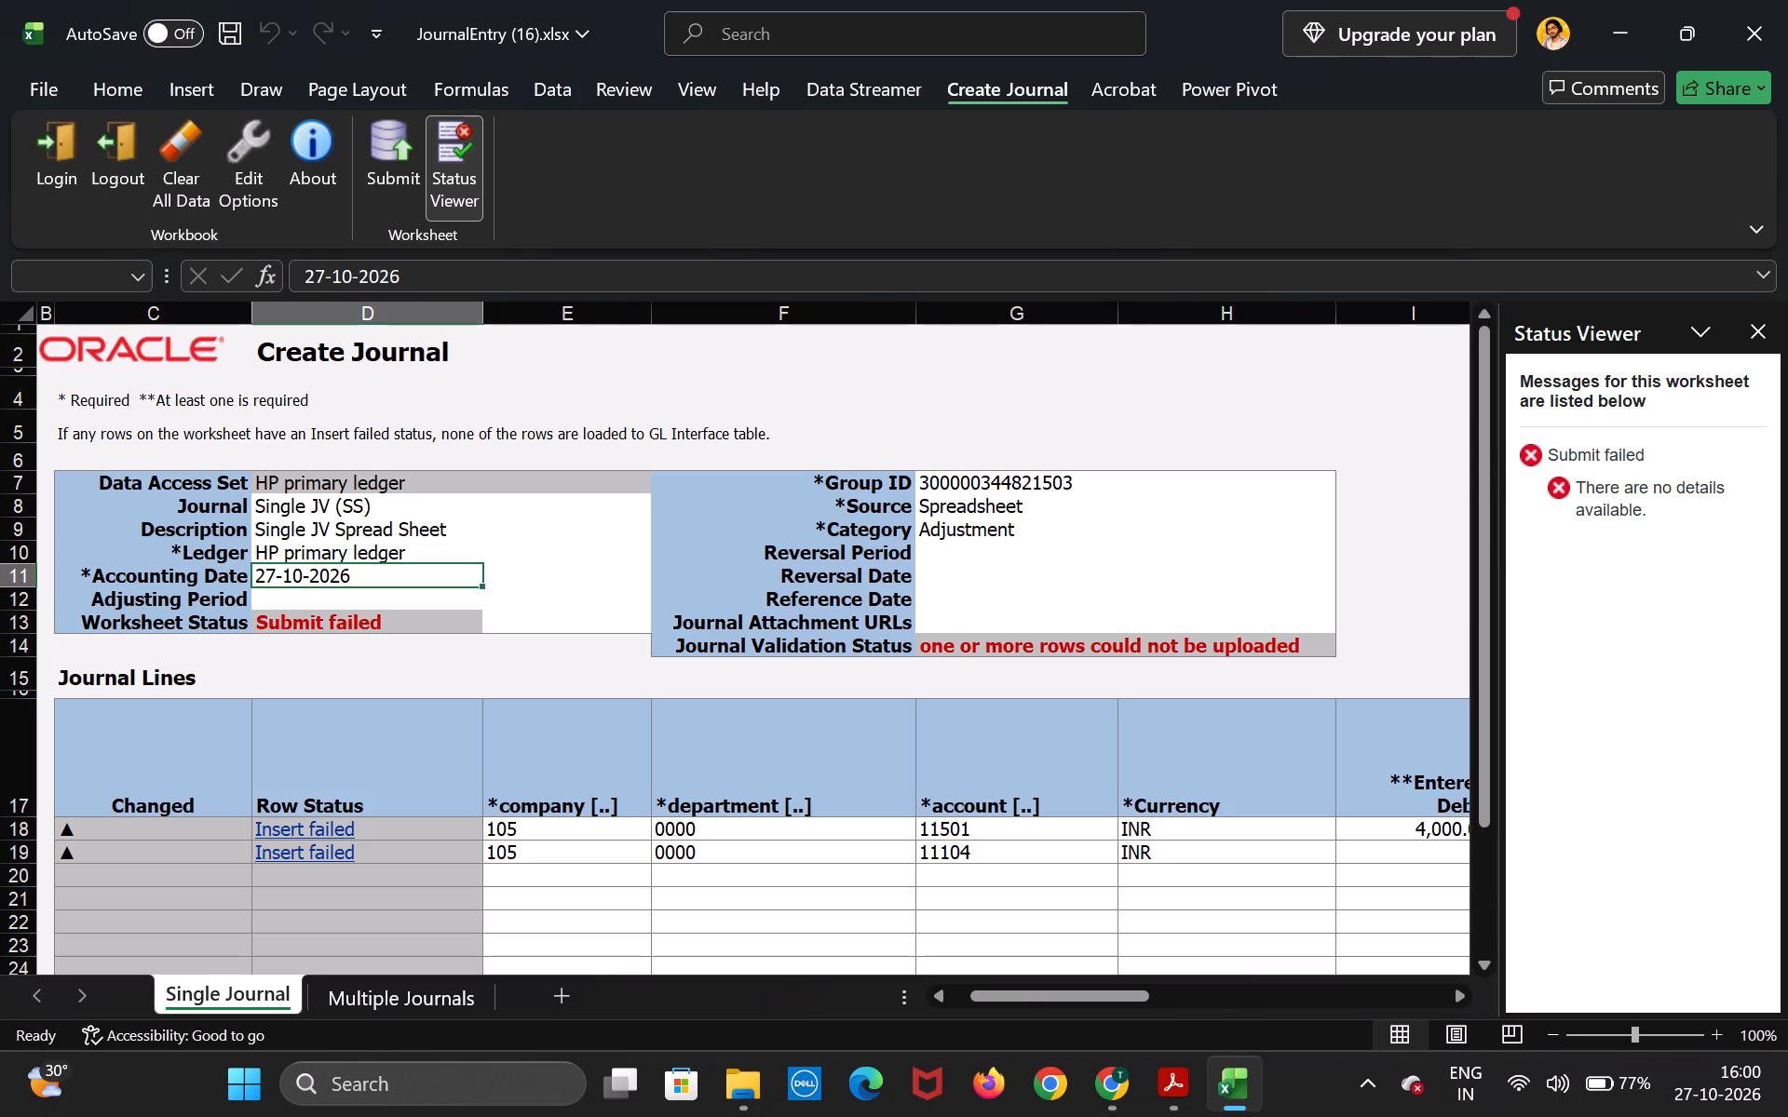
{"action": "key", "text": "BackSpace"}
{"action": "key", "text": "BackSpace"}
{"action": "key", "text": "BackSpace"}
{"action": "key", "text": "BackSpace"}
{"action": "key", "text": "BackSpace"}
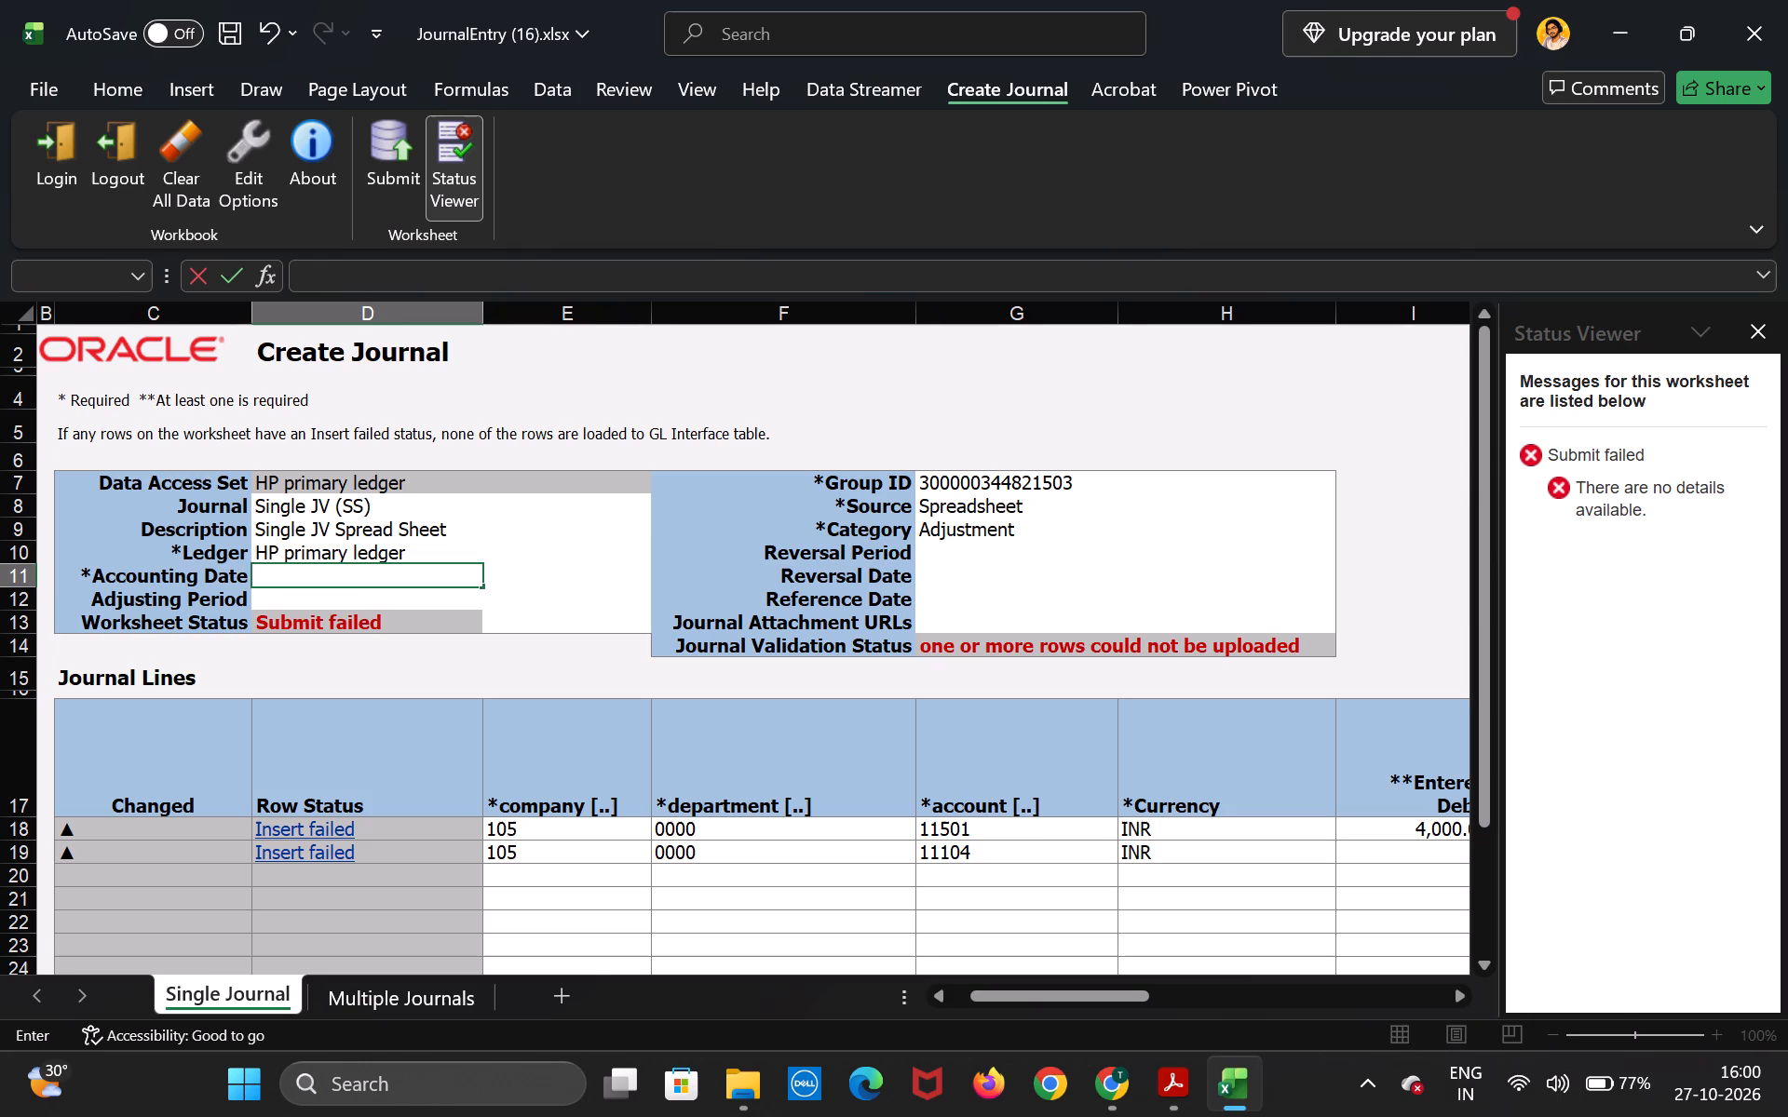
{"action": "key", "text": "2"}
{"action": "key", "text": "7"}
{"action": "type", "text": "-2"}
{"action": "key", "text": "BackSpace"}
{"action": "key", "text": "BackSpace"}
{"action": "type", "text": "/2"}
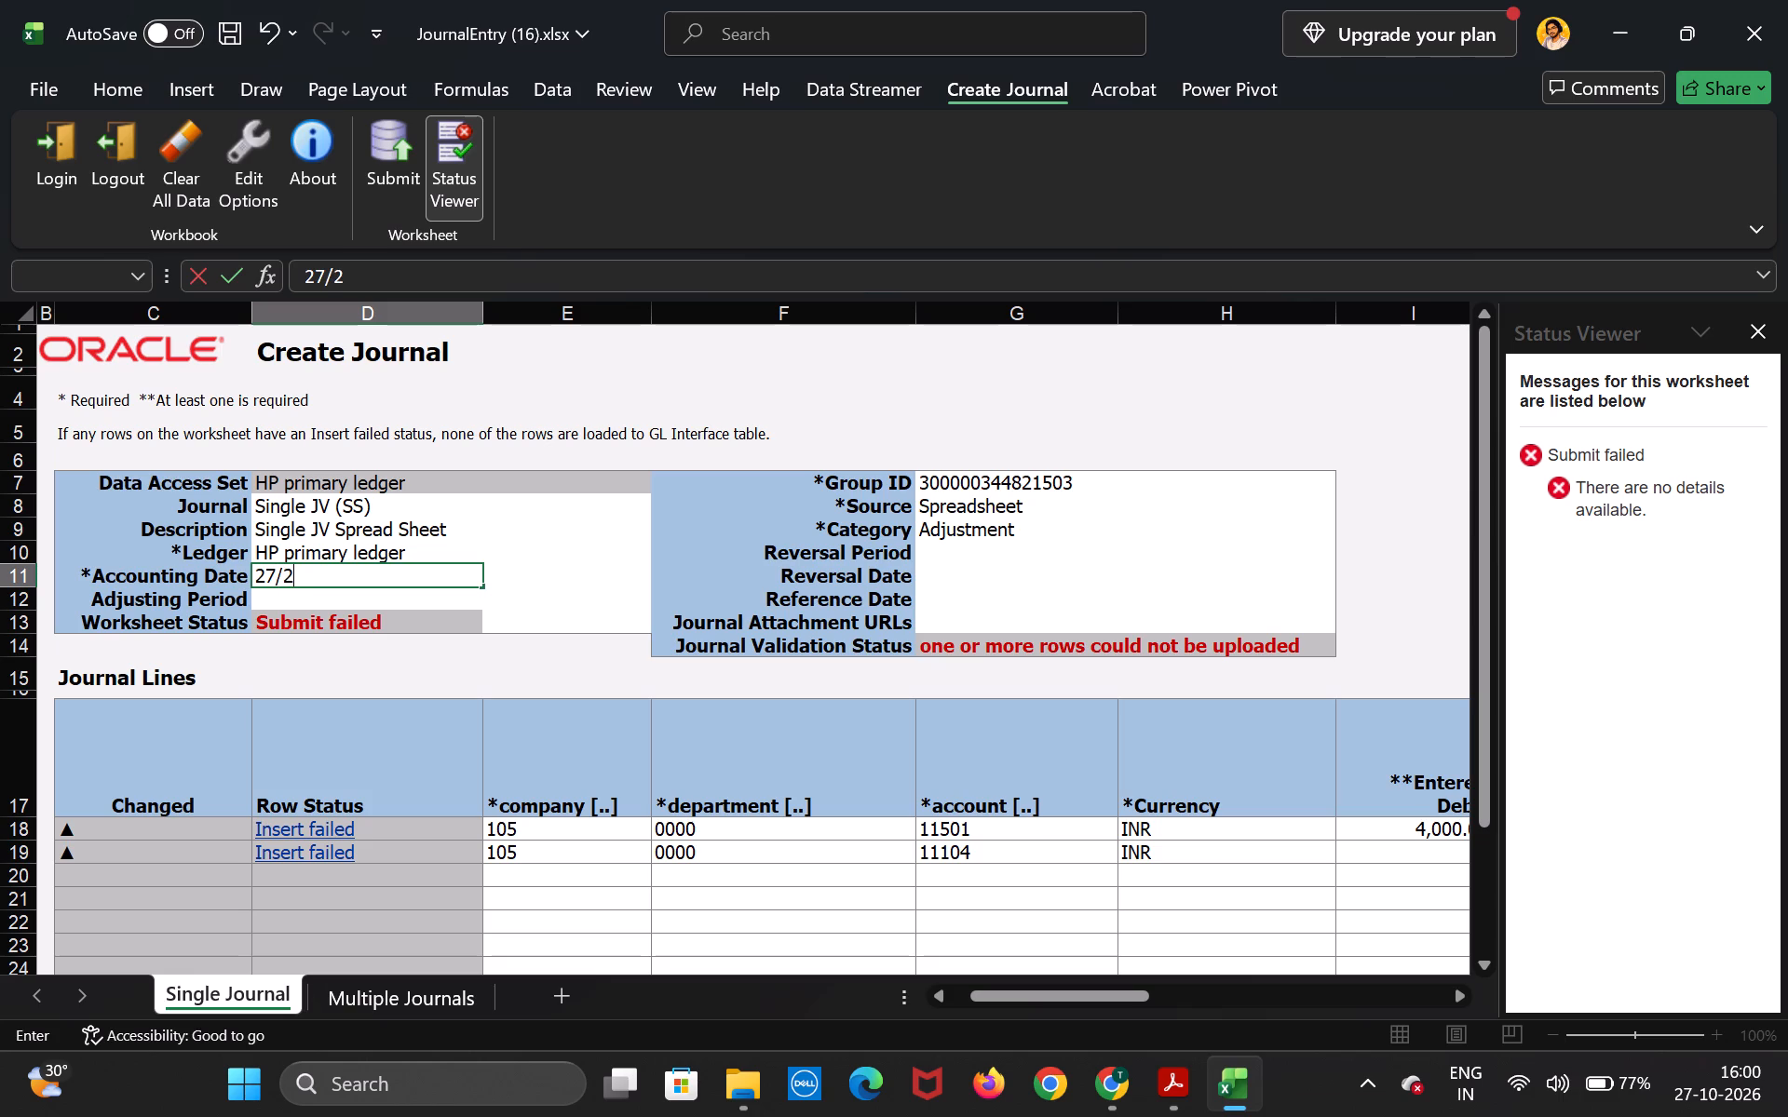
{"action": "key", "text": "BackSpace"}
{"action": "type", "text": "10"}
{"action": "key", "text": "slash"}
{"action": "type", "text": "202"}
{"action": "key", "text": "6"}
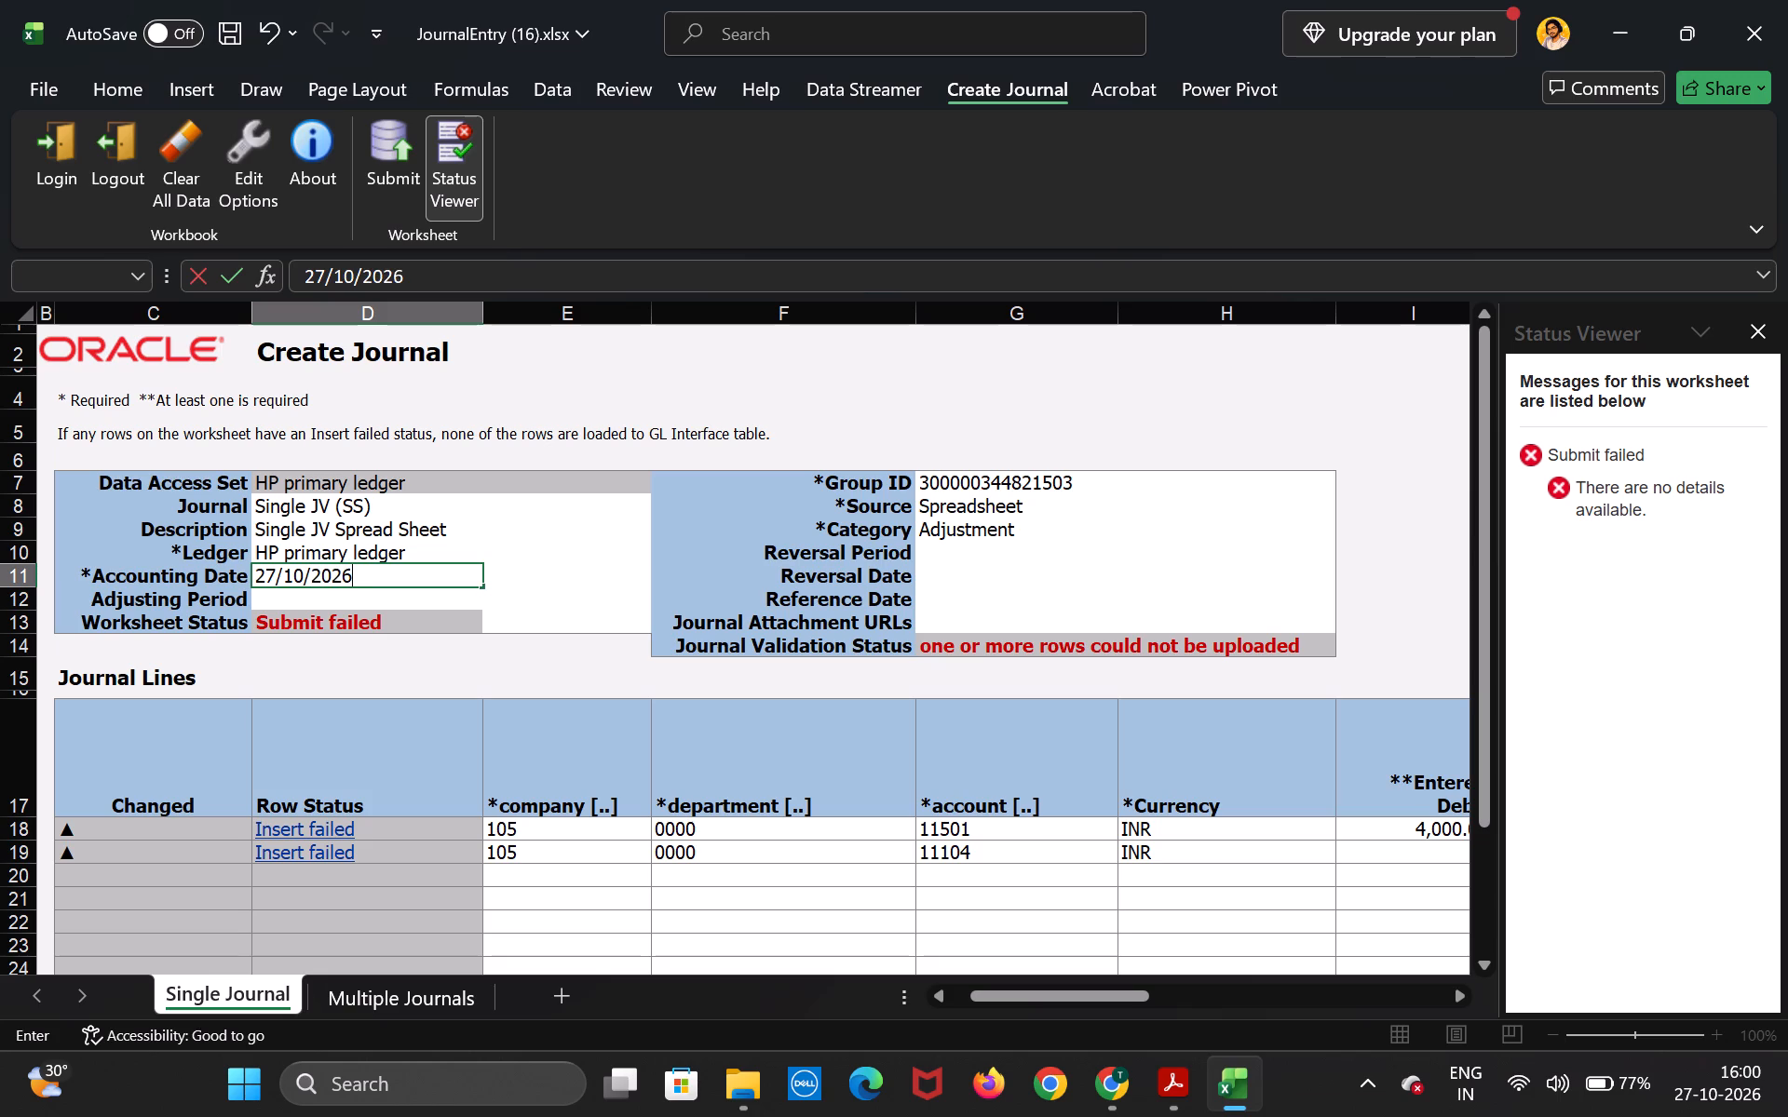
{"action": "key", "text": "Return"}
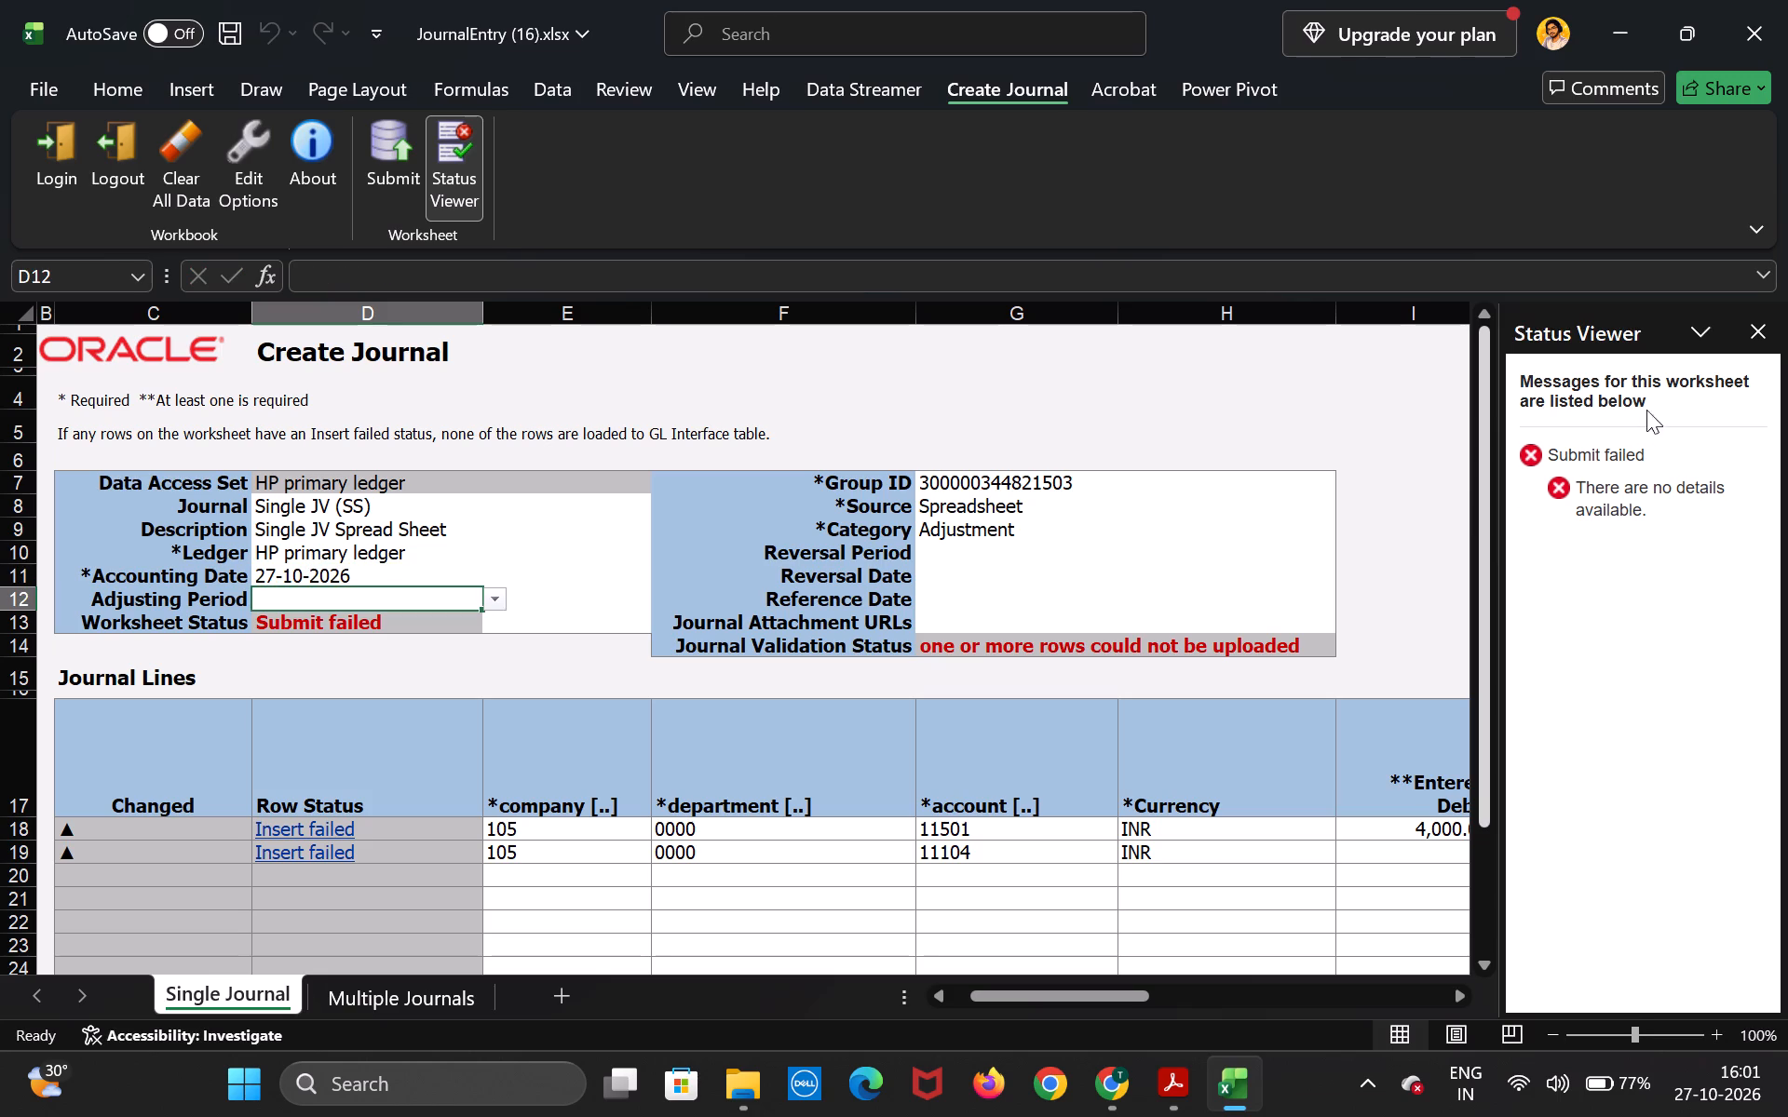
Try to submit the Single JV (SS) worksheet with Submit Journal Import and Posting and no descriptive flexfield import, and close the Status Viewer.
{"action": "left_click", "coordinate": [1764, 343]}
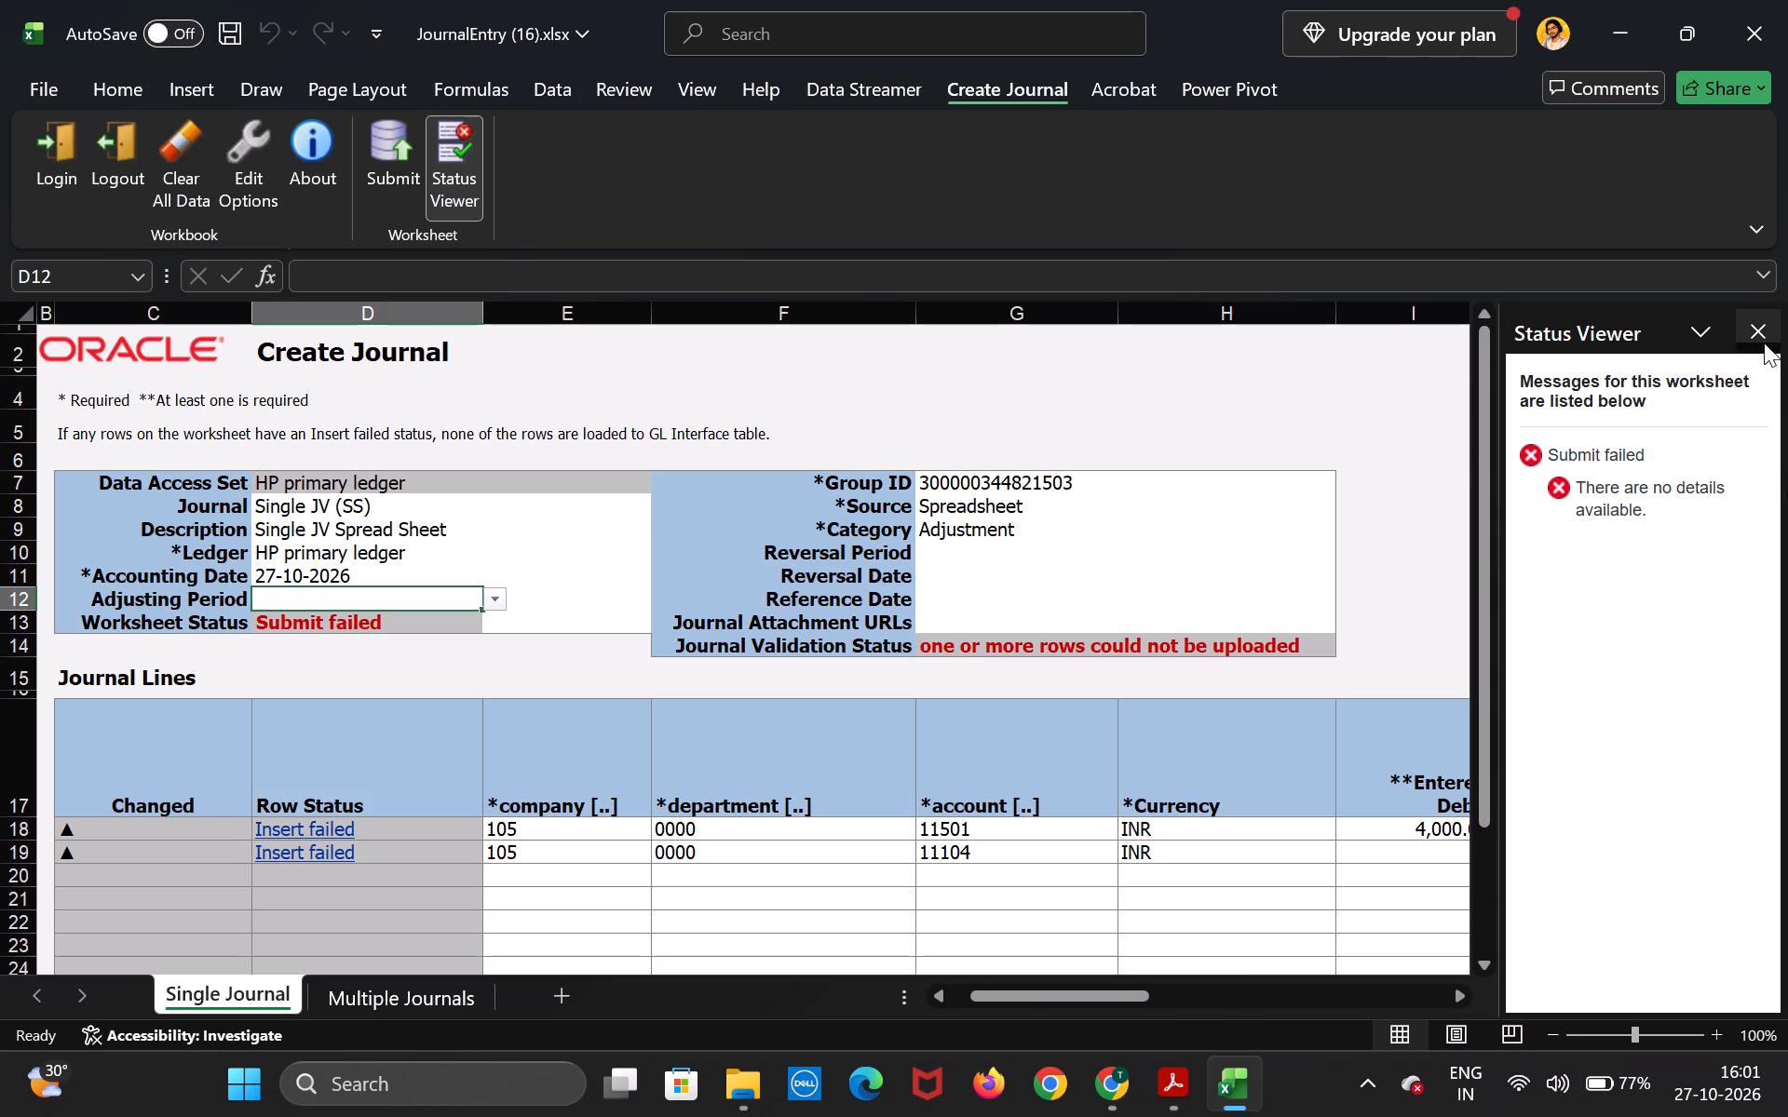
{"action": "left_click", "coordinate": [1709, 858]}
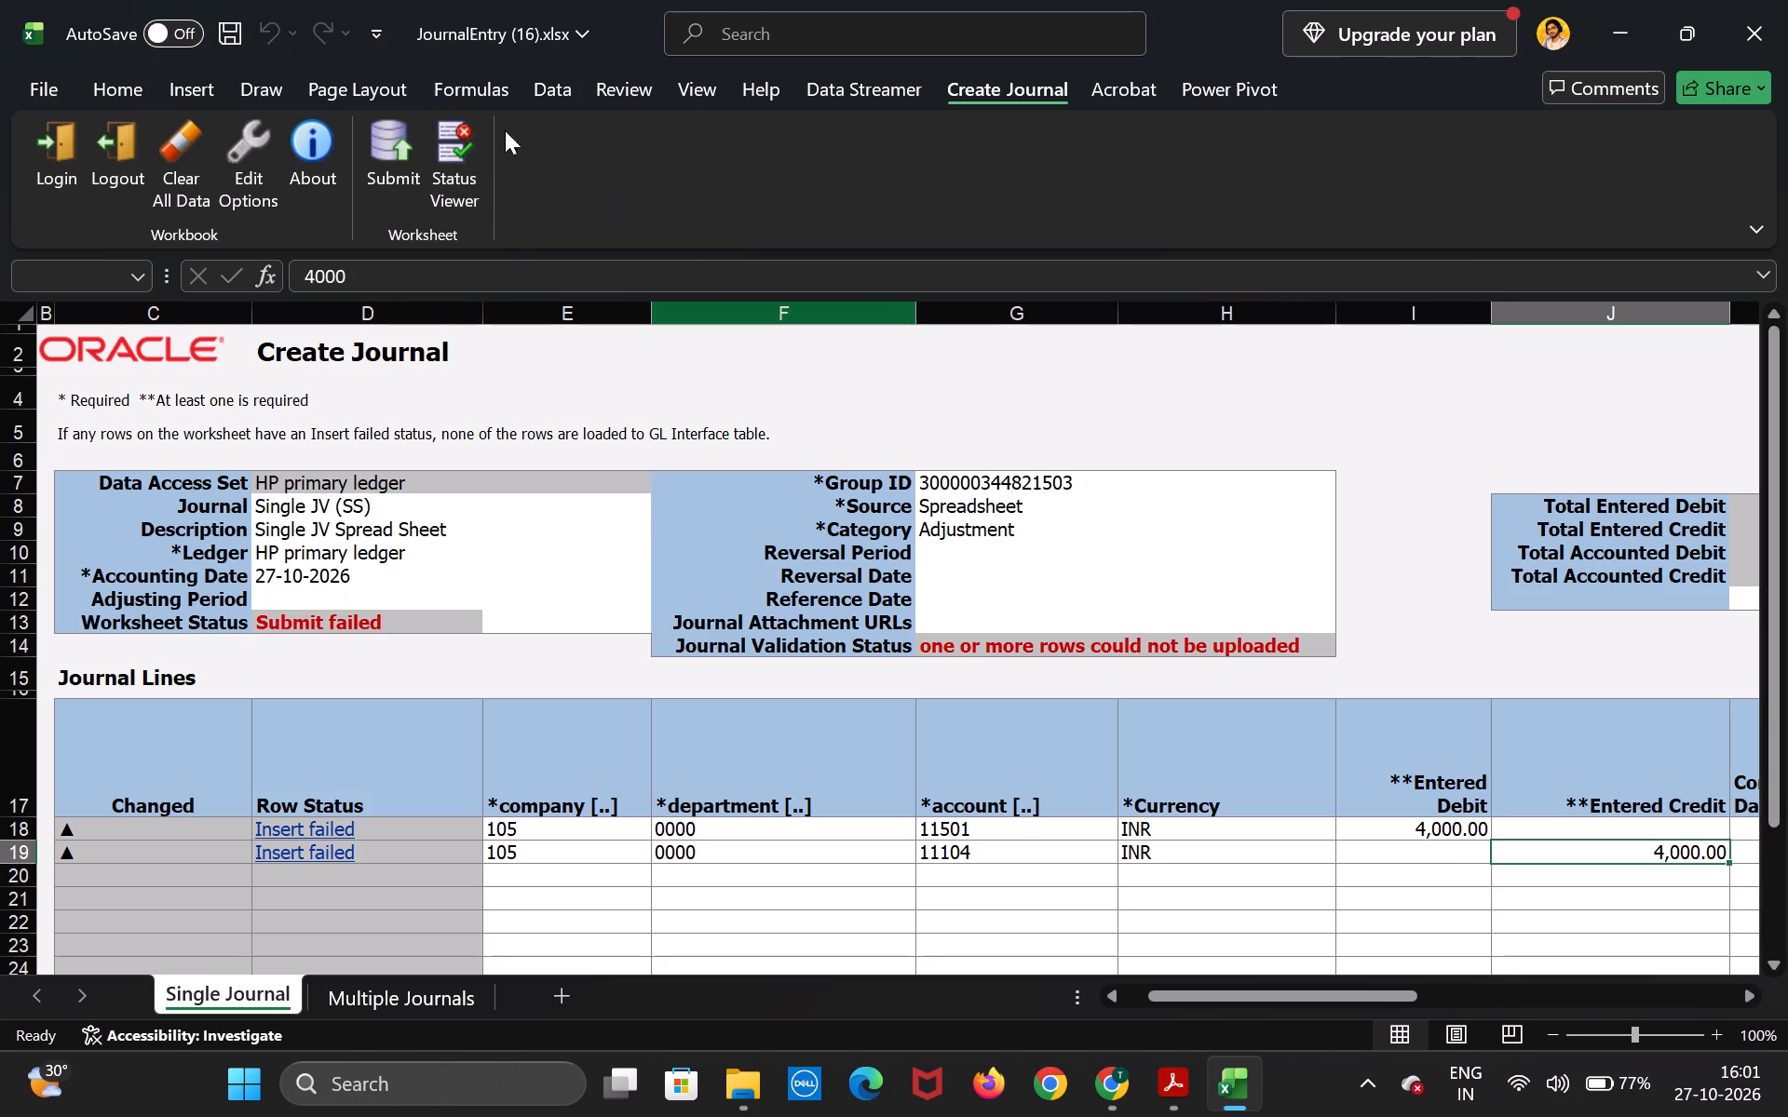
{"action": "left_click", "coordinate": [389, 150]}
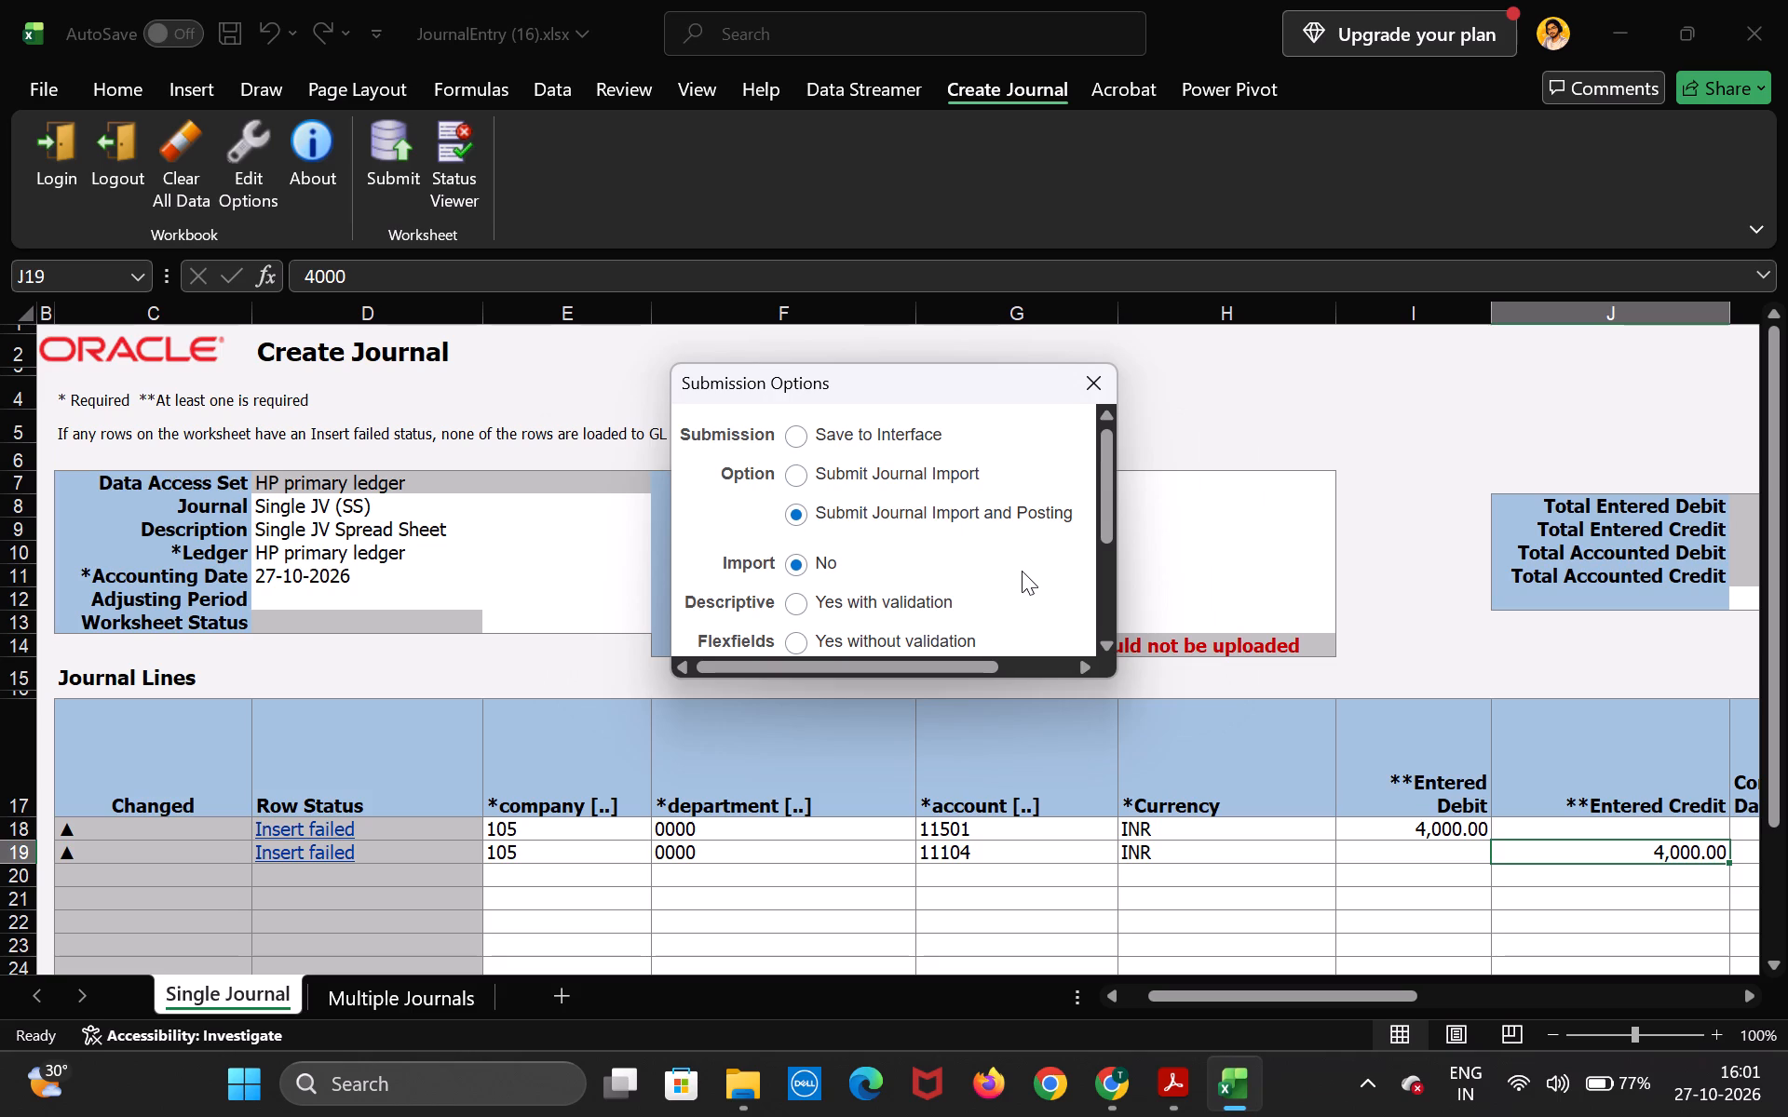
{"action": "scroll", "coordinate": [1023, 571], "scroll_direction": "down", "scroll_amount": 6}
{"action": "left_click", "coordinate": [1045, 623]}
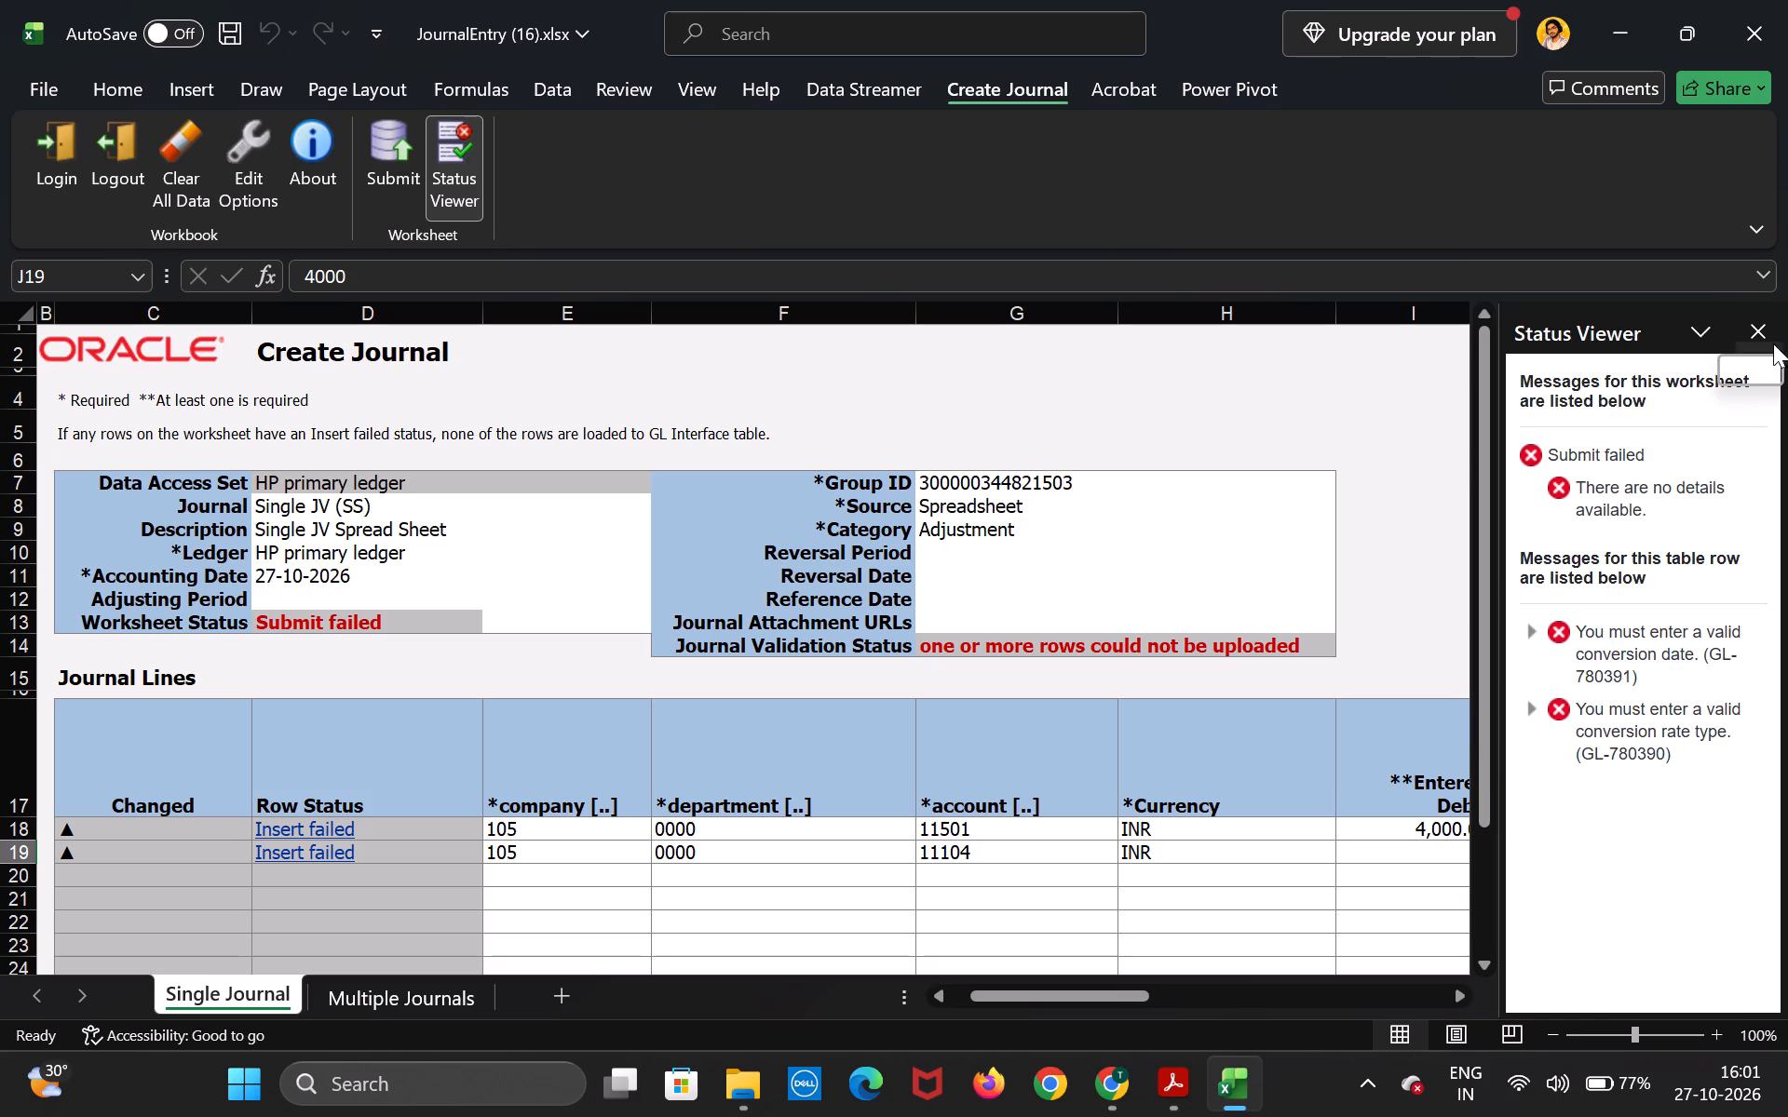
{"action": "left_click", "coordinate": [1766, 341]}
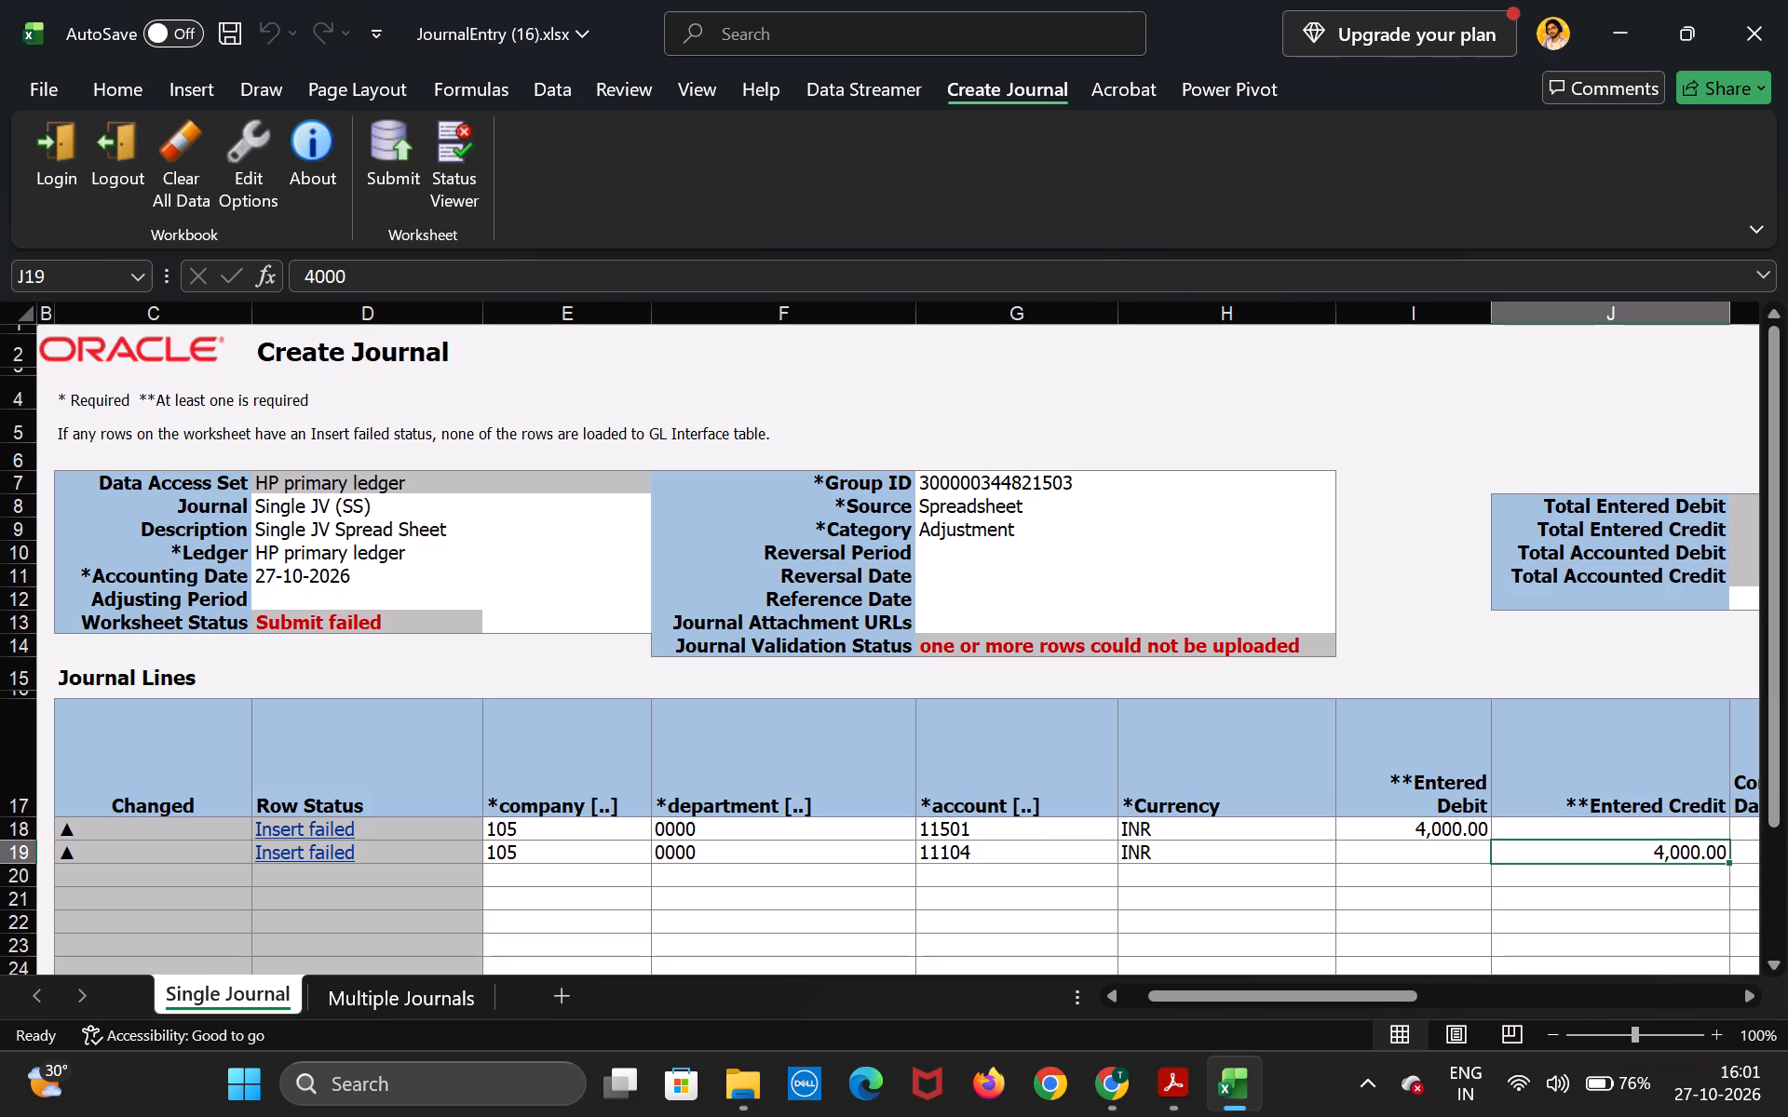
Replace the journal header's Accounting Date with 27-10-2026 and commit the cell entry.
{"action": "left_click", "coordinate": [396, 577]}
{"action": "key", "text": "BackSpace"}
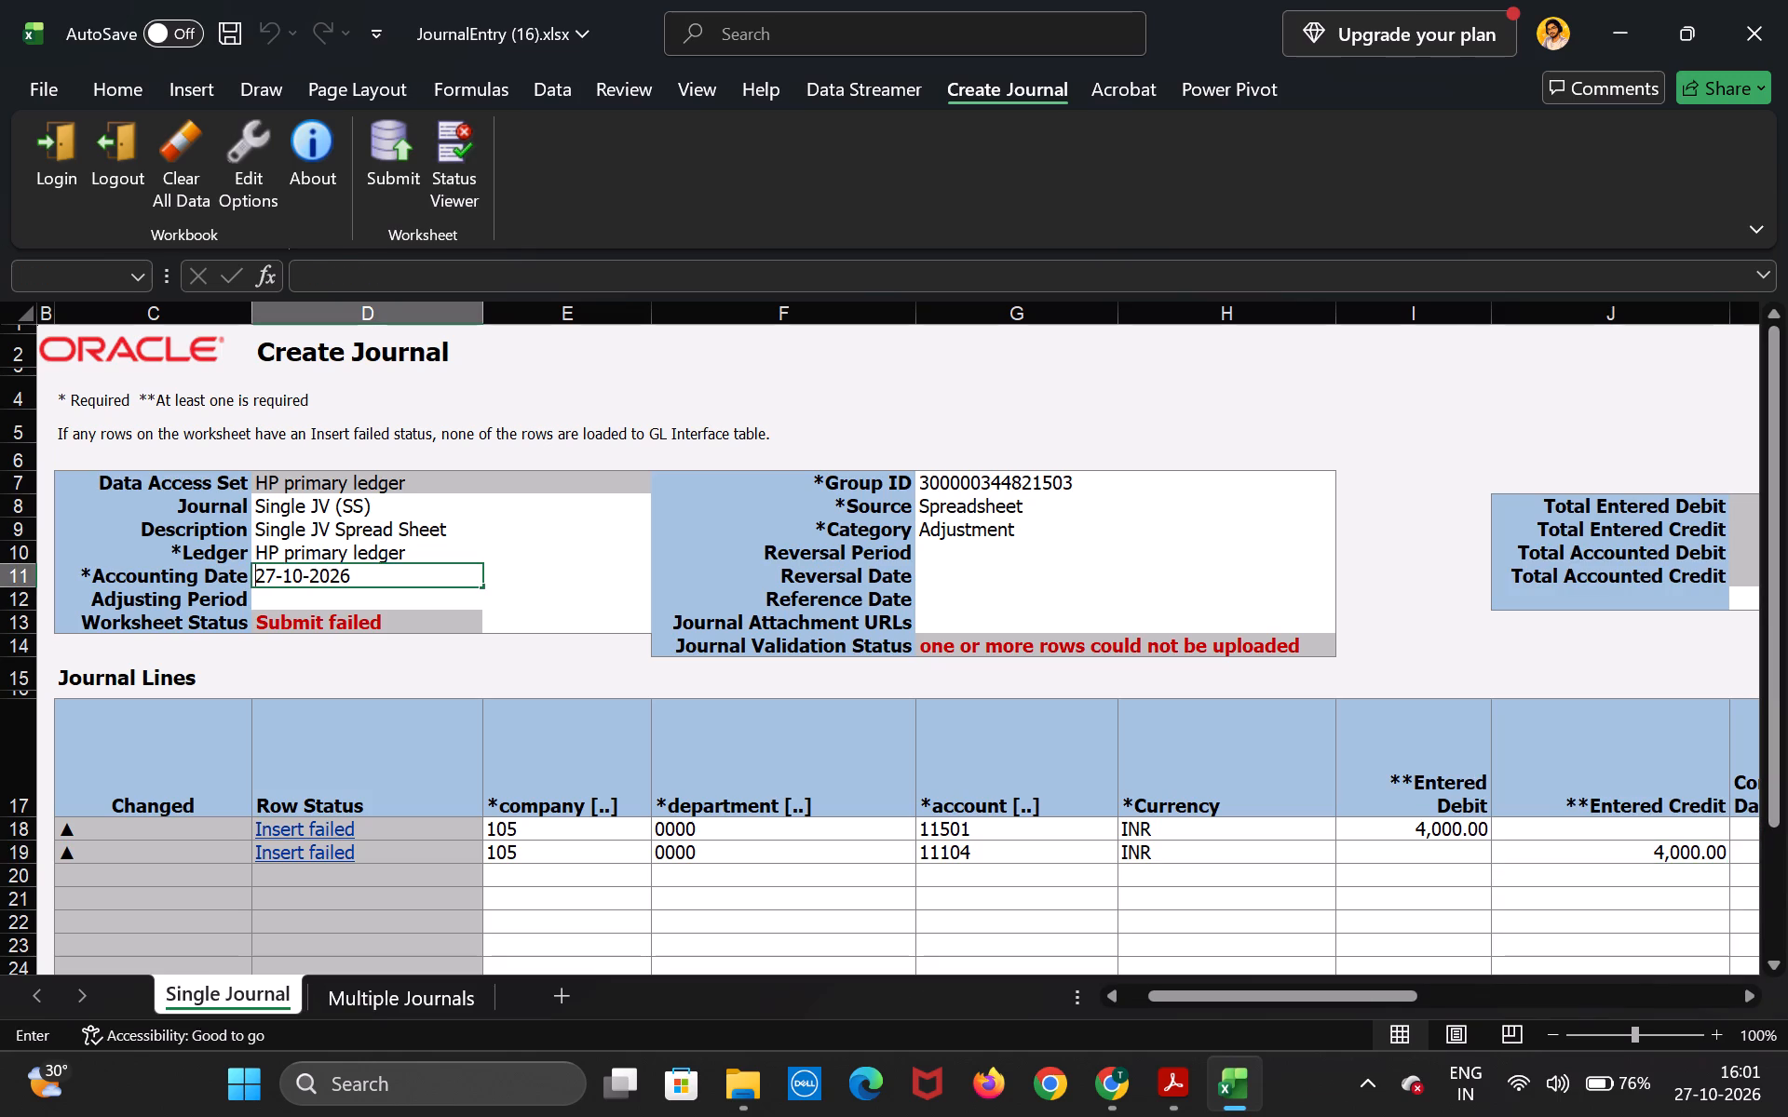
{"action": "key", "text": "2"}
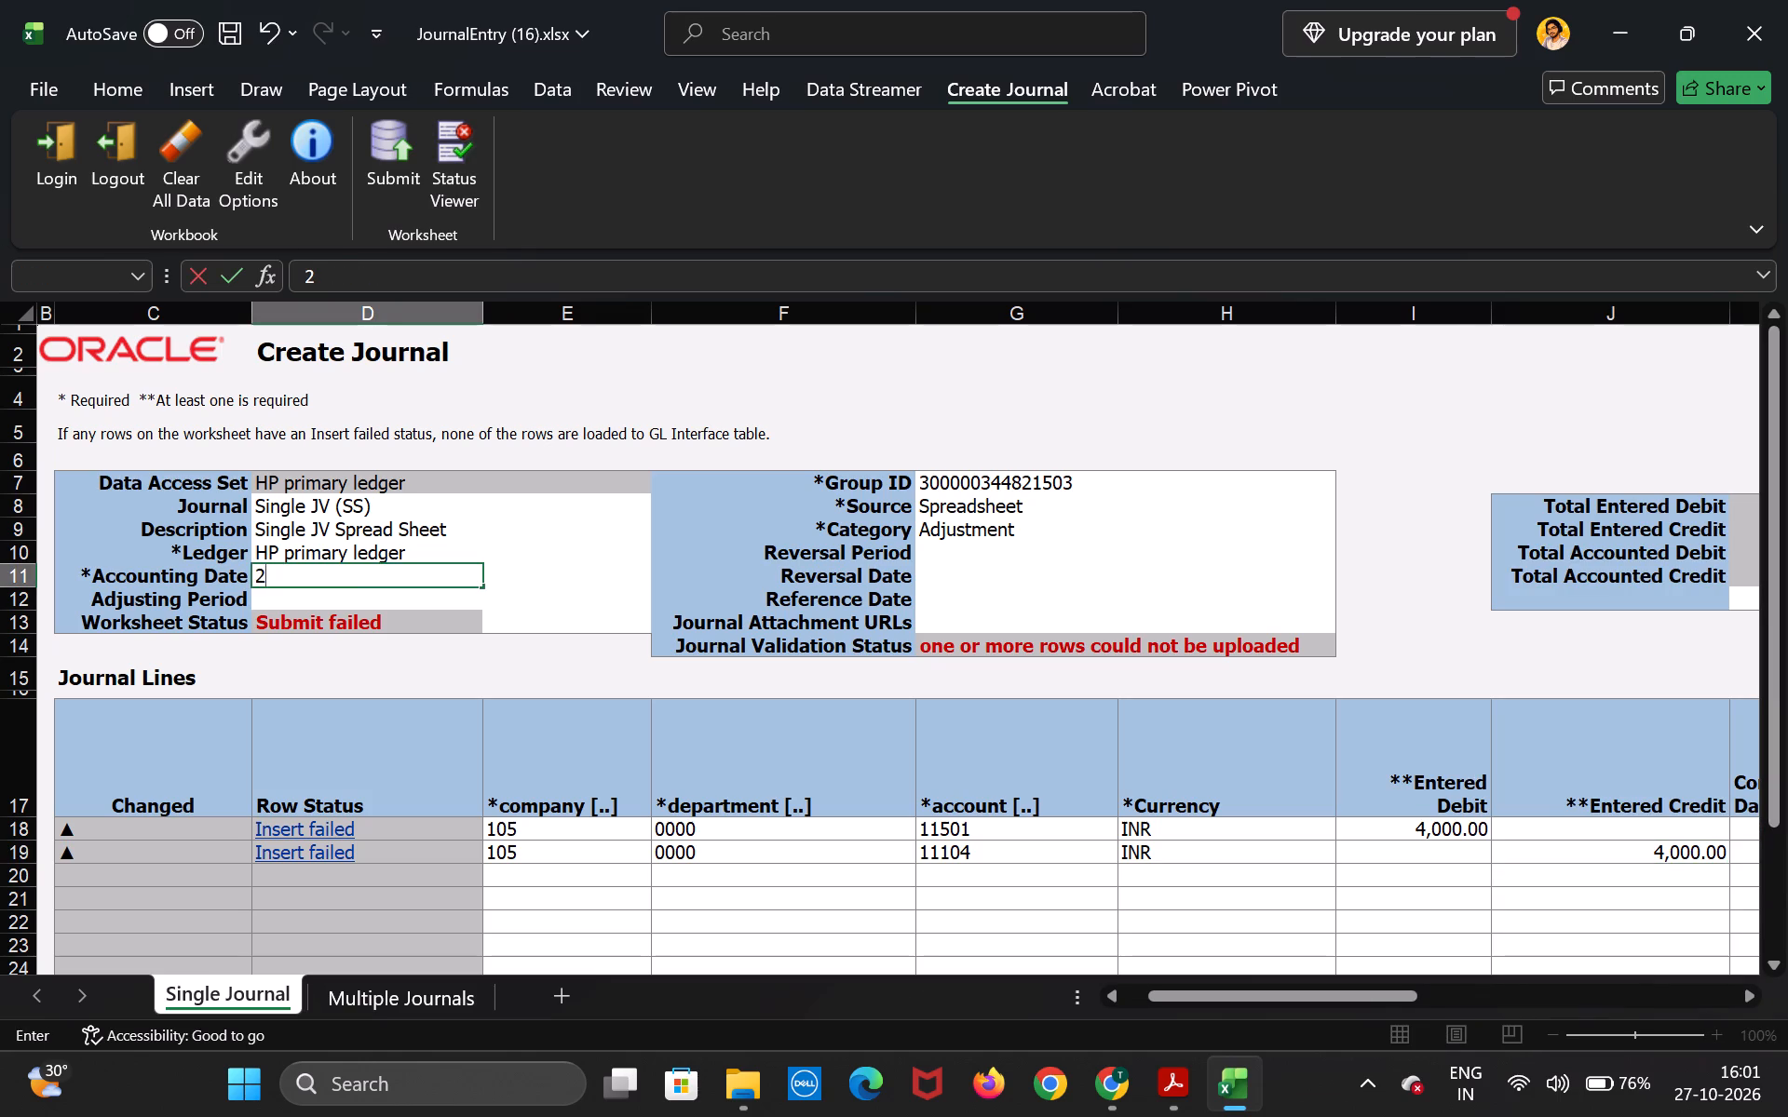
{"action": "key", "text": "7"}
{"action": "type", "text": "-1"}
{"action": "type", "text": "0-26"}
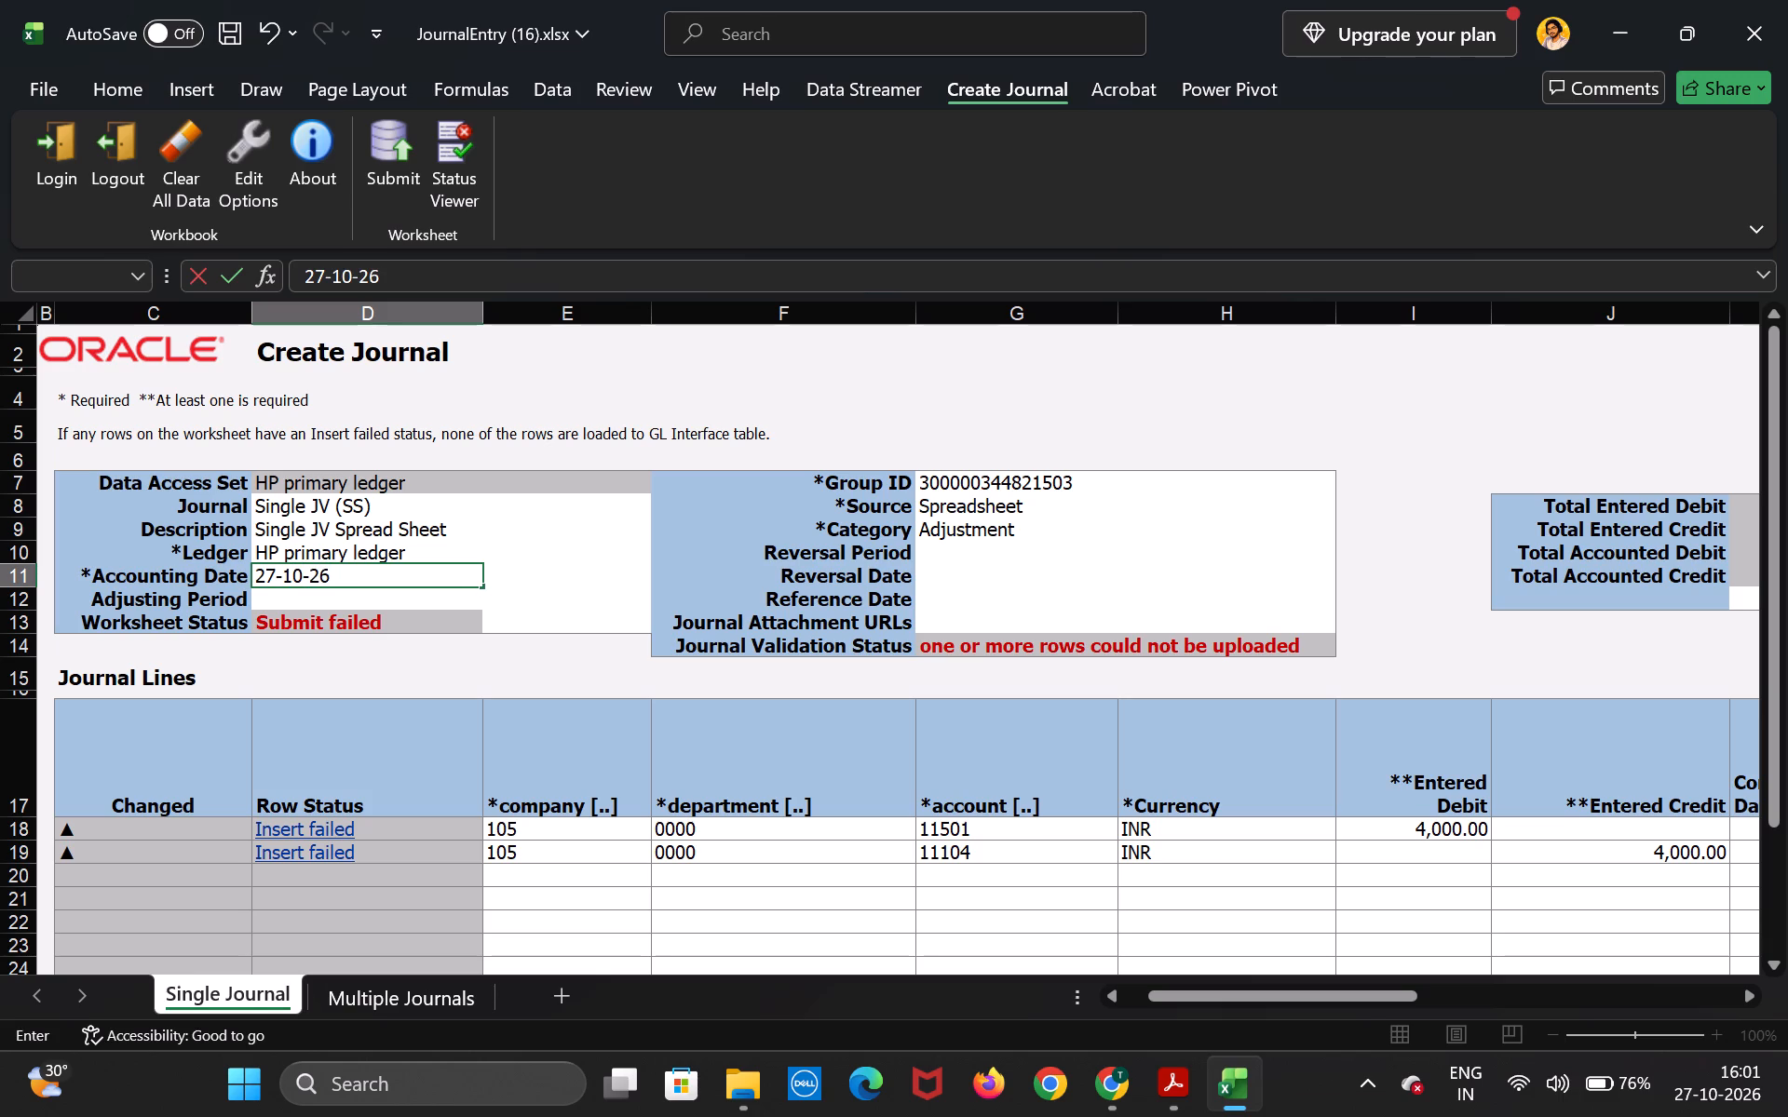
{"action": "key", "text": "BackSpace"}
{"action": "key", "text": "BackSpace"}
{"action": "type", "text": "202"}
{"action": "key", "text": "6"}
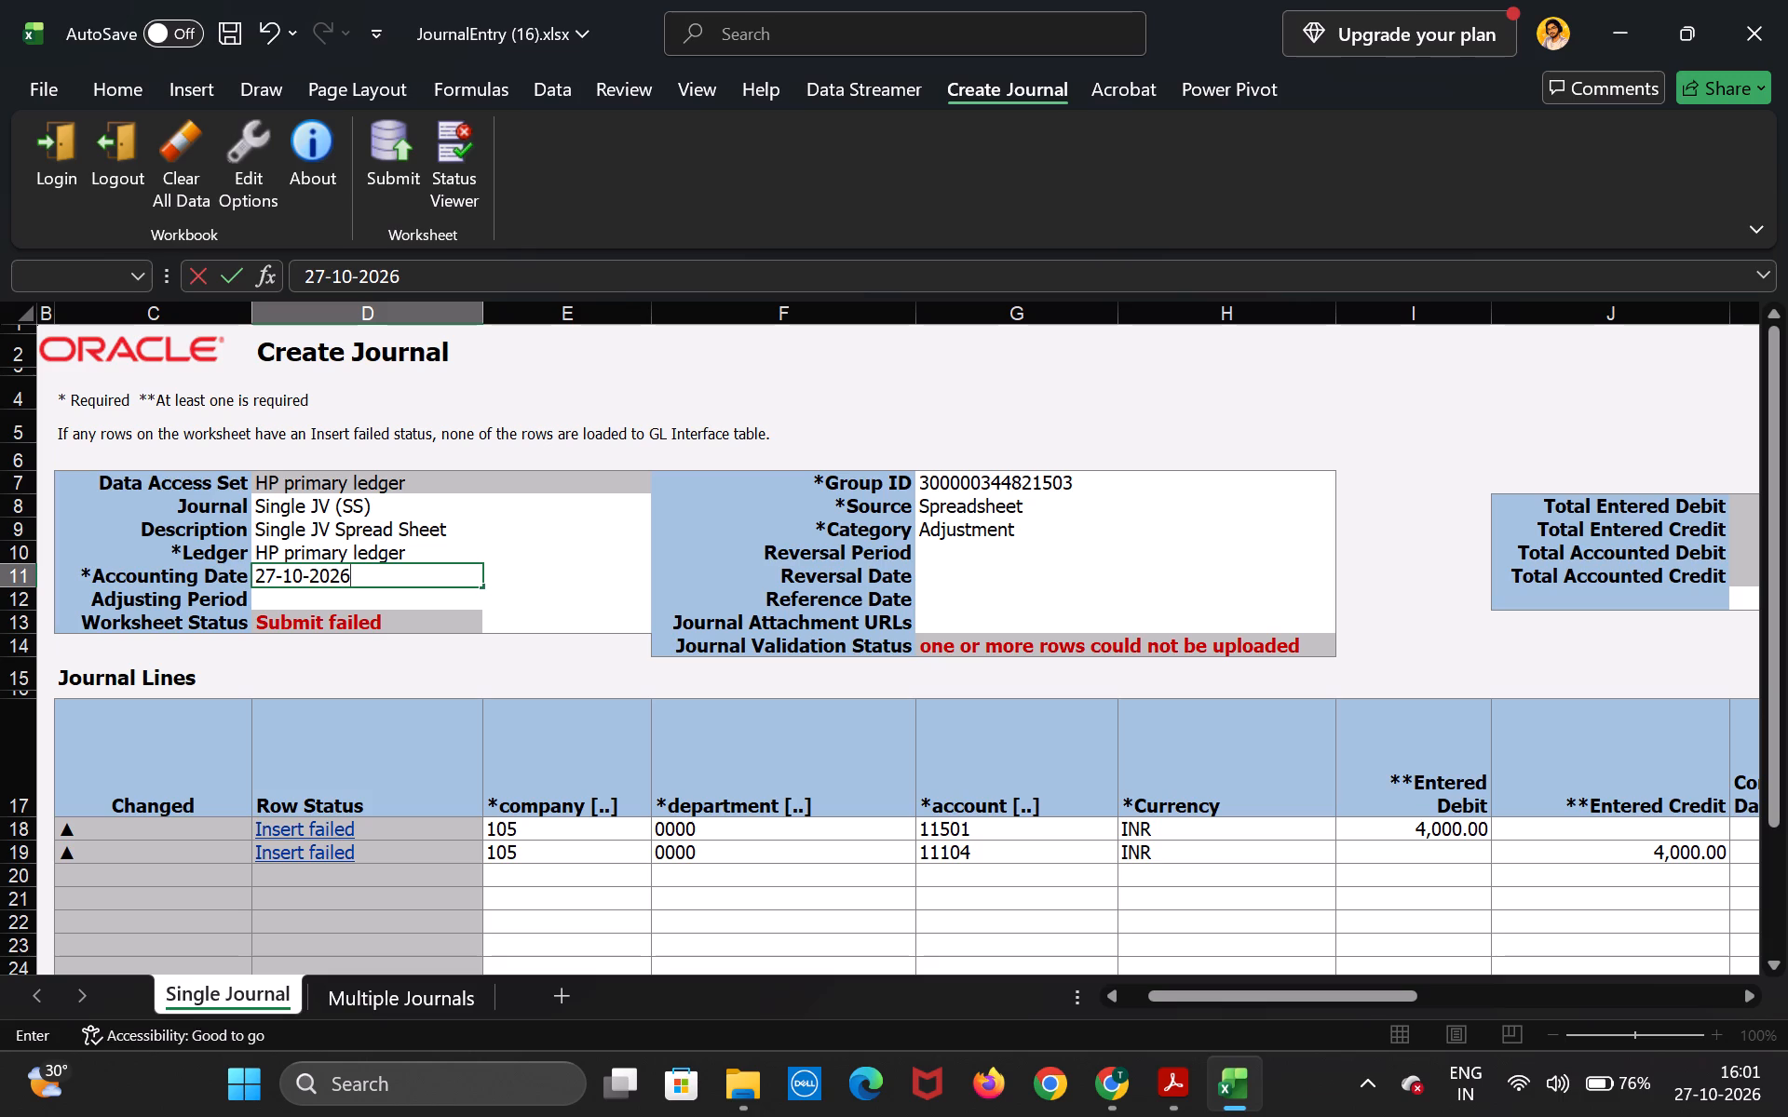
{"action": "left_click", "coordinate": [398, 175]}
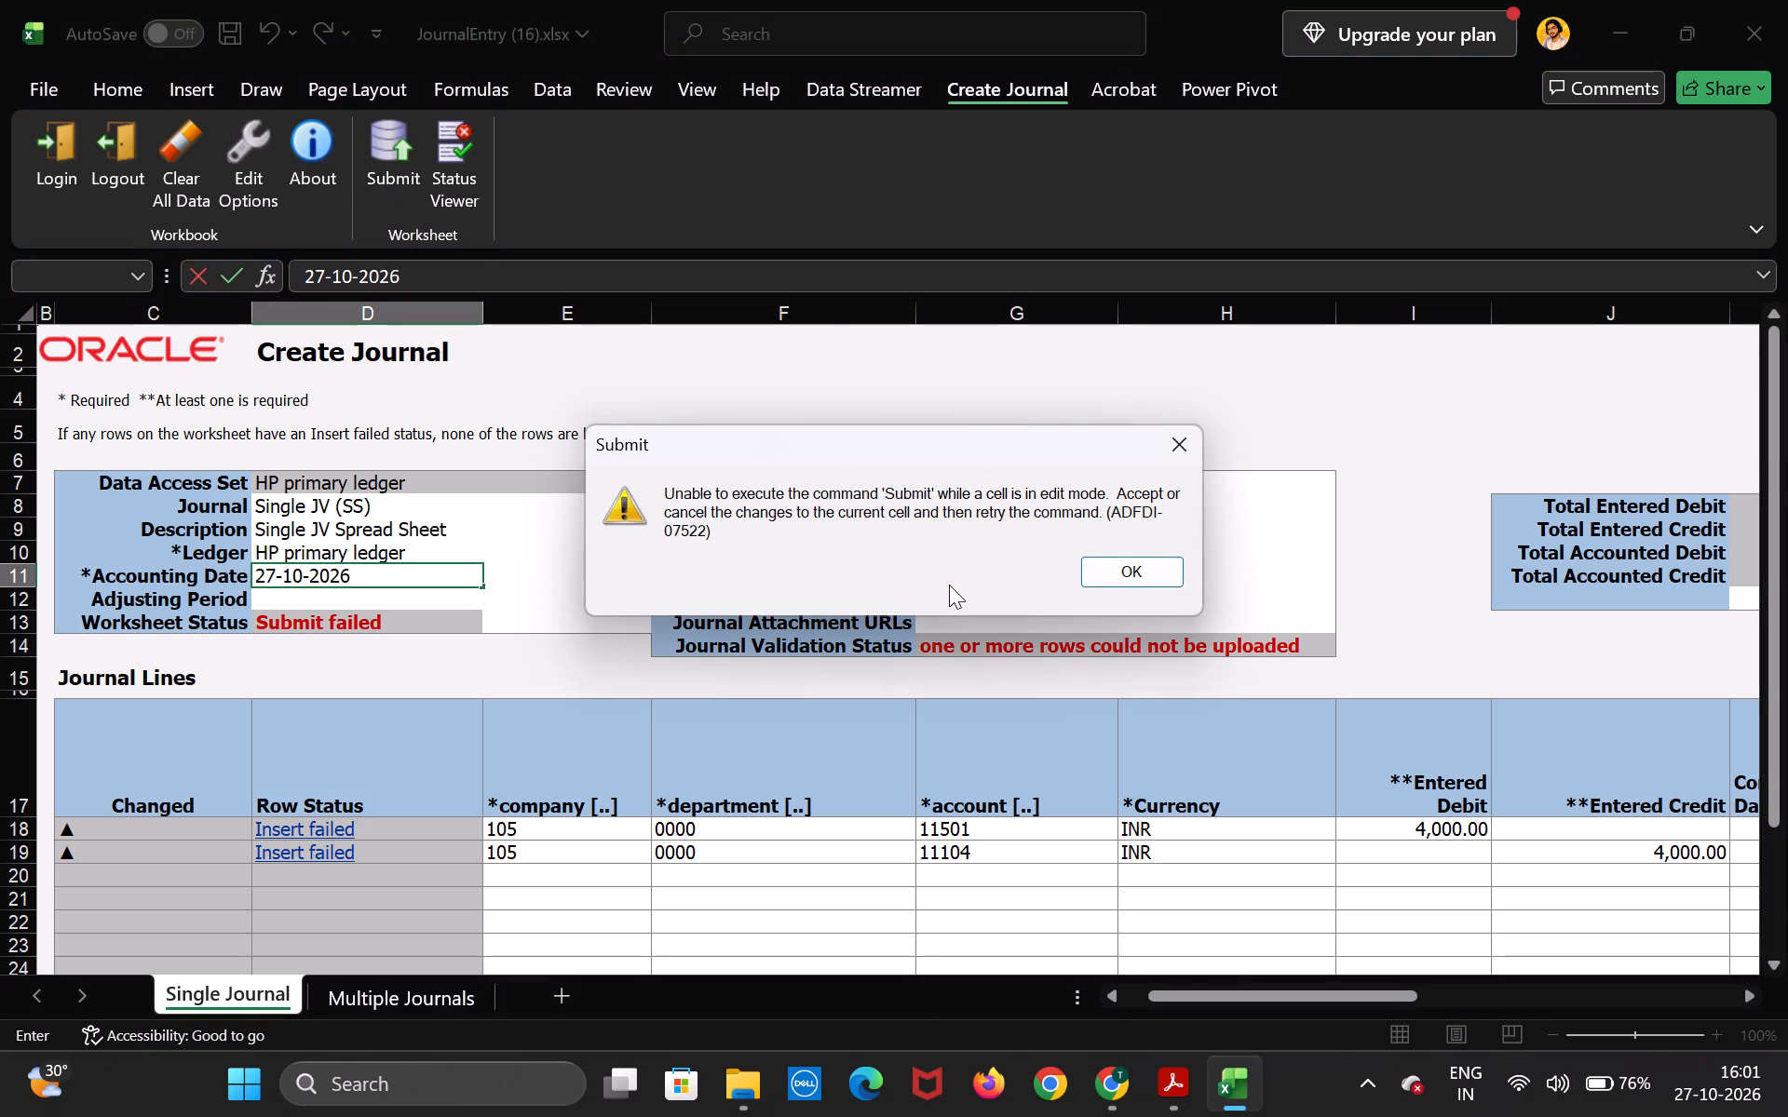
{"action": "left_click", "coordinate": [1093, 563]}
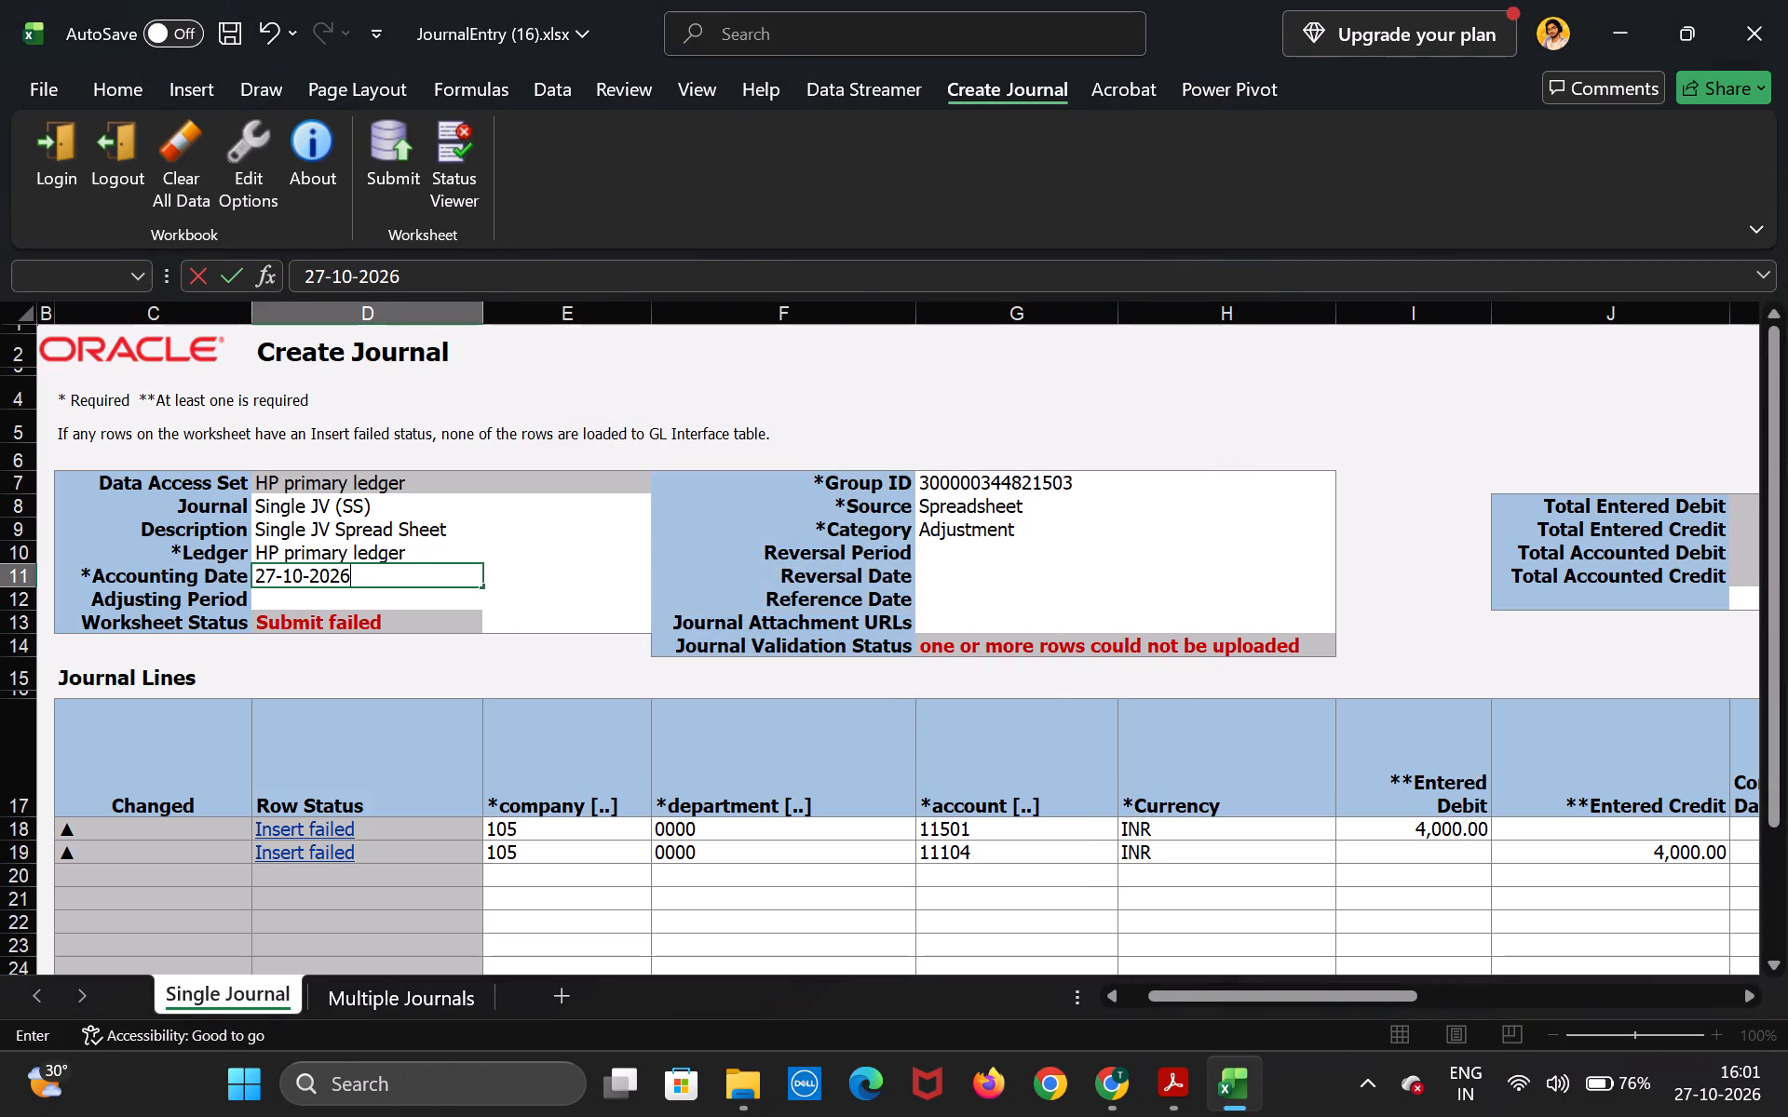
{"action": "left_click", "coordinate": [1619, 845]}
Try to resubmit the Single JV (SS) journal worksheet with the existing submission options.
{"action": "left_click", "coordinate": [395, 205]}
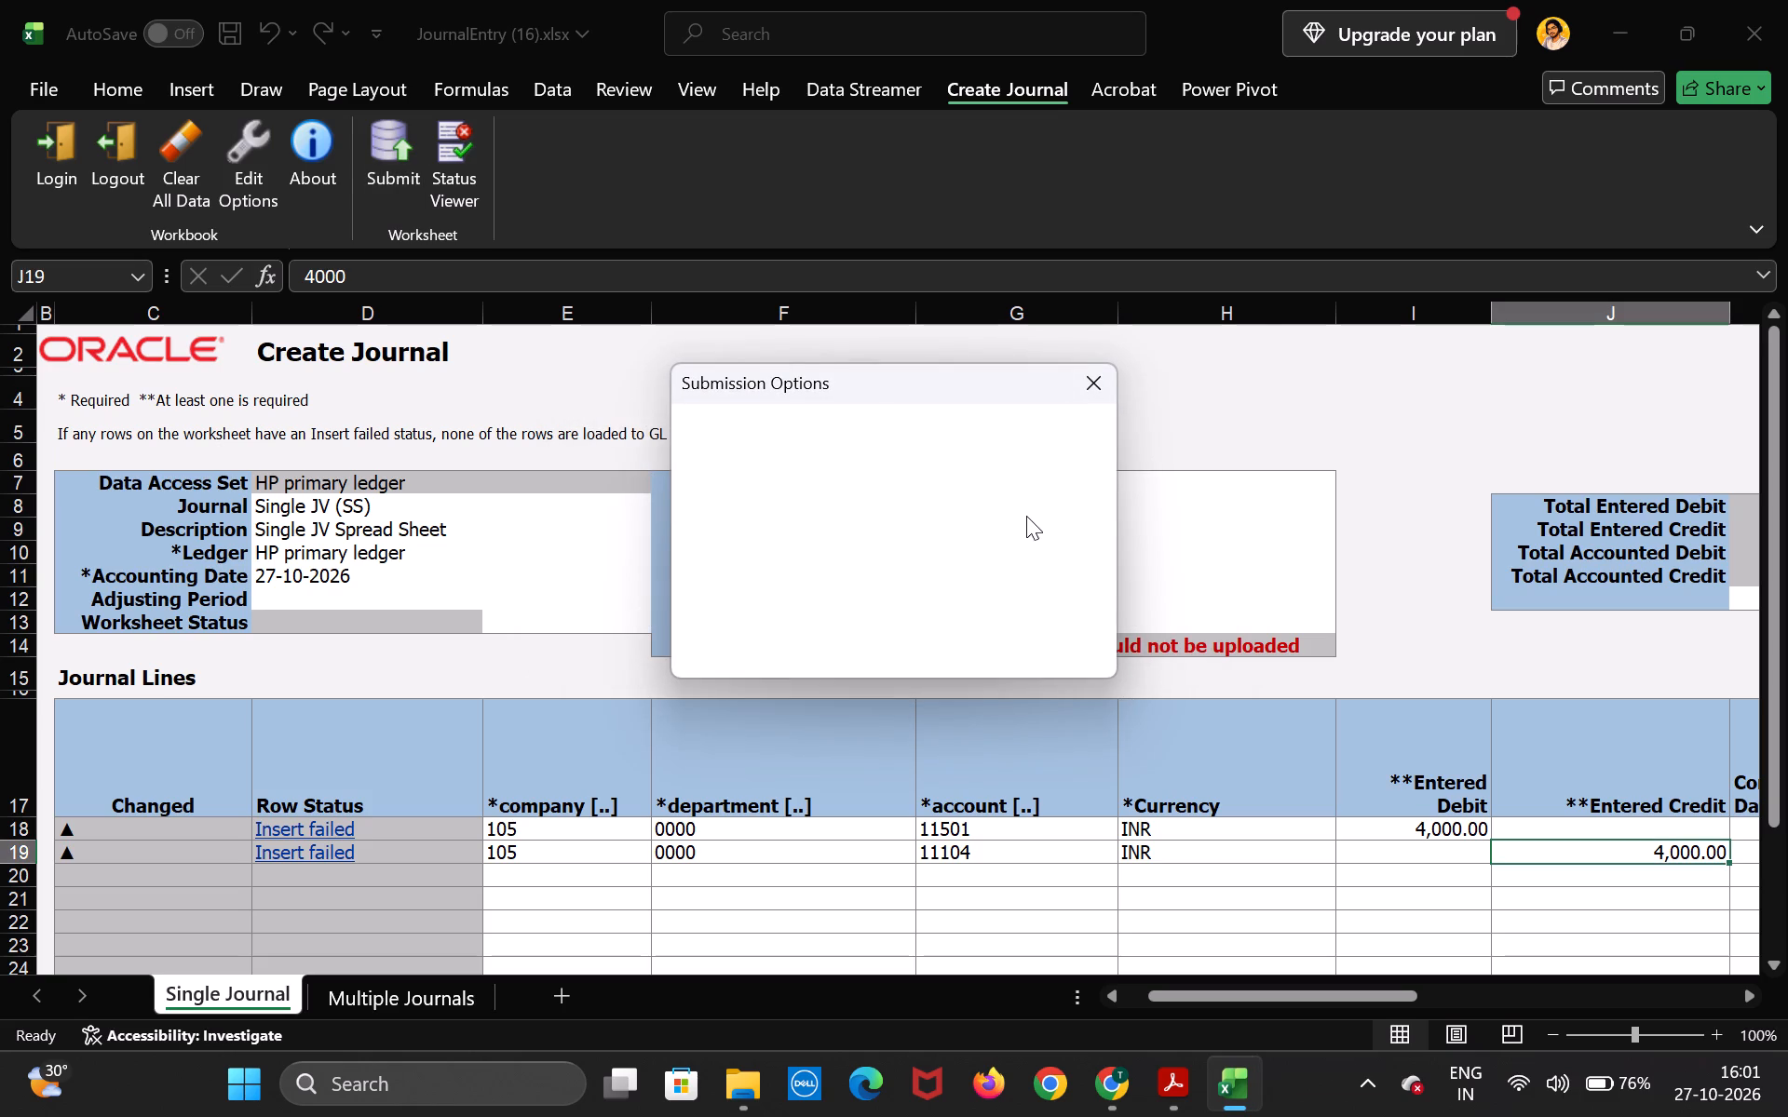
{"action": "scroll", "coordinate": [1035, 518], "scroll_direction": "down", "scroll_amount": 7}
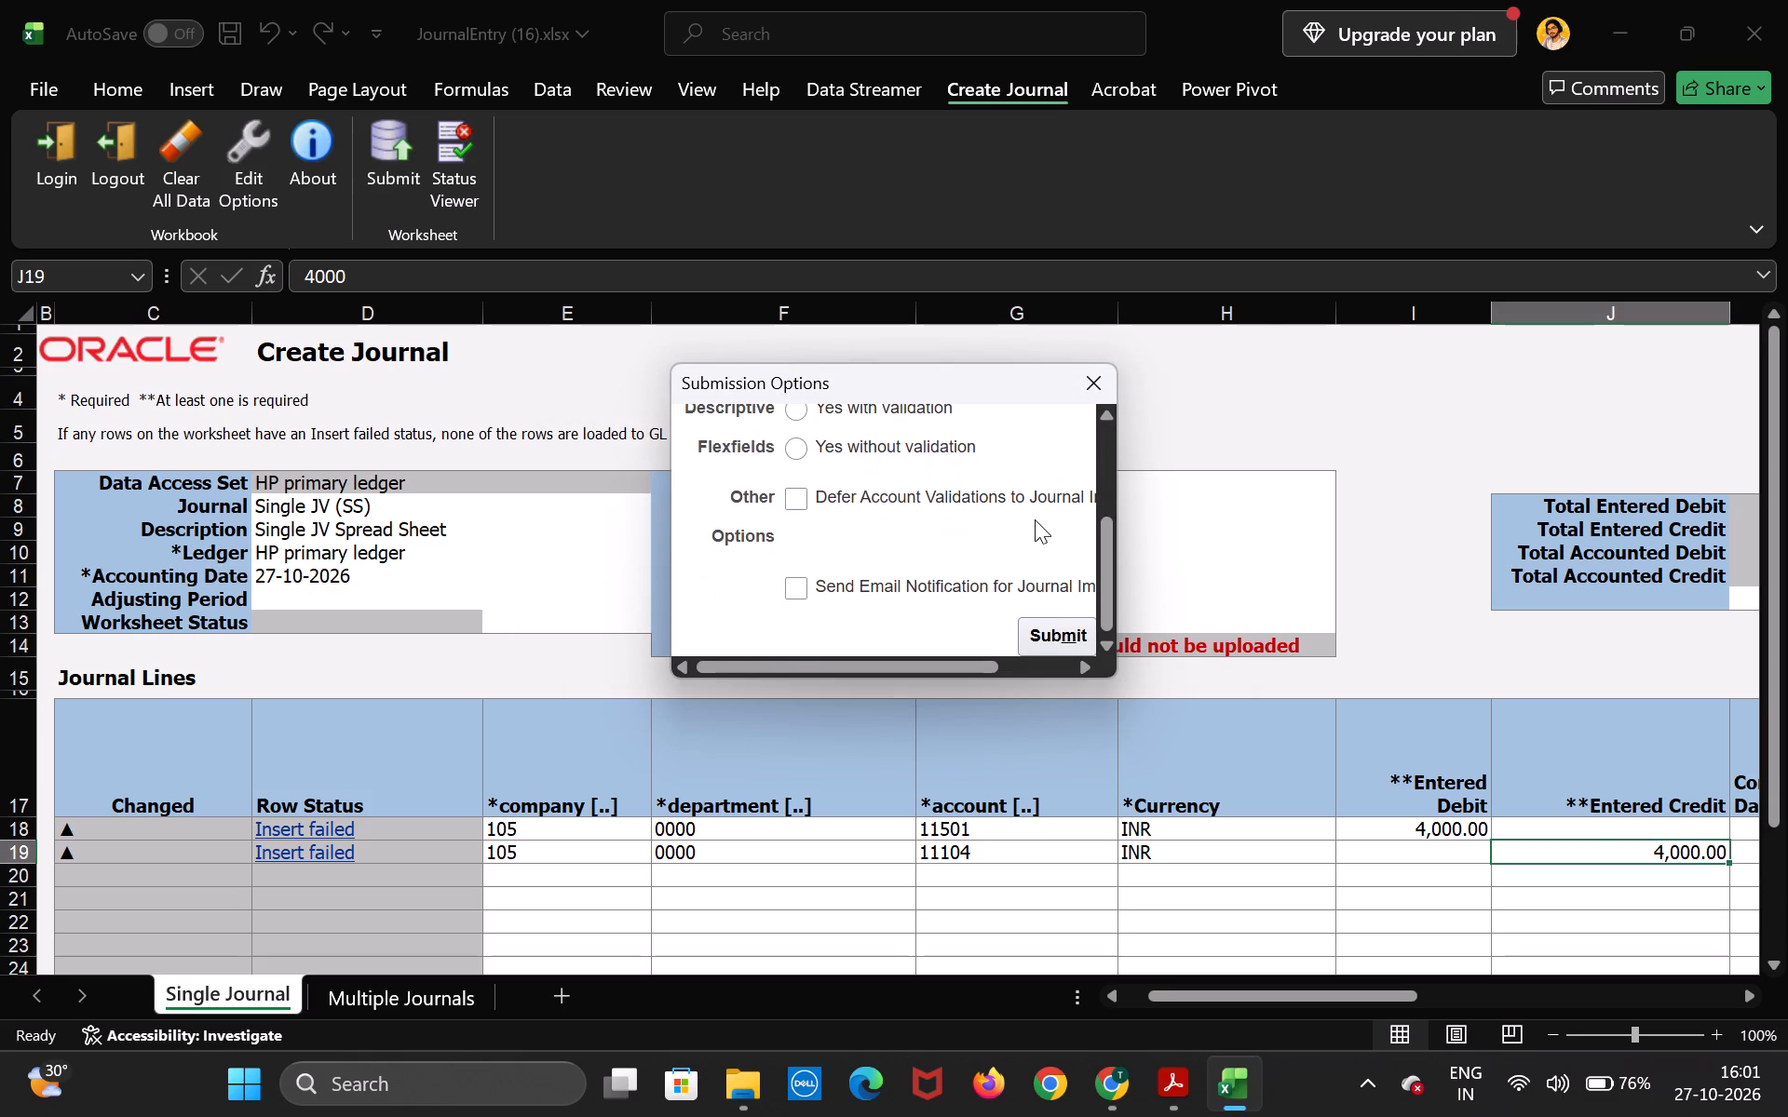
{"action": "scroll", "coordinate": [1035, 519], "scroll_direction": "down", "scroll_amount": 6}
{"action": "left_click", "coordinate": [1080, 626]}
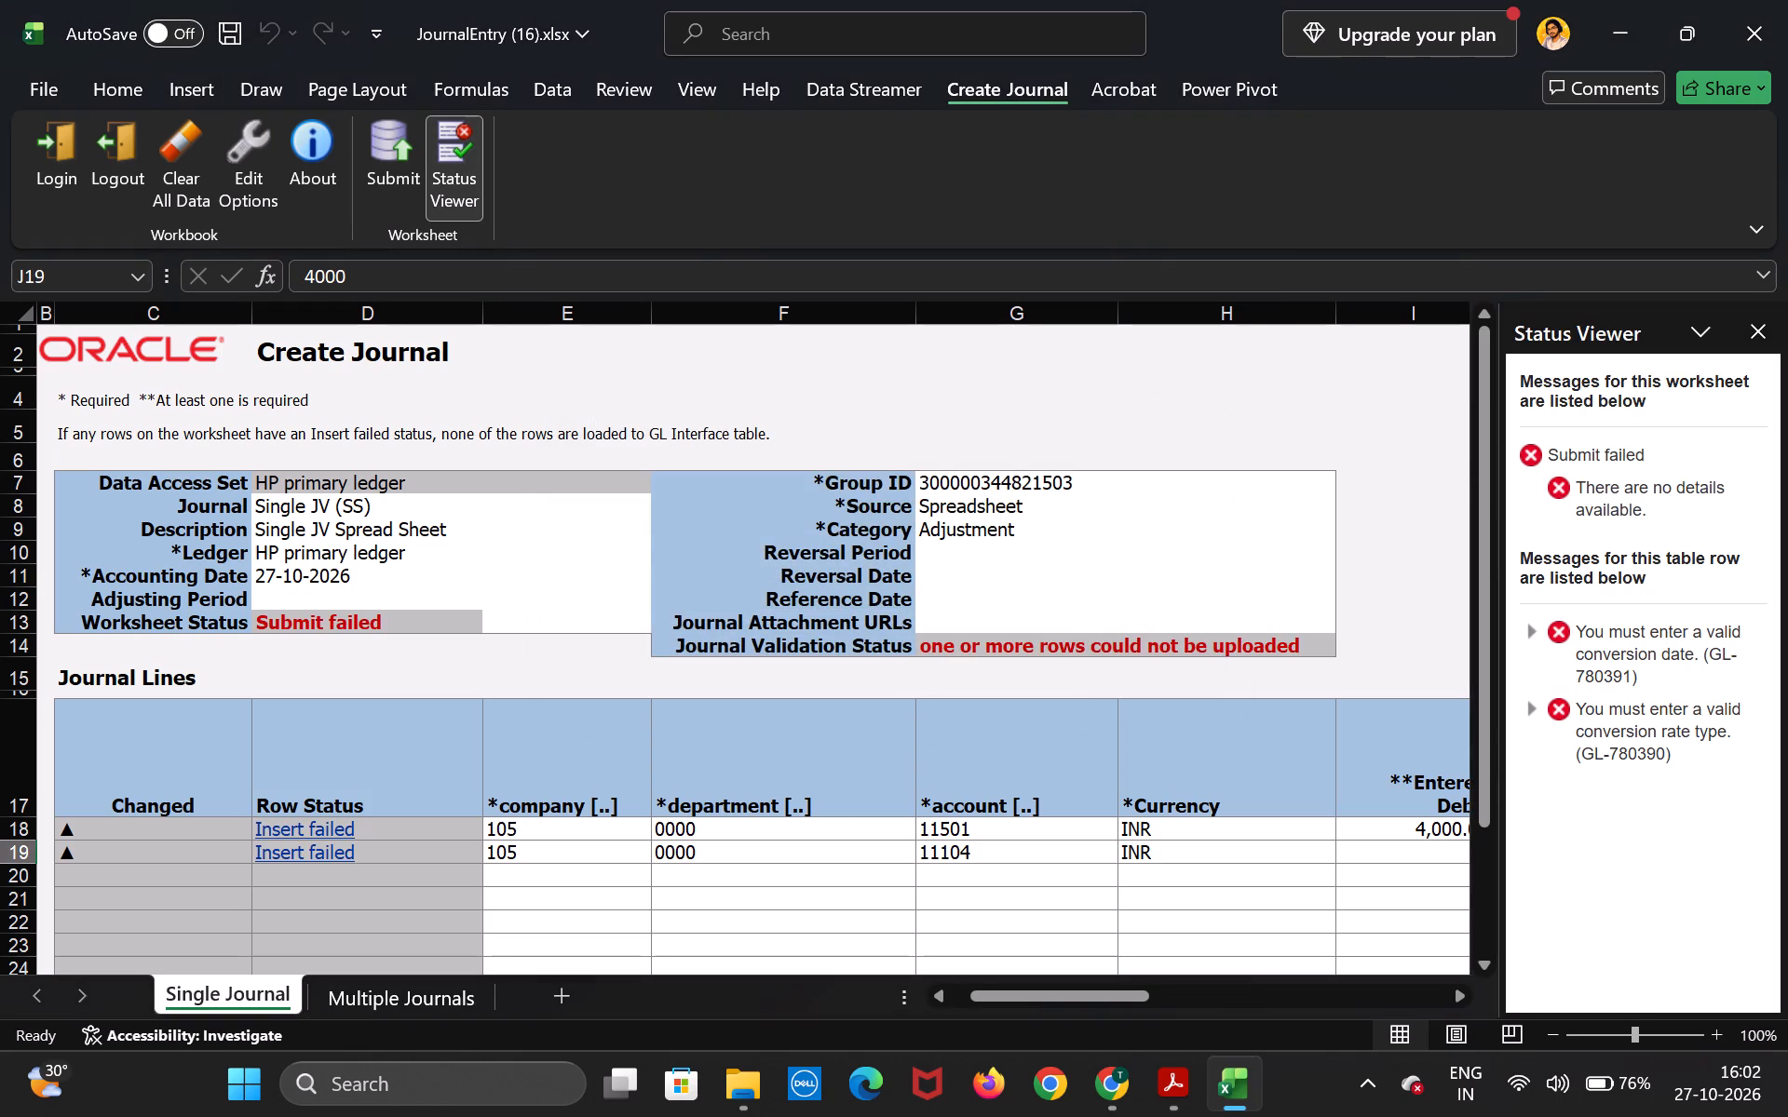
Re-enter the journal header's Accounting Date as 27-10-26, commit the cell entry, and close the Status Viewer.
{"action": "left_click", "coordinate": [394, 586]}
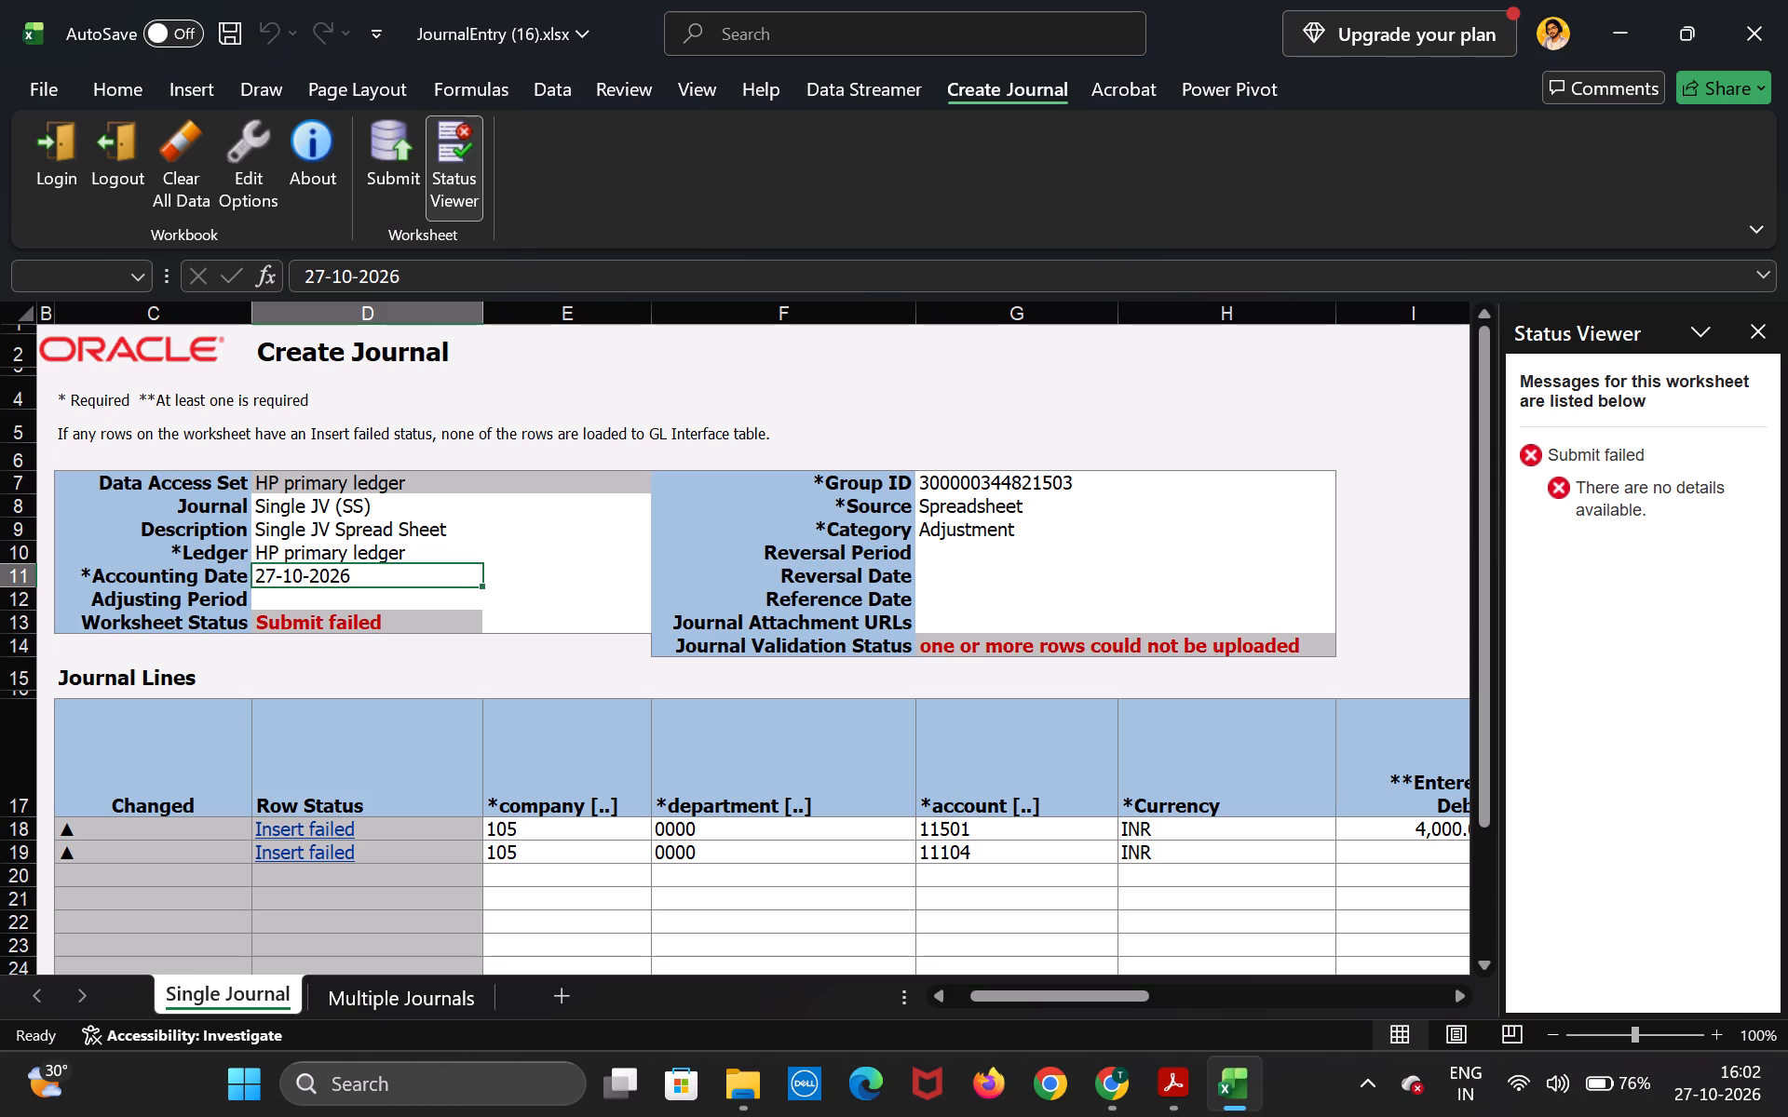
{"action": "key", "text": "BackSpace"}
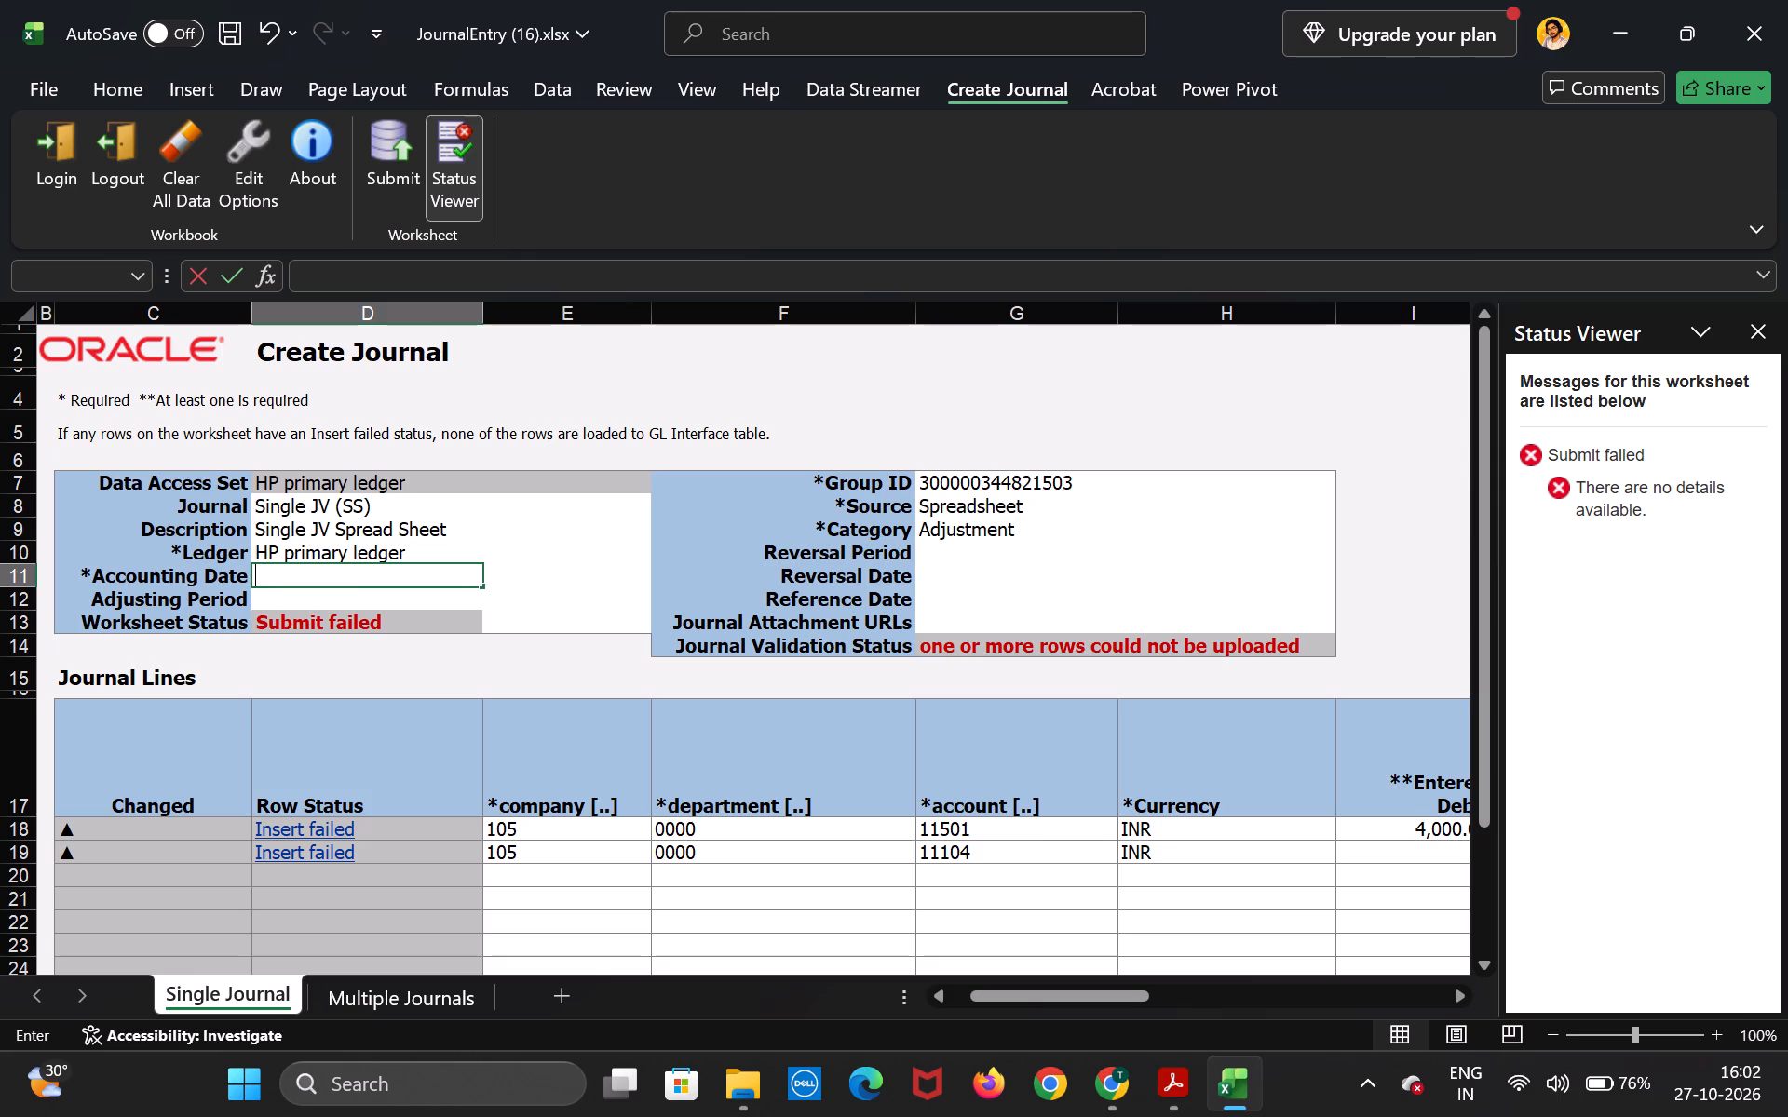
{"action": "key", "text": "2"}
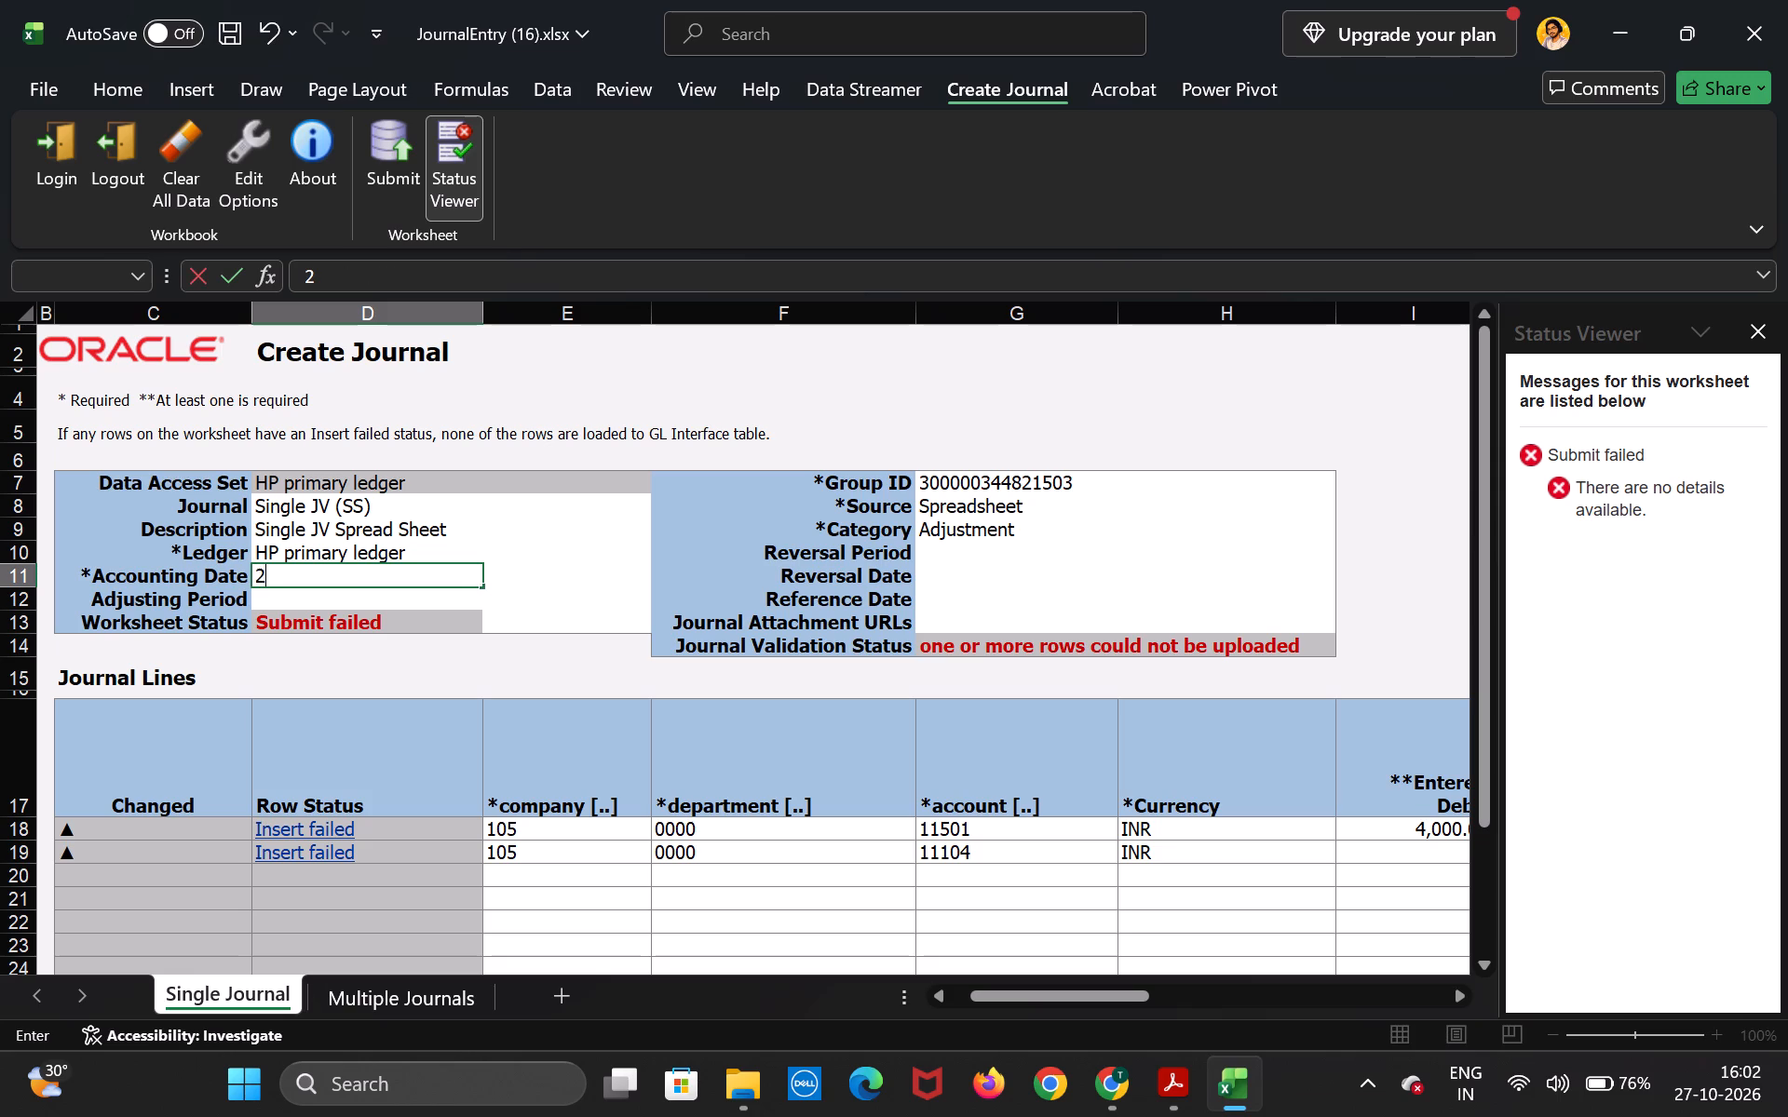
{"action": "type", "text": "7-2"}
{"action": "key", "text": "BackSpace"}
{"action": "type", "text": "10"}
{"action": "type", "text": "-26"}
{"action": "left_click", "coordinate": [414, 193]}
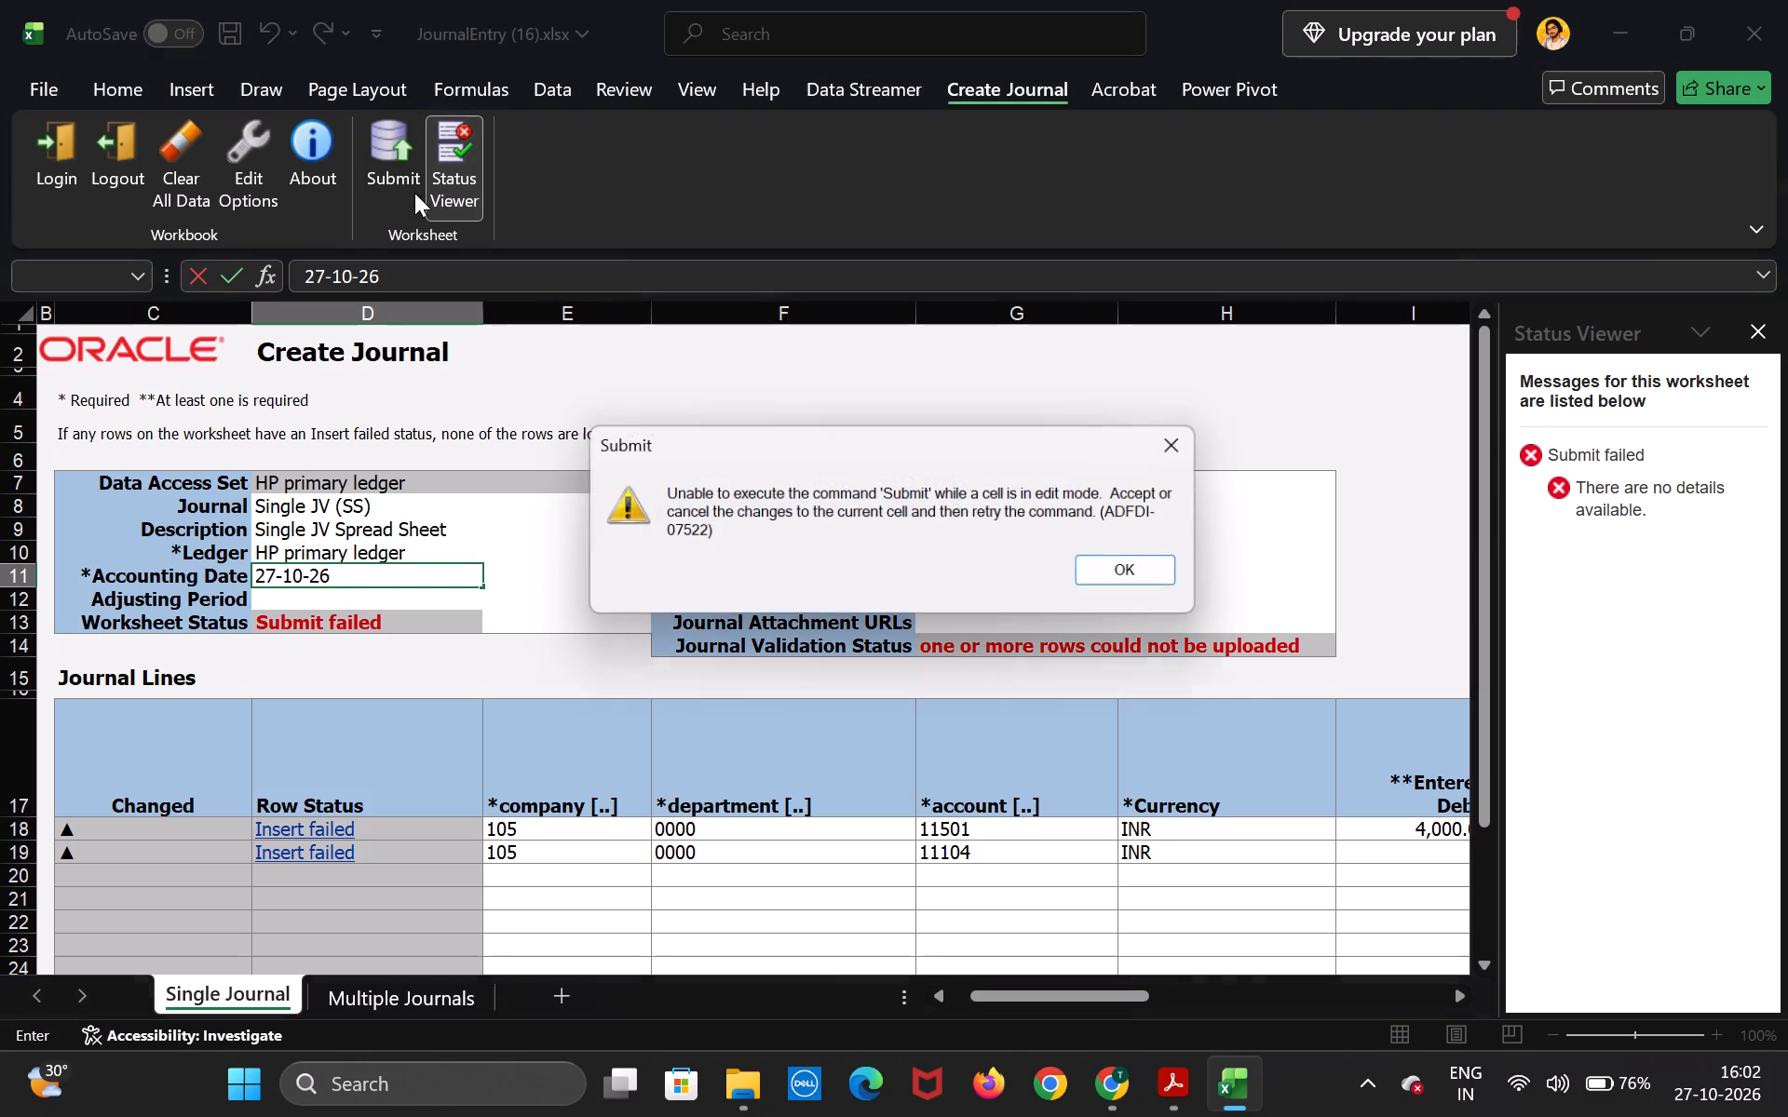
{"action": "left_click", "coordinate": [1118, 570]}
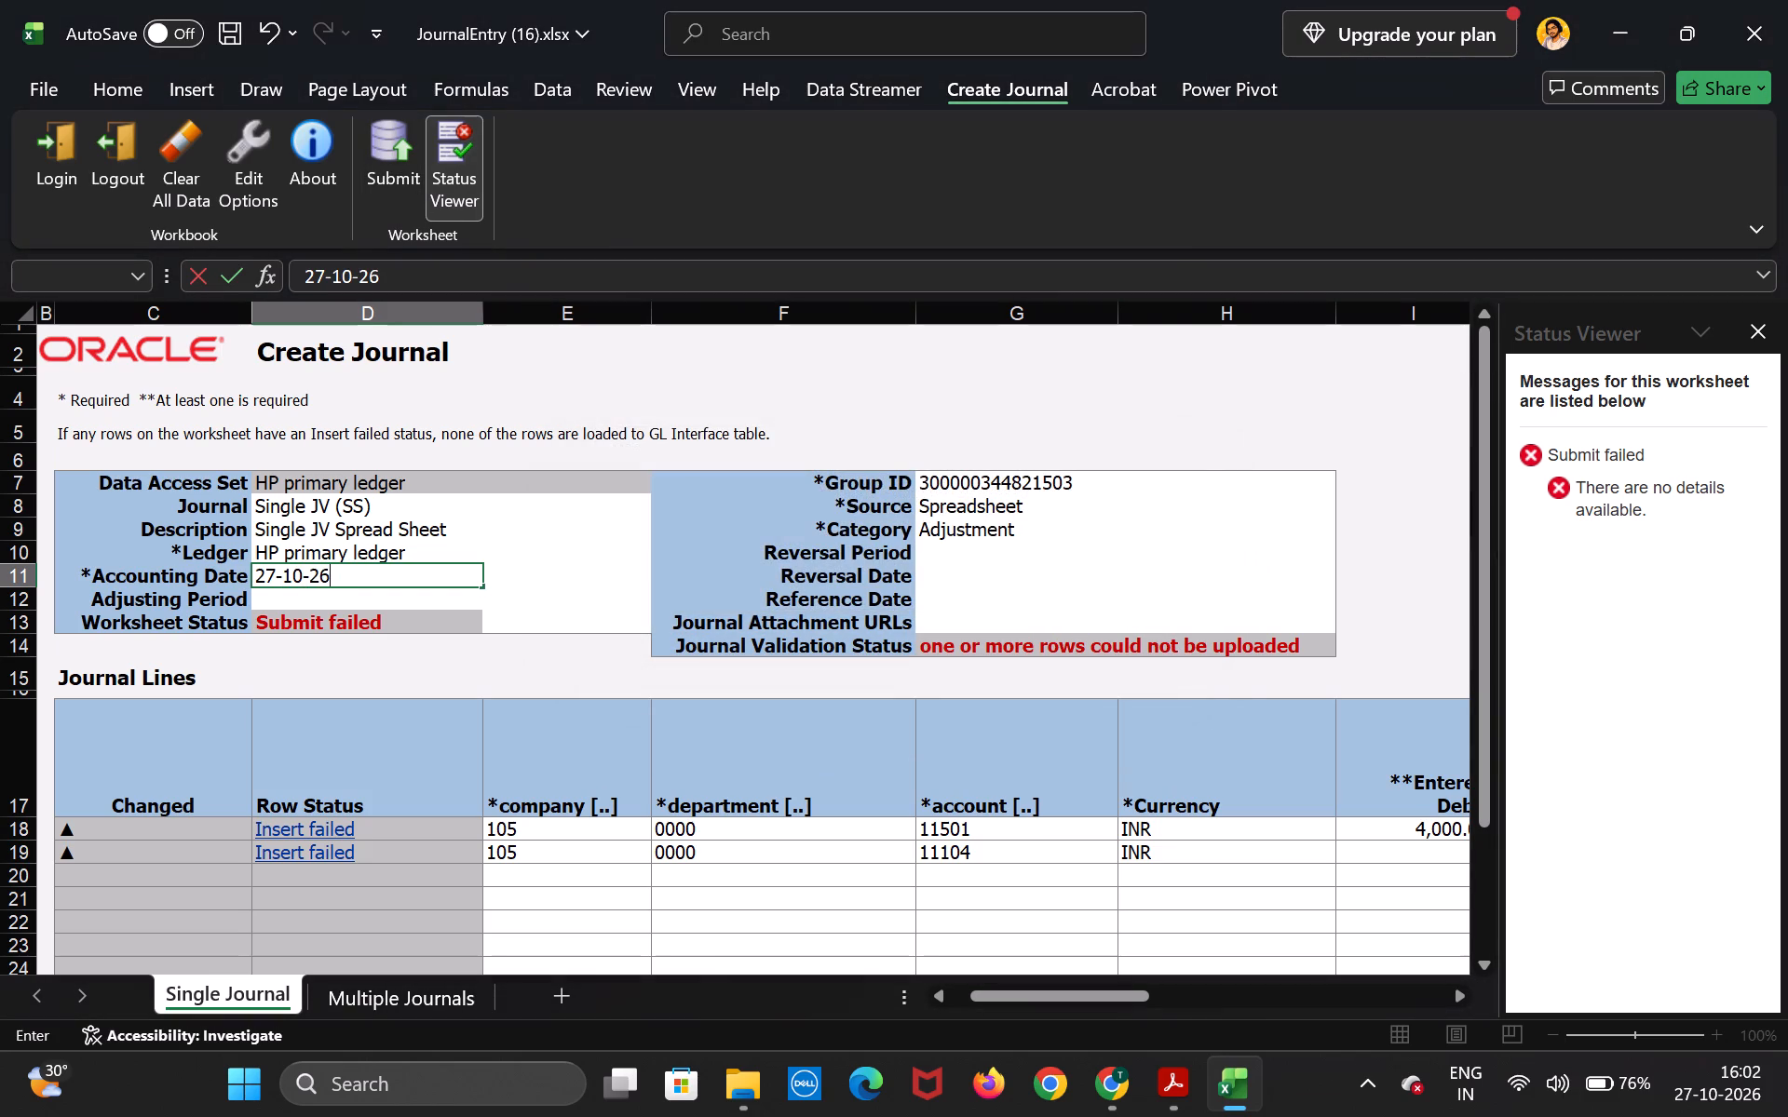
{"action": "left_click", "coordinate": [1436, 855]}
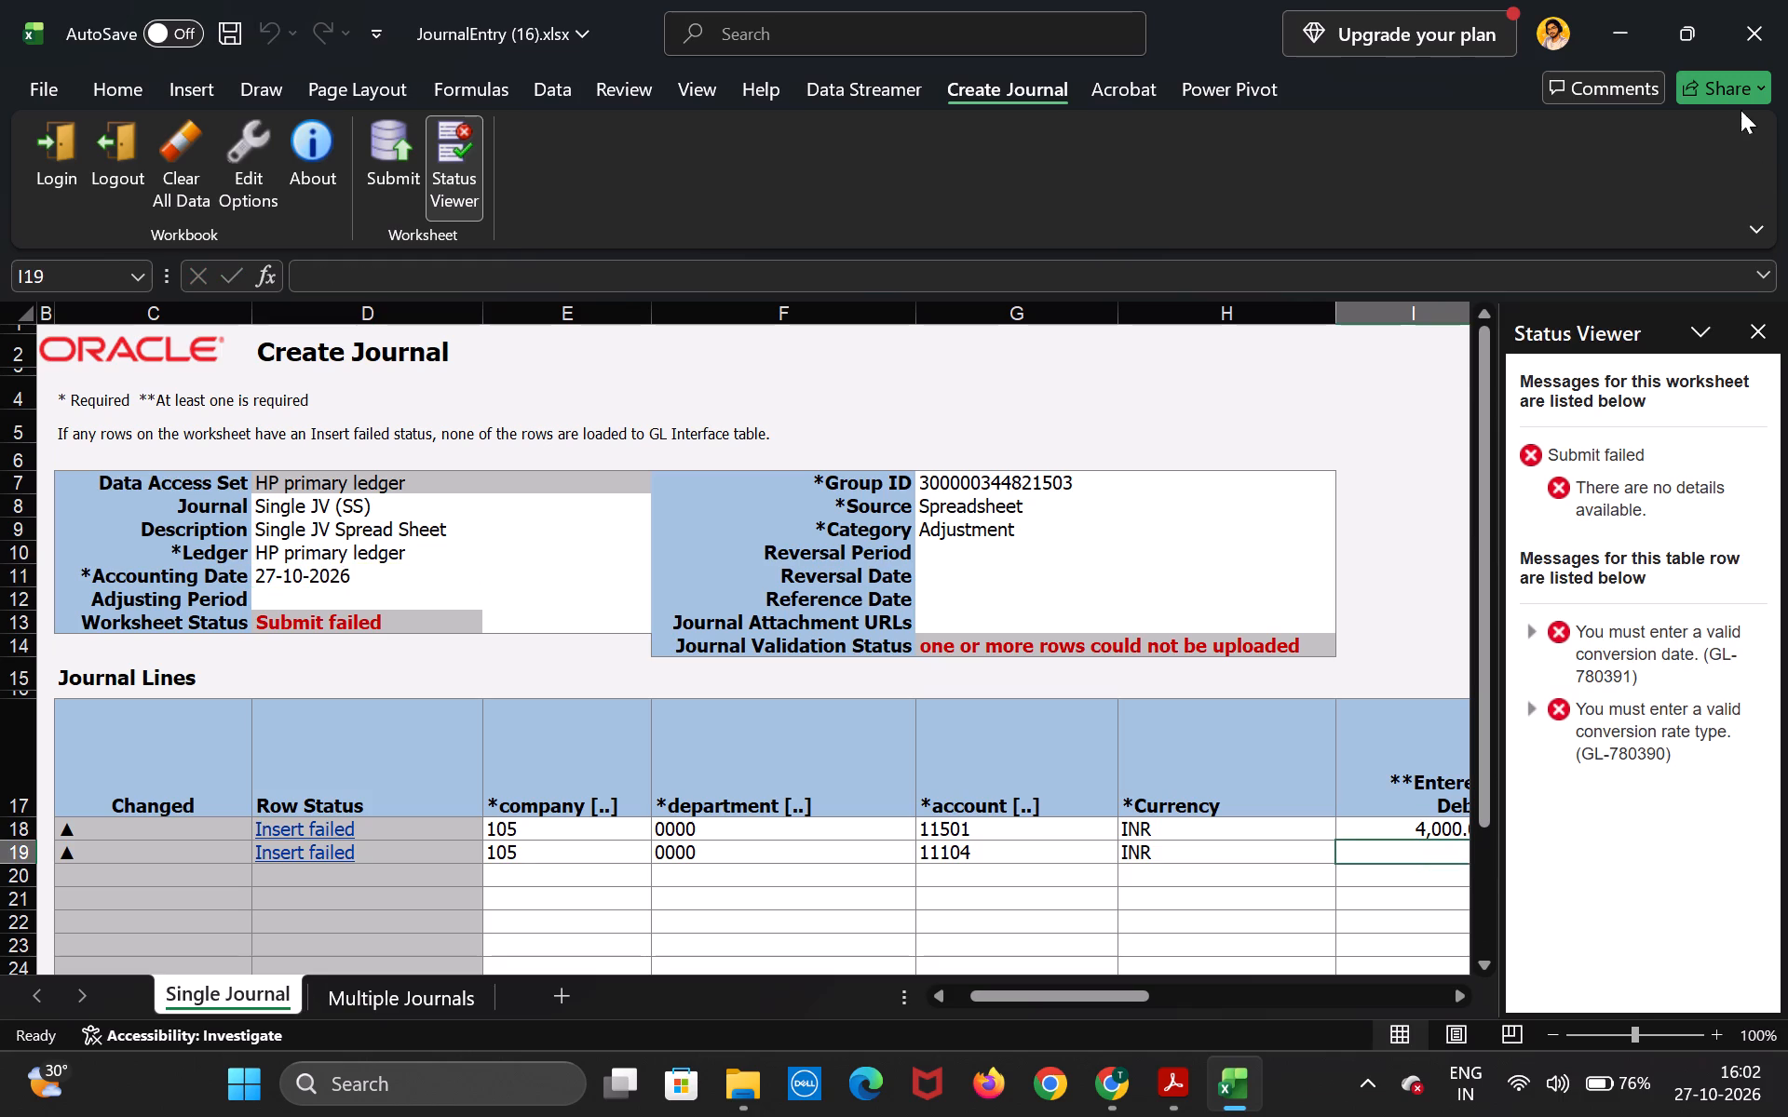
{"action": "left_click", "coordinate": [1755, 333]}
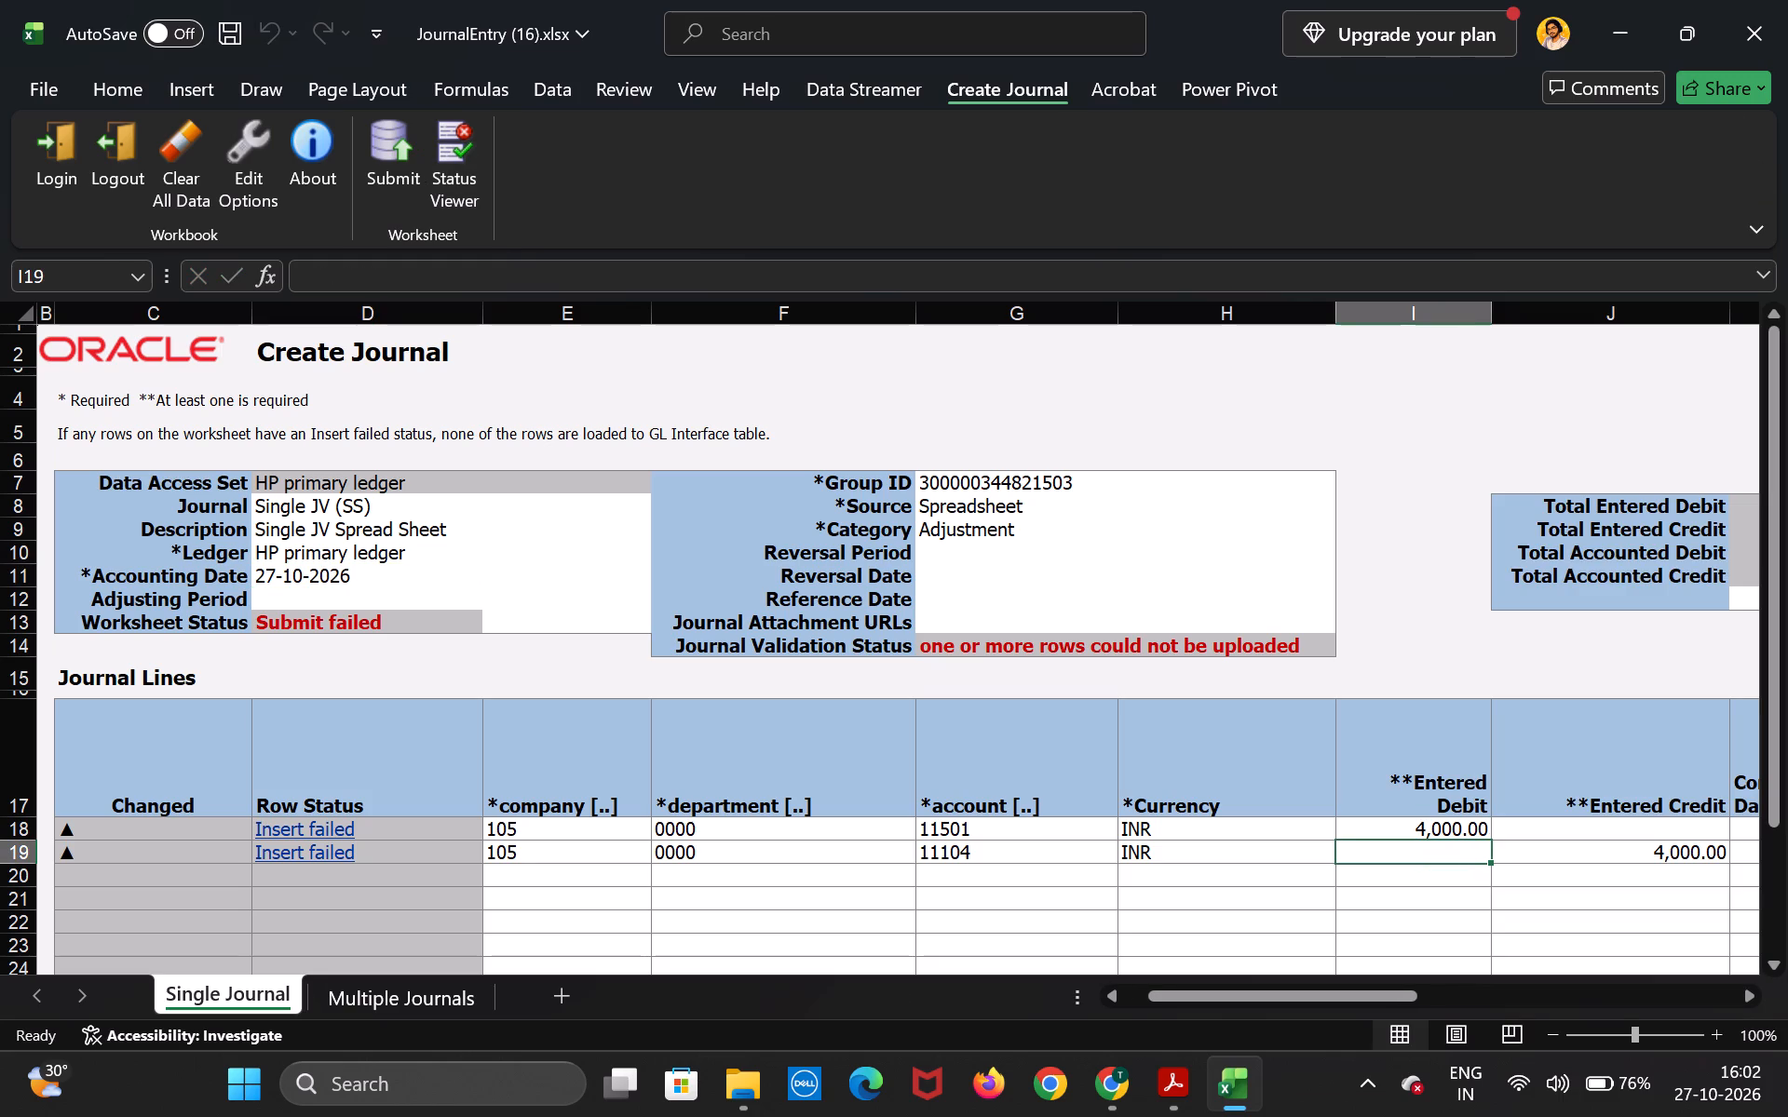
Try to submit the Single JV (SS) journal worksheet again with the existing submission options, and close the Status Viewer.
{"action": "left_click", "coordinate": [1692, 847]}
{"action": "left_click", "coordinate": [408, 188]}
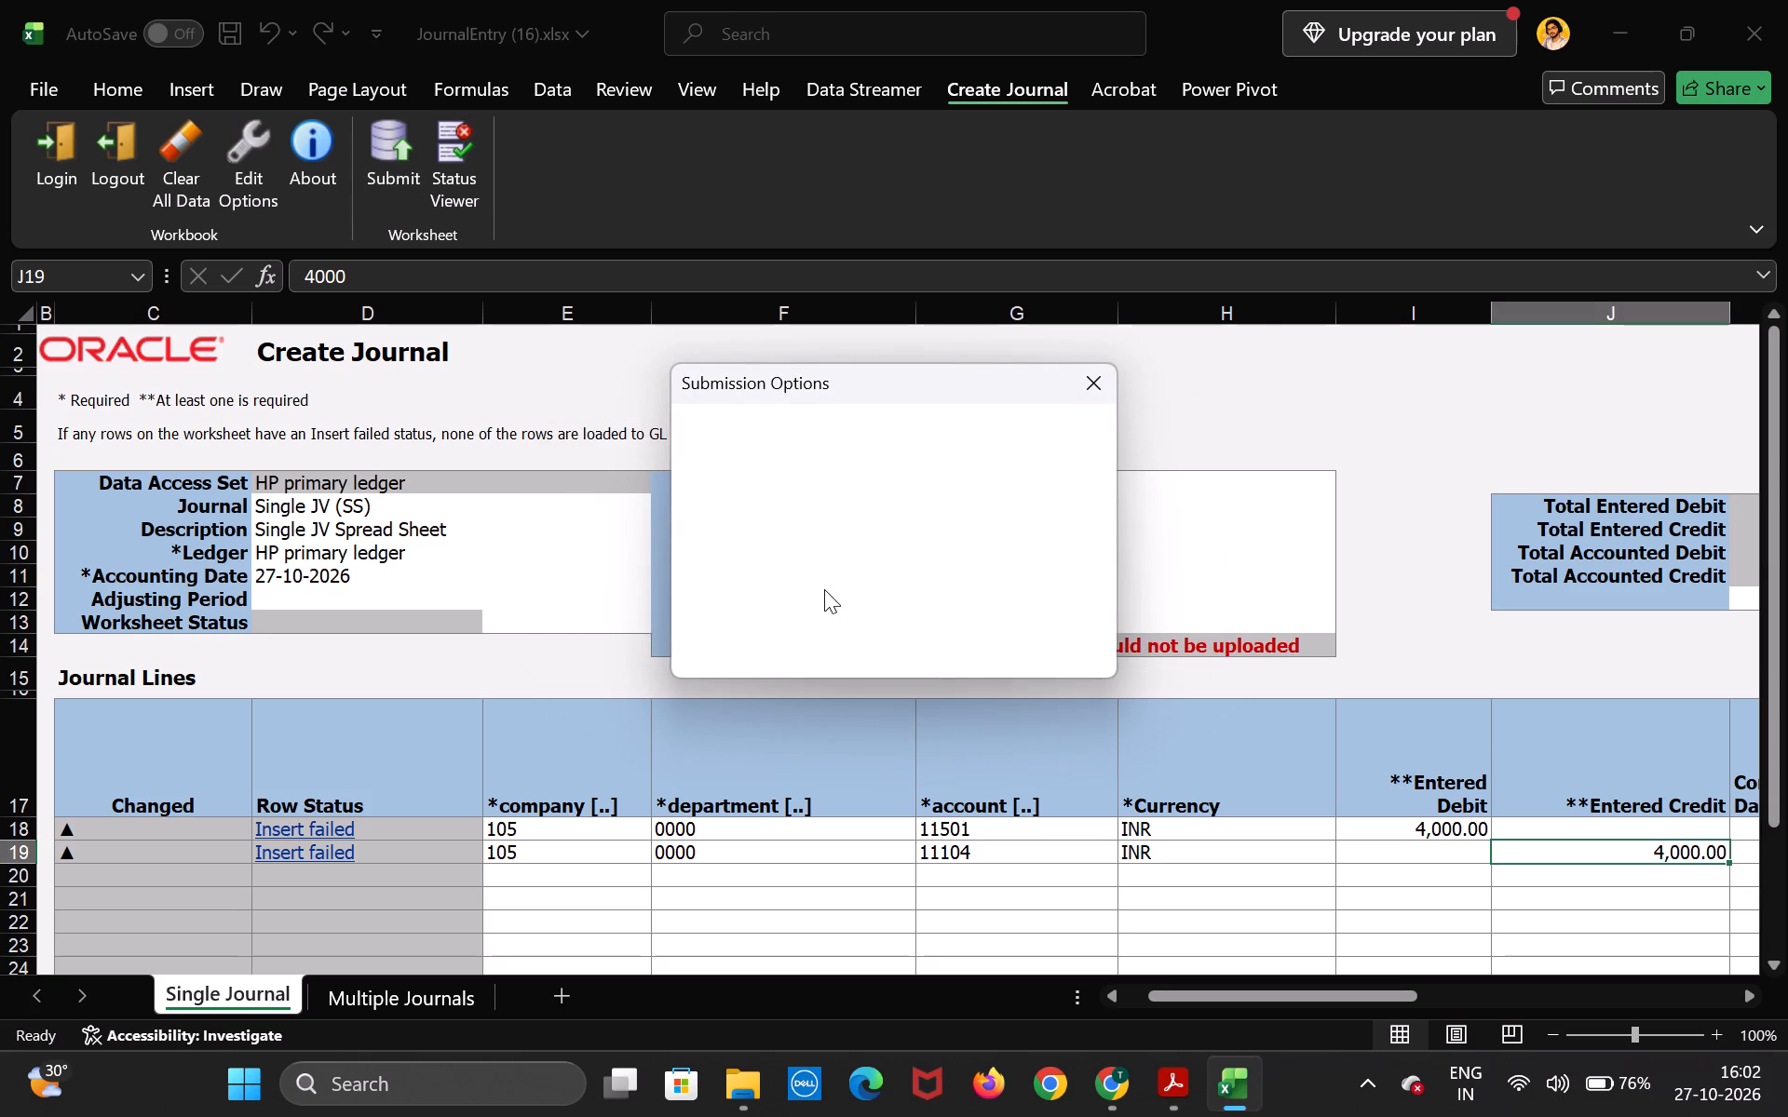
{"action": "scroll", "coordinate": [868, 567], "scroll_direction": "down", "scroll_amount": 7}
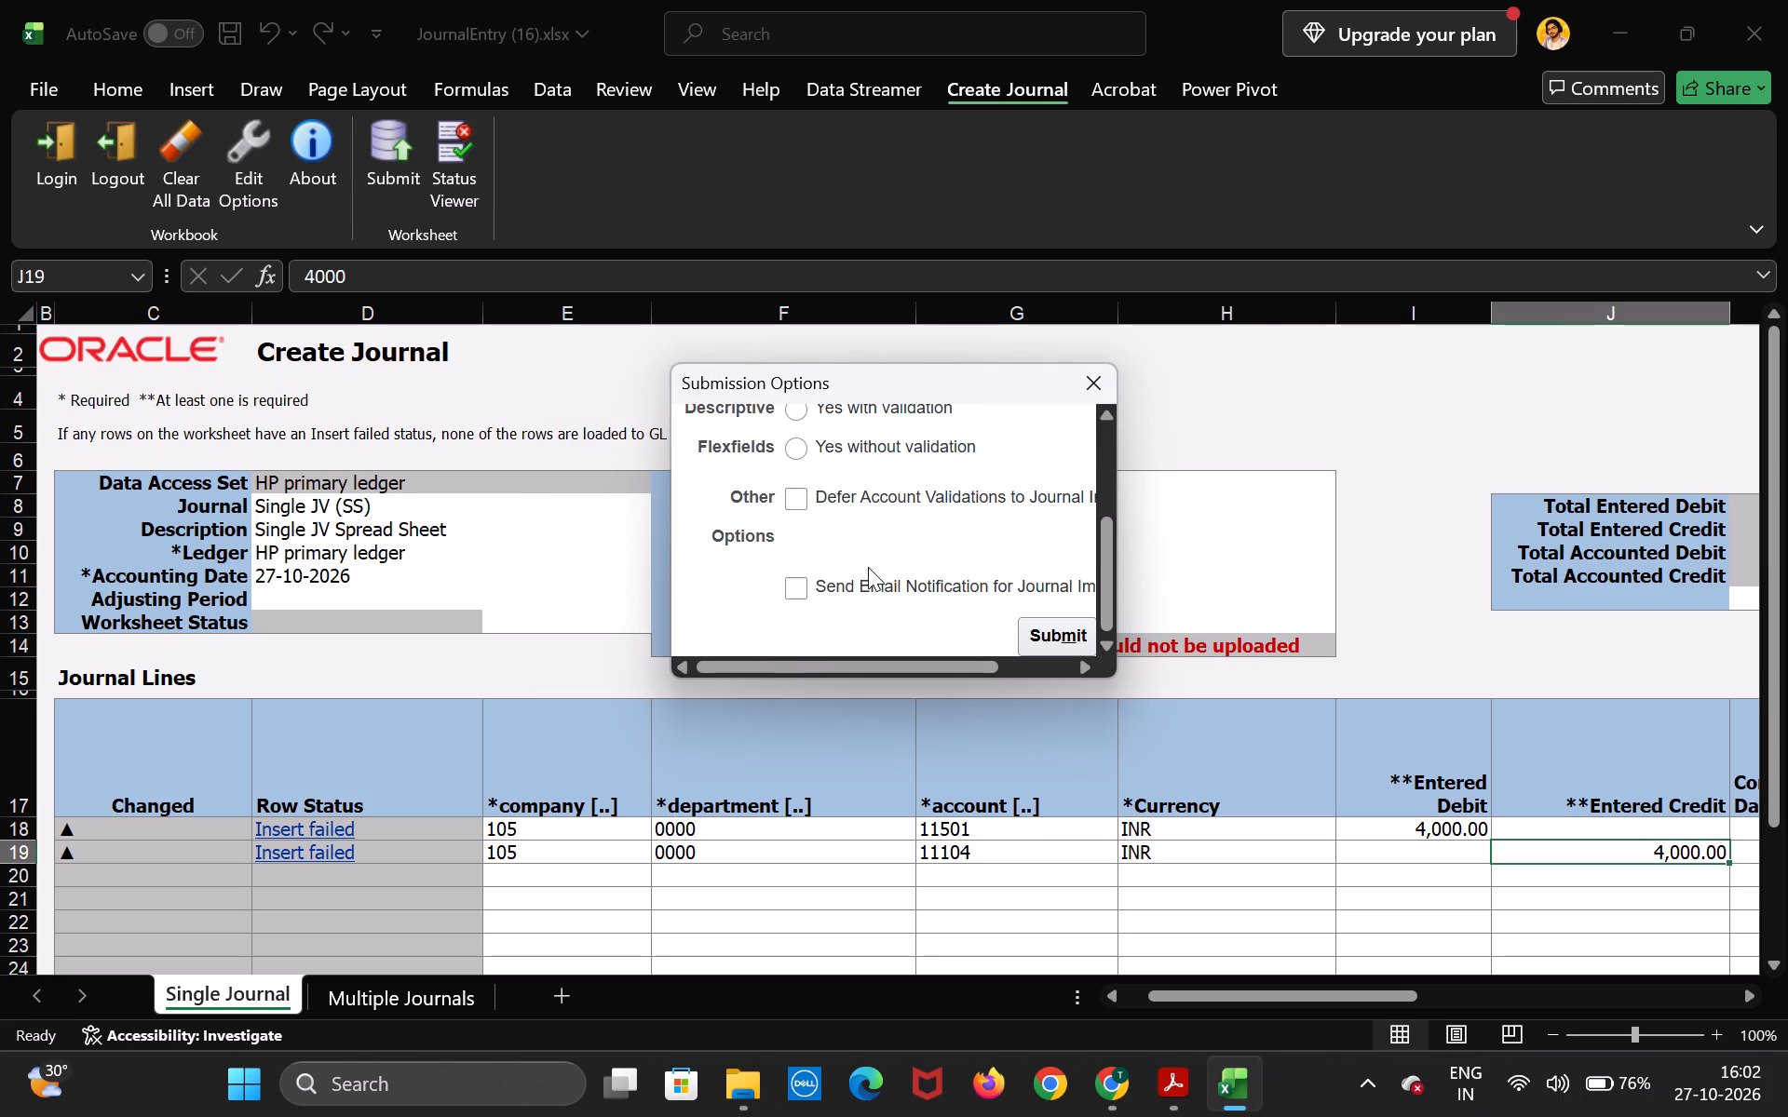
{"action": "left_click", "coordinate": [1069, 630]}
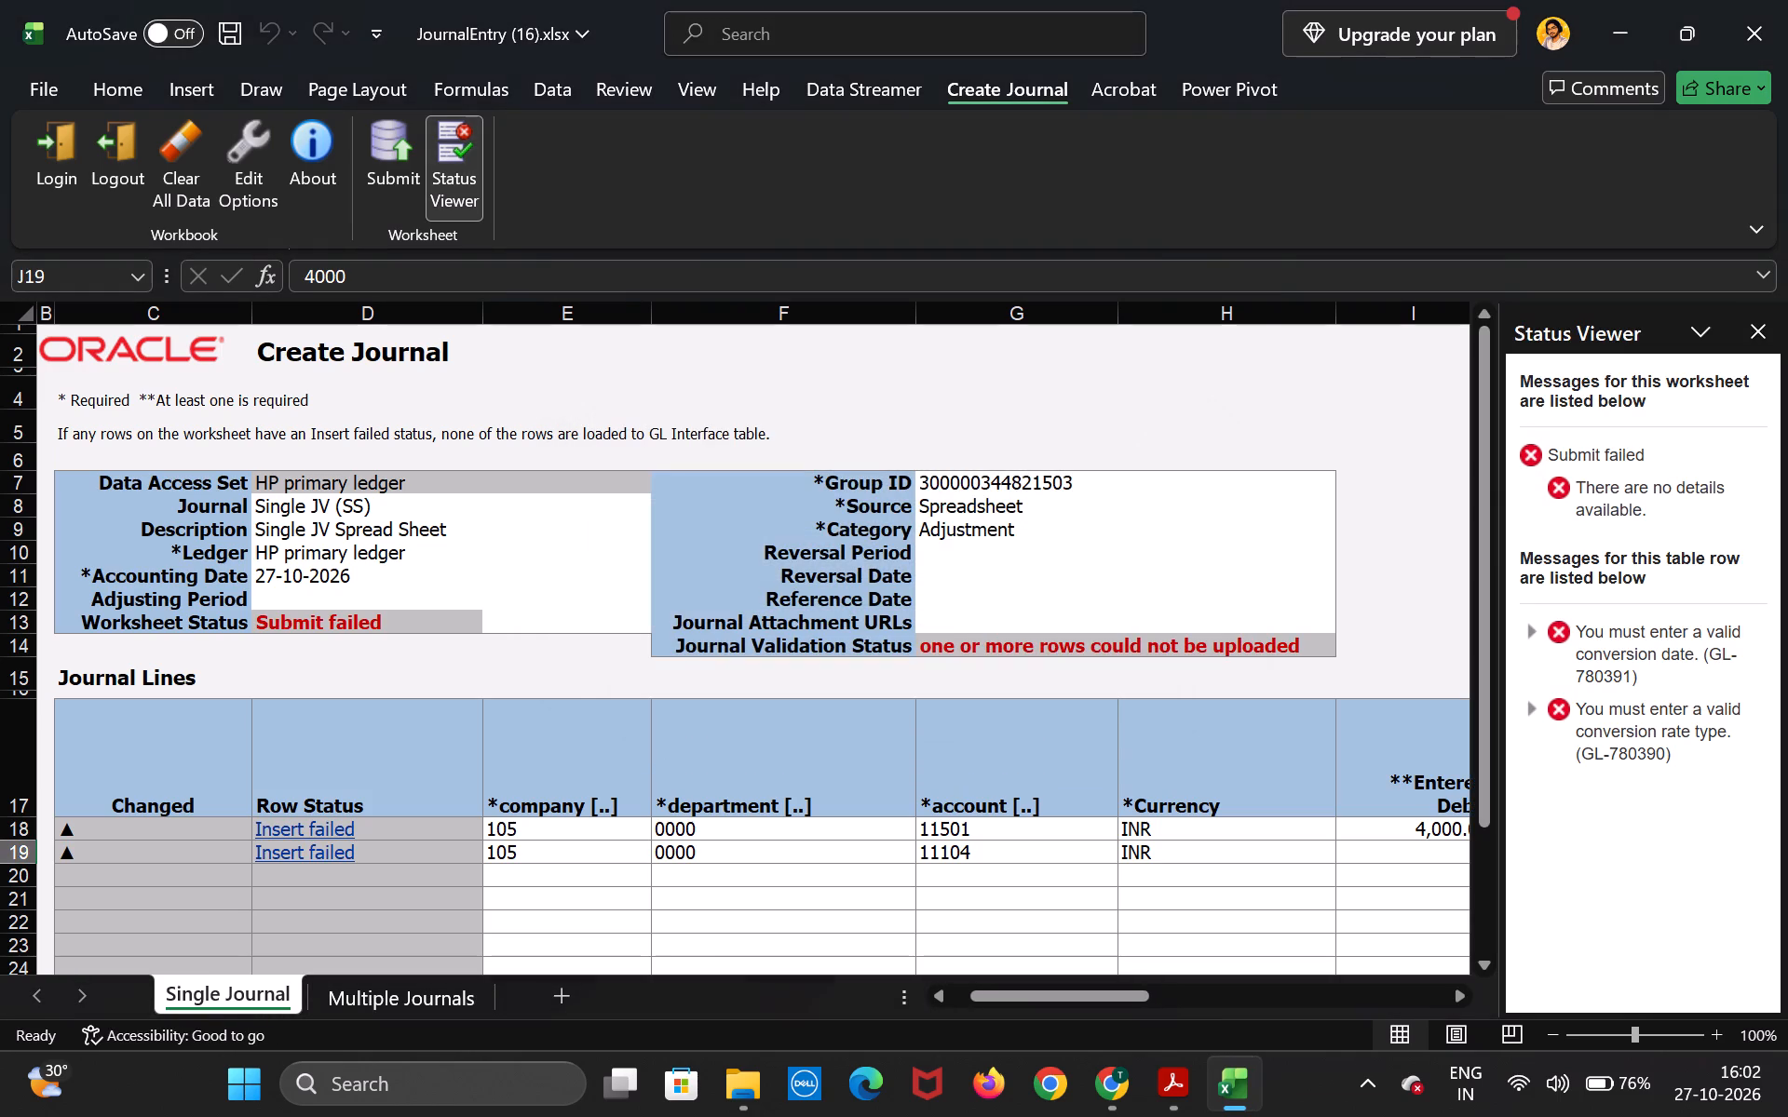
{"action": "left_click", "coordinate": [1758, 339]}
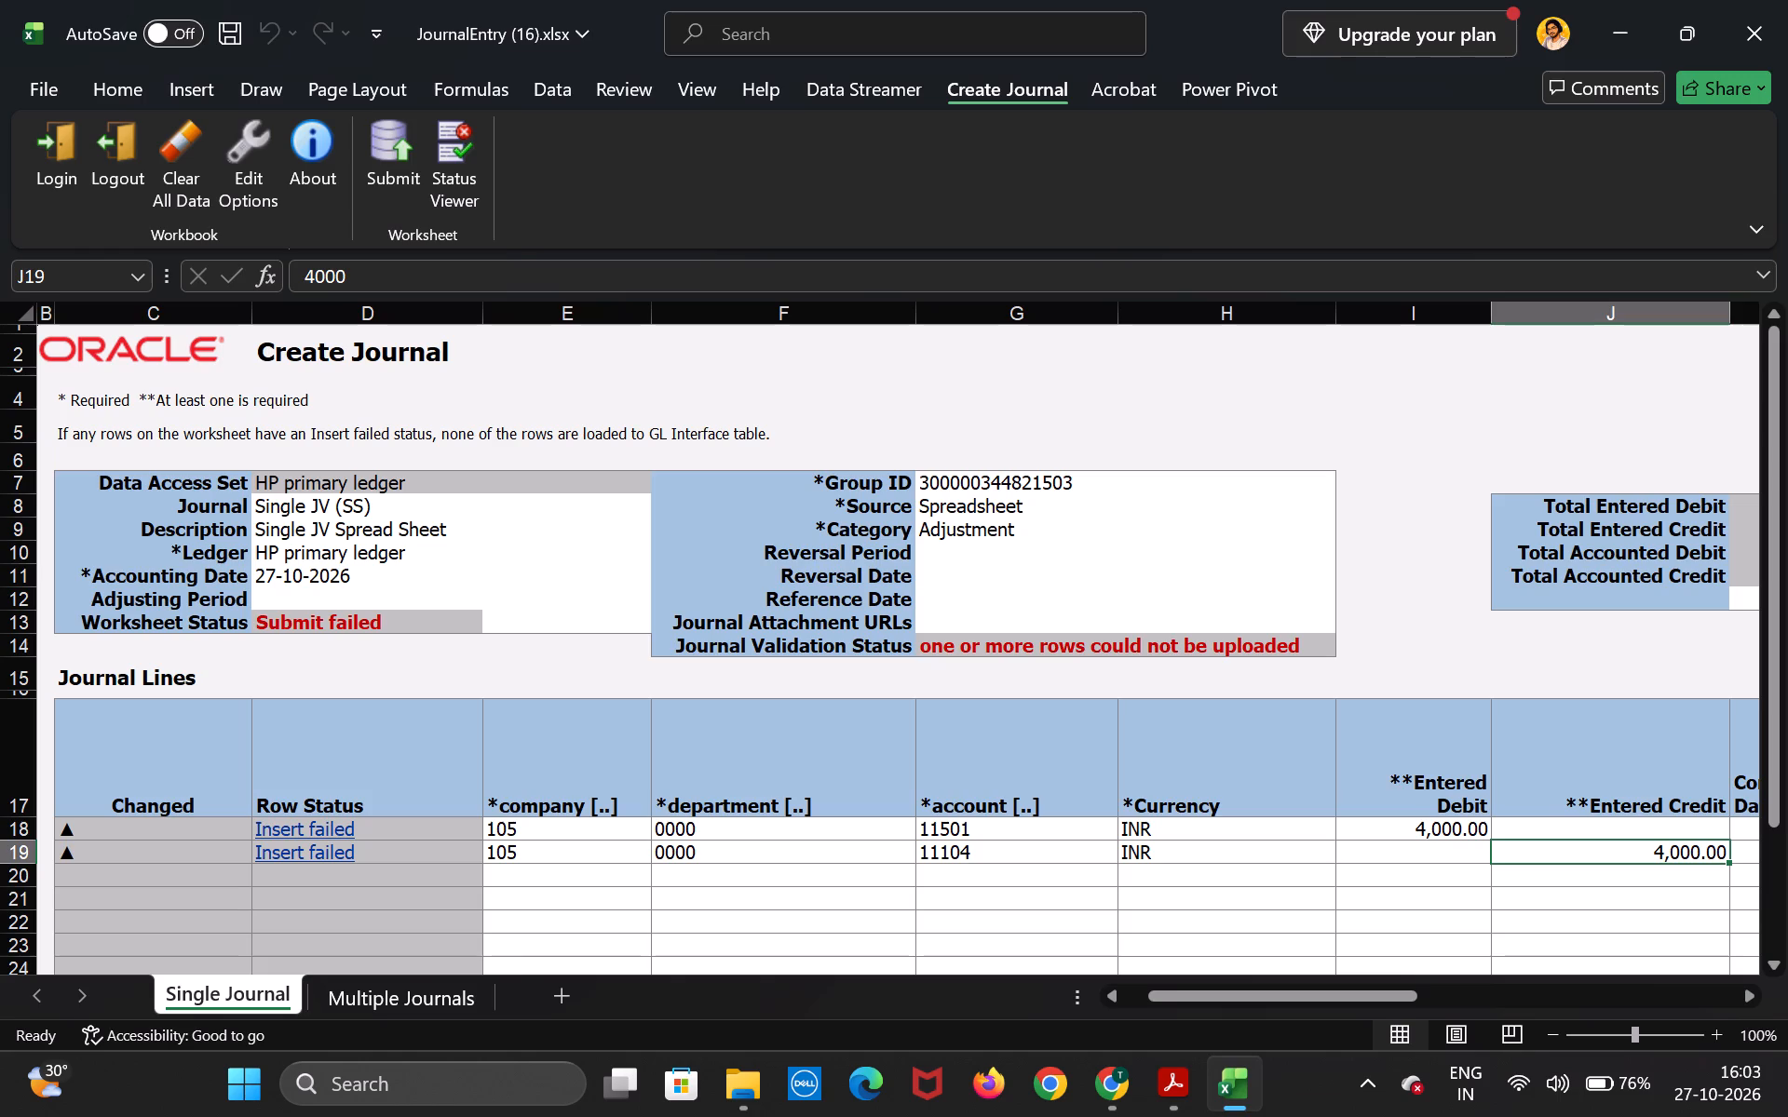
Close the Downloads folder window and switch to the Oracle Fusion Journals page in Chrome.
{"action": "key", "text": "alt+Tab"}
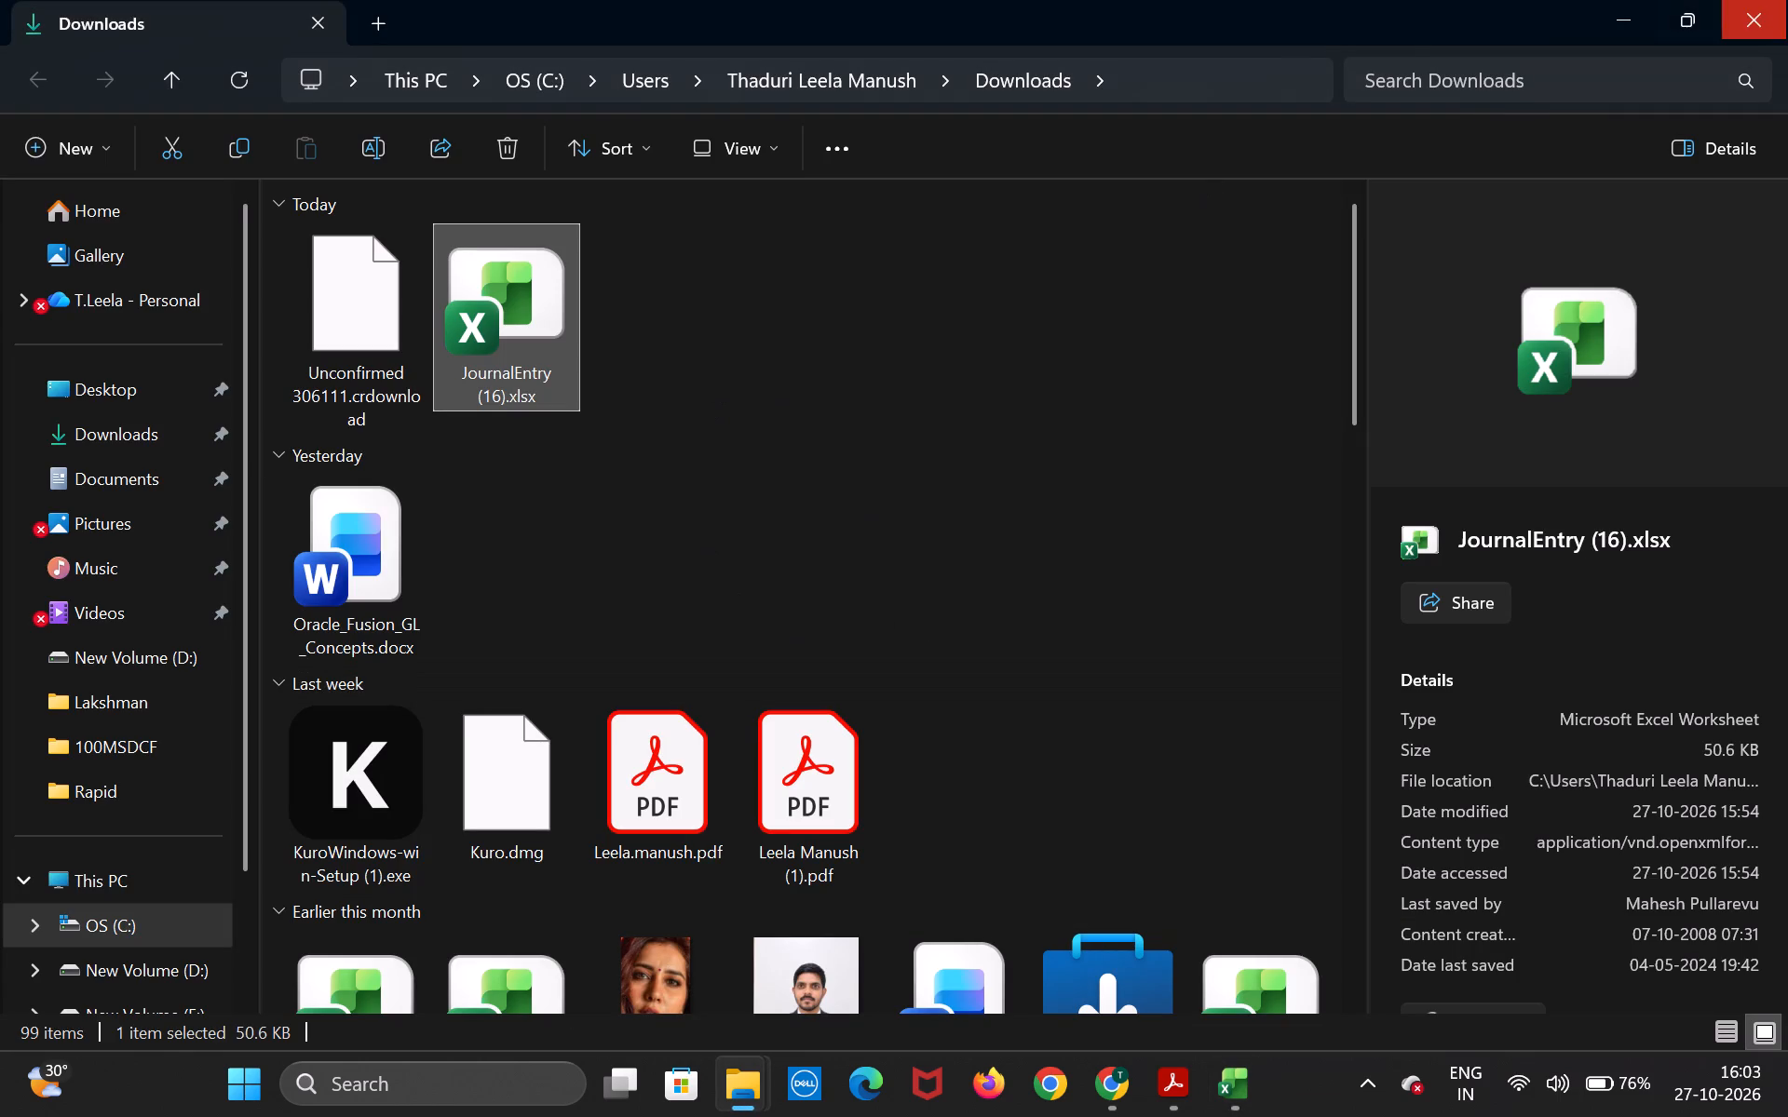
{"action": "left_click", "coordinate": [1787, 0]}
{"action": "key", "text": "alt+Tab"}
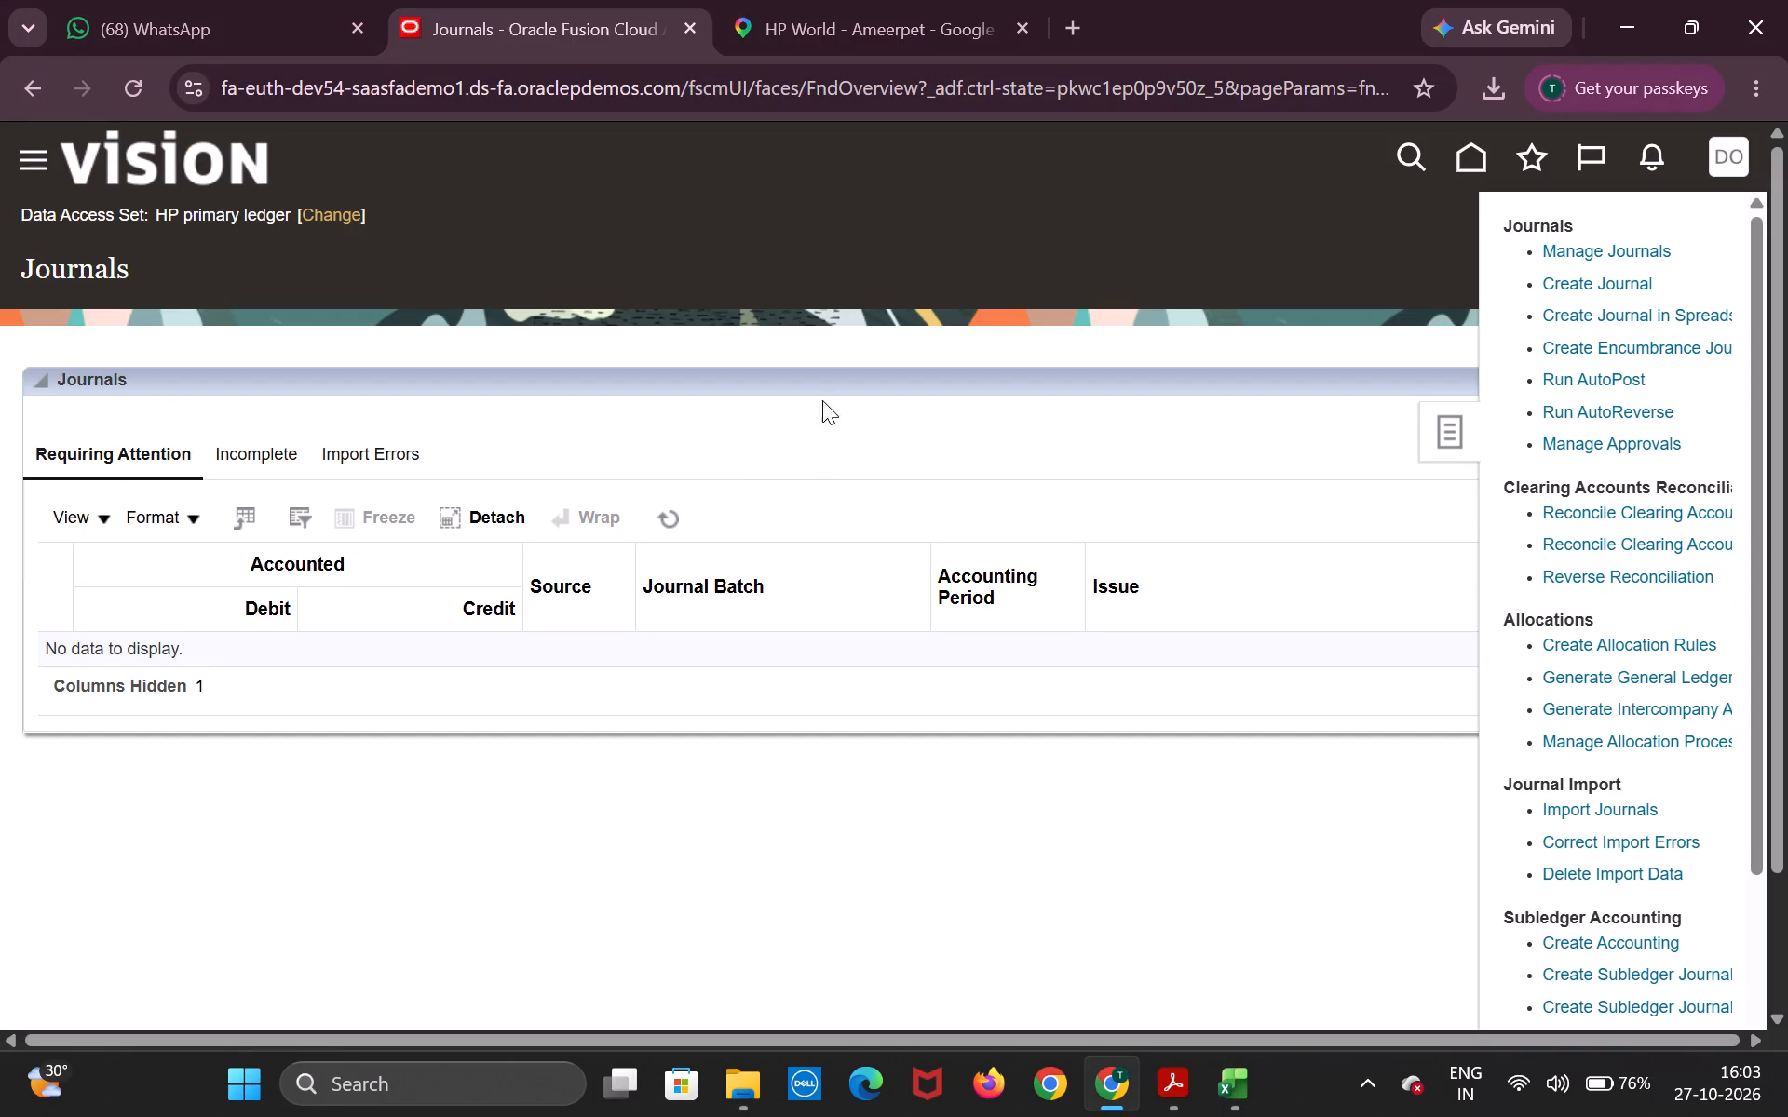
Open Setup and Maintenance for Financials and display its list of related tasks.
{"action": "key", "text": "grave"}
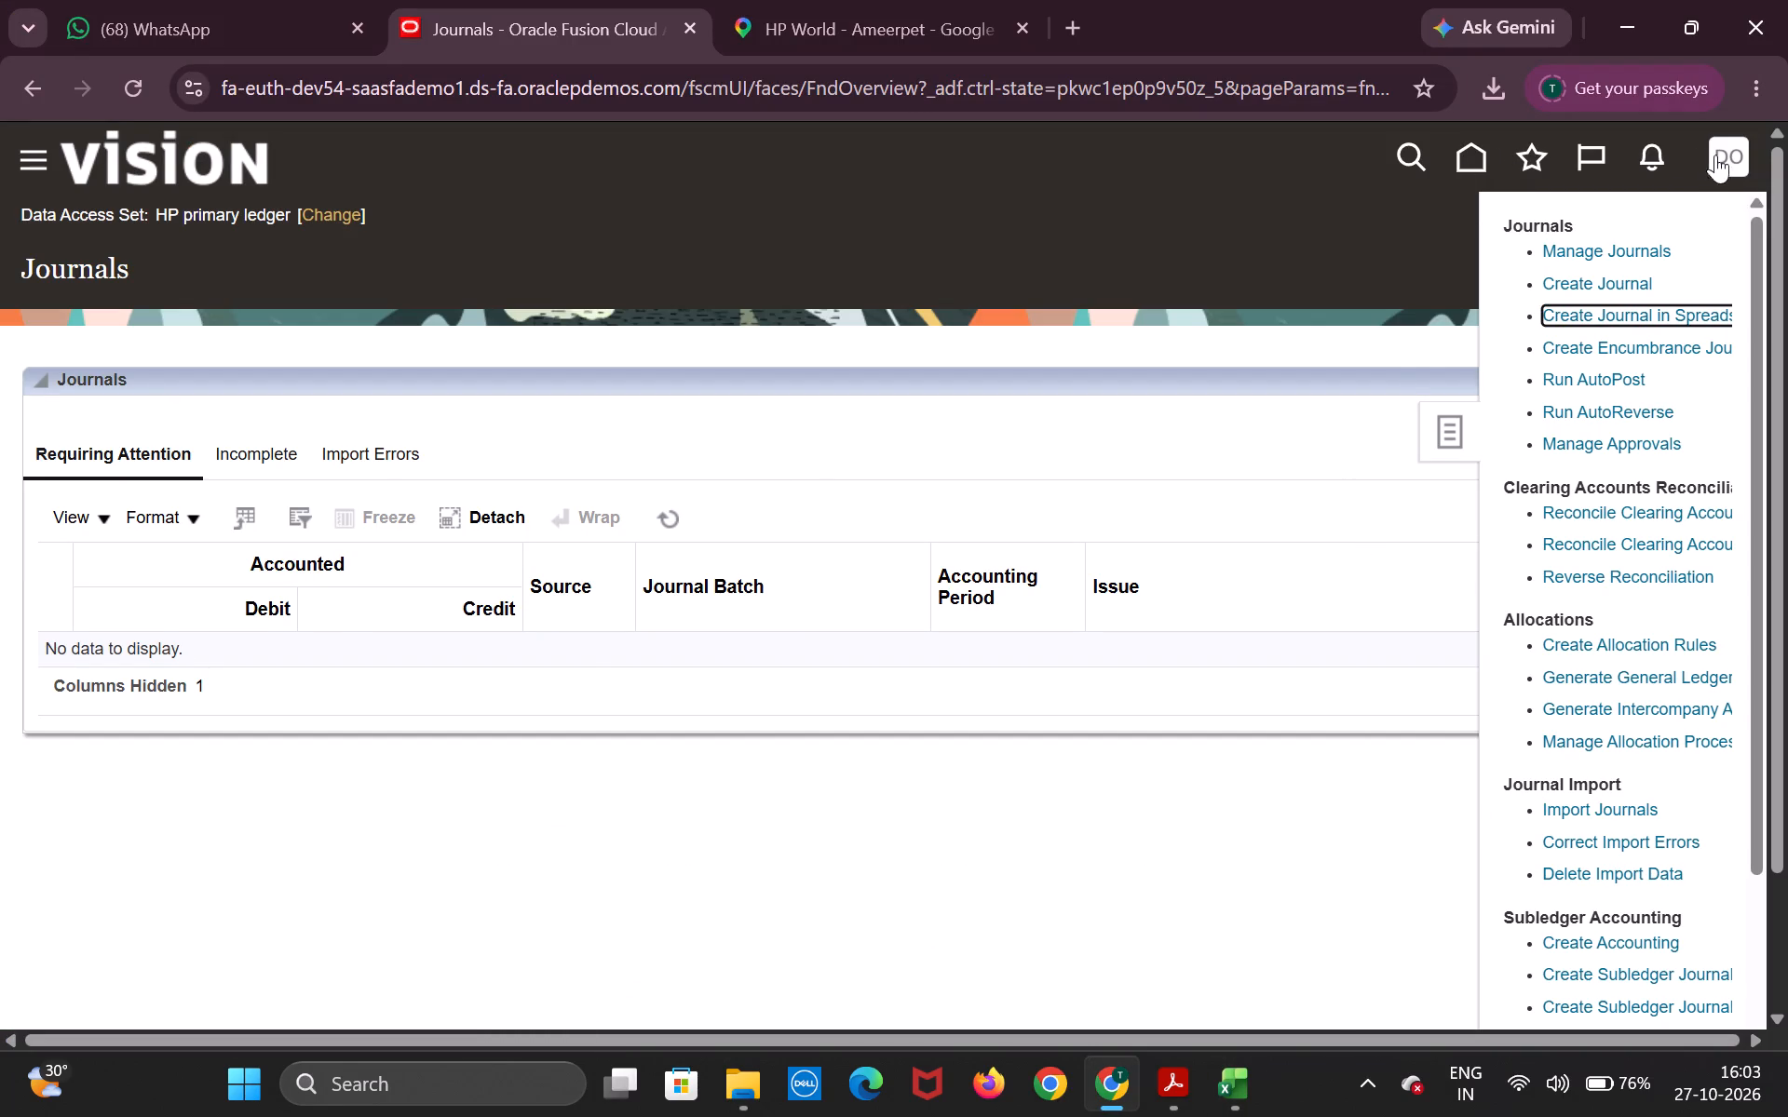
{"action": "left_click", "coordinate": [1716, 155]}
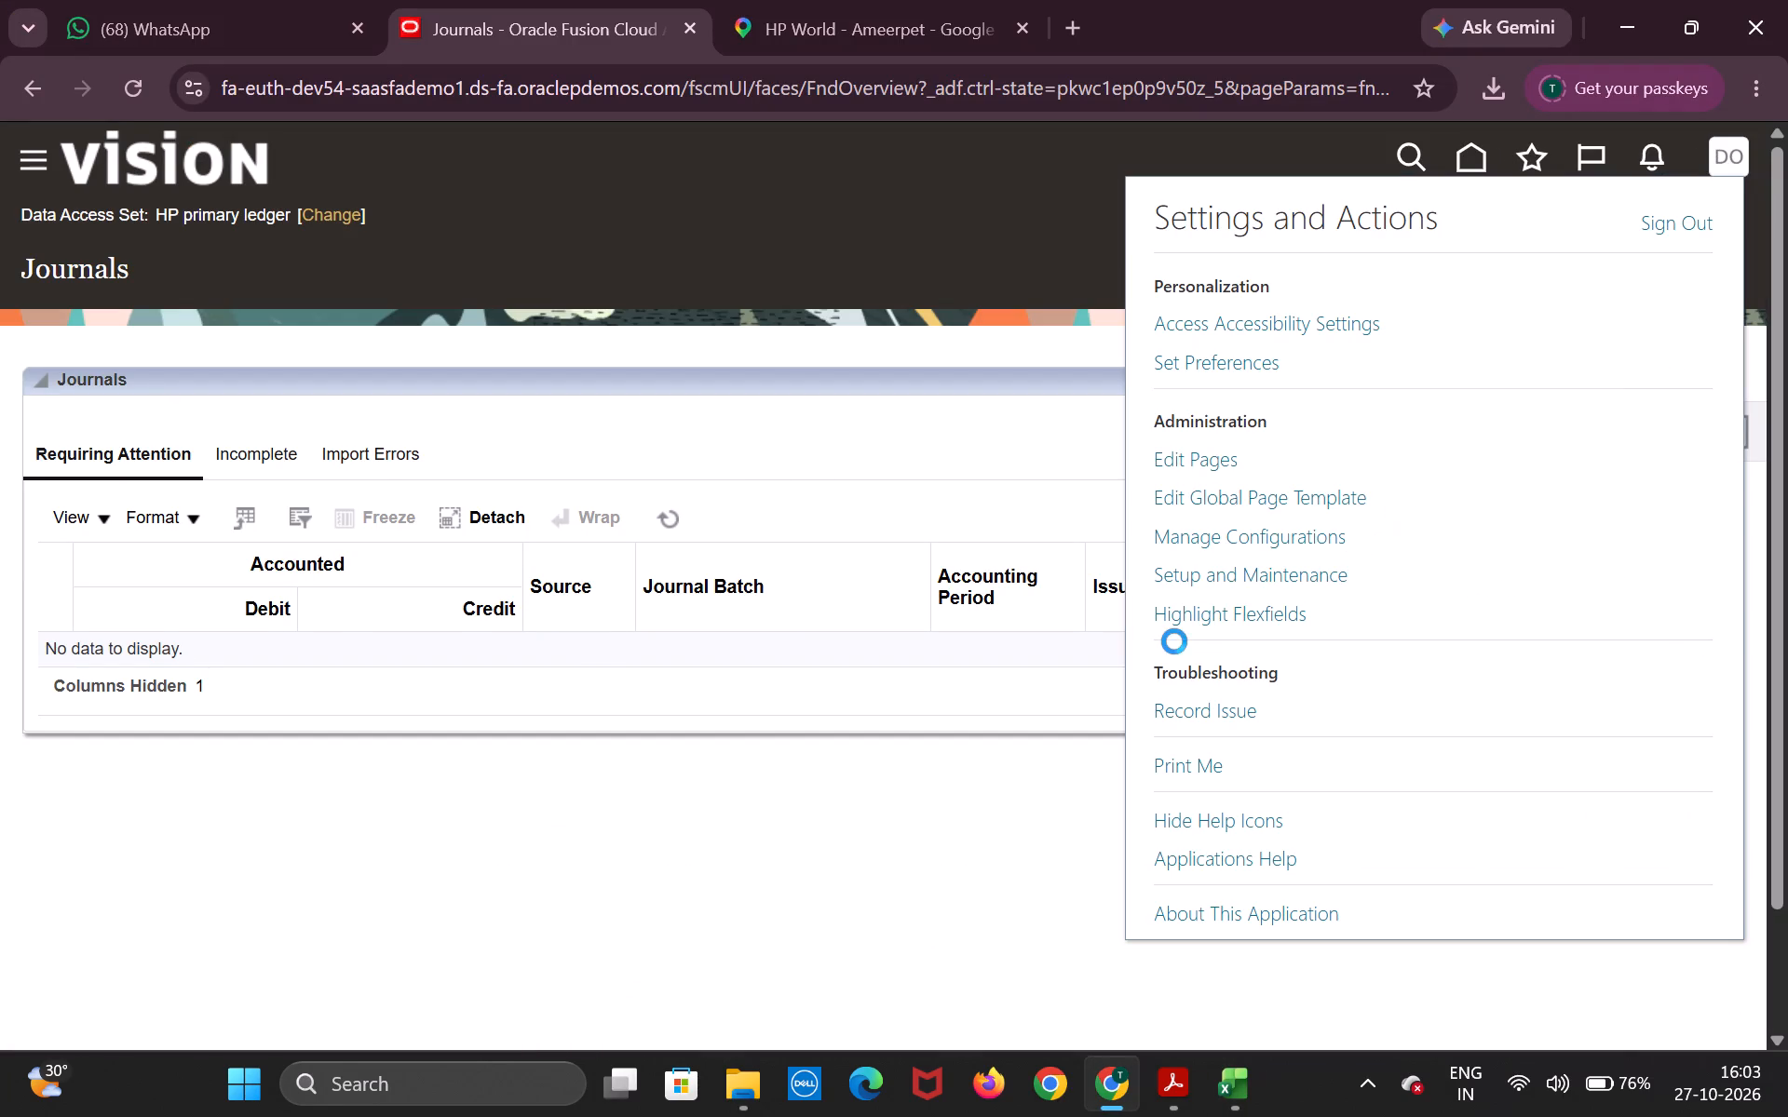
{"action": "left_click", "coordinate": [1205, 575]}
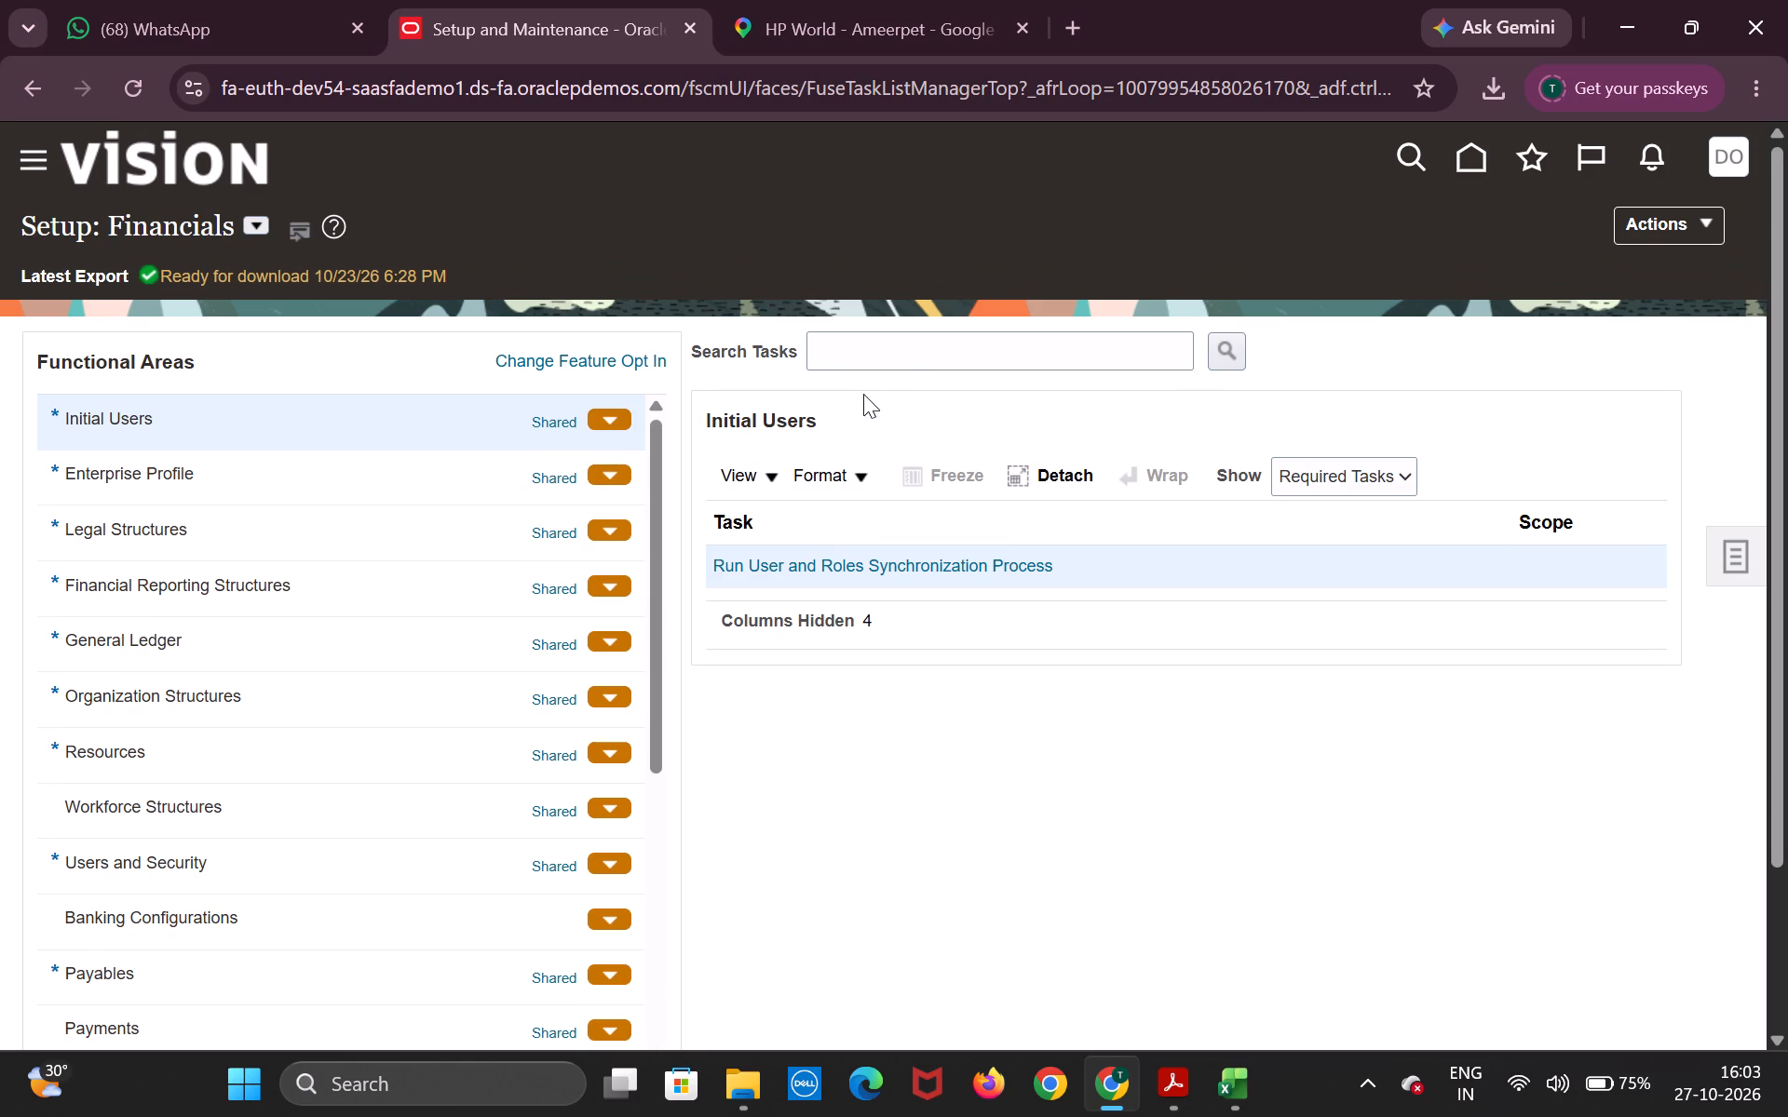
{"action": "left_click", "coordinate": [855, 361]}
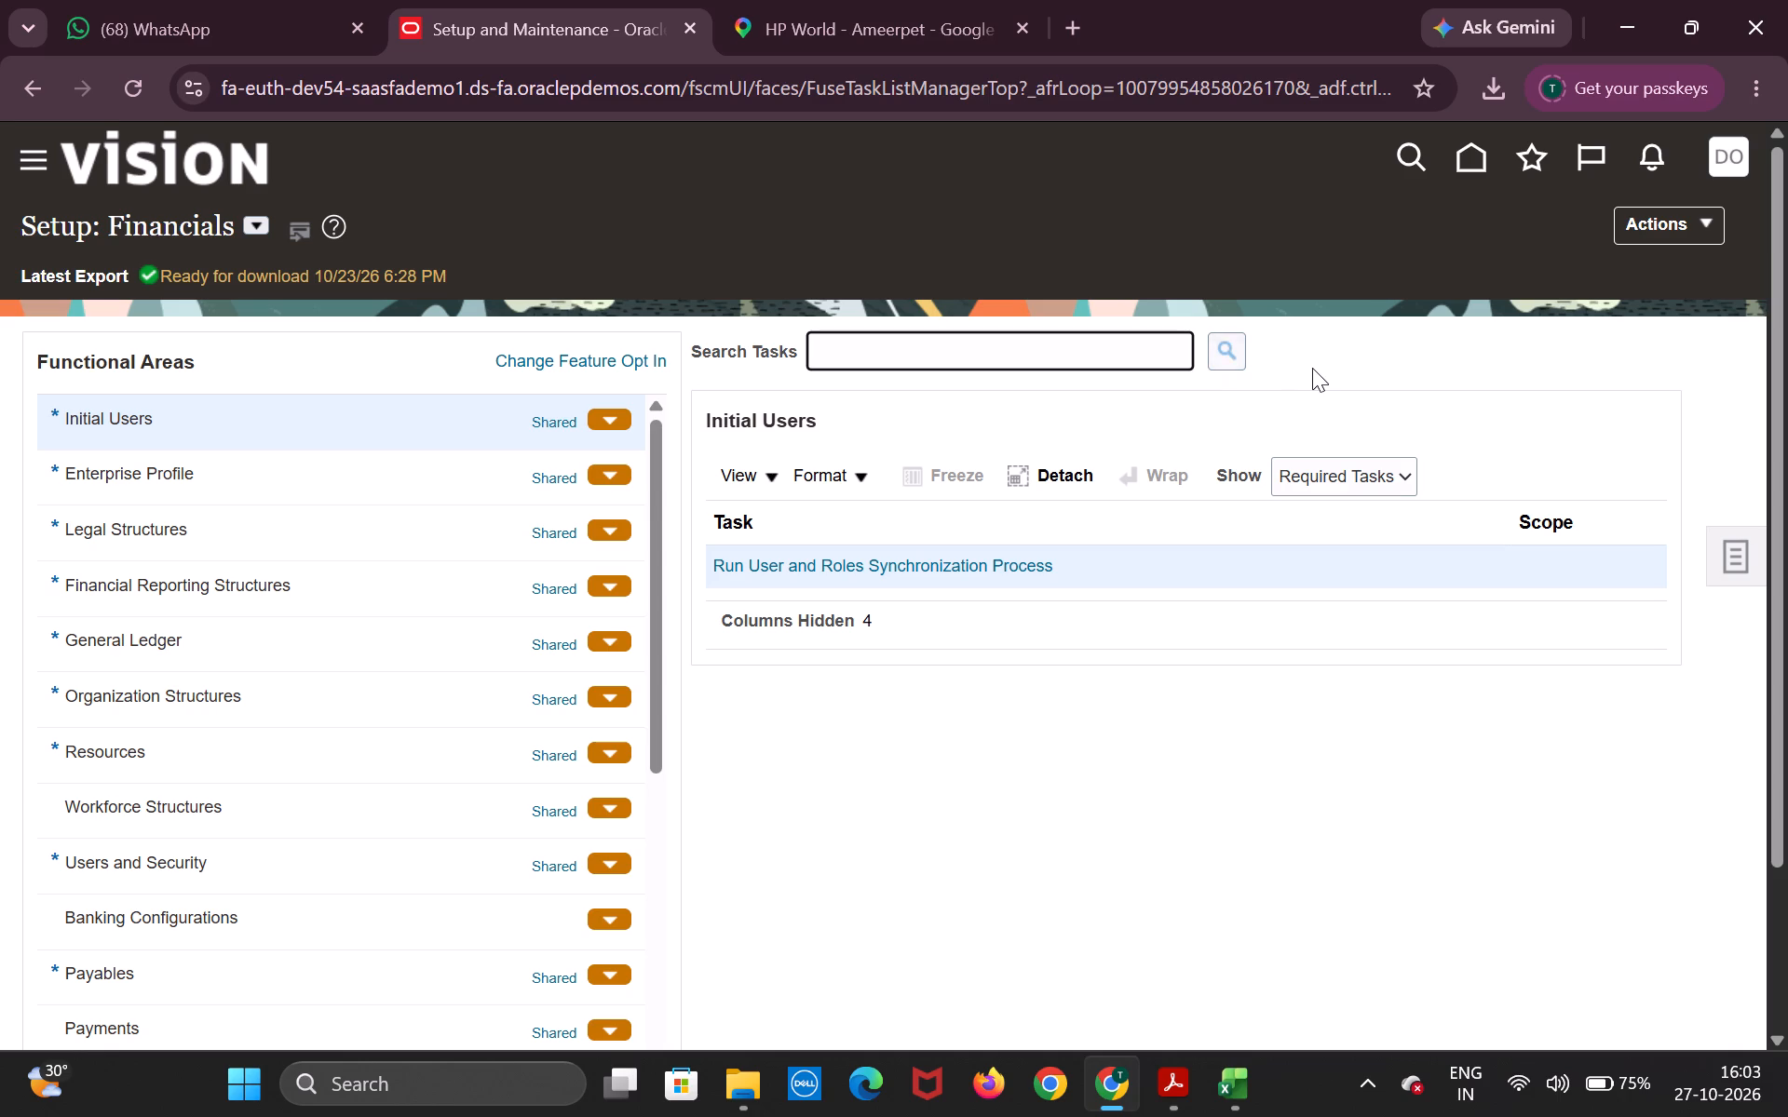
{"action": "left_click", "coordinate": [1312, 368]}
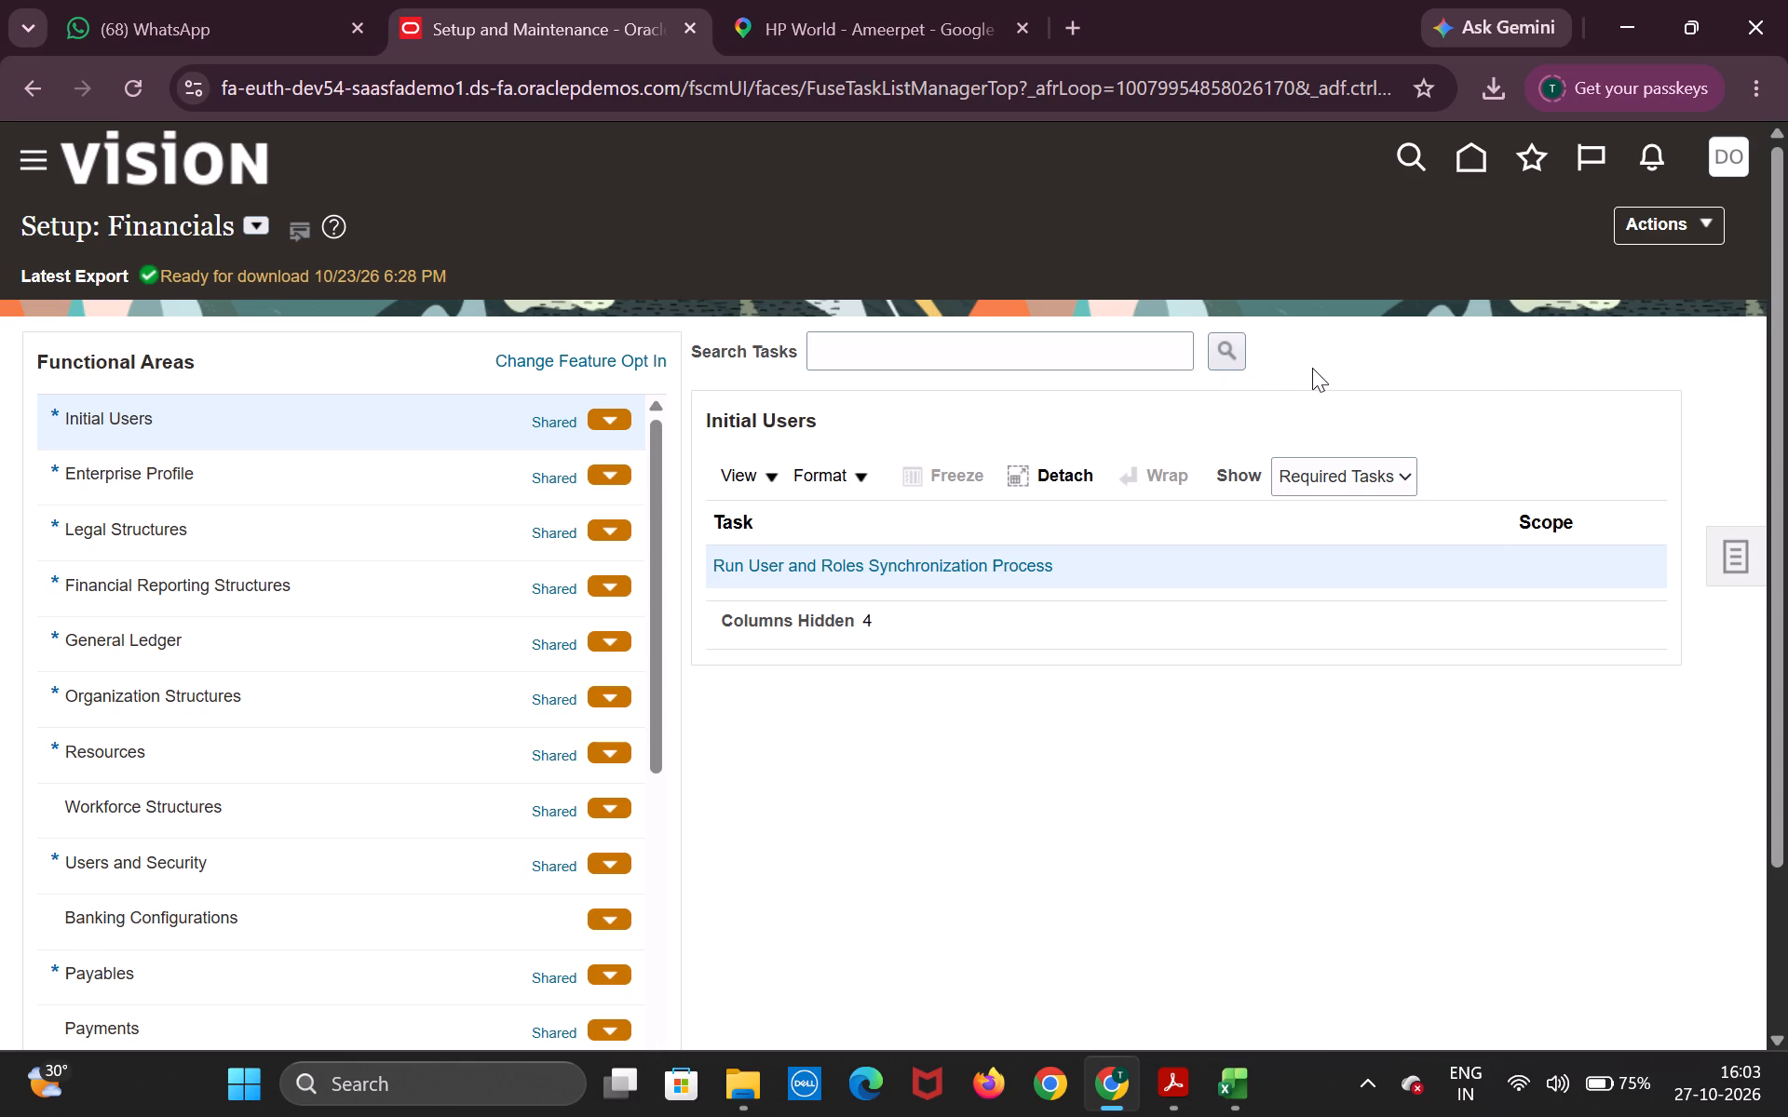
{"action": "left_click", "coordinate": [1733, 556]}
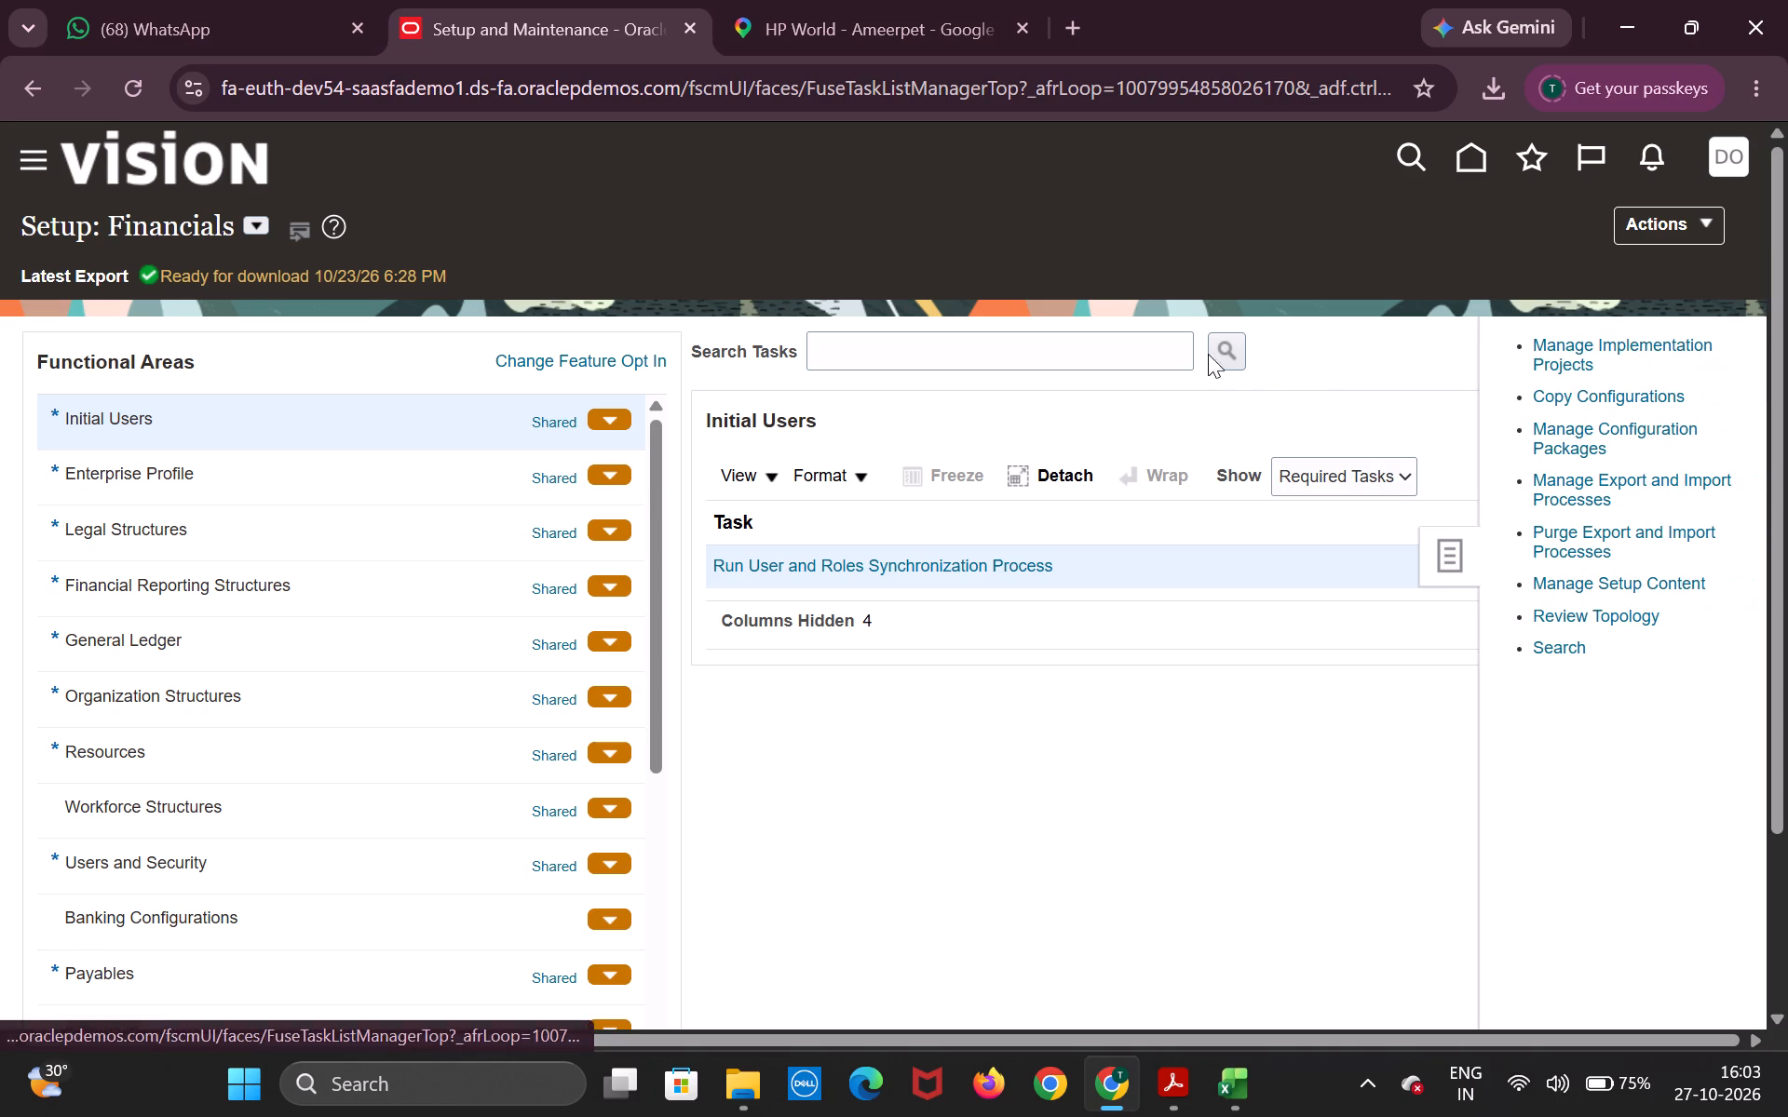
Go to Manage Journals through General Accounting's Journals app and search for journals in accounting period Nov-26.
{"action": "left_click", "coordinate": [1472, 162]}
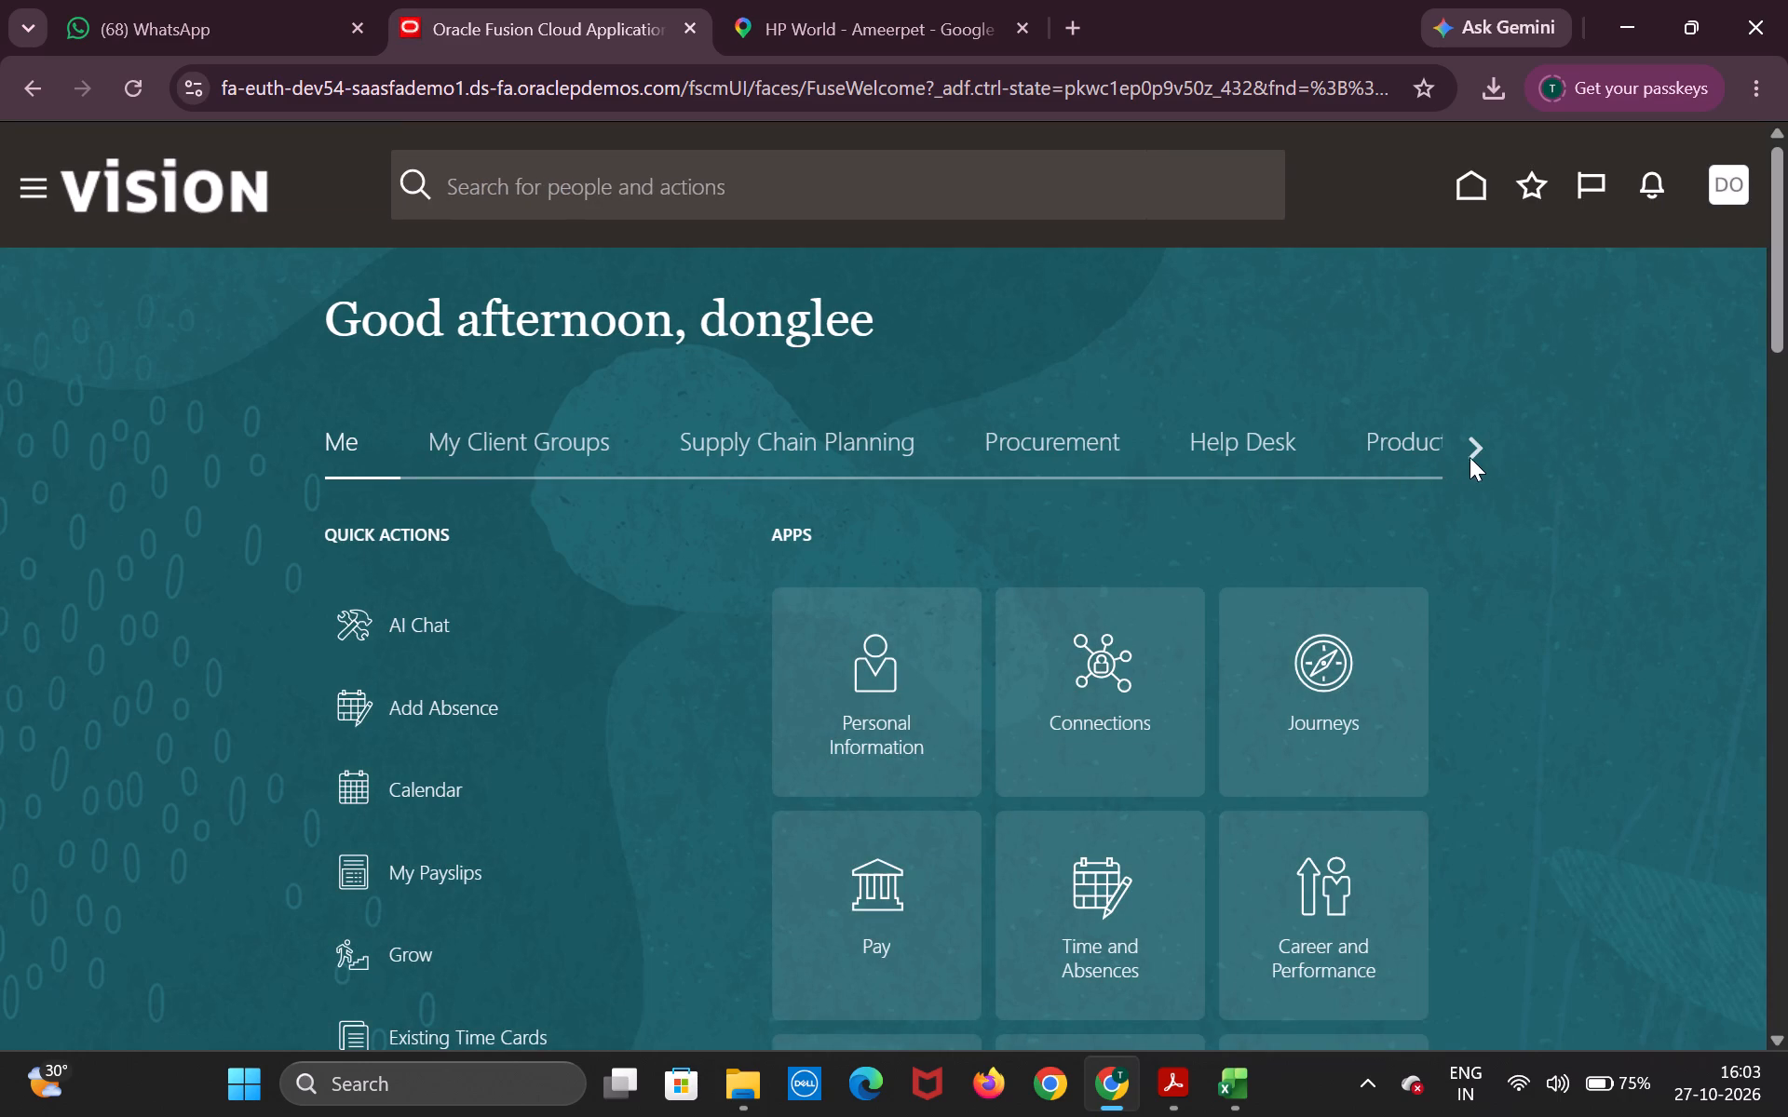
{"action": "left_click", "coordinate": [1480, 457]}
{"action": "left_click", "coordinate": [1480, 457]}
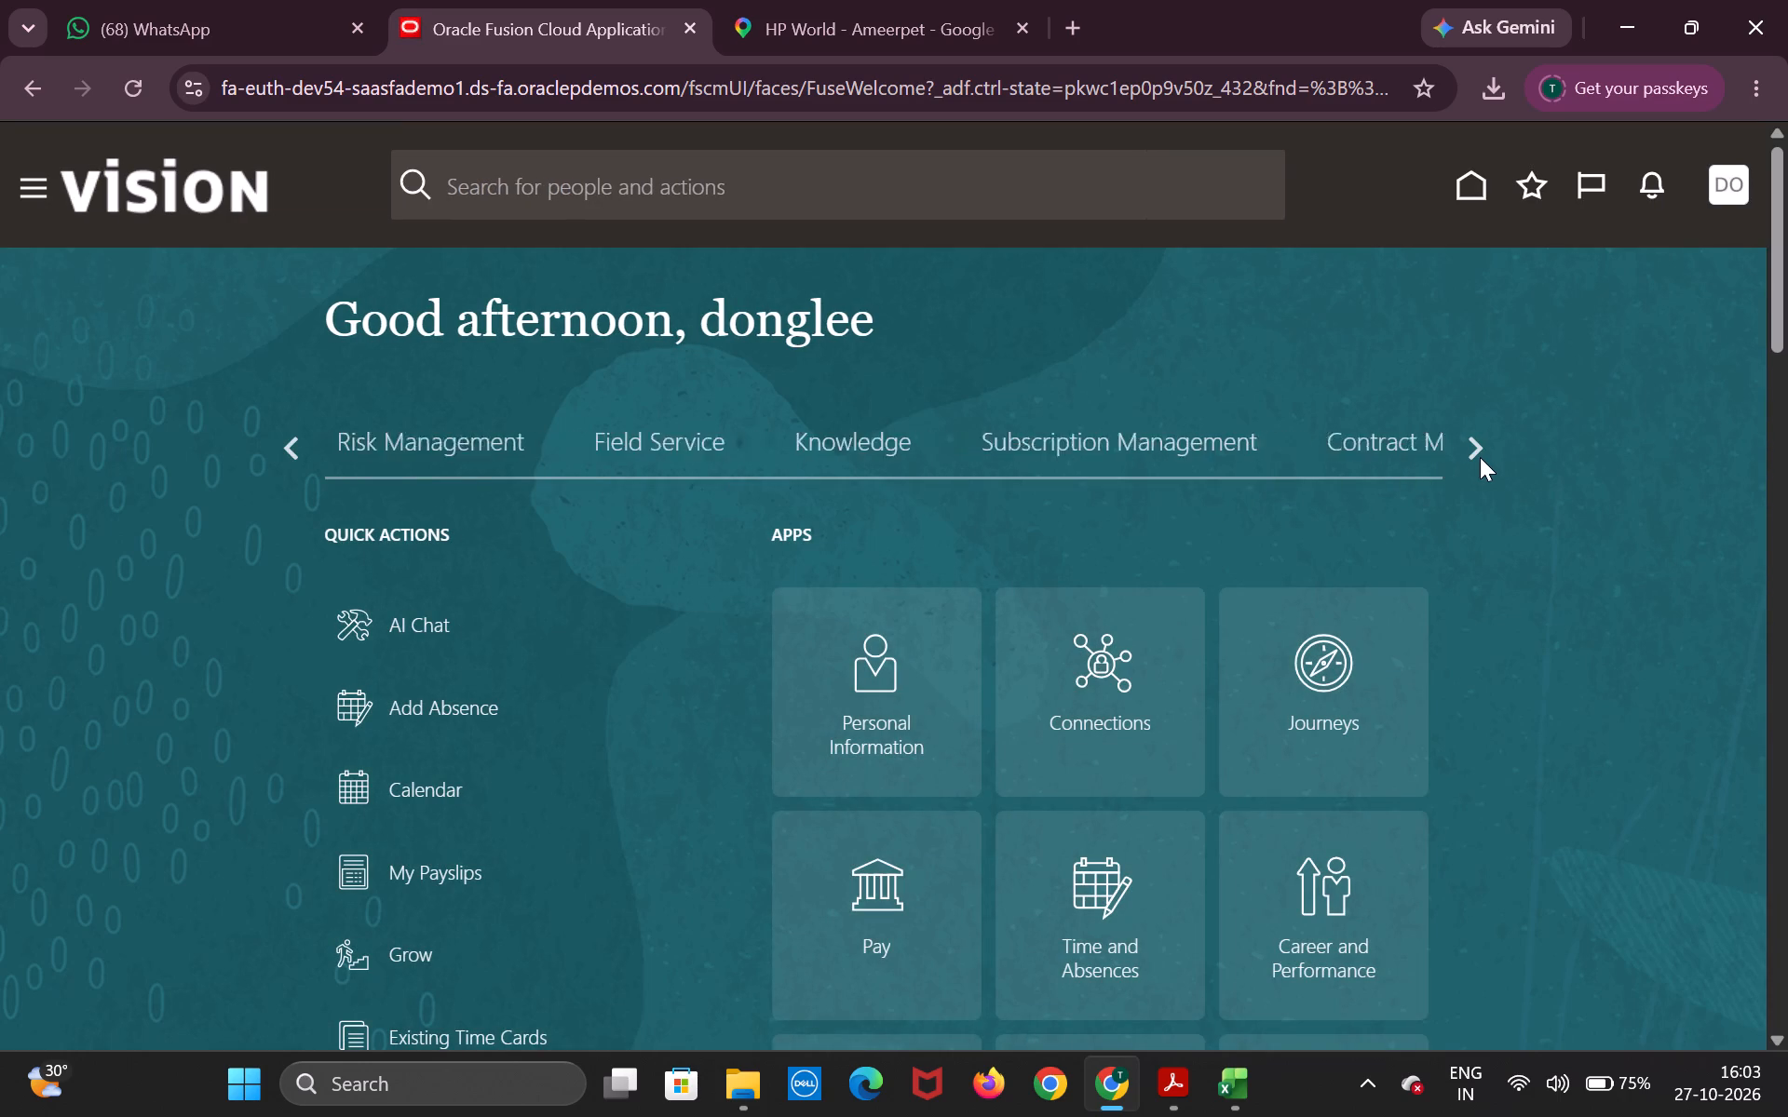
{"action": "left_click", "coordinate": [1480, 457]}
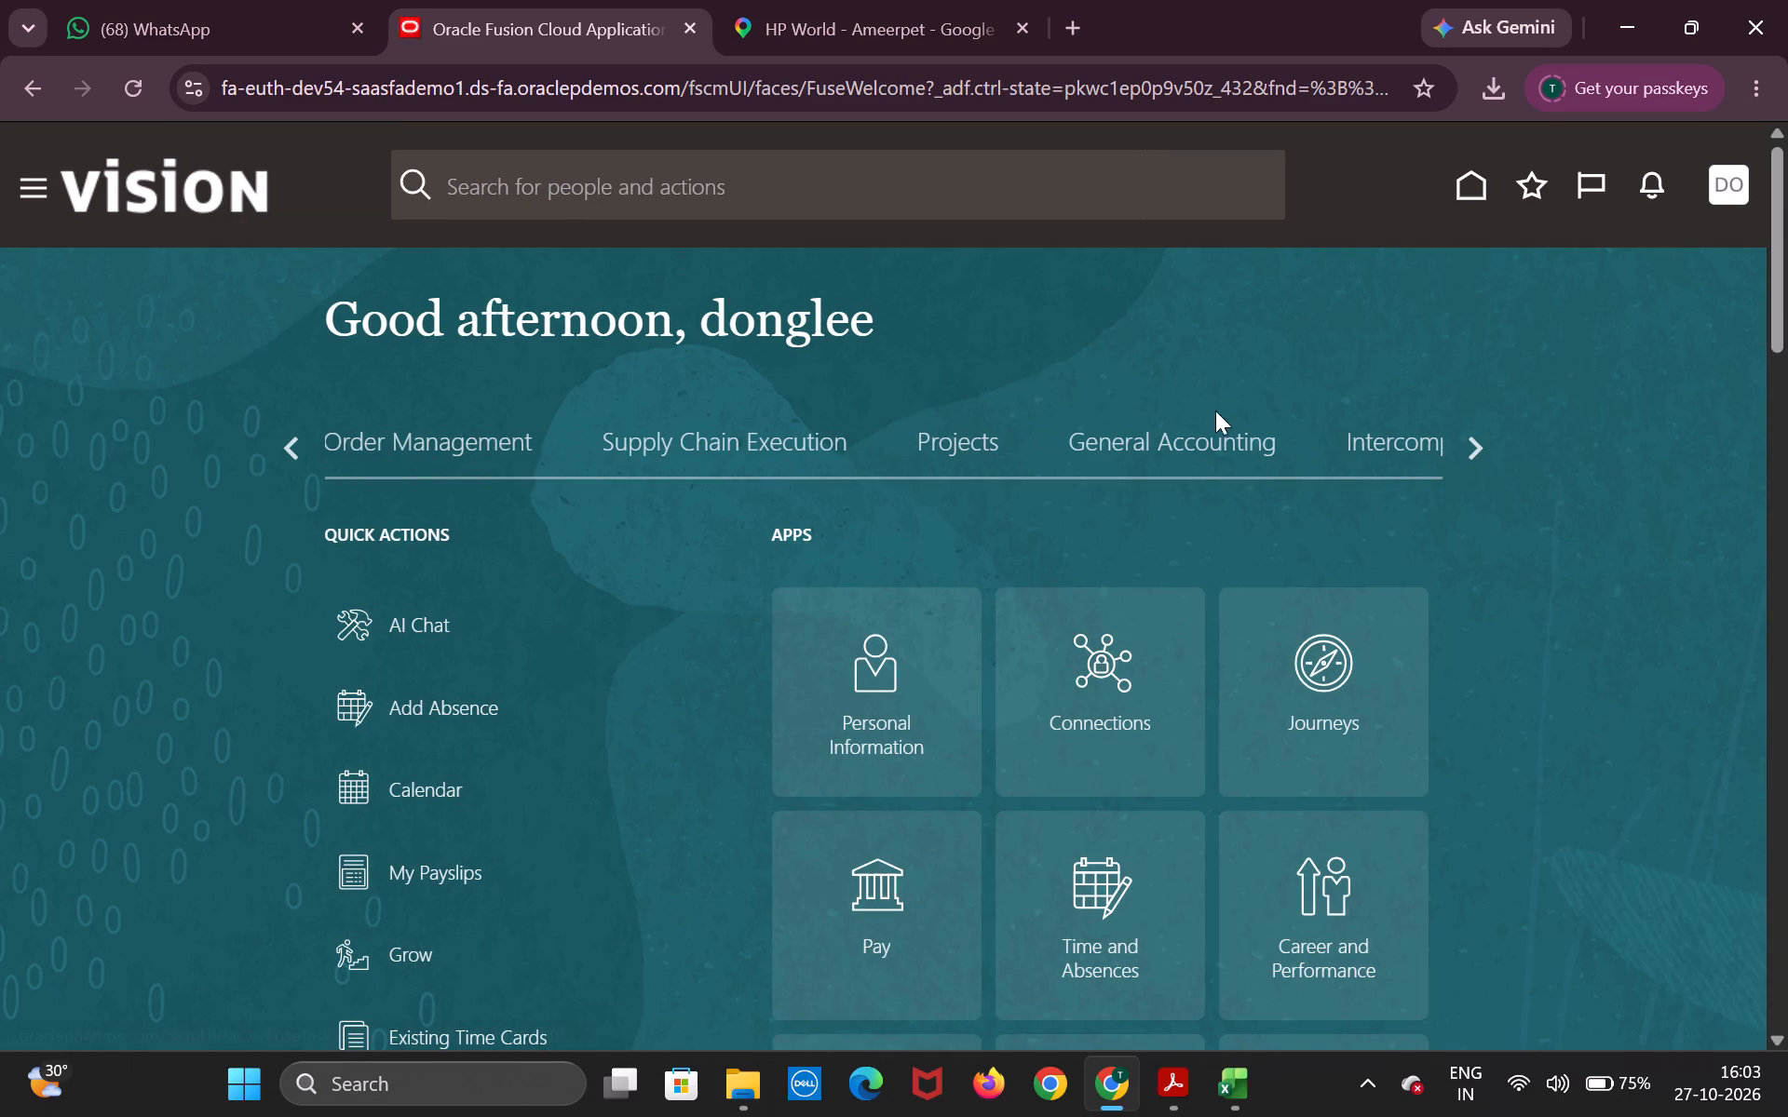
{"action": "left_click", "coordinate": [1235, 439]}
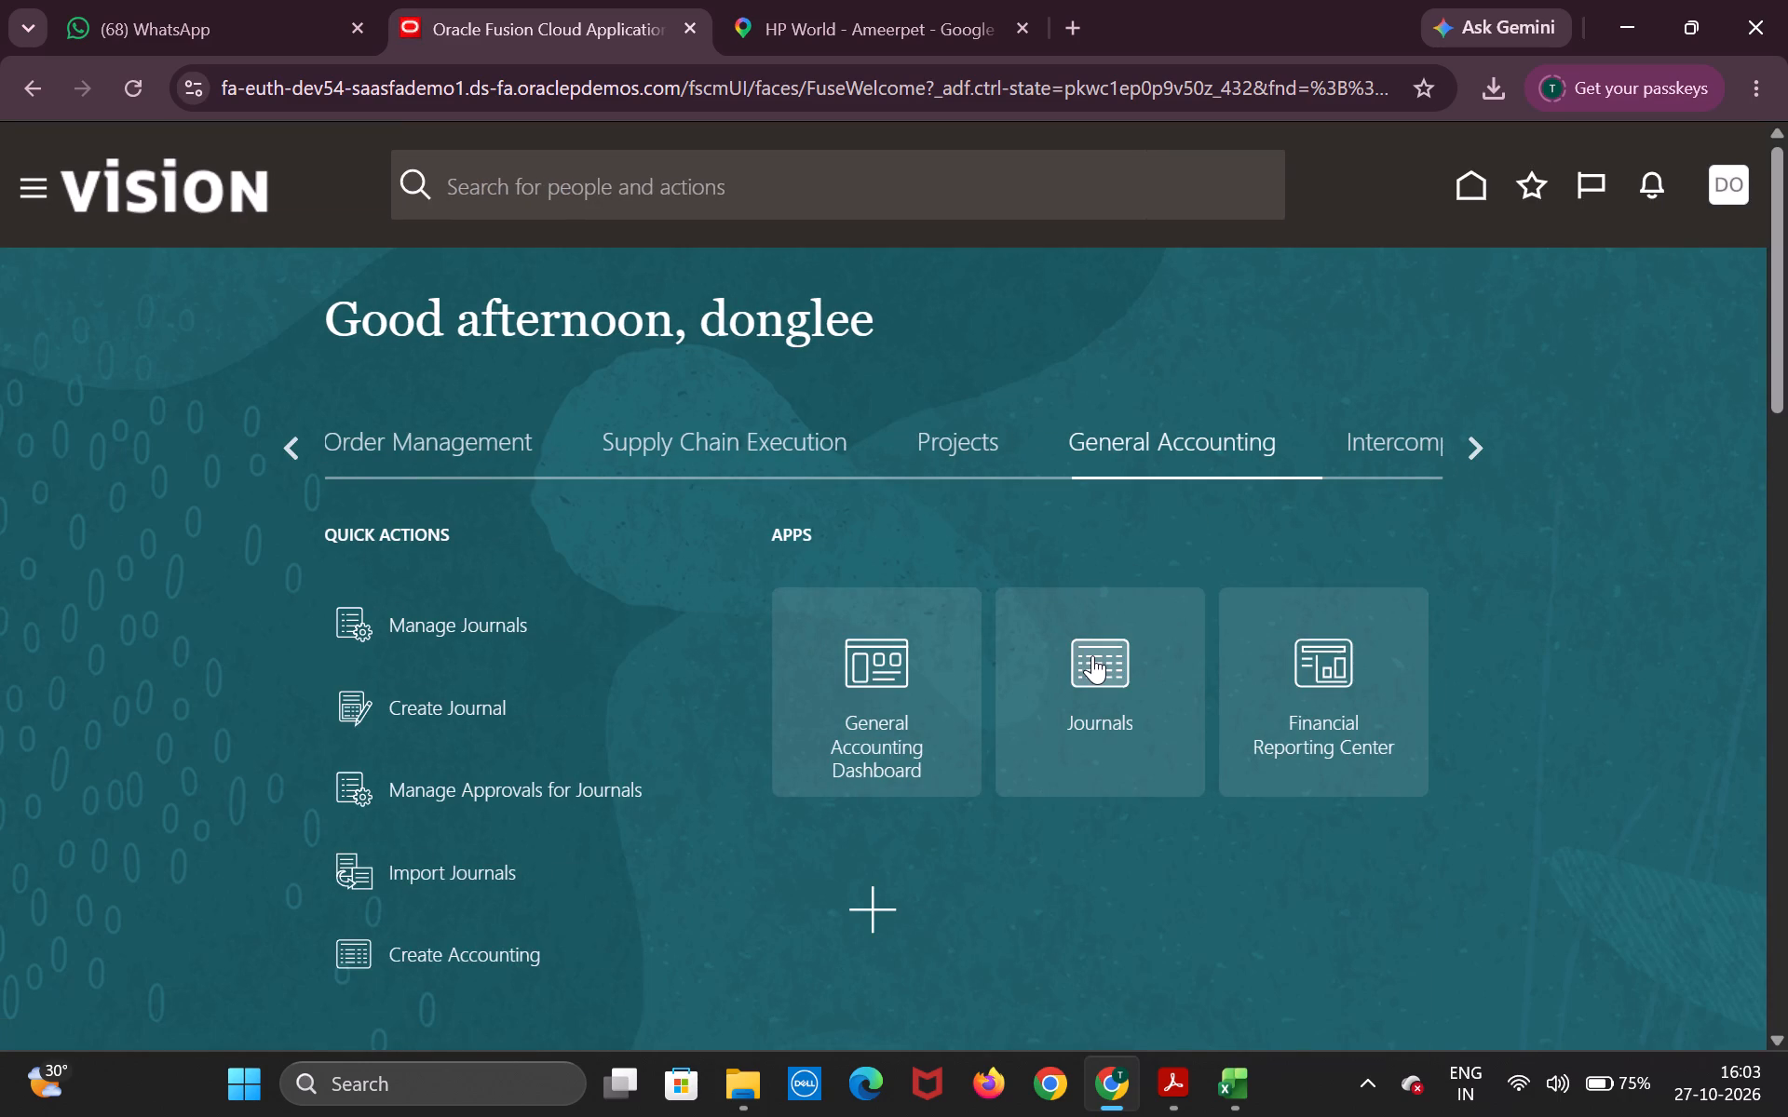
{"action": "left_click", "coordinate": [1092, 655]}
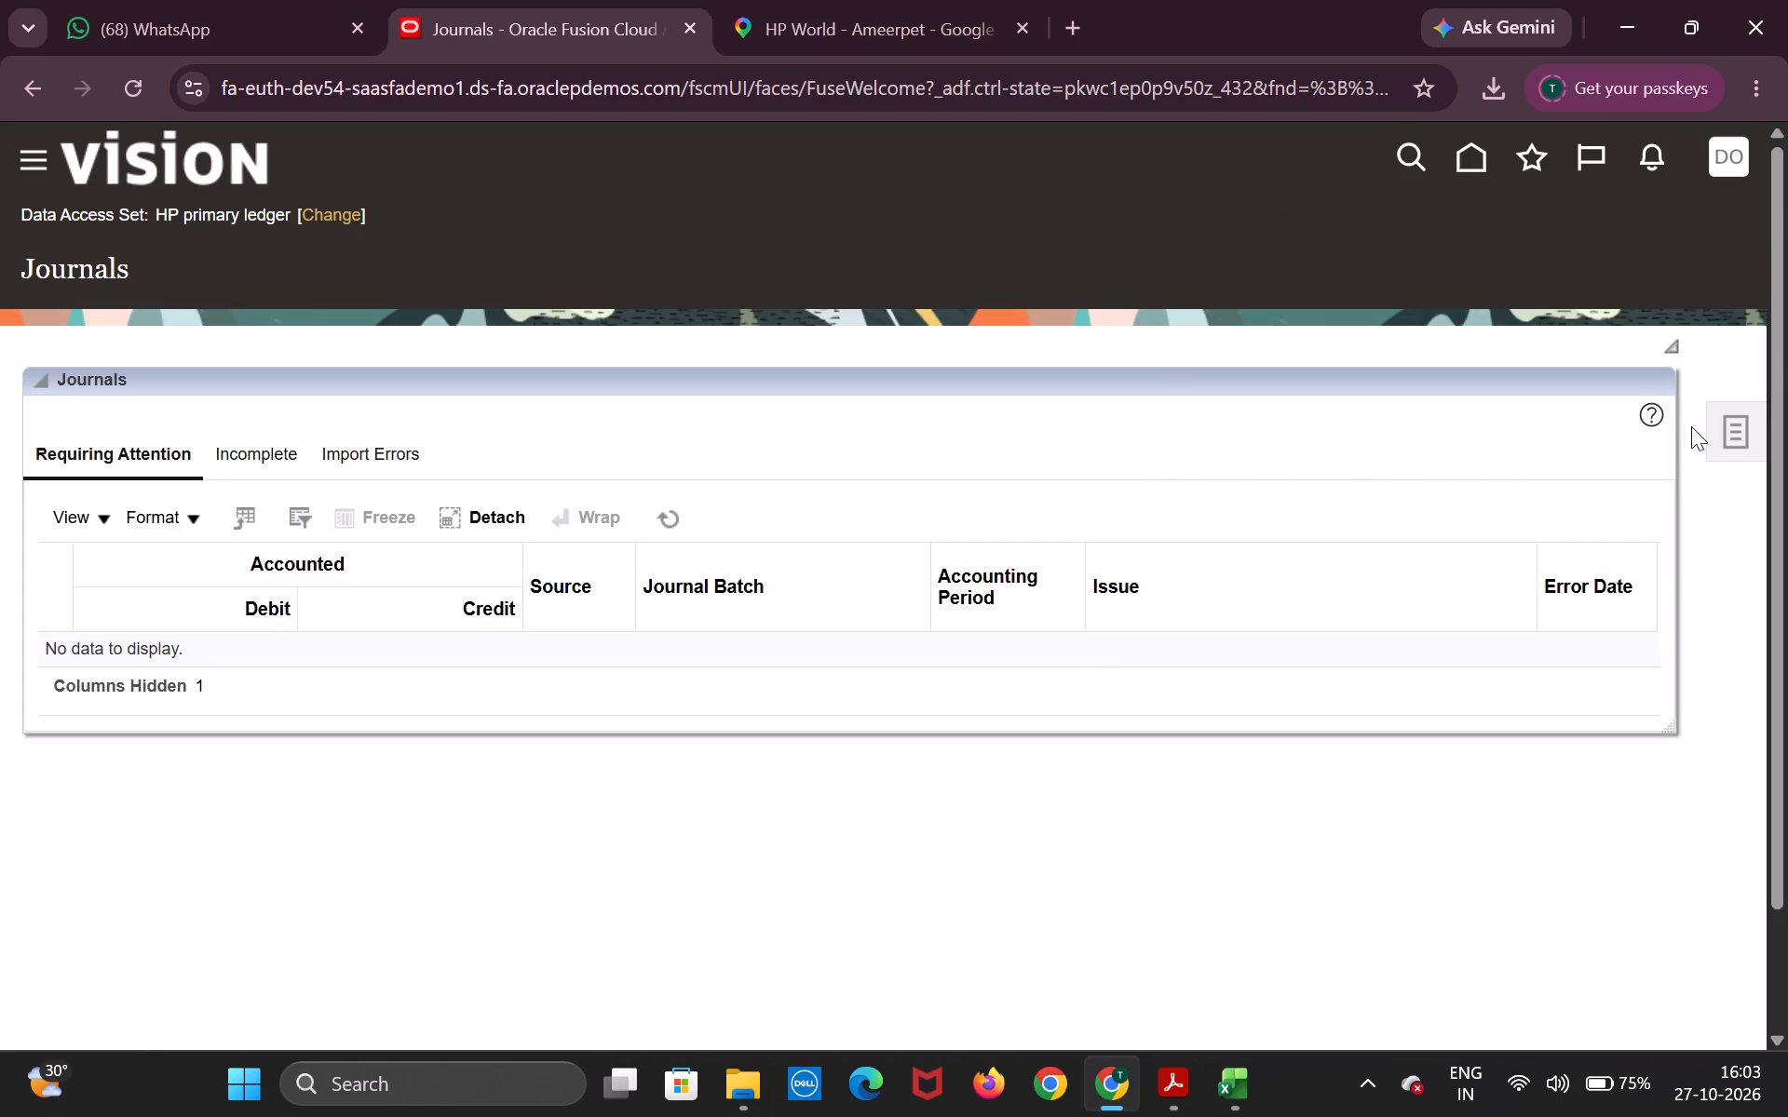
{"action": "left_click", "coordinate": [1723, 427]}
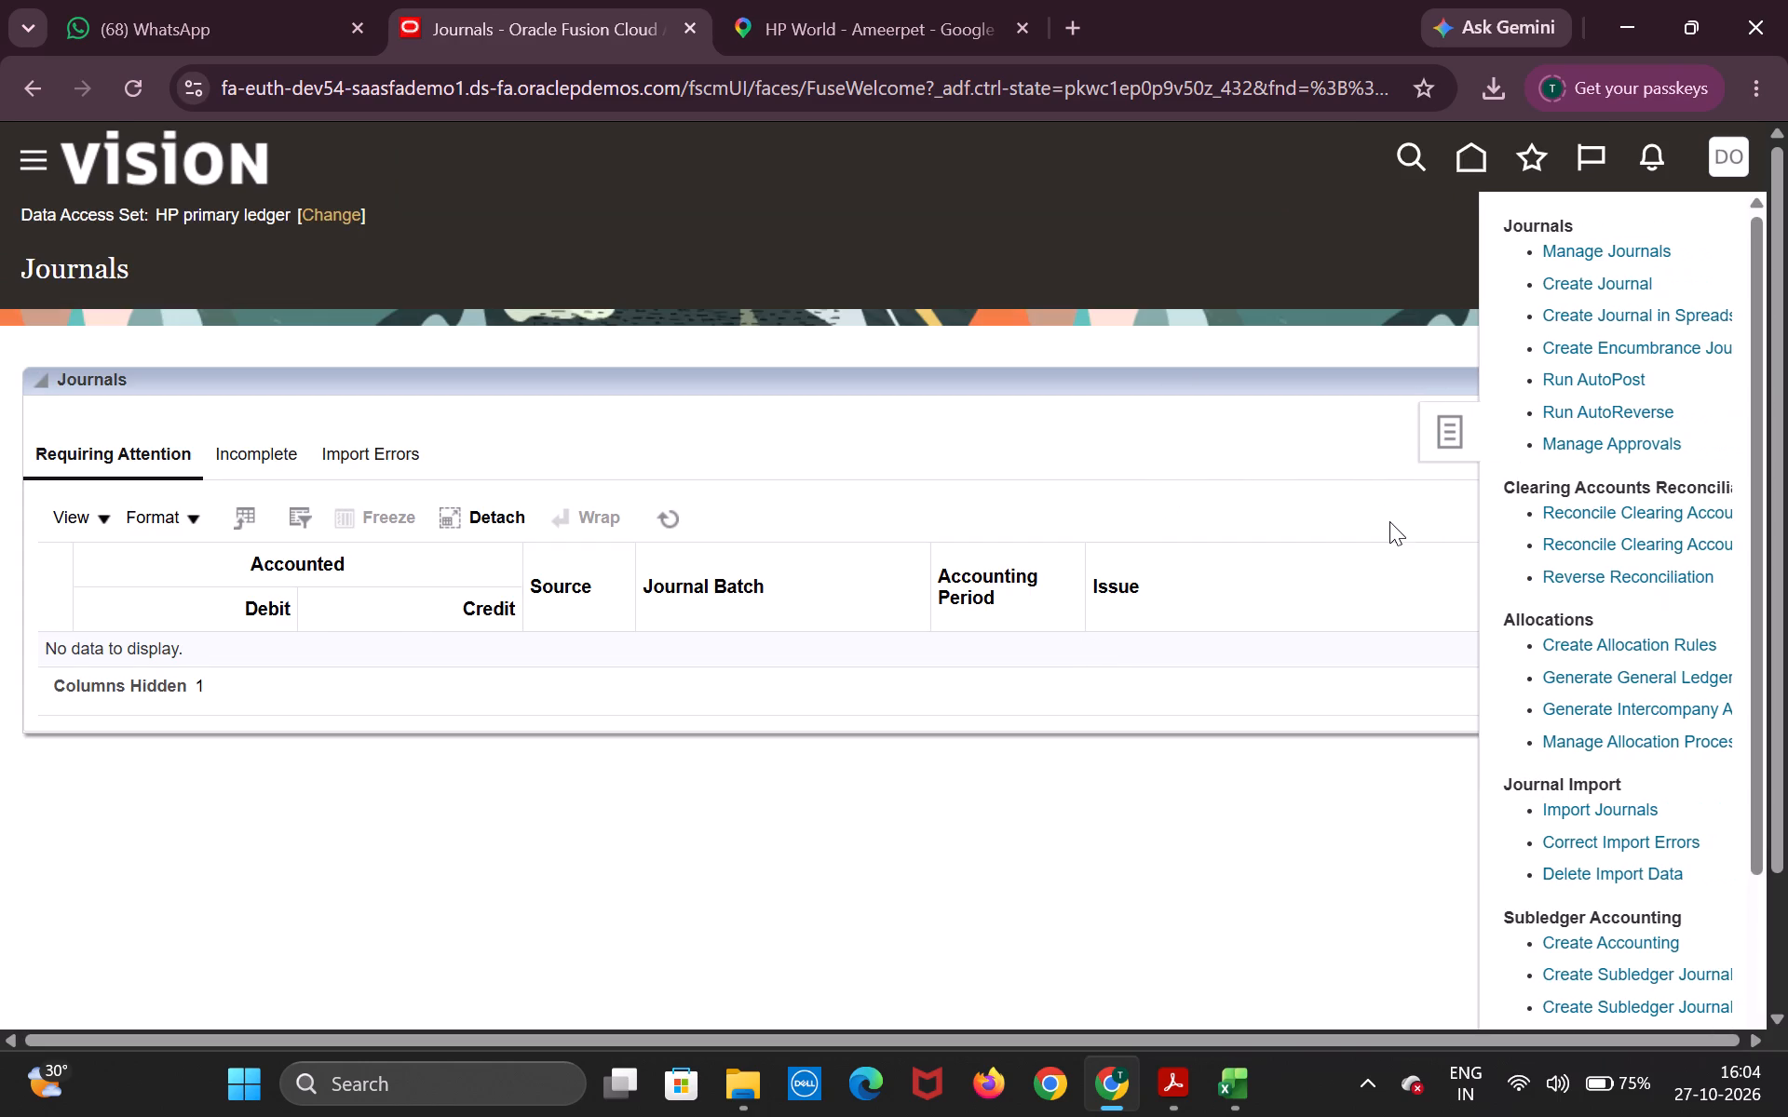
{"action": "left_click", "coordinate": [1636, 257]}
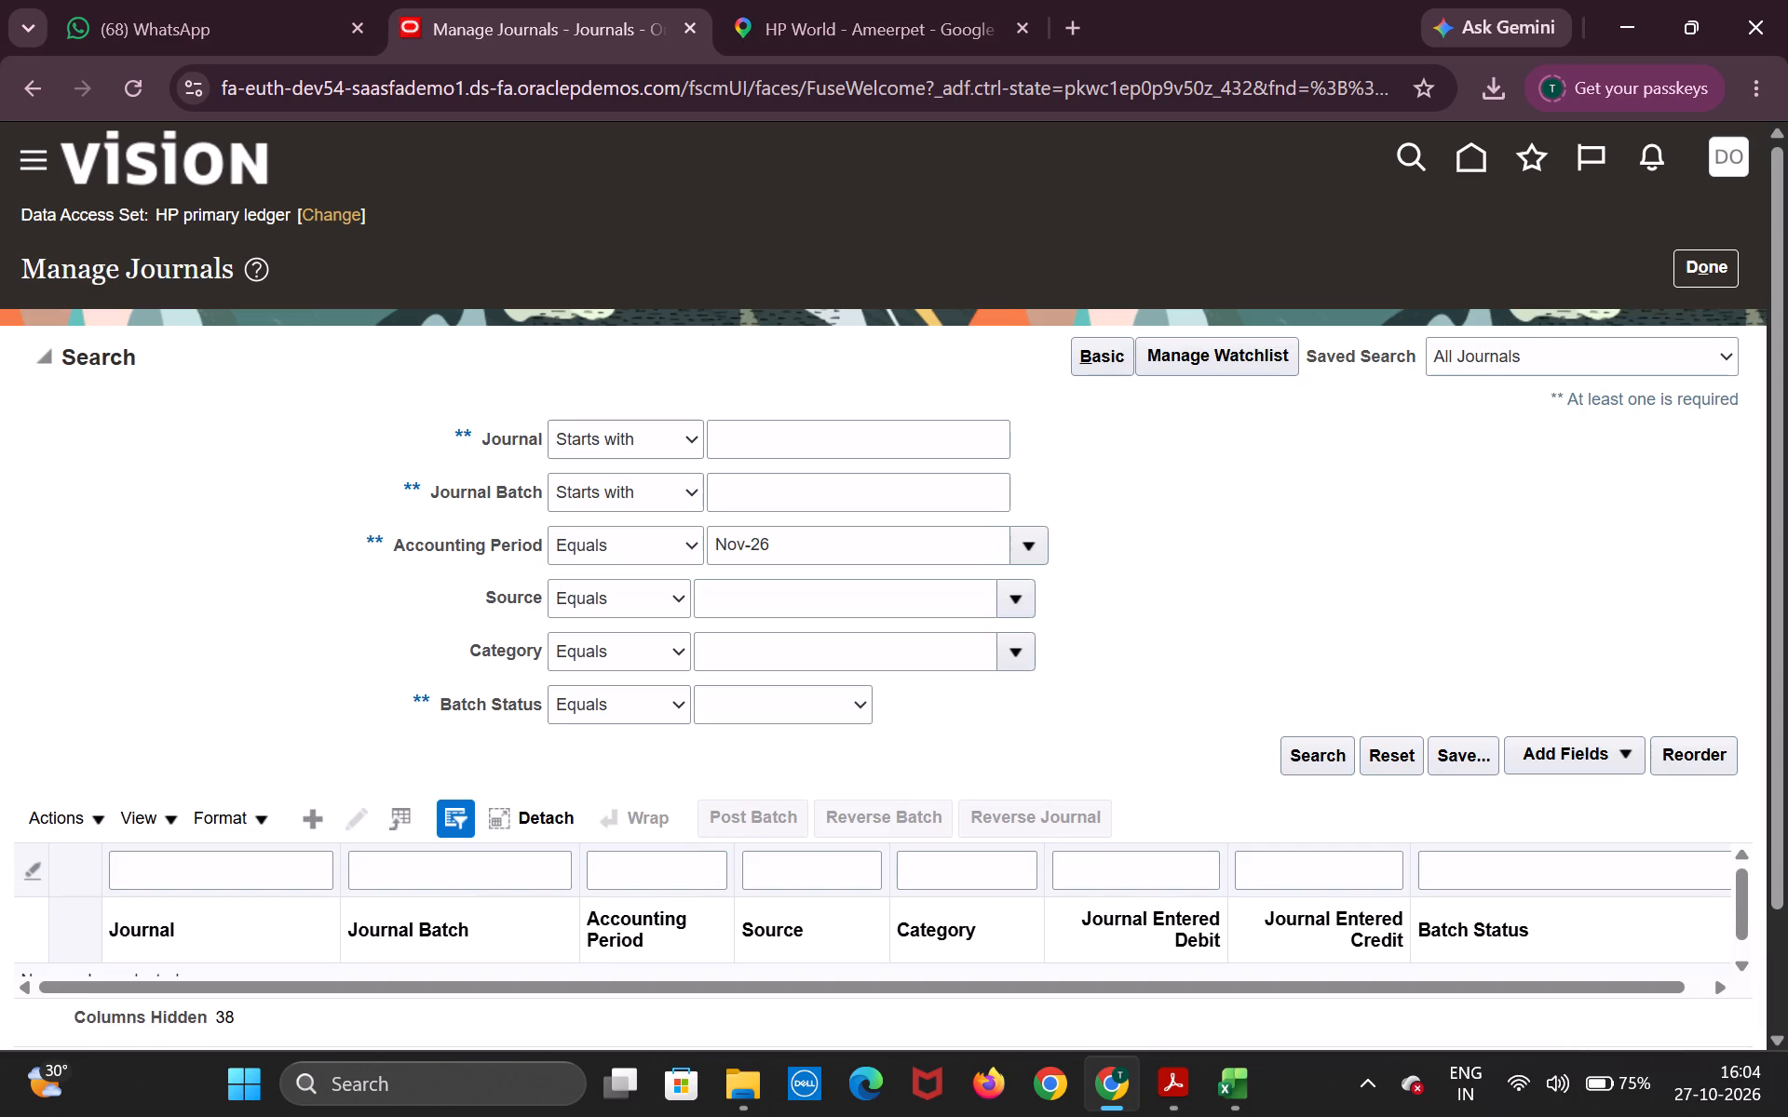
{"action": "left_click", "coordinate": [1314, 751]}
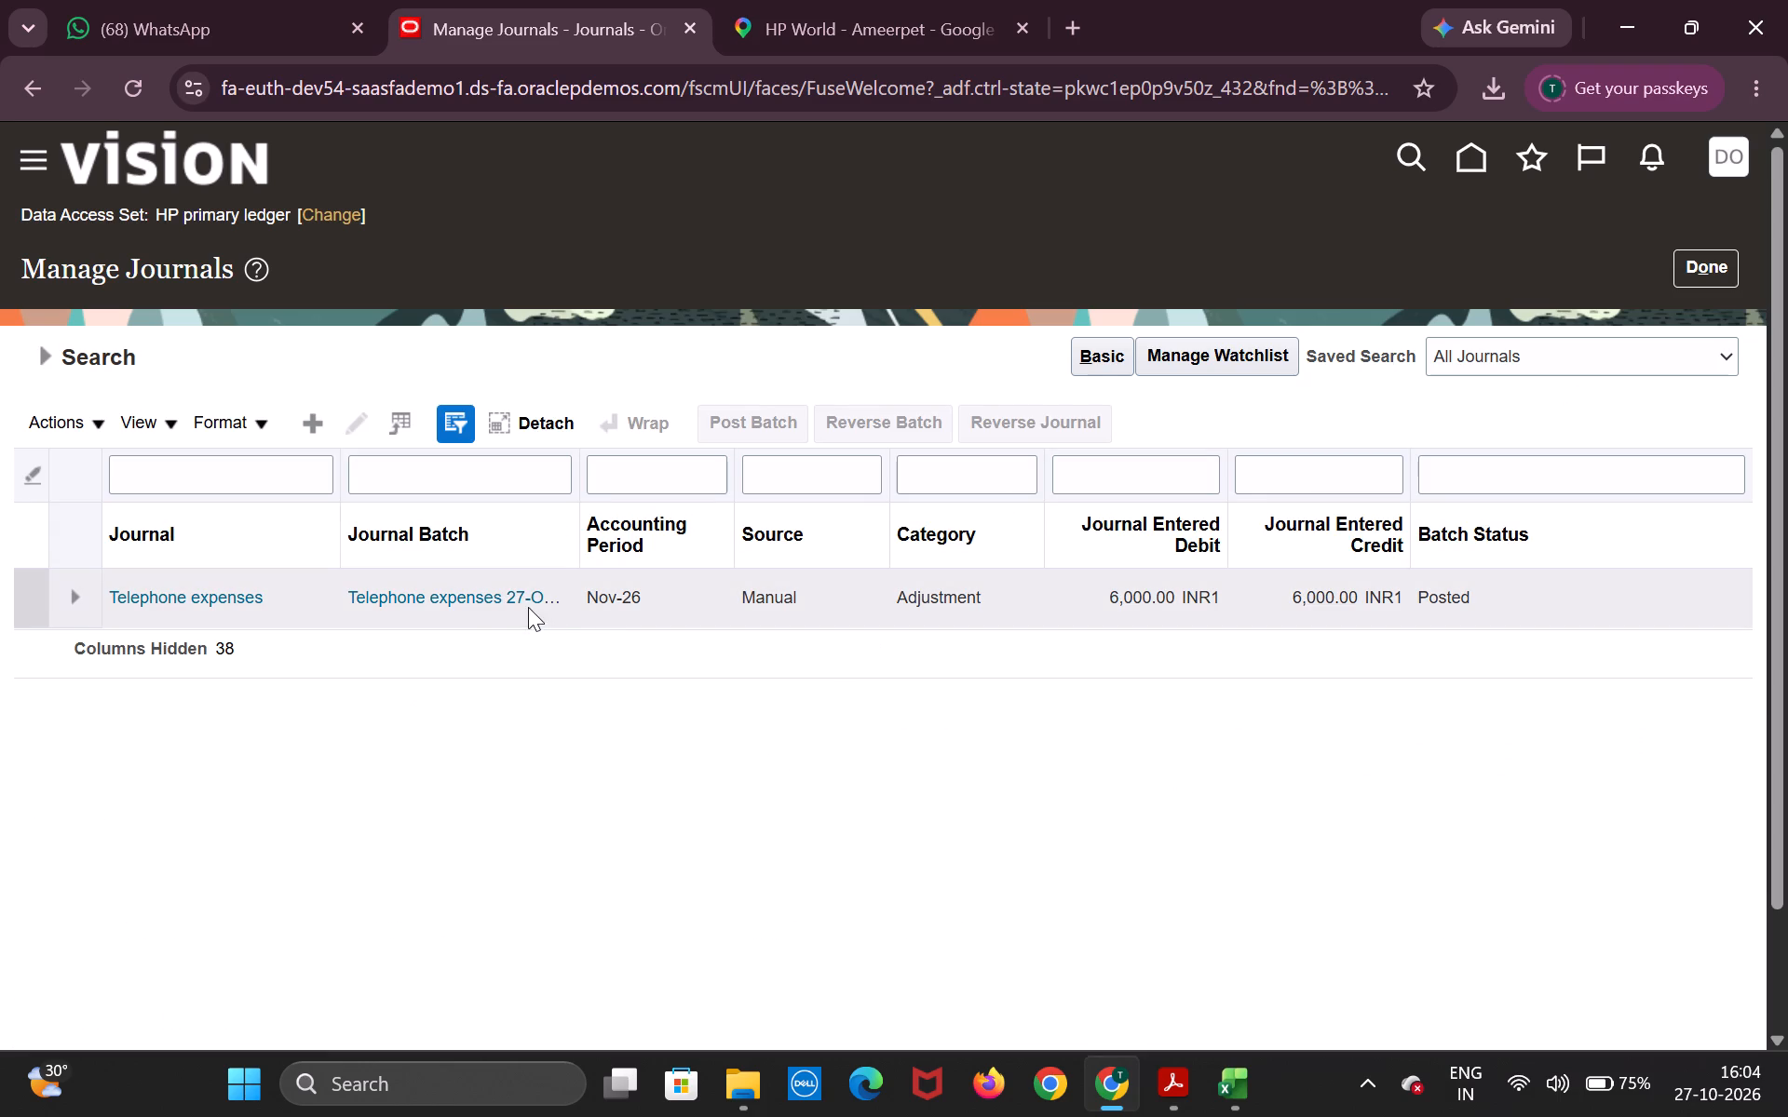
In Setup and Maintenance, search the tasks for "conversion" and open Manage Conversion Rate Types under Financial Reporting Structures.
{"action": "left_click", "coordinate": [1475, 164]}
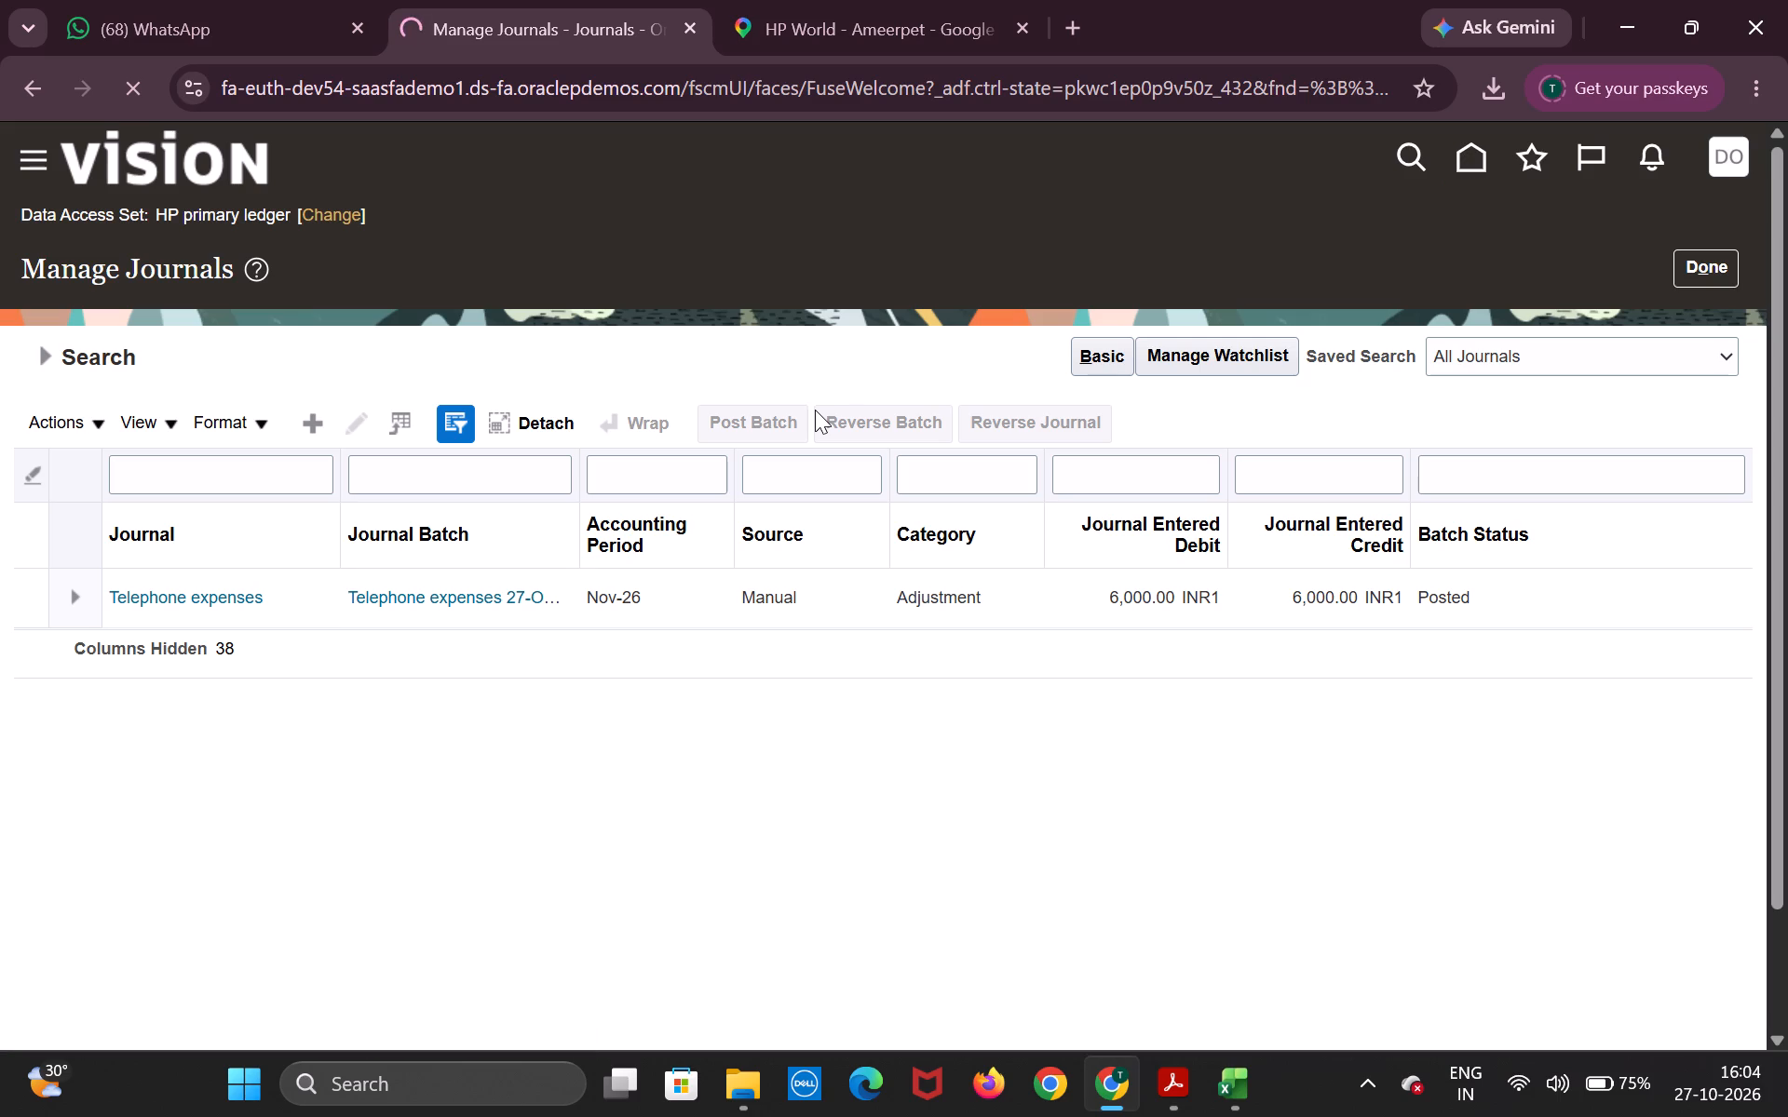
{"action": "left_click", "coordinate": [1741, 188]}
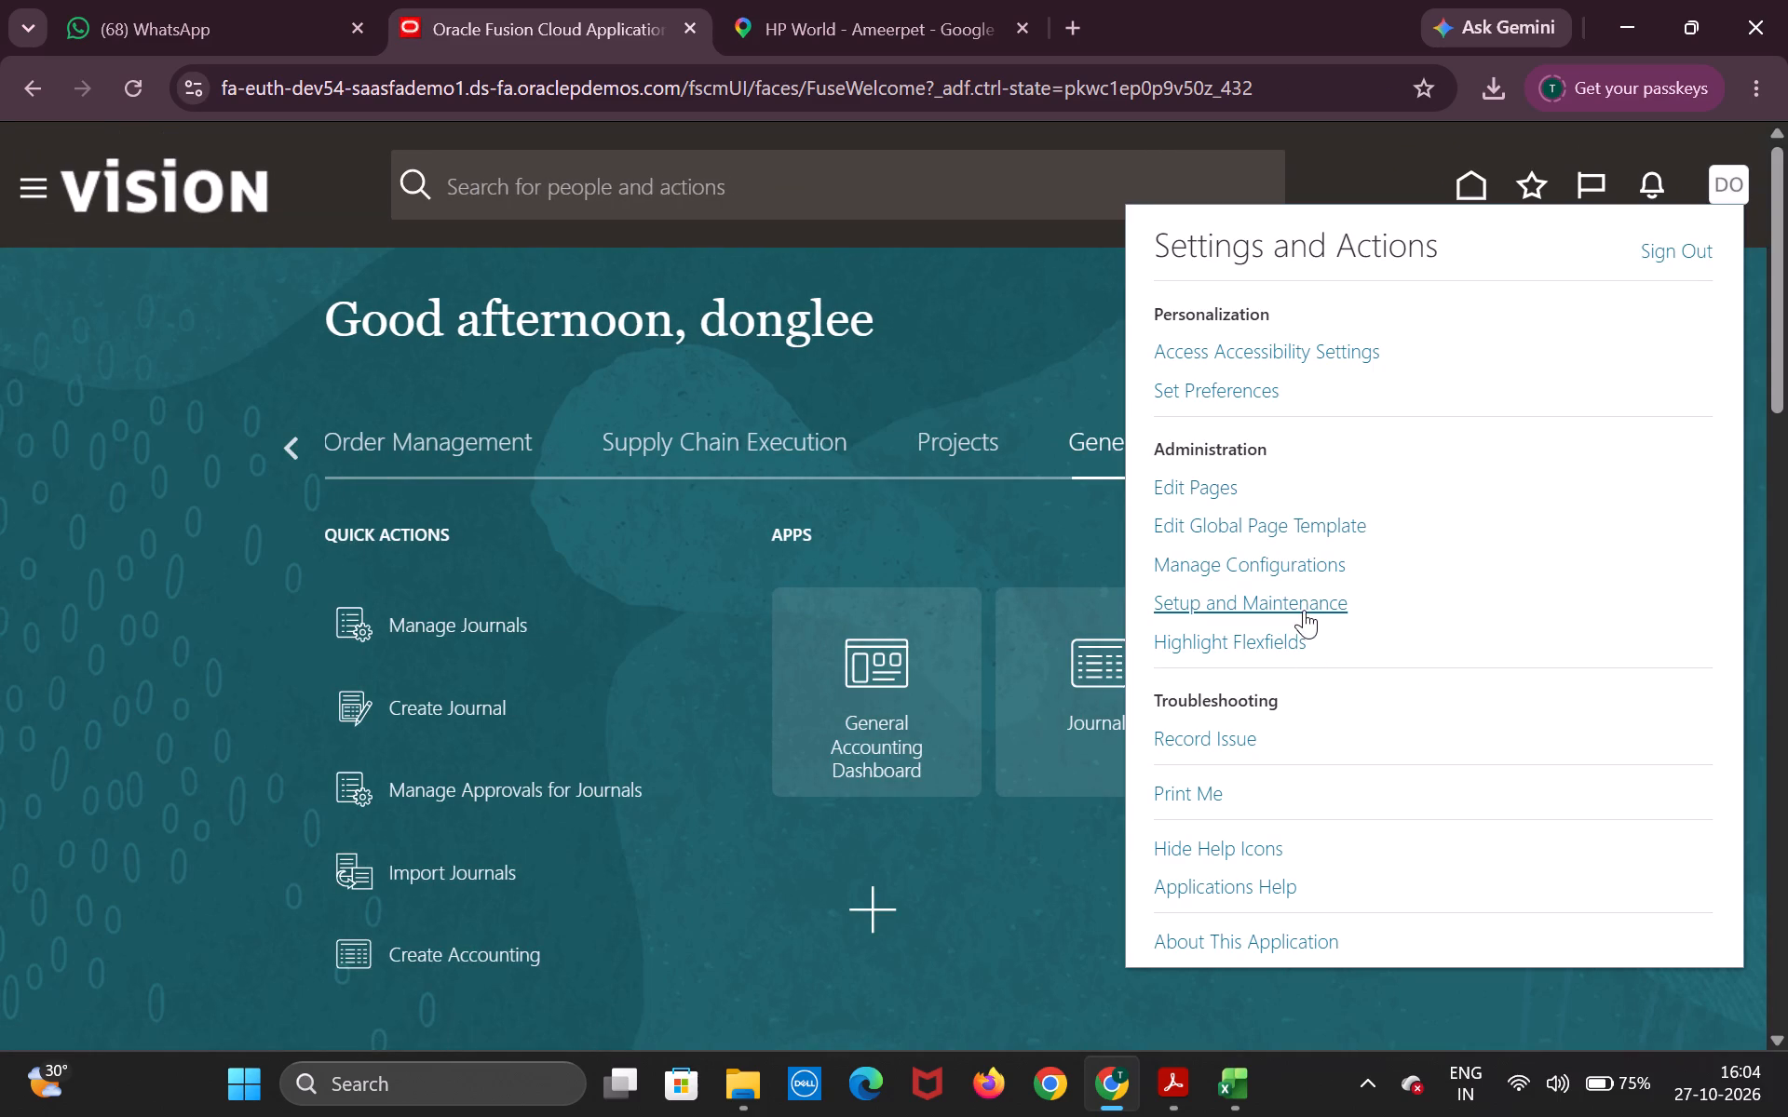
{"action": "left_click", "coordinate": [1303, 608]}
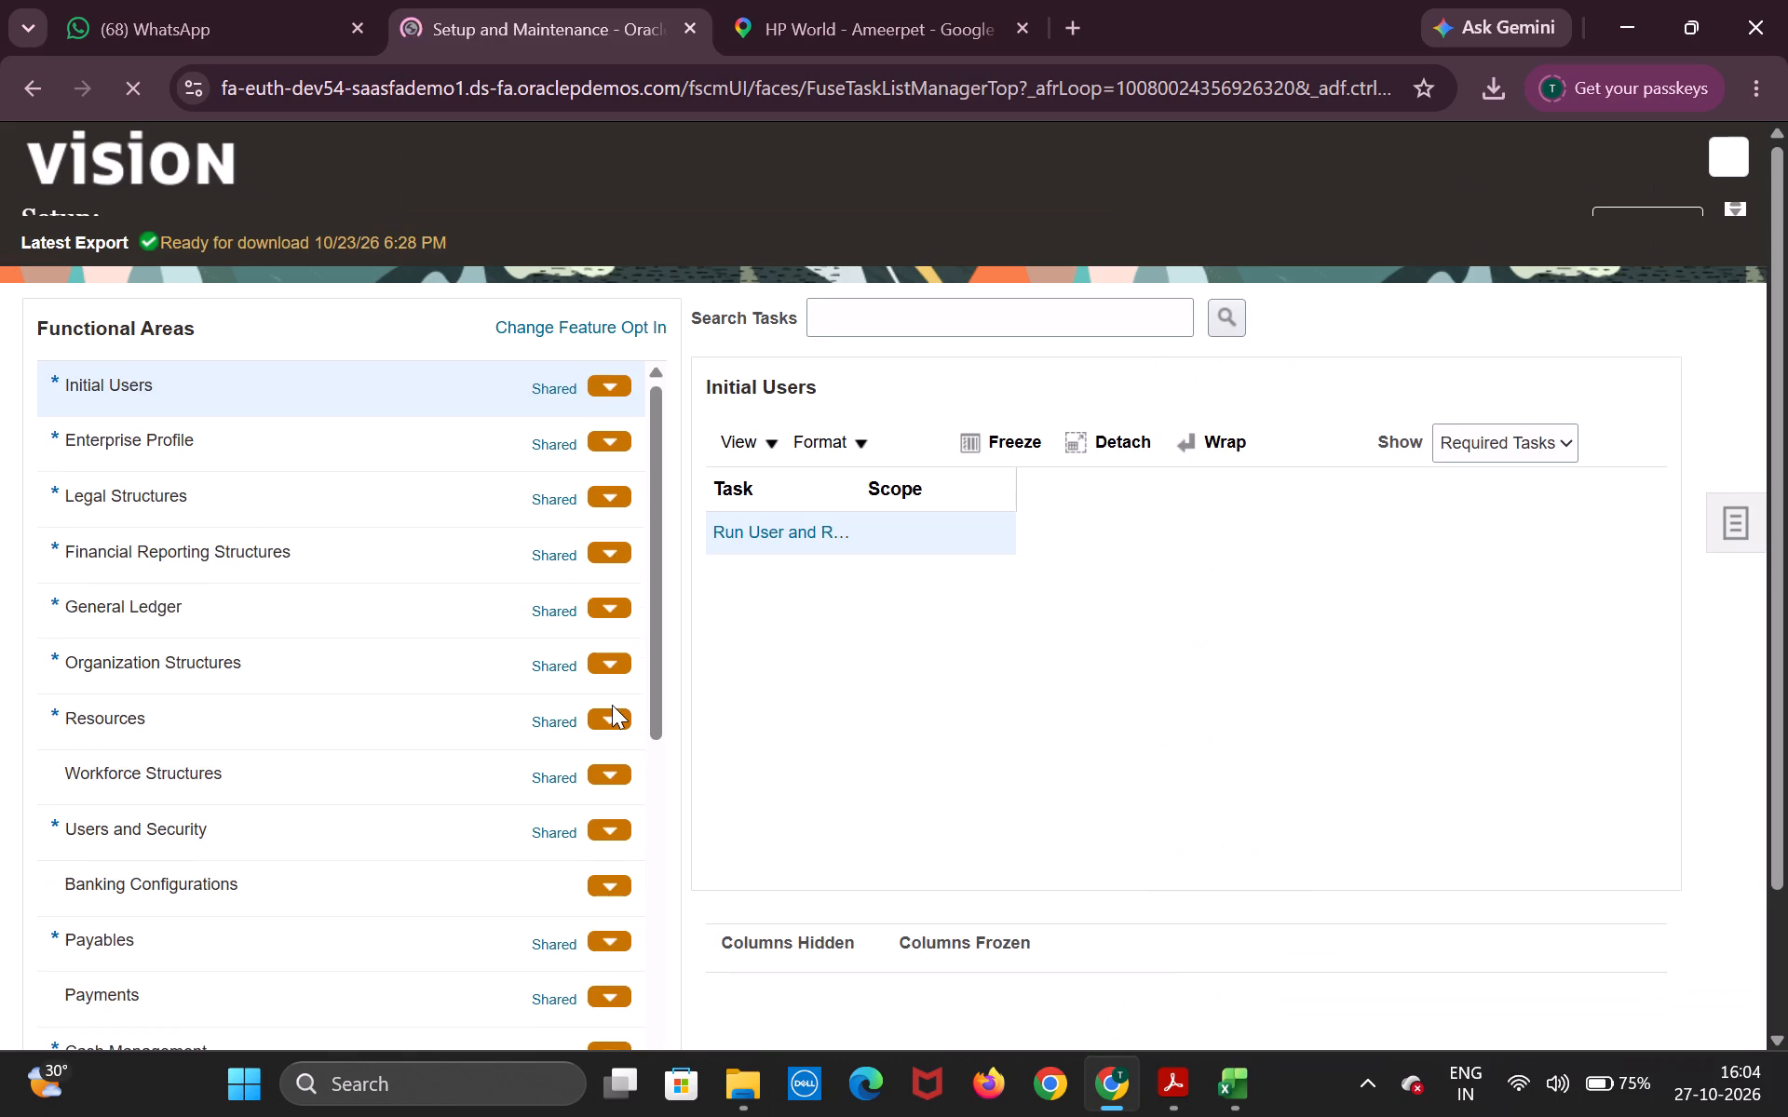
{"action": "left_click", "coordinate": [862, 356]}
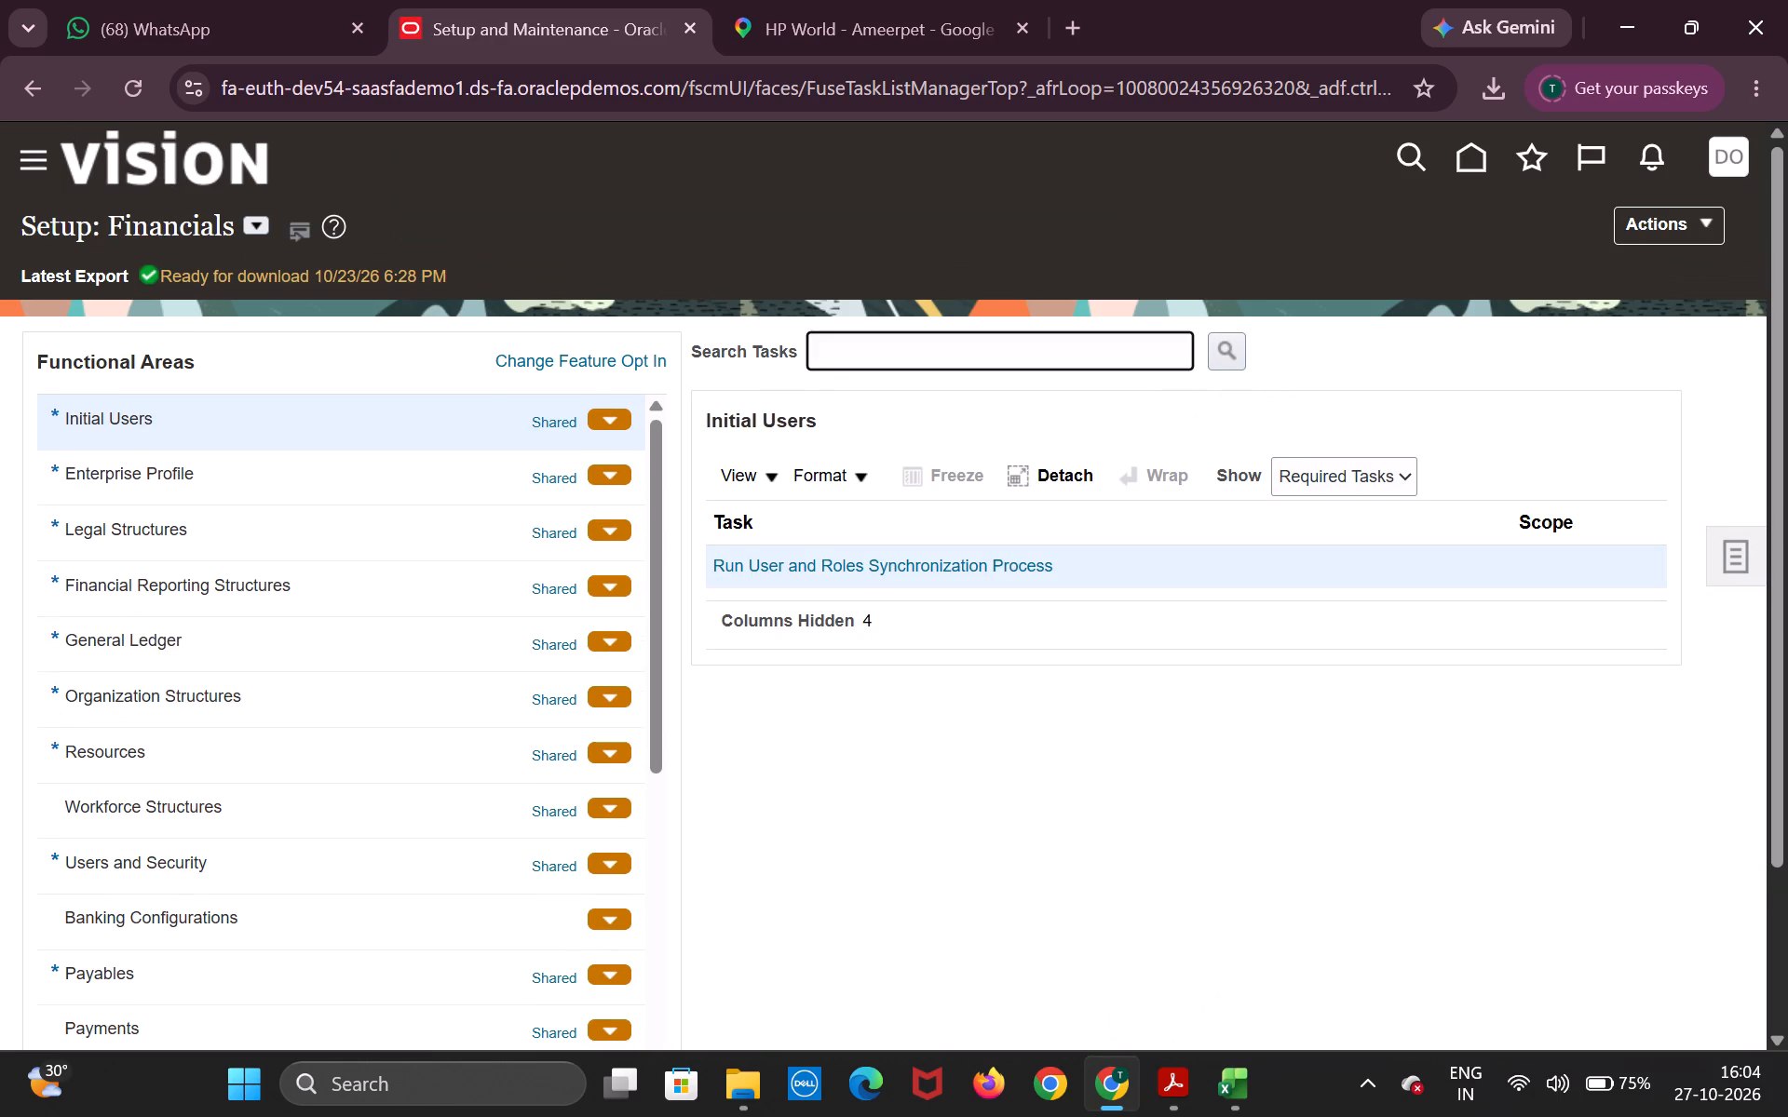
{"action": "type", "text": "conversion"}
{"action": "key", "text": "Return"}
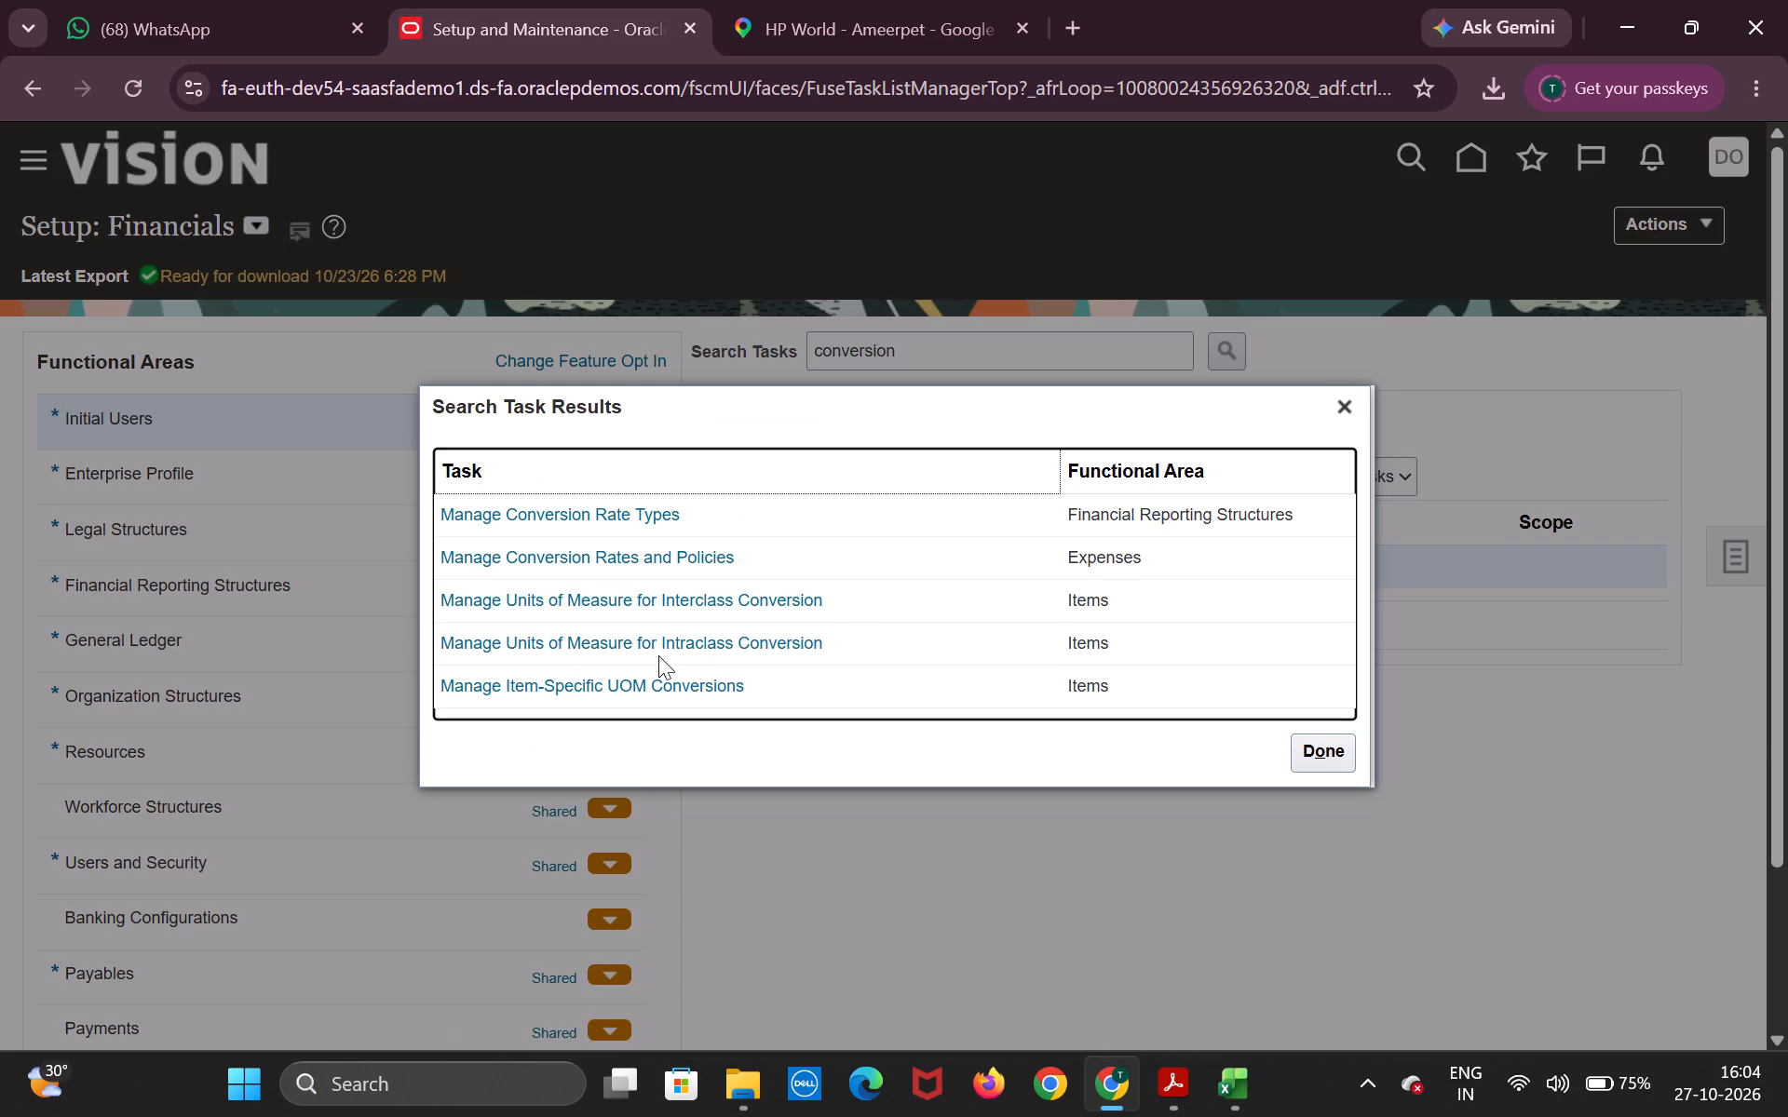
{"action": "left_click", "coordinate": [624, 515]}
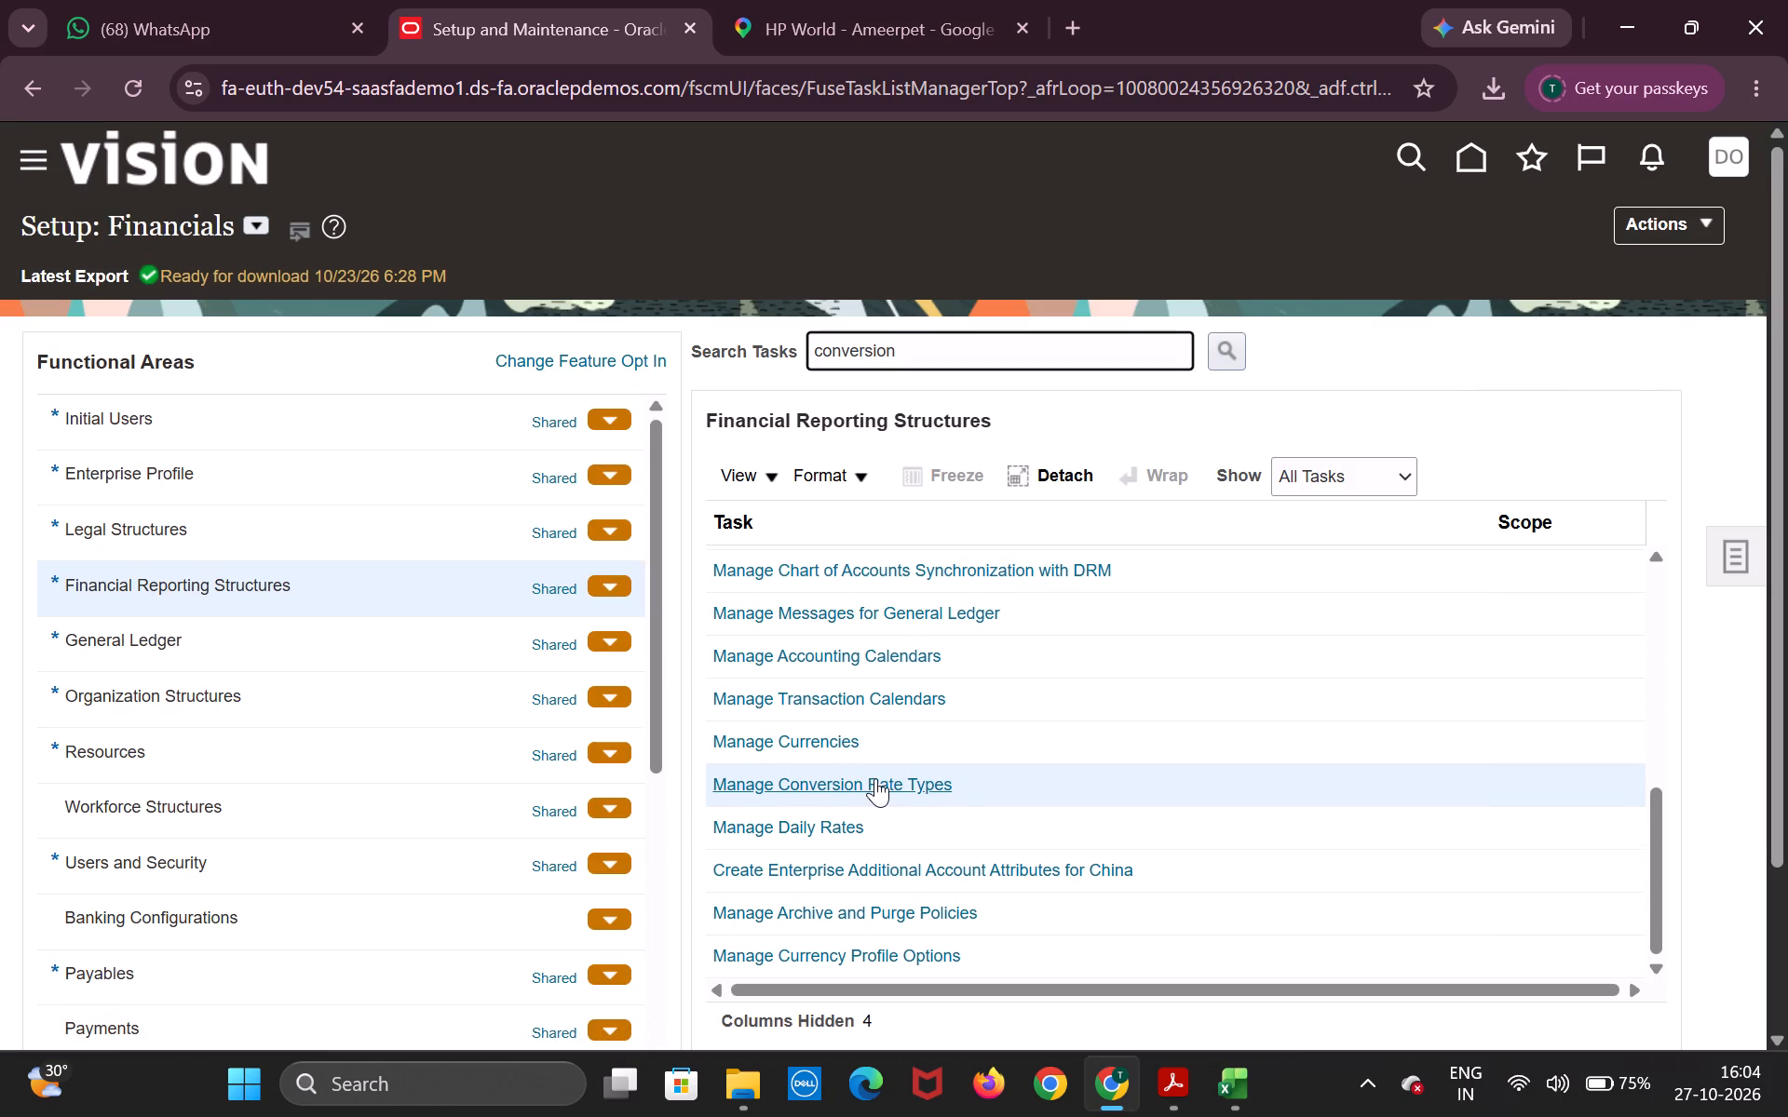
{"action": "left_click", "coordinate": [875, 778]}
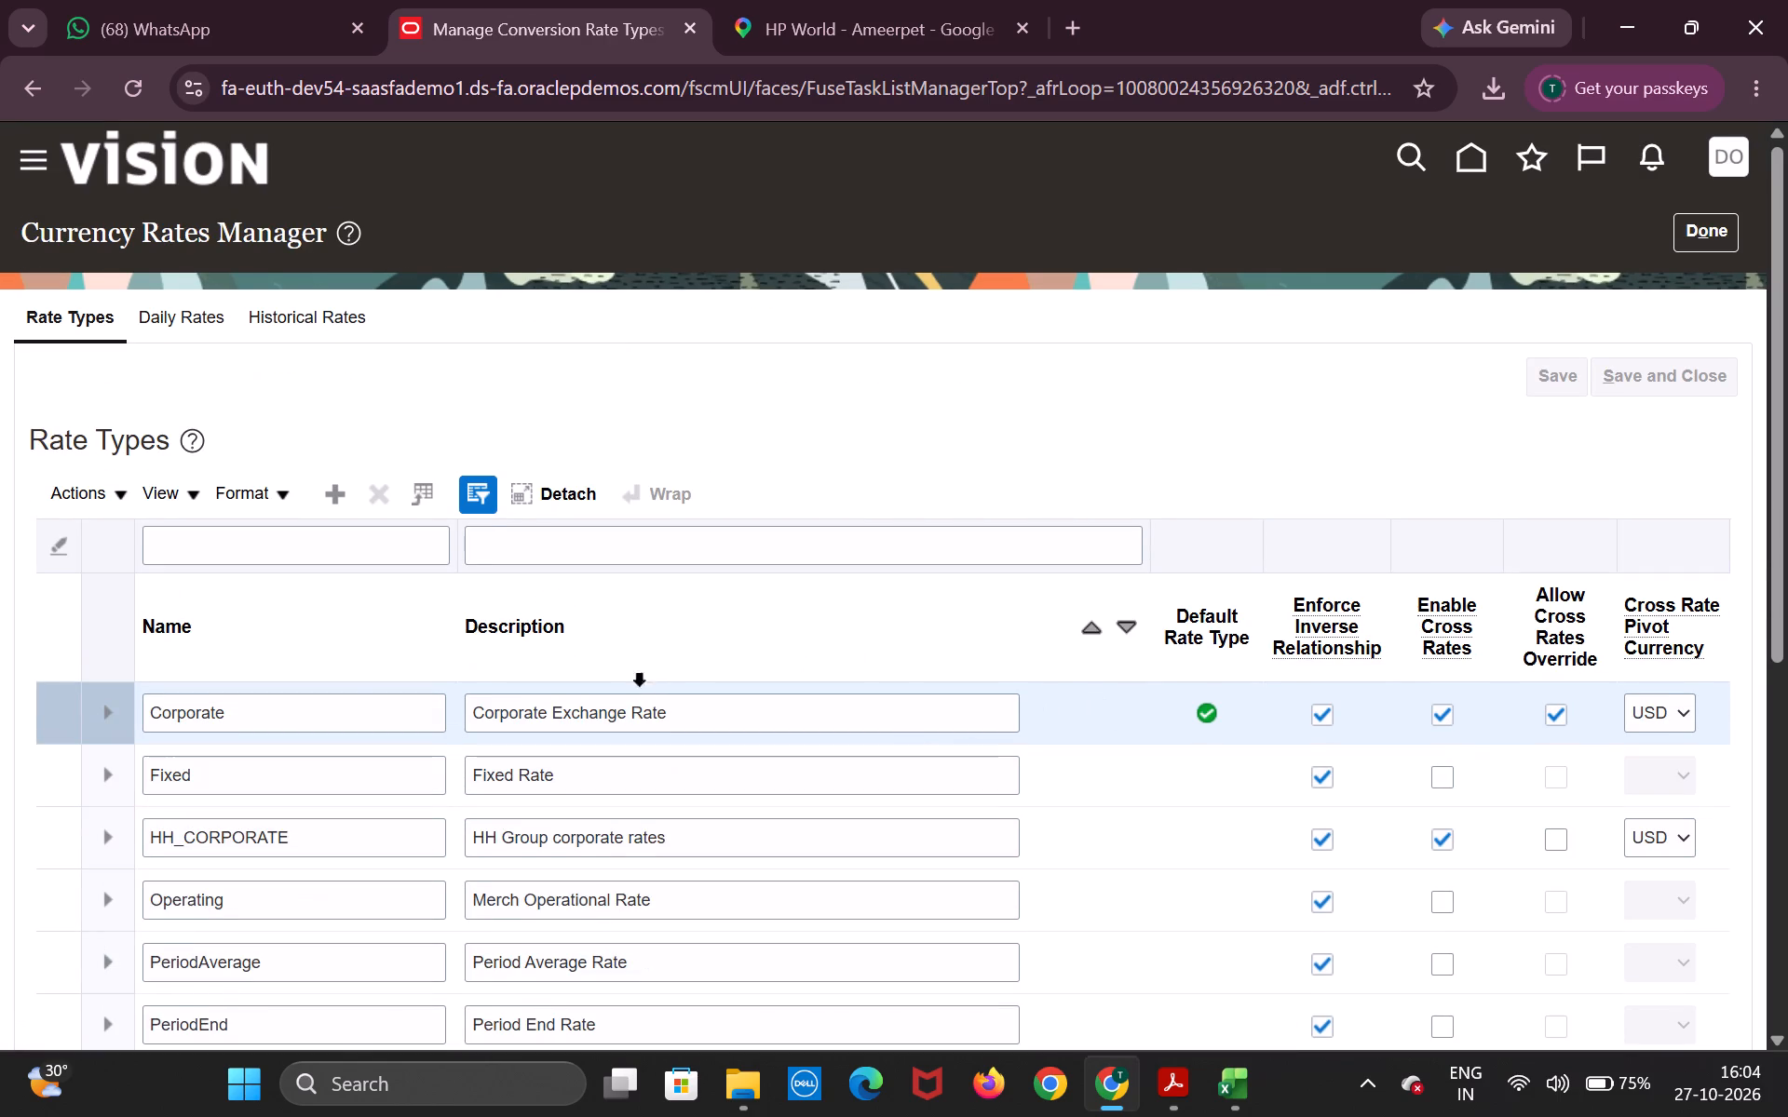
Review the conversion rate types and the Daily Rates search page, and close the Currency Rates Manager.
{"action": "scroll", "coordinate": [354, 826], "scroll_direction": "down", "scroll_amount": 1}
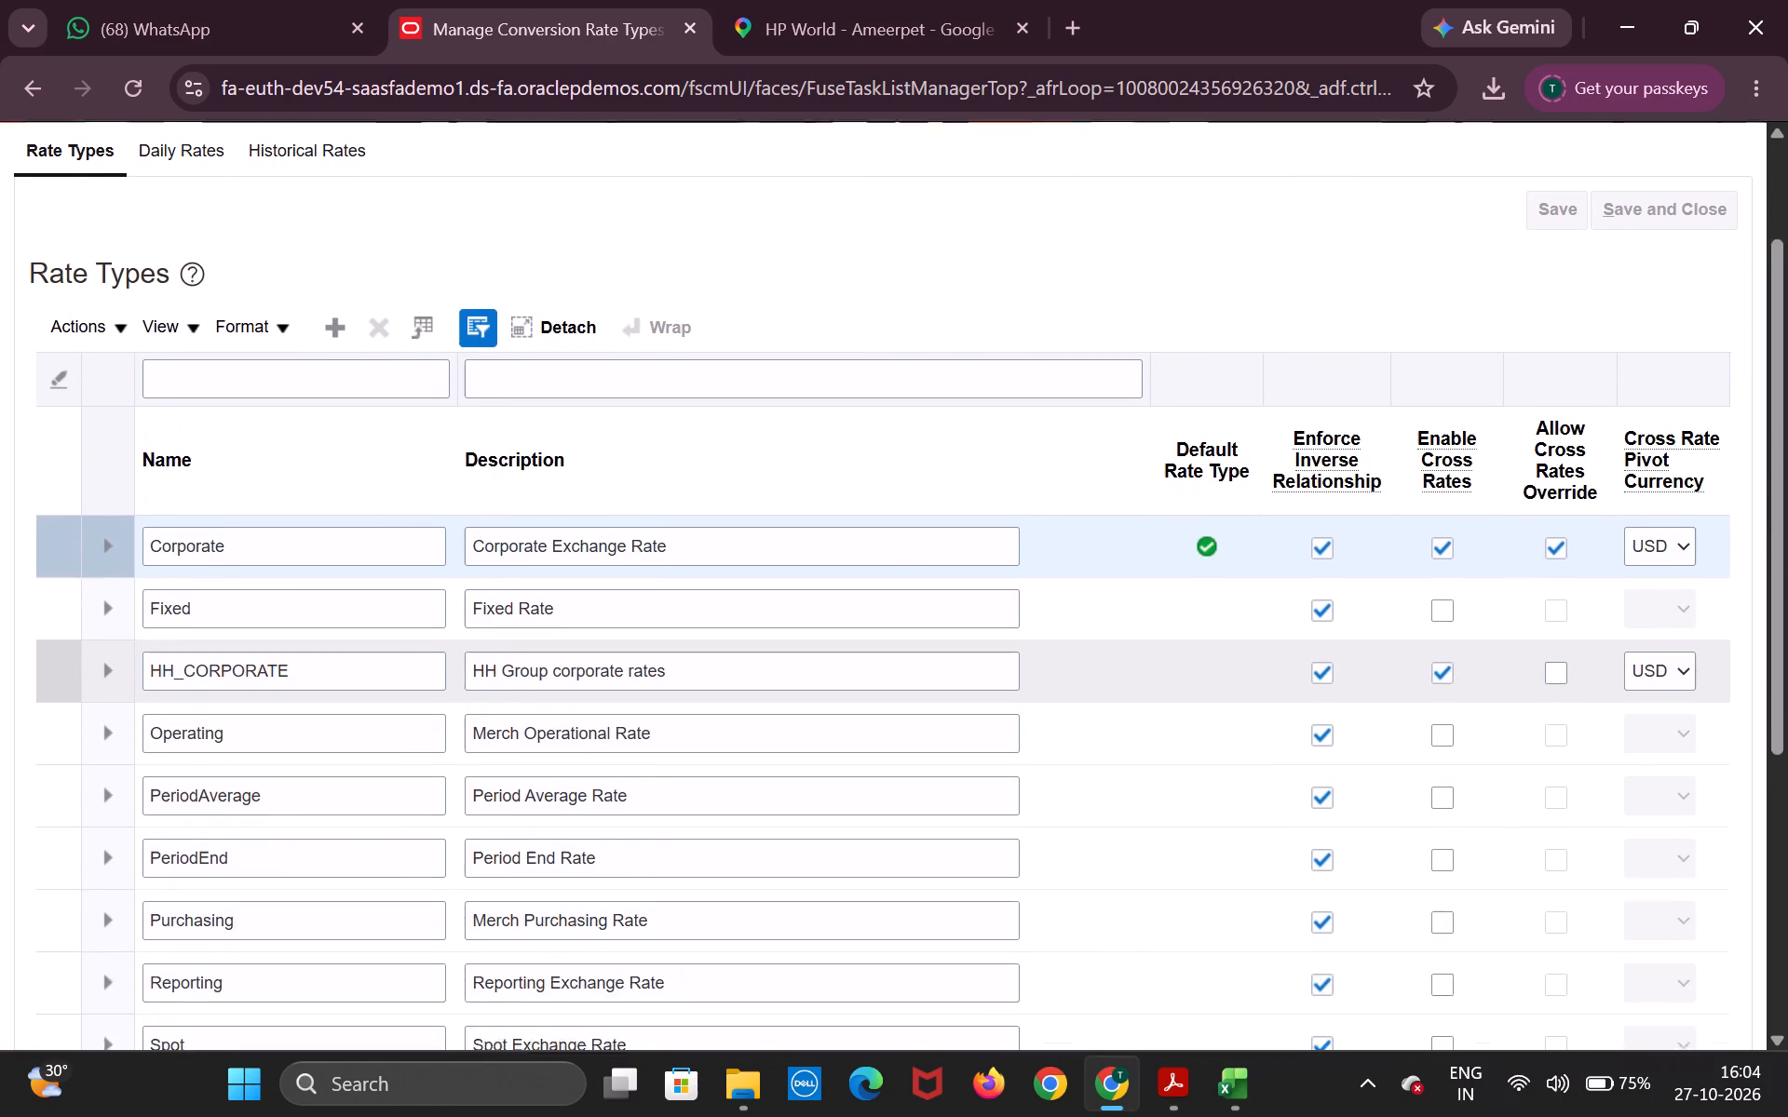
{"action": "scroll", "coordinate": [354, 826], "scroll_direction": "down", "scroll_amount": 2}
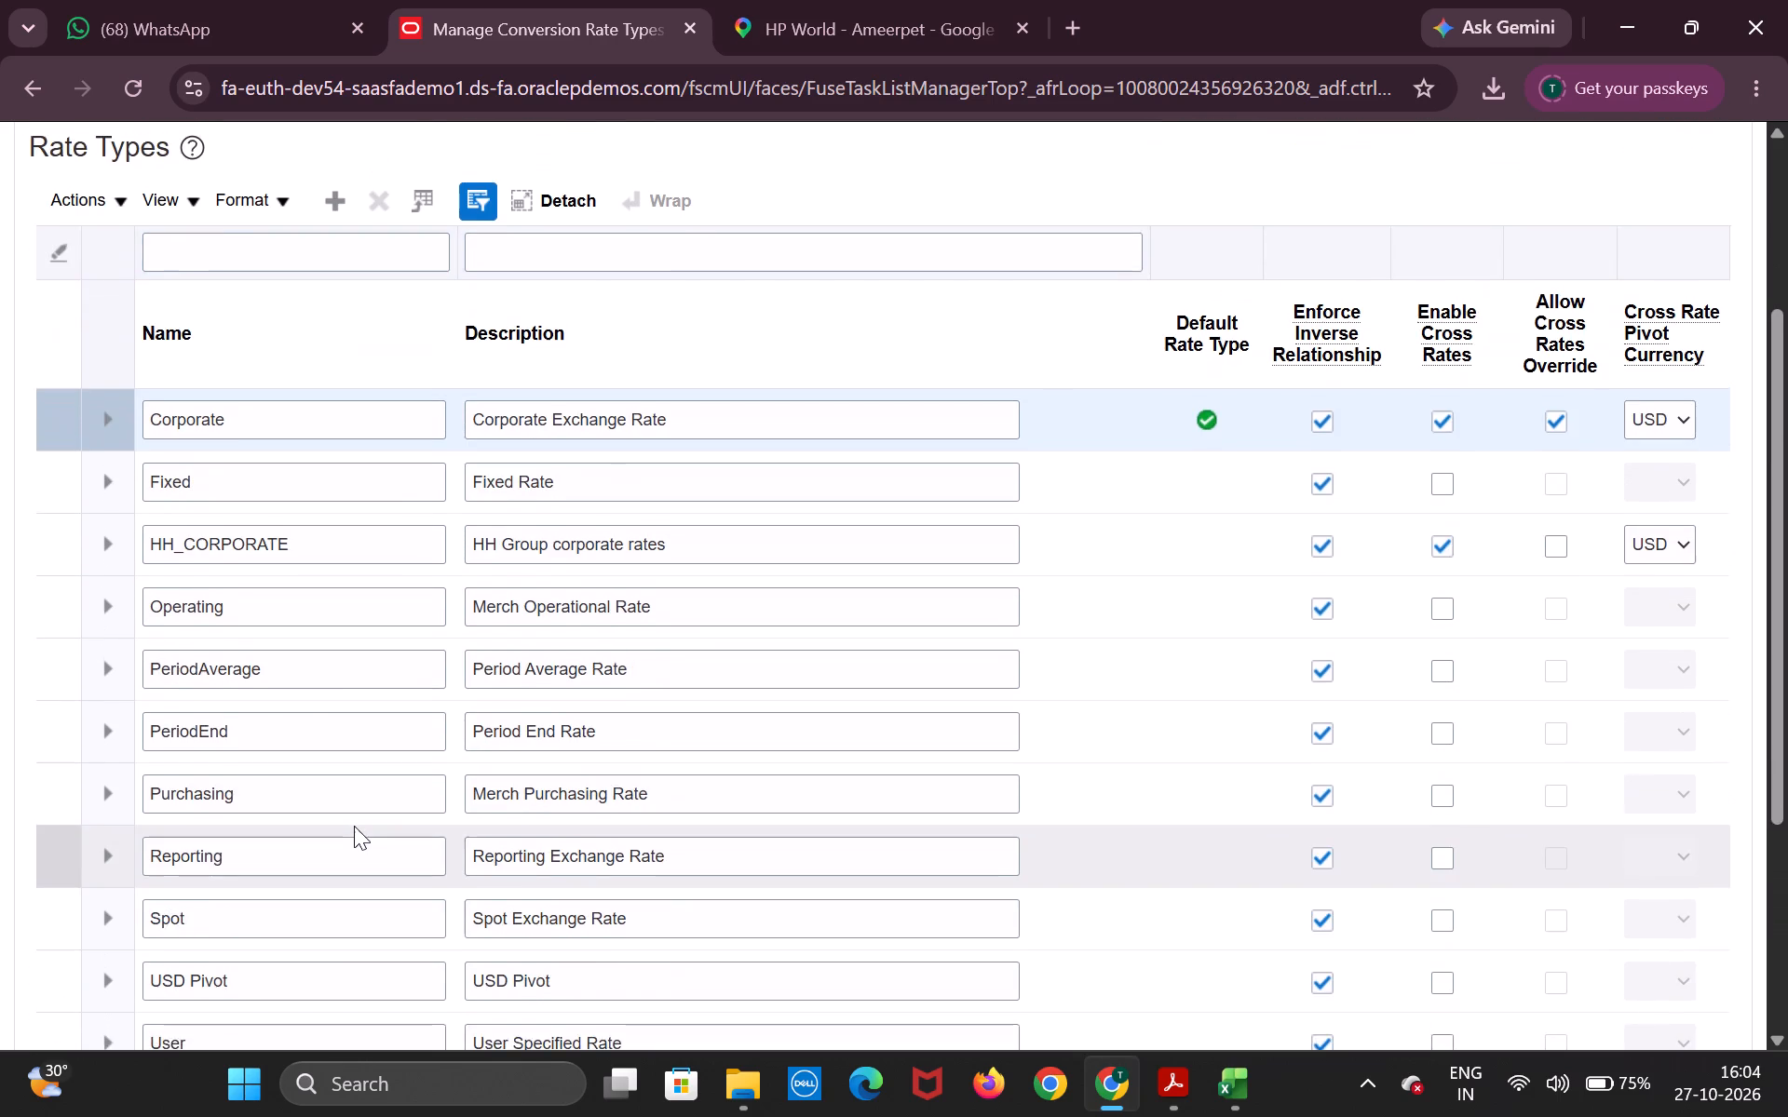
{"action": "scroll", "coordinate": [354, 826], "scroll_direction": "up", "scroll_amount": 2}
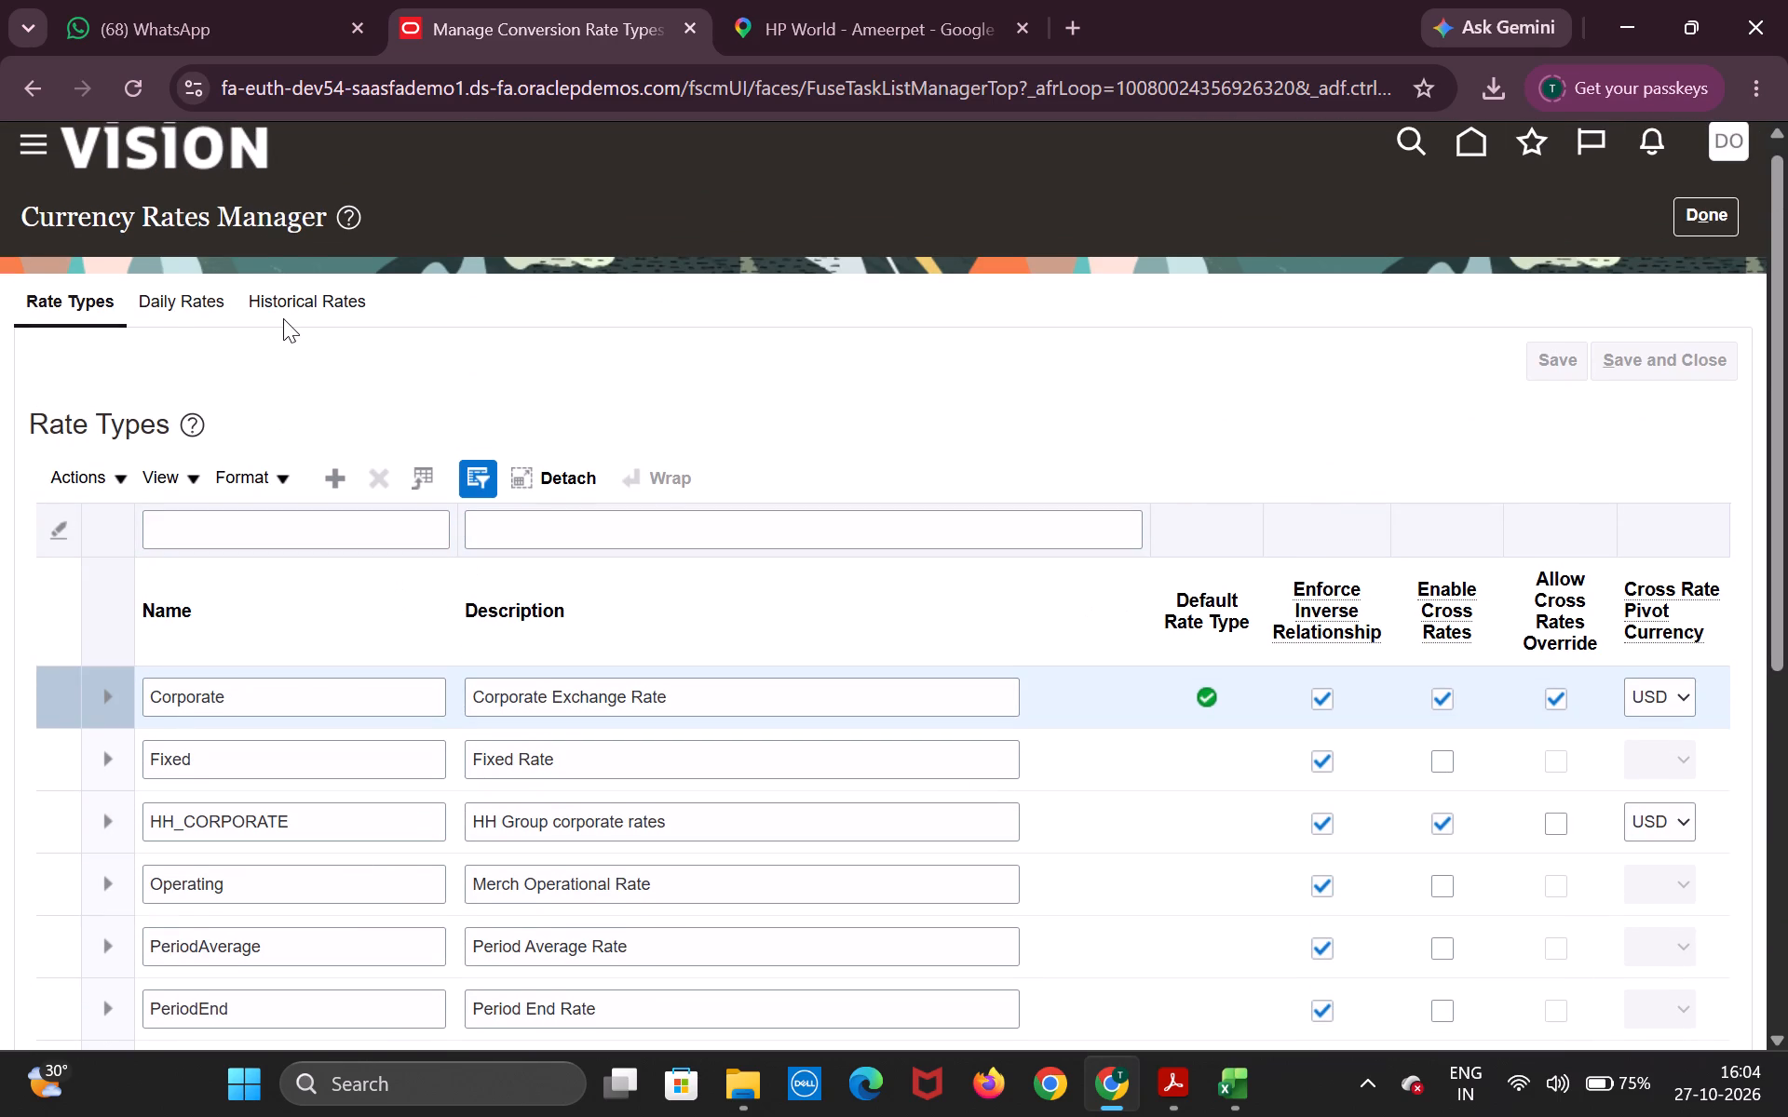
{"action": "left_click", "coordinate": [200, 302]}
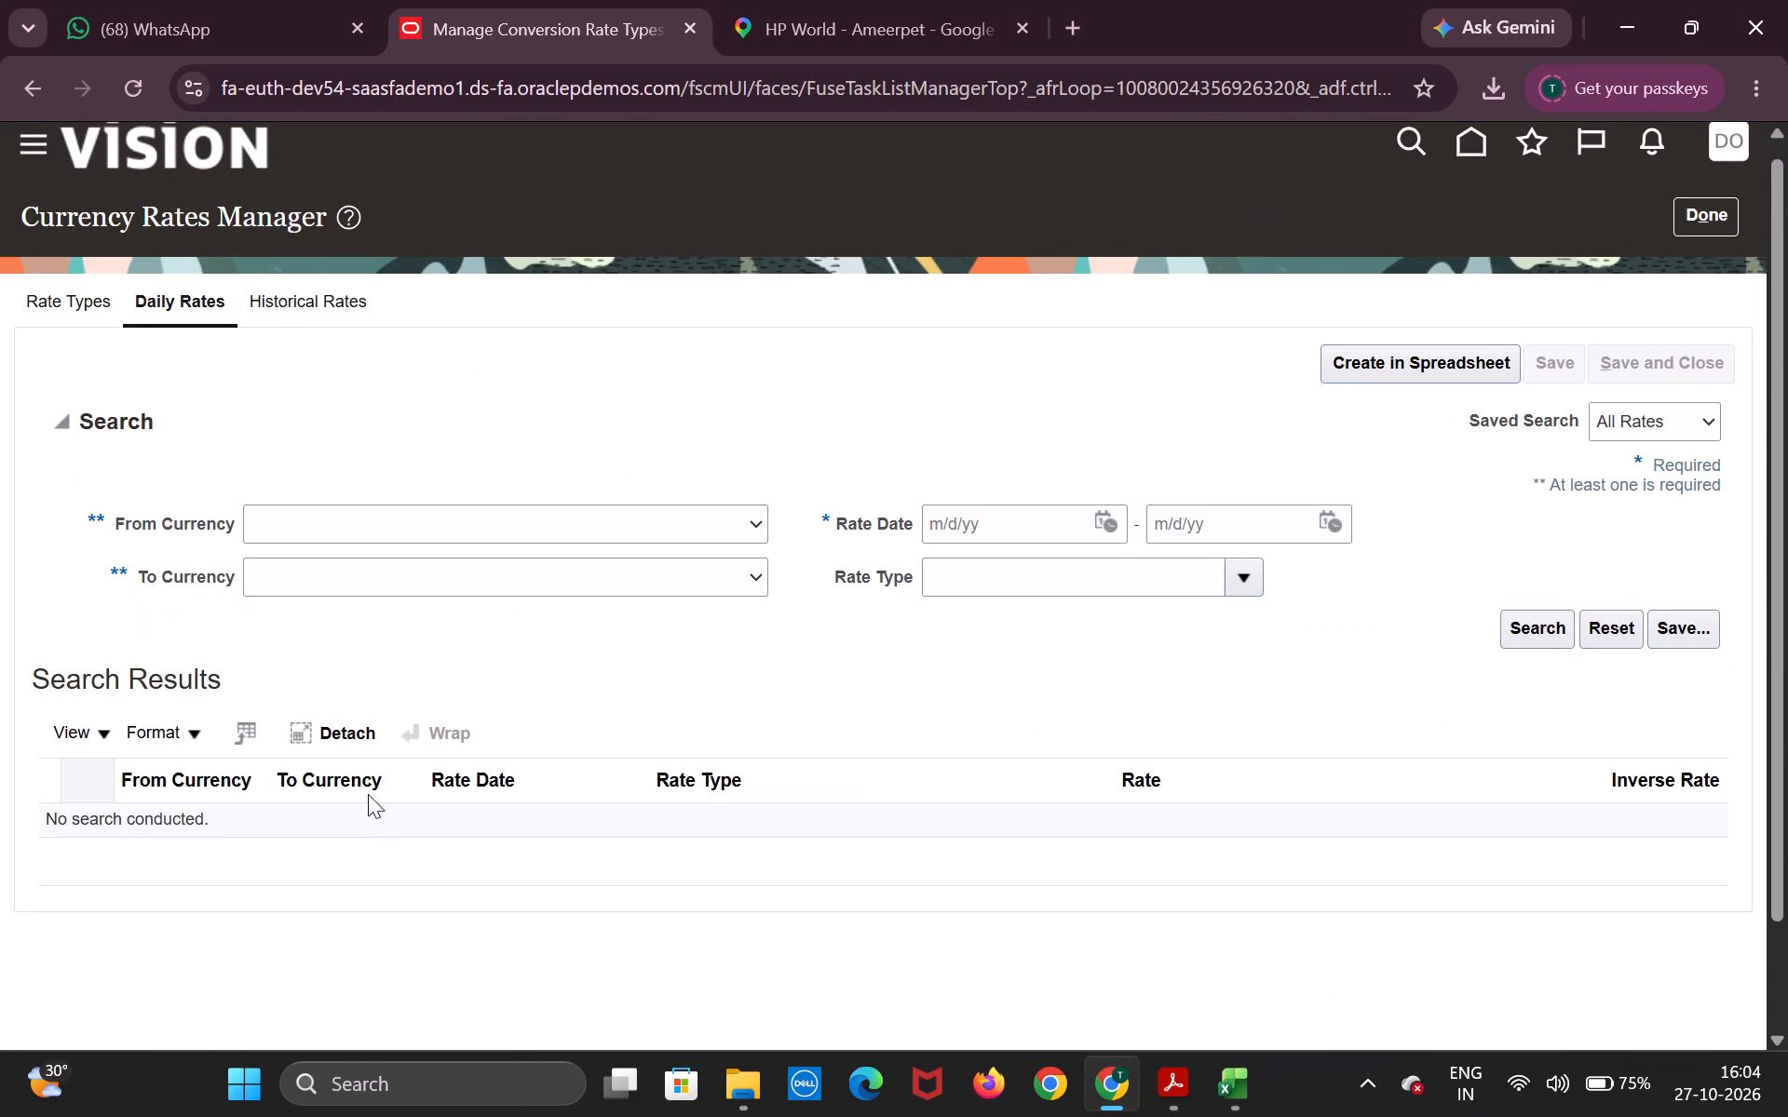
{"action": "left_click", "coordinate": [324, 300]}
{"action": "scroll", "coordinate": [277, 381], "scroll_direction": "up", "scroll_amount": 3}
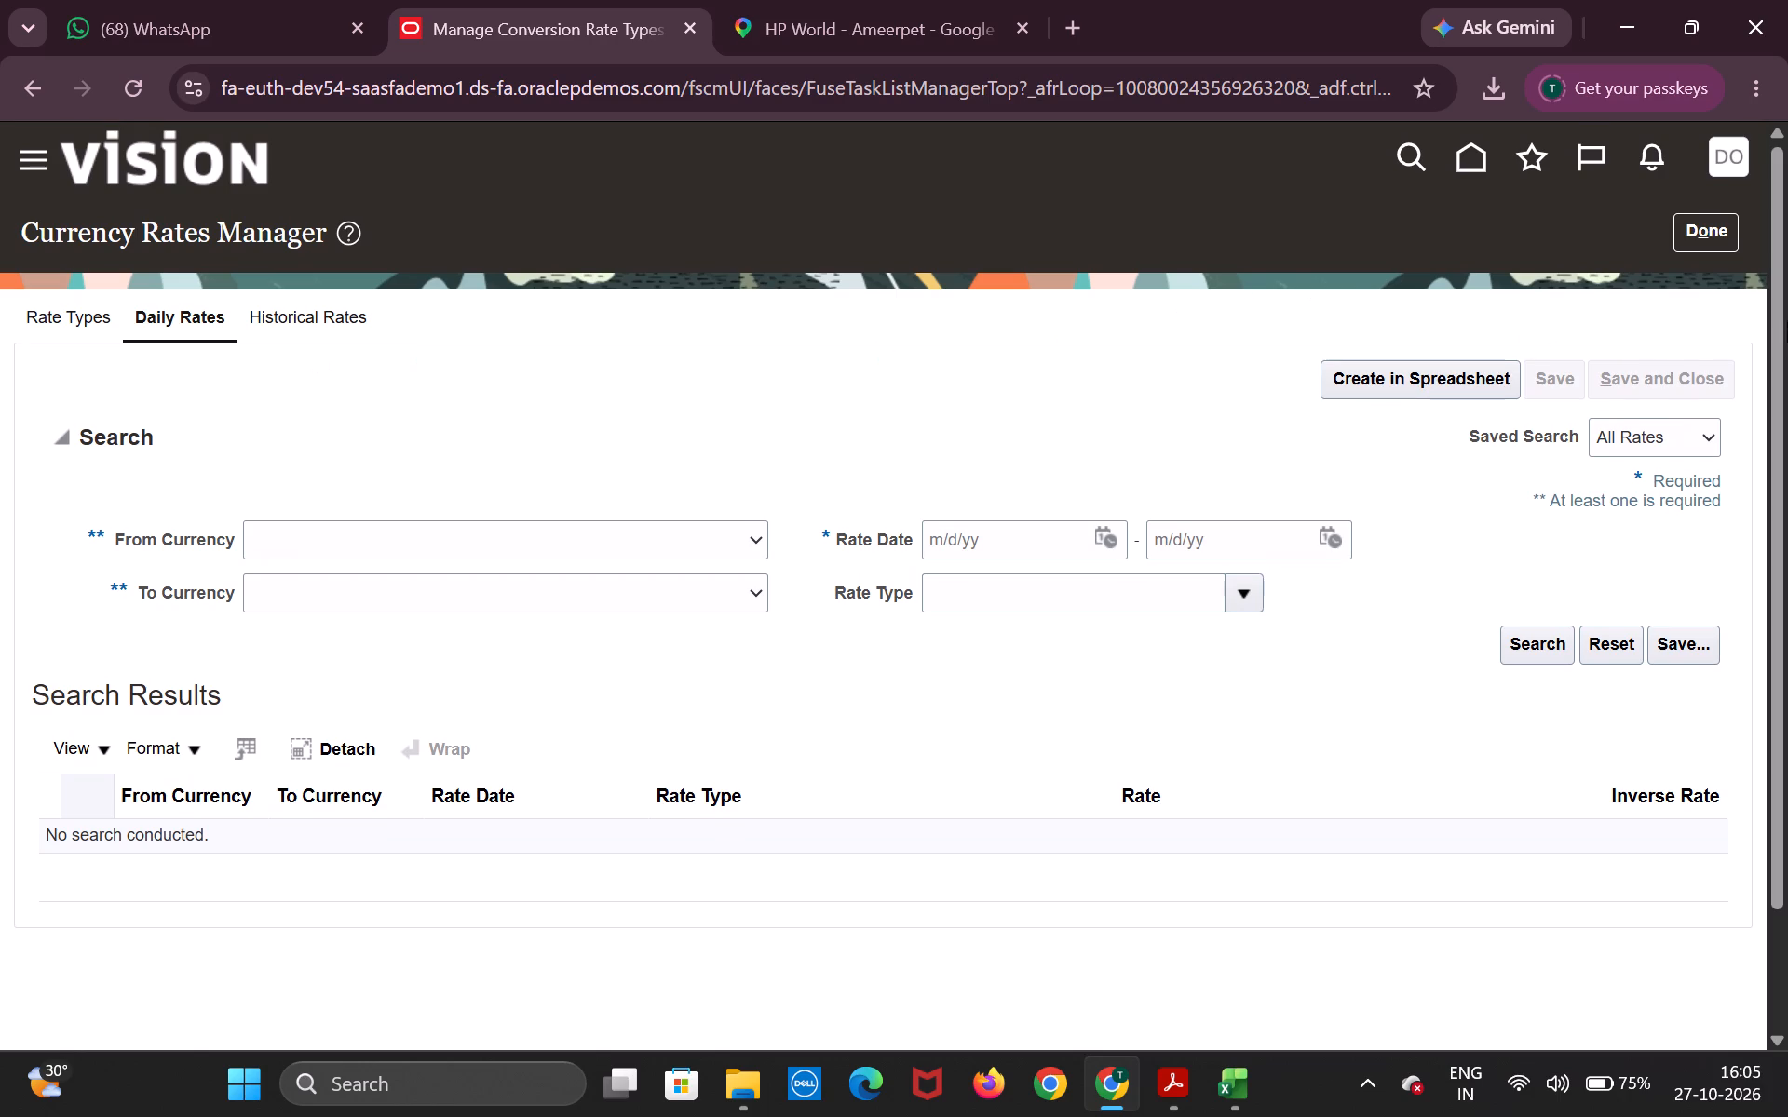
{"action": "left_click", "coordinate": [1711, 231]}
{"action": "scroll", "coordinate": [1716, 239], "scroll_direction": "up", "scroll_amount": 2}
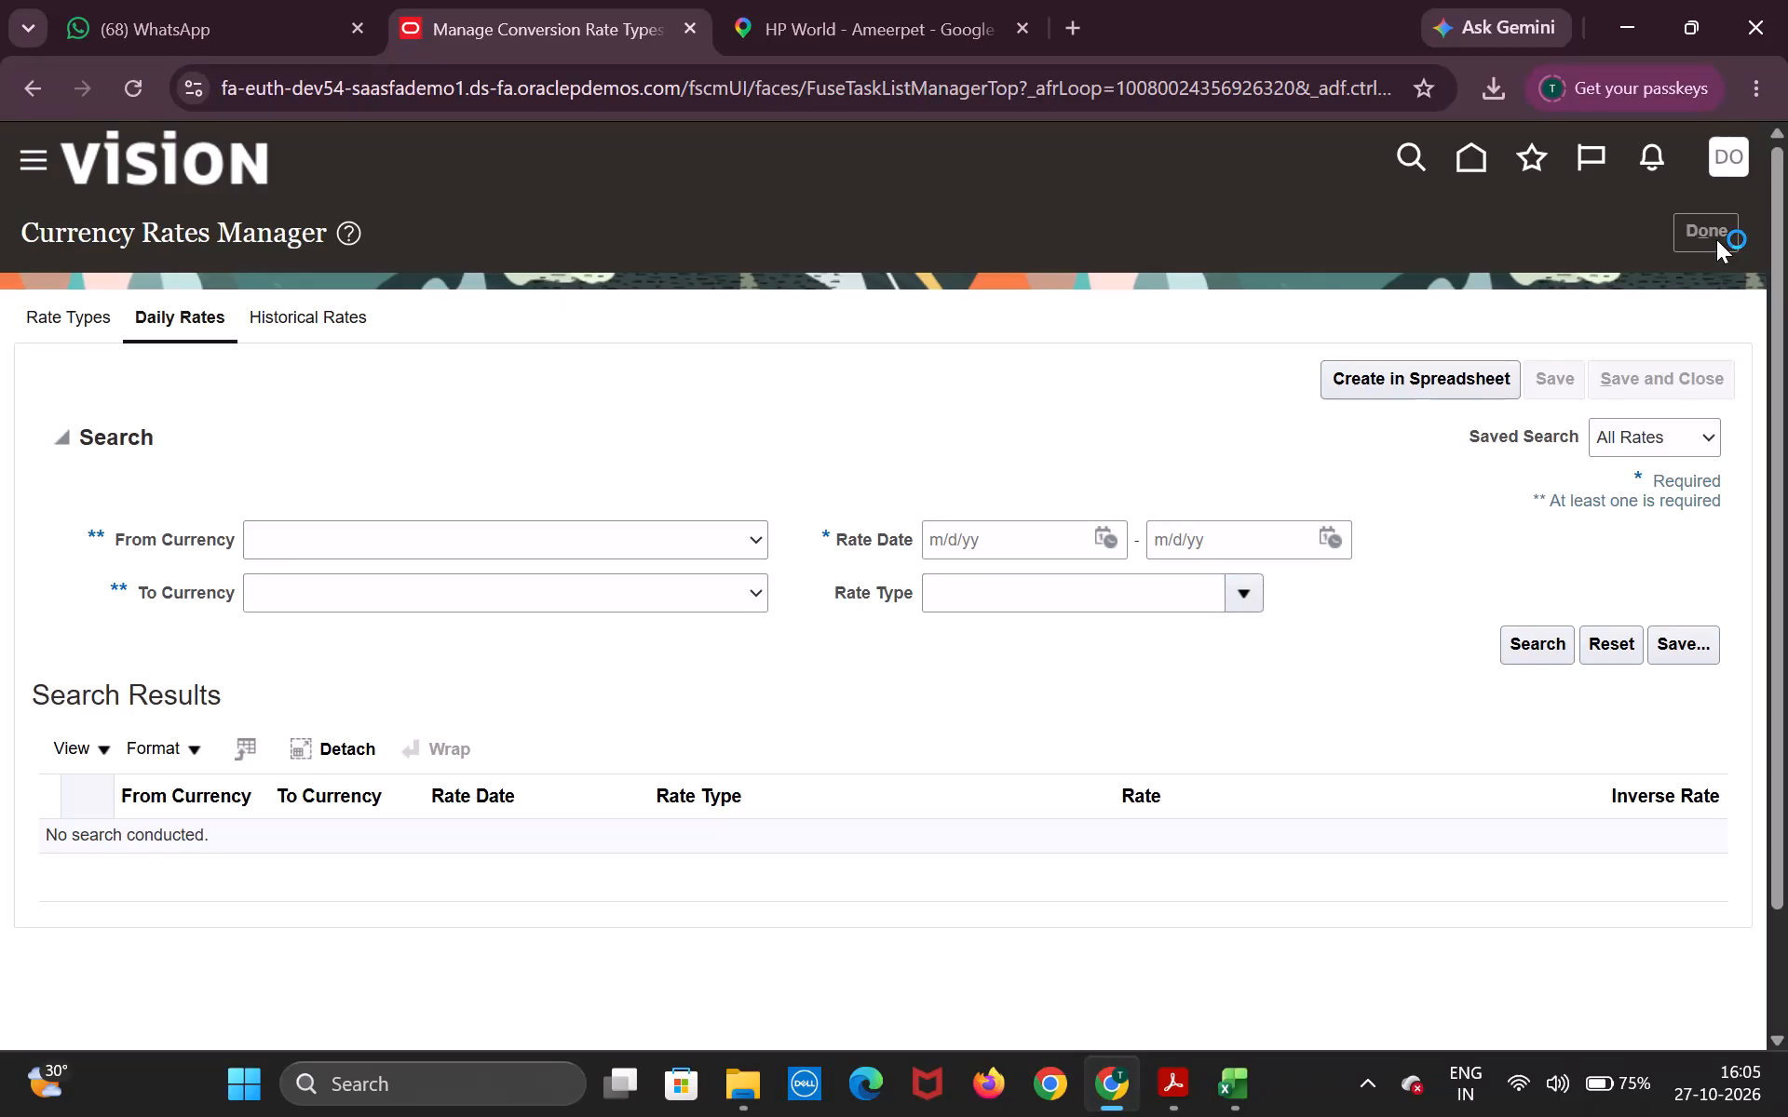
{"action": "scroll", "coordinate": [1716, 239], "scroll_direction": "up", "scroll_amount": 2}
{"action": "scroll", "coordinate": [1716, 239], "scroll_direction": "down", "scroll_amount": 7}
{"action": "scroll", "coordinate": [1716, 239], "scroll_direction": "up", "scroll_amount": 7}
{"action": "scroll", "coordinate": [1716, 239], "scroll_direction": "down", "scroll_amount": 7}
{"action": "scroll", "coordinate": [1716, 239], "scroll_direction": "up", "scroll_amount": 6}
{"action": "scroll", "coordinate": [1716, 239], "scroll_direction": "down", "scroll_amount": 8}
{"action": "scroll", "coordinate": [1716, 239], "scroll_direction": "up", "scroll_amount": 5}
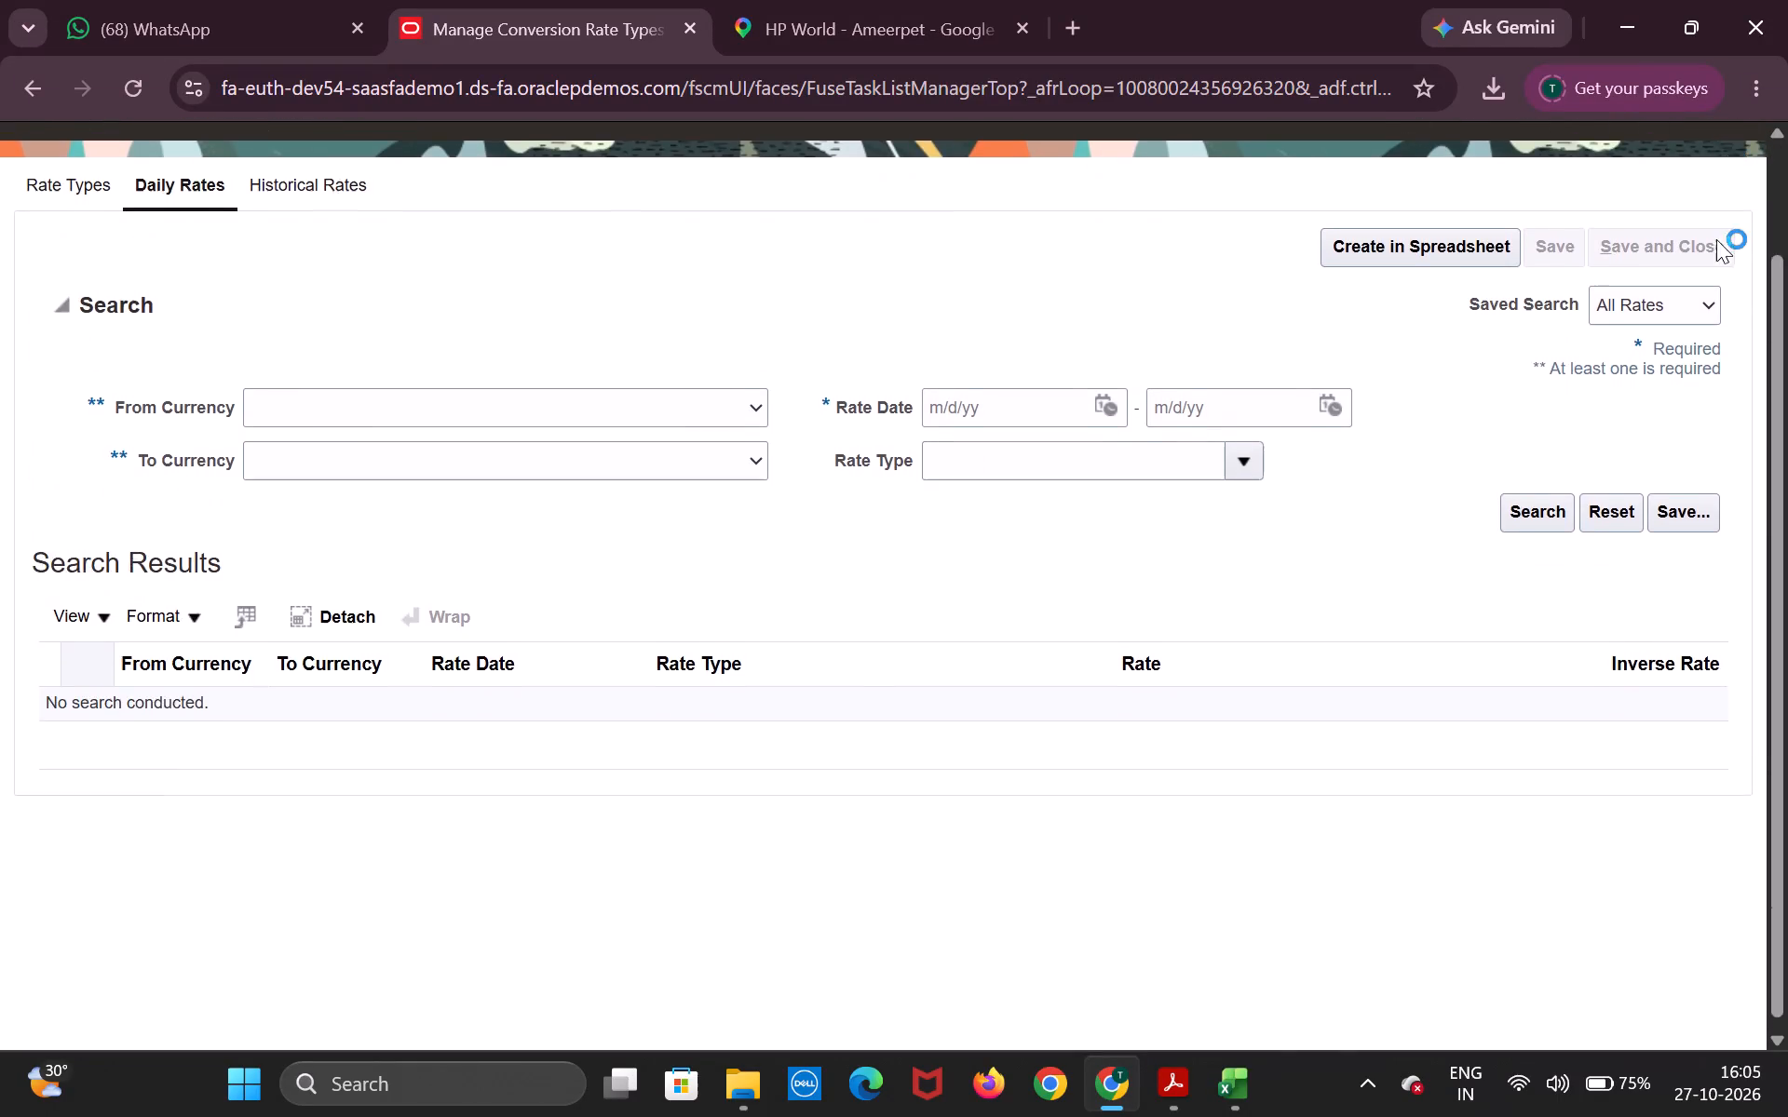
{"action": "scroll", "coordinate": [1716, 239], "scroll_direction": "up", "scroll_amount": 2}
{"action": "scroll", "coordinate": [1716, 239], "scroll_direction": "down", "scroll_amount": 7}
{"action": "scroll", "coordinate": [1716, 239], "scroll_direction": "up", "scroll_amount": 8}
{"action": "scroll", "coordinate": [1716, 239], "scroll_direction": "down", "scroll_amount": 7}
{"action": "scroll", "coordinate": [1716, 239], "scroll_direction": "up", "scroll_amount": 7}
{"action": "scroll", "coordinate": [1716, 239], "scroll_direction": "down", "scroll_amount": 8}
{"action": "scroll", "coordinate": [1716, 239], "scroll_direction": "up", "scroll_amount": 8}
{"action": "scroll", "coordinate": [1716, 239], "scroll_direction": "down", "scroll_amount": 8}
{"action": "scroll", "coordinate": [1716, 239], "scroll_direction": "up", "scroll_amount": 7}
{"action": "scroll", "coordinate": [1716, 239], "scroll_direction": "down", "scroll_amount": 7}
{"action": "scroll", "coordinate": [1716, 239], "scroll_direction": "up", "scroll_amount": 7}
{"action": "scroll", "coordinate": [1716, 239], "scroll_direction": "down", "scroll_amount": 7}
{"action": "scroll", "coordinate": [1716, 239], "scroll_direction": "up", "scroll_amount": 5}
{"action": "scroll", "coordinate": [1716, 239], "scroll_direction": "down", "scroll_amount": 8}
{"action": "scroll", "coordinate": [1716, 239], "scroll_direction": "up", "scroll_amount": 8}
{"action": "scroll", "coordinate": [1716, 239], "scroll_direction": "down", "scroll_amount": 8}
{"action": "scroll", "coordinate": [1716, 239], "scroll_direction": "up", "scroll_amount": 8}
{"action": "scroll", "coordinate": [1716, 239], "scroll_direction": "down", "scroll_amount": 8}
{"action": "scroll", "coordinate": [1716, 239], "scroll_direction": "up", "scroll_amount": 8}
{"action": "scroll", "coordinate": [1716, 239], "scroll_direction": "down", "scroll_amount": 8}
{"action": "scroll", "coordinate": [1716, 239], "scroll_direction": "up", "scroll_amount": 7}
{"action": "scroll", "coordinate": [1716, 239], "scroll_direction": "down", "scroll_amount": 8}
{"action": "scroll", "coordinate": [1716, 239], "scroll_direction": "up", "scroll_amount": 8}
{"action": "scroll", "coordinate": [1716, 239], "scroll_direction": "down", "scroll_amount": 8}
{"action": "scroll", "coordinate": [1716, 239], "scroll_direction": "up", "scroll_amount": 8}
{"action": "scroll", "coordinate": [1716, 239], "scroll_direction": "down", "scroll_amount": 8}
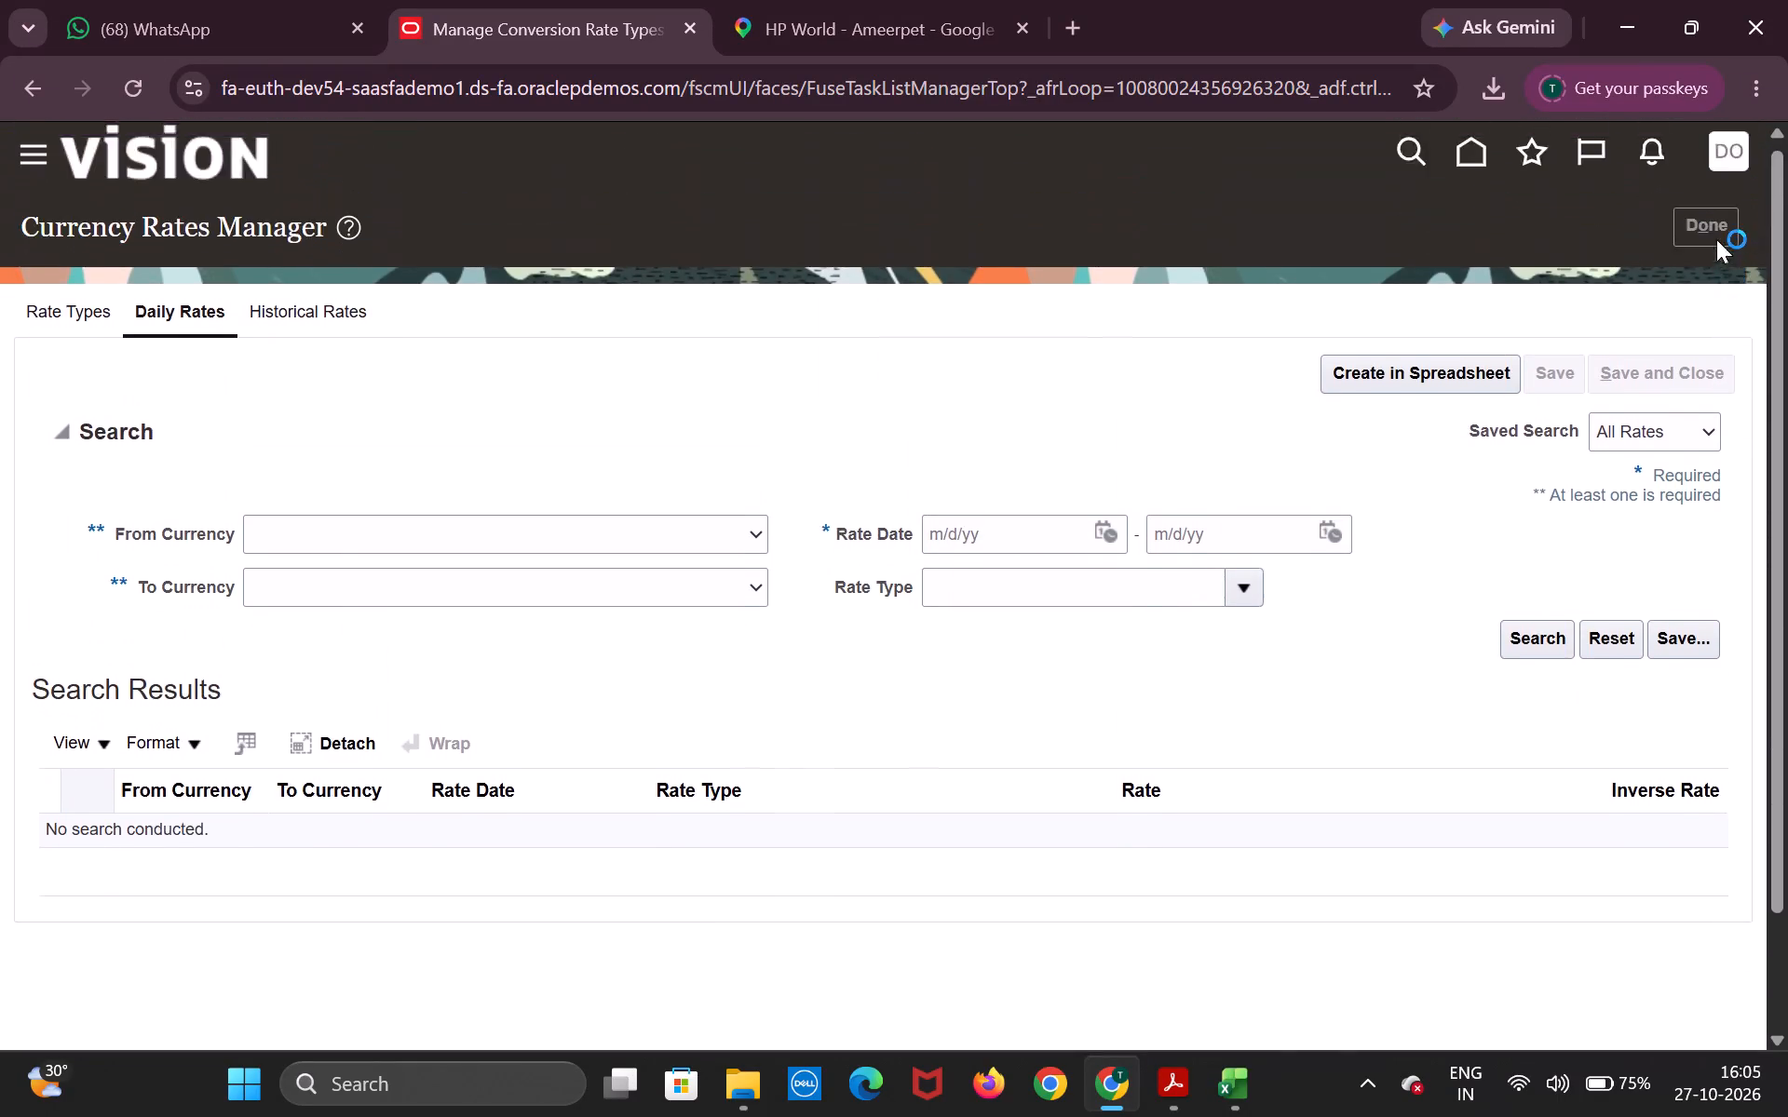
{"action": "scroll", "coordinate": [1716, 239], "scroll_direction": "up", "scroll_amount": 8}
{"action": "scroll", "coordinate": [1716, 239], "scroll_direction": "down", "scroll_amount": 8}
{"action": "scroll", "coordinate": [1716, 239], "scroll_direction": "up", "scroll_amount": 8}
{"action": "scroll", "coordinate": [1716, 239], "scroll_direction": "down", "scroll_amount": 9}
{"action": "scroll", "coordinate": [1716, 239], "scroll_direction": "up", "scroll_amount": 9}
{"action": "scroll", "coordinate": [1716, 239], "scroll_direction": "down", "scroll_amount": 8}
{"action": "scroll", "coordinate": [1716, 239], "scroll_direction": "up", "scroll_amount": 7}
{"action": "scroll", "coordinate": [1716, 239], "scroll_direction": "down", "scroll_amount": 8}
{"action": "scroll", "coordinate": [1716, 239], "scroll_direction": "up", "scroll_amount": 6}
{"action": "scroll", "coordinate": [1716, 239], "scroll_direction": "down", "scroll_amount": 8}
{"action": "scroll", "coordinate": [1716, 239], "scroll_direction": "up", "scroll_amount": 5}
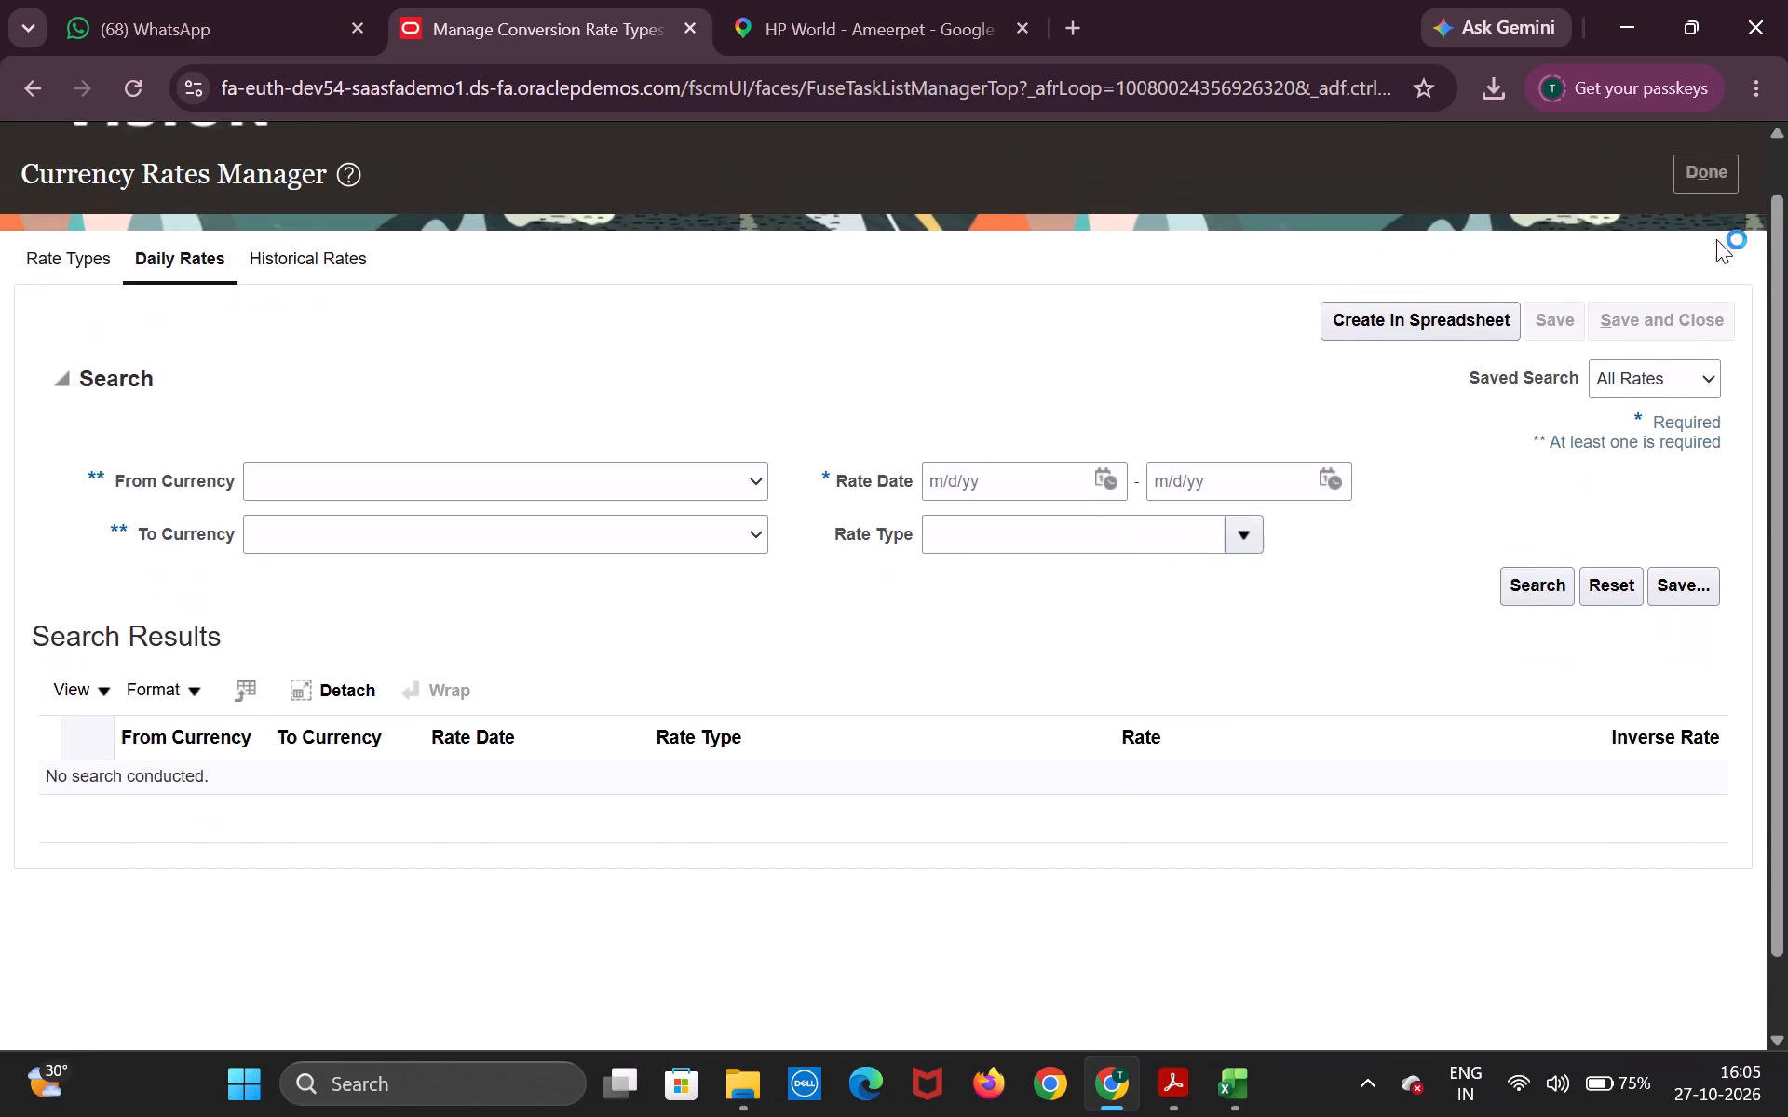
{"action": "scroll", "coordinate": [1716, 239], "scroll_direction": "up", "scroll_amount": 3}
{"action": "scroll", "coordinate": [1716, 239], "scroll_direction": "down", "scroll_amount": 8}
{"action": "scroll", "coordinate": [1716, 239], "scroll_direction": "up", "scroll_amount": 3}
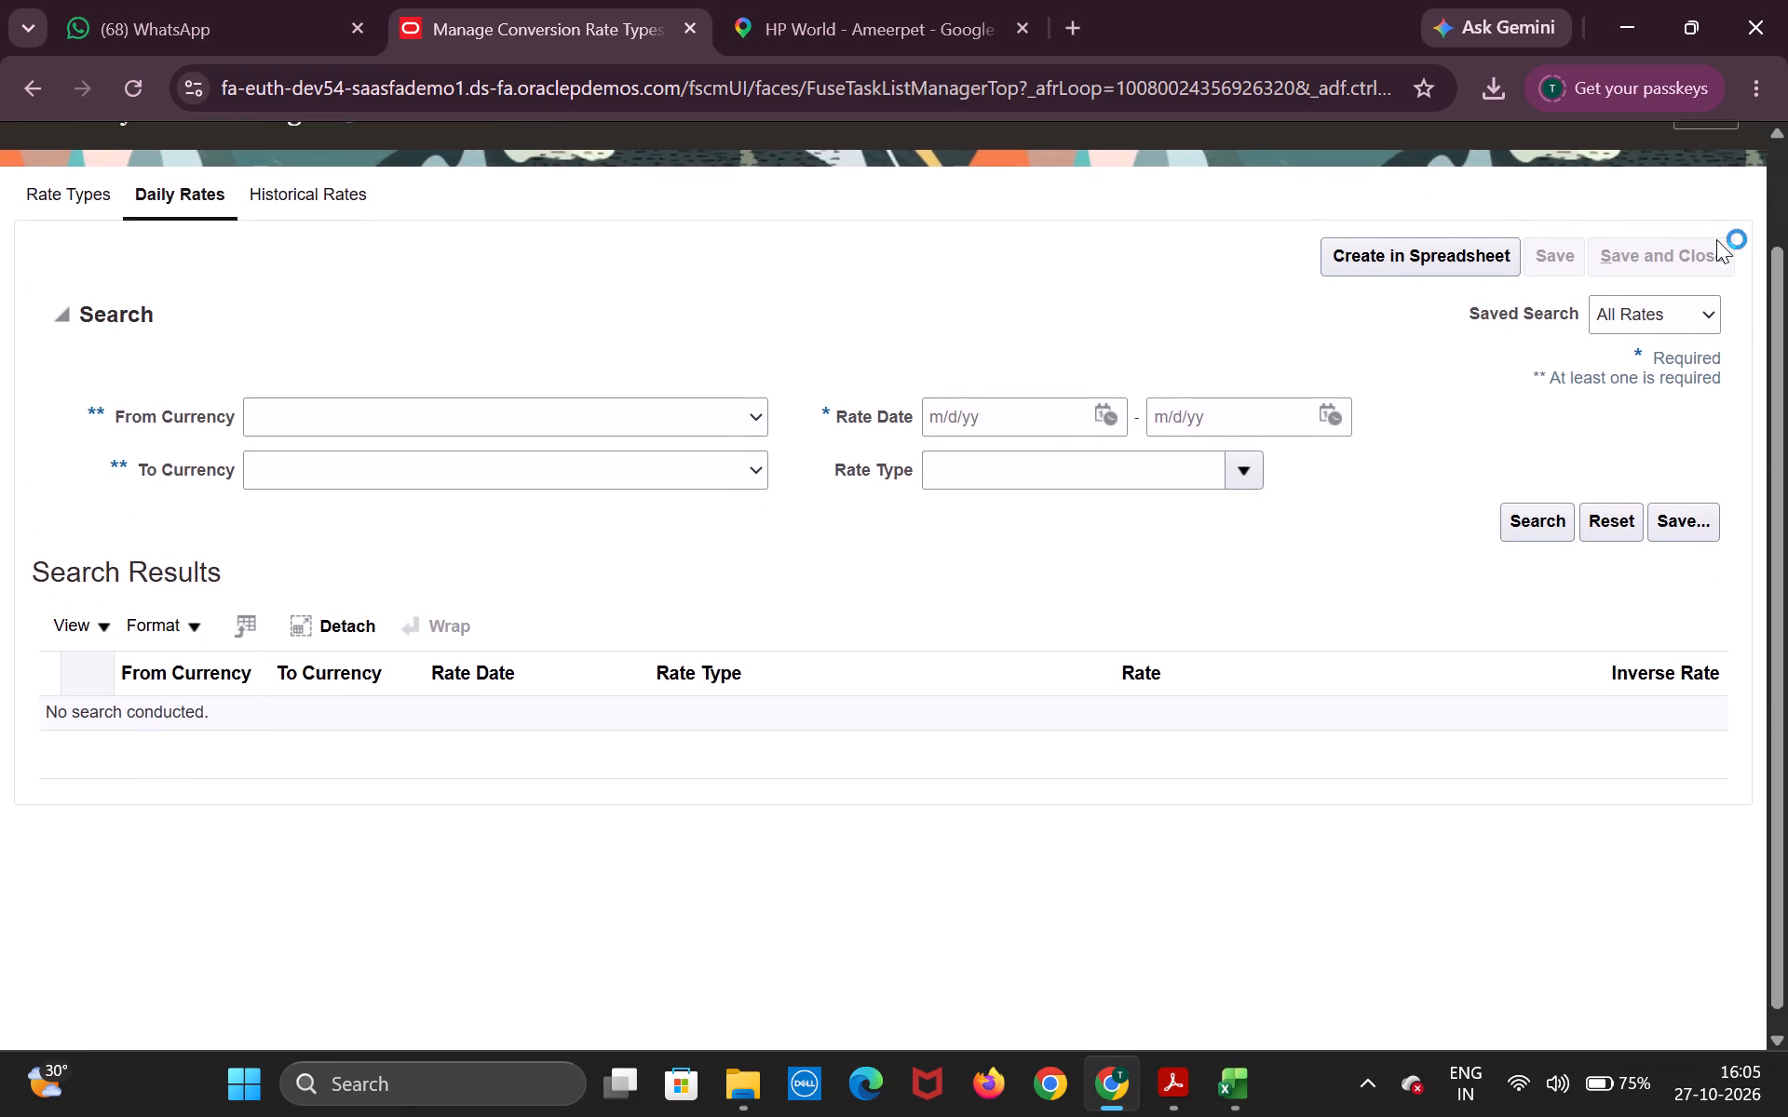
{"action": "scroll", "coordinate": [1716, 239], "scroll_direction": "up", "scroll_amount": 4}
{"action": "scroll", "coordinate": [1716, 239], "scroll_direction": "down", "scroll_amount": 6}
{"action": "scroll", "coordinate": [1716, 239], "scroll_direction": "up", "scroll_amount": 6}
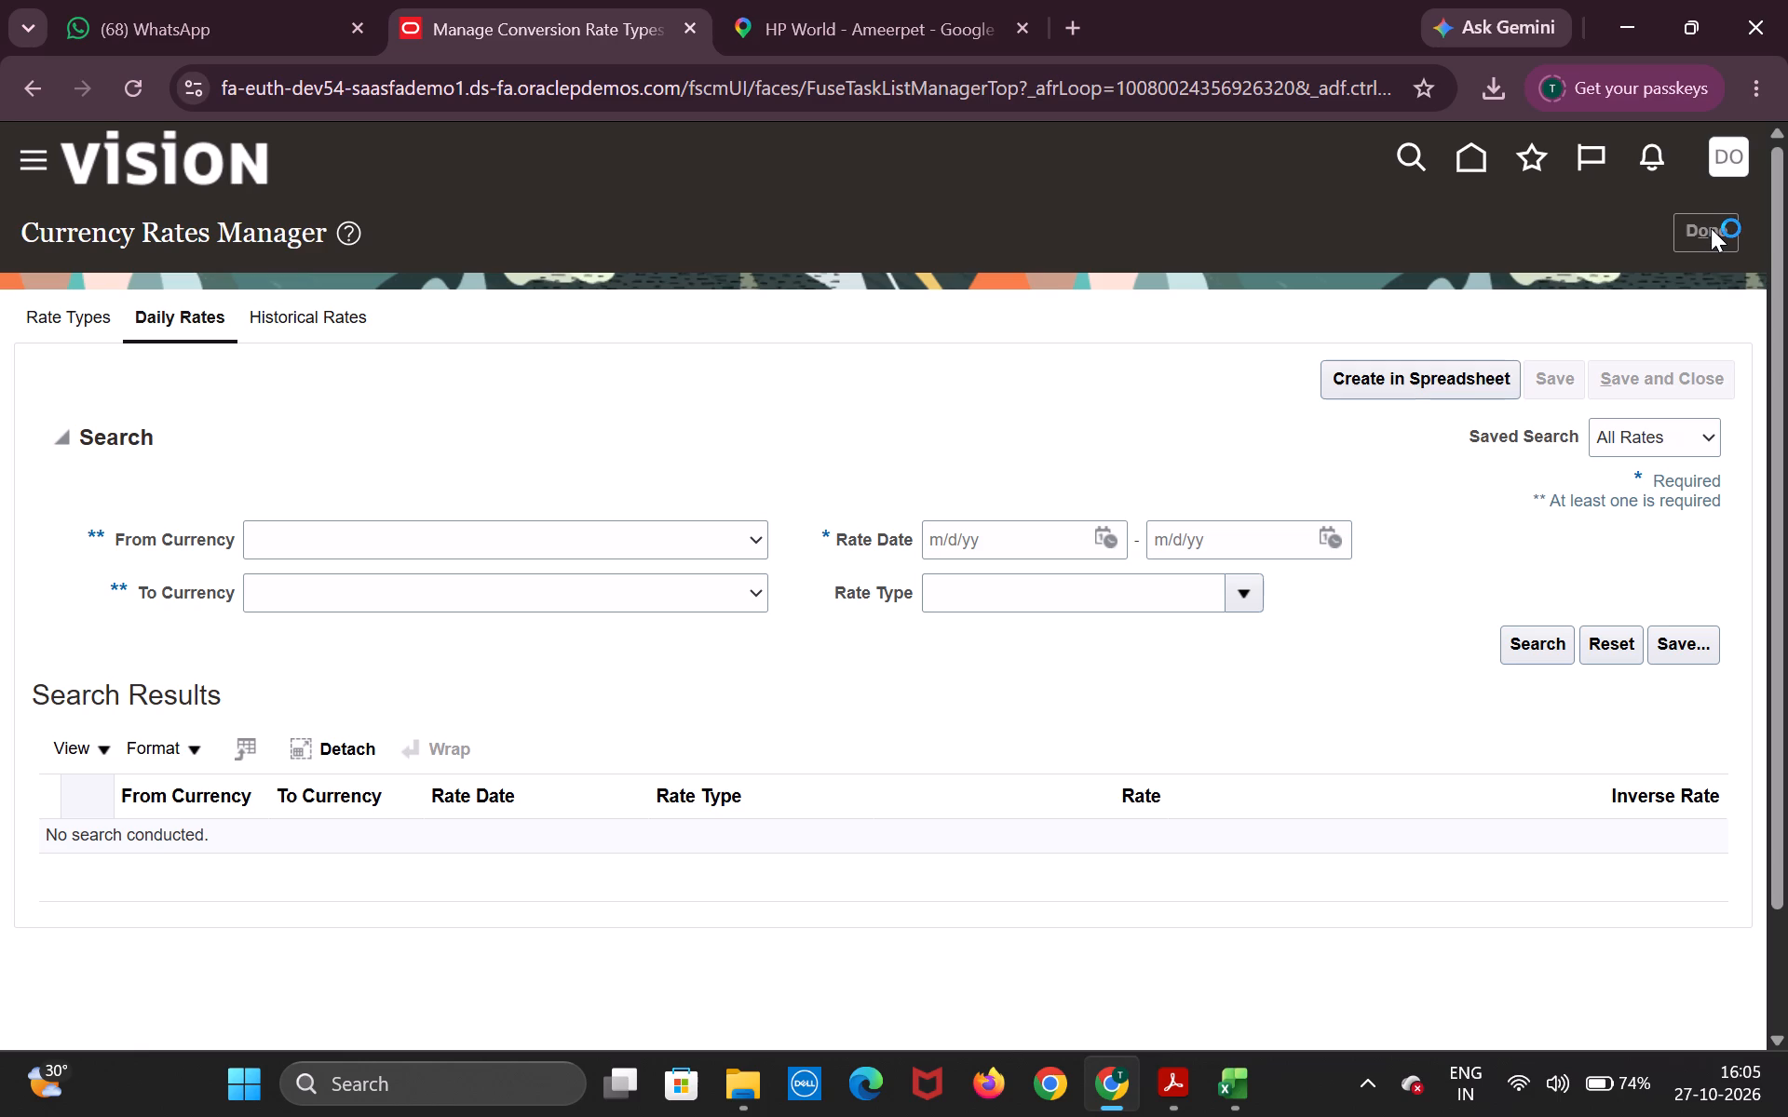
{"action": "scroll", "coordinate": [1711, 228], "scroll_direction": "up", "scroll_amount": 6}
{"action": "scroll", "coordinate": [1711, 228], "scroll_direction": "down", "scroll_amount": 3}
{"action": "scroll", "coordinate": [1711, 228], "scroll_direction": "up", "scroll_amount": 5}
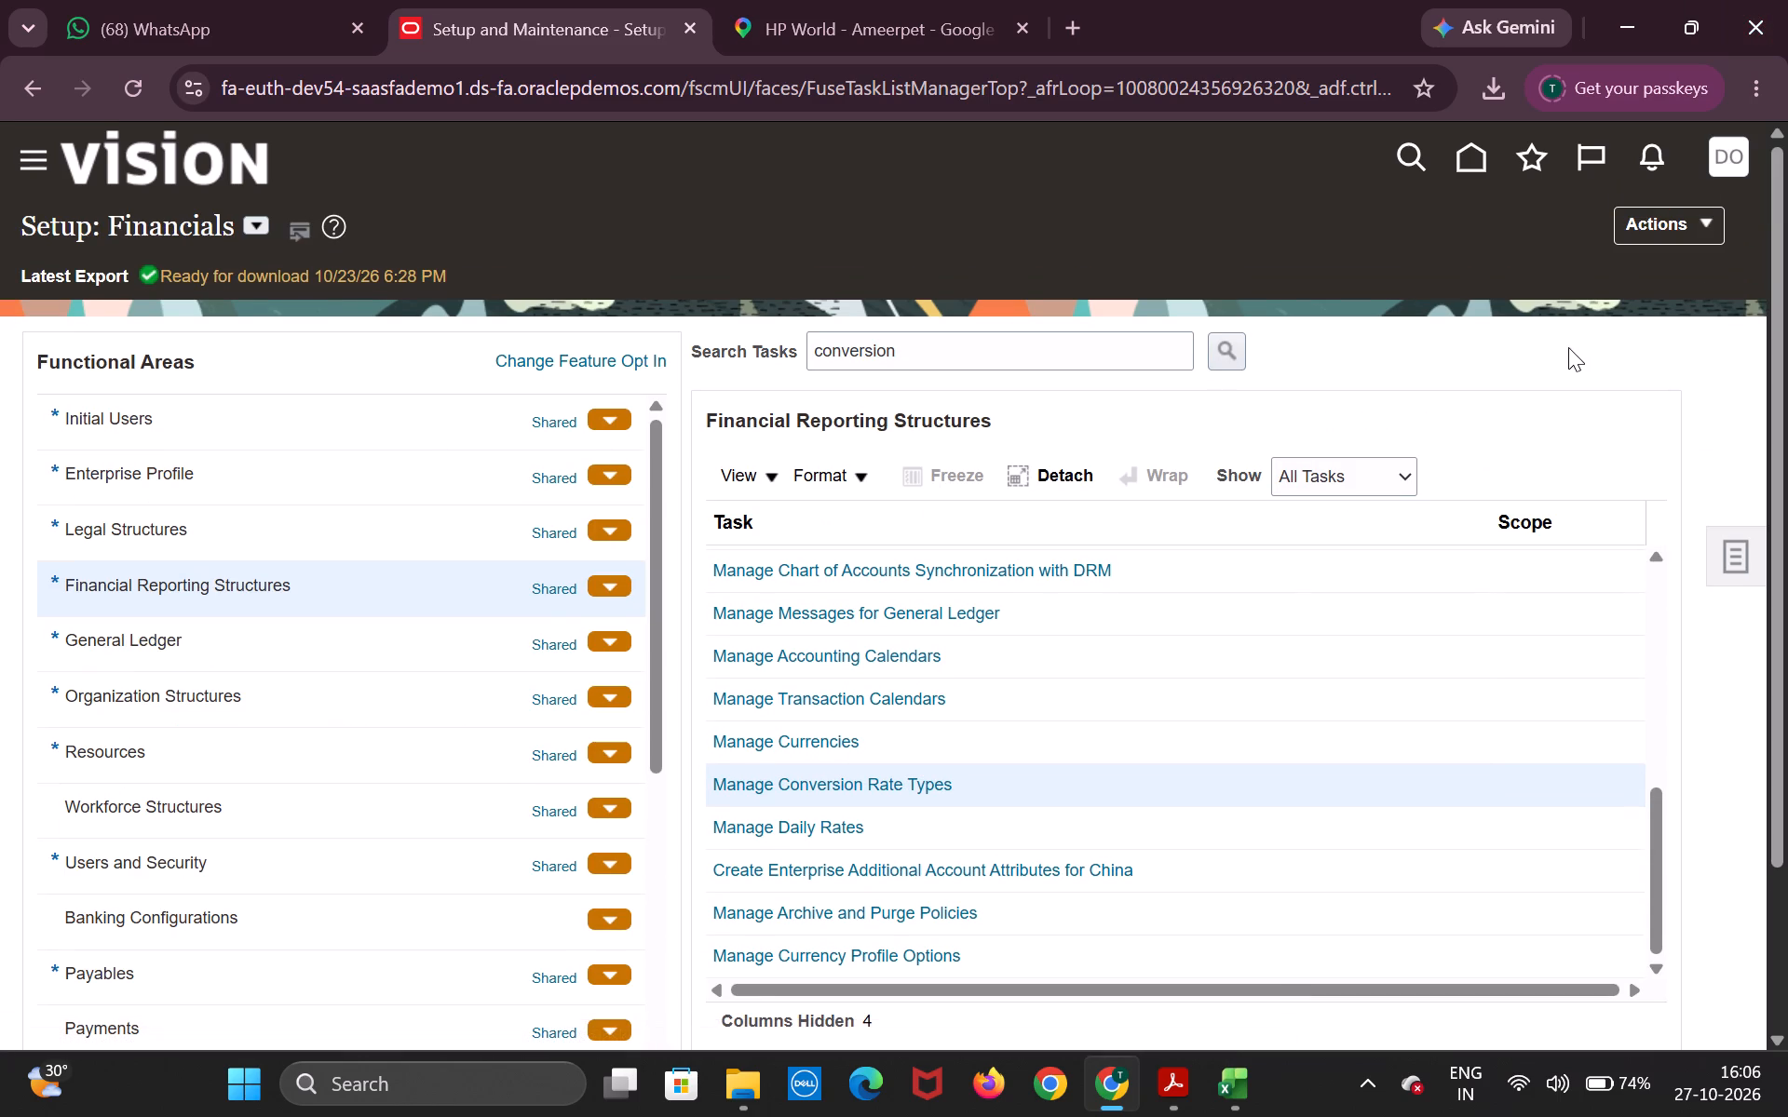
Clear the term "conversion" from the task search in the Financials setup.
{"action": "left_click", "coordinate": [1543, 330]}
{"action": "left_click", "coordinate": [1098, 364]}
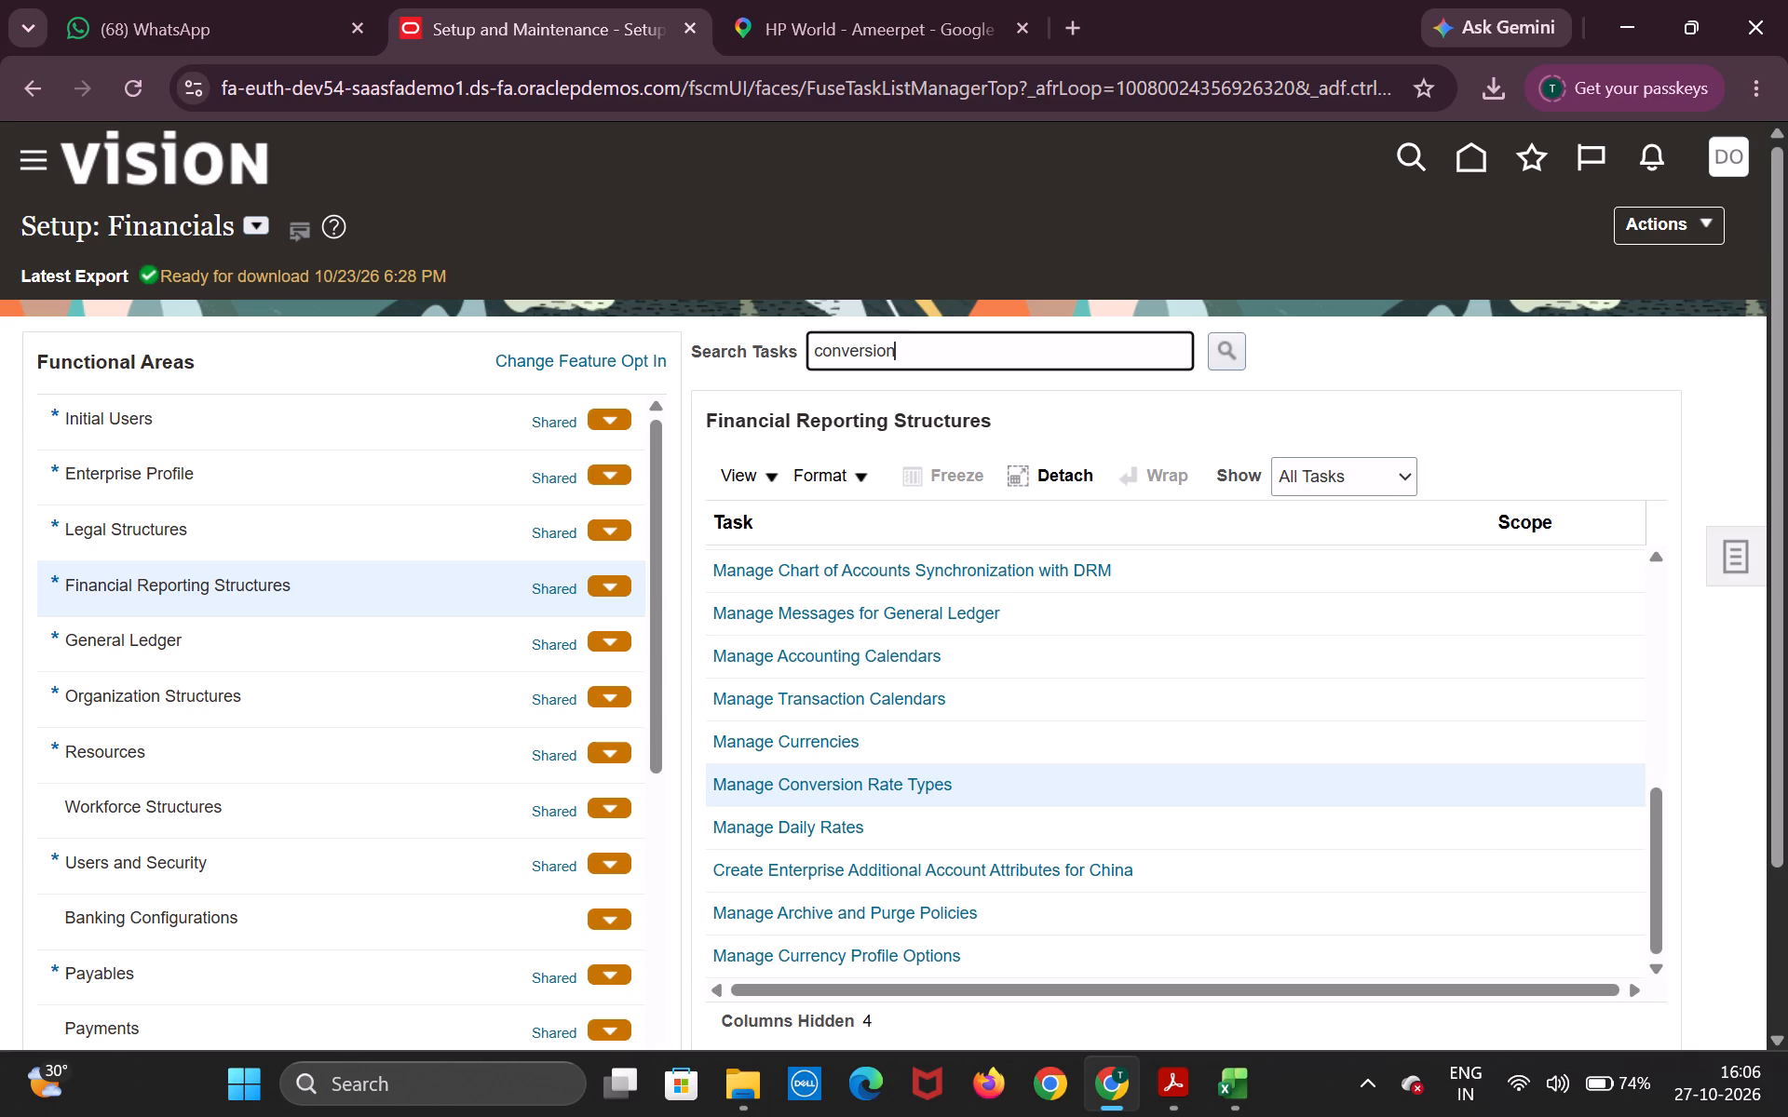
{"action": "key", "text": "BackSpace"}
{"action": "key", "text": "BackSpace"}
{"action": "key", "text": "BackSpace"}
{"action": "key", "text": "BackSpace"}
{"action": "key", "text": "BackSpace"}
{"action": "key", "text": "BackSpace"}
{"action": "key", "text": "BackSpace"}
{"action": "key", "text": "BackSpace"}
{"action": "key", "text": "BackSpace"}
{"action": "key", "text": "BackSpace"}
{"action": "key", "text": "BackSpace"}
{"action": "key", "text": "BackSpace"}
{"action": "key", "text": "BackSpace"}
{"action": "key", "text": "BackSpace"}
{"action": "key", "text": "BackSpace"}
{"action": "key", "text": "BackSpace"}
{"action": "key", "text": "BackSpace"}
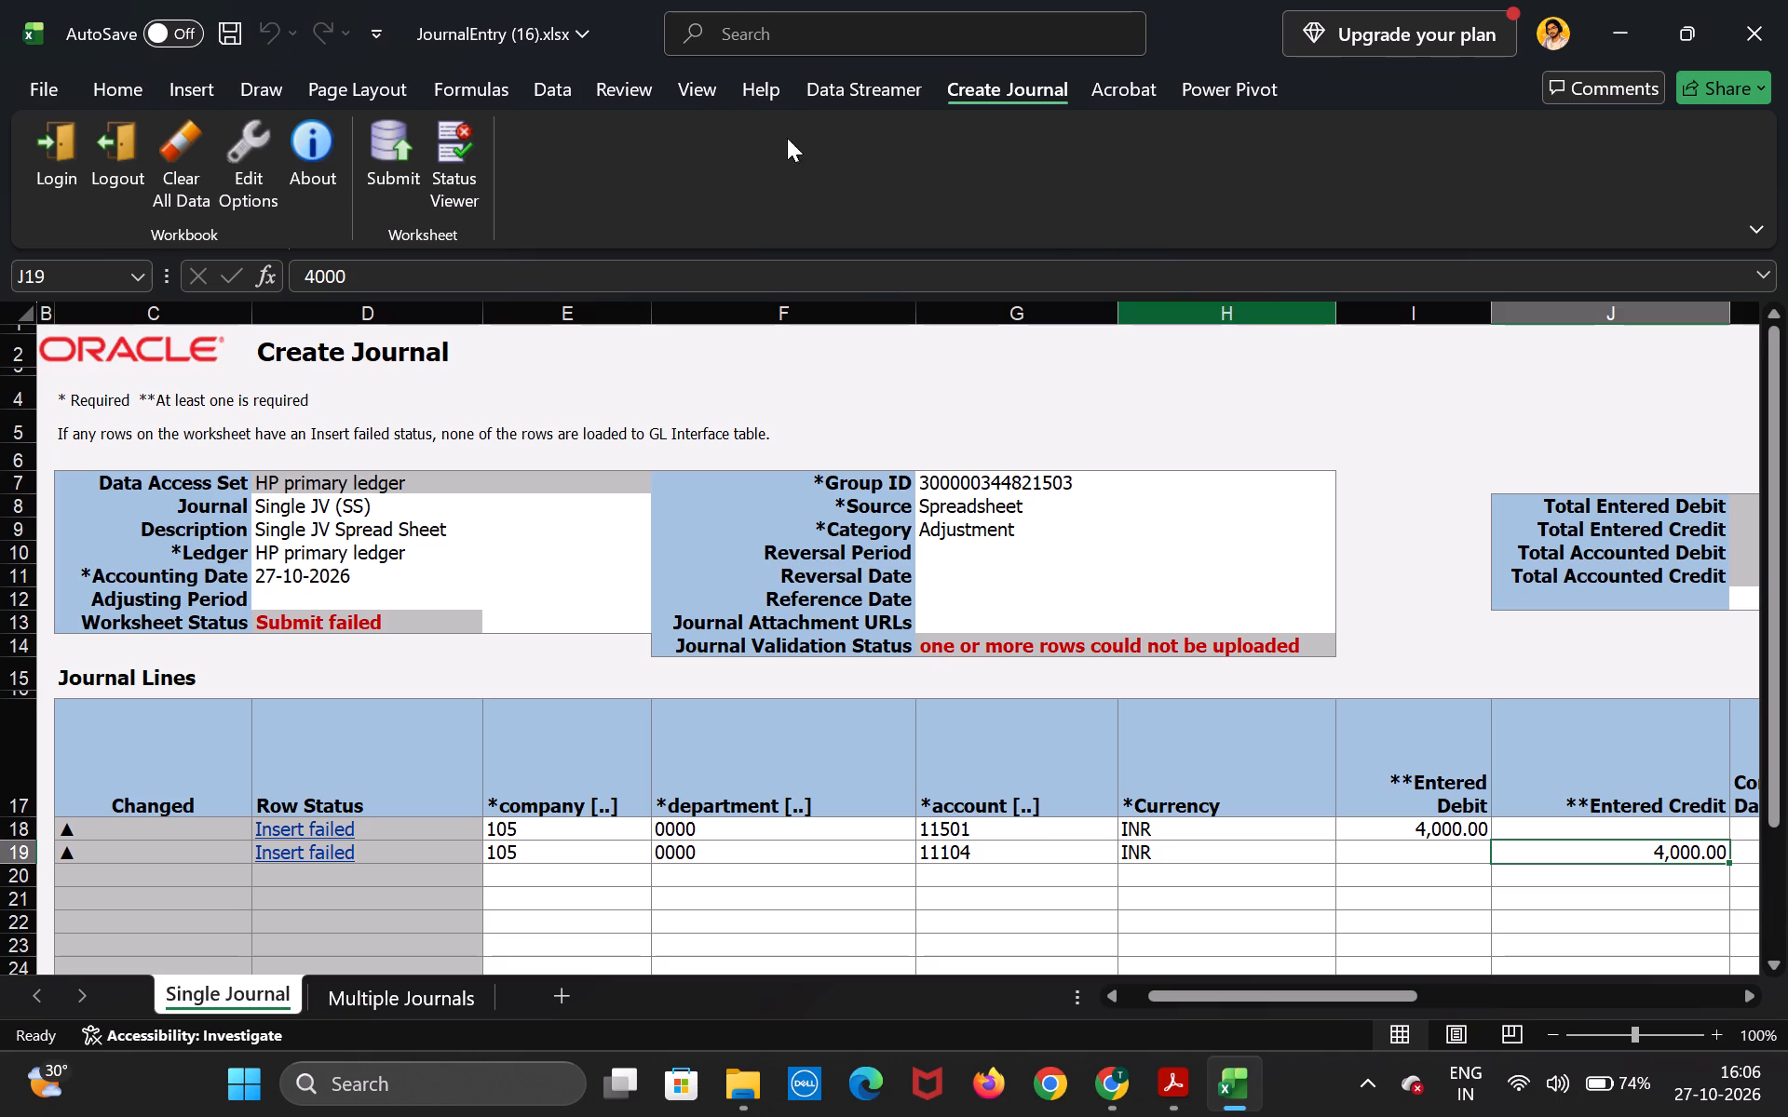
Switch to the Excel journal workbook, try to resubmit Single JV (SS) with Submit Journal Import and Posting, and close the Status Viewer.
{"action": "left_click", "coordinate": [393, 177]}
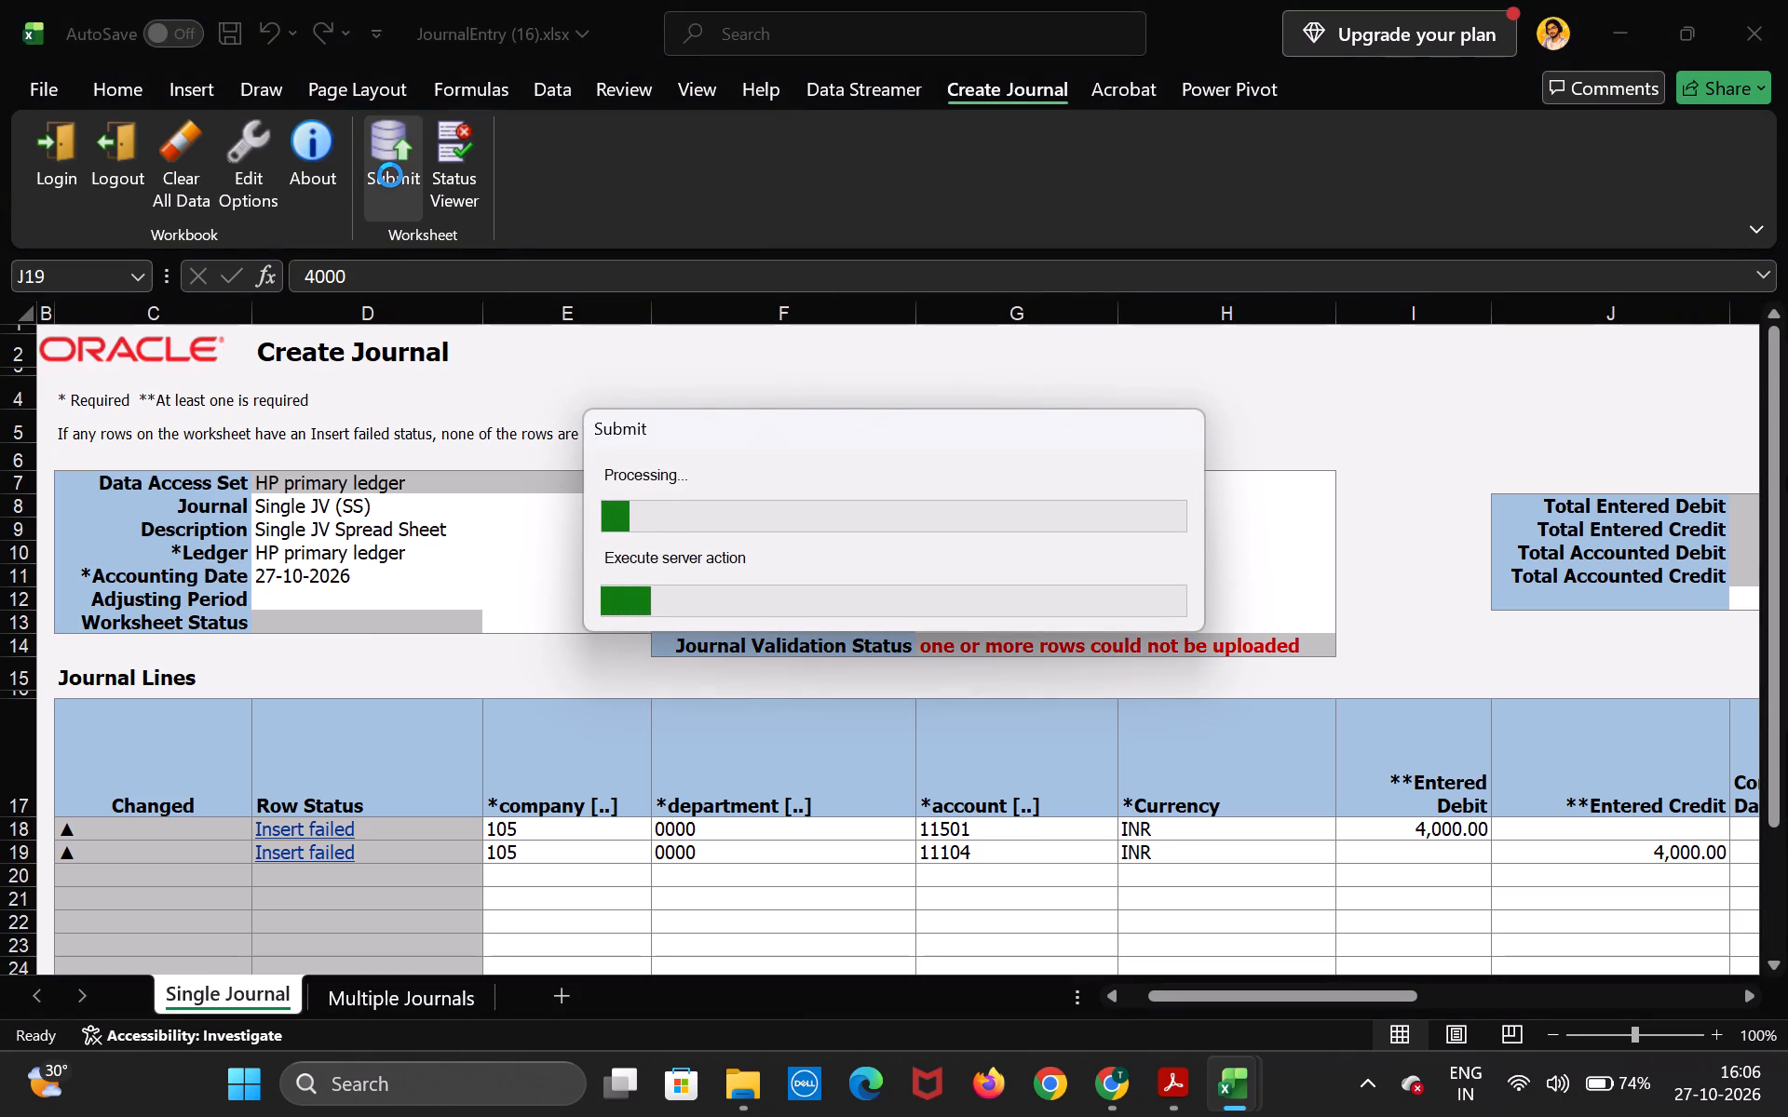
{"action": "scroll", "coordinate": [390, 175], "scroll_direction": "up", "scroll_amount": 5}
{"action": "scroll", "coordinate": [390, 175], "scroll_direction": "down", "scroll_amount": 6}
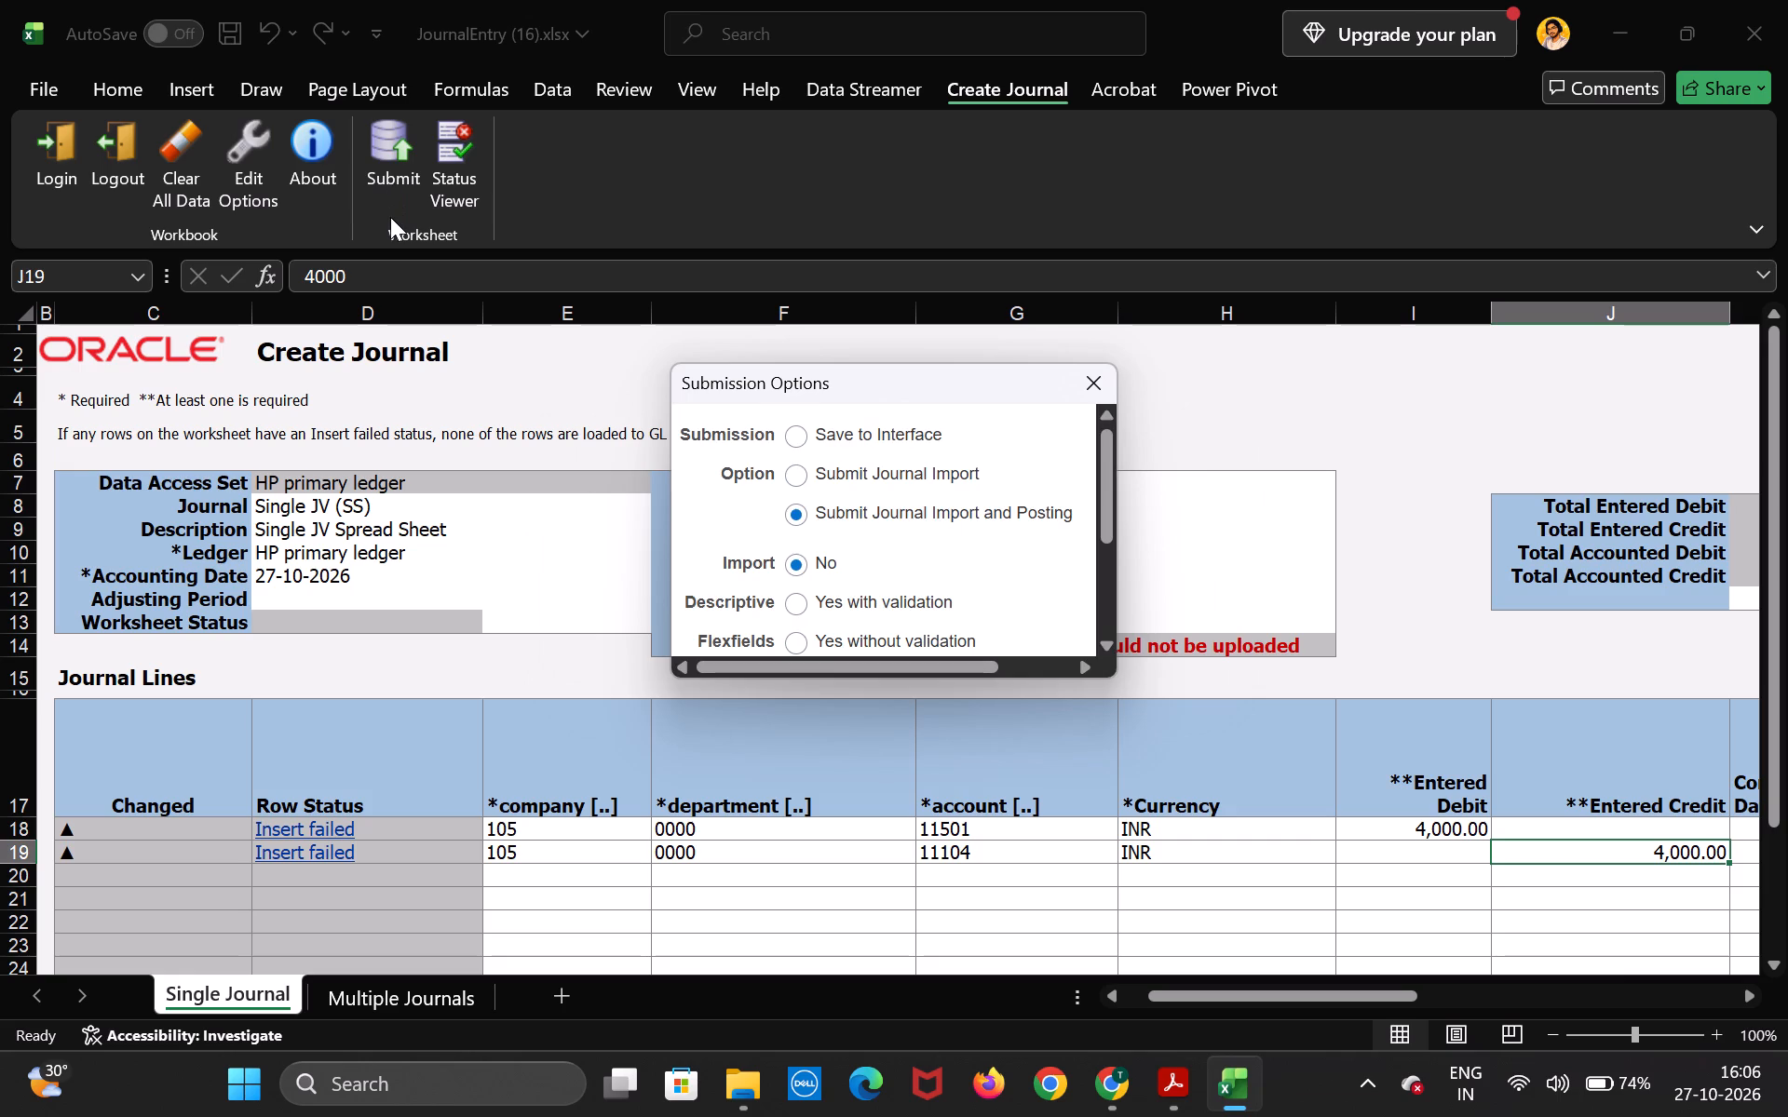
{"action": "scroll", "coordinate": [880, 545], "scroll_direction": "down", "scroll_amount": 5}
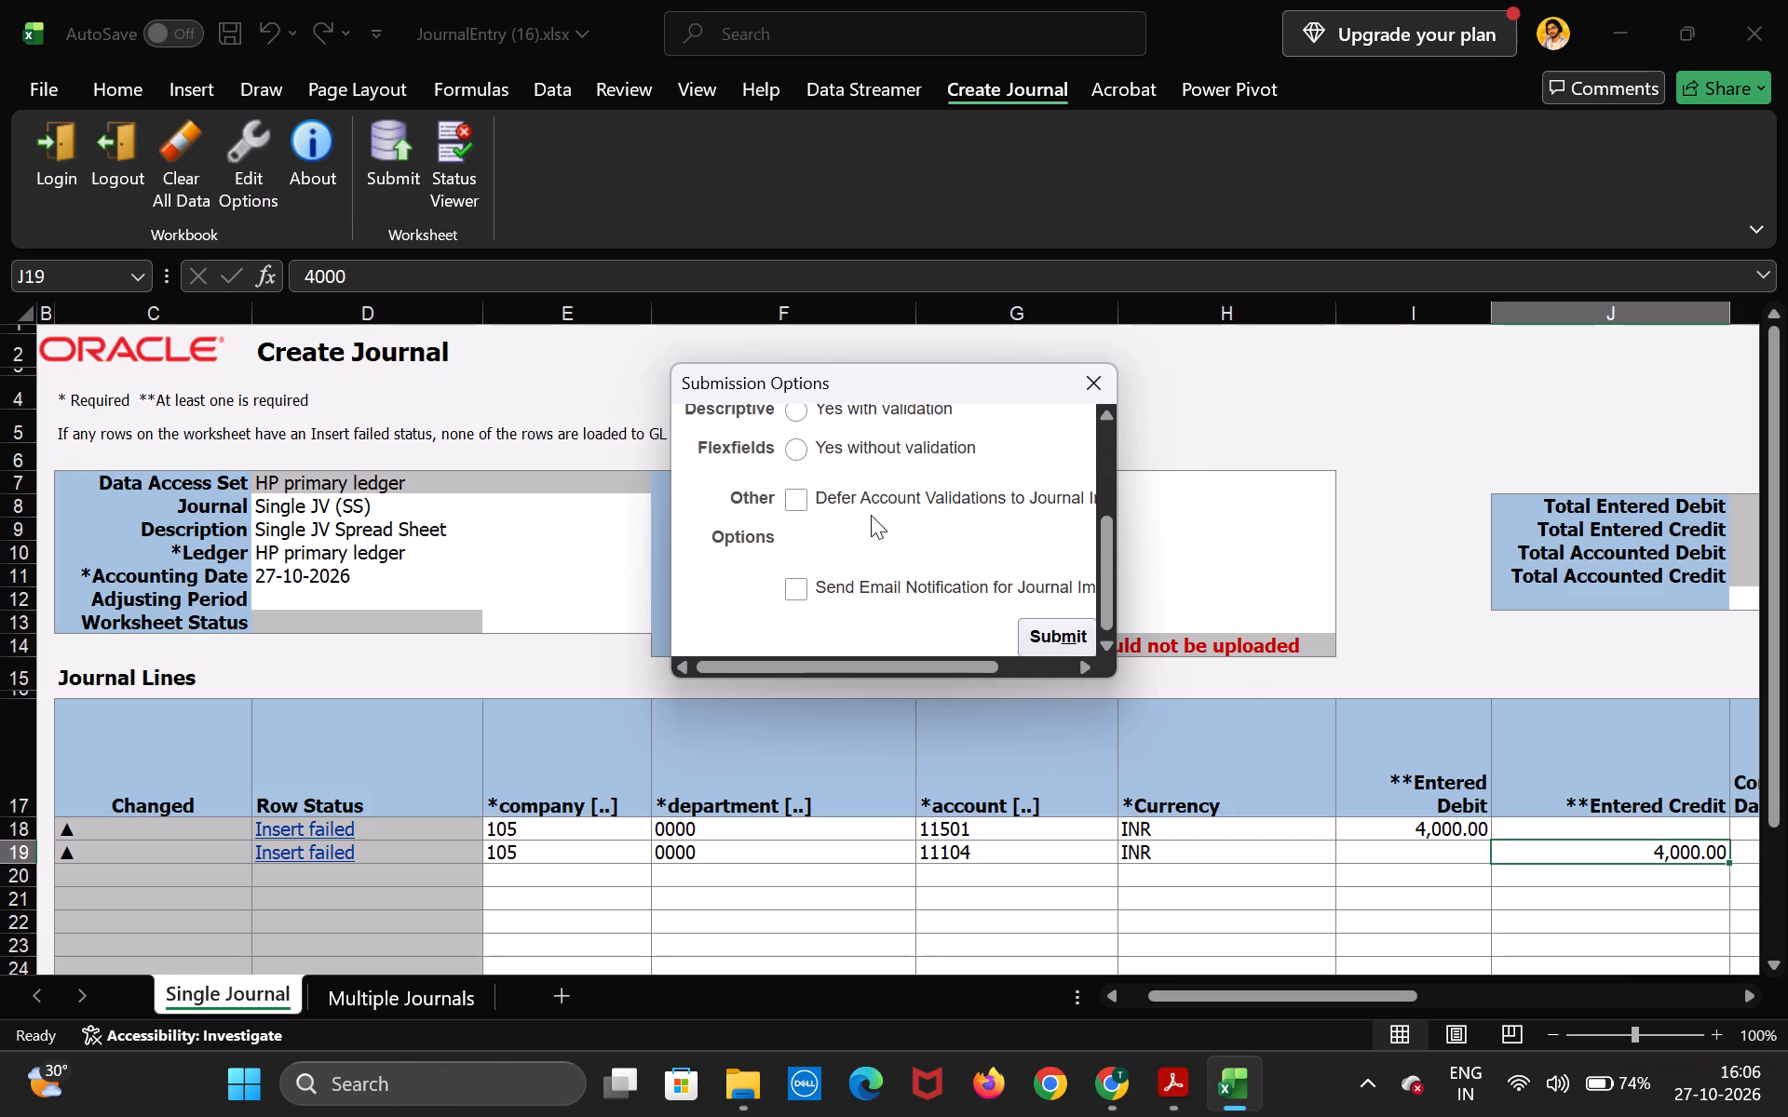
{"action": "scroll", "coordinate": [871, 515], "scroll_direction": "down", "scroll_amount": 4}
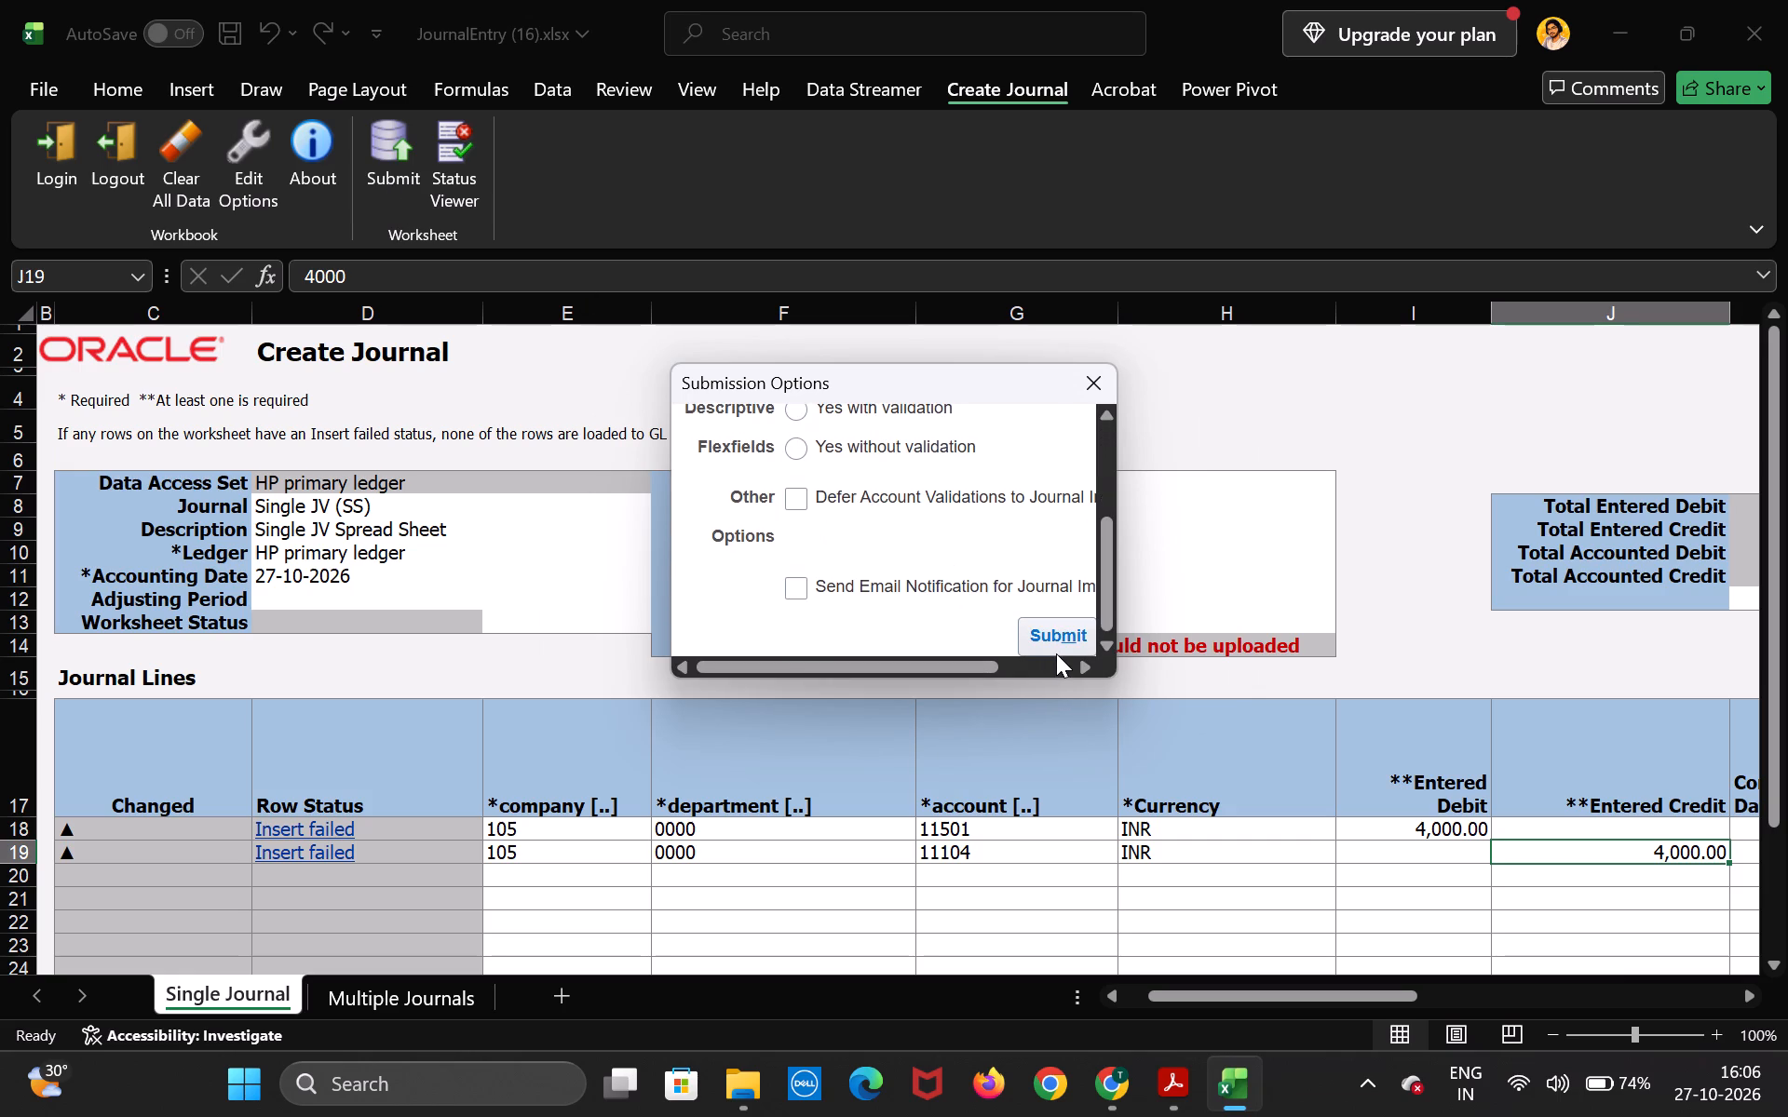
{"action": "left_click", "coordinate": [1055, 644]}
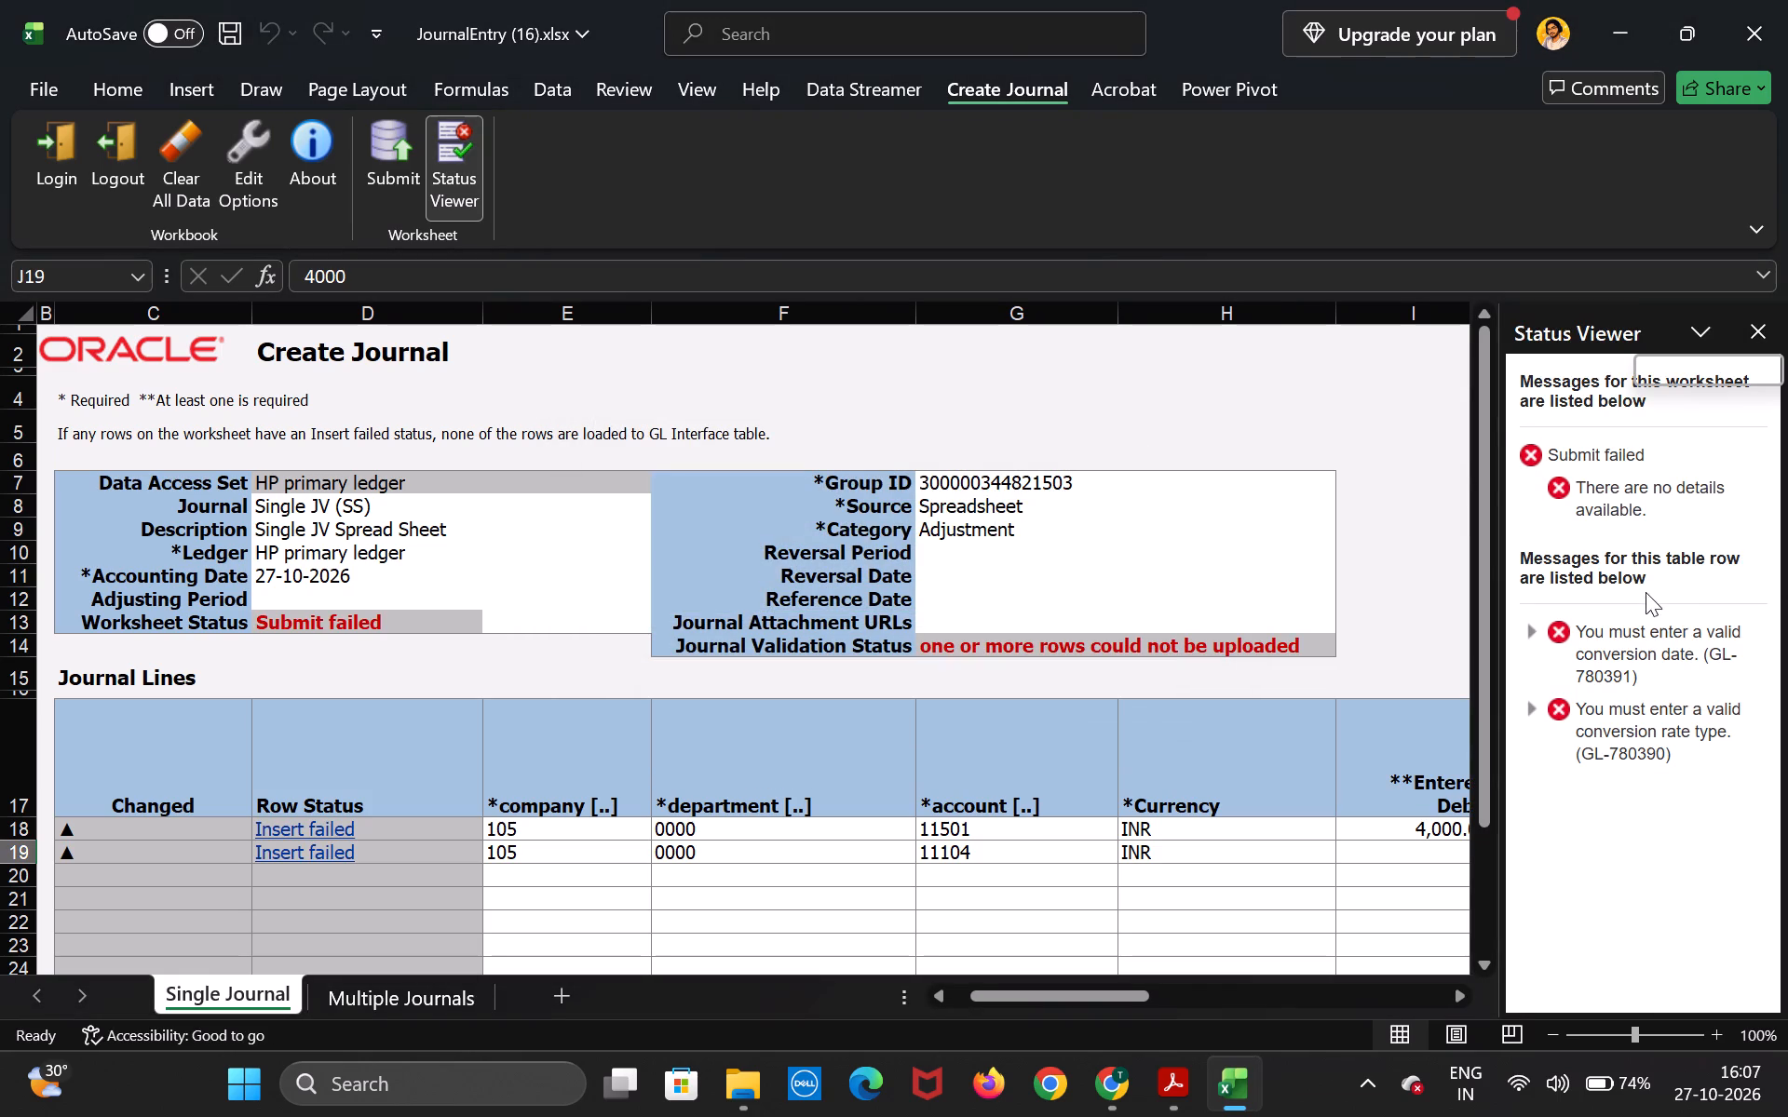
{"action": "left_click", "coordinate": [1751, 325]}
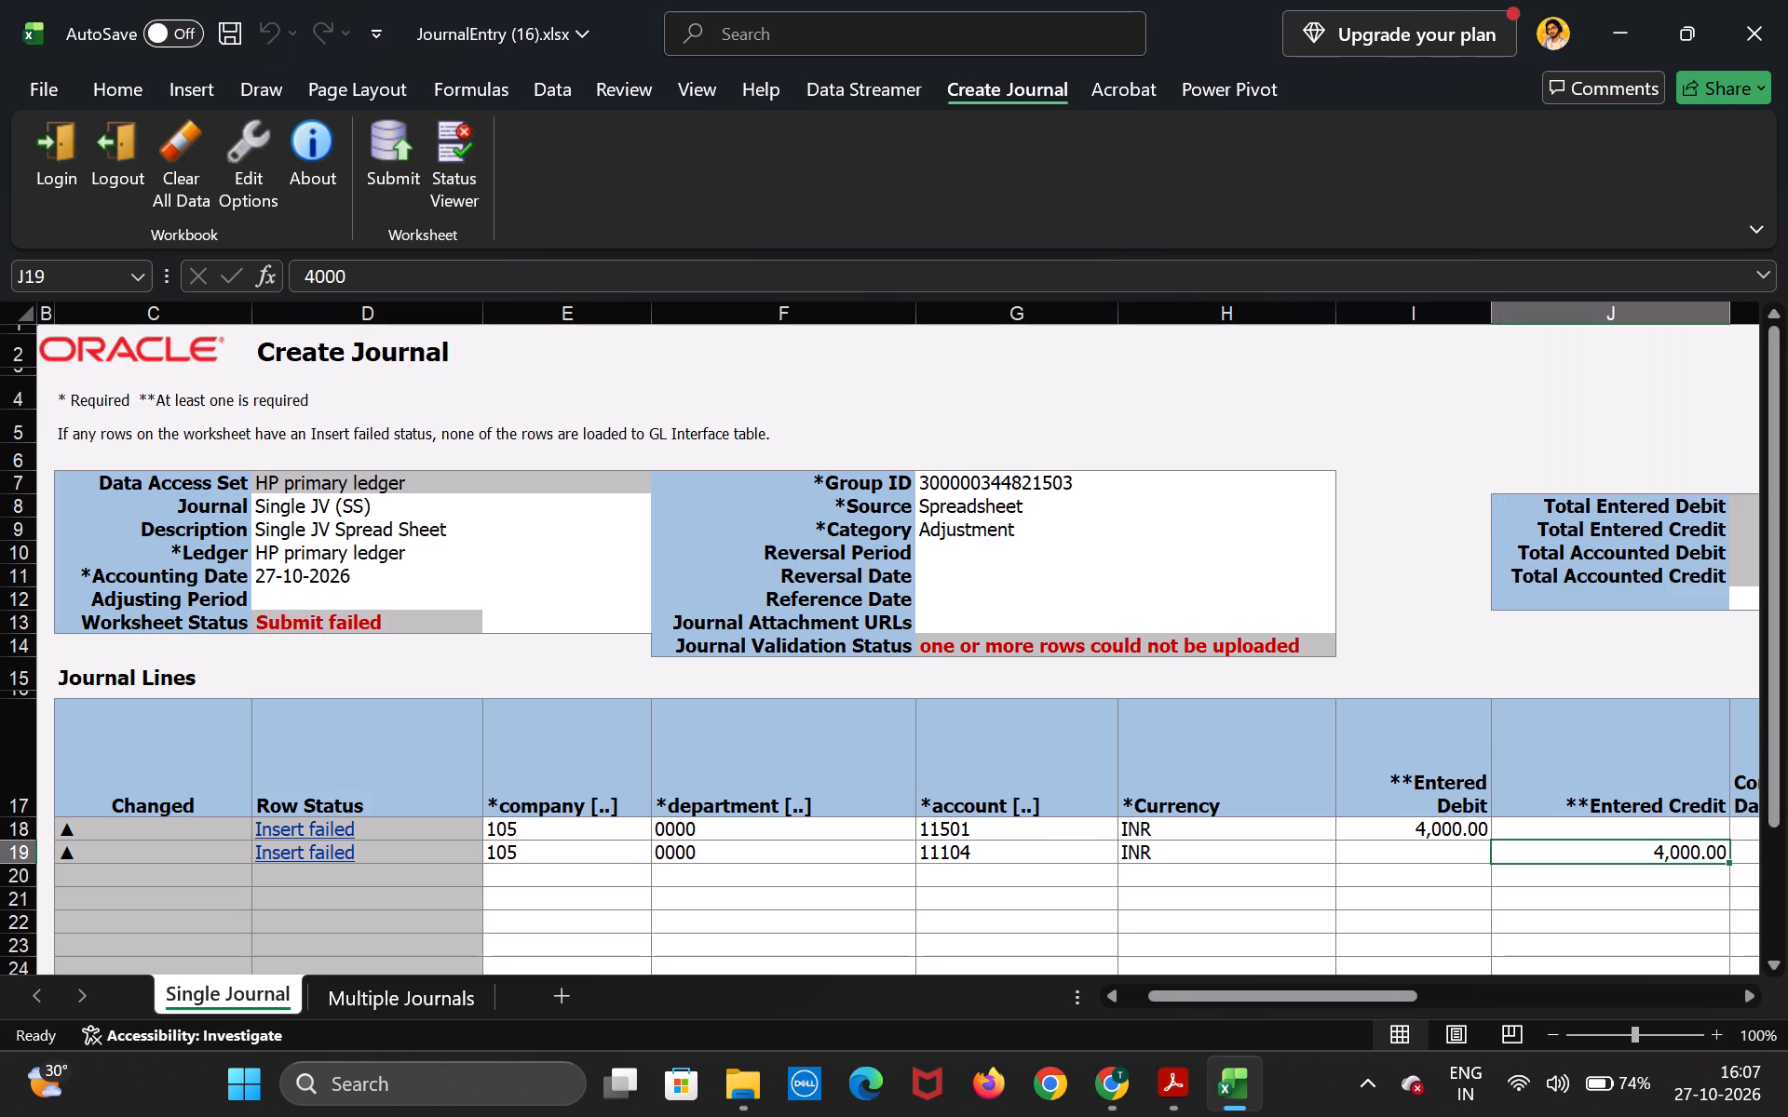
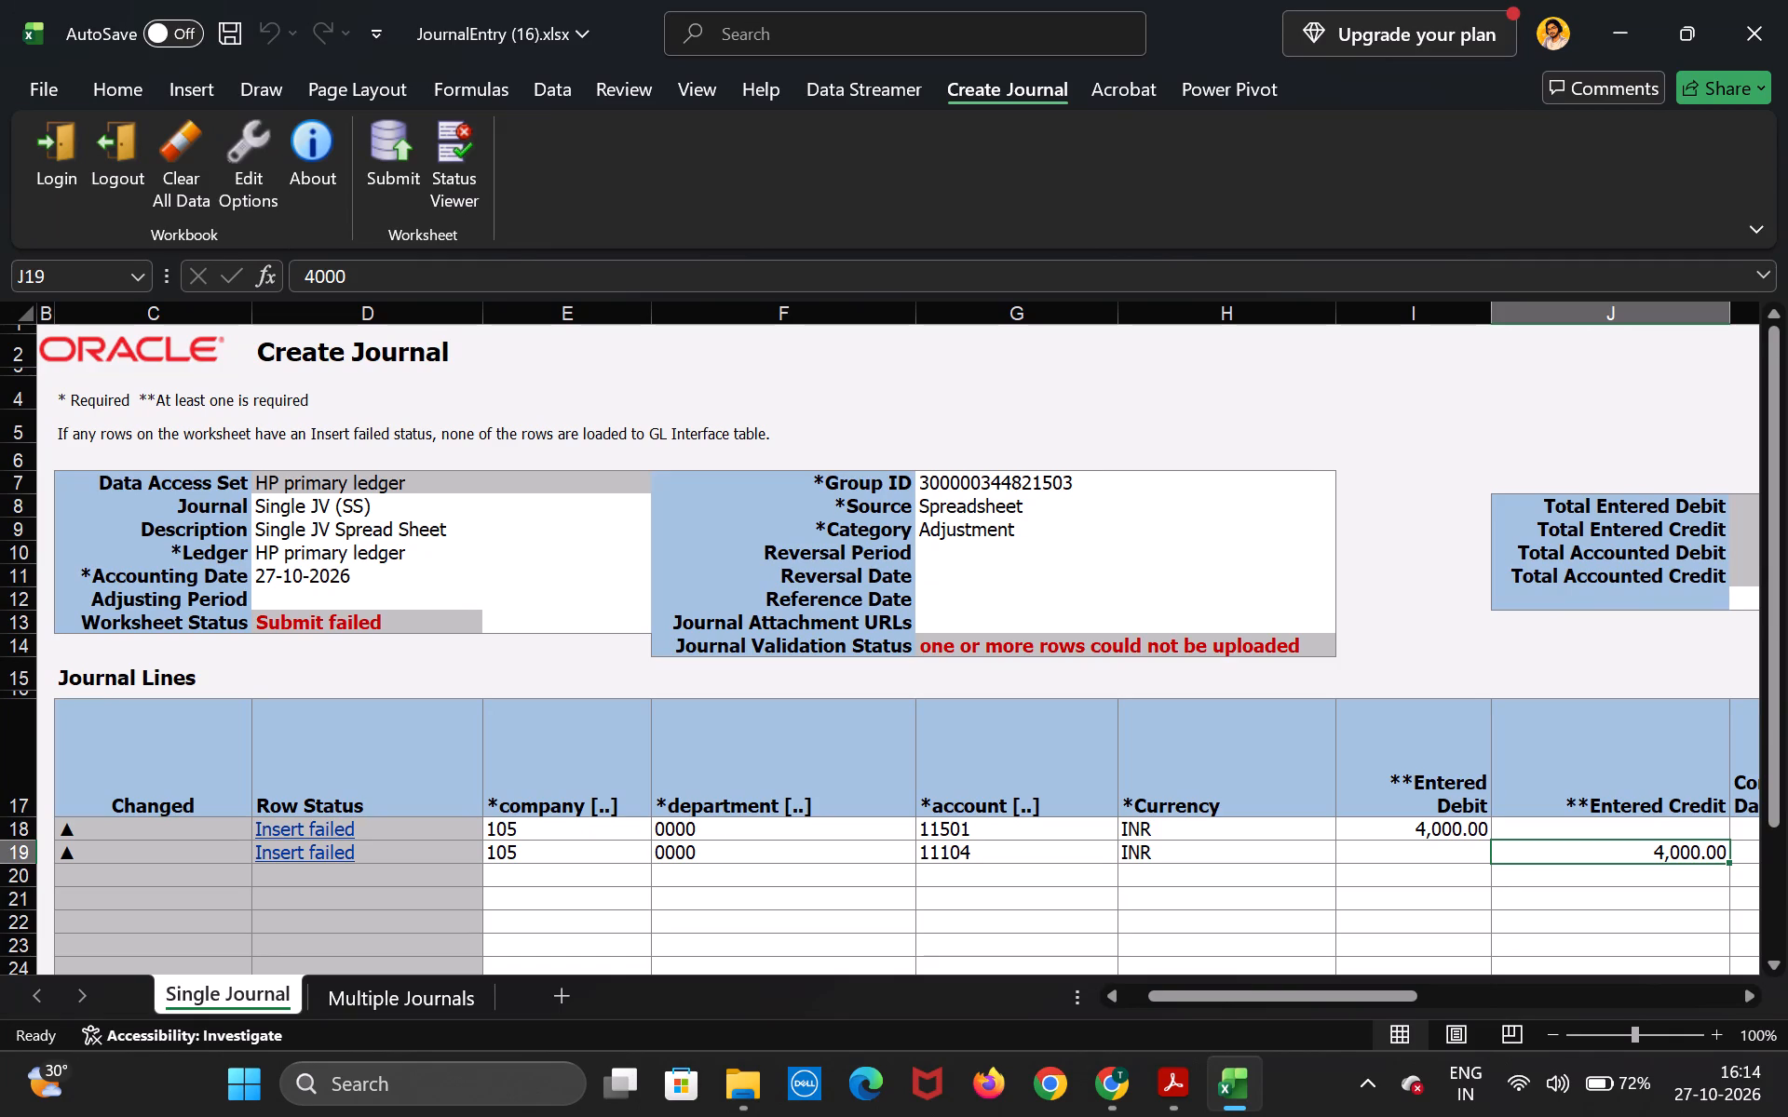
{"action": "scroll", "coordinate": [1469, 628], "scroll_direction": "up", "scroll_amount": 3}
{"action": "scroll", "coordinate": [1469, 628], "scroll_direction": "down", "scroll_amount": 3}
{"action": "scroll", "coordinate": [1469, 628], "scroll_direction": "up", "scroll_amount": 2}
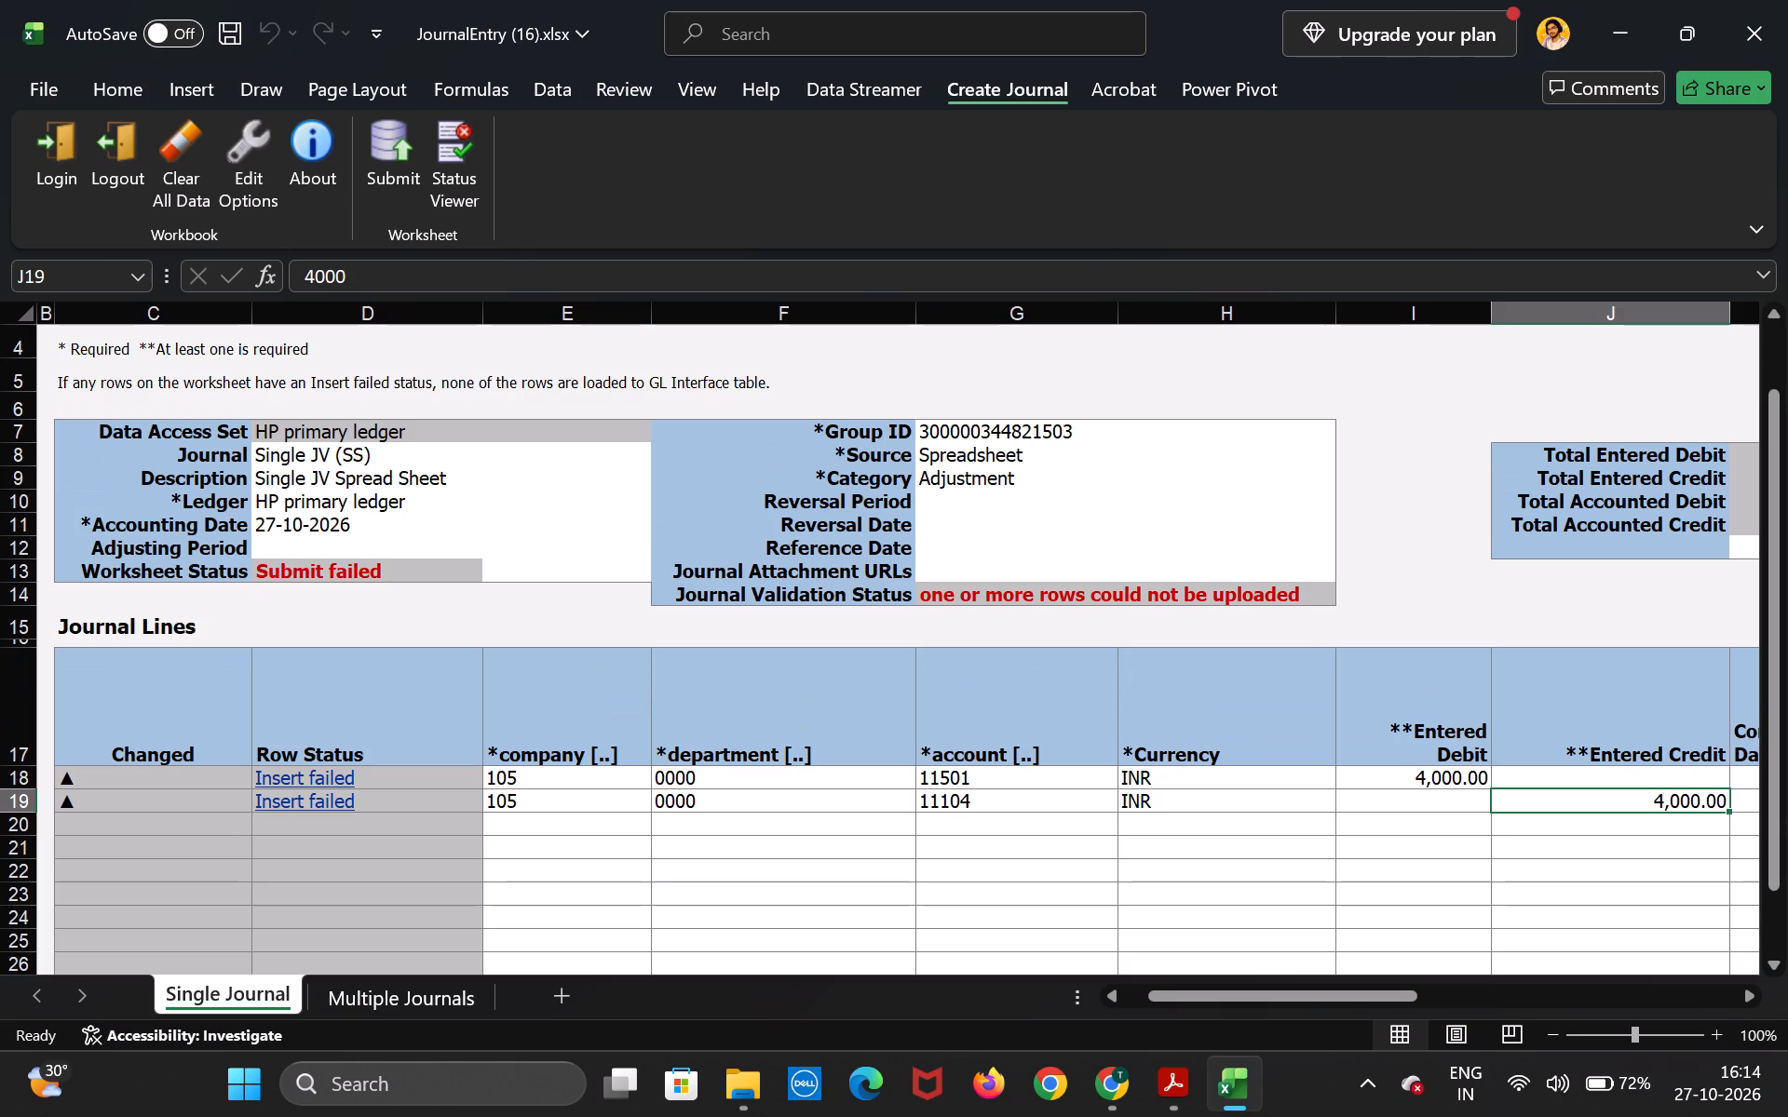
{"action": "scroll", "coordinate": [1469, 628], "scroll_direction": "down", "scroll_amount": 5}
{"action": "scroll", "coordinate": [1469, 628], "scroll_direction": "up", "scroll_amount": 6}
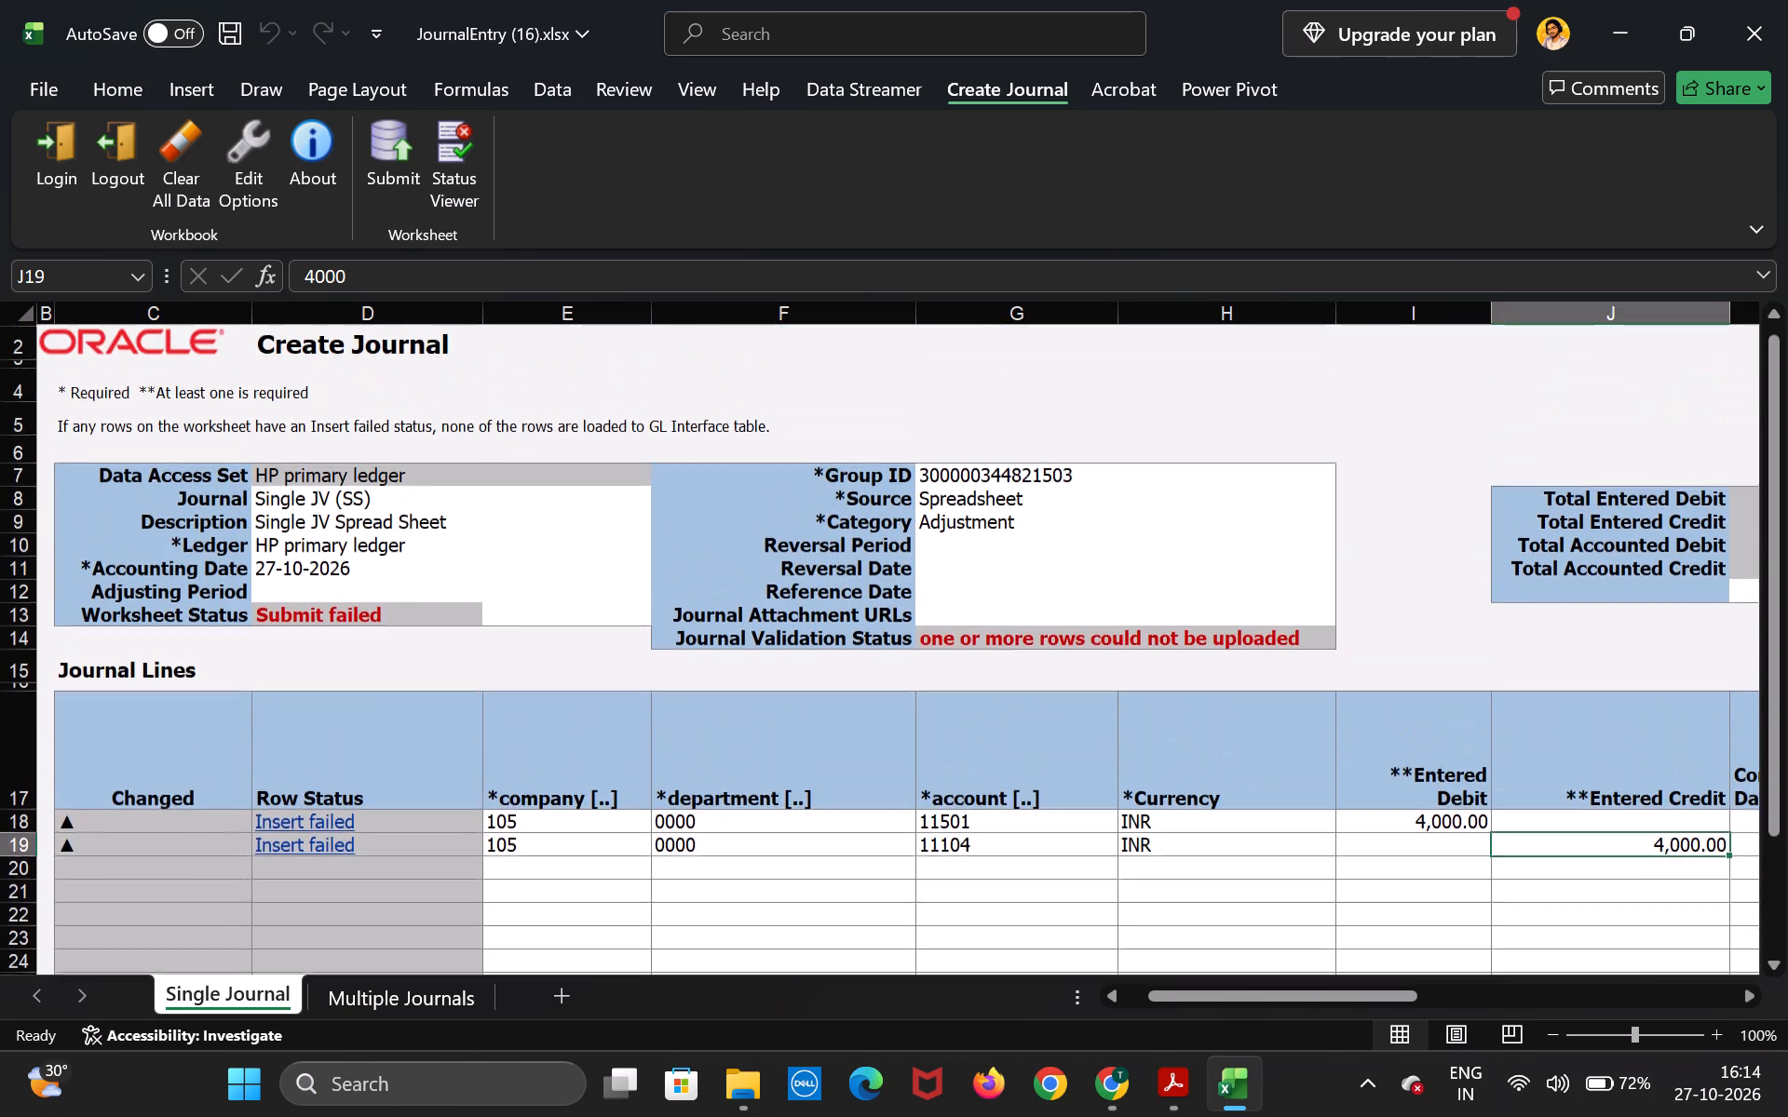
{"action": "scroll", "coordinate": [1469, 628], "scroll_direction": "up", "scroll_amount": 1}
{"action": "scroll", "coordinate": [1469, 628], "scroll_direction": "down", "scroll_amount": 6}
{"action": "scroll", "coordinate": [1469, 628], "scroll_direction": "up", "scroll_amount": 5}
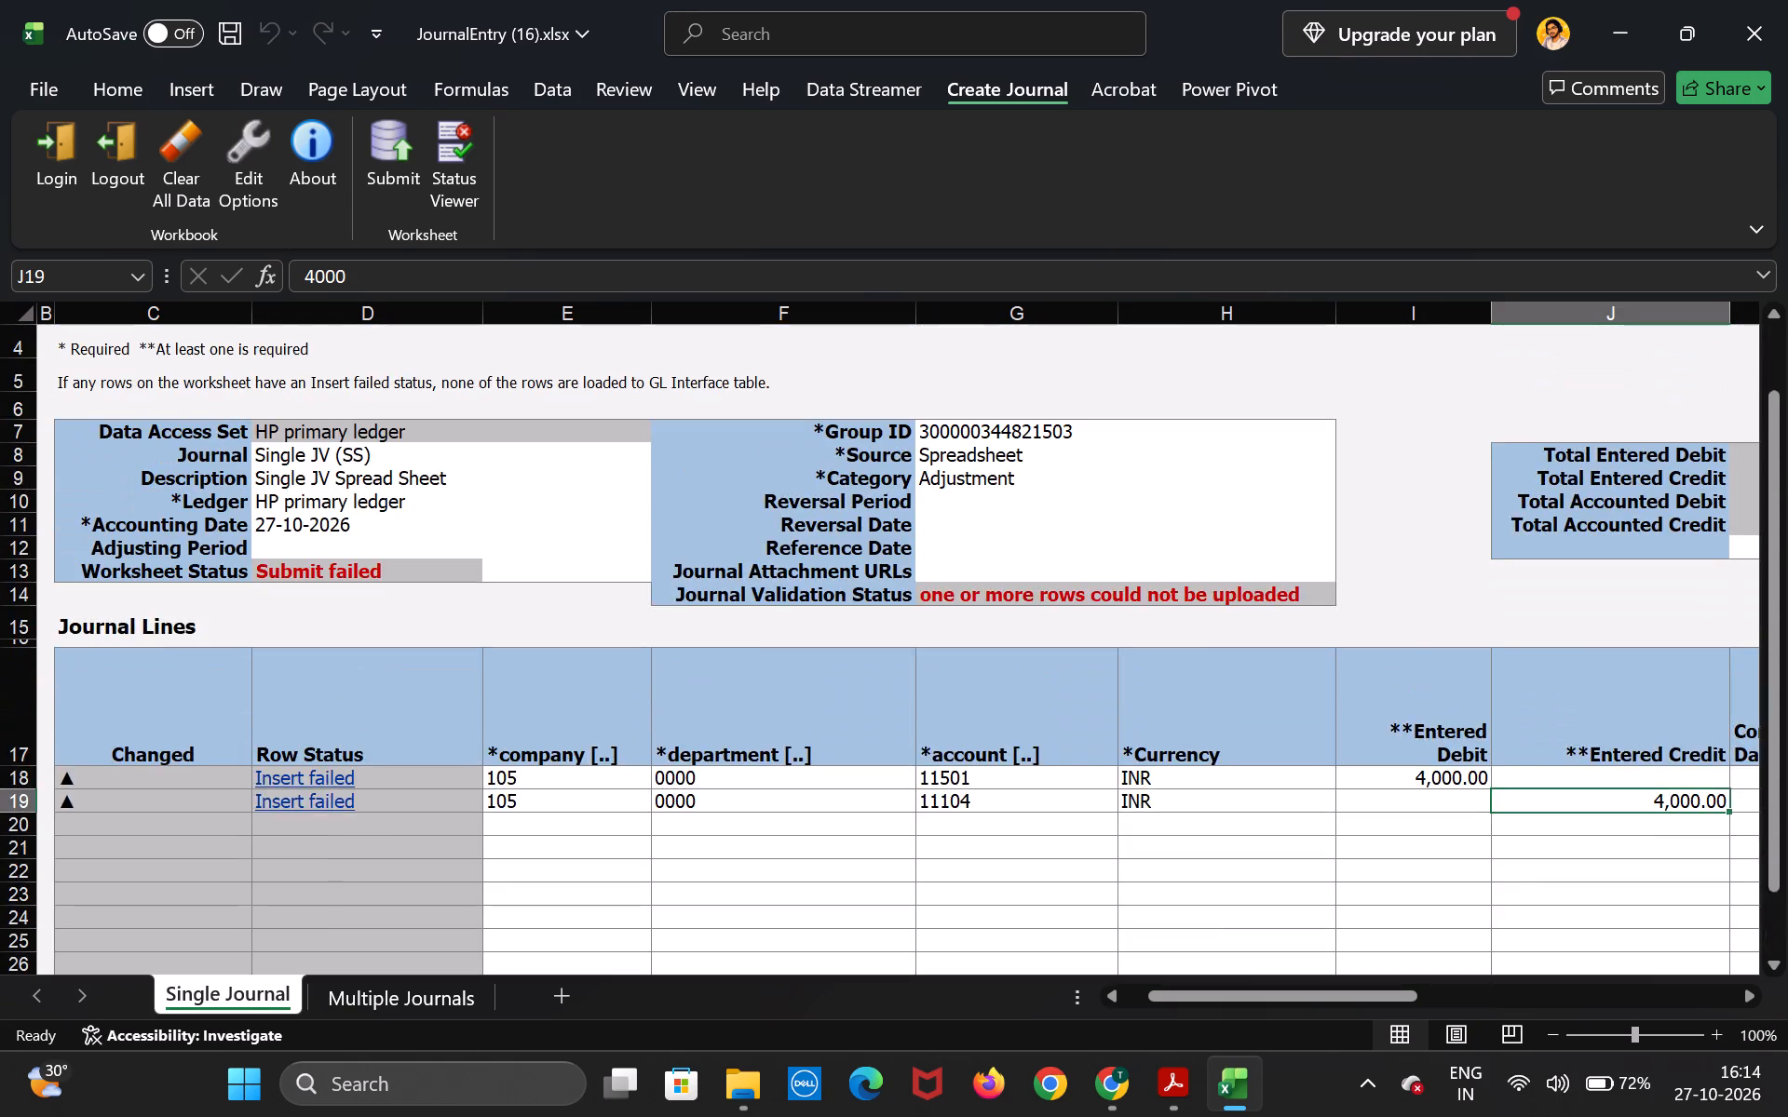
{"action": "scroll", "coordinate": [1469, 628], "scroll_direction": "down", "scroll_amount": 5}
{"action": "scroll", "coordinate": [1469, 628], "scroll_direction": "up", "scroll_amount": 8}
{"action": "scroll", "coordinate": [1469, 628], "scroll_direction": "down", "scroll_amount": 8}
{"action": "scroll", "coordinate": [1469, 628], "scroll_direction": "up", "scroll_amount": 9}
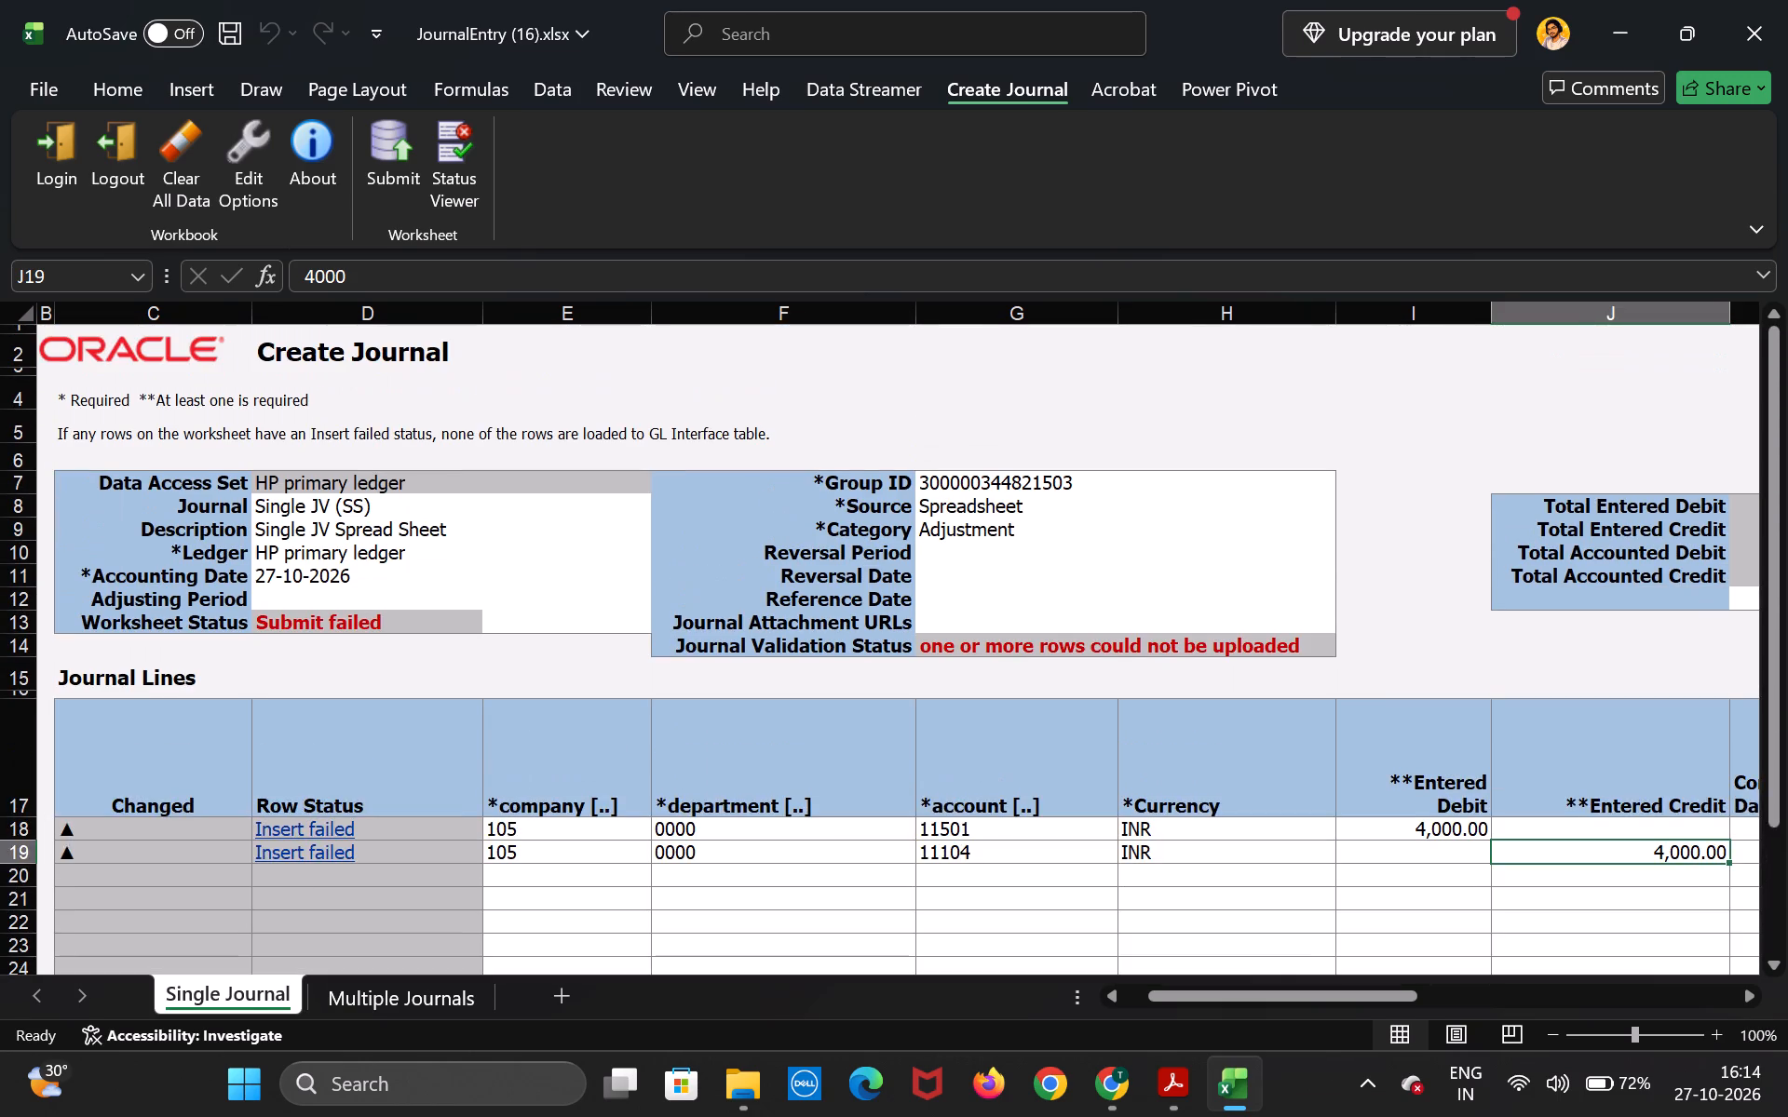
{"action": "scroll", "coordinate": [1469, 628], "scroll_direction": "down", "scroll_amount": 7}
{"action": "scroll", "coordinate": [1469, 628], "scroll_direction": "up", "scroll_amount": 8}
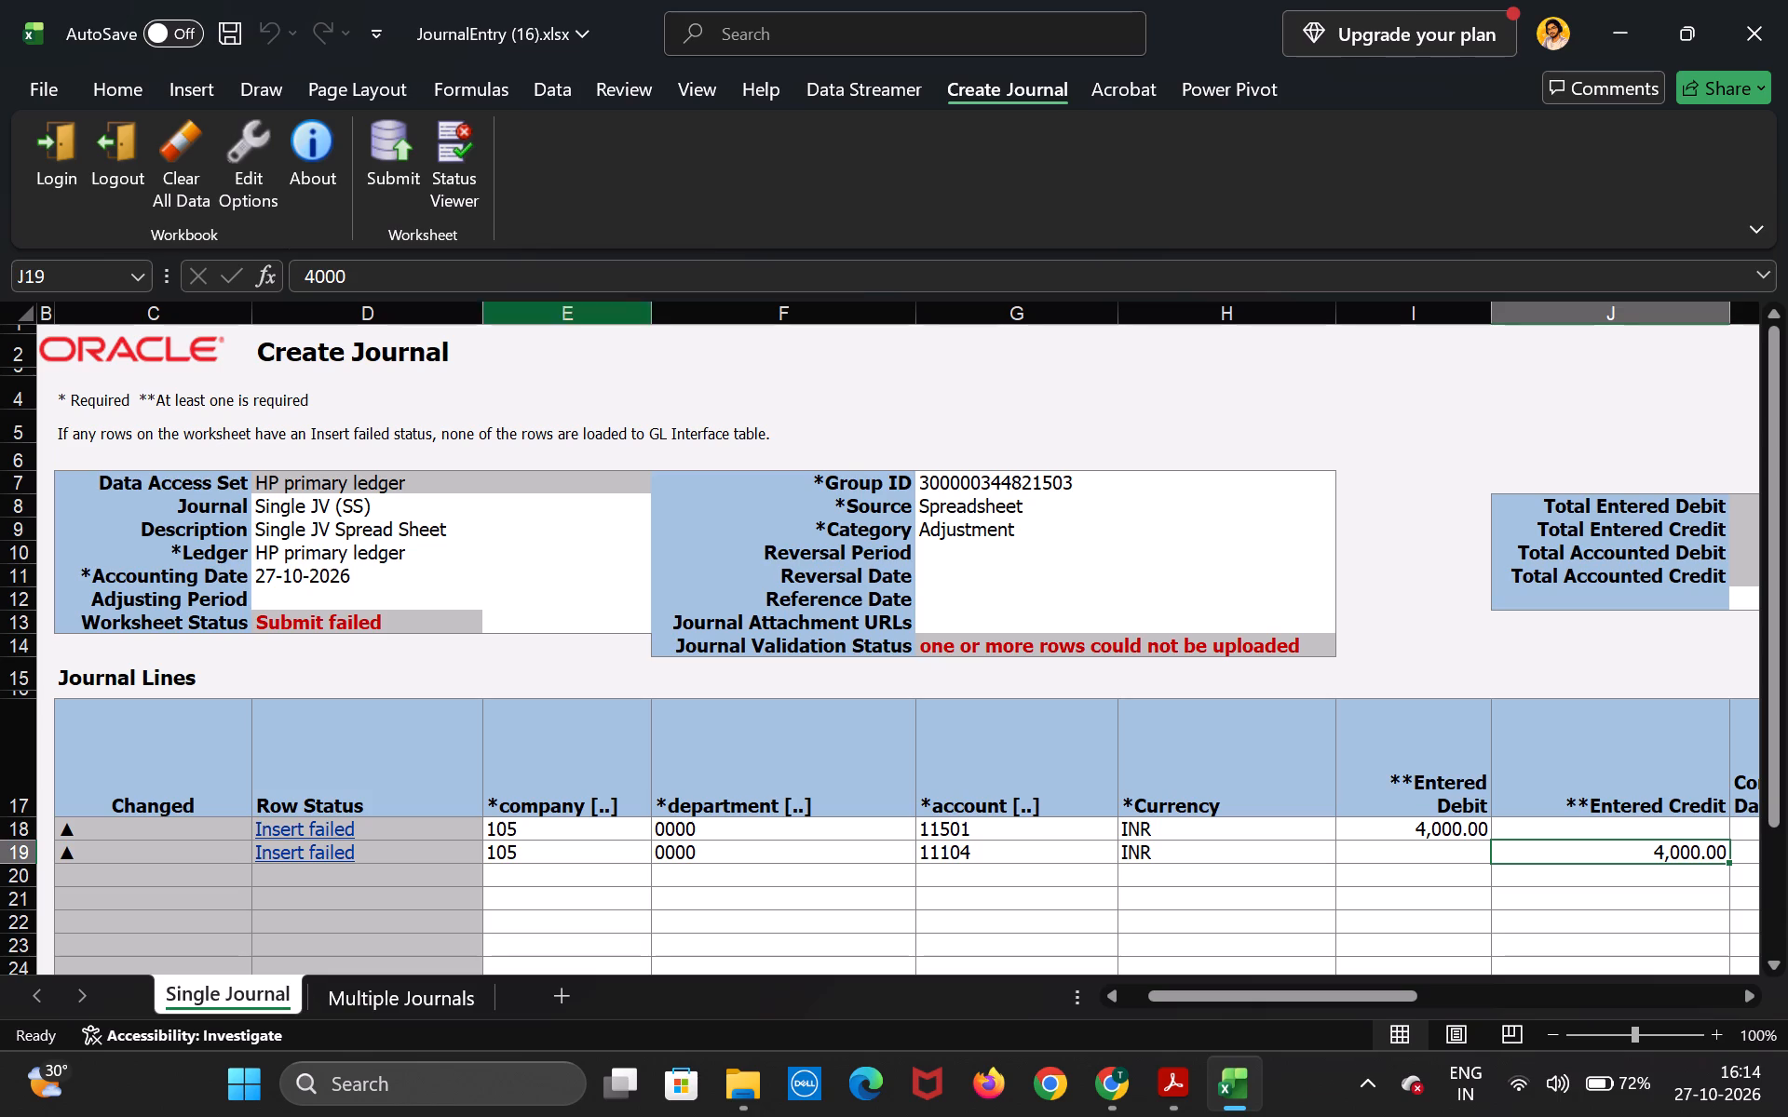
Start another submission of the Single JV (SS) journal from the Single Journal worksheet.
{"action": "left_click", "coordinate": [405, 187]}
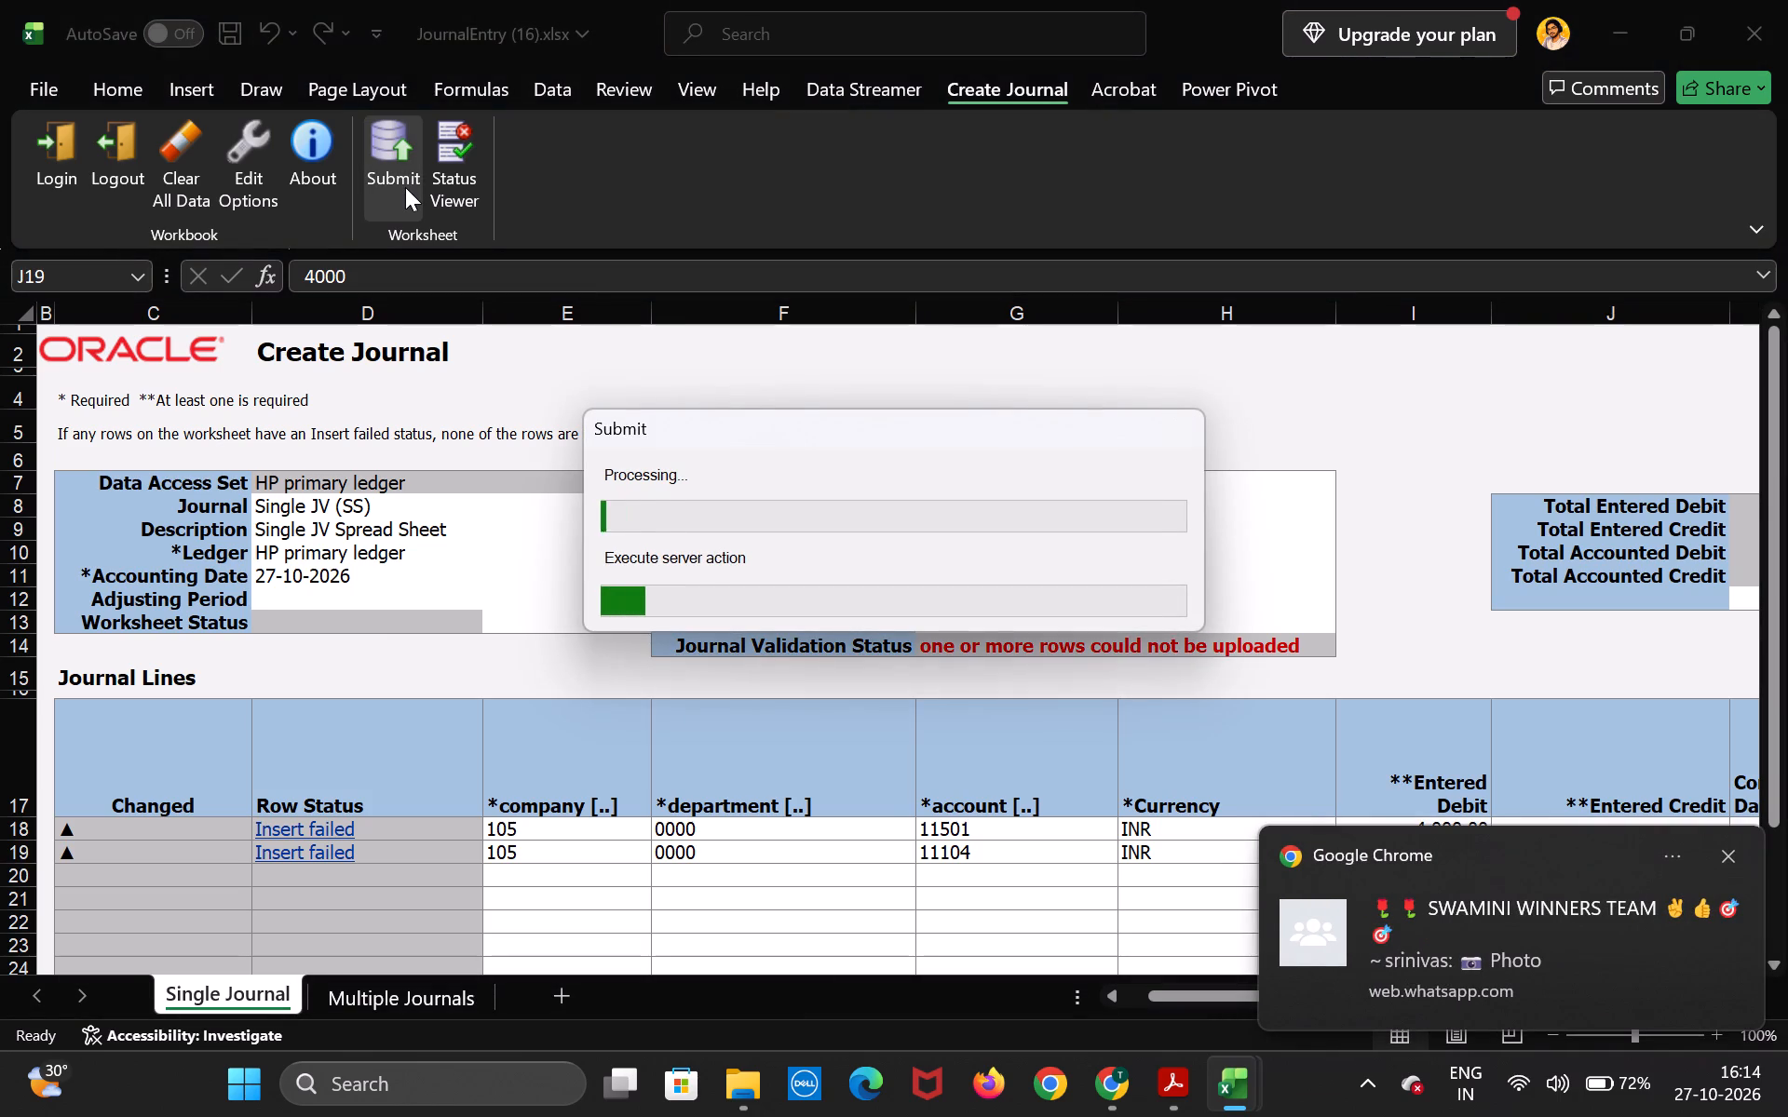
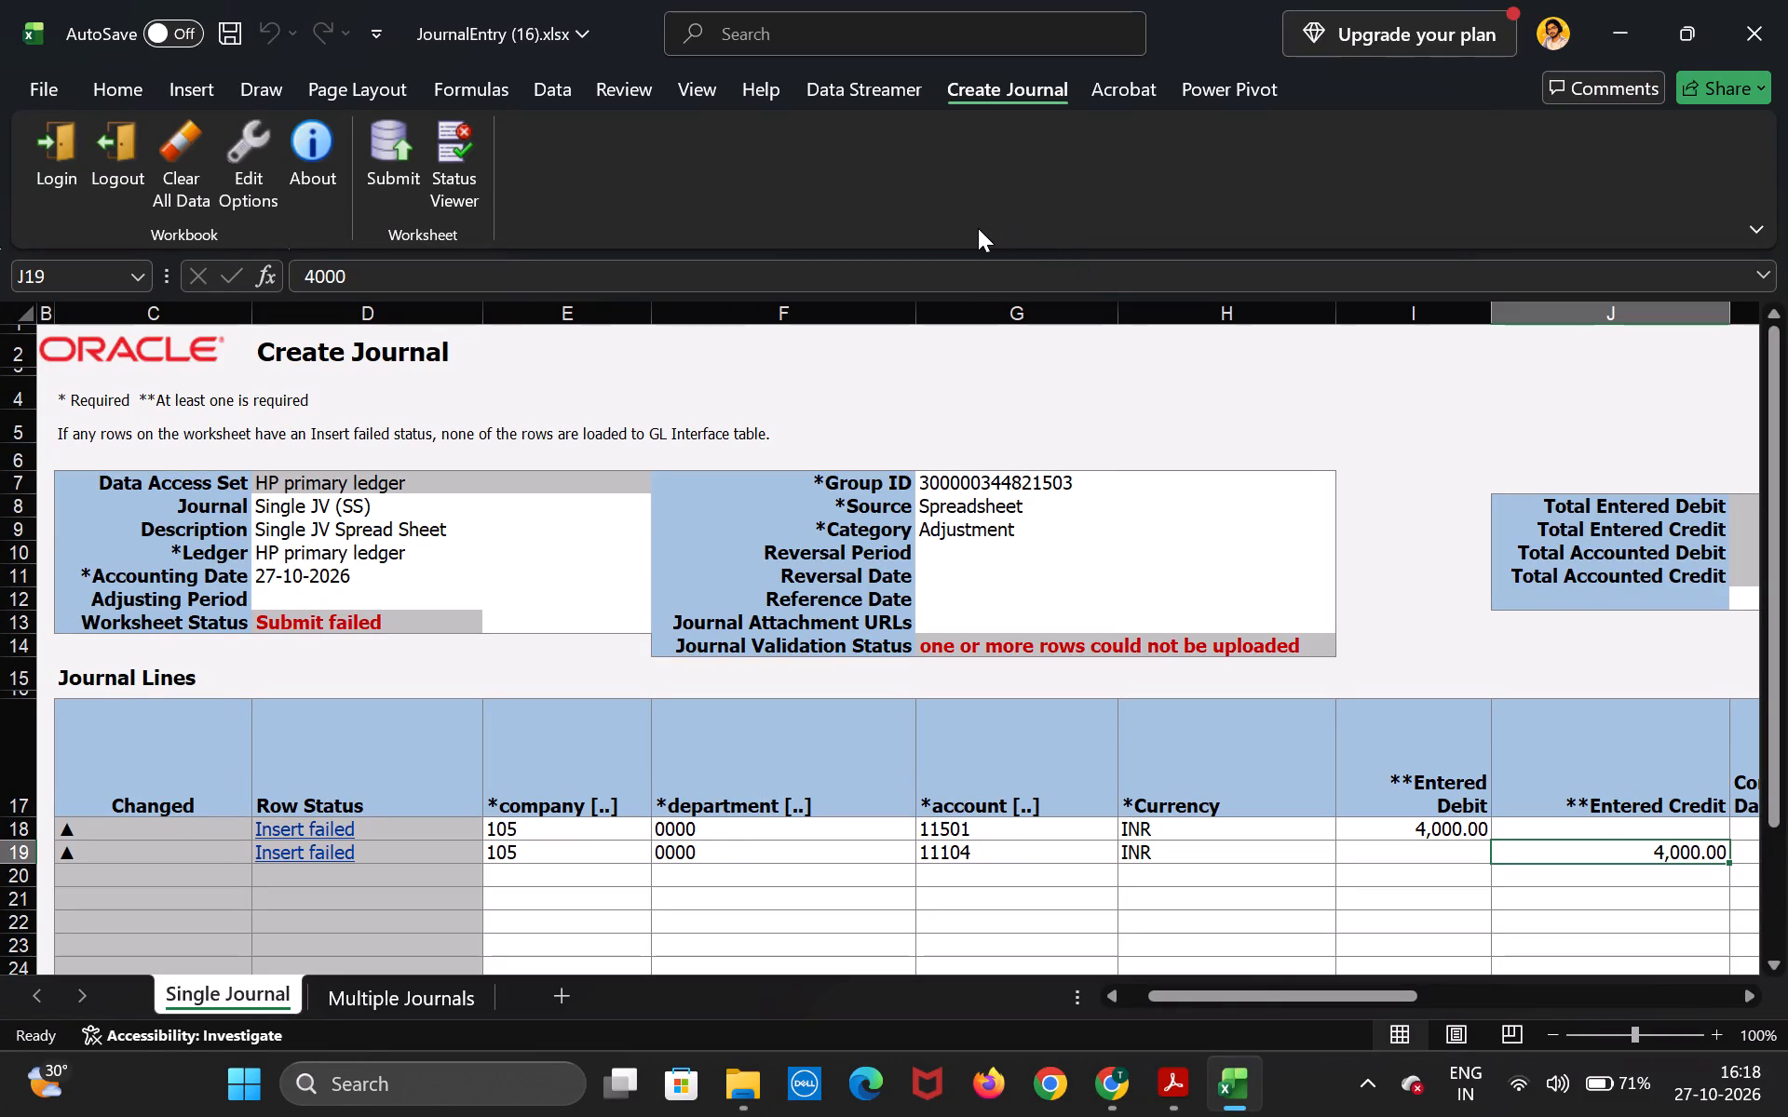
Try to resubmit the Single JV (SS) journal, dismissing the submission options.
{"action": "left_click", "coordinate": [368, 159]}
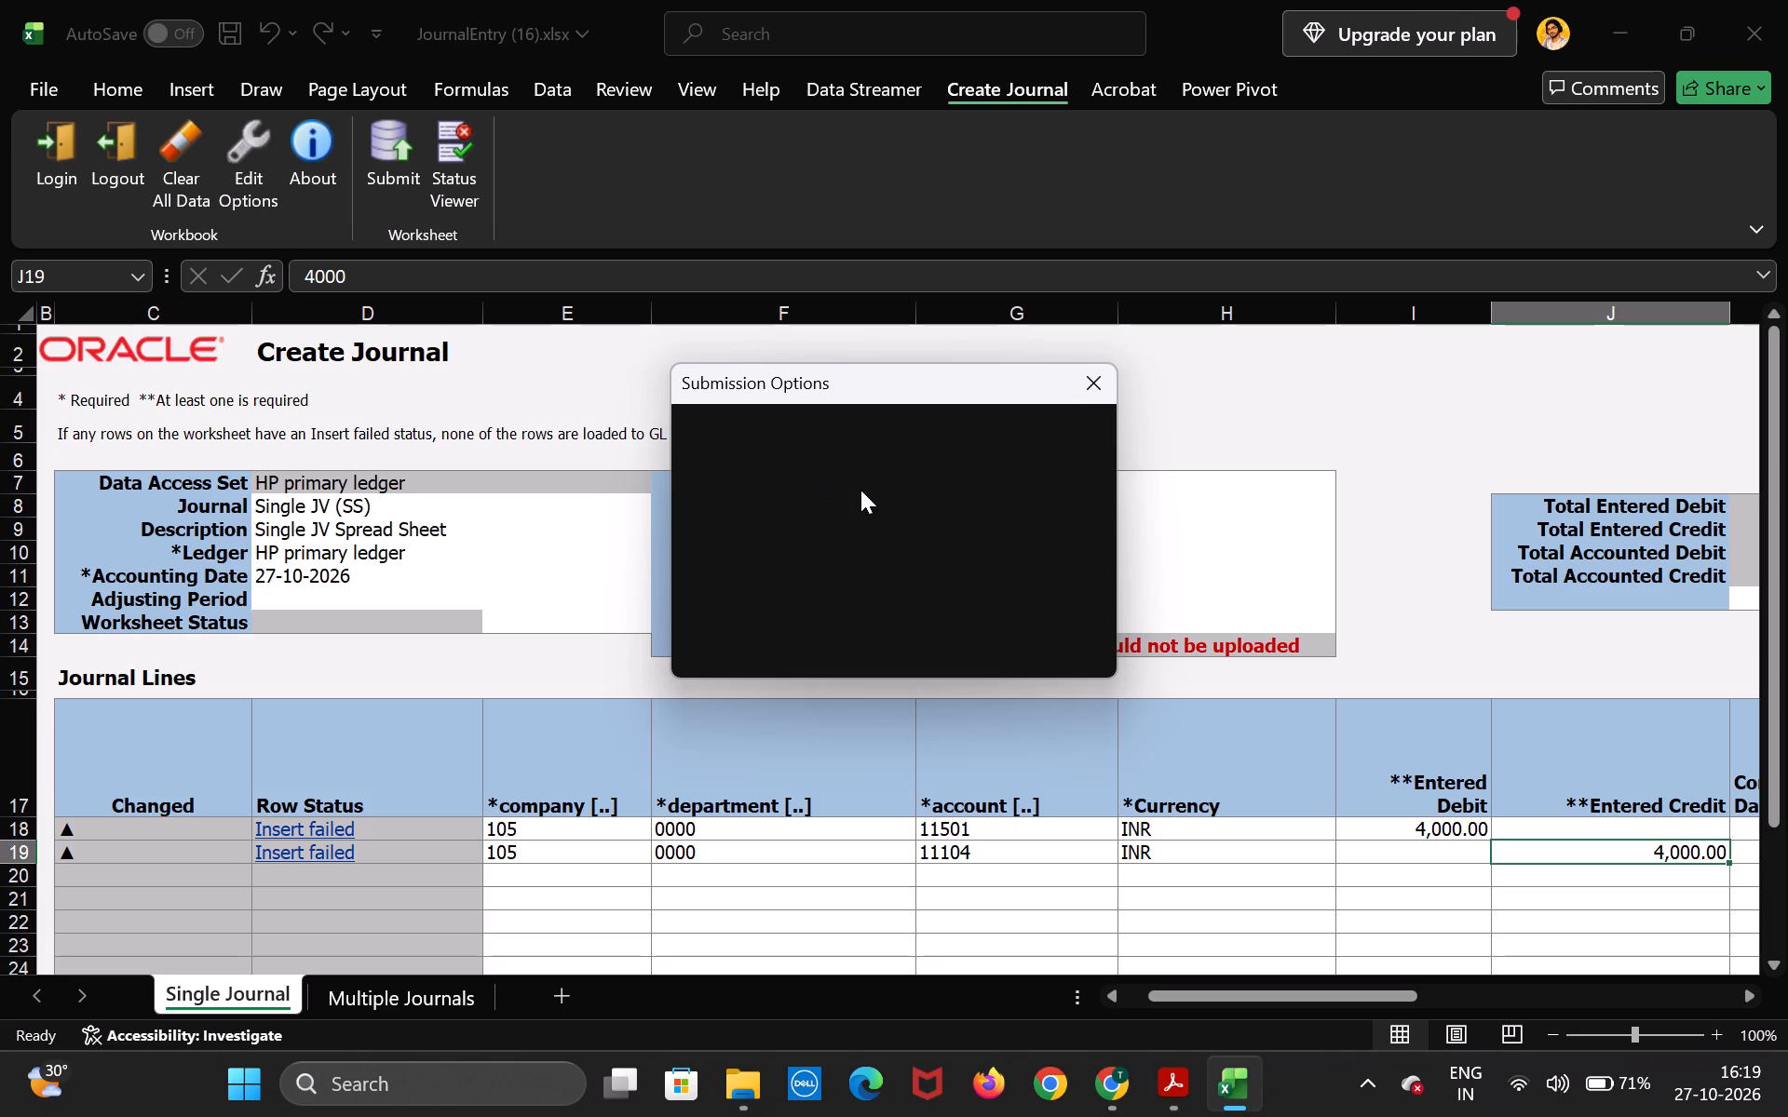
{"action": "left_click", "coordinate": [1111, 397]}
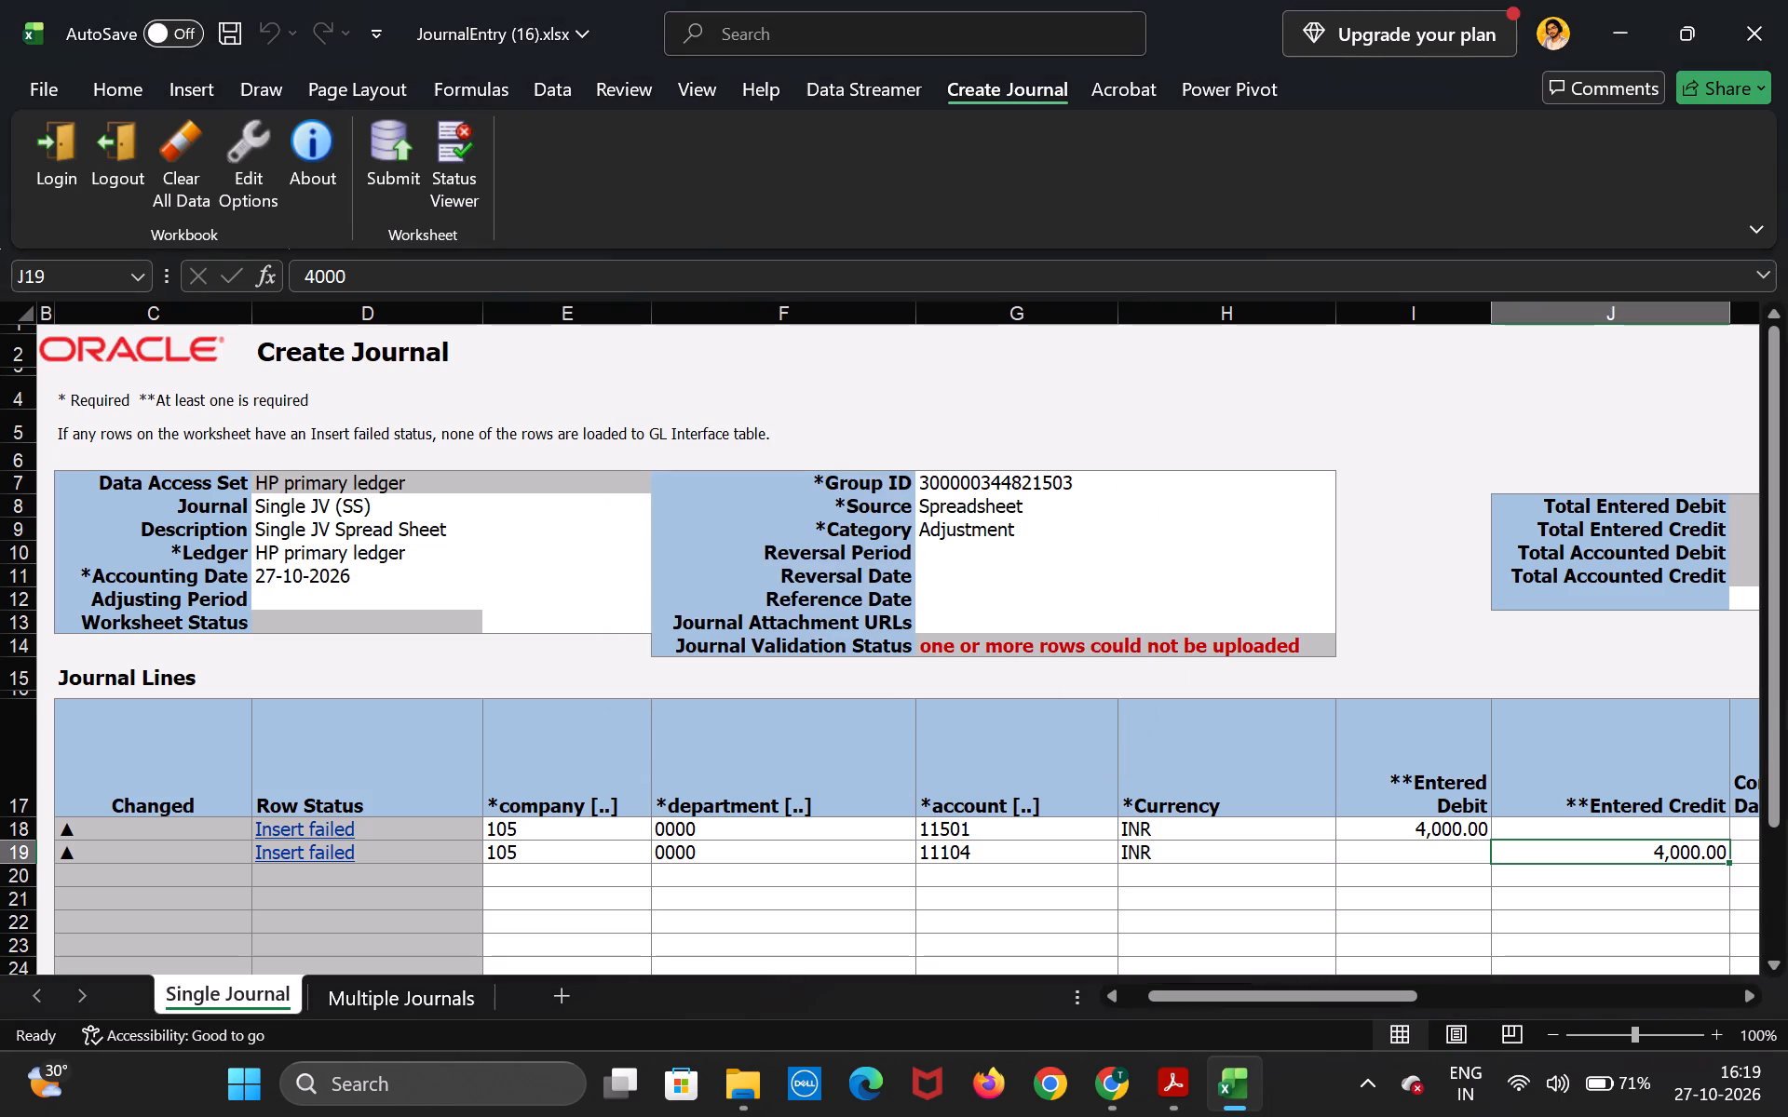
Close the JournalEntry (16) workbook without saving its changes.
{"action": "left_click", "coordinate": [1761, 59]}
{"action": "left_click", "coordinate": [1010, 731]}
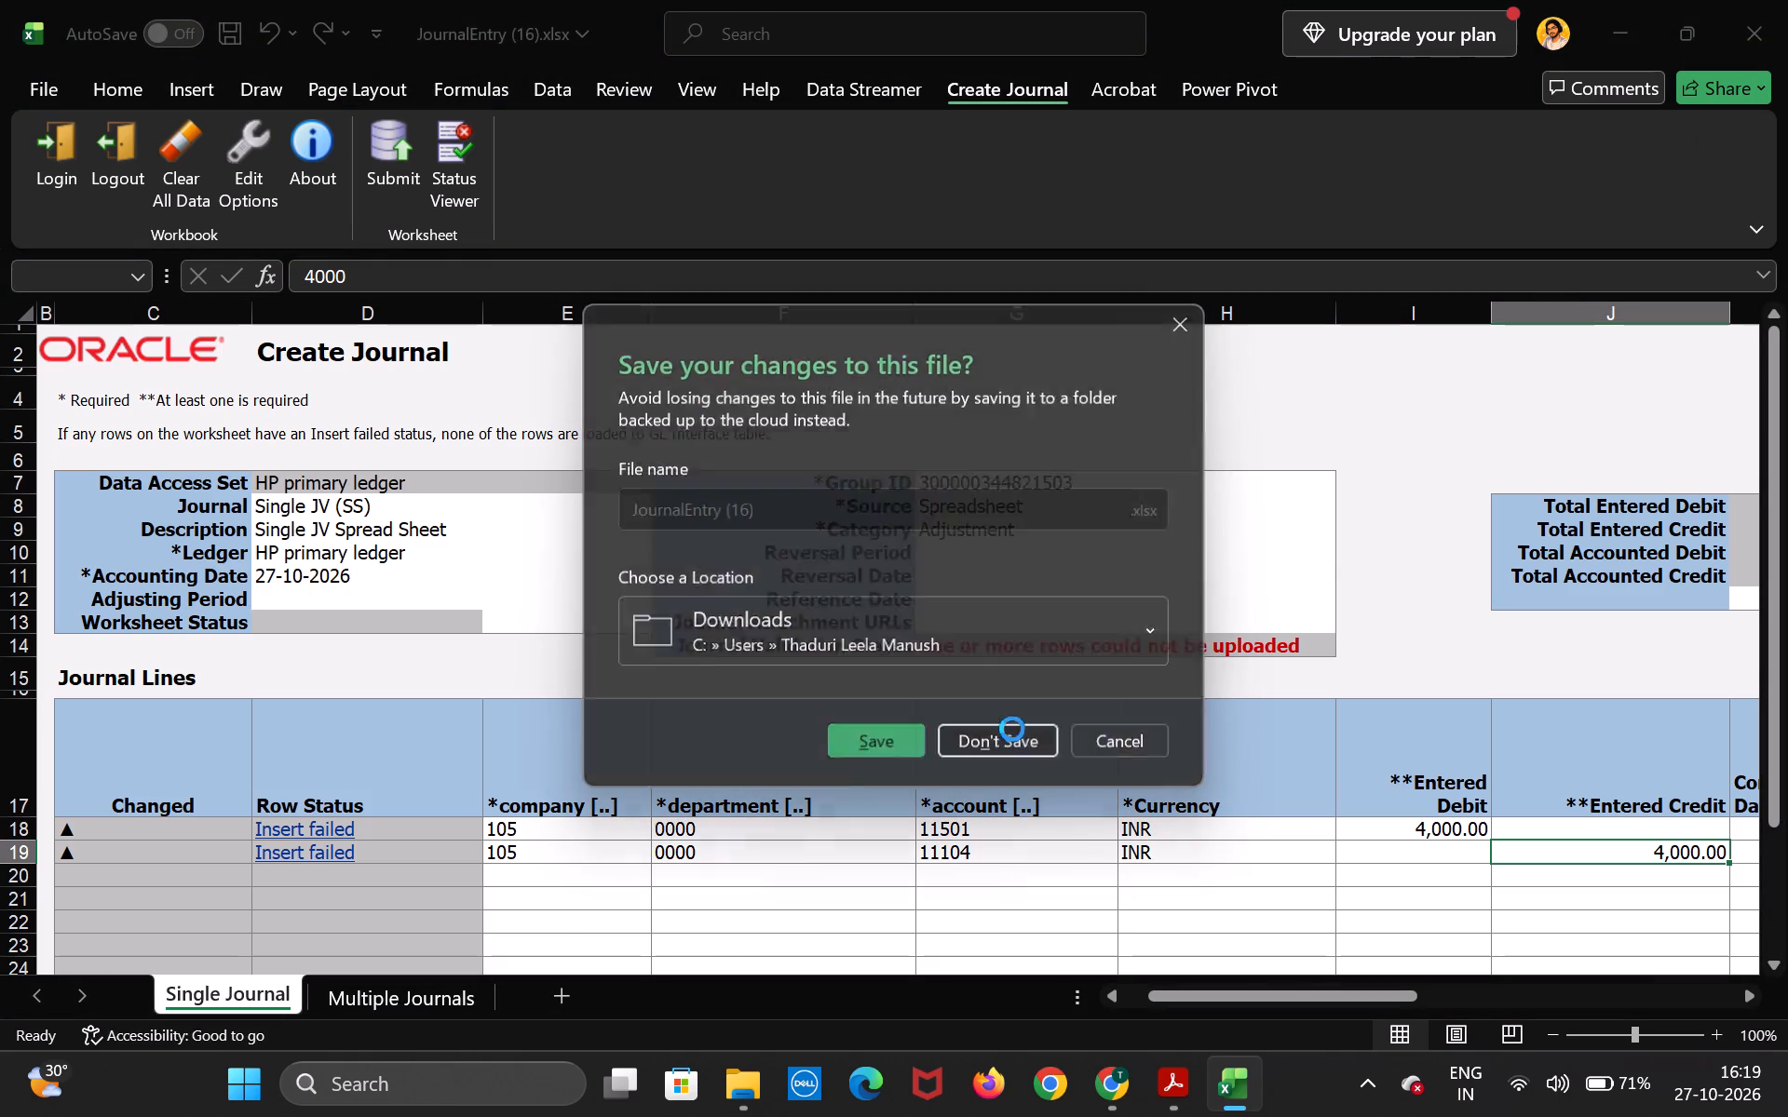
{"action": "left_click", "coordinate": [1092, 596]}
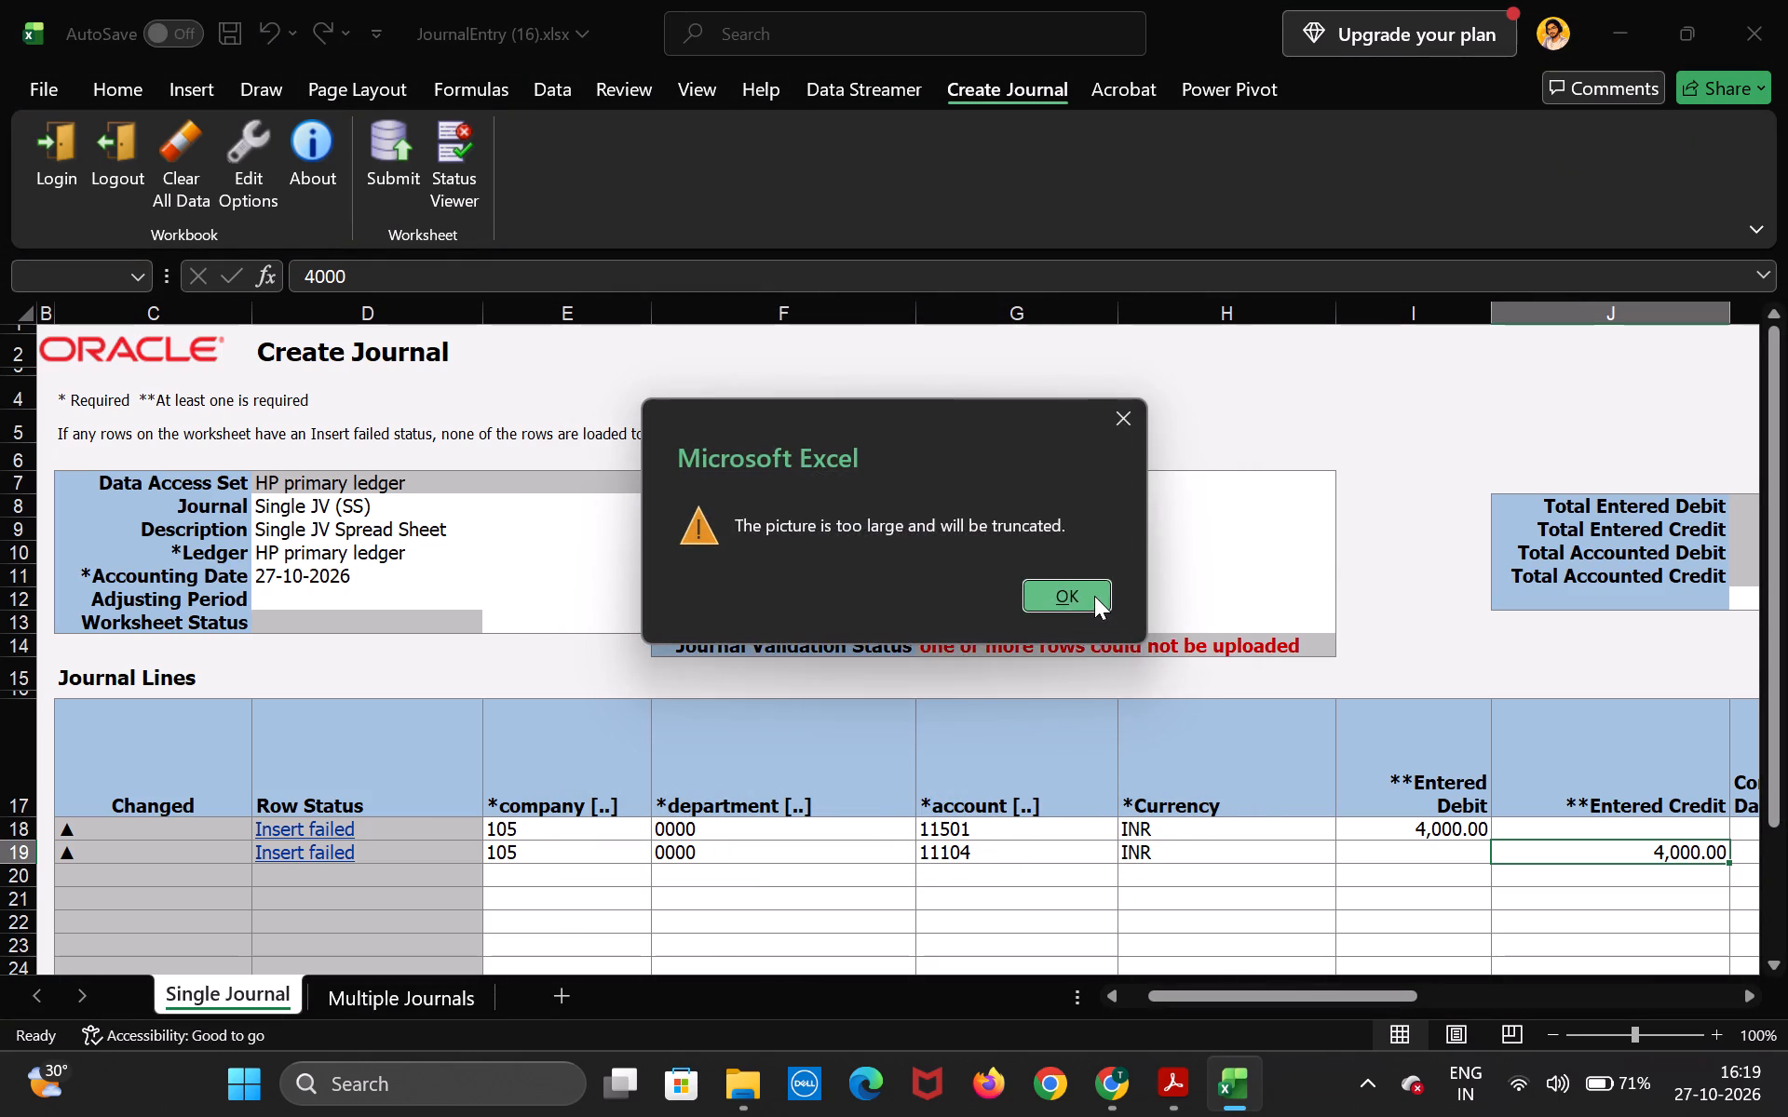
{"action": "left_click", "coordinate": [1094, 596]}
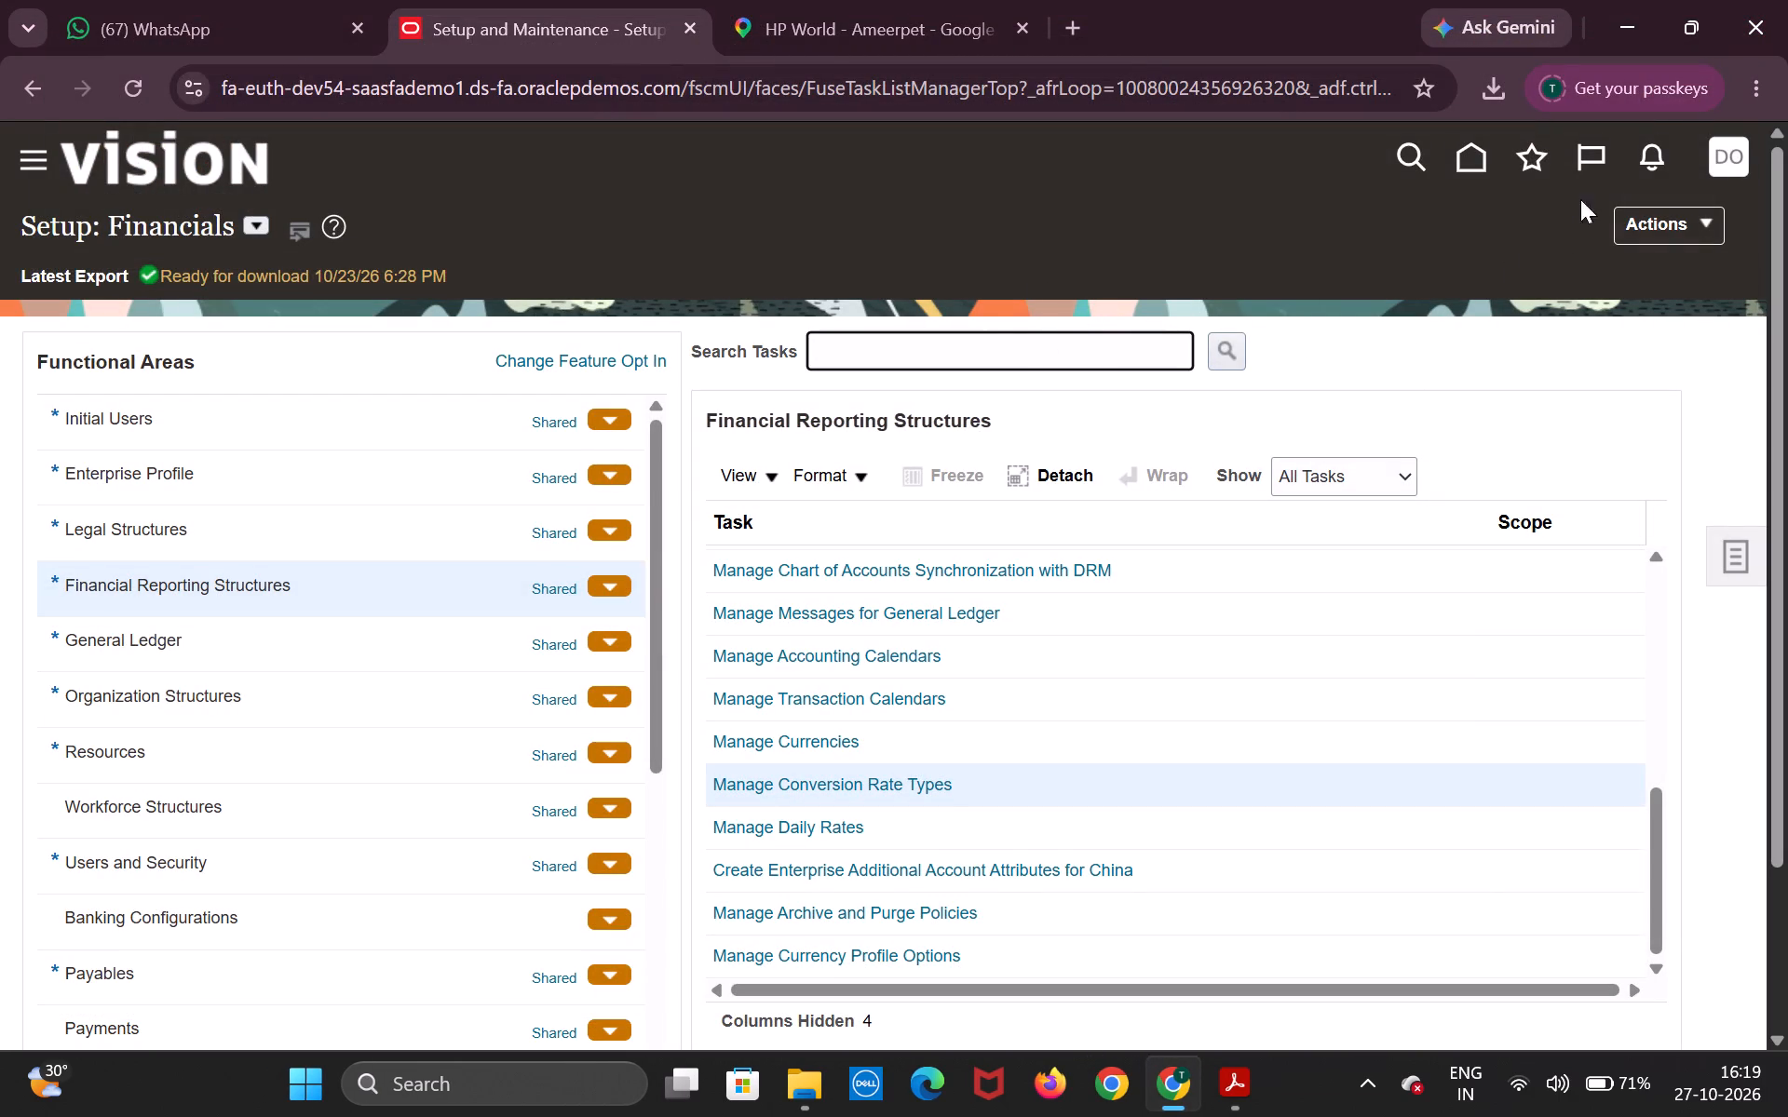
On the Setup: Financials page in Chrome, open the signed-in user's settings and actions.
{"action": "left_click", "coordinate": [1711, 156]}
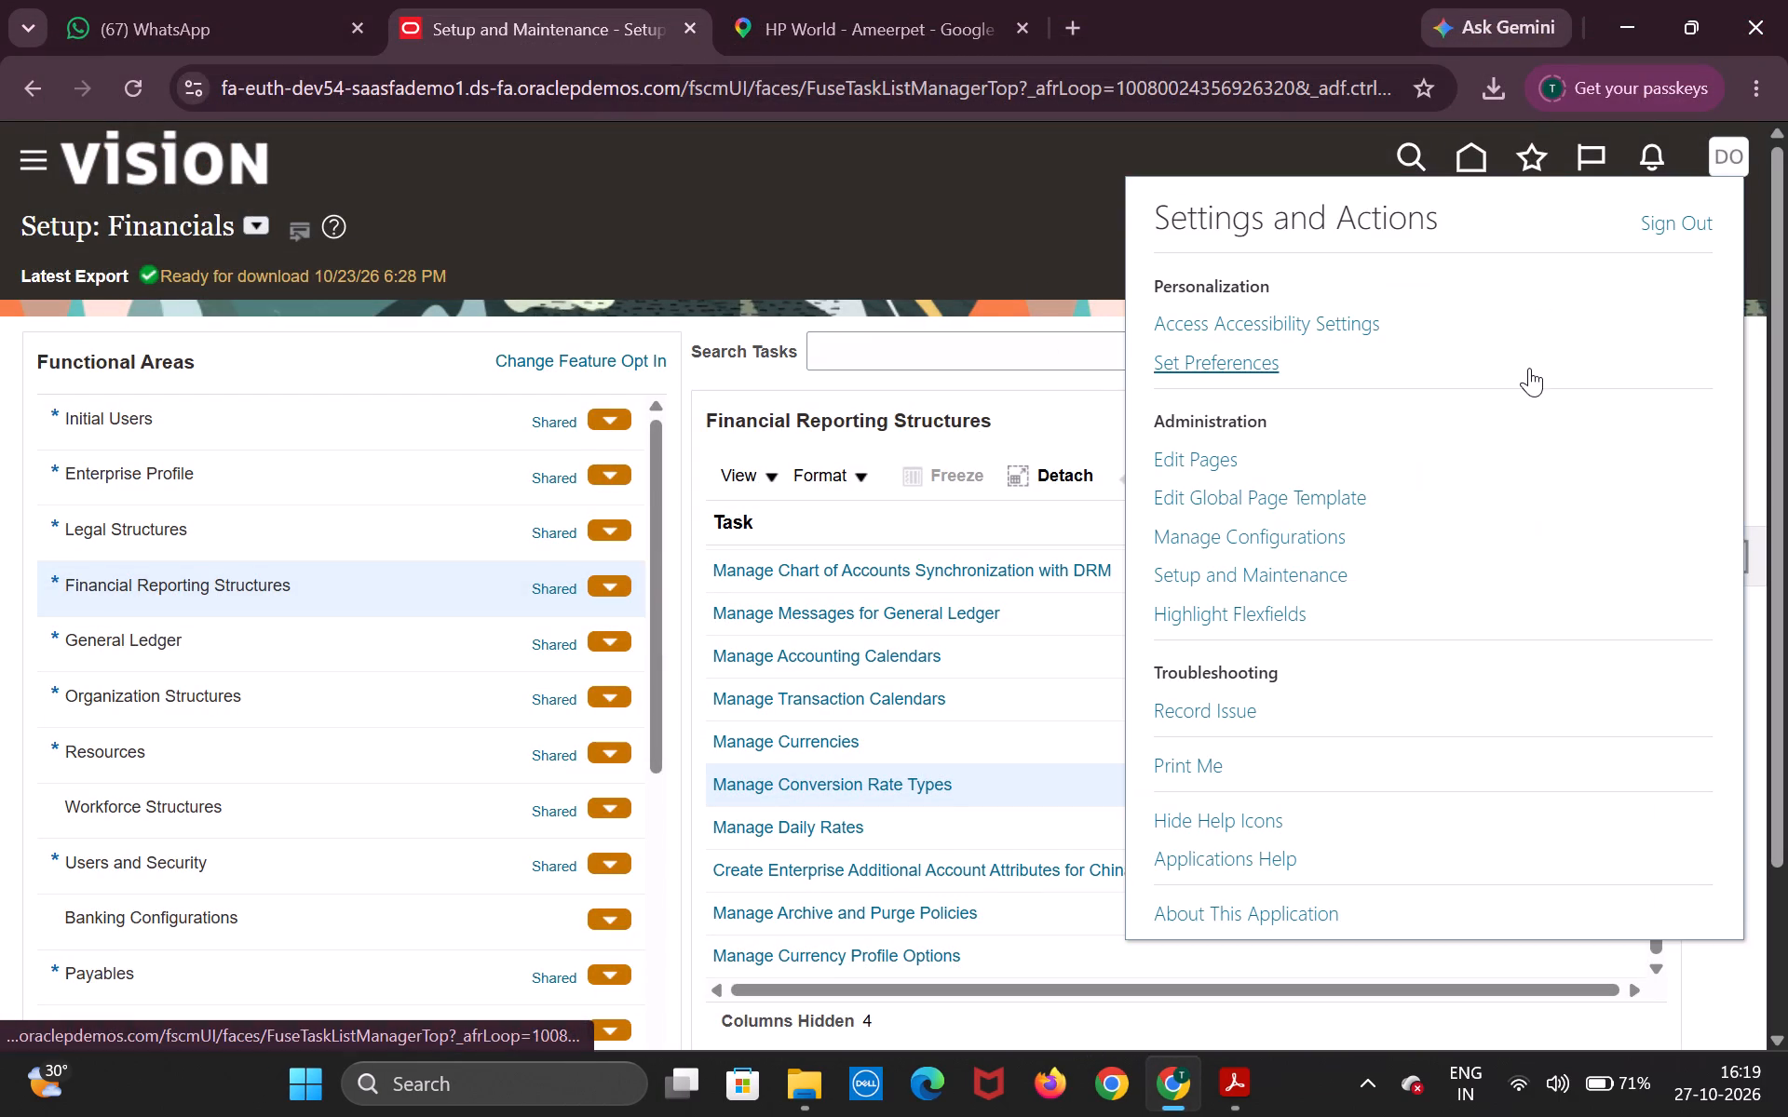
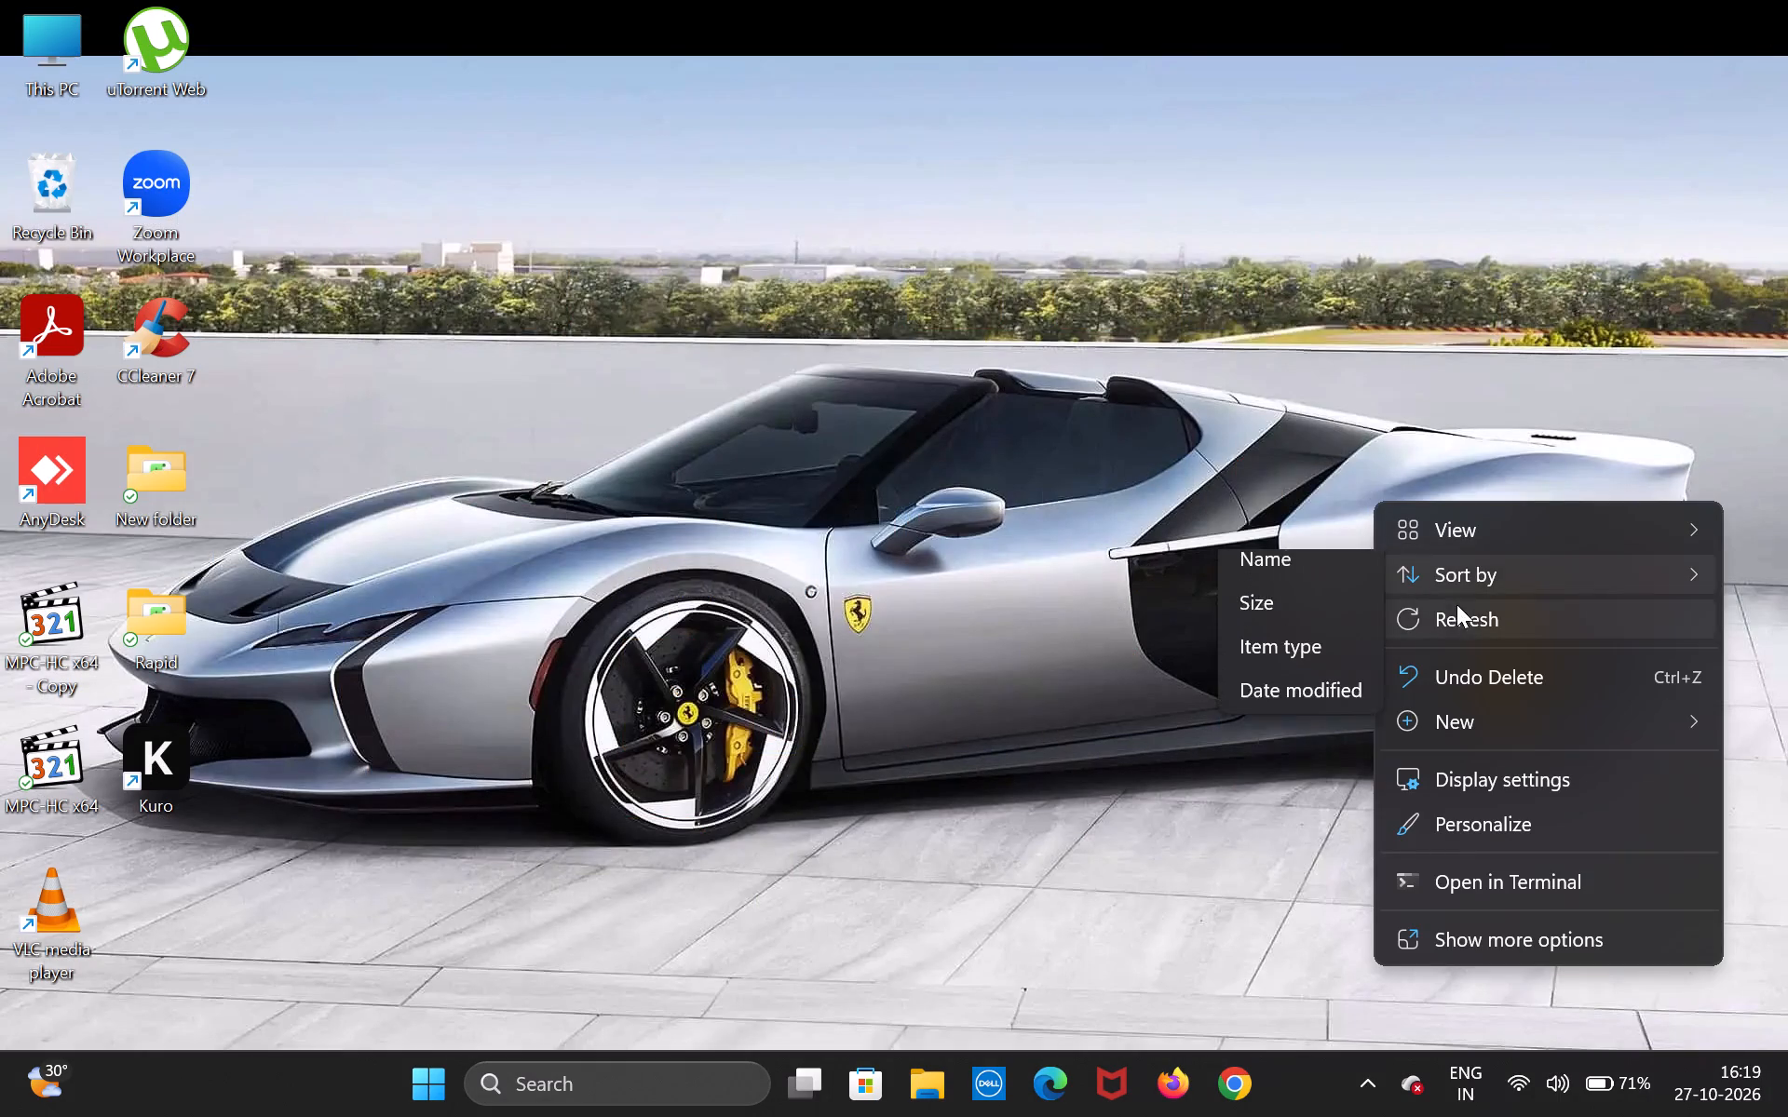
Refresh the Windows desktop.
{"action": "left_click", "coordinate": [1469, 620]}
Bring up the Windows shutdown options from the desktop and select Restart for the computer.
{"action": "key", "text": "alt+F4"}
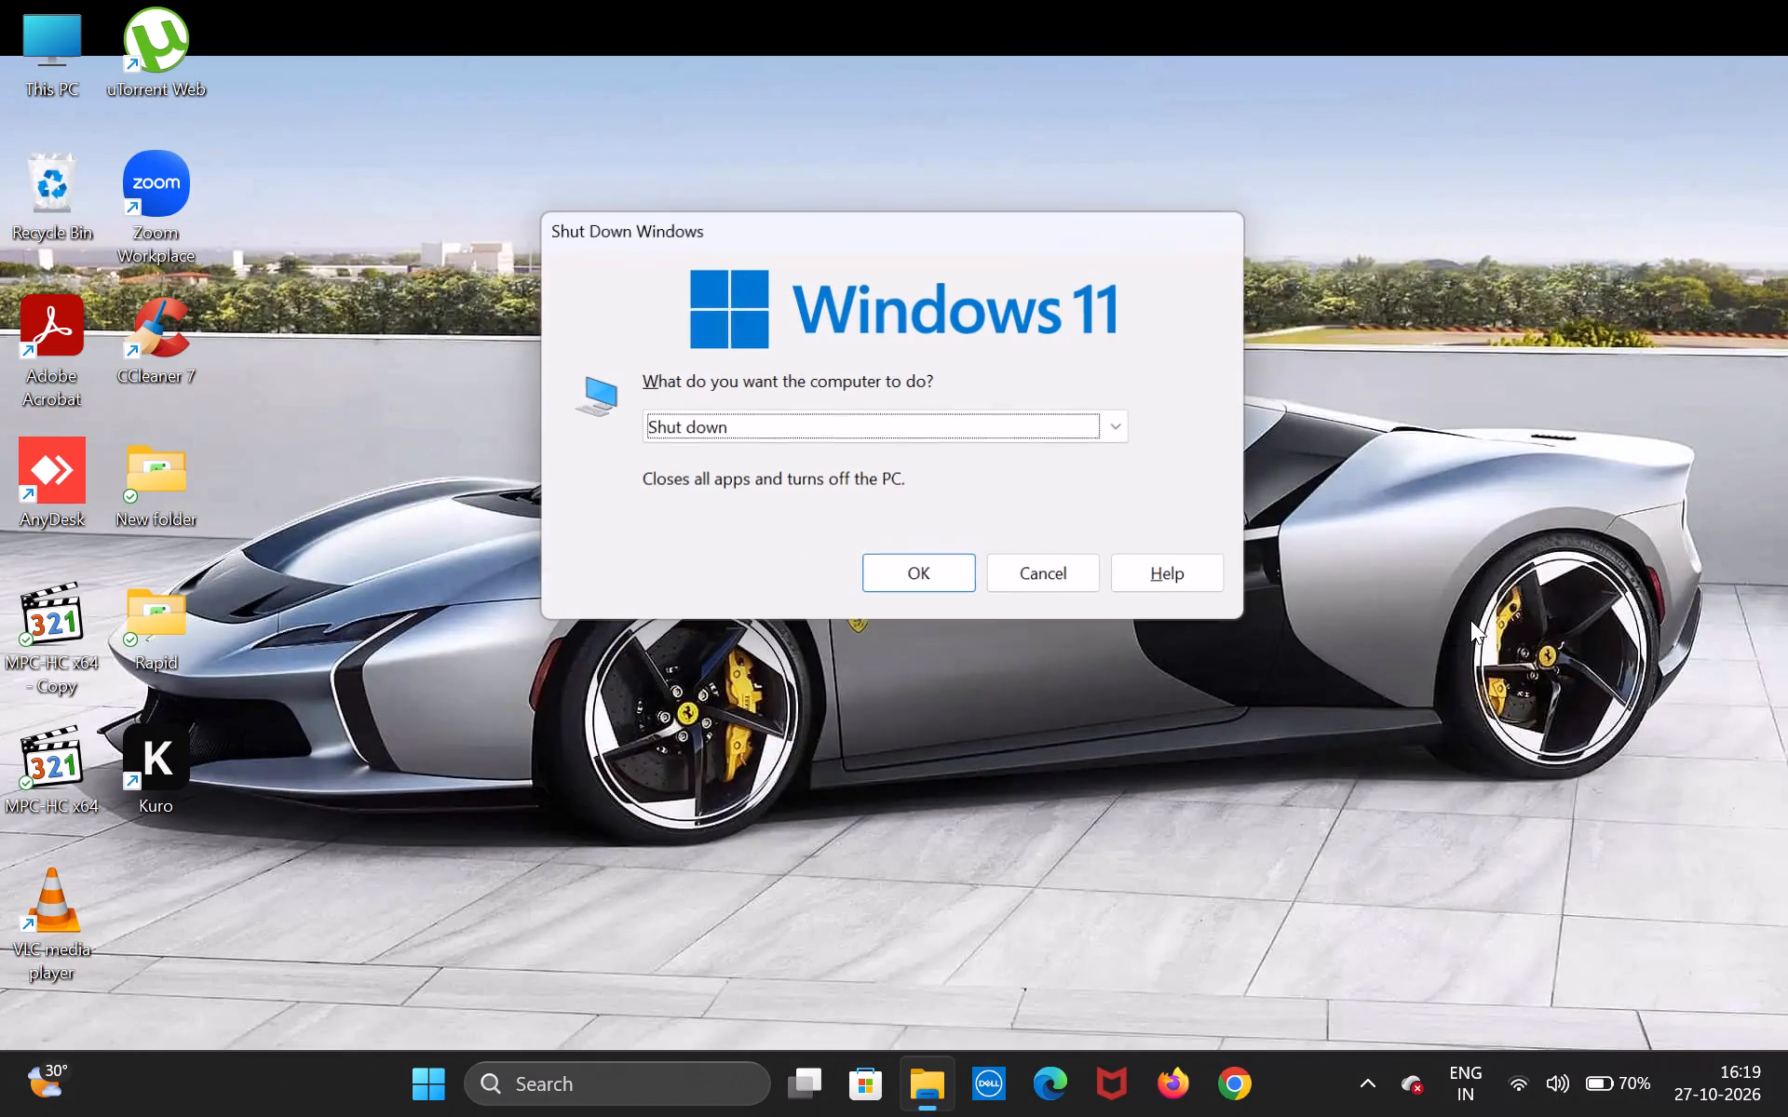
{"action": "key", "text": "Down"}
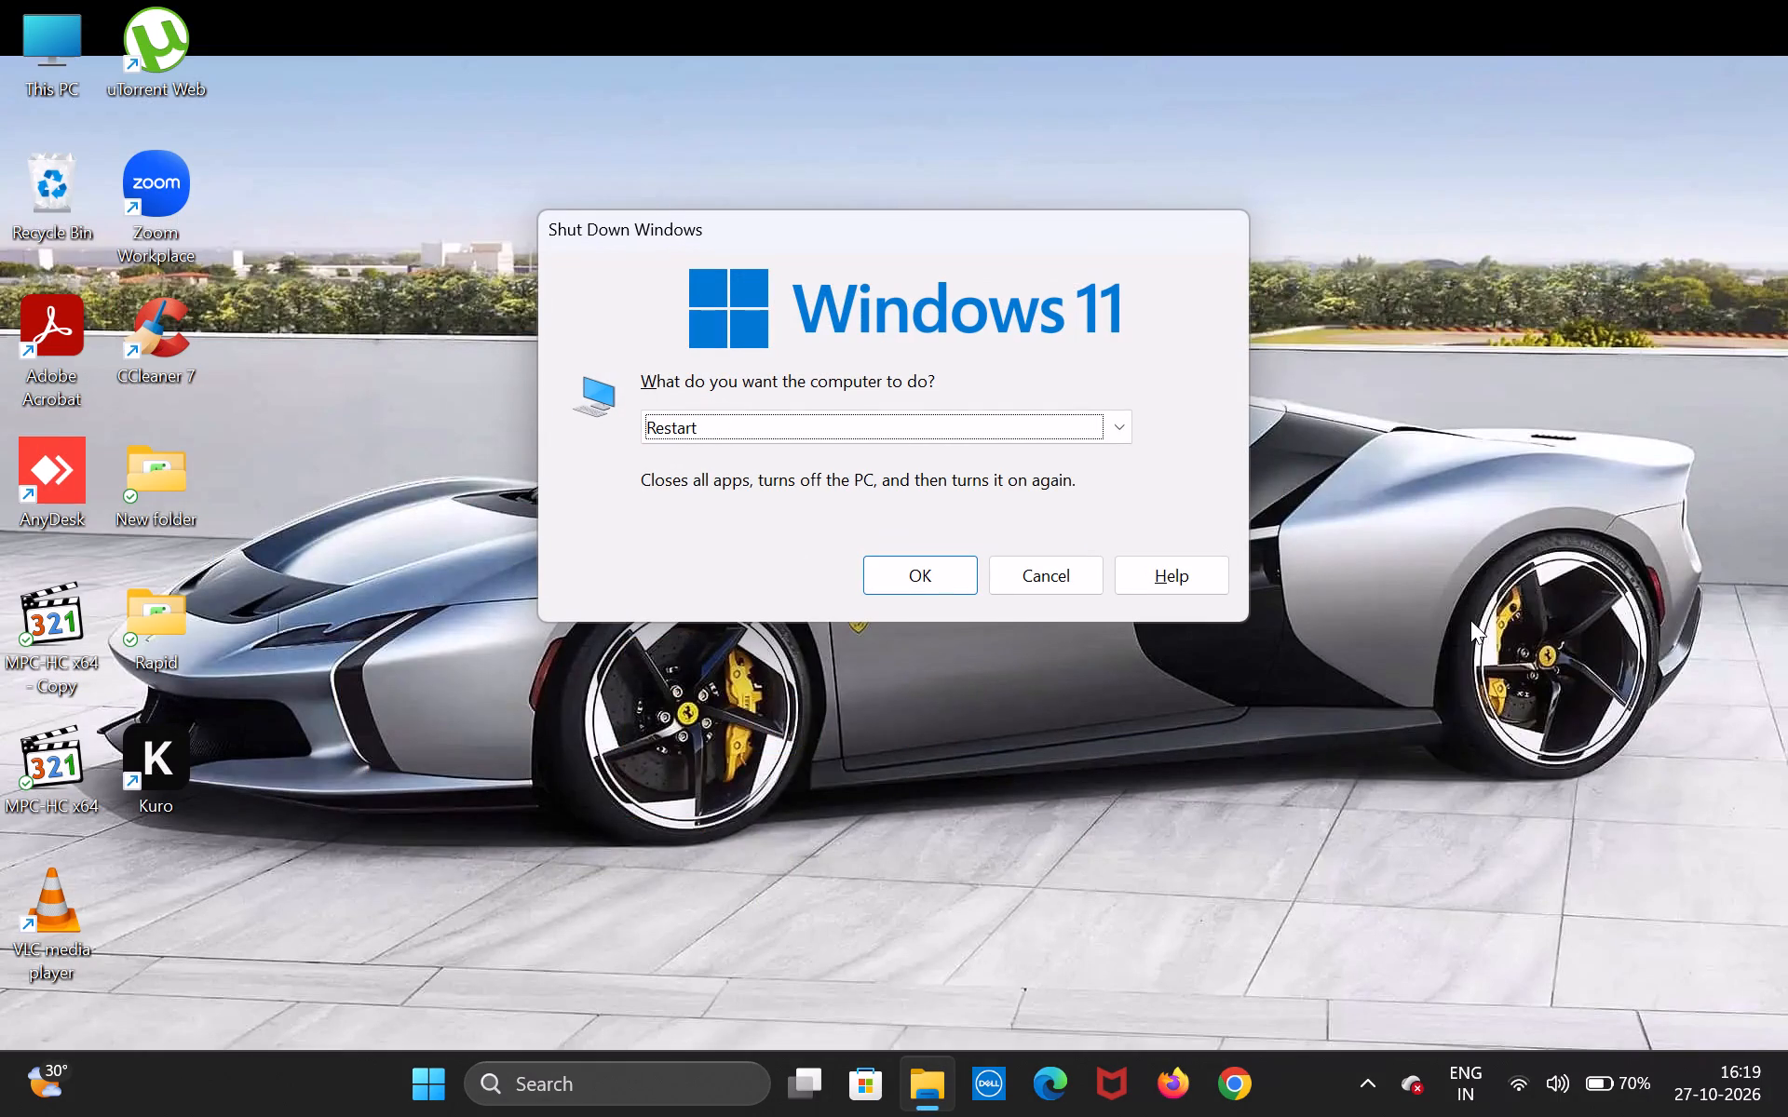